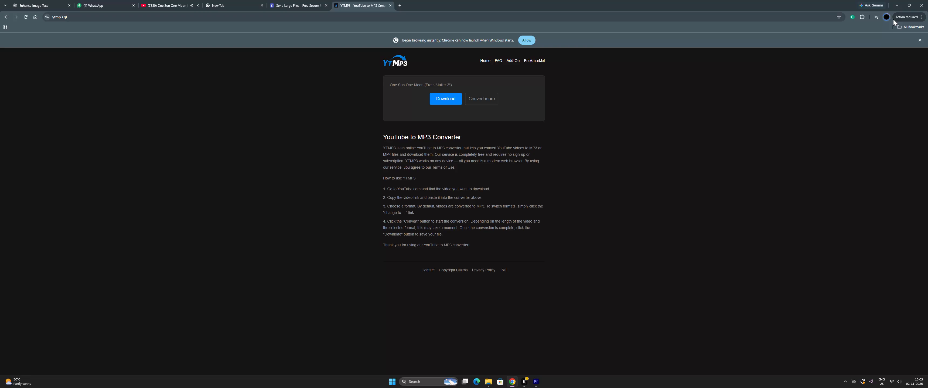
Download the converted MP3 of "One Sun One Moon (From Jailer 2)" and close the advertising page that opens.
{"action": "left_click", "coordinate": [451, 101]}
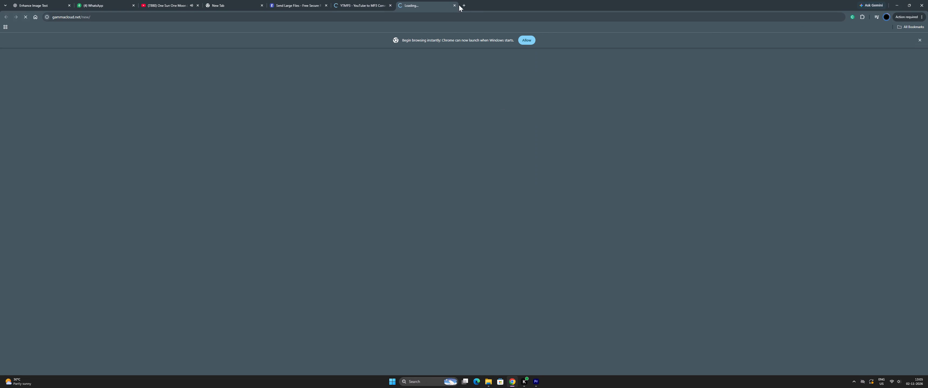
{"action": "left_click", "coordinate": [453, 5]}
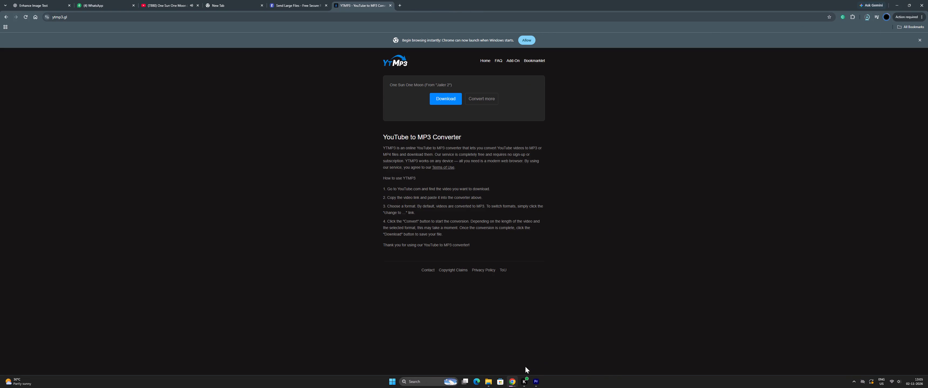
Switch to File Explorer and open the "effects for boys music video" folder on New Volume (D:).
{"action": "left_click", "coordinate": [535, 384]}
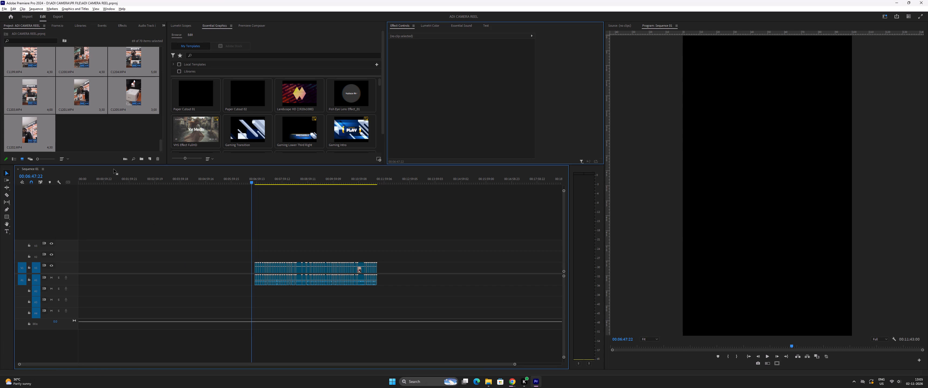
{"action": "key", "text": "alt+Tab"}
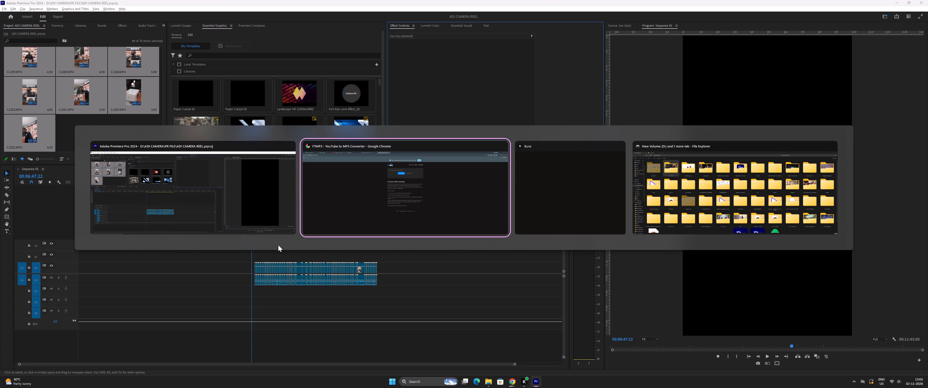
{"action": "key", "text": "alt+Tab"}
{"action": "key", "text": "alt+Tab"}
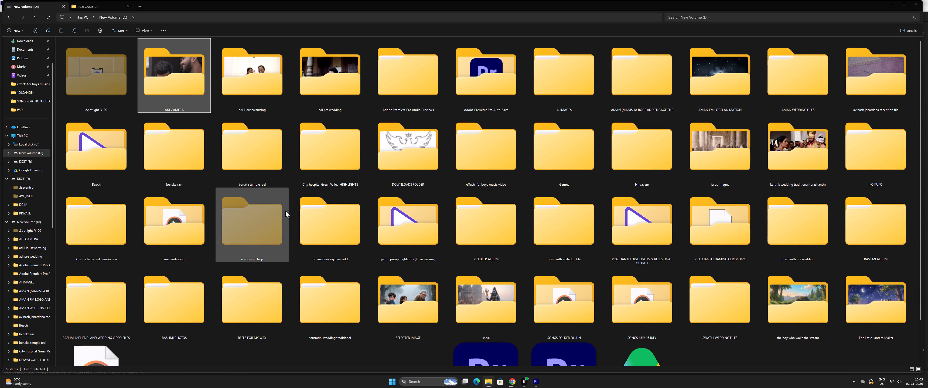
{"action": "double_click", "coordinate": [490, 159]}
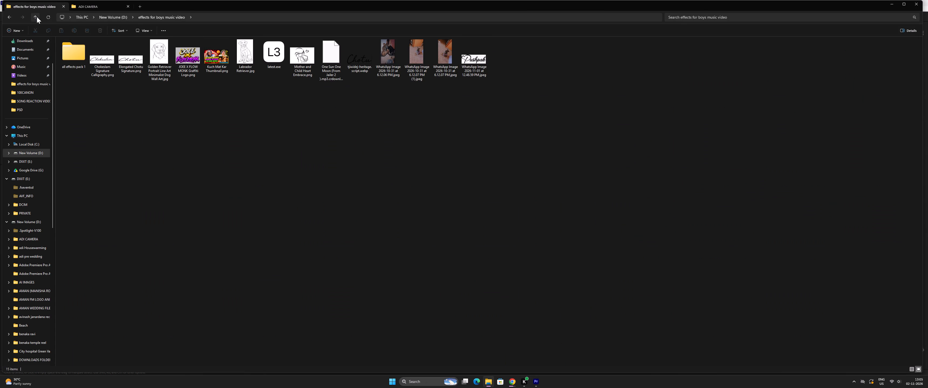
Return to Chrome and check the song's download progress in the recent download history.
{"action": "key", "text": "alt+Tab"}
{"action": "key", "text": "alt+Tab"}
{"action": "key", "text": "alt+Tab"}
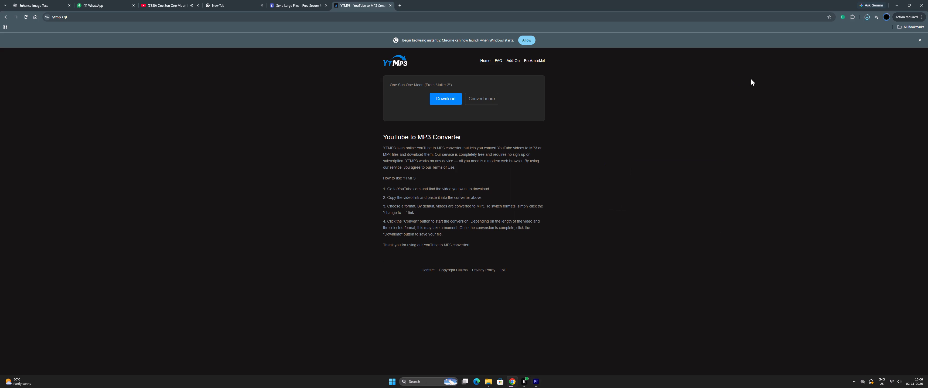
{"action": "left_click", "coordinate": [866, 16]}
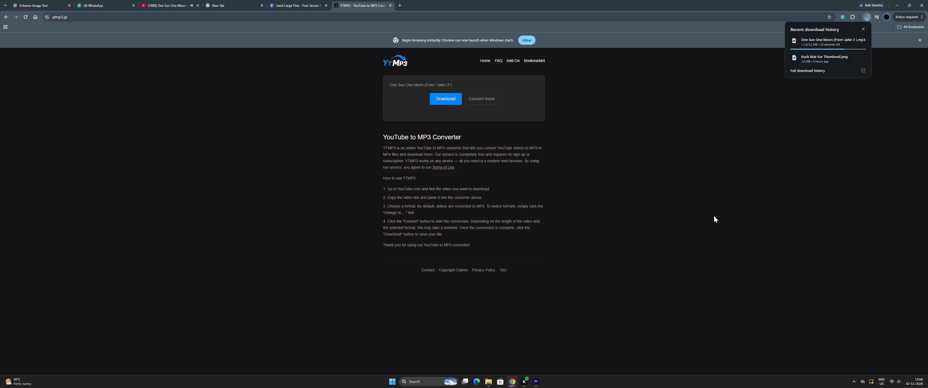
In a new File Explorer tab, open PRIVATE > M4ROOT > CLIP on the DIXIT (E:) drive and expand its MP4 video files.
{"action": "left_click", "coordinate": [492, 383]}
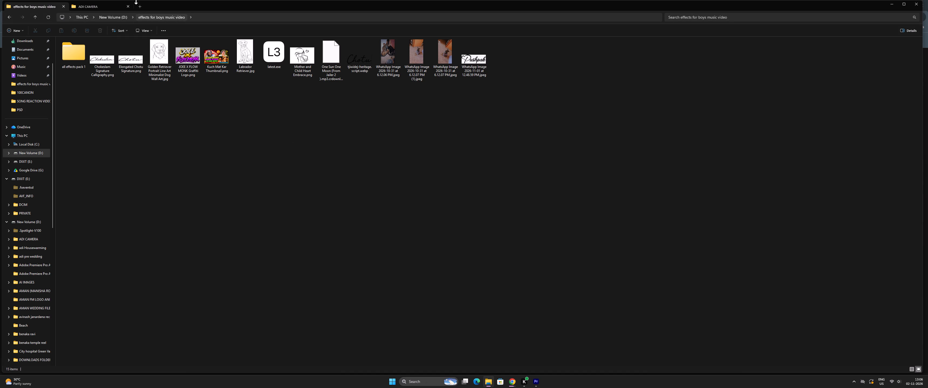
{"action": "left_click", "coordinate": [139, 6]}
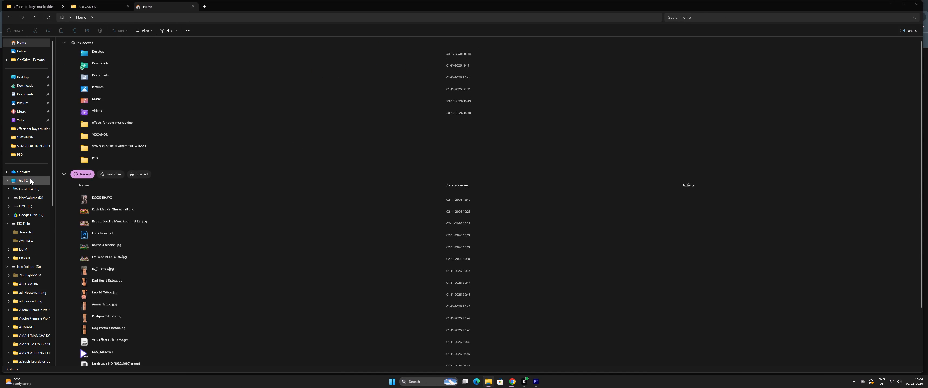
{"action": "left_click", "coordinate": [30, 178]}
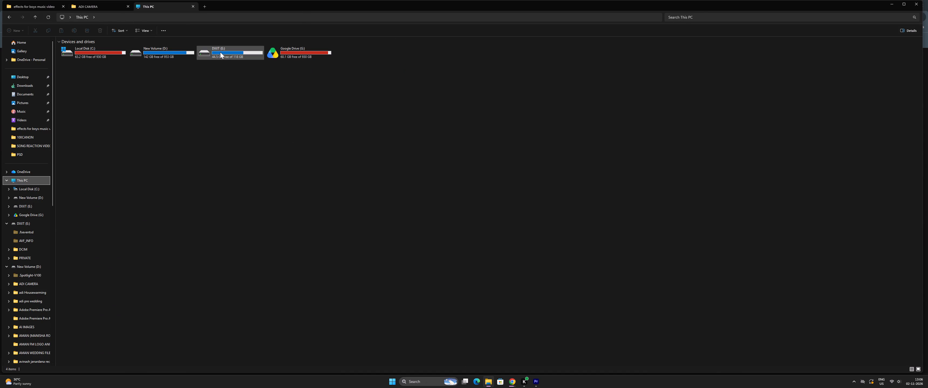
{"action": "double_click", "coordinate": [220, 52]}
{"action": "double_click", "coordinate": [317, 80]}
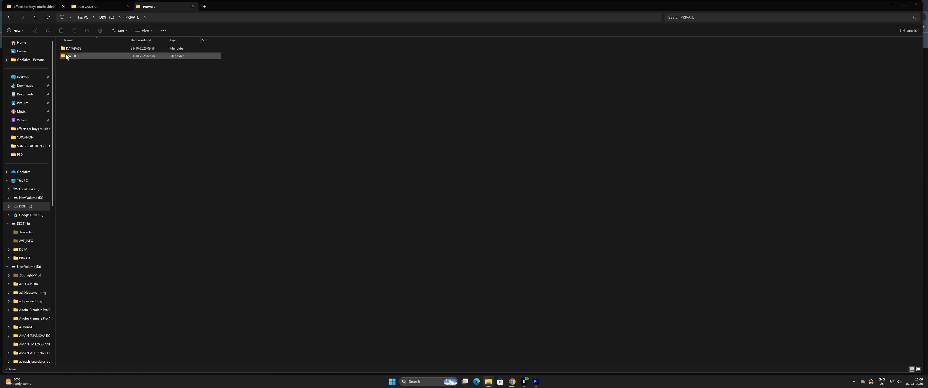
{"action": "double_click", "coordinate": [71, 55]}
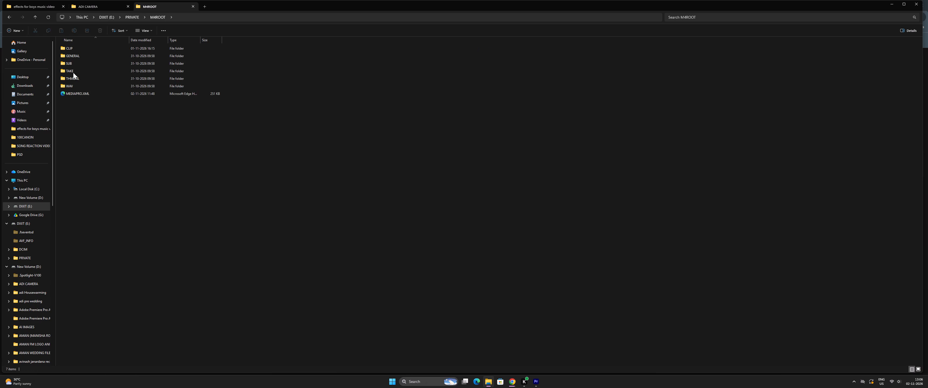
{"action": "double_click", "coordinate": [67, 47]}
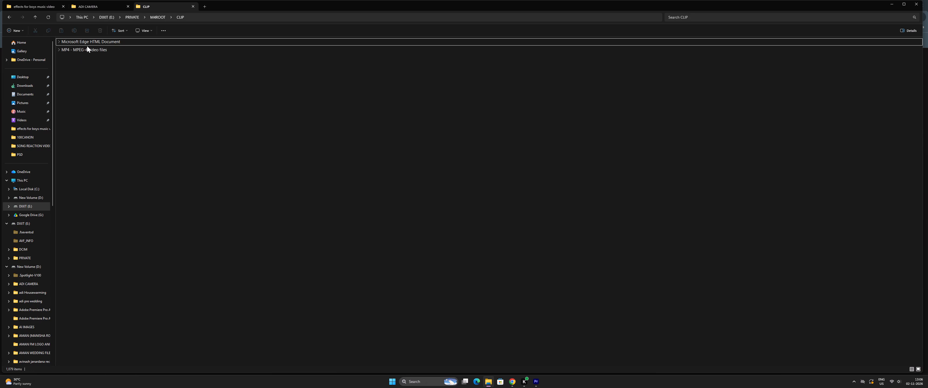
{"action": "left_click", "coordinate": [59, 48]}
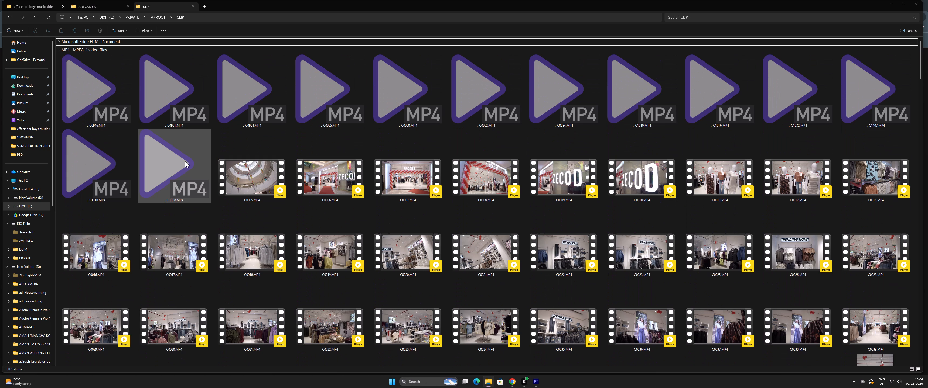
Look through the MP4 clip thumbnails in the CLIP folder, including the camera shop footage near the end.
{"action": "scroll", "coordinate": [185, 161], "scroll_direction": "down", "scroll_amount": 2}
{"action": "scroll", "coordinate": [185, 161], "scroll_direction": "up", "scroll_amount": 2}
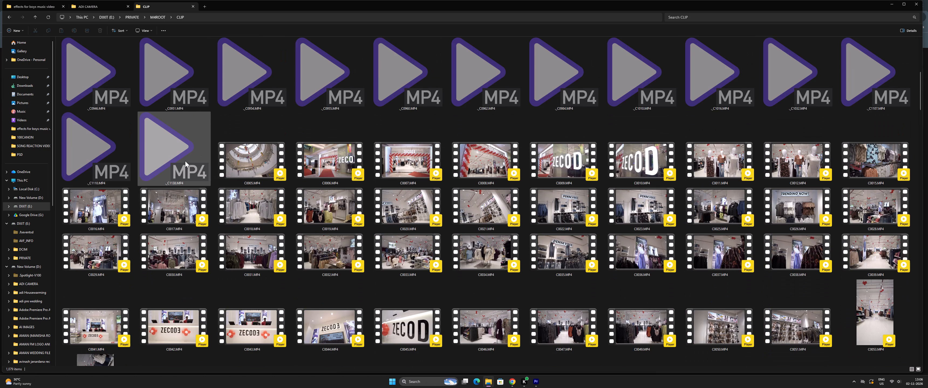
{"action": "scroll", "coordinate": [185, 161], "scroll_direction": "down", "scroll_amount": 3}
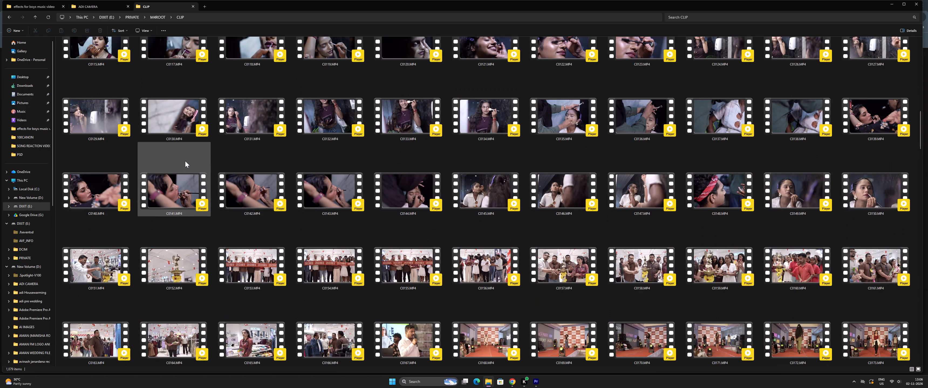
{"action": "scroll", "coordinate": [185, 161], "scroll_direction": "down", "scroll_amount": 11}
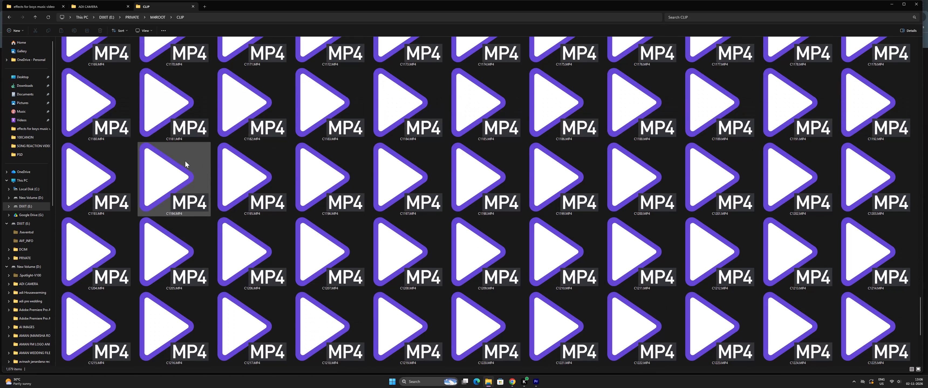
{"action": "scroll", "coordinate": [185, 161], "scroll_direction": "down", "scroll_amount": 7}
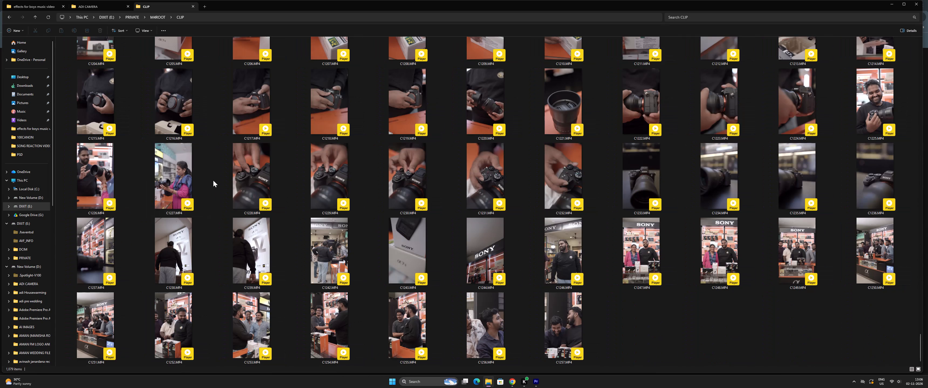
{"action": "scroll", "coordinate": [213, 180], "scroll_direction": "up", "scroll_amount": 1}
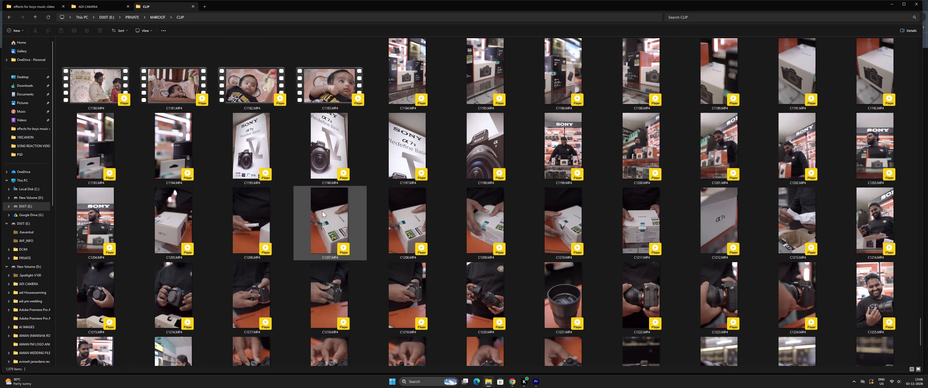
{"action": "scroll", "coordinate": [325, 212], "scroll_direction": "up", "scroll_amount": 2}
{"action": "scroll", "coordinate": [325, 212], "scroll_direction": "down", "scroll_amount": 2}
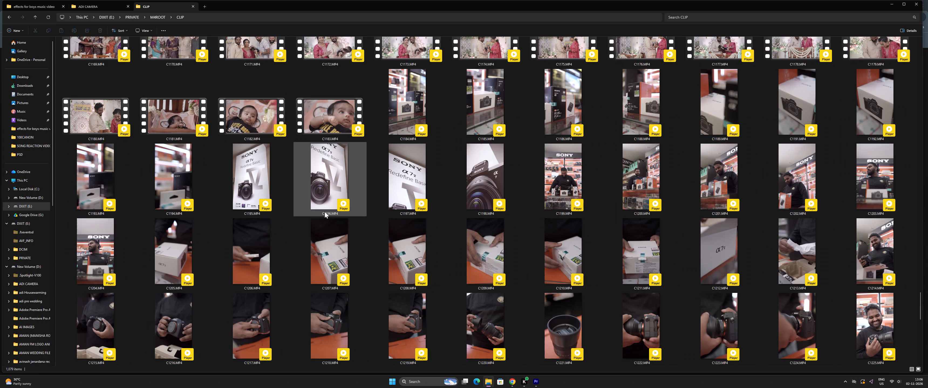
{"action": "scroll", "coordinate": [325, 212], "scroll_direction": "up", "scroll_amount": 1}
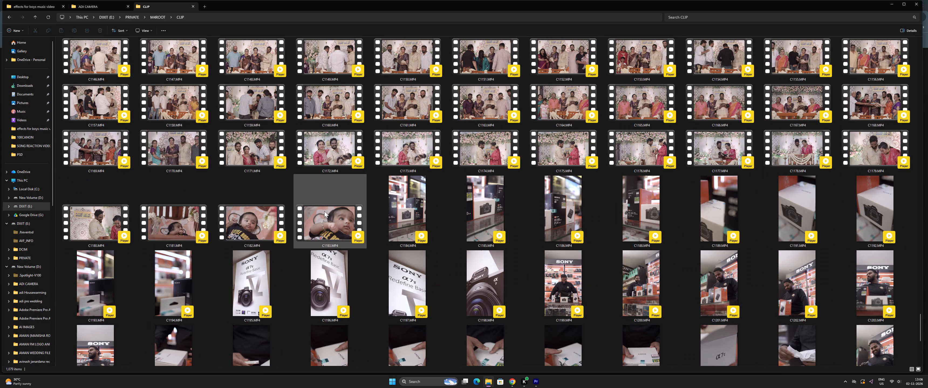
{"action": "scroll", "coordinate": [284, 195], "scroll_direction": "up", "scroll_amount": 10}
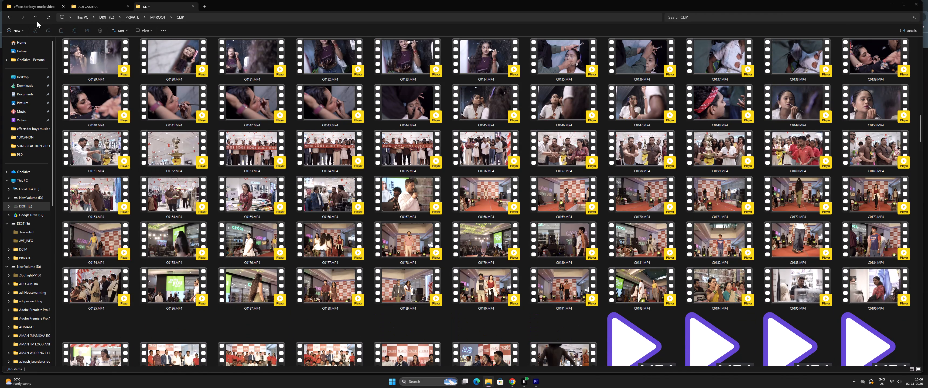
Go back to the DIXIT (E:) drive, open DCIM > 100MSDCF, and display its photos as large thumbnails.
{"action": "left_click", "coordinate": [35, 17]}
{"action": "left_click", "coordinate": [35, 17]}
{"action": "left_click", "coordinate": [35, 17]}
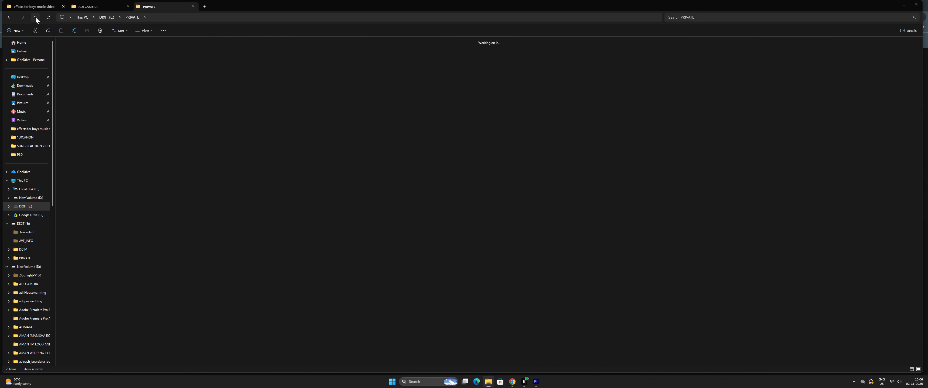
{"action": "left_click", "coordinate": [35, 17]}
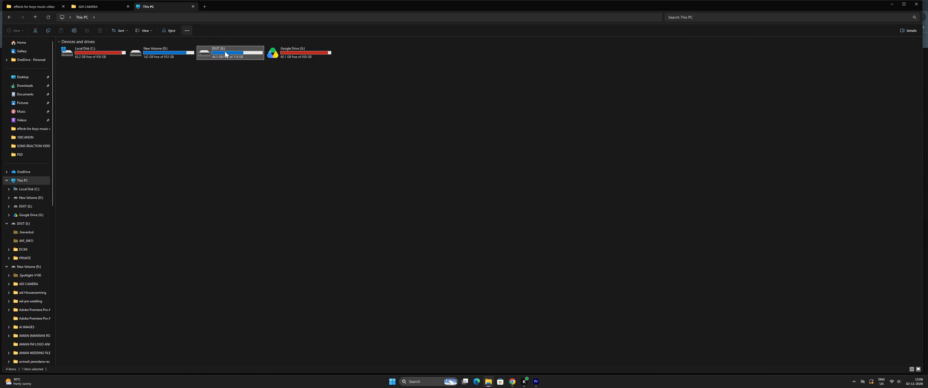
{"action": "double_click", "coordinate": [224, 50]}
{"action": "double_click", "coordinate": [249, 72]}
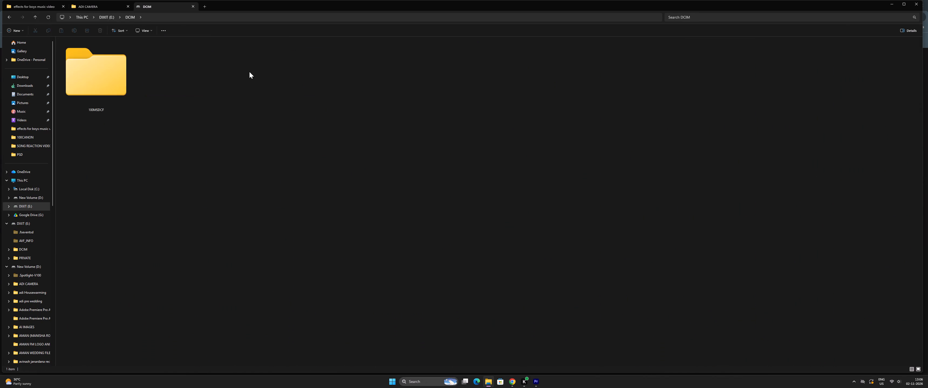
{"action": "double_click", "coordinate": [115, 72]}
{"action": "scroll", "coordinate": [315, 174], "scroll_direction": "down", "scroll_amount": 13}
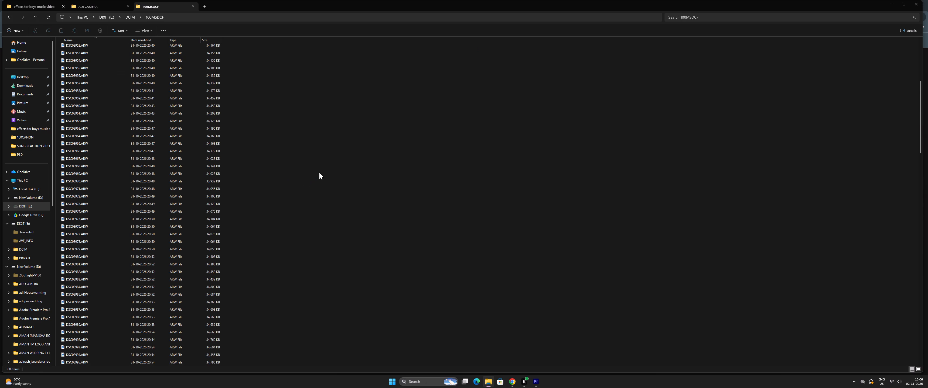
{"action": "scroll", "coordinate": [319, 172], "scroll_direction": "down", "scroll_amount": 4}
{"action": "right_click", "coordinate": [330, 145]}
{"action": "left_click", "coordinate": [349, 150]}
{"action": "left_click", "coordinate": [423, 153]}
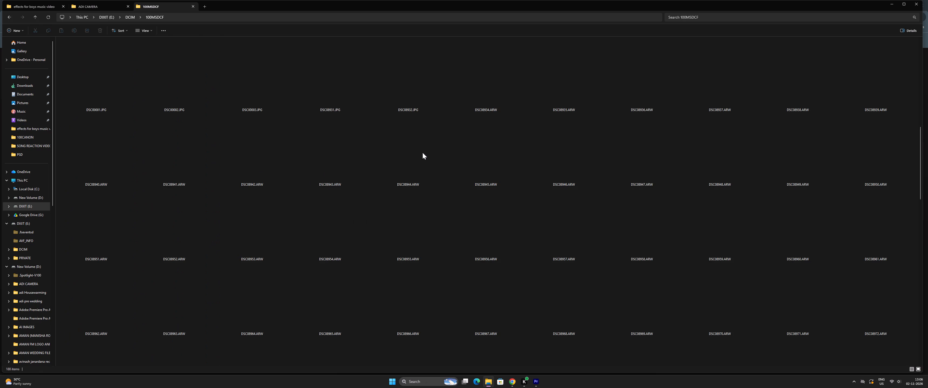
Examine the photos near the end of the 100MSDCF folder and close that folder's tab.
{"action": "scroll", "coordinate": [397, 189], "scroll_direction": "down", "scroll_amount": 17}
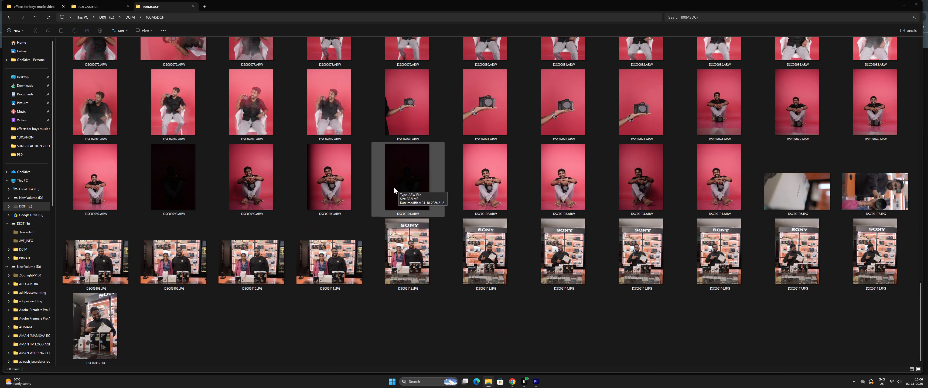
{"action": "scroll", "coordinate": [394, 187], "scroll_direction": "down", "scroll_amount": 5}
{"action": "scroll", "coordinate": [392, 190], "scroll_direction": "up", "scroll_amount": 2}
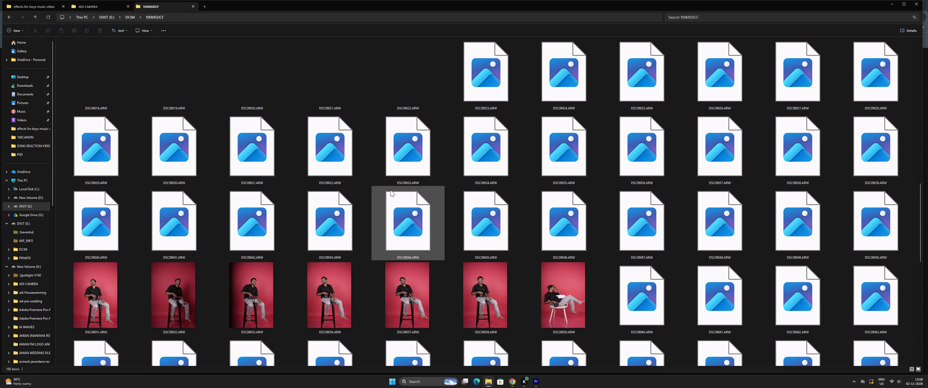
{"action": "scroll", "coordinate": [390, 190], "scroll_direction": "down", "scroll_amount": 8}
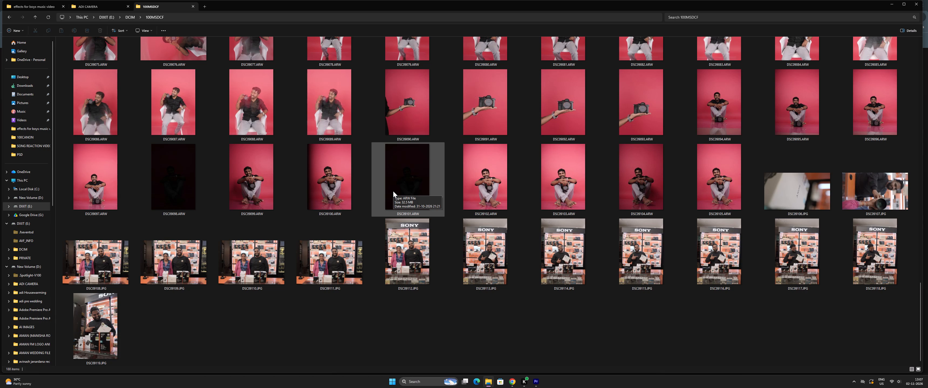
{"action": "scroll", "coordinate": [395, 209], "scroll_direction": "down", "scroll_amount": 6}
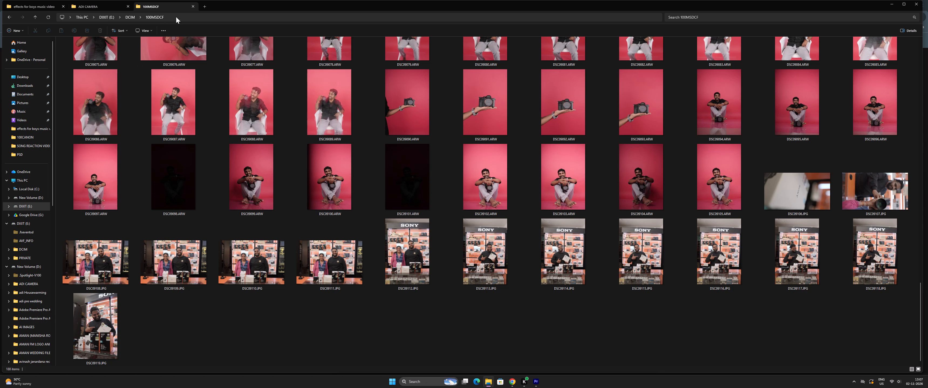
{"action": "left_click", "coordinate": [193, 5]}
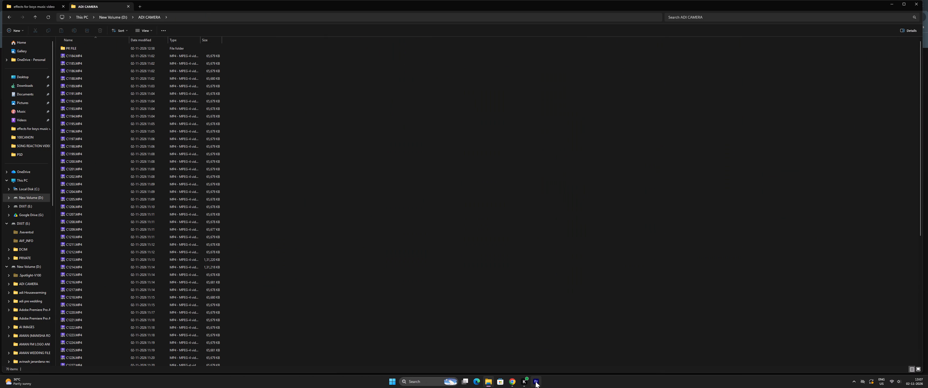
Bring the "One Sun One Moon" MP3 from the effects for boys music video folder into Premiere Pro, placing it at the start of track A2.
{"action": "left_click", "coordinate": [535, 382]}
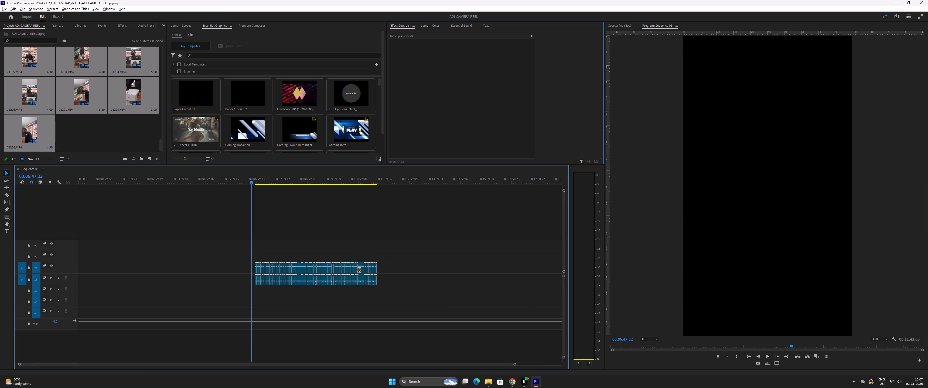
{"action": "left_click", "coordinate": [487, 380]}
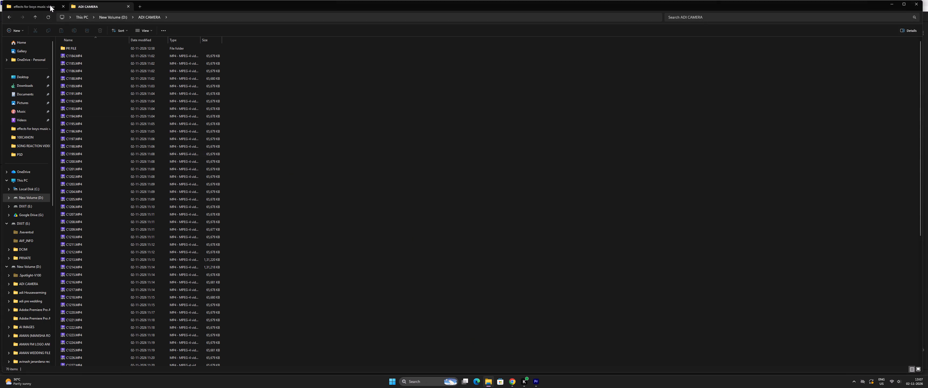
{"action": "left_click", "coordinate": [30, 5]}
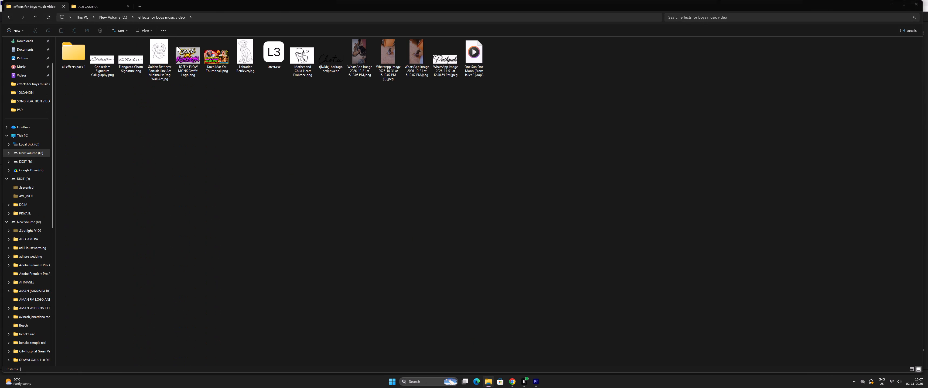
{"action": "left_click_drag", "start_coordinate": [474, 57], "coordinate": [296, 213]}
{"action": "key", "text": "alt+Tab"}
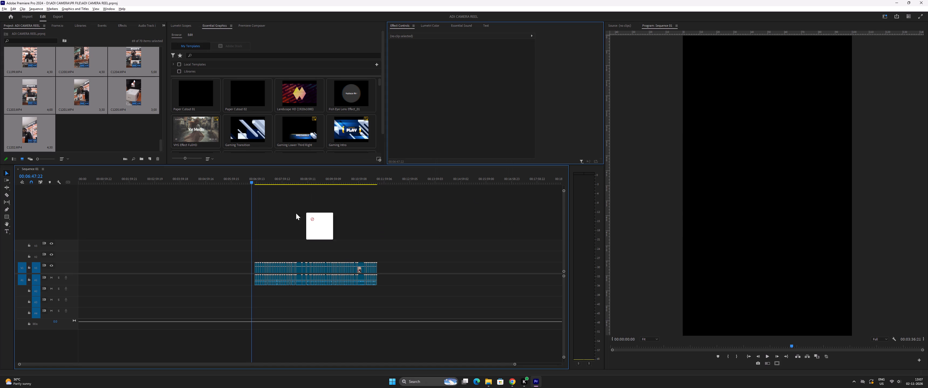
{"action": "left_click_drag", "start_coordinate": [296, 213], "coordinate": [69, 289]}
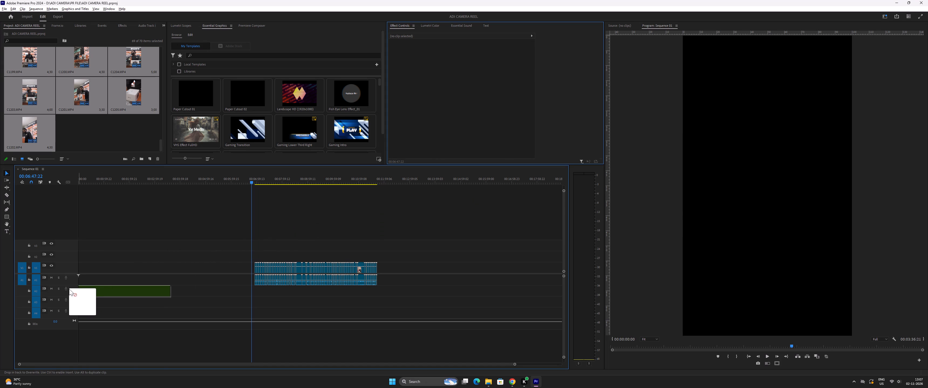
{"action": "left_click_drag", "start_coordinate": [69, 289], "coordinate": [78, 290]}
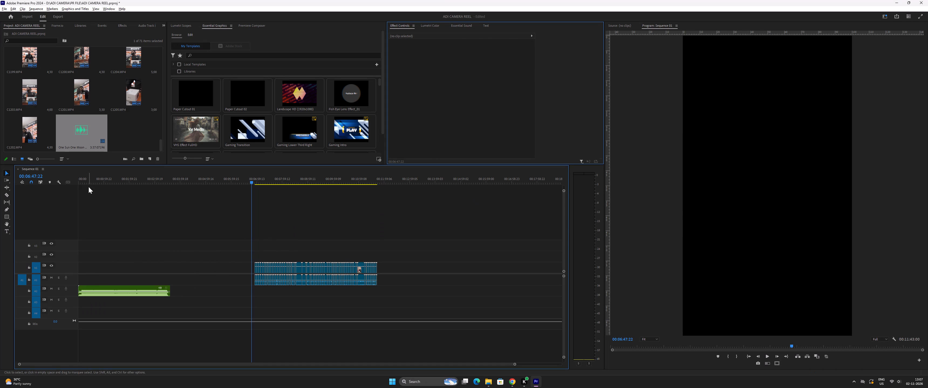
Listen to the song from the sequence start, skipping ahead to examine the section around 00:00:41 to 00:00:48.
{"action": "left_click_drag", "start_coordinate": [88, 180], "coordinate": [68, 183]}
{"action": "type", "text": "=="}
{"action": "key", "text": "equal"}
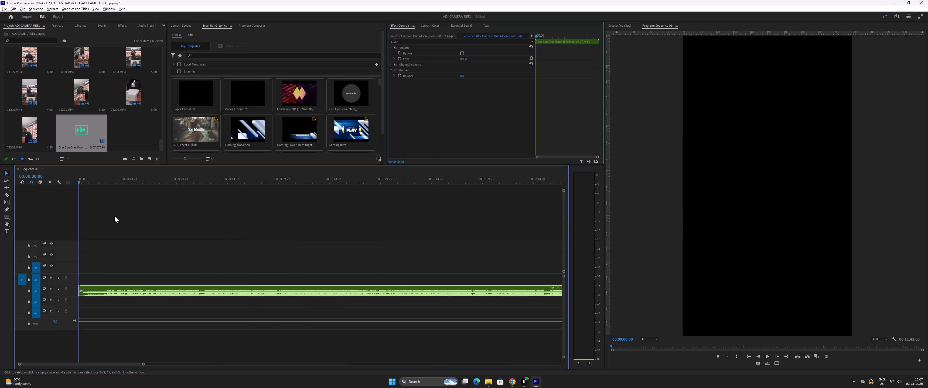
{"action": "key", "text": "equal"}
{"action": "key", "text": "space"}
{"action": "key", "text": "space"}
{"action": "left_click_drag", "start_coordinate": [202, 178], "coordinate": [211, 180]}
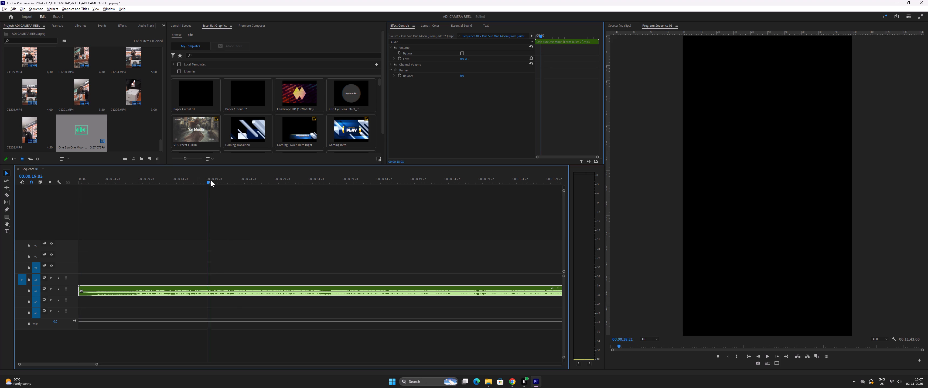
{"action": "left_click_drag", "start_coordinate": [211, 180], "coordinate": [358, 191]}
{"action": "key", "text": "minus"}
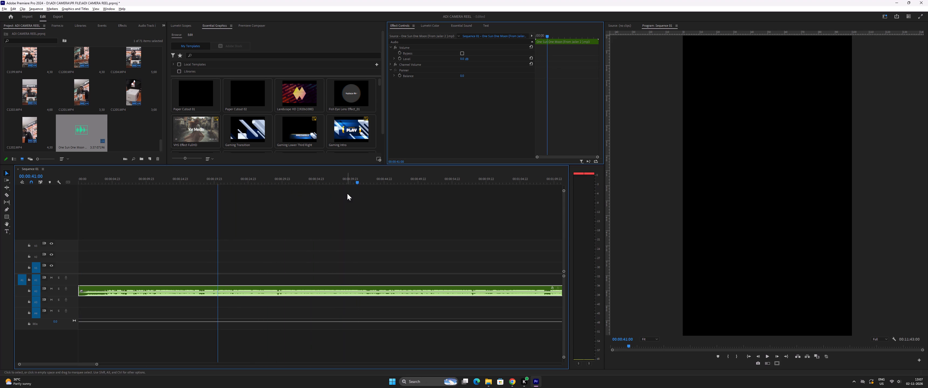
{"action": "left_click_drag", "start_coordinate": [228, 181], "coordinate": [239, 181]}
{"action": "key", "text": "space"}
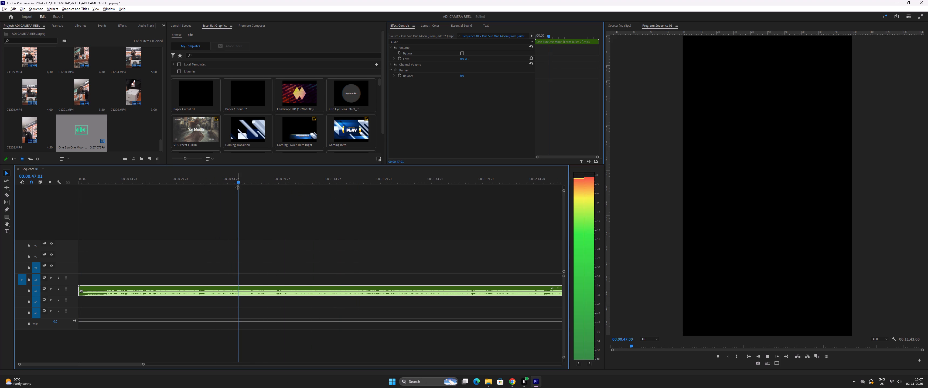
{"action": "key", "text": "equal"}
{"action": "key", "text": "equal"}
{"action": "left_click_drag", "start_coordinate": [350, 181], "coordinate": [334, 183]}
{"action": "key", "text": "equal"}
{"action": "key", "text": "equal"}
{"action": "left_click_drag", "start_coordinate": [321, 184], "coordinate": [302, 185]}
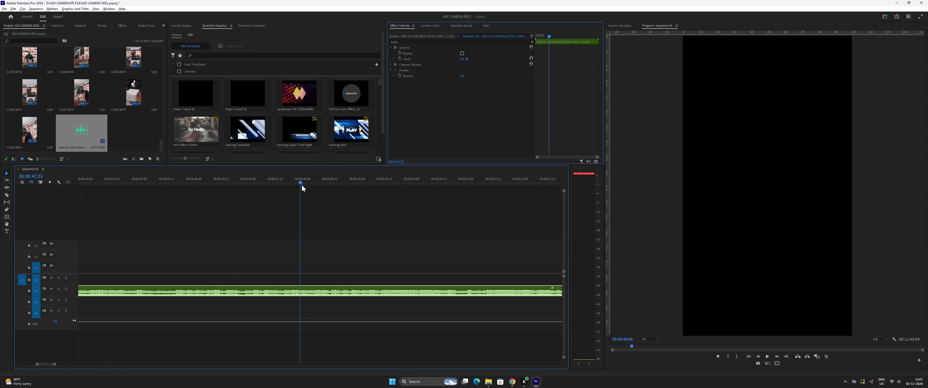
{"action": "left_click_drag", "start_coordinate": [302, 185], "coordinate": [302, 185]}
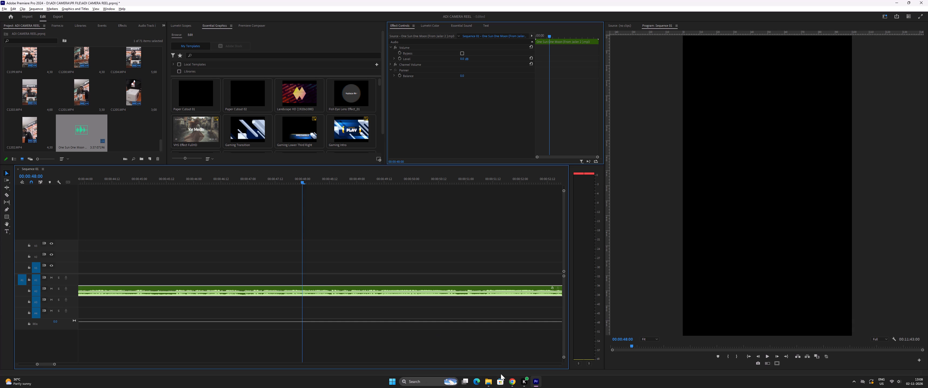
Switch to Chrome, close the "One Sun One Moon" YouTube tab, open a new tab, and return to Premiere Pro.
{"action": "left_click", "coordinate": [511, 377]}
{"action": "left_click", "coordinate": [197, 5]}
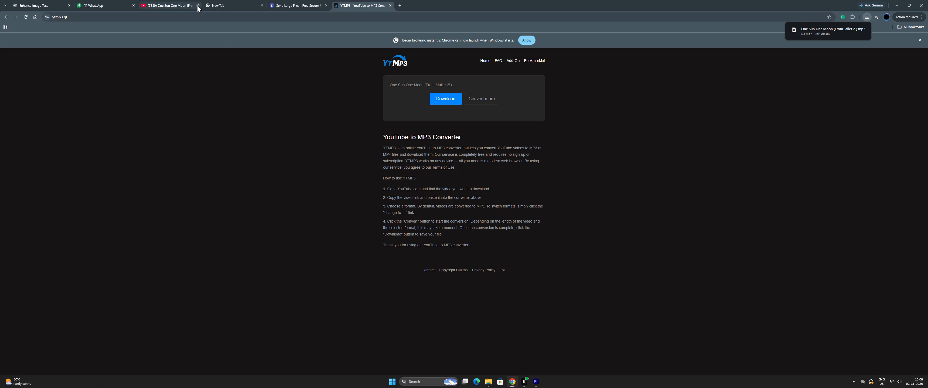
{"action": "left_click", "coordinate": [336, 7]}
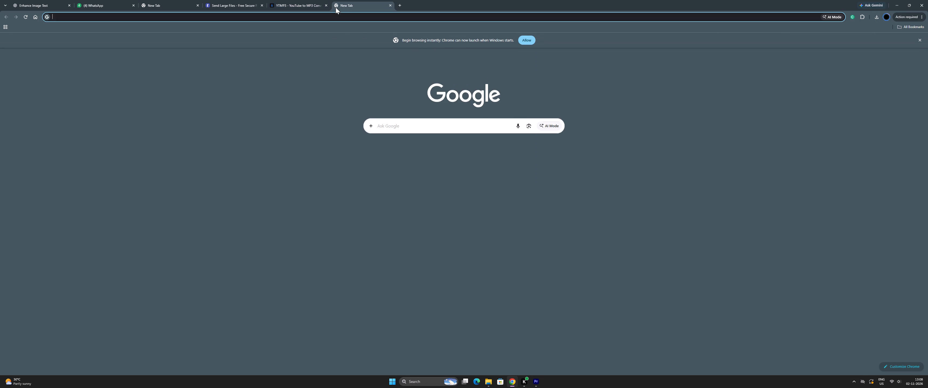
{"action": "key", "text": "alt+Tab"}
Listen to the song from about 00:00:45 to 00:01:30 while checking its waveform for a suitable cut point.
{"action": "key", "text": "space"}
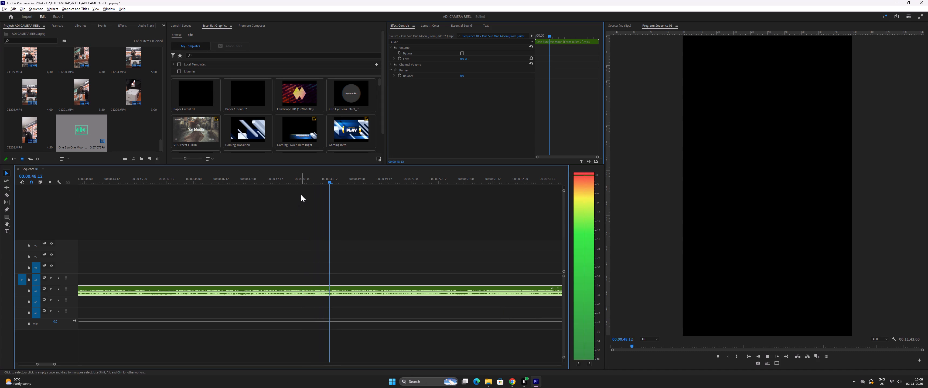
{"action": "key", "text": "space"}
{"action": "left_click_drag", "start_coordinate": [360, 179], "coordinate": [165, 198]}
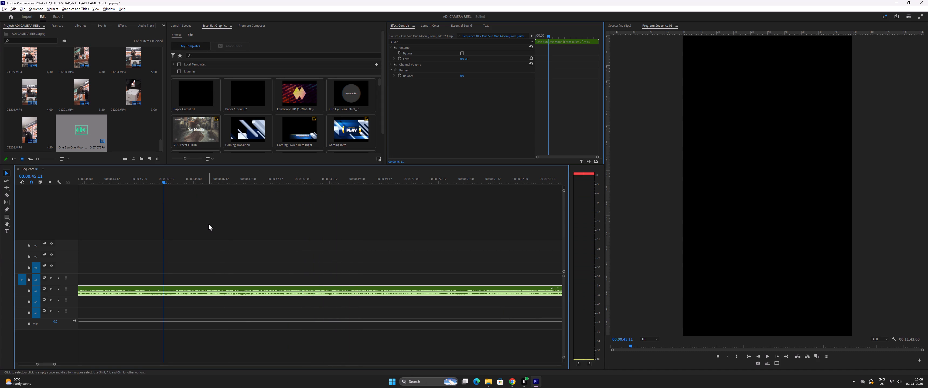
{"action": "key", "text": "minus"}
{"action": "key", "text": "space"}
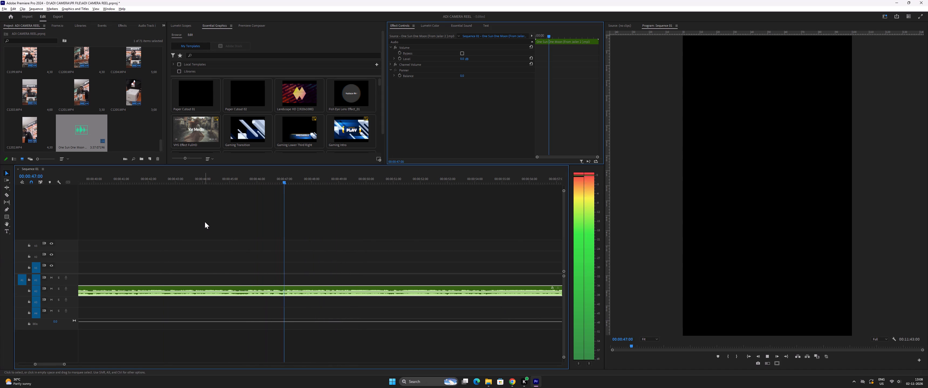
{"action": "key", "text": "minus"}
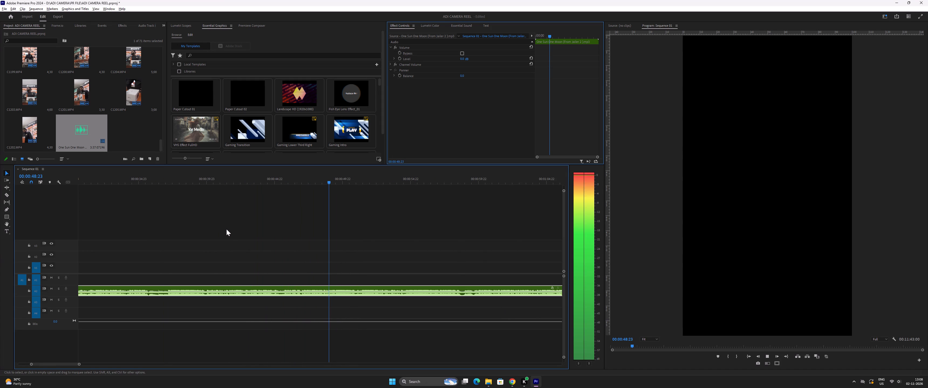
{"action": "key", "text": "minus"}
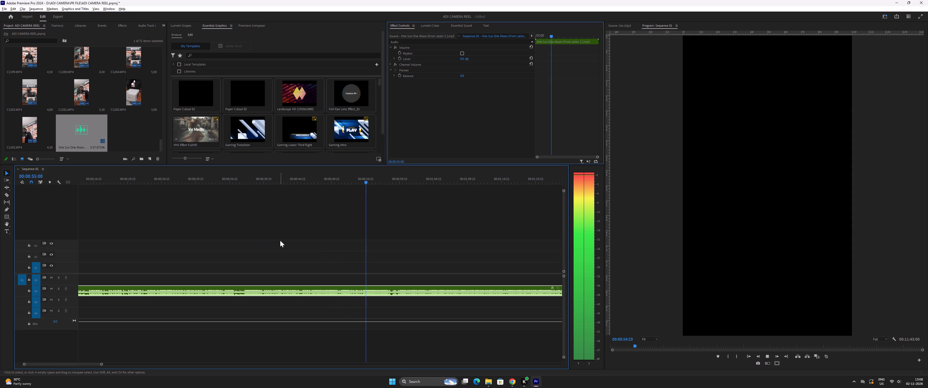
{"action": "key", "text": "minus"}
{"action": "key", "text": "equal"}
{"action": "key", "text": "equal"}
{"action": "type", "text": "=-"}
{"action": "type", "text": "=="}
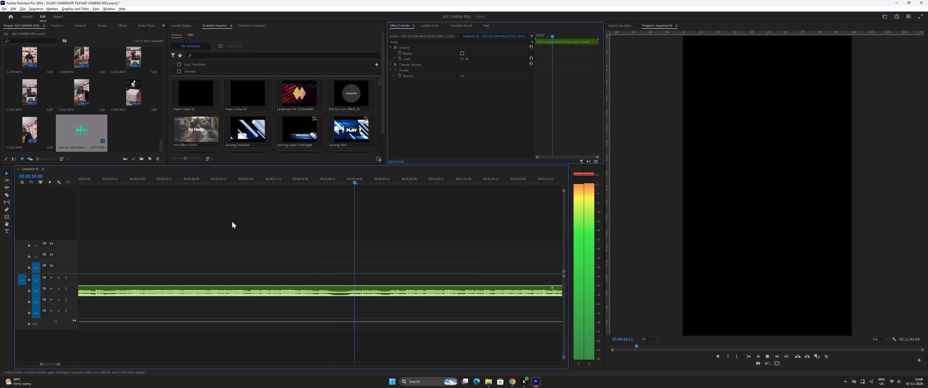
{"action": "key", "text": "minus"}
{"action": "key", "text": "minus"}
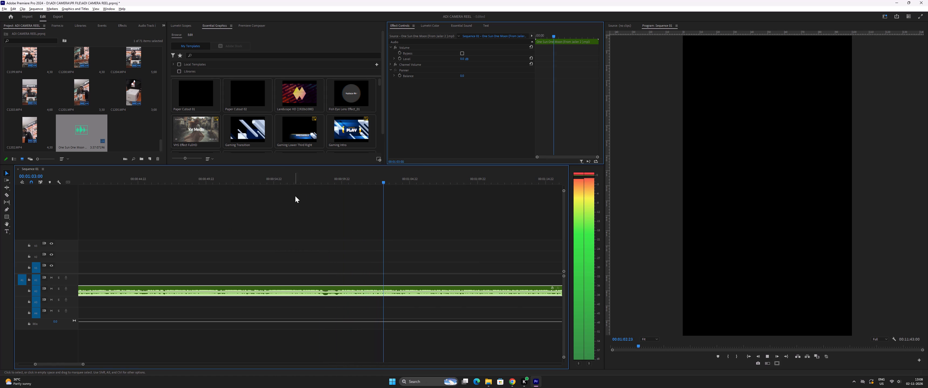
{"action": "key", "text": "minus"}
{"action": "key", "text": "minus"}
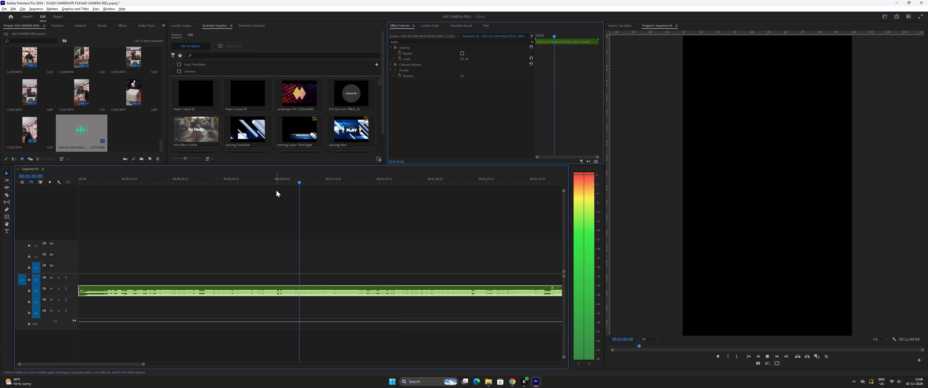
{"action": "key", "text": "minus"}
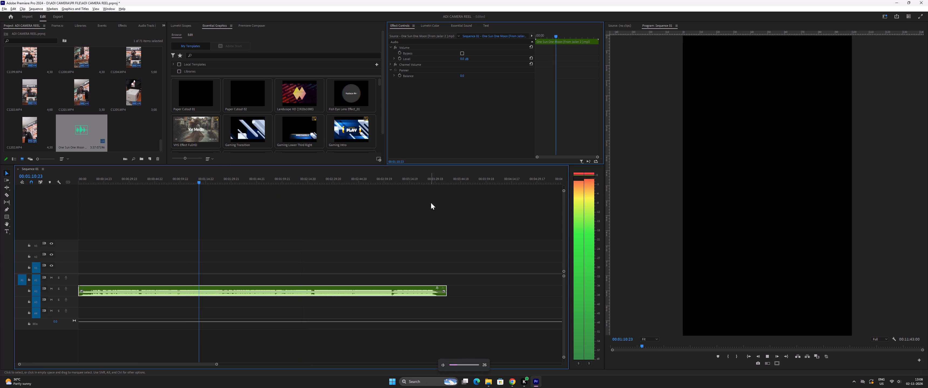
{"action": "key", "text": "minus"}
{"action": "key", "text": "equal"}
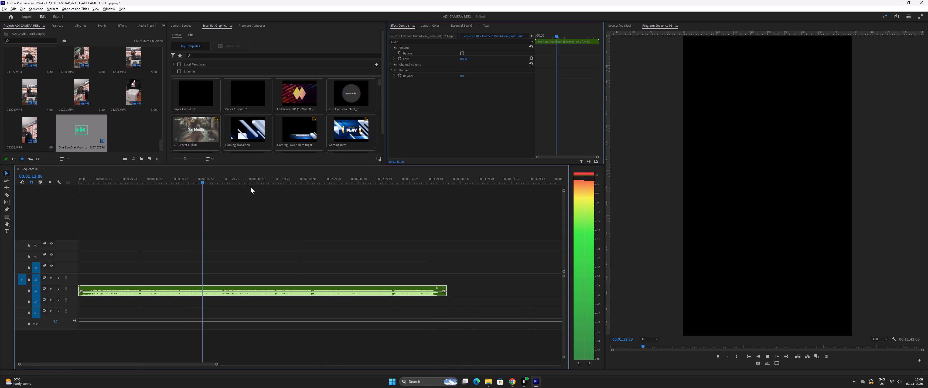
{"action": "key", "text": "equal"}
{"action": "key", "text": "equal"}
{"action": "key", "text": "equal"}
{"action": "key", "text": "minus"}
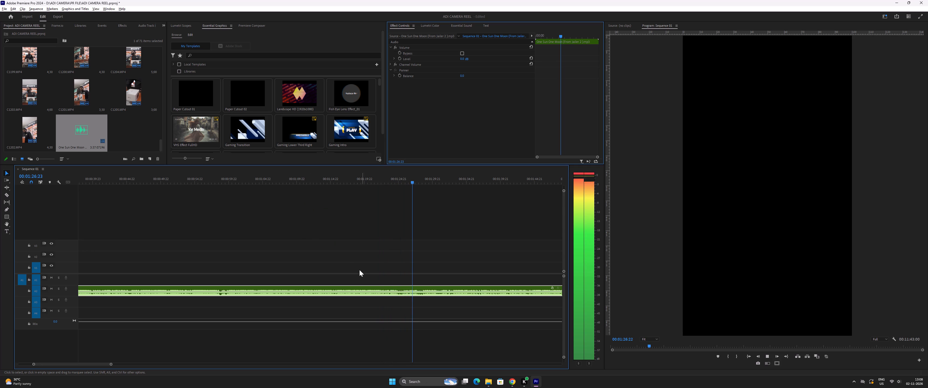
Cut the song on track A2 at about 00:01:31 and delete the part after the cut.
{"action": "key", "text": "space"}
{"action": "left_click", "coordinate": [447, 287]}
{"action": "key", "text": "ctrl+bracketleft"}
{"action": "key", "text": "space"}
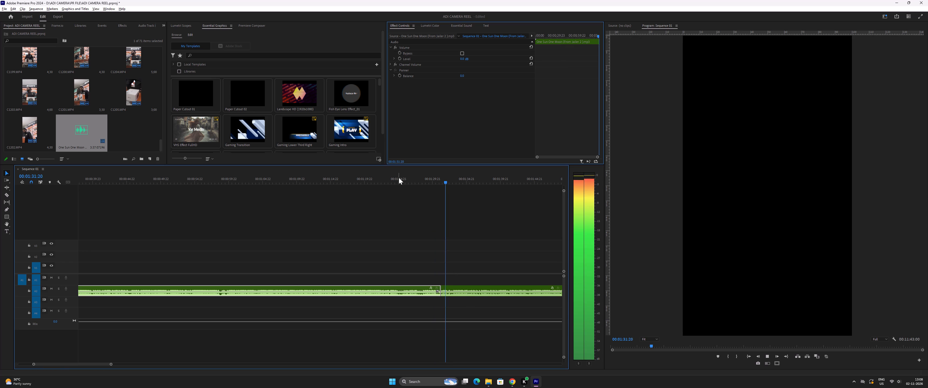
{"action": "key", "text": "equal"}
{"action": "key", "text": "minus"}
{"action": "key", "text": "minus"}
{"action": "key", "text": "minus"}
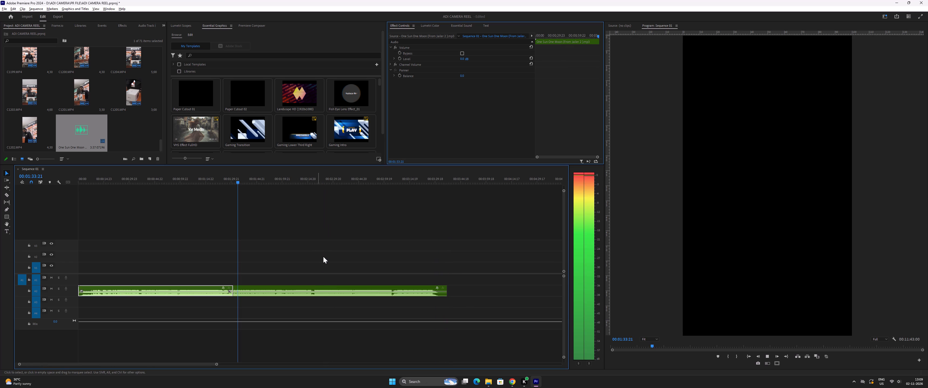
{"action": "left_click", "coordinate": [248, 293]}
{"action": "key", "text": "Delete"}
Listen to the trimmed song between about 00:00:28 and 00:00:43 for a suitable start point.
{"action": "key", "text": "minus"}
{"action": "left_click_drag", "start_coordinate": [119, 178], "coordinate": [113, 179]}
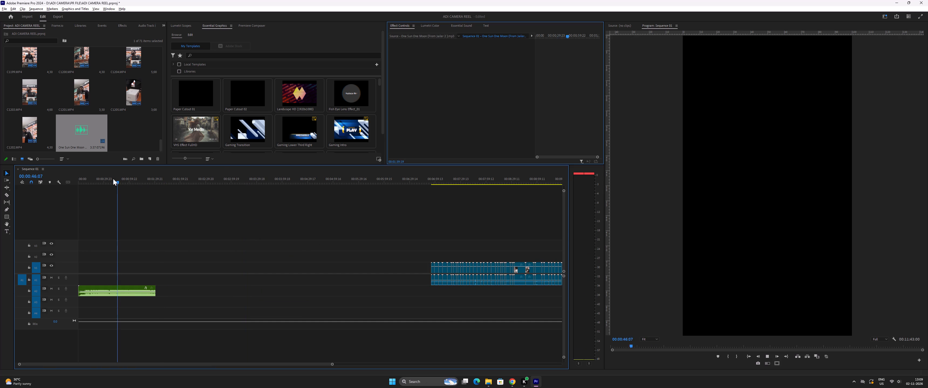
{"action": "left_click_drag", "start_coordinate": [113, 179], "coordinate": [109, 179]}
{"action": "key", "text": "space"}
{"action": "key", "text": "equal"}
{"action": "key", "text": "equal"}
{"action": "key", "text": "equal"}
{"action": "key", "text": "space"}
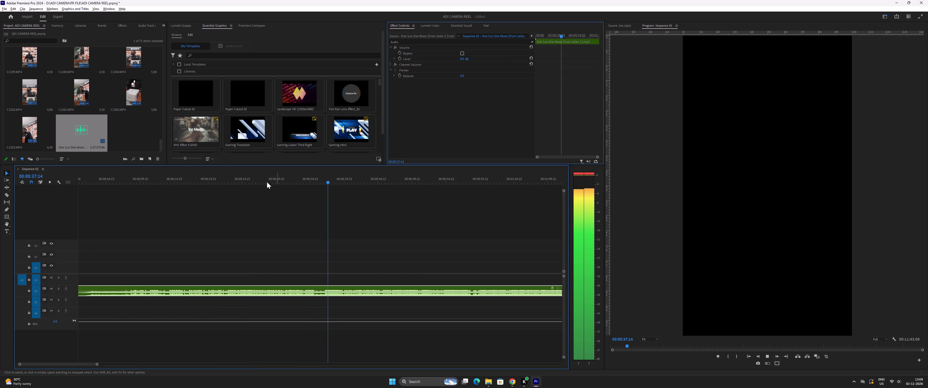
{"action": "left_click", "coordinate": [257, 179]}
{"action": "key", "text": "space"}
{"action": "key", "text": "minus"}
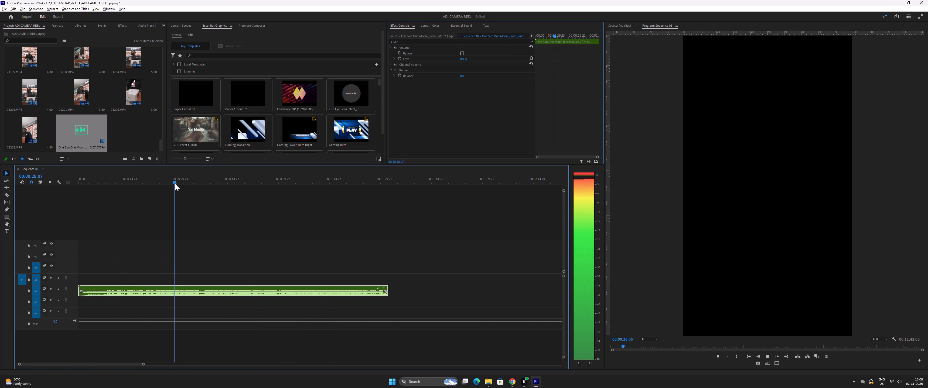
{"action": "key", "text": "equal"}
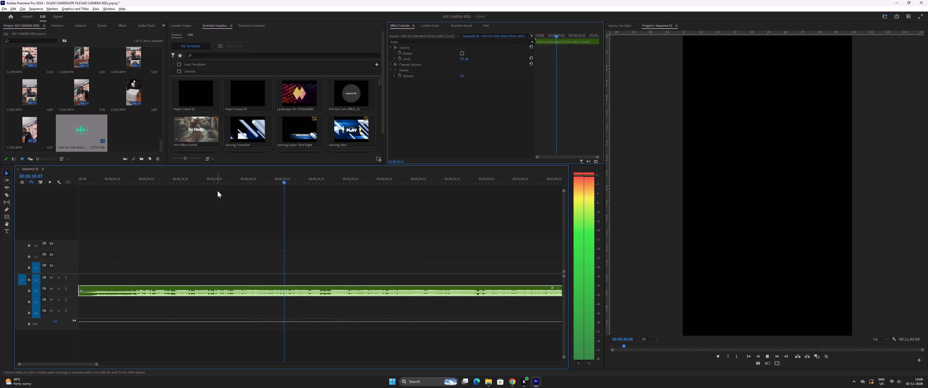
{"action": "left_click", "coordinate": [318, 182]}
{"action": "key", "text": "space"}
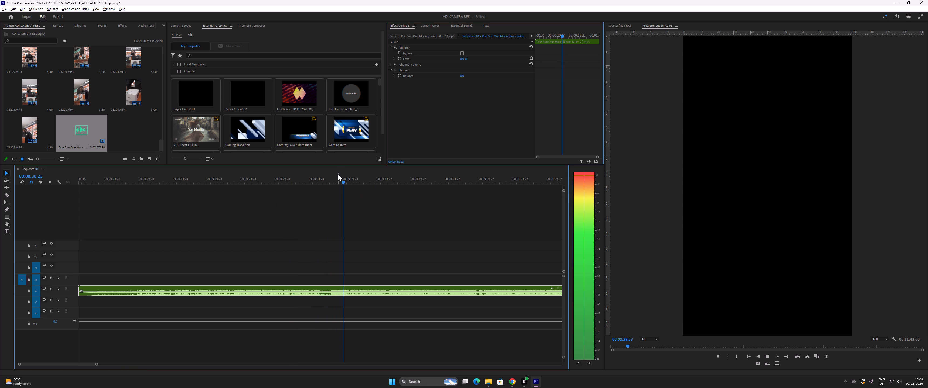
{"action": "key", "text": "minus"}
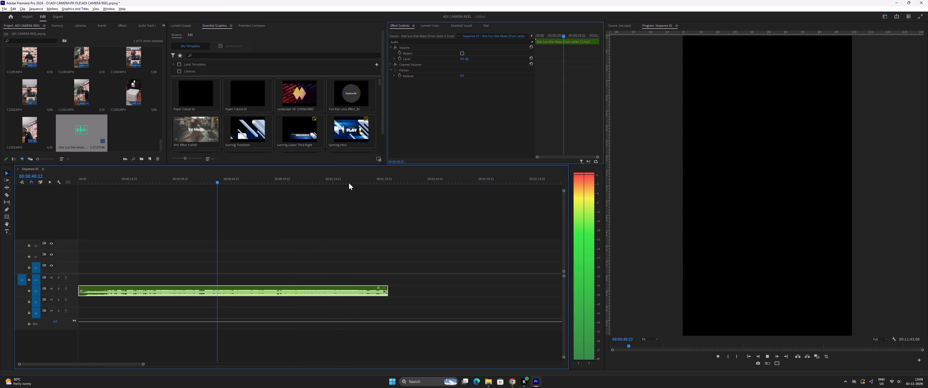
{"action": "key", "text": "equal"}
{"action": "key", "text": "equal"}
{"action": "key", "text": "minus"}
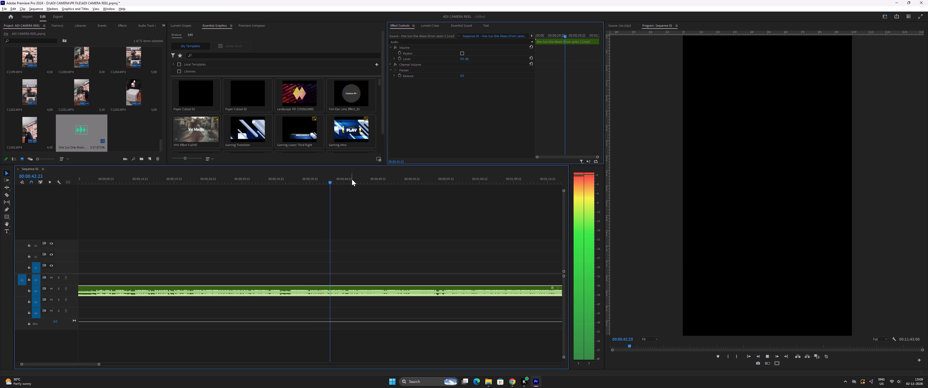
Listen to the song from about 00:00:46 to 00:00:54, examining its waveform closely for where the wanted passage begins.
{"action": "left_click", "coordinate": [352, 179]}
{"action": "key", "text": "space"}
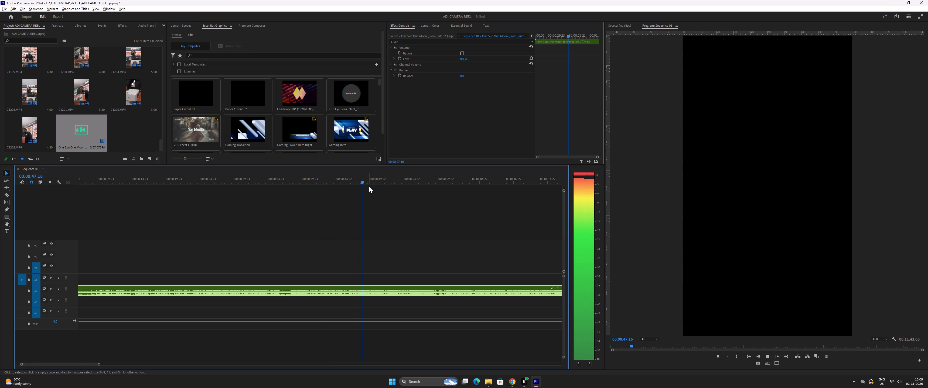
{"action": "key", "text": "space"}
{"action": "key", "text": "equal"}
{"action": "key", "text": "equal"}
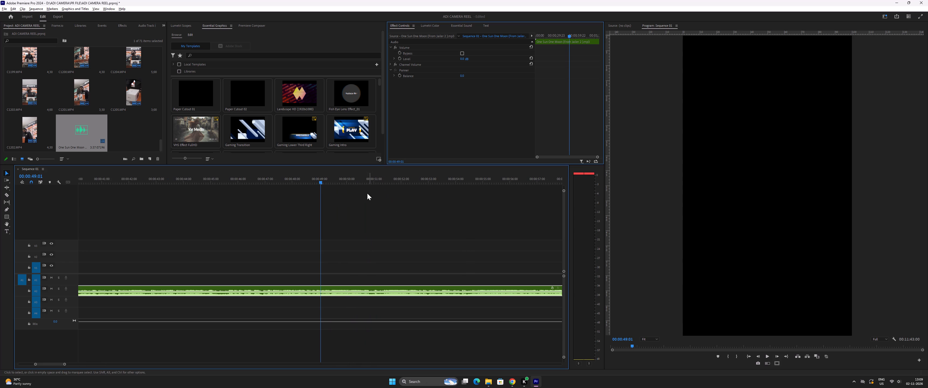
{"action": "left_click", "coordinate": [284, 179]}
{"action": "key", "text": "space"}
{"action": "key", "text": "equal"}
{"action": "key", "text": "space"}
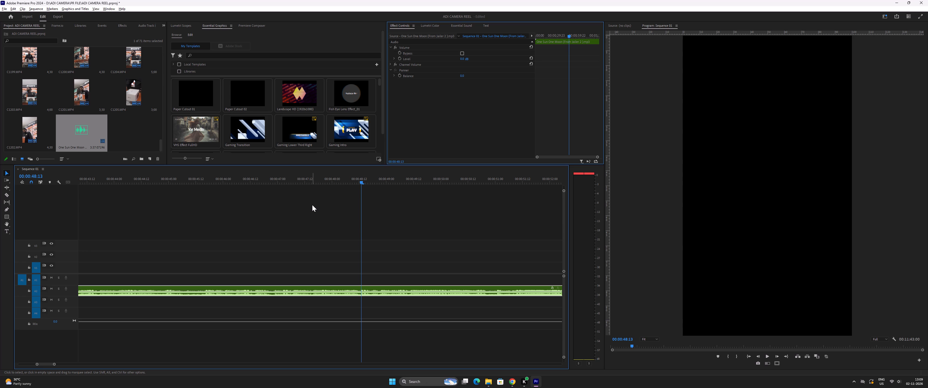
{"action": "key", "text": "equal"}
{"action": "key", "text": "equal"}
{"action": "left_click", "coordinate": [295, 180]}
{"action": "key", "text": "space"}
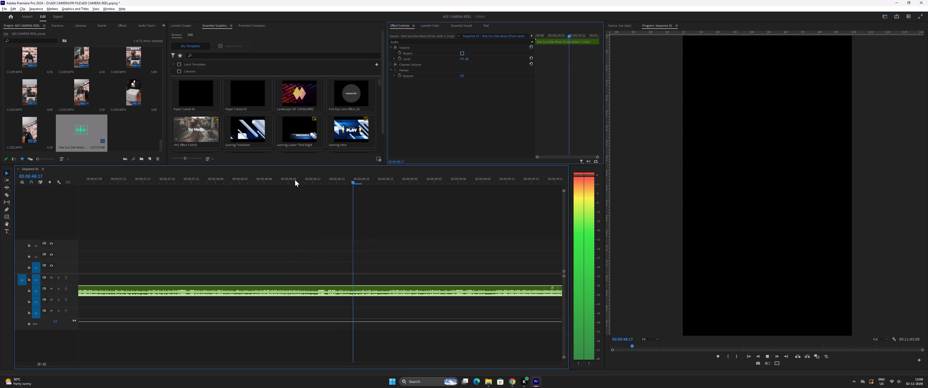
{"action": "key", "text": "space"}
{"action": "left_click_drag", "start_coordinate": [304, 180], "coordinate": [312, 182]}
{"action": "key", "text": "space"}
{"action": "key", "text": "minus"}
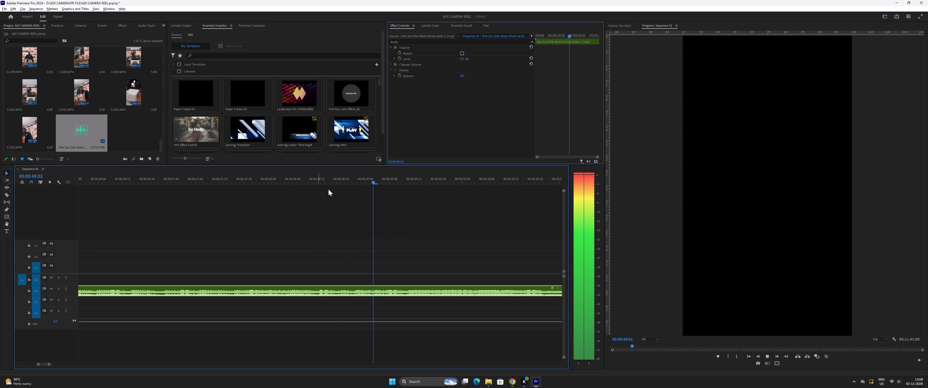
{"action": "key", "text": "minus"}
{"action": "key", "text": "minus"}
{"action": "key", "text": "space"}
{"action": "key", "text": "space"}
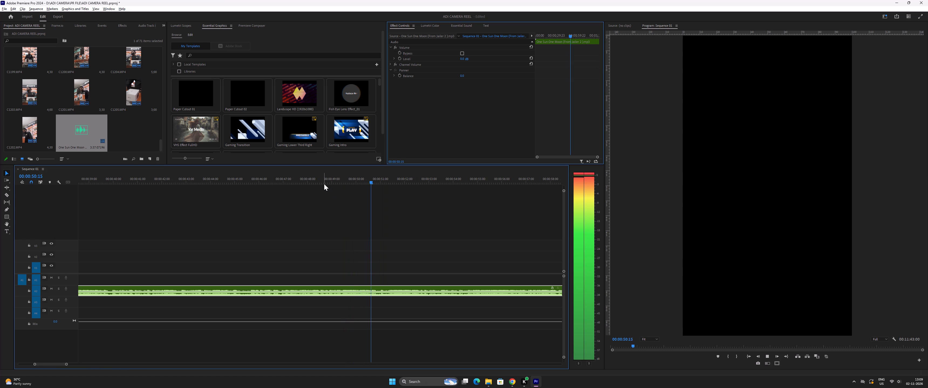
{"action": "key", "text": "minus"}
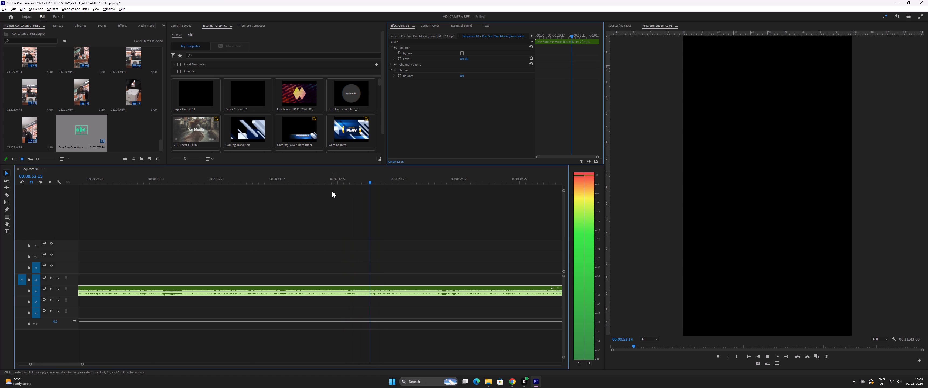
{"action": "key", "text": "space"}
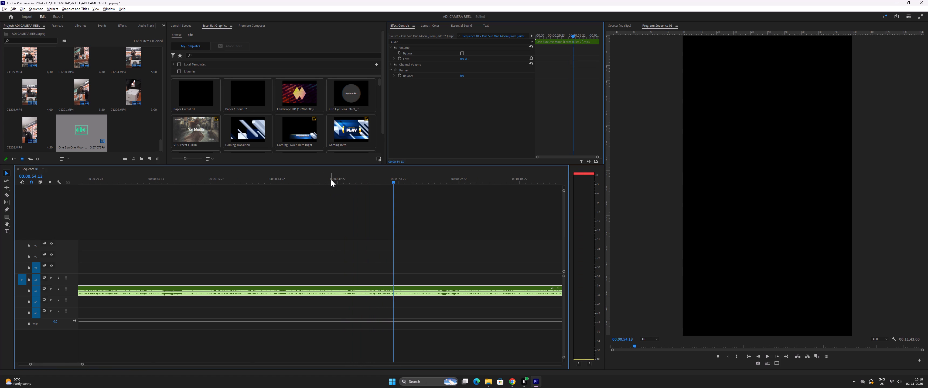
Replay the song between about 00:00:45 and 00:00:52 to compare possible start points.
{"action": "left_click", "coordinate": [331, 180]}
{"action": "key", "text": "space"}
{"action": "key", "text": "equal"}
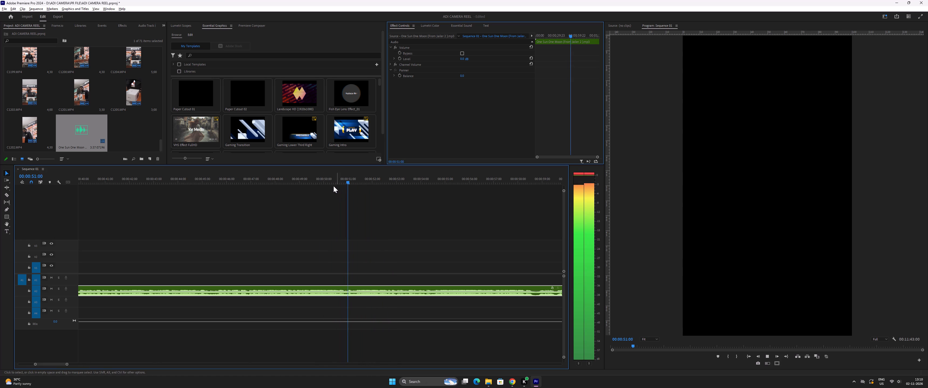
{"action": "key", "text": "space"}
{"action": "key", "text": "space"}
{"action": "type", "text": "-"}
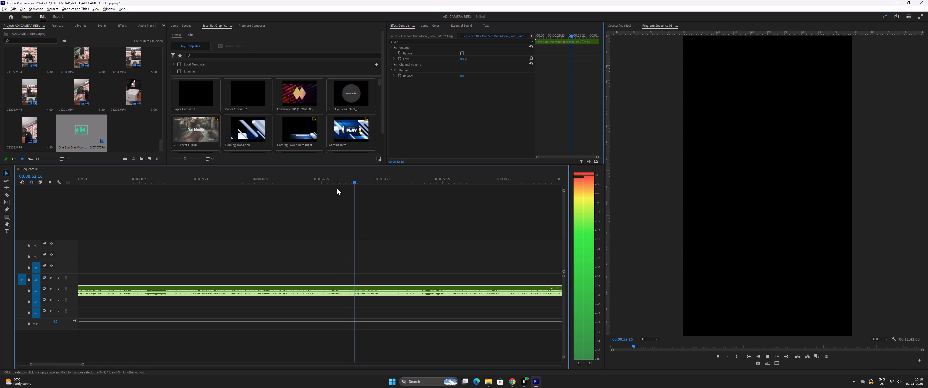
{"action": "key", "text": "space"}
{"action": "left_click", "coordinate": [277, 181]}
{"action": "key", "text": "space"}
{"action": "key", "text": "equal"}
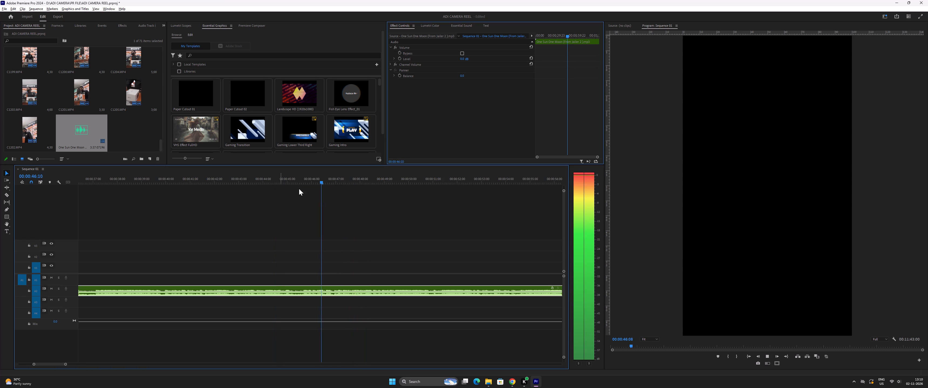
{"action": "key", "text": "equal"}
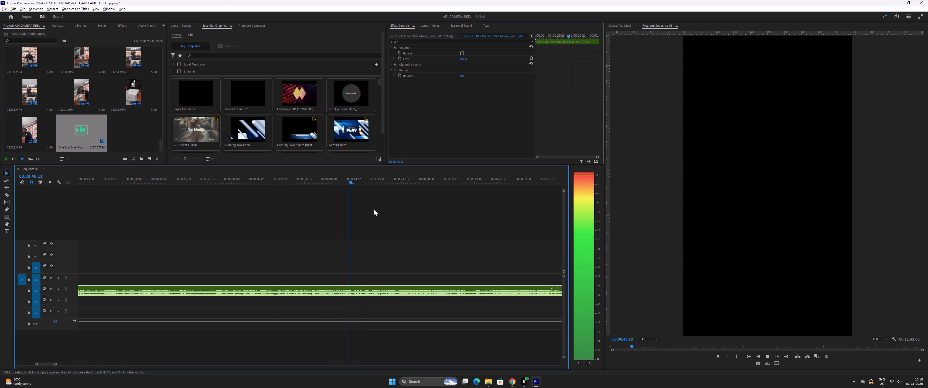
{"action": "key", "text": "minus"}
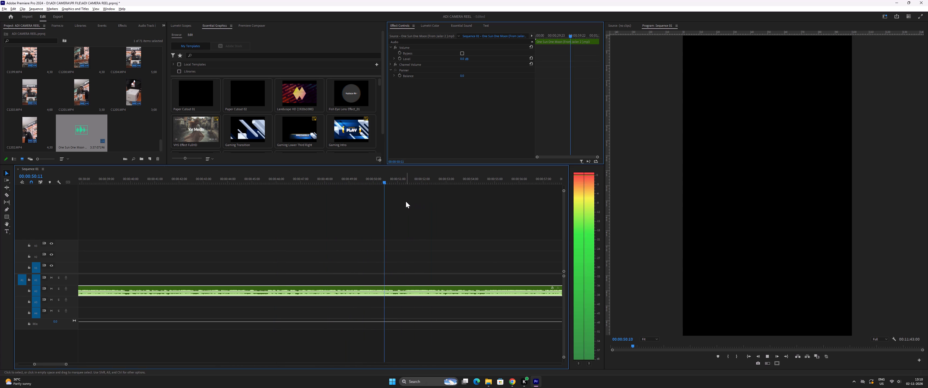
{"action": "key", "text": "space"}
{"action": "key", "text": "space"}
{"action": "key", "text": "space"}
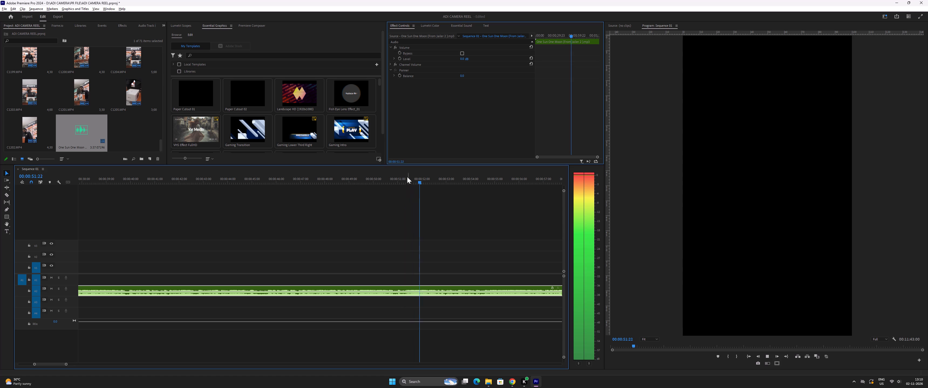
{"action": "left_click_drag", "start_coordinate": [402, 179], "coordinate": [404, 182]}
{"action": "left_click", "coordinate": [405, 182]}
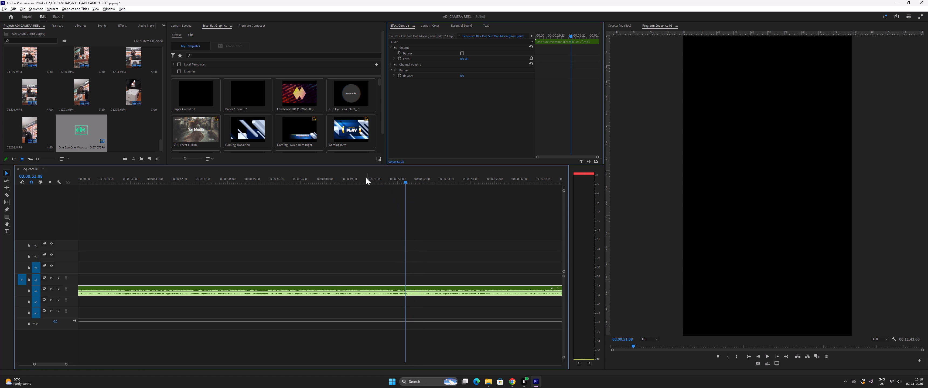
Locate the start of the wanted passage by ear and cut the song on track A2 at 00:00:46:22.
{"action": "left_click_drag", "start_coordinate": [362, 178], "coordinate": [290, 186]}
{"action": "key", "text": "space"}
{"action": "key", "text": "equal"}
{"action": "key", "text": "space"}
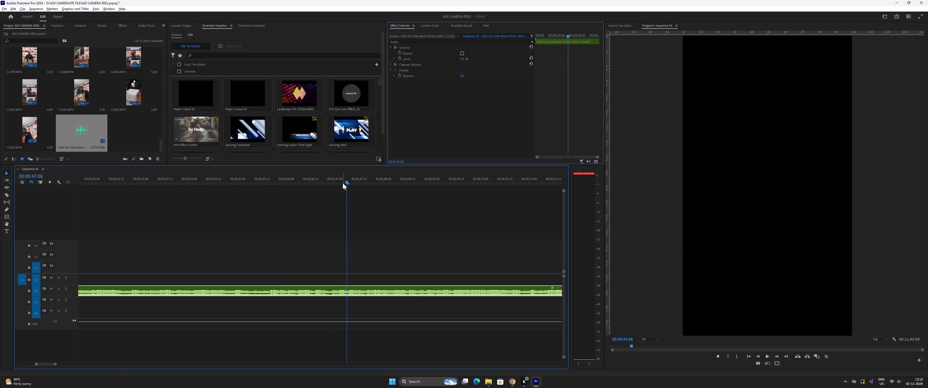
{"action": "left_click_drag", "start_coordinate": [339, 181], "coordinate": [317, 187]}
{"action": "key", "text": "space"}
{"action": "key", "text": "space"}
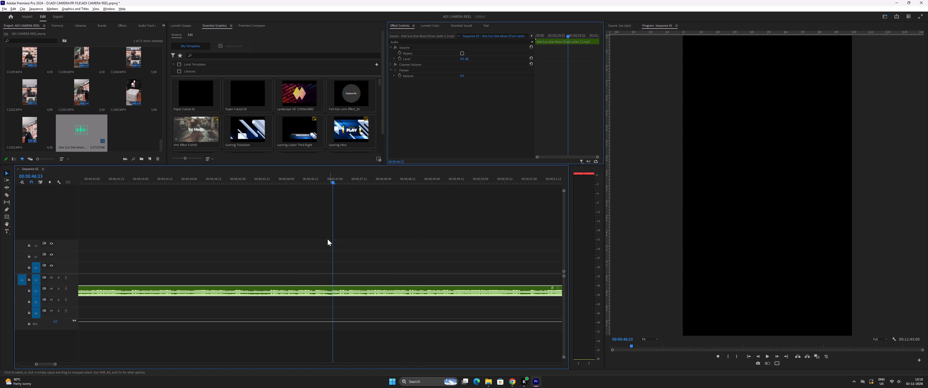
{"action": "left_click", "coordinate": [331, 180]}
{"action": "left_click", "coordinate": [347, 288]}
{"action": "key", "text": "ctrl+bracketleft"}
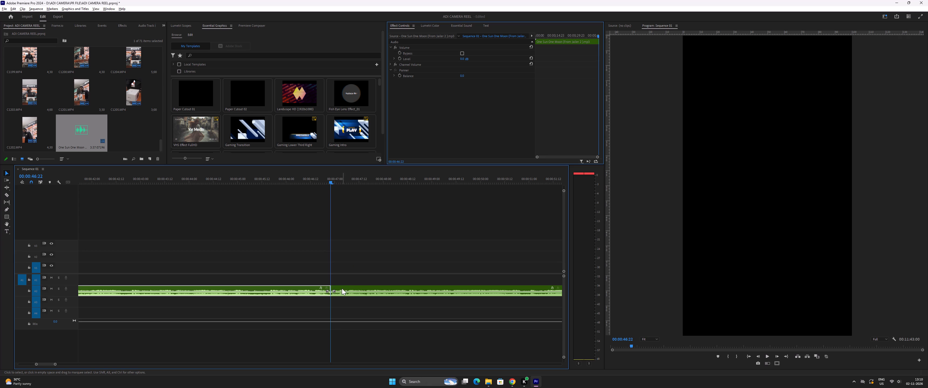
Play the song past the new cut and save the project.
{"action": "key", "text": "space"}
{"action": "key", "text": "minus"}
{"action": "key", "text": "minus"}
{"action": "key", "text": "minus"}
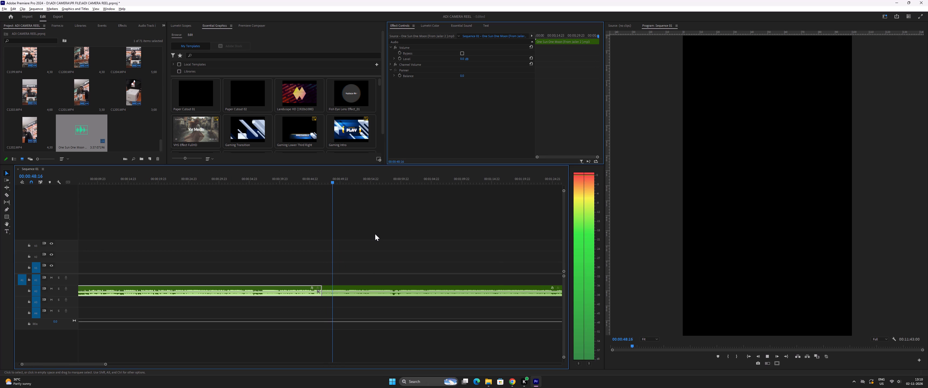
{"action": "key", "text": "ctrl+s"}
{"action": "key", "text": "ctrl+s"}
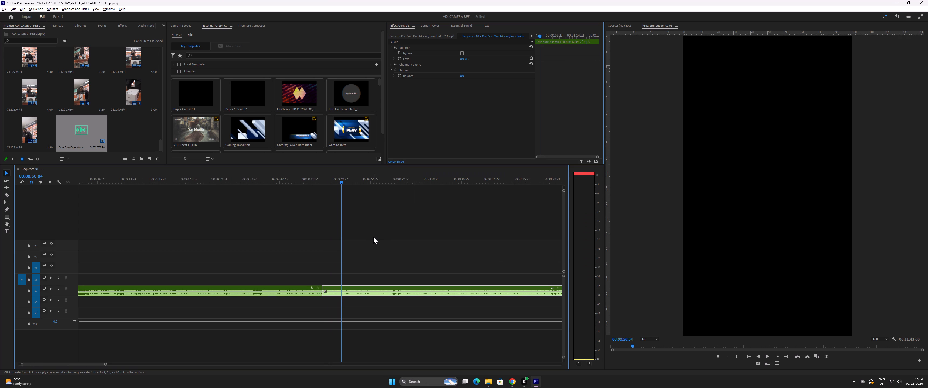
{"action": "key", "text": "ctrl+s"}
Add an audio fade-in about 3 seconds long at the start of the song part after the cut.
{"action": "left_click_drag", "start_coordinate": [325, 291], "coordinate": [341, 289]}
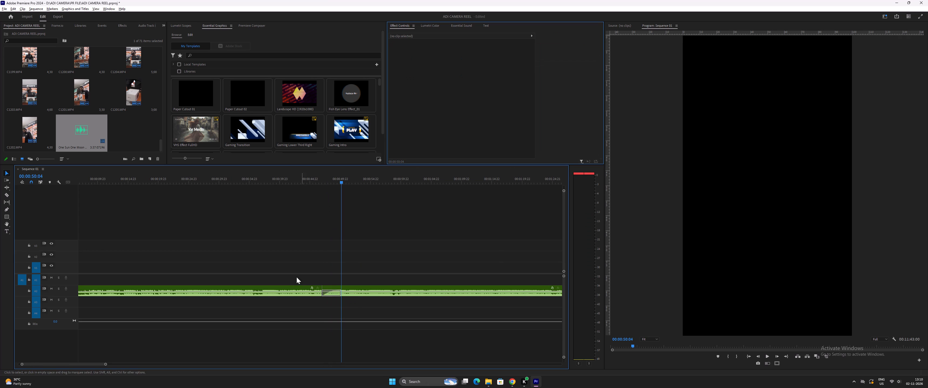
Delete the part of the song before the cut on track A2.
{"action": "left_click", "coordinate": [290, 288]}
{"action": "key", "text": "Delete"}
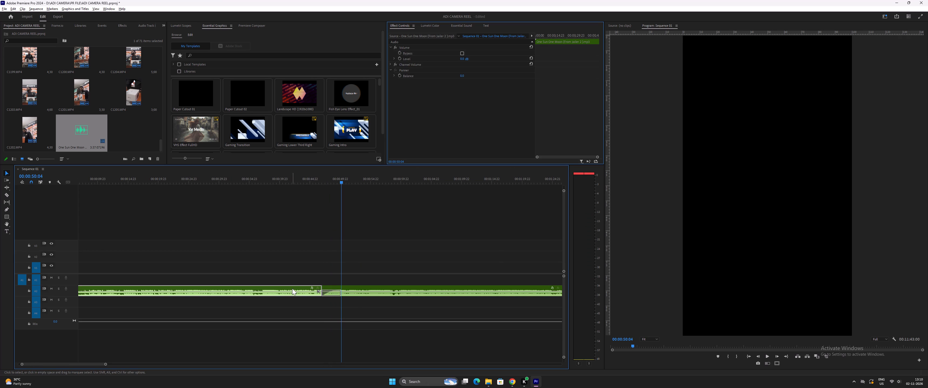
Move the remaining song clip on track A2 to the very start of the sequence.
{"action": "key", "text": "minus"}
{"action": "key", "text": "minus"}
{"action": "left_click_drag", "start_coordinate": [166, 288], "coordinate": [162, 289]}
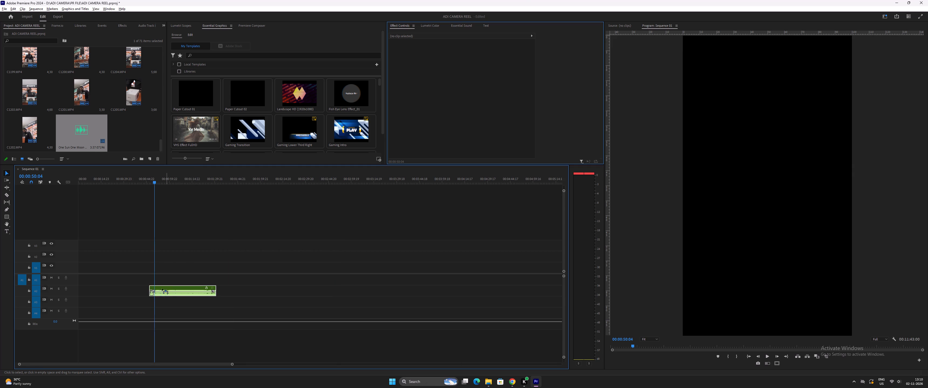
{"action": "left_click_drag", "start_coordinate": [162, 289], "coordinate": [81, 289]}
Listen to the song from the sequence start to about 00:00:14, examining the fade-in and the waveform.
{"action": "left_click_drag", "start_coordinate": [122, 177], "coordinate": [53, 192]}
{"action": "key", "text": "space"}
{"action": "key", "text": "equal"}
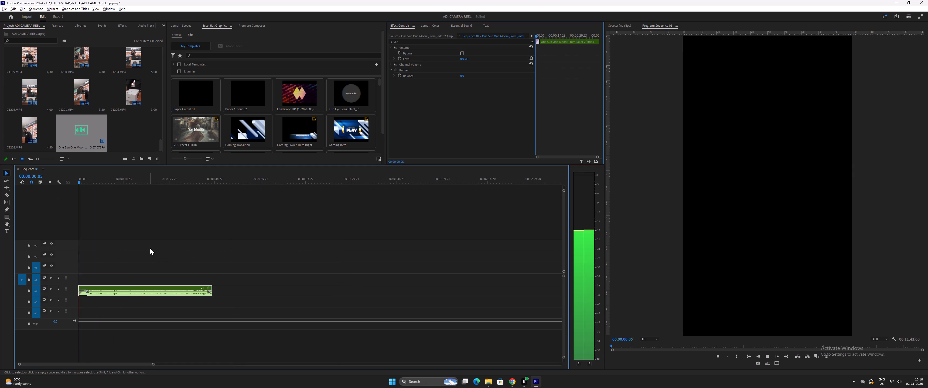
{"action": "key", "text": "equal"}
{"action": "key", "text": "equal"}
{"action": "key", "text": "equal"}
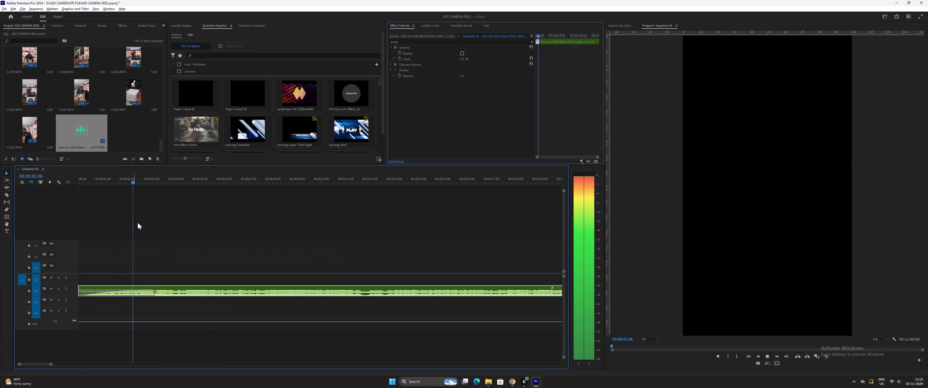
{"action": "key", "text": "minus"}
{"action": "key", "text": "equal"}
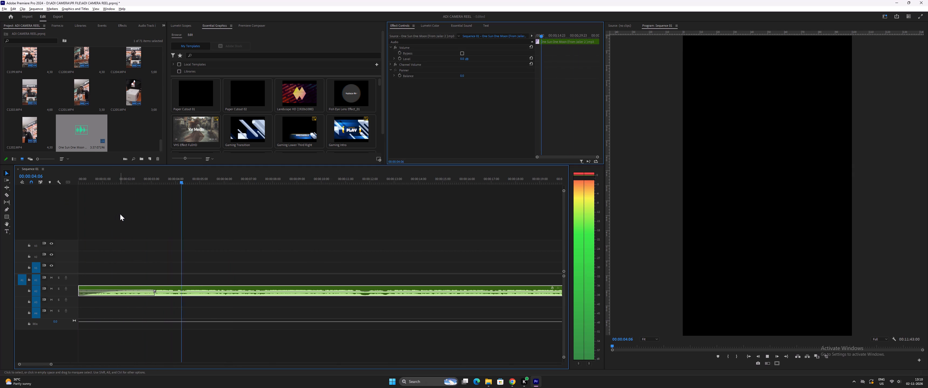
{"action": "key", "text": "minus"}
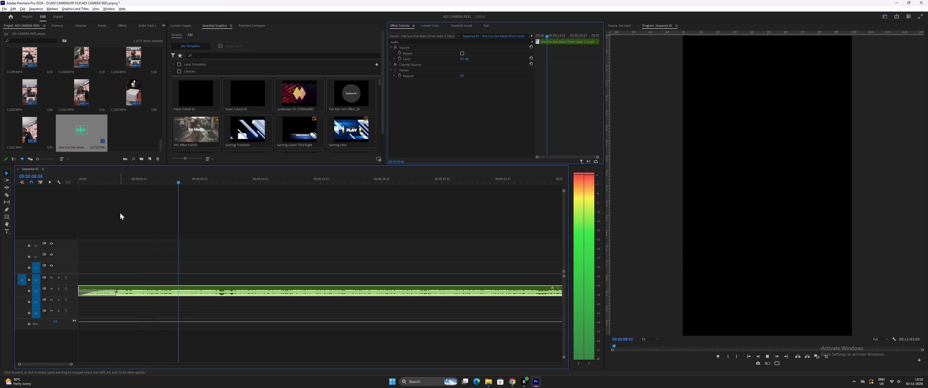
{"action": "type", "text": "==-"}
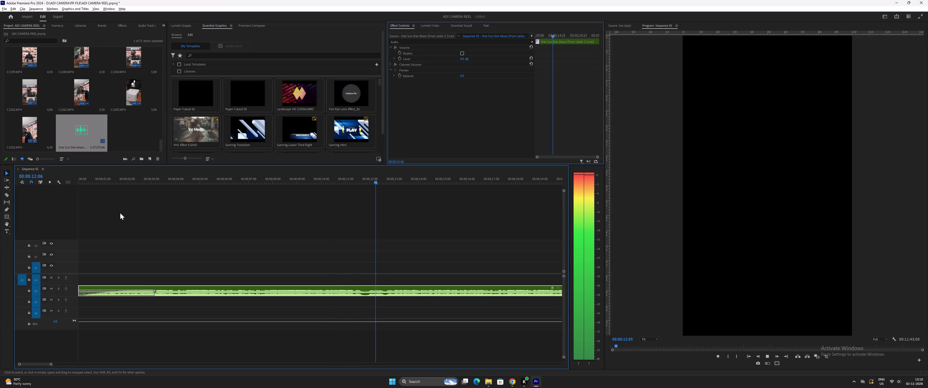
{"action": "key", "text": "minus"}
{"action": "key", "text": "minus"}
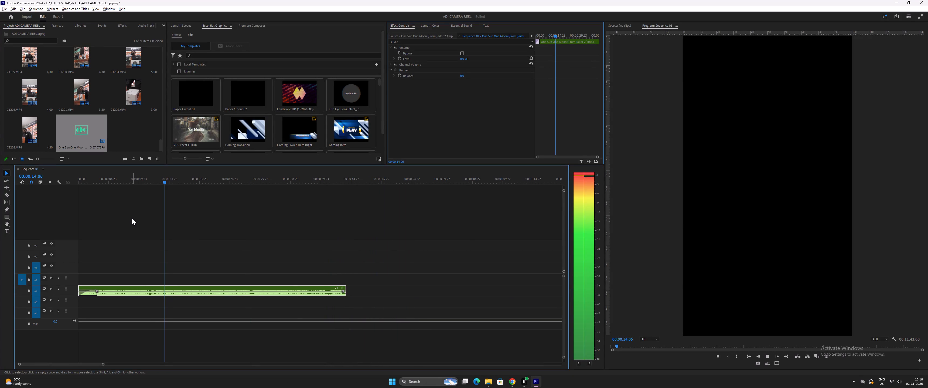
Save the project with the trimmed song.
{"action": "key", "text": "ctrl+s"}
{"action": "key", "text": "ctrl+s"}
{"action": "key", "text": "ctrl+s"}
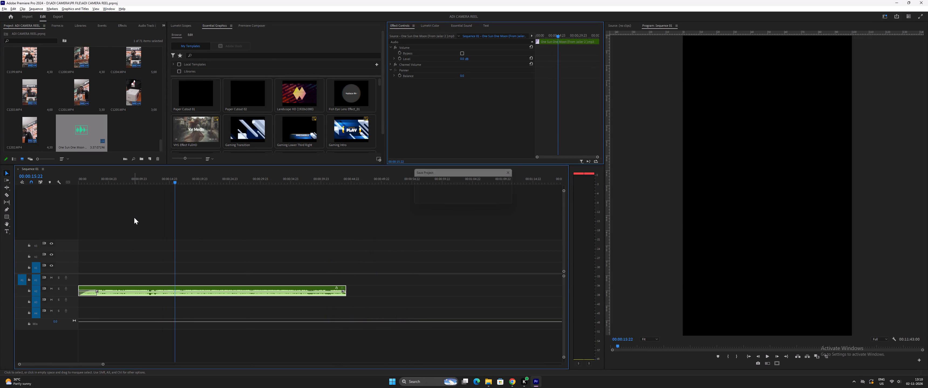
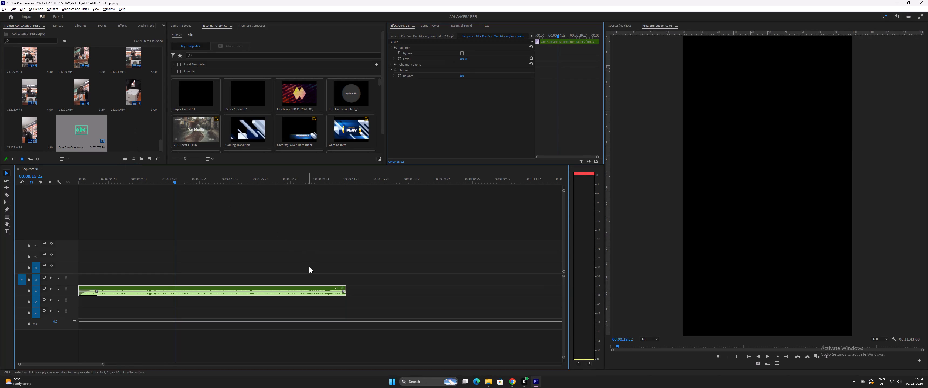
Listen to the song from the sequence start to about 00:00:16, examining its beats and waveform at different magnifications.
{"action": "left_click_drag", "start_coordinate": [94, 179], "coordinate": [59, 179]}
{"action": "key", "text": "space"}
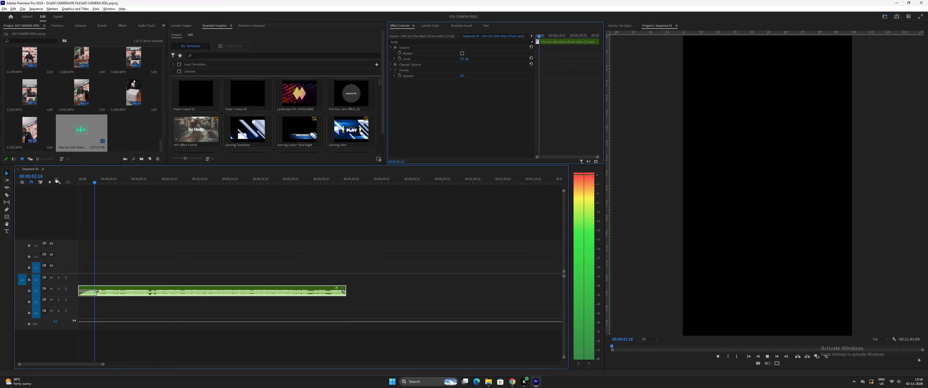
{"action": "type", "text": "=="}
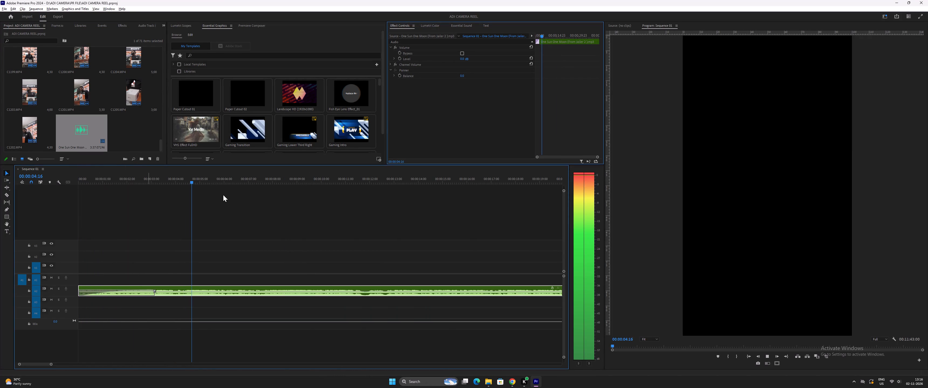
{"action": "key", "text": "minus"}
{"action": "key", "text": "equal"}
{"action": "type", "text": "=---=="}
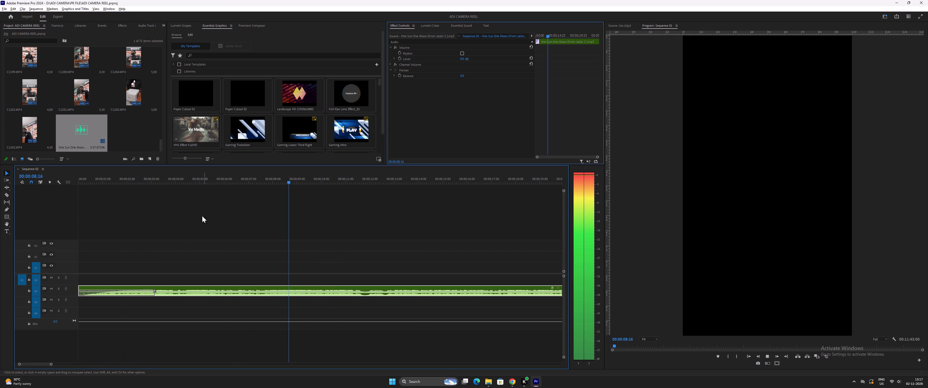
{"action": "key", "text": "minus"}
{"action": "key", "text": "equal"}
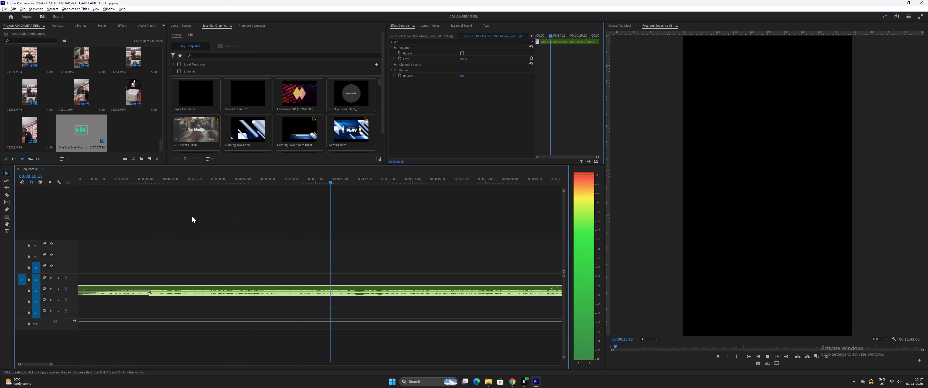
{"action": "key", "text": "minus"}
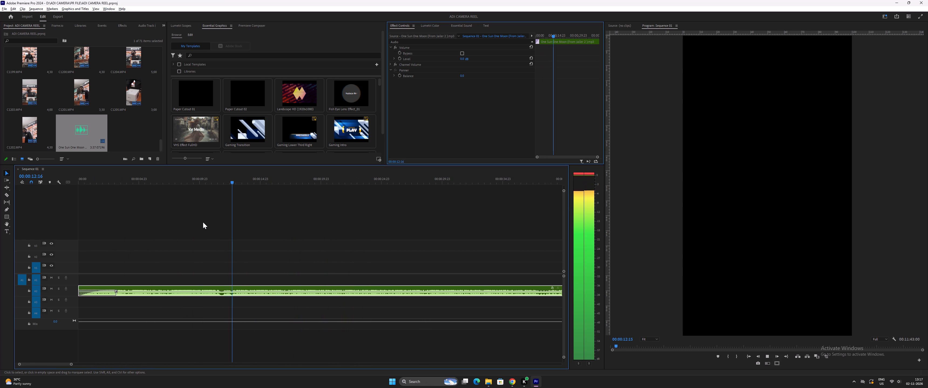
{"action": "key", "text": "minus"}
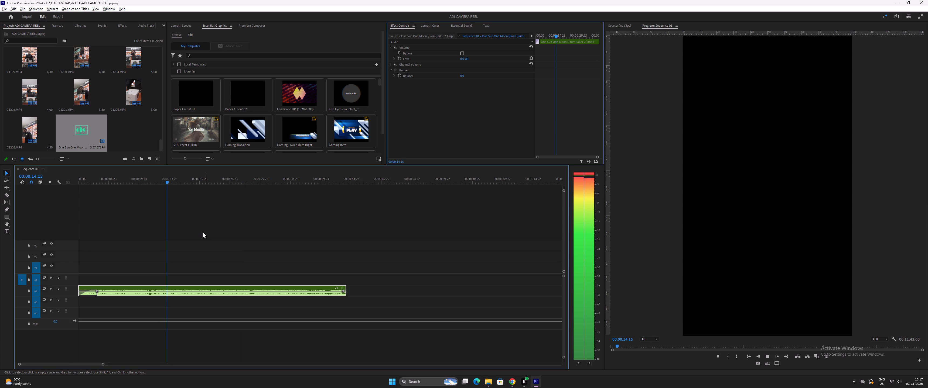
{"action": "key", "text": "minus"}
{"action": "key", "text": "minus"}
{"action": "key", "text": "minus"}
{"action": "key", "text": "minus"}
{"action": "key", "text": "space"}
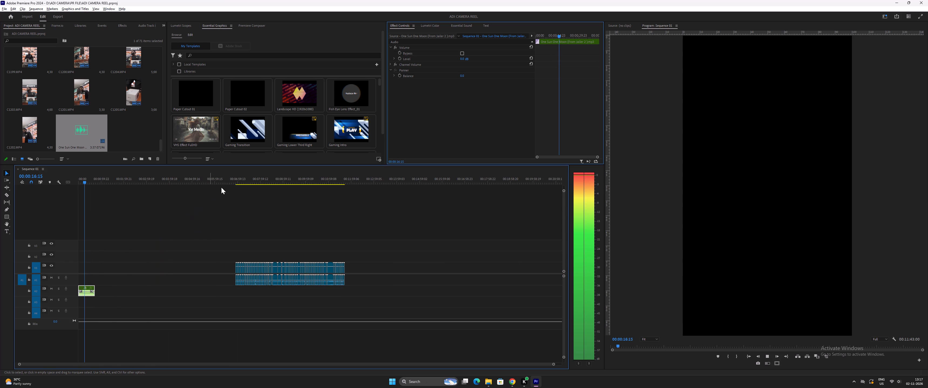
Review the camera shop footage from its start near 00:06:56 to about 00:07:44, examining the Sony product shots.
{"action": "left_click", "coordinate": [235, 182]}
{"action": "key", "text": "space"}
{"action": "key", "text": "equal"}
{"action": "key", "text": "equal"}
{"action": "key", "text": "equal"}
{"action": "key", "text": "minus"}
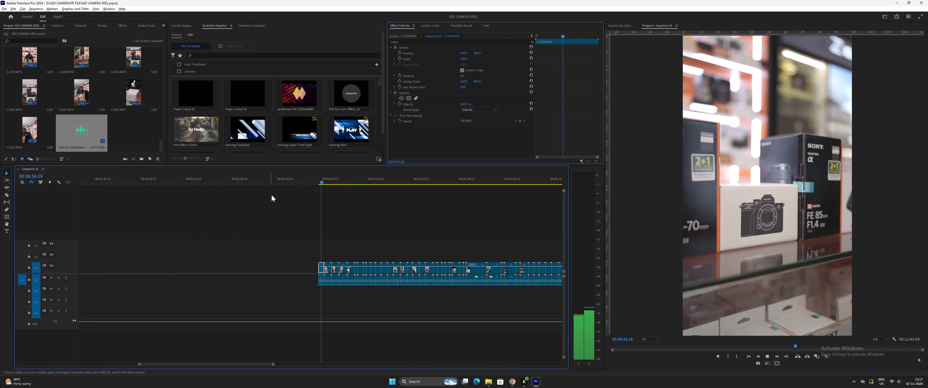
{"action": "key", "text": "minus"}
{"action": "left_click_drag", "start_coordinate": [322, 181], "coordinate": [325, 181]}
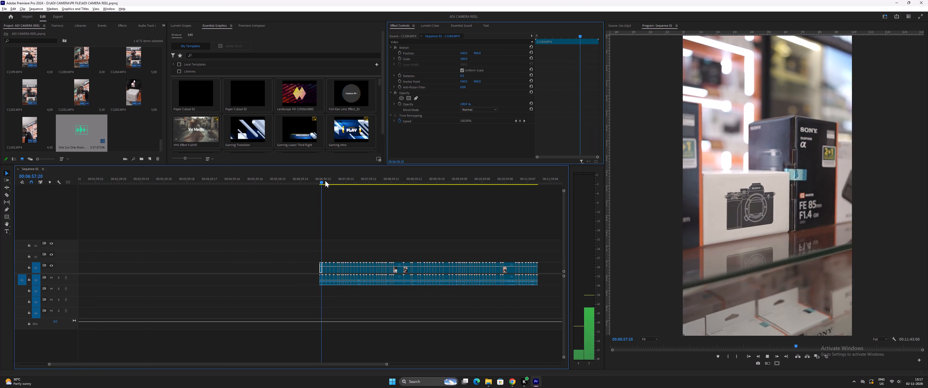
{"action": "left_click_drag", "start_coordinate": [325, 181], "coordinate": [357, 192]}
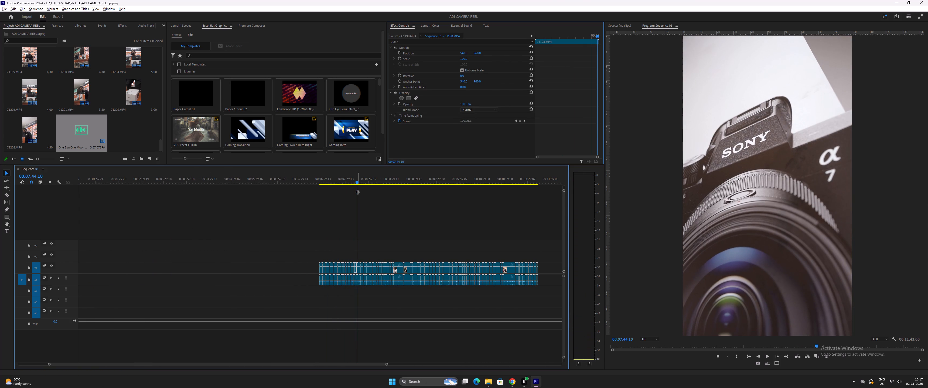
Review the footage from about 00:07:44 to 00:08:19, examining the shots of the man at the Sony counter.
{"action": "key", "text": "space"}
{"action": "key", "text": "equal"}
{"action": "key", "text": "equal"}
{"action": "key", "text": "equal"}
{"action": "left_click_drag", "start_coordinate": [328, 181], "coordinate": [330, 181]}
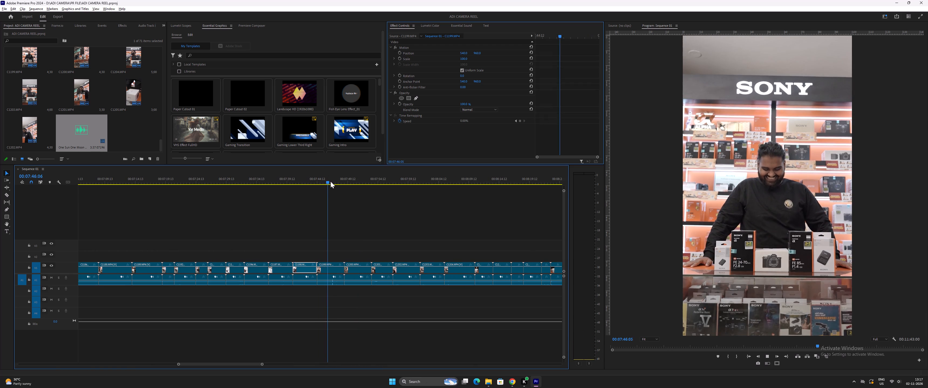
{"action": "left_click_drag", "start_coordinate": [330, 181], "coordinate": [352, 187]}
{"action": "key", "text": "space"}
{"action": "key", "text": "minus"}
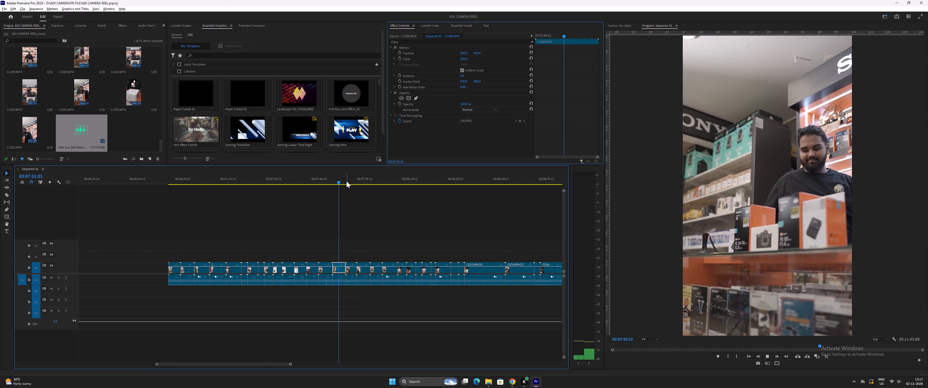
{"action": "left_click_drag", "start_coordinate": [343, 180], "coordinate": [352, 182]}
{"action": "key", "text": "space"}
{"action": "left_click_drag", "start_coordinate": [356, 182], "coordinate": [359, 183]}
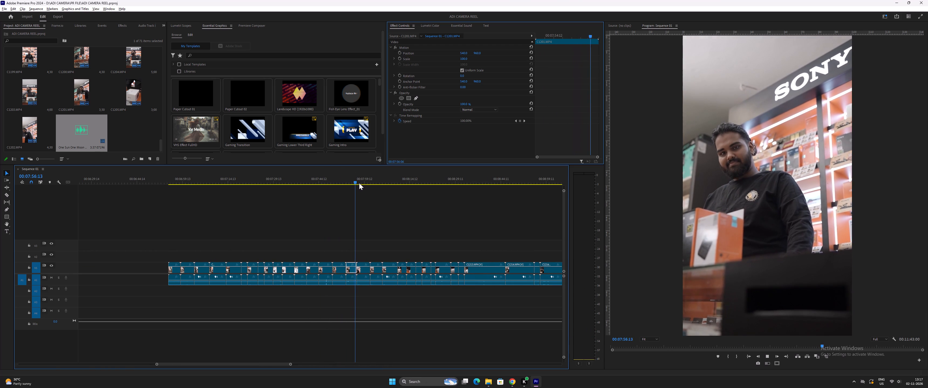
{"action": "left_click_drag", "start_coordinate": [359, 183], "coordinate": [370, 187]}
{"action": "key", "text": "space"}
{"action": "left_click_drag", "start_coordinate": [376, 186], "coordinate": [388, 190]}
{"action": "left_click_drag", "start_coordinate": [373, 180], "coordinate": [374, 180]}
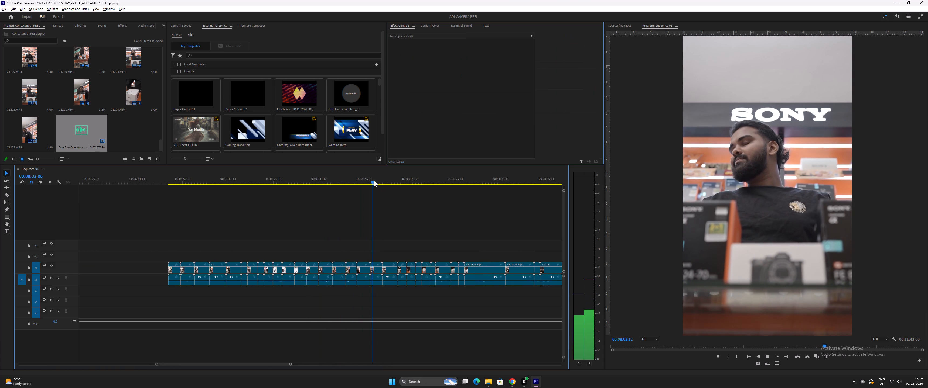
{"action": "left_click_drag", "start_coordinate": [374, 180], "coordinate": [386, 185]}
{"action": "key", "text": "space"}
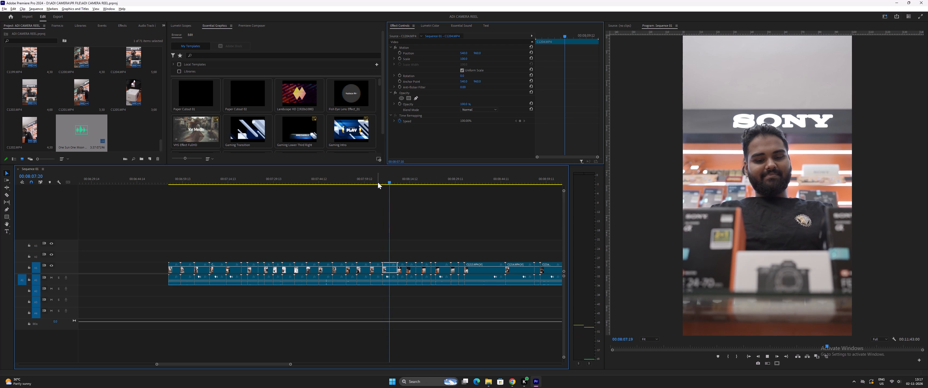
{"action": "left_click_drag", "start_coordinate": [392, 179], "coordinate": [424, 192]}
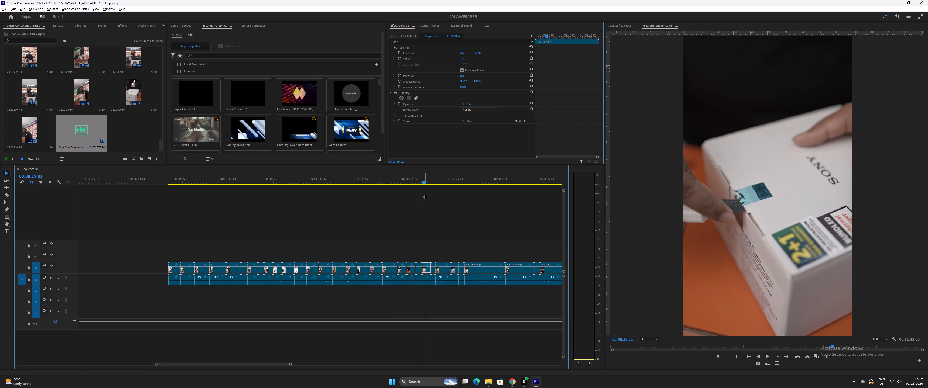
Review the footage from about 00:08:19 to 00:10:40, examining the camera unboxing, lens mounting and product close-up shots.
{"action": "key", "text": "minus"}
{"action": "left_click_drag", "start_coordinate": [373, 179], "coordinate": [386, 185]}
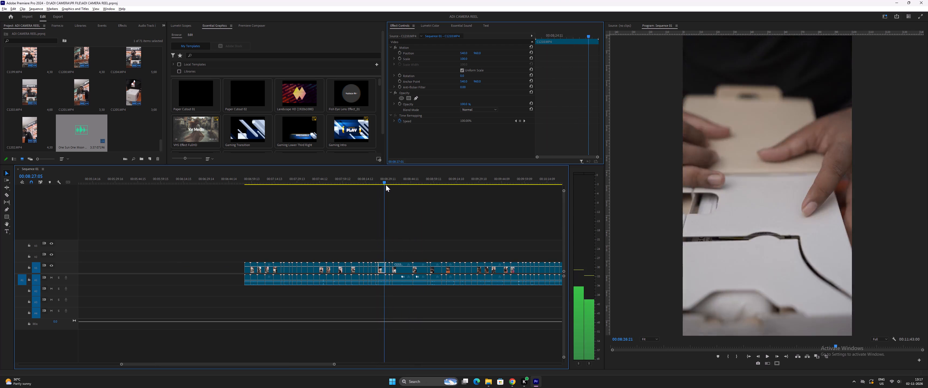
{"action": "left_click_drag", "start_coordinate": [386, 185], "coordinate": [407, 190]}
{"action": "key", "text": "space"}
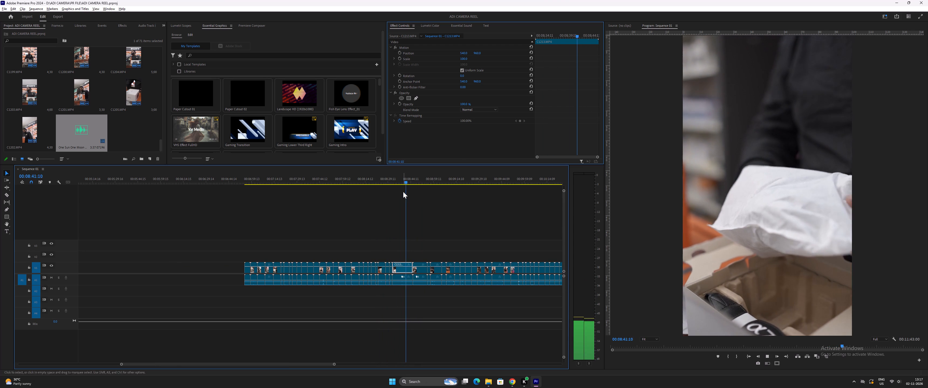
{"action": "key", "text": "equal"}
{"action": "key", "text": "equal"}
{"action": "left_click_drag", "start_coordinate": [326, 179], "coordinate": [336, 182]}
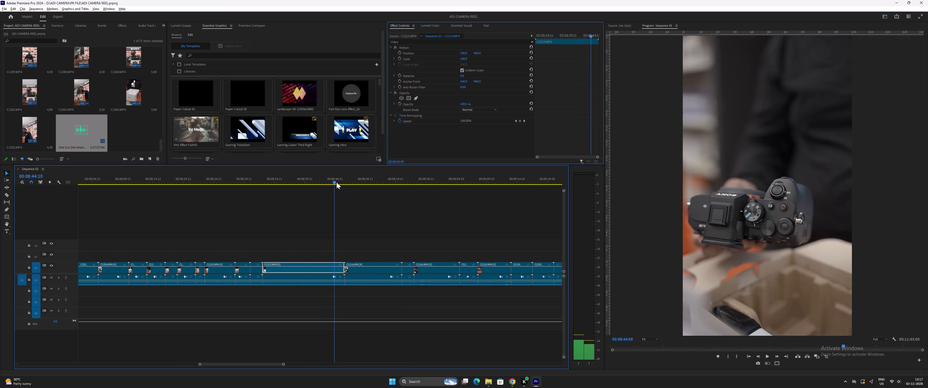
{"action": "left_click_drag", "start_coordinate": [336, 182], "coordinate": [397, 196]}
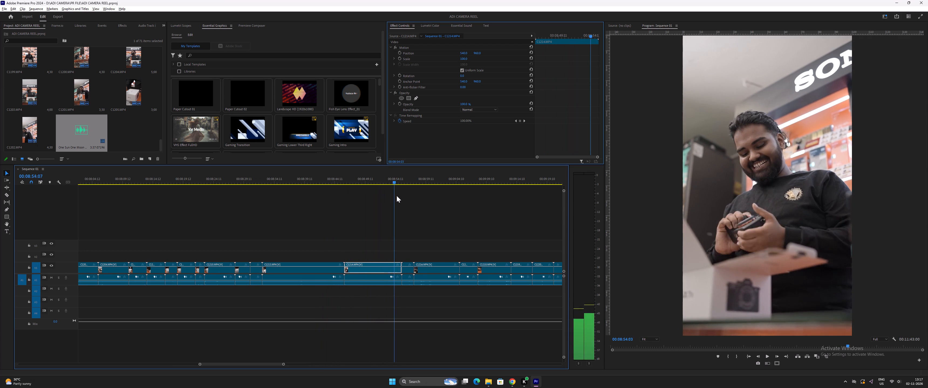
{"action": "left_click_drag", "start_coordinate": [397, 196], "coordinate": [397, 196]}
{"action": "key", "text": "space"}
{"action": "key", "text": "minus"}
{"action": "left_click_drag", "start_coordinate": [364, 181], "coordinate": [369, 182]}
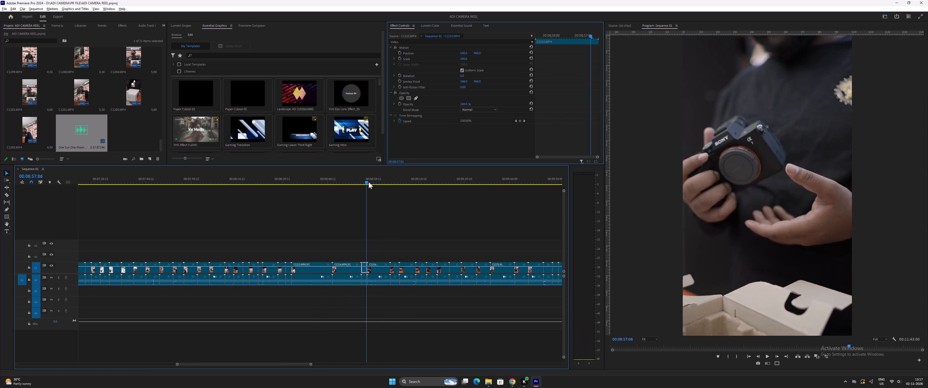
{"action": "left_click_drag", "start_coordinate": [369, 182], "coordinate": [403, 195]}
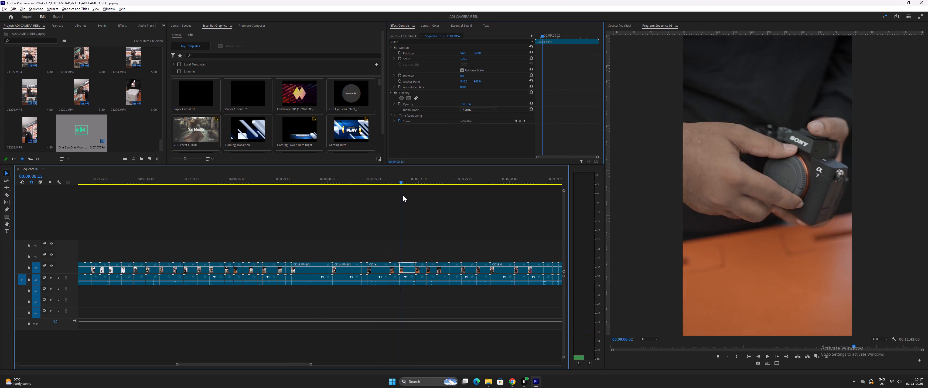
{"action": "left_click_drag", "start_coordinate": [403, 195], "coordinate": [452, 207]}
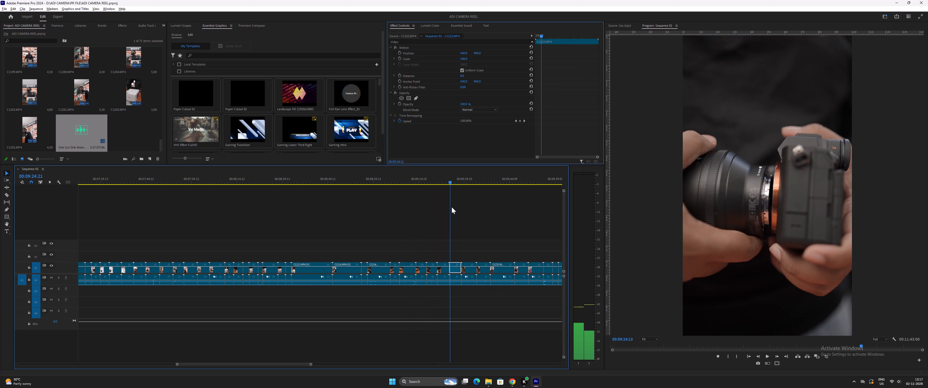
{"action": "left_click_drag", "start_coordinate": [452, 207], "coordinate": [460, 209]}
{"action": "key", "text": "minus"}
{"action": "key", "text": "minus"}
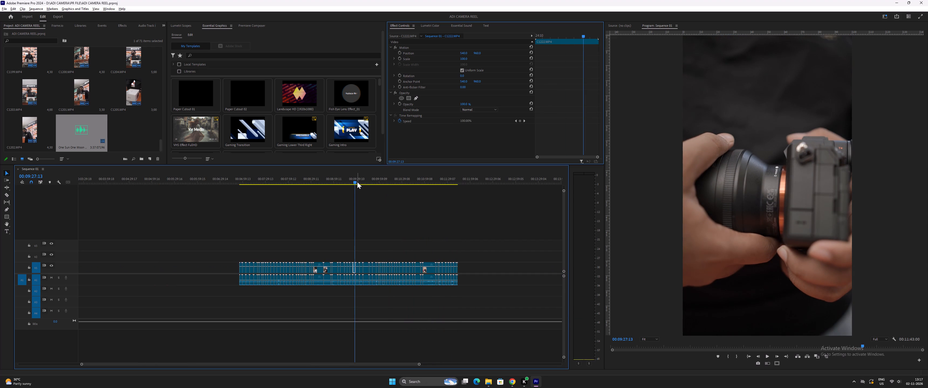
{"action": "left_click_drag", "start_coordinate": [357, 182], "coordinate": [392, 190]}
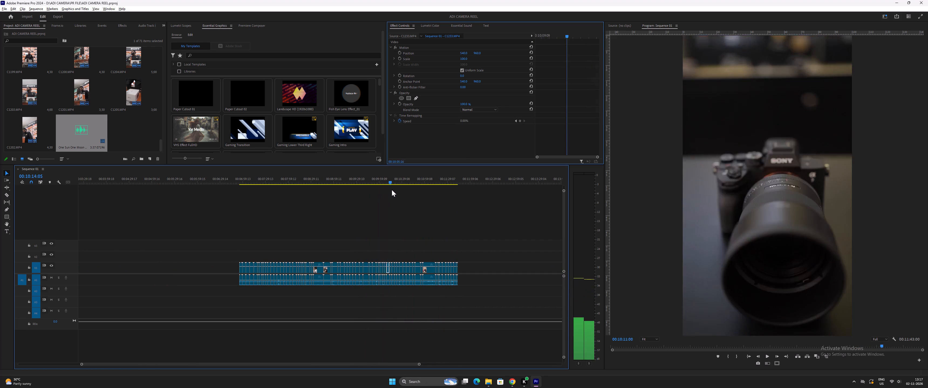
{"action": "left_click_drag", "start_coordinate": [392, 190], "coordinate": [411, 195]}
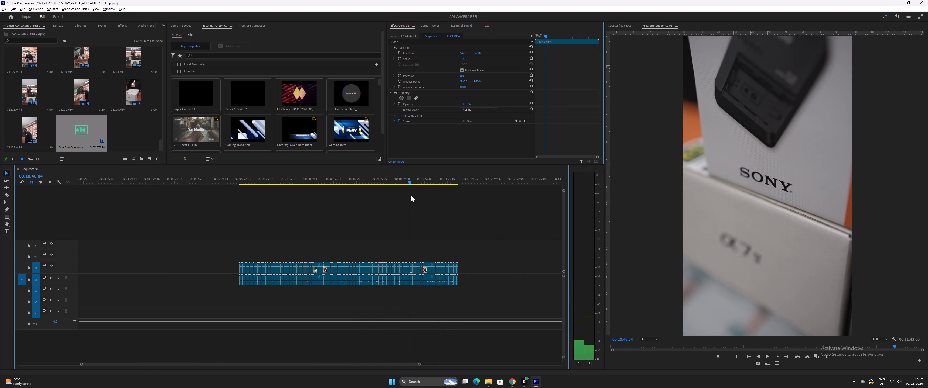
{"action": "left_click_drag", "start_coordinate": [411, 195], "coordinate": [410, 195]}
Move the clip of the illuminated Sony sign and shelves at about 00:10:45 from track V1 up to track V2.
{"action": "key", "text": "equal"}
{"action": "key", "text": "equal"}
{"action": "key", "text": "equal"}
{"action": "left_click_drag", "start_coordinate": [326, 180], "coordinate": [339, 184]}
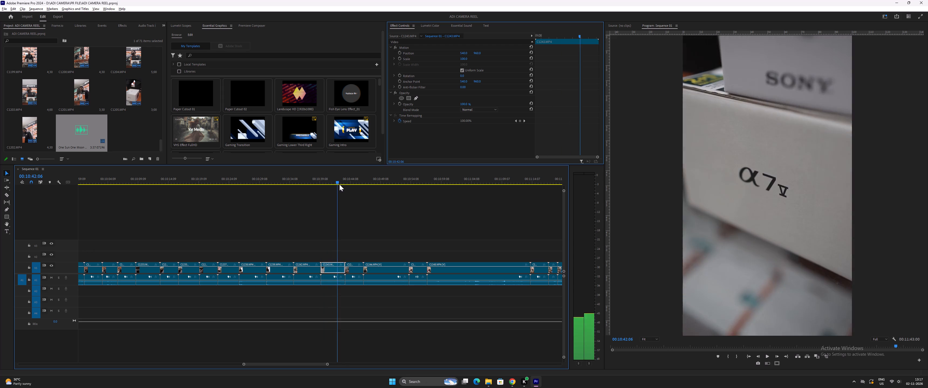
{"action": "left_click_drag", "start_coordinate": [339, 184], "coordinate": [357, 188]}
{"action": "left_click_drag", "start_coordinate": [354, 271], "coordinate": [355, 256]}
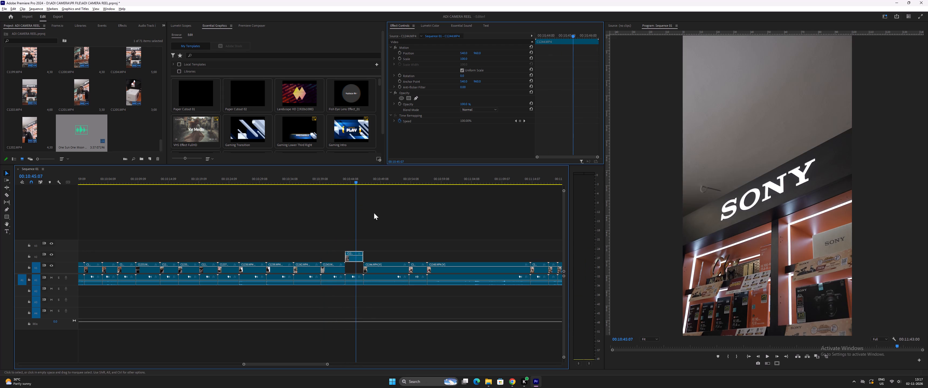
Review the remaining footage from about 00:10:45 to its end near 00:11:42, examining the customer and handshake shots.
{"action": "key", "text": "space"}
{"action": "left_click_drag", "start_coordinate": [362, 179], "coordinate": [436, 200]}
{"action": "key", "text": "minus"}
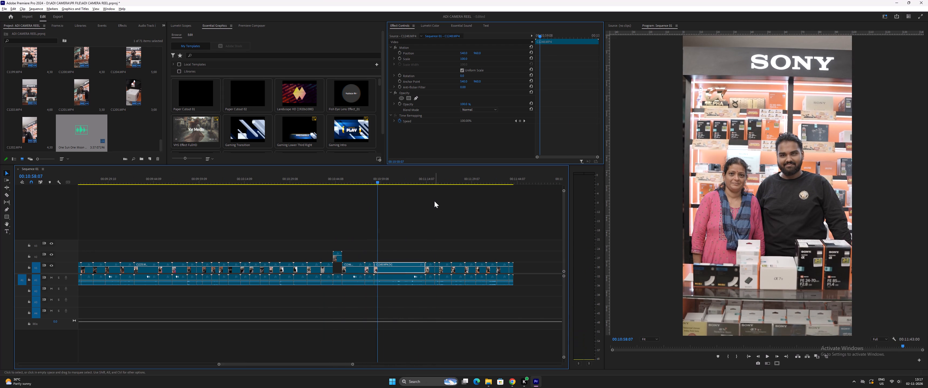
{"action": "left_click_drag", "start_coordinate": [405, 179], "coordinate": [469, 201]}
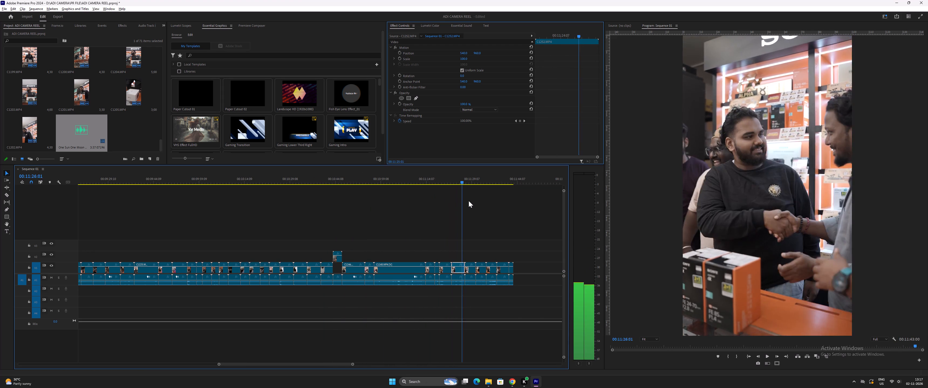
{"action": "left_click_drag", "start_coordinate": [469, 201], "coordinate": [512, 213]}
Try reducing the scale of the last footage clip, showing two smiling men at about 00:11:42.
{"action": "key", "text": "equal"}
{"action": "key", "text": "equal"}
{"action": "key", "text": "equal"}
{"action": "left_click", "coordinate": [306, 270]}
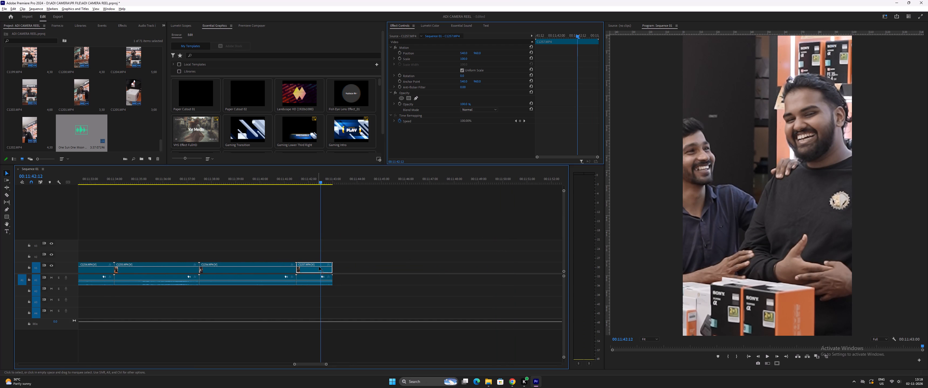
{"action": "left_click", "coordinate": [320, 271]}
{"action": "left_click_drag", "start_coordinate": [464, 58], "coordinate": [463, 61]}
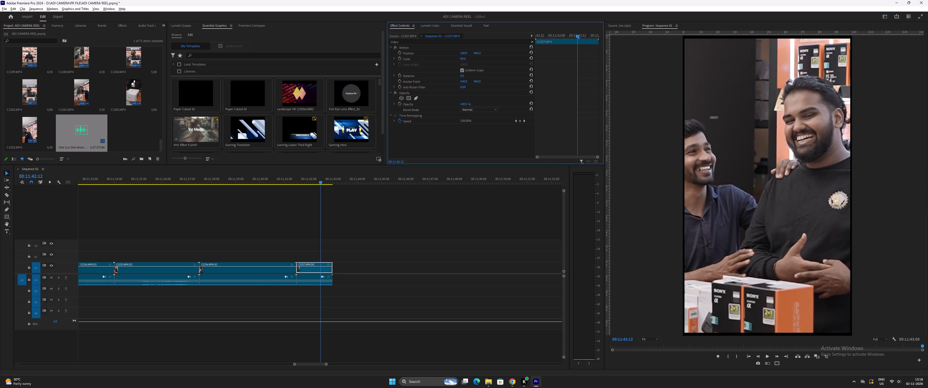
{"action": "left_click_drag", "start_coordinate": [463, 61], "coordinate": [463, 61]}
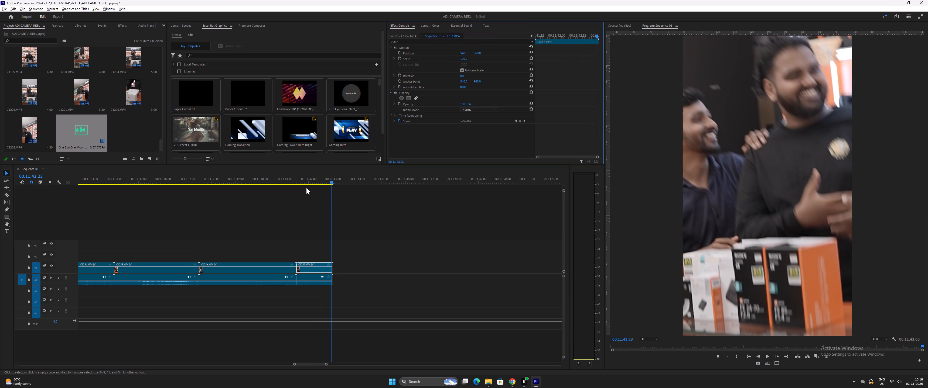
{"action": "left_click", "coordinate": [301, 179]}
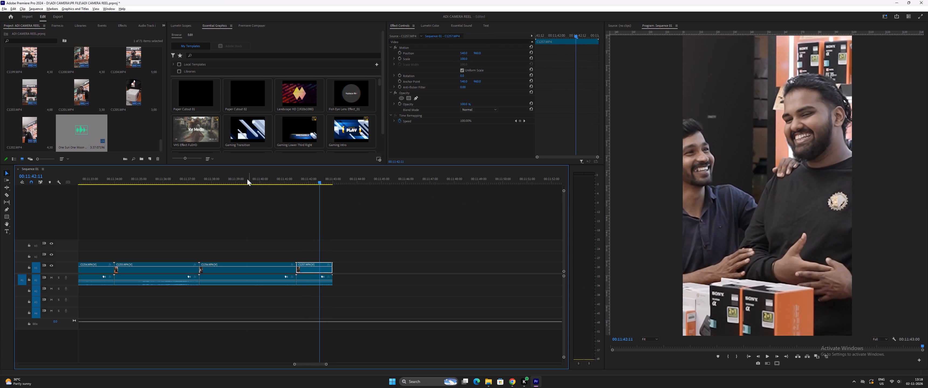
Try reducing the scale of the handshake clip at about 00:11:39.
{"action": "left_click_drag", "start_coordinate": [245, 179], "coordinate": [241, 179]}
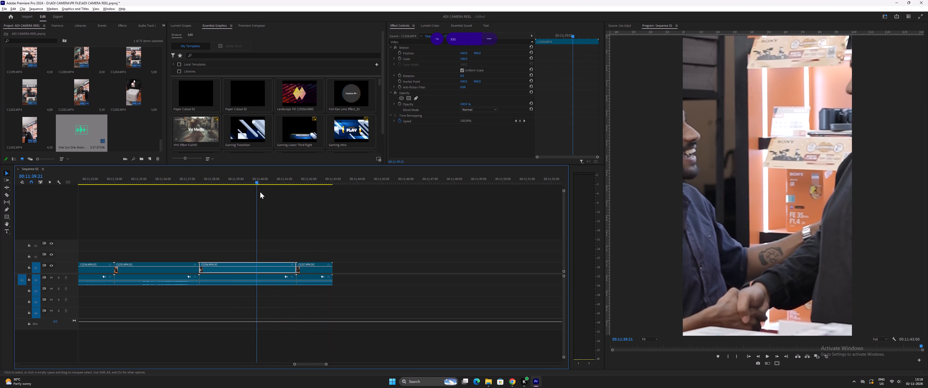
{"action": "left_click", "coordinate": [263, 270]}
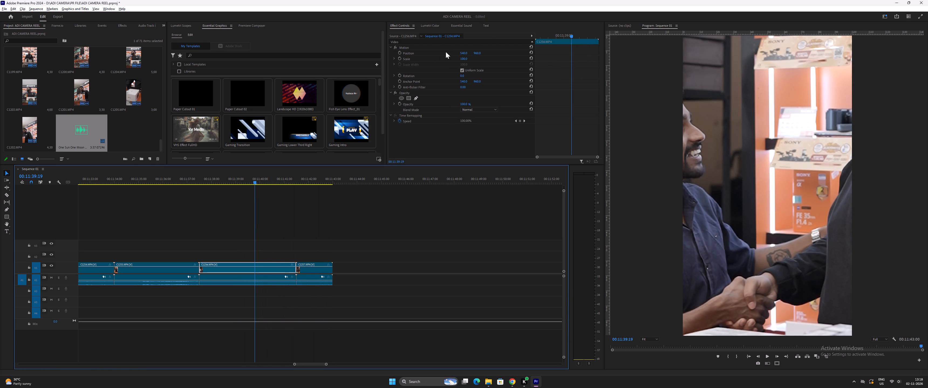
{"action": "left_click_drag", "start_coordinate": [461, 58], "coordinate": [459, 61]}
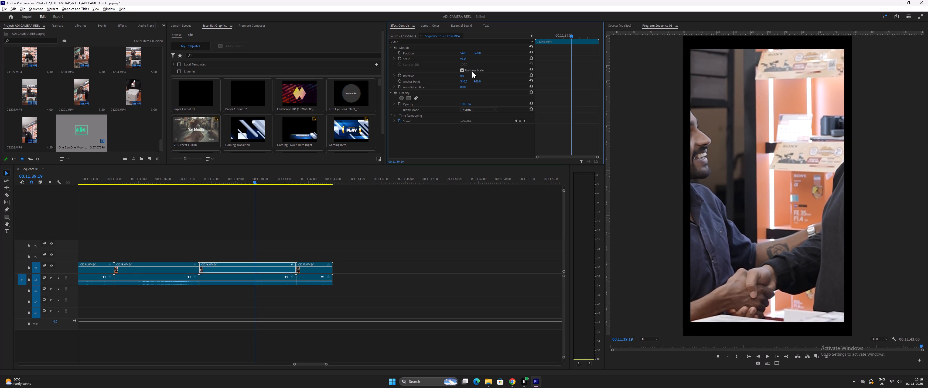
Reduce the scale of the handshake clip at about 00:11:40 to about 85 and check its framing through to the last clip.
{"action": "left_click", "coordinate": [201, 179]}
{"action": "left_click_drag", "start_coordinate": [272, 175], "coordinate": [284, 180]}
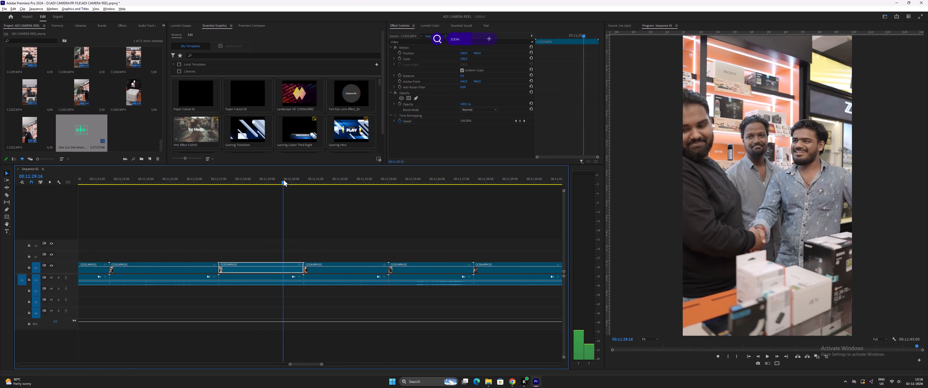
{"action": "left_click_drag", "start_coordinate": [284, 180], "coordinate": [287, 181]}
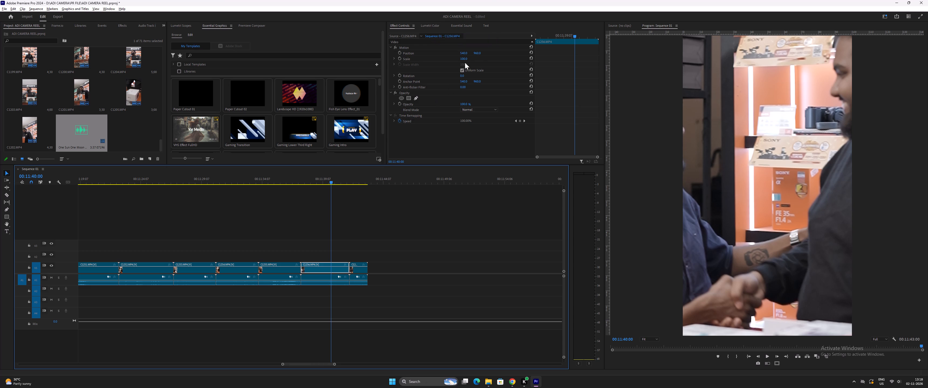
{"action": "left_click_drag", "start_coordinate": [464, 59], "coordinate": [459, 60]}
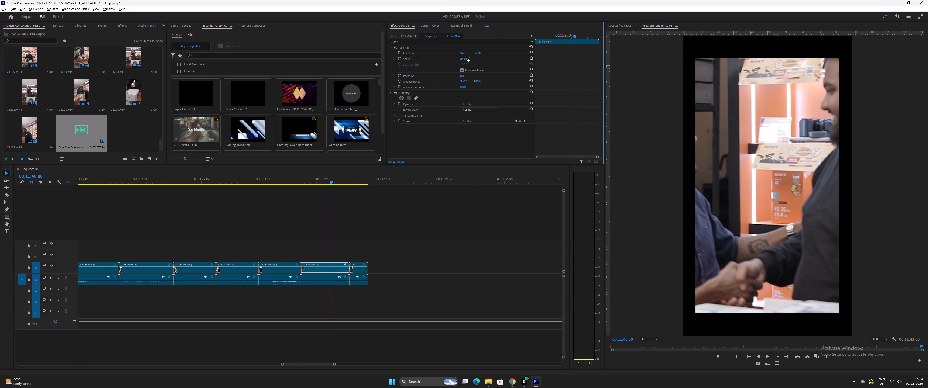
{"action": "left_click_drag", "start_coordinate": [468, 58], "coordinate": [472, 58]}
{"action": "left_click_drag", "start_coordinate": [333, 180], "coordinate": [335, 183]}
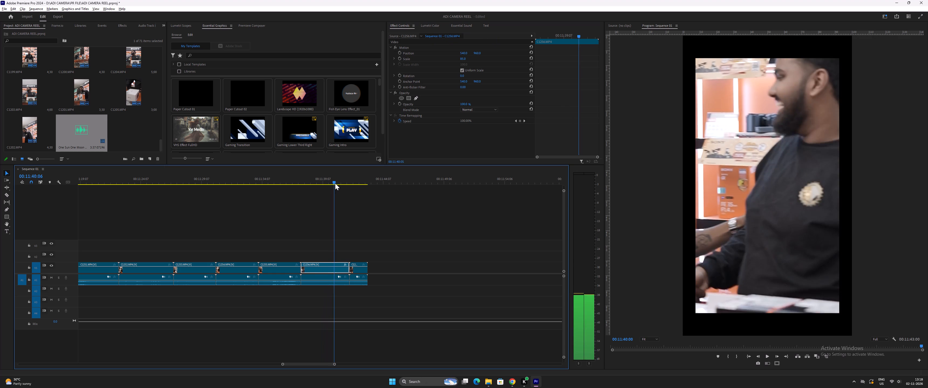
{"action": "left_click_drag", "start_coordinate": [335, 183], "coordinate": [358, 190]}
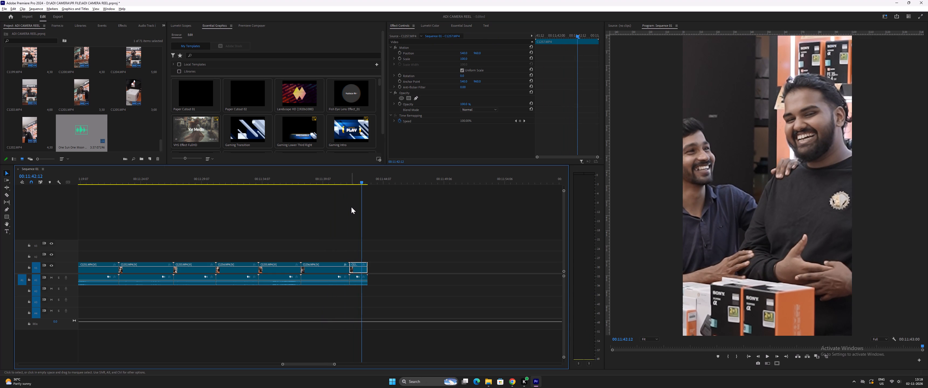
Switch to File Explorer and open the CLIP folder inside PRIVATE\M4ROOT on the DIXIT (E:) drive.
{"action": "left_click", "coordinate": [487, 382]}
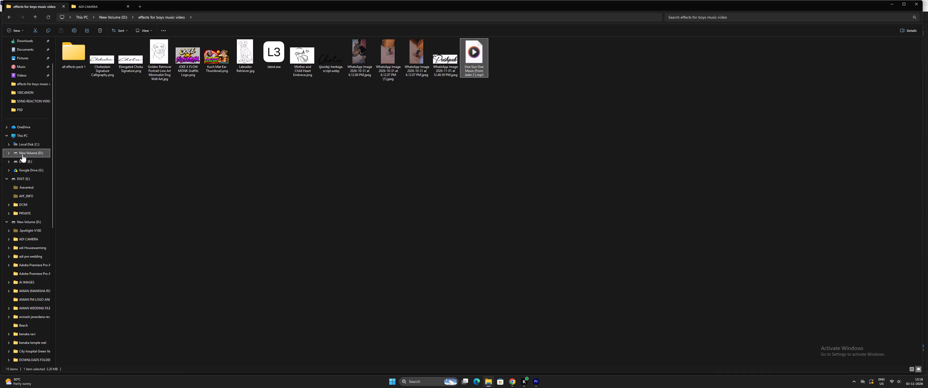
{"action": "left_click", "coordinate": [22, 162]}
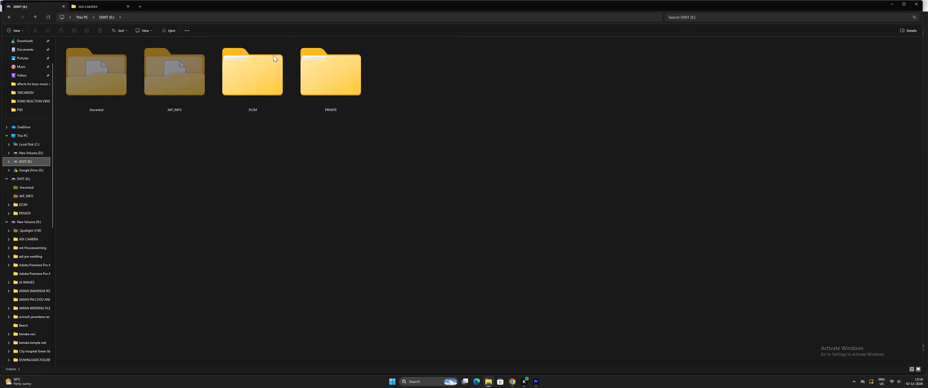
{"action": "double_click", "coordinate": [242, 77]}
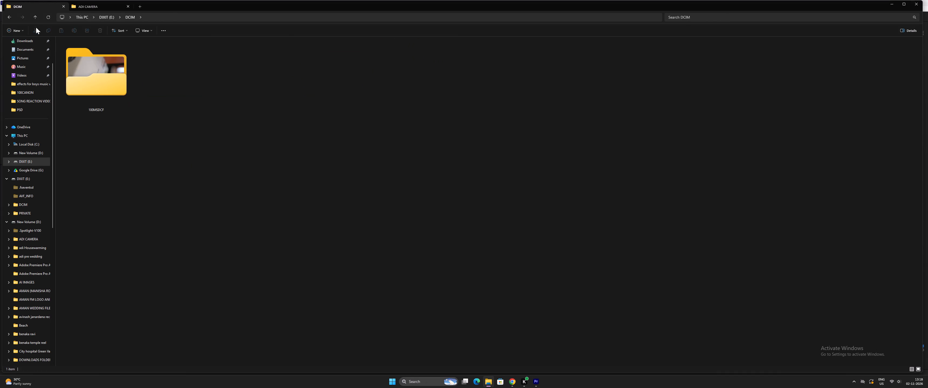
{"action": "left_click", "coordinate": [35, 16]}
{"action": "double_click", "coordinate": [324, 83]}
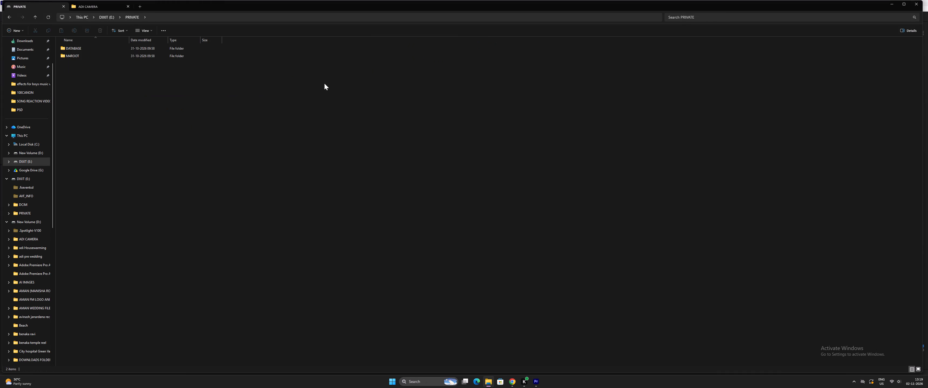
{"action": "double_click", "coordinate": [77, 55]}
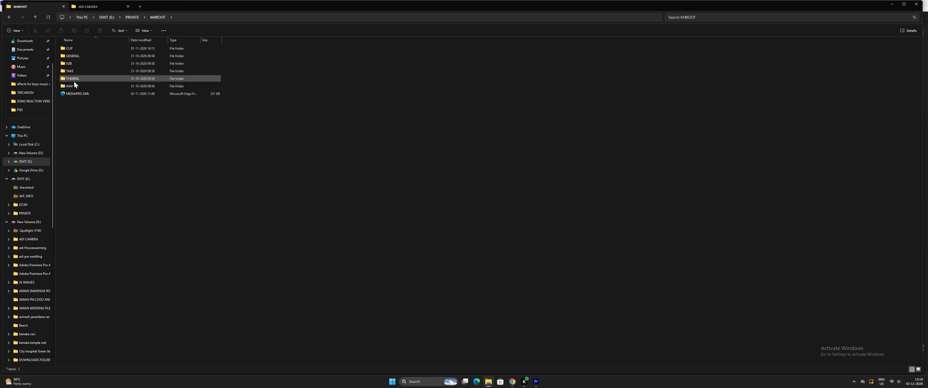
{"action": "double_click", "coordinate": [74, 48]}
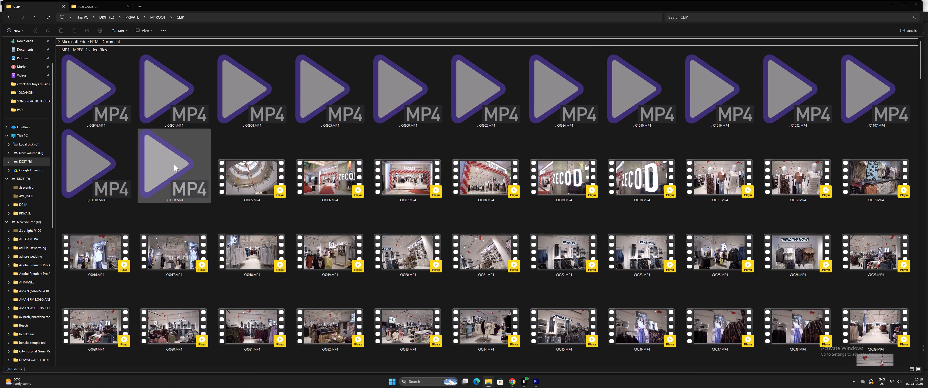
Find the last source videos in the CLIP folder and play C1256.MP4 through to C1257.MP4 to check the original framing.
{"action": "scroll", "coordinate": [174, 165], "scroll_direction": "down", "scroll_amount": 20}
{"action": "scroll", "coordinate": [174, 165], "scroll_direction": "down", "scroll_amount": 20}
{"action": "scroll", "coordinate": [174, 165], "scroll_direction": "down", "scroll_amount": 16}
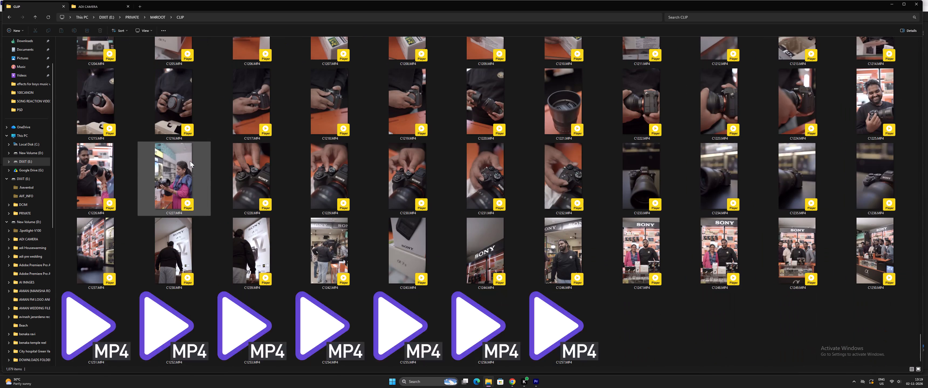
{"action": "scroll", "coordinate": [190, 161], "scroll_direction": "down", "scroll_amount": 10}
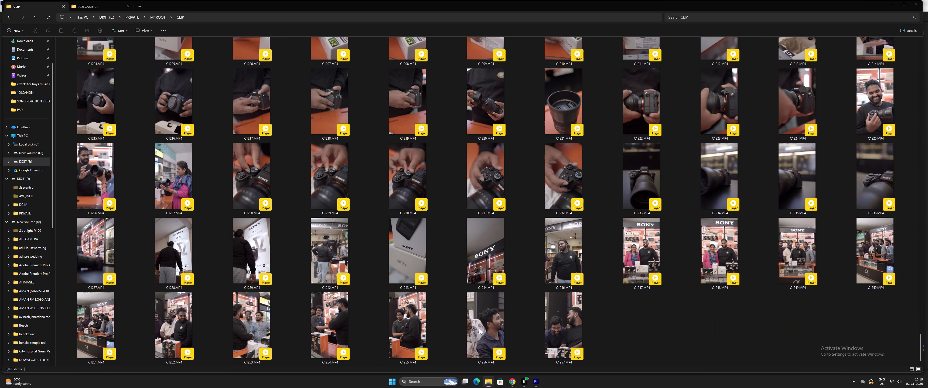
{"action": "double_click", "coordinate": [483, 328]}
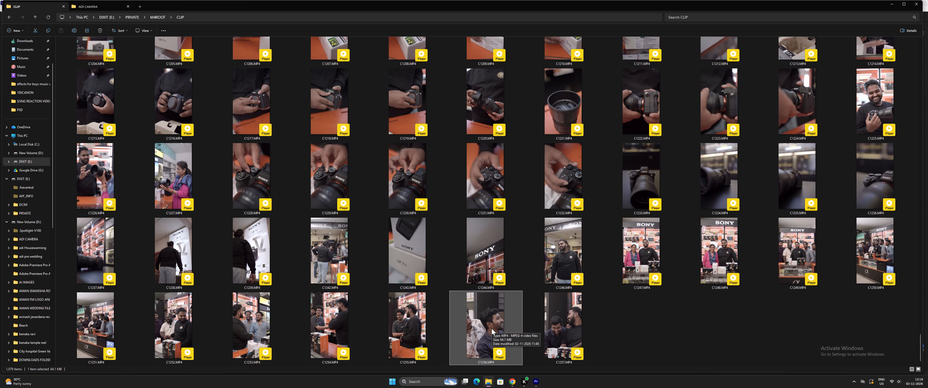
{"action": "double_click", "coordinate": [491, 328]}
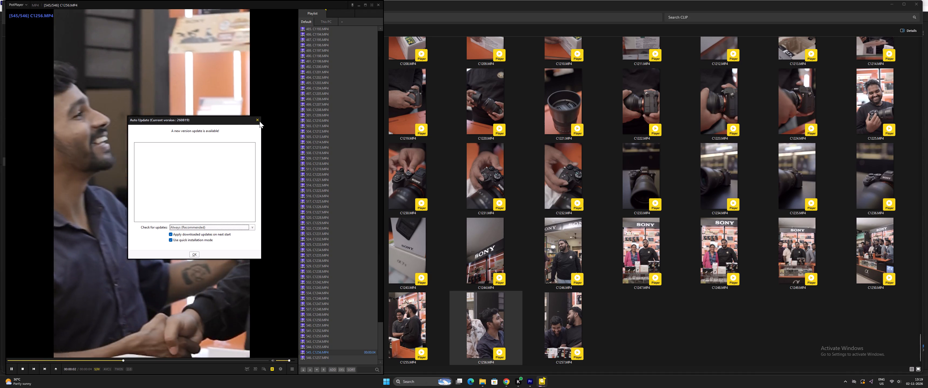
{"action": "left_click", "coordinate": [257, 119]}
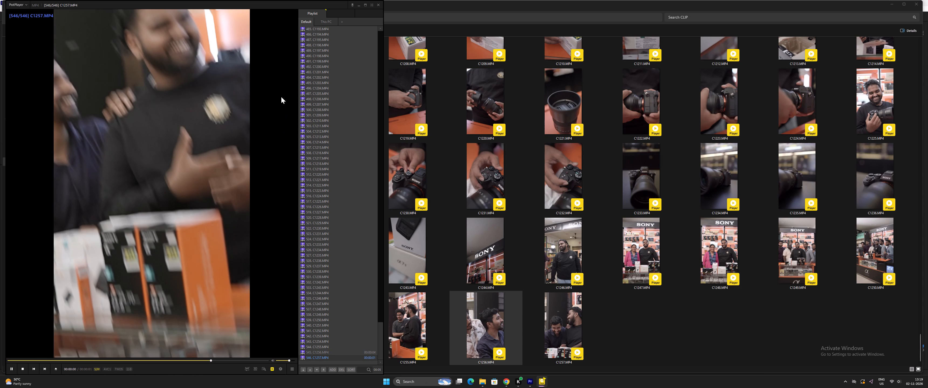
{"action": "left_click", "coordinate": [377, 5]}
Return to Premiere Pro and look over the early footage from about 00:06:54, stopping at the Sony α7 camera close-up near 00:07:41.
{"action": "key", "text": "alt+Tab"}
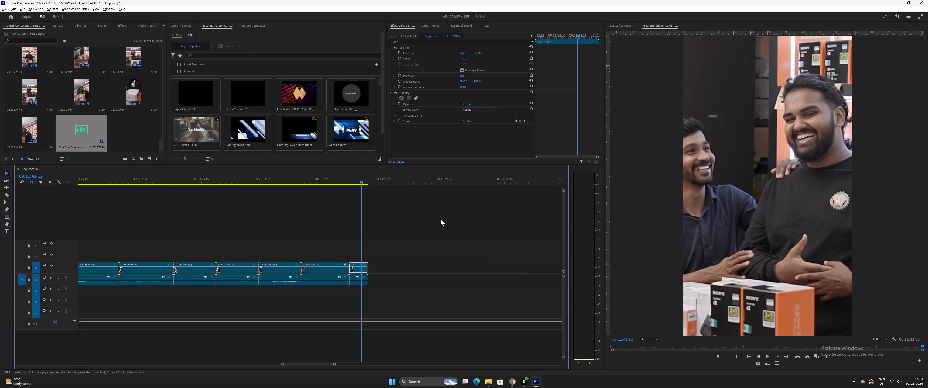
{"action": "left_click", "coordinate": [282, 183]}
{"action": "type", "text": "--"}
{"action": "key", "text": "minus"}
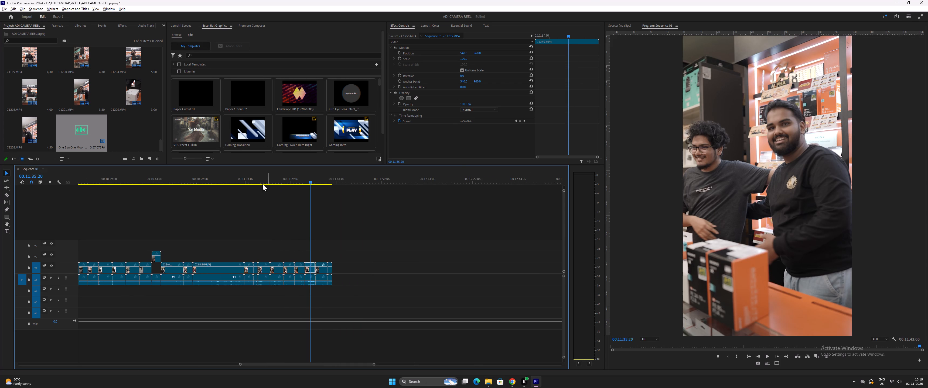
{"action": "key", "text": "minus"}
{"action": "key", "text": "minus"}
{"action": "left_click_drag", "start_coordinate": [221, 182], "coordinate": [227, 184]}
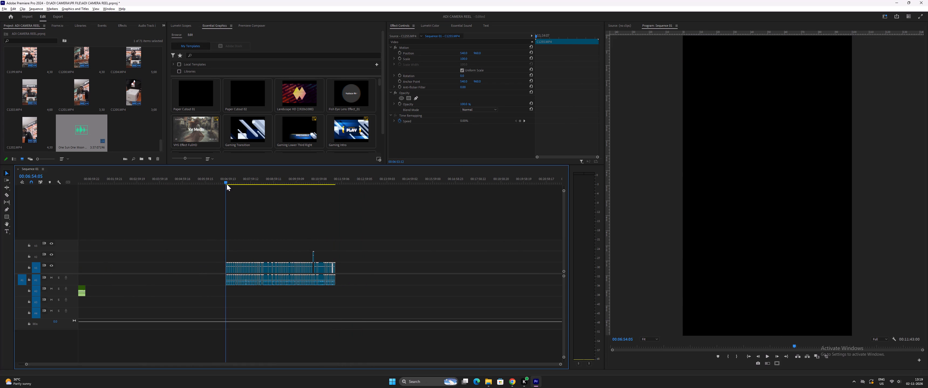
{"action": "left_click_drag", "start_coordinate": [227, 184], "coordinate": [249, 194]}
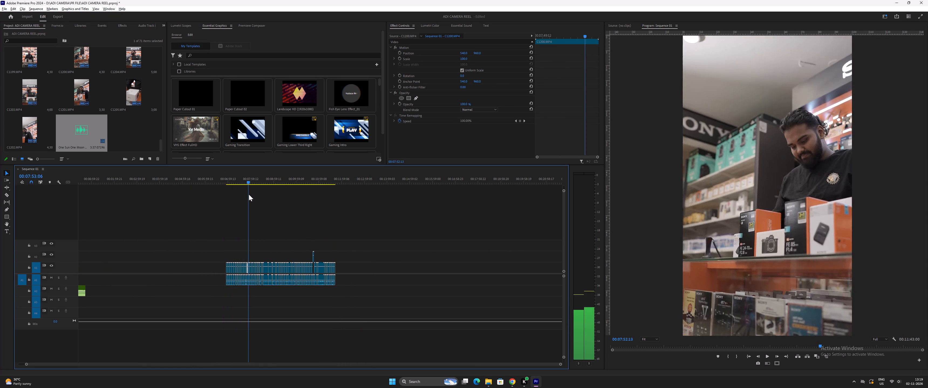
{"action": "left_click_drag", "start_coordinate": [249, 194], "coordinate": [244, 195]}
{"action": "key", "text": "space"}
{"action": "key", "text": "equal"}
{"action": "key", "text": "equal"}
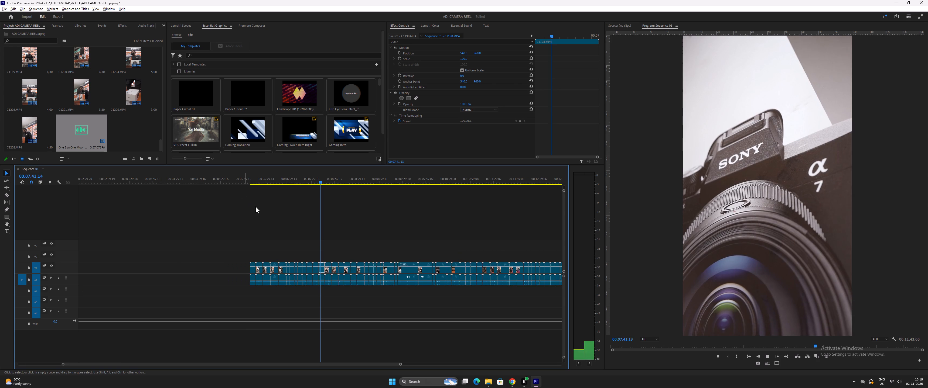
{"action": "key", "text": "equal"}
{"action": "key", "text": "equal"}
{"action": "key", "text": "space"}
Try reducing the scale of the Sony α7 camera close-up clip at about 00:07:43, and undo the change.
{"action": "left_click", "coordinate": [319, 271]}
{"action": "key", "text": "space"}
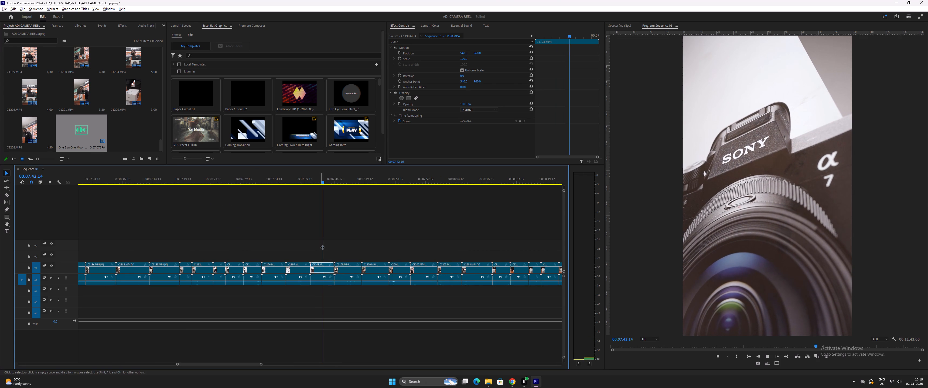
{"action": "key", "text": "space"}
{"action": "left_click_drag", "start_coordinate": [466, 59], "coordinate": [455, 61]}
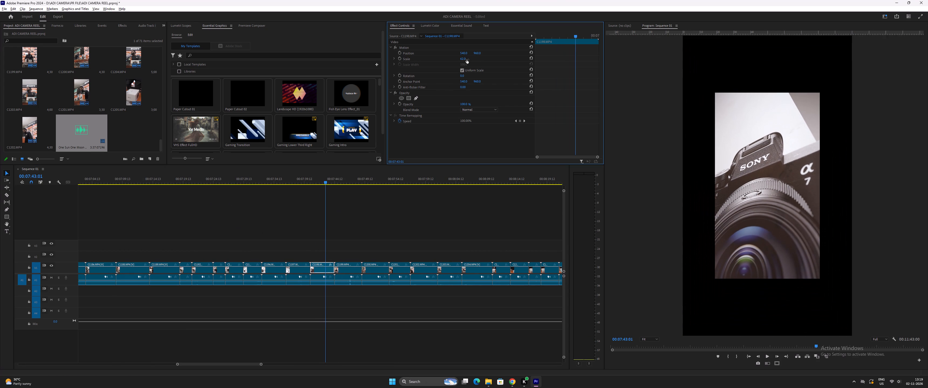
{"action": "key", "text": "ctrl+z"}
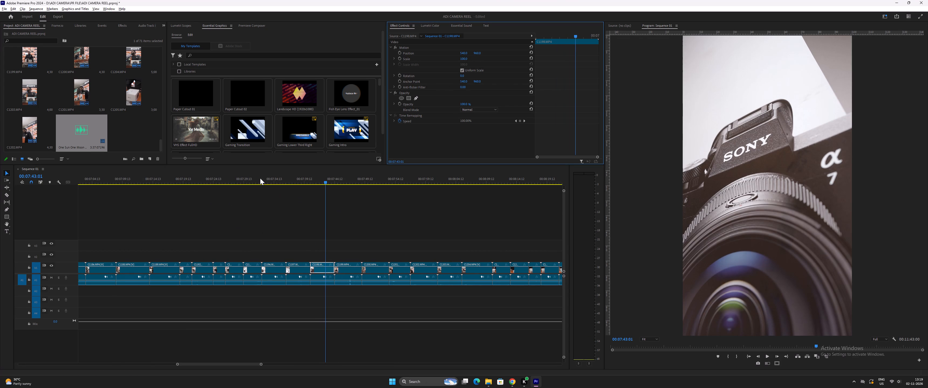
Look over the footage from about 00:07:34 to 00:08:50, covering the α7 V display, counter and unboxing shots.
{"action": "left_click_drag", "start_coordinate": [260, 178], "coordinate": [276, 182]}
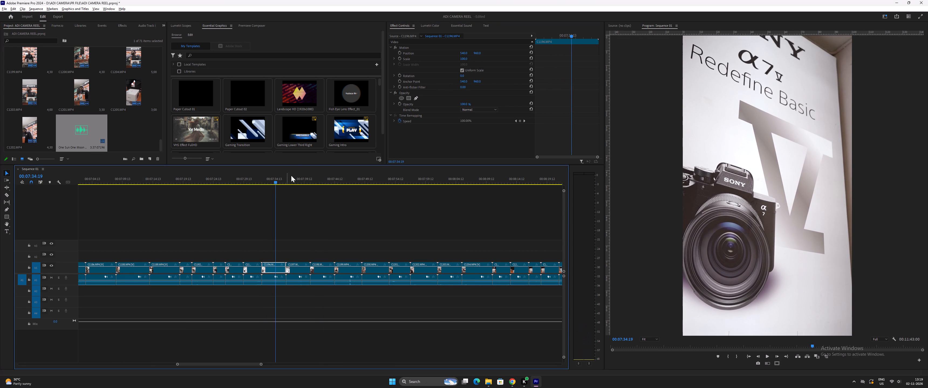
{"action": "key", "text": "space"}
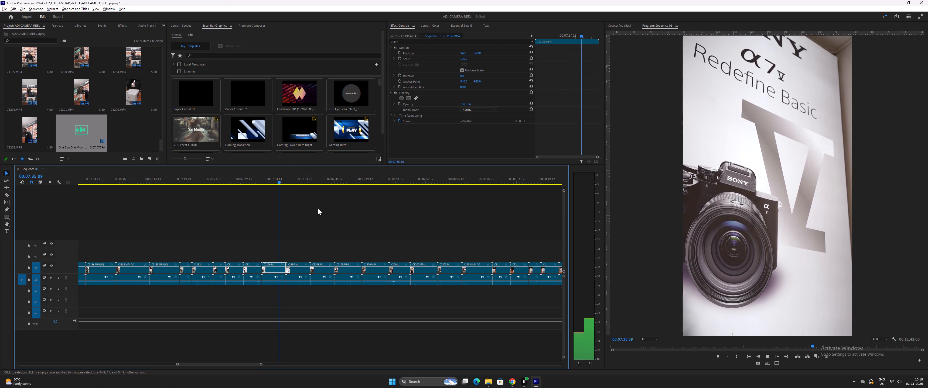
{"action": "left_click_drag", "start_coordinate": [281, 180], "coordinate": [346, 200]}
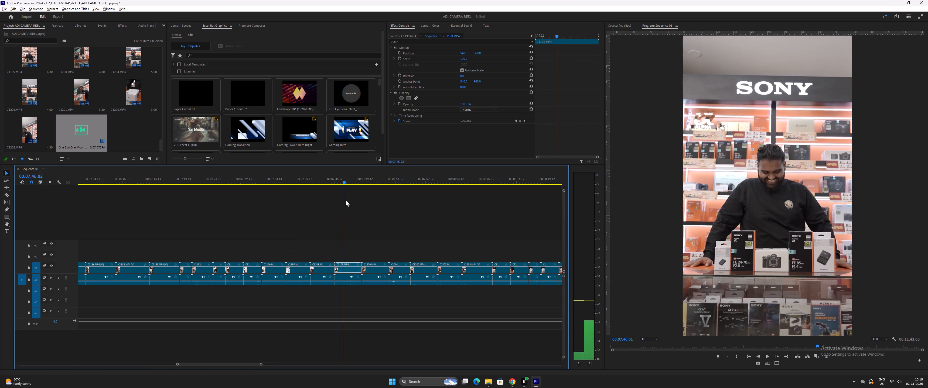
{"action": "left_click_drag", "start_coordinate": [346, 200], "coordinate": [439, 219]}
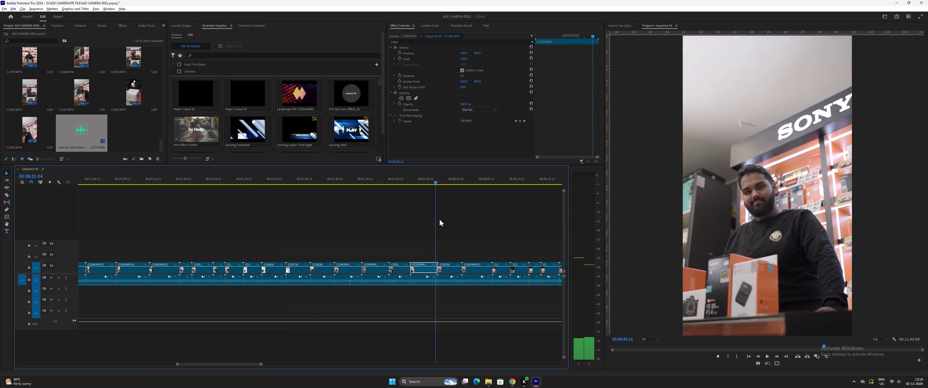
{"action": "left_click_drag", "start_coordinate": [439, 219], "coordinate": [457, 224]}
{"action": "key", "text": "space"}
{"action": "left_click_drag", "start_coordinate": [462, 181], "coordinate": [470, 181]}
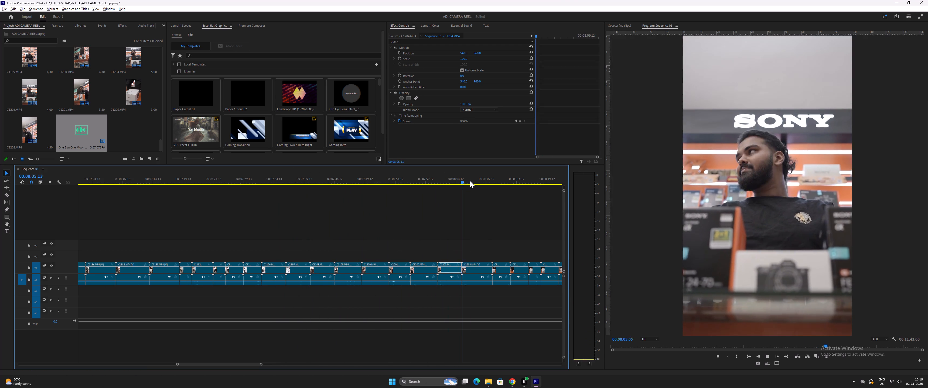
{"action": "left_click_drag", "start_coordinate": [470, 181], "coordinate": [537, 198]}
{"action": "scroll", "coordinate": [426, 232], "scroll_direction": "down", "scroll_amount": 18}
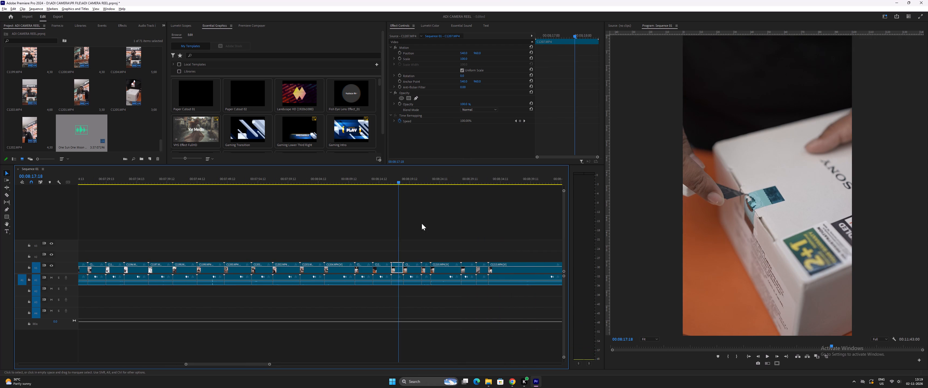
{"action": "scroll", "coordinate": [422, 223], "scroll_direction": "down", "scroll_amount": 16}
{"action": "left_click_drag", "start_coordinate": [260, 181], "coordinate": [300, 190]}
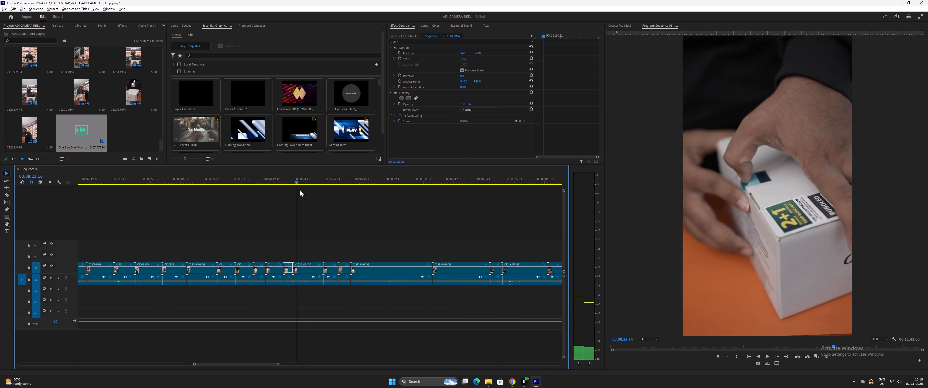
{"action": "left_click_drag", "start_coordinate": [300, 190], "coordinate": [383, 210]}
{"action": "scroll", "coordinate": [385, 216], "scroll_direction": "down", "scroll_amount": 10}
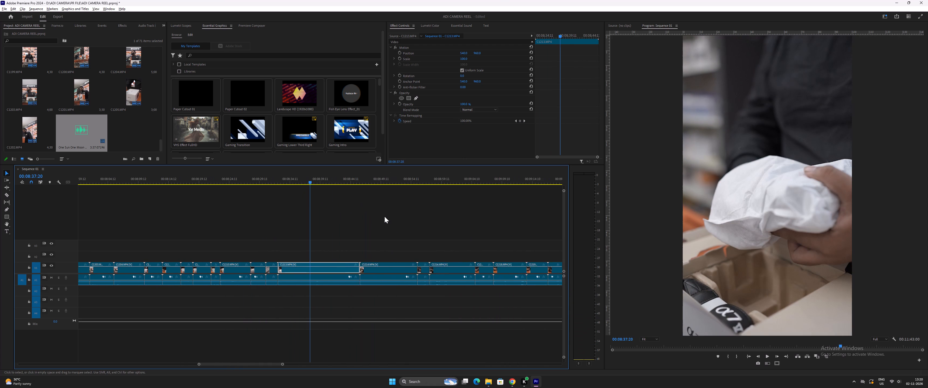
{"action": "scroll", "coordinate": [384, 216], "scroll_direction": "down", "scroll_amount": 7}
{"action": "left_click_drag", "start_coordinate": [303, 177], "coordinate": [325, 184]}
{"action": "left_click_drag", "start_coordinate": [318, 182], "coordinate": [328, 183]}
Look over the footage from about 00:08:52 to 00:10:15, covering the lens, customer and camera close-up shots.
{"action": "key", "text": "minus"}
{"action": "key", "text": "minus"}
{"action": "key", "text": "minus"}
{"action": "left_click_drag", "start_coordinate": [322, 181], "coordinate": [324, 181]}
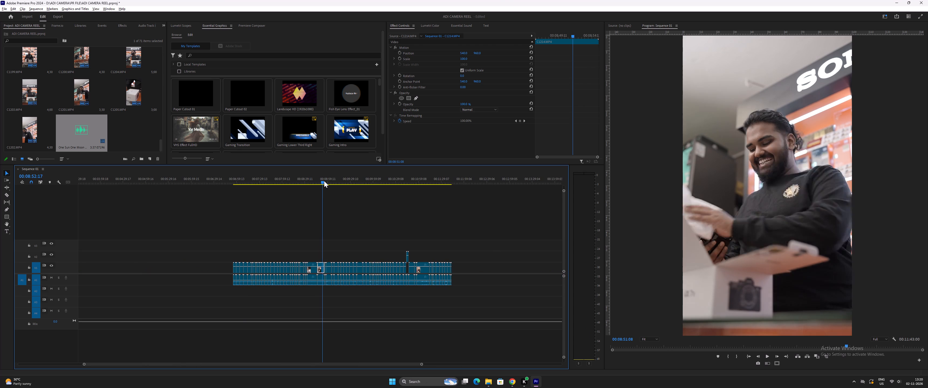
{"action": "left_click_drag", "start_coordinate": [324, 181], "coordinate": [347, 193]}
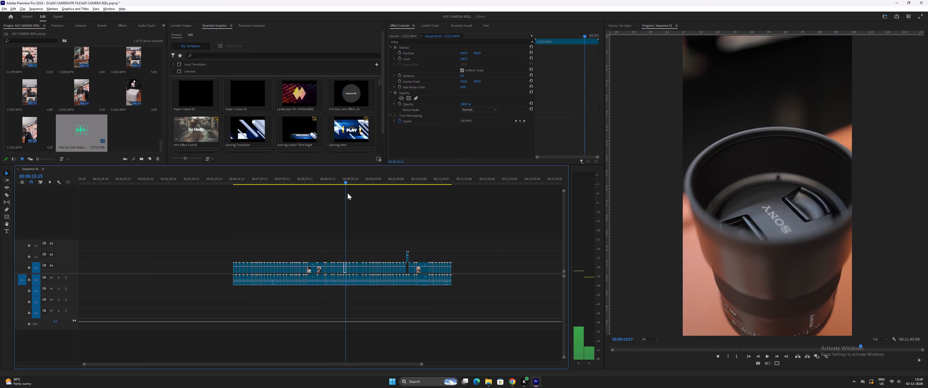
{"action": "left_click_drag", "start_coordinate": [347, 193], "coordinate": [353, 195]}
{"action": "key", "text": "equal"}
{"action": "key", "text": "equal"}
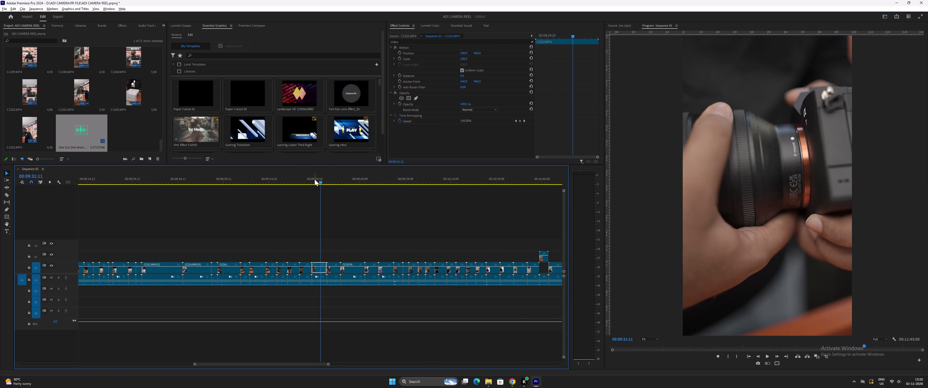
{"action": "left_click_drag", "start_coordinate": [316, 179], "coordinate": [371, 196]}
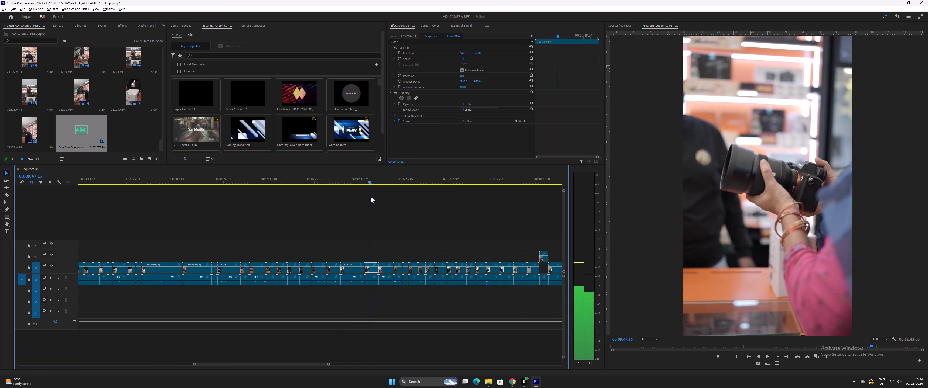
{"action": "left_click_drag", "start_coordinate": [371, 196], "coordinate": [395, 202]}
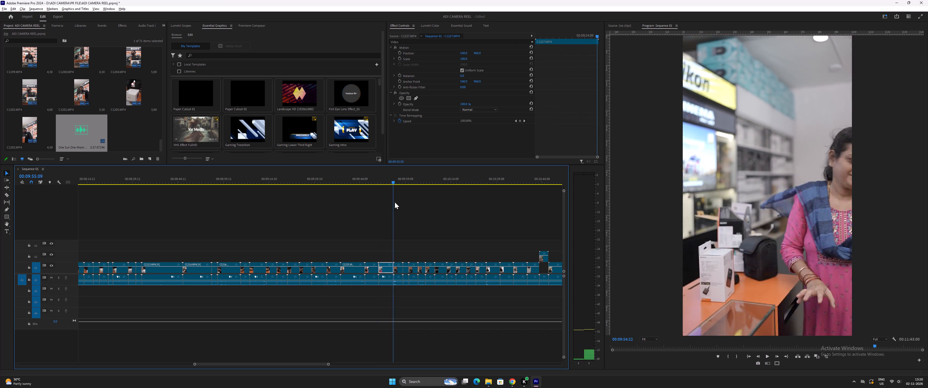
{"action": "left_click_drag", "start_coordinate": [395, 202], "coordinate": [425, 208]}
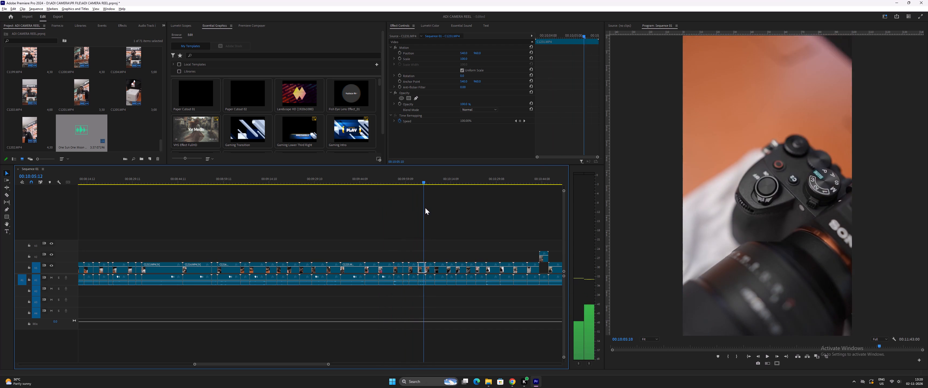
{"action": "left_click_drag", "start_coordinate": [425, 208], "coordinate": [456, 214]}
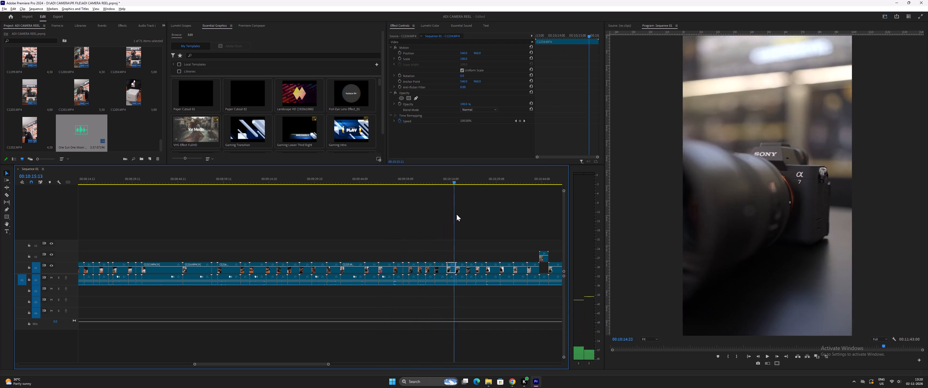
Play the shot of the man standing before the Sony α7 V display near 00:10:28 and move that clip up to track V2.
{"action": "left_click_drag", "start_coordinate": [456, 214], "coordinate": [490, 217]}
{"action": "key", "text": "space"}
{"action": "key", "text": "equal"}
{"action": "key", "text": "equal"}
{"action": "key", "text": "equal"}
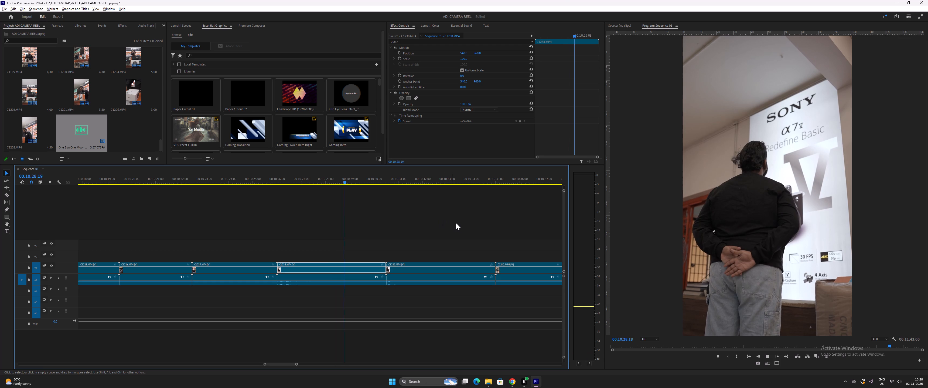
{"action": "key", "text": "space"}
{"action": "left_click_drag", "start_coordinate": [355, 181], "coordinate": [363, 183]}
{"action": "key", "text": "space"}
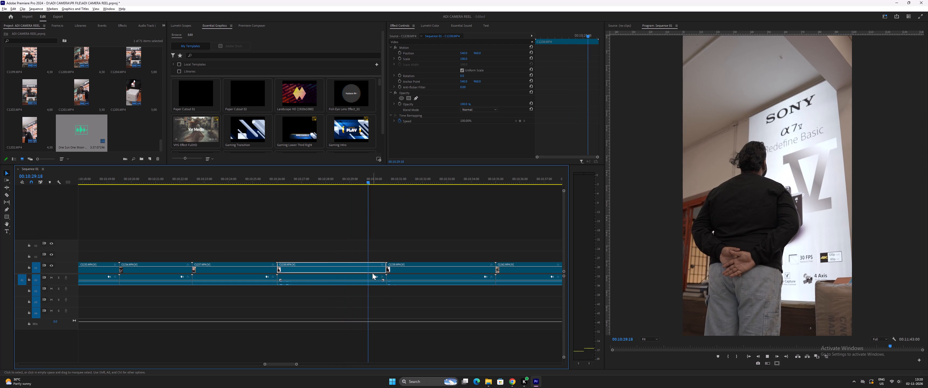
{"action": "key", "text": "space"}
{"action": "left_click_drag", "start_coordinate": [370, 270], "coordinate": [370, 261]}
Play and replay the shot of the man beside the α7 V display from about 00:10:31 to 00:10:34.
{"action": "key", "text": "space"}
{"action": "key", "text": "minus"}
{"action": "left_click_drag", "start_coordinate": [376, 177], "coordinate": [380, 179]}
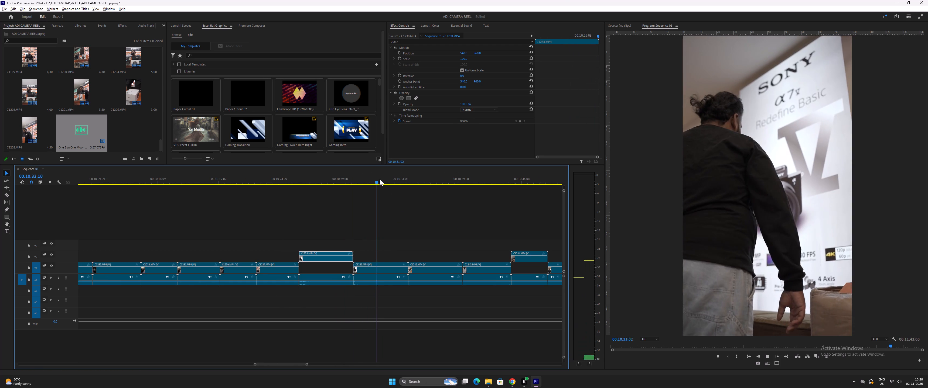
{"action": "left_click_drag", "start_coordinate": [380, 179], "coordinate": [386, 182]}
{"action": "key", "text": "space"}
{"action": "key", "text": "space"}
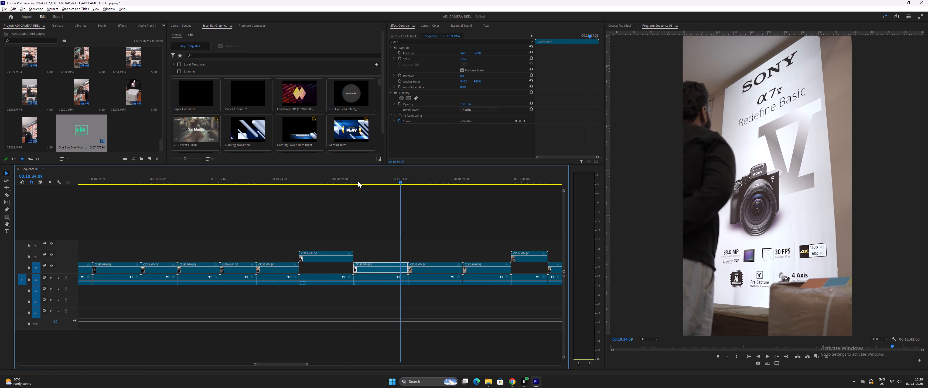
{"action": "left_click", "coordinate": [358, 181]}
{"action": "key", "text": "space"}
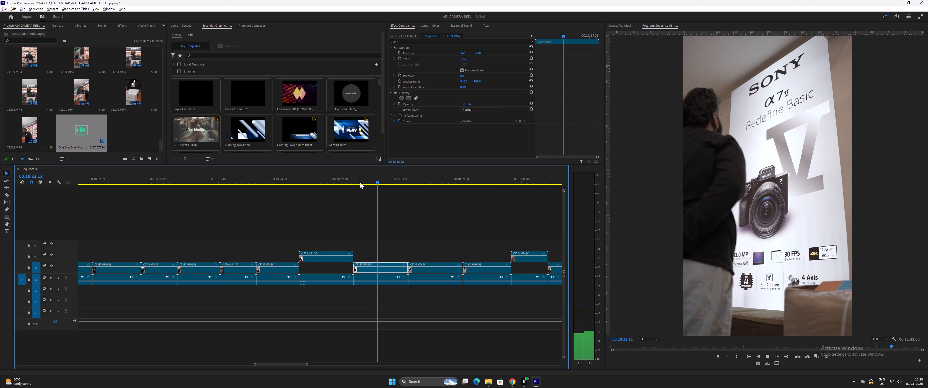
{"action": "key", "text": "space"}
Review the shop-counter, α7 V box and Sony storefront shots from about 00:10:35 to 00:10:45.
{"action": "left_click_drag", "start_coordinate": [400, 181], "coordinate": [466, 196]}
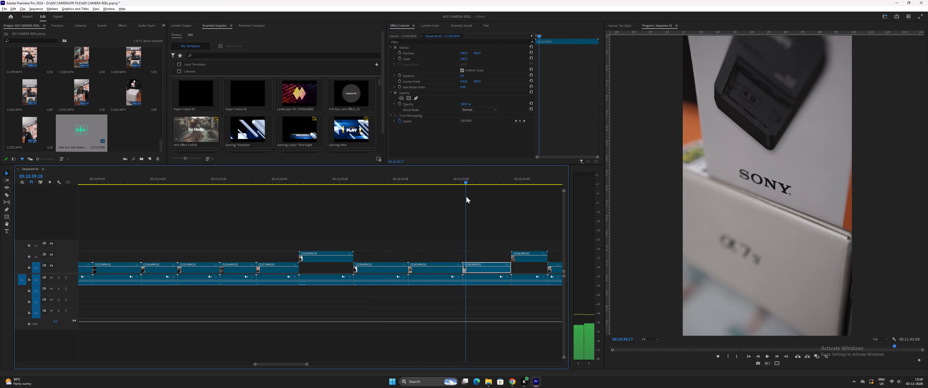
{"action": "left_click_drag", "start_coordinate": [466, 196], "coordinate": [432, 200]}
{"action": "key", "text": "space"}
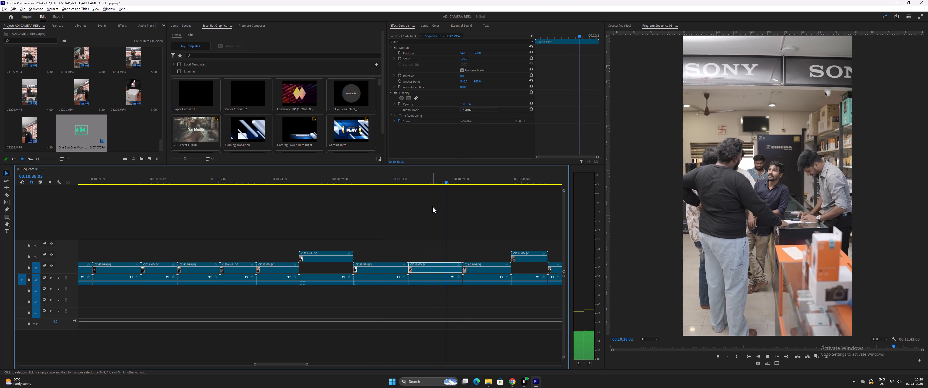
{"action": "key", "text": "space"}
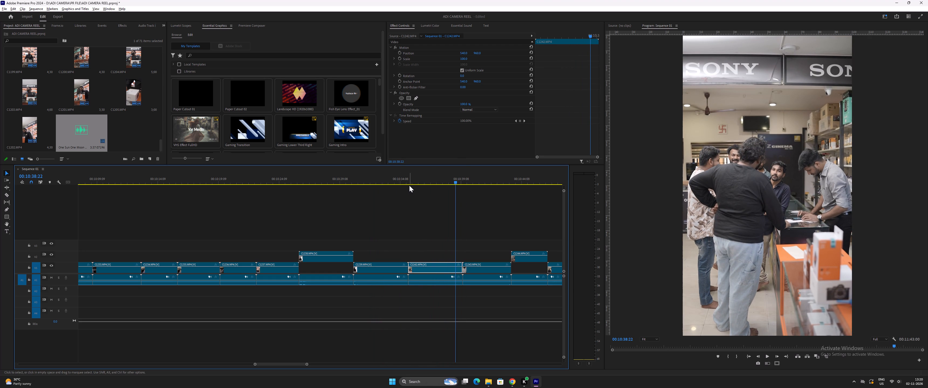
{"action": "left_click_drag", "start_coordinate": [412, 179], "coordinate": [417, 179]}
{"action": "key", "text": "space"}
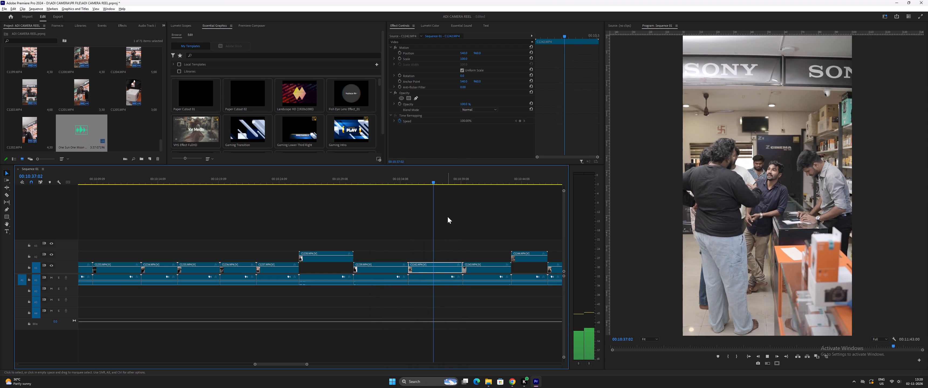
{"action": "key", "text": "space"}
{"action": "left_click_drag", "start_coordinate": [463, 180], "coordinate": [478, 182]}
{"action": "key", "text": "space"}
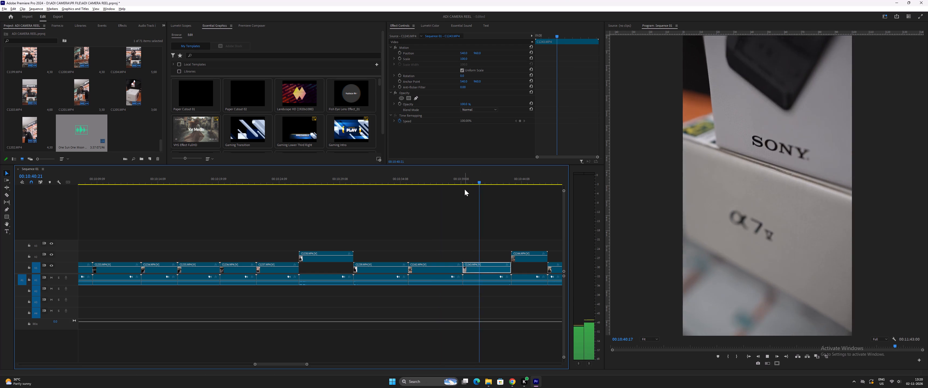
{"action": "key", "text": "space"}
{"action": "left_click_drag", "start_coordinate": [515, 179], "coordinate": [524, 179]}
{"action": "key", "text": "space"}
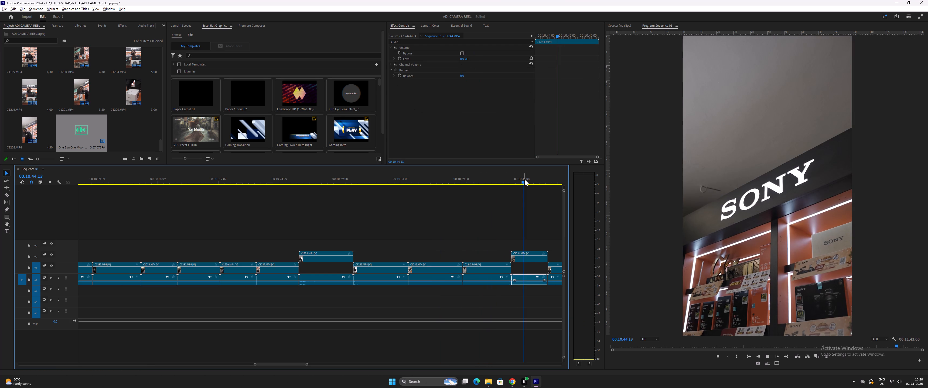
{"action": "key", "text": "space"}
{"action": "key", "text": "minus"}
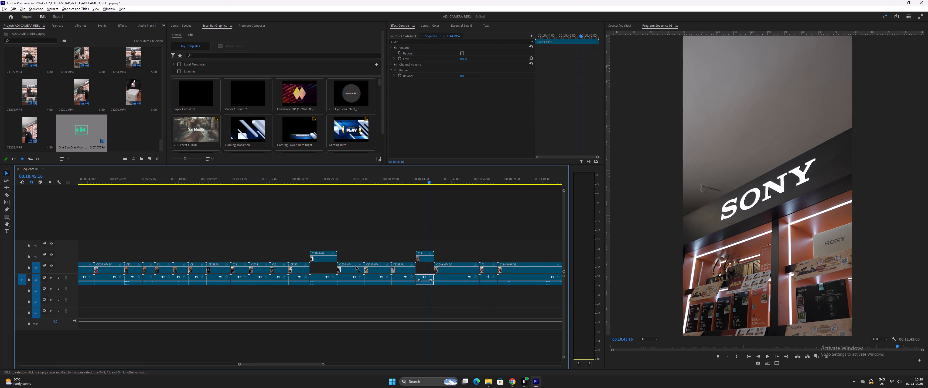
Move the second α7 V display shot, the shop-counter shot and the α7 V box close-up up to track V2.
{"action": "left_click_drag", "start_coordinate": [353, 269], "coordinate": [356, 256]}
{"action": "left_click_drag", "start_coordinate": [381, 269], "coordinate": [381, 259]}
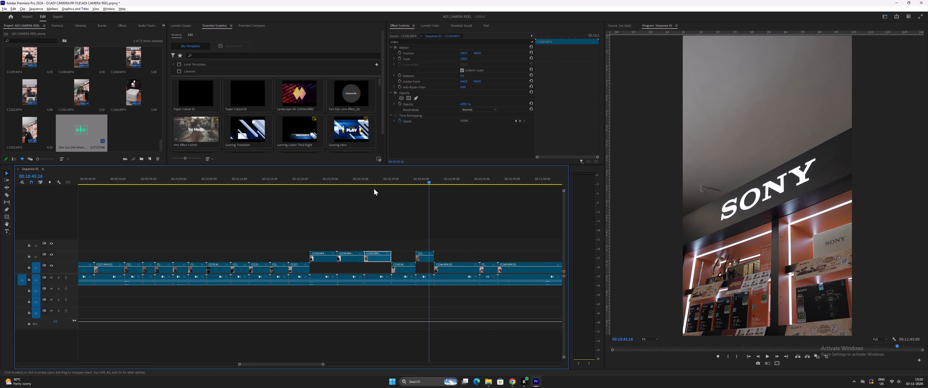
{"action": "left_click_drag", "start_coordinate": [369, 178], "coordinate": [423, 191]}
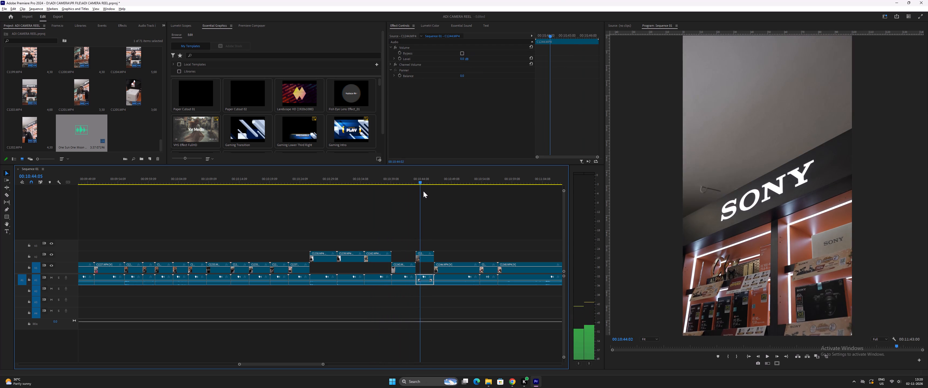
{"action": "left_click_drag", "start_coordinate": [423, 191], "coordinate": [400, 198]}
{"action": "left_click_drag", "start_coordinate": [405, 269], "coordinate": [408, 259]}
Review the shots from the Sony storefront near 00:10:44 to the couple behind the counter near 00:11:02.
{"action": "key", "text": "space"}
{"action": "left_click_drag", "start_coordinate": [416, 181], "coordinate": [424, 183]}
{"action": "key", "text": "space"}
{"action": "left_click_drag", "start_coordinate": [439, 182], "coordinate": [444, 182]}
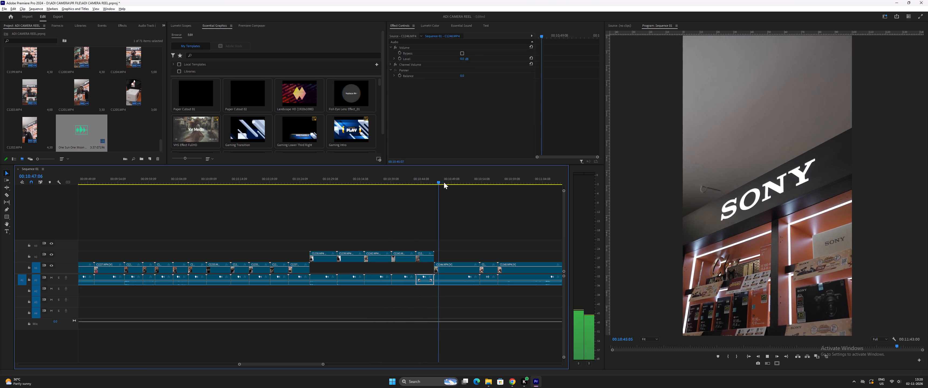
{"action": "left_click_drag", "start_coordinate": [444, 182], "coordinate": [460, 187]}
{"action": "key", "text": "space"}
{"action": "key", "text": "minus"}
{"action": "left_click_drag", "start_coordinate": [402, 177], "coordinate": [424, 183]}
{"action": "key", "text": "space"}
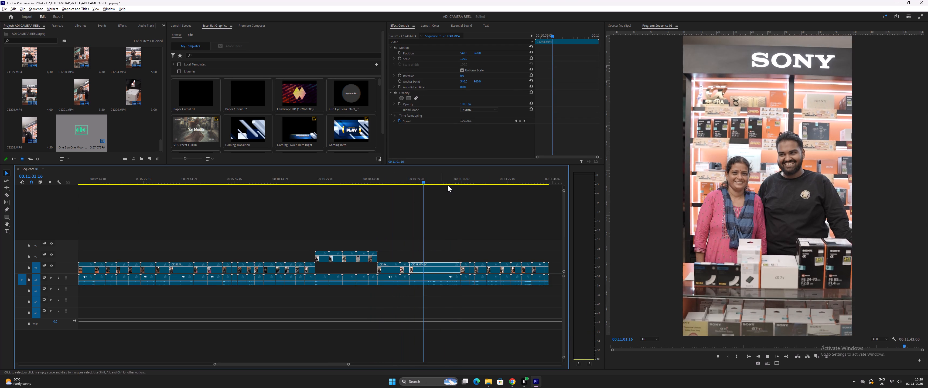
{"action": "key", "text": "space"}
Select the five clips gathered on track V2 and move them to track V1 near the sequence start, just after the music.
{"action": "left_click_drag", "start_coordinate": [314, 238], "coordinate": [374, 257]}
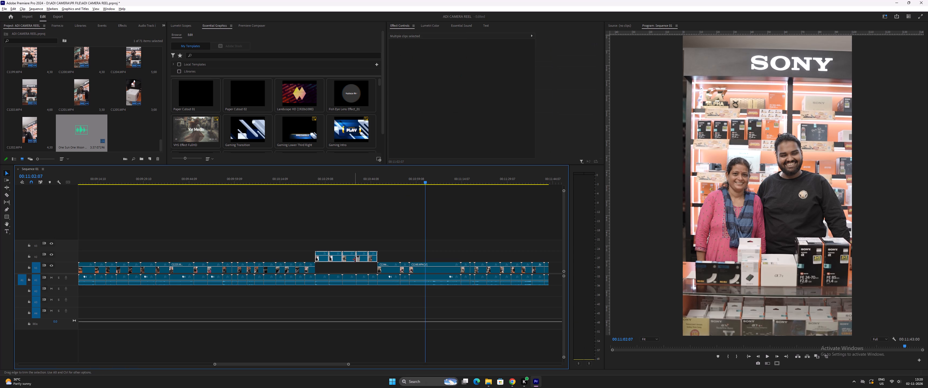
{"action": "left_click_drag", "start_coordinate": [361, 259], "coordinate": [102, 272]}
{"action": "key", "text": "minus"}
{"action": "key", "text": "minus"}
{"action": "key", "text": "minus"}
{"action": "key", "text": "minus"}
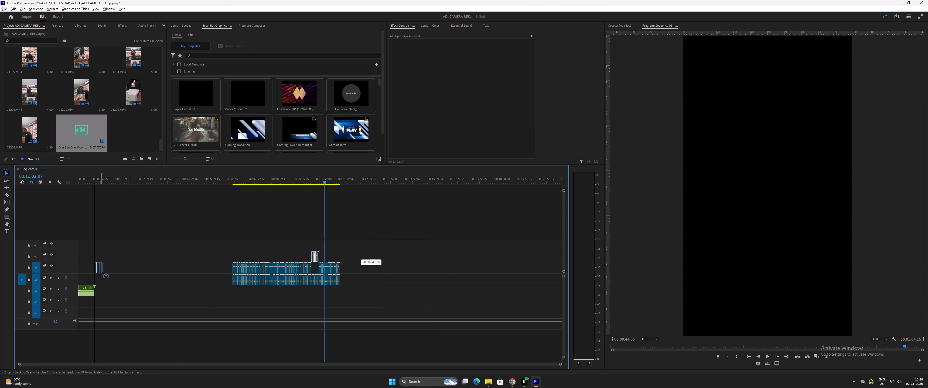
{"action": "left_click_drag", "start_coordinate": [102, 272], "coordinate": [109, 271]}
Review the Sony box and α7 V display shots between about 00:07:18 and 00:07:40.
{"action": "left_click", "coordinate": [245, 179]}
{"action": "key", "text": "space"}
{"action": "key", "text": "equal"}
{"action": "key", "text": "equal"}
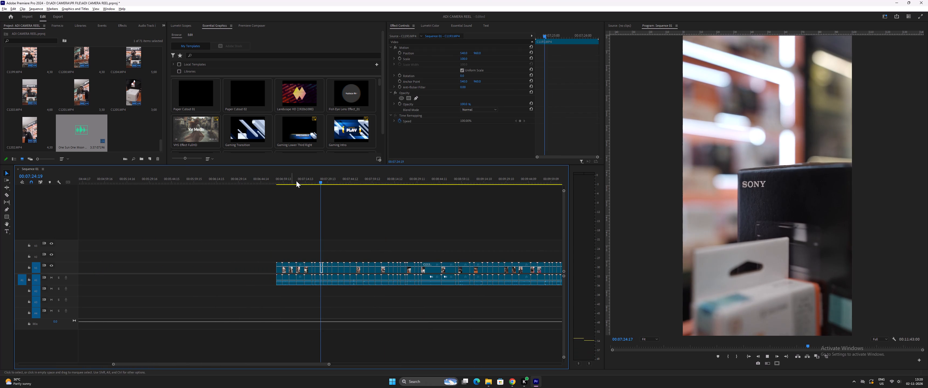
{"action": "left_click_drag", "start_coordinate": [282, 177], "coordinate": [318, 190]}
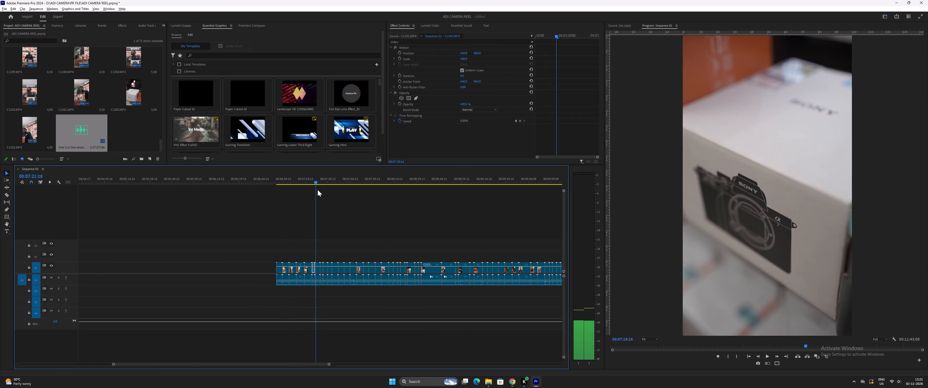
{"action": "left_click_drag", "start_coordinate": [318, 190], "coordinate": [344, 198]}
{"action": "key", "text": "space"}
{"action": "key", "text": "equal"}
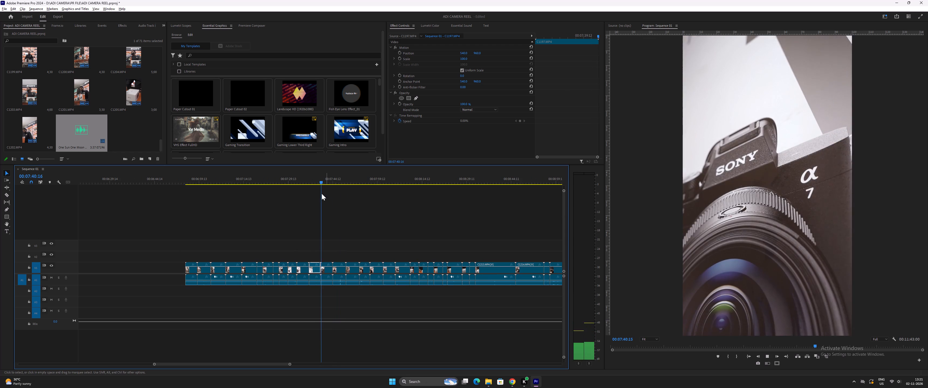
{"action": "left_click_drag", "start_coordinate": [294, 176], "coordinate": [284, 183]}
{"action": "key", "text": "space"}
{"action": "key", "text": "equal"}
{"action": "key", "text": "equal"}
Move the two α7 V display poster shots near 00:07:31 and 00:07:39 up to track V2.
{"action": "left_click_drag", "start_coordinate": [348, 179], "coordinate": [356, 181]}
{"action": "key", "text": "space"}
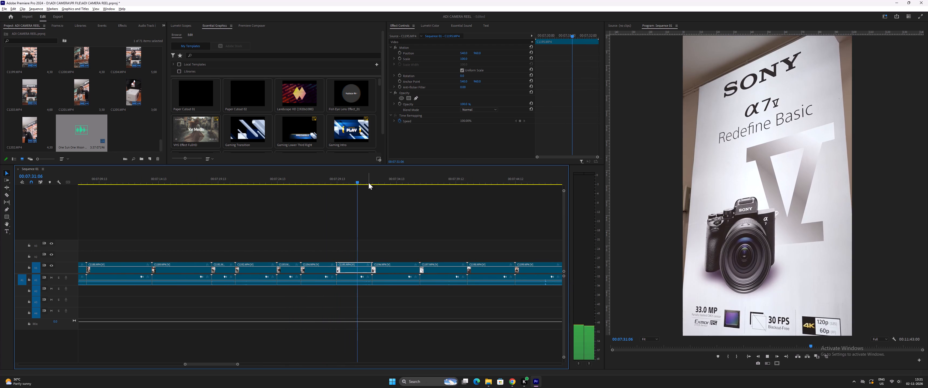
{"action": "key", "text": "space"}
{"action": "left_click", "coordinate": [358, 267]}
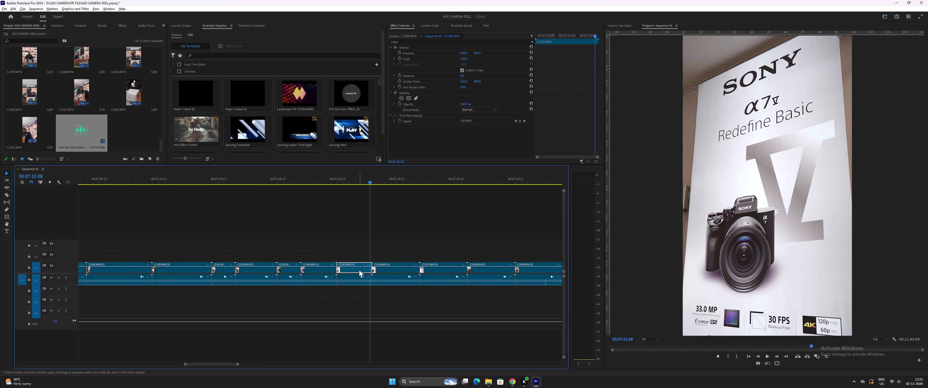
{"action": "left_click_drag", "start_coordinate": [359, 270], "coordinate": [359, 261]}
{"action": "key", "text": "space"}
{"action": "left_click_drag", "start_coordinate": [383, 181], "coordinate": [394, 183]}
{"action": "key", "text": "space"}
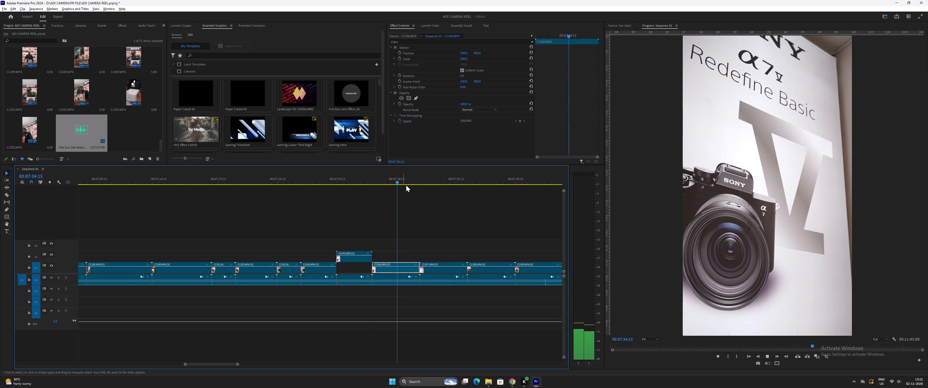
{"action": "left_click_drag", "start_coordinate": [425, 178], "coordinate": [433, 179]}
{"action": "key", "text": "space"}
{"action": "key", "text": "minus"}
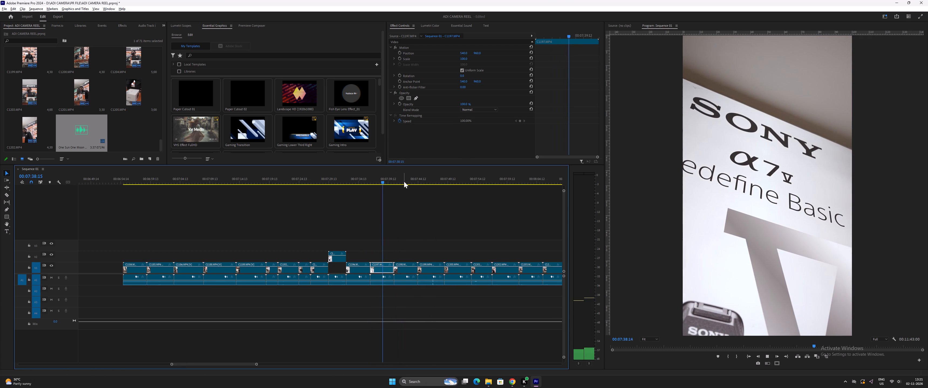
{"action": "key", "text": "space"}
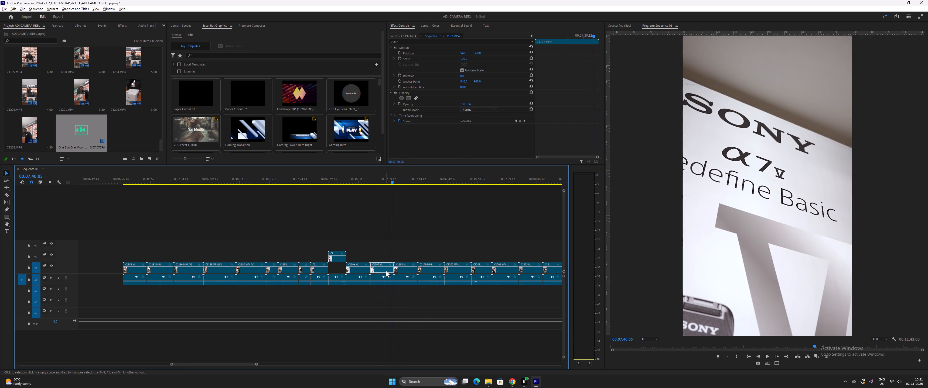
{"action": "left_click_drag", "start_coordinate": [385, 271], "coordinate": [386, 257]}
Review the α7 camera close-up and the Sony shop-counter shot from about 00:07:43 to 00:07:47.
{"action": "key", "text": "space"}
{"action": "left_click_drag", "start_coordinate": [404, 181], "coordinate": [410, 181]}
{"action": "key", "text": "space"}
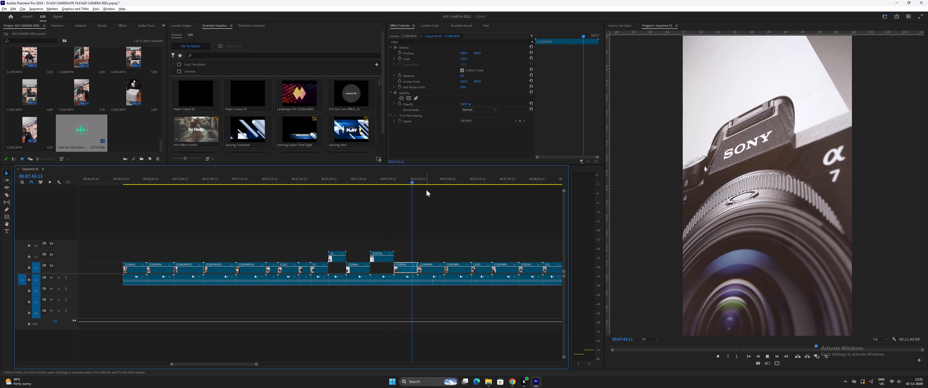
{"action": "left_click_drag", "start_coordinate": [426, 181], "coordinate": [432, 181]}
{"action": "key", "text": "space"}
{"action": "key", "text": "minus"}
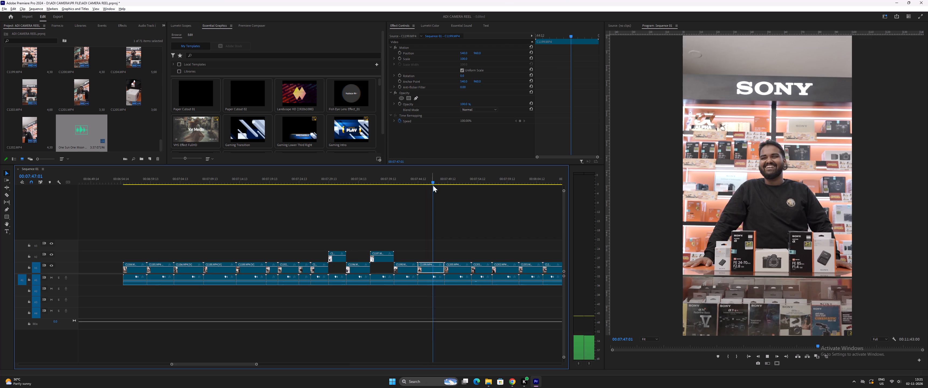
{"action": "key", "text": "minus"}
{"action": "key", "text": "minus"}
{"action": "key", "text": "minus"}
{"action": "key", "text": "minus"}
{"action": "key", "text": "minus"}
Play the opening of the music and review the five gathered clips on track V1 up to about 00:01:26.
{"action": "left_click_drag", "start_coordinate": [93, 181], "coordinate": [44, 193]}
{"action": "key", "text": "space"}
{"action": "key", "text": "equal"}
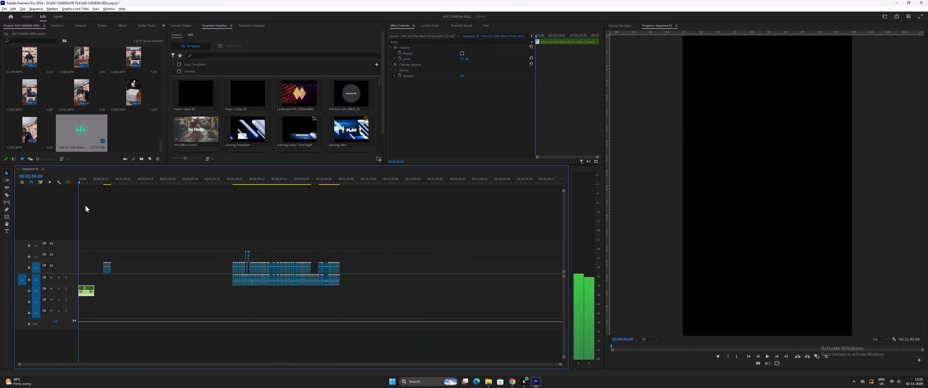
{"action": "key", "text": "equal"}
{"action": "key", "text": "equal"}
{"action": "key", "text": "equal"}
{"action": "key", "text": "equal"}
{"action": "key", "text": "minus"}
{"action": "key", "text": "minus"}
{"action": "key", "text": "minus"}
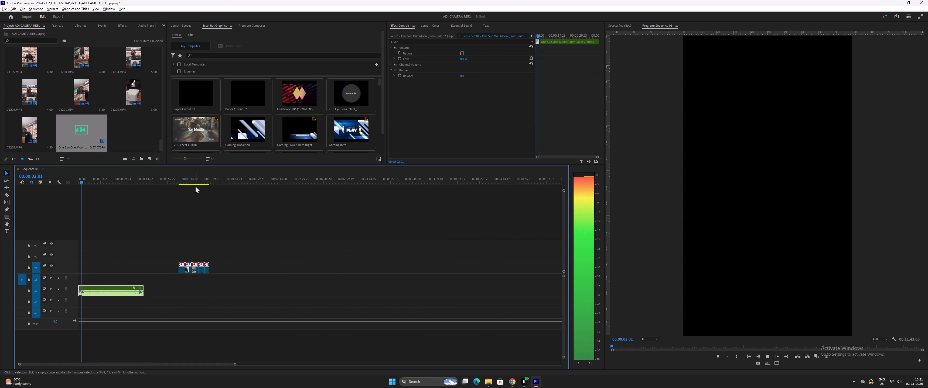
{"action": "key", "text": "space"}
{"action": "left_click", "coordinate": [180, 178]}
{"action": "key", "text": "space"}
{"action": "key", "text": "equal"}
{"action": "key", "text": "equal"}
{"action": "left_click_drag", "start_coordinate": [348, 178], "coordinate": [377, 186]}
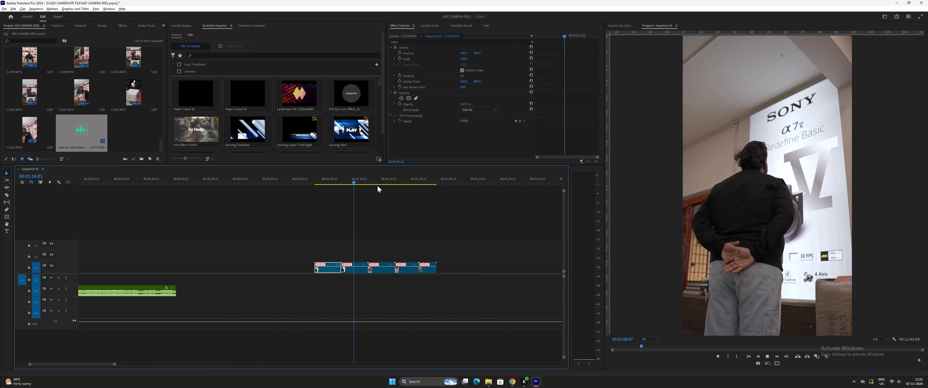
{"action": "left_click_drag", "start_coordinate": [377, 186], "coordinate": [426, 192]}
{"action": "key", "text": "space"}
{"action": "key", "text": "space"}
Move the last of the five gathered clips on track V1 to the very start of the sequence.
{"action": "left_click_drag", "start_coordinate": [427, 271], "coordinate": [417, 268]}
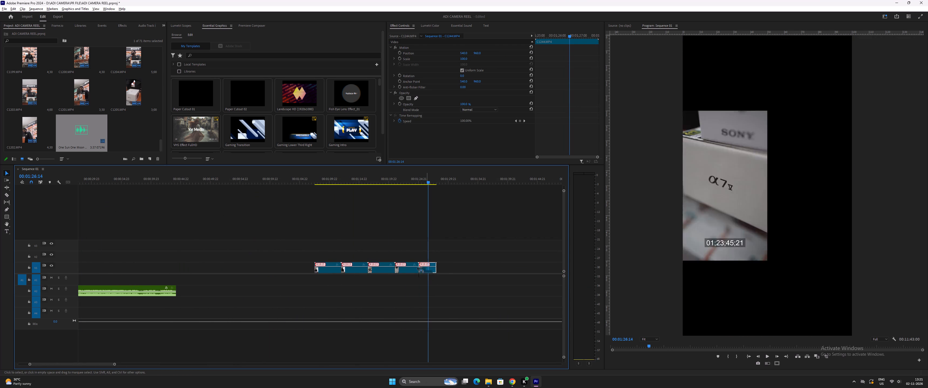
{"action": "left_click_drag", "start_coordinate": [417, 268], "coordinate": [69, 268]}
{"action": "key", "text": "minus"}
{"action": "key", "text": "minus"}
{"action": "key", "text": "minus"}
{"action": "key", "text": "equal"}
{"action": "key", "text": "equal"}
{"action": "key", "text": "equal"}
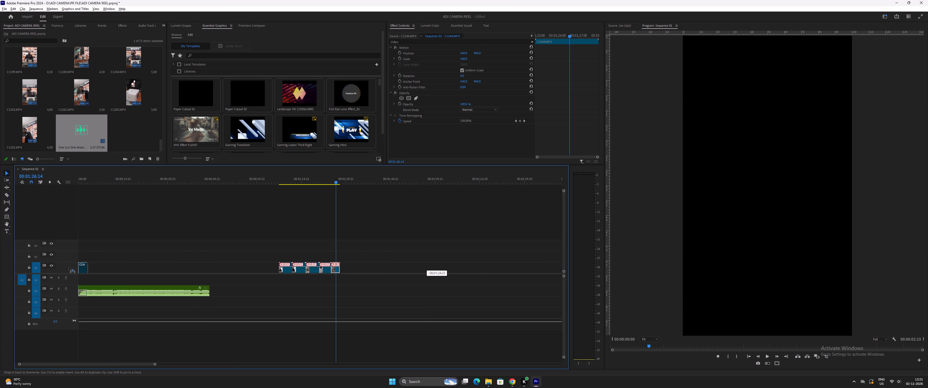
{"action": "left_click_drag", "start_coordinate": [69, 268], "coordinate": [106, 269]}
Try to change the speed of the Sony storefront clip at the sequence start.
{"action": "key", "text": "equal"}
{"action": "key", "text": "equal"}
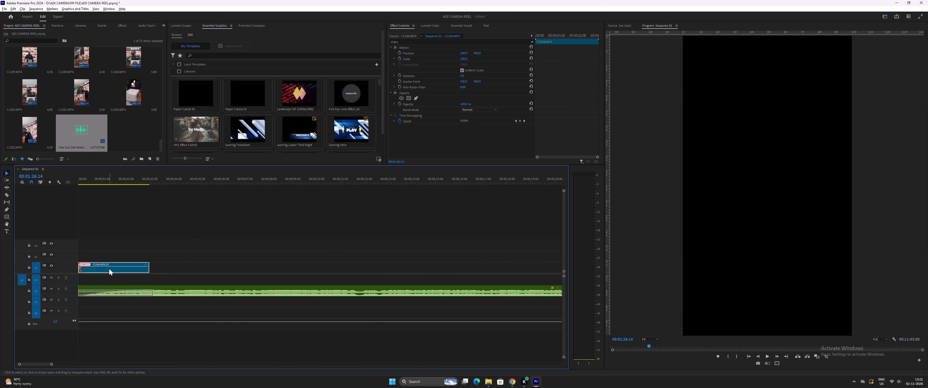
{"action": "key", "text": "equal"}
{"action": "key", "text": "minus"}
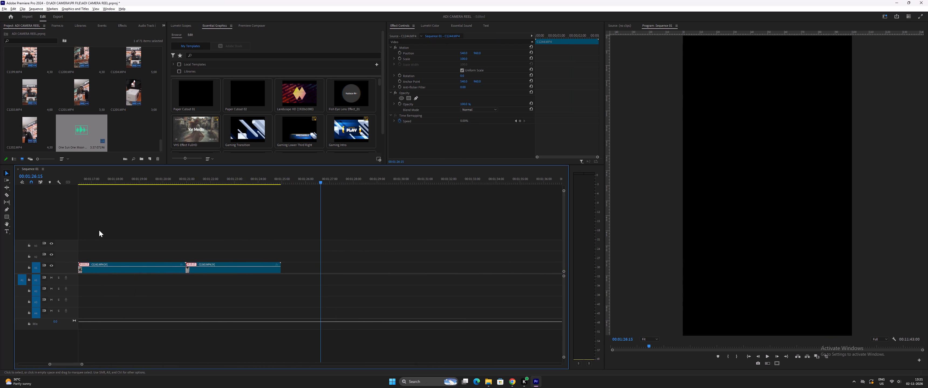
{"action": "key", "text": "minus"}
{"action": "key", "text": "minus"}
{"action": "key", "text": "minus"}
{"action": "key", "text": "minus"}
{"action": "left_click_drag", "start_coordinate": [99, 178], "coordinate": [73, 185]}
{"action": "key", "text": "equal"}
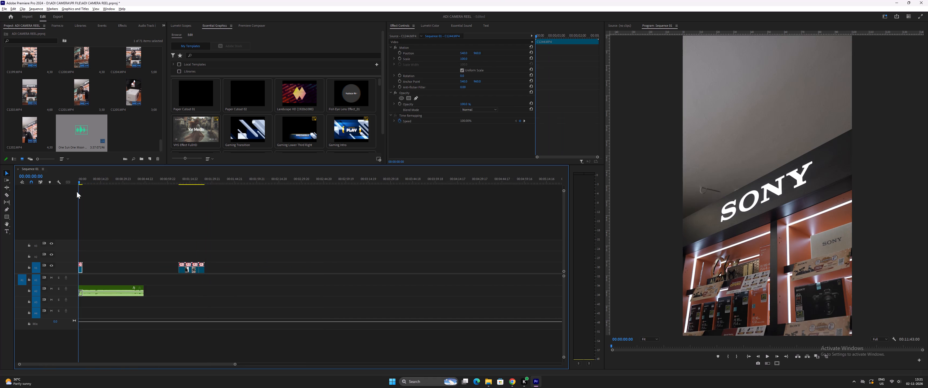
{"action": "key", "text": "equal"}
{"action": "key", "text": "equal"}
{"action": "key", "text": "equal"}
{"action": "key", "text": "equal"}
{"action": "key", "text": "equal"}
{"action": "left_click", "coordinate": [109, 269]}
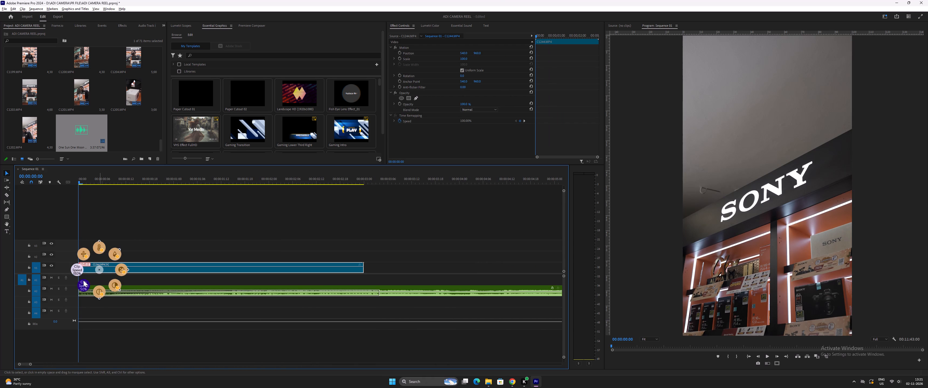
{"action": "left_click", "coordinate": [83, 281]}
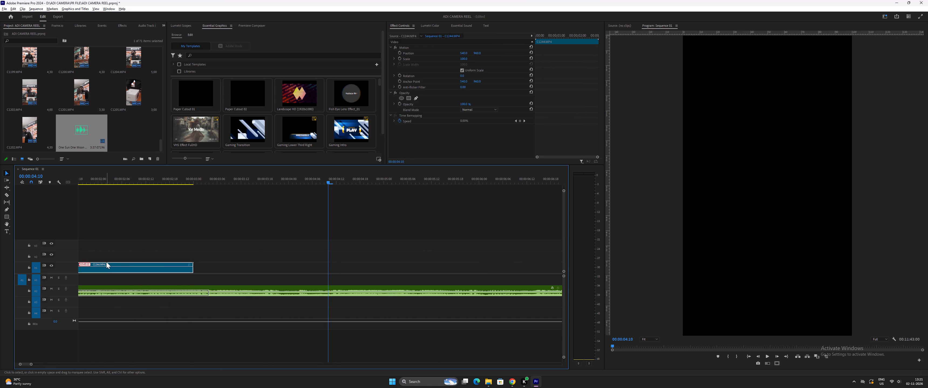
Play the opening, then set the Sony storefront clip's speed to 50%.
{"action": "key", "text": "minus"}
{"action": "key", "text": "minus"}
{"action": "left_click_drag", "start_coordinate": [98, 181], "coordinate": [70, 183]}
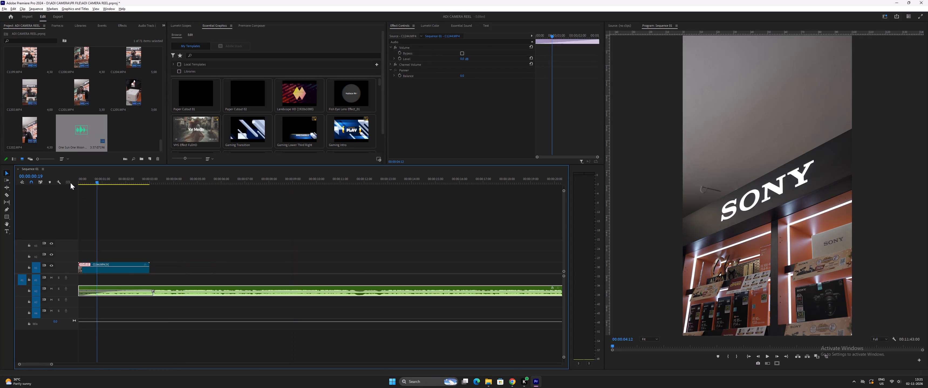
{"action": "left_click_drag", "start_coordinate": [70, 183], "coordinate": [66, 184]}
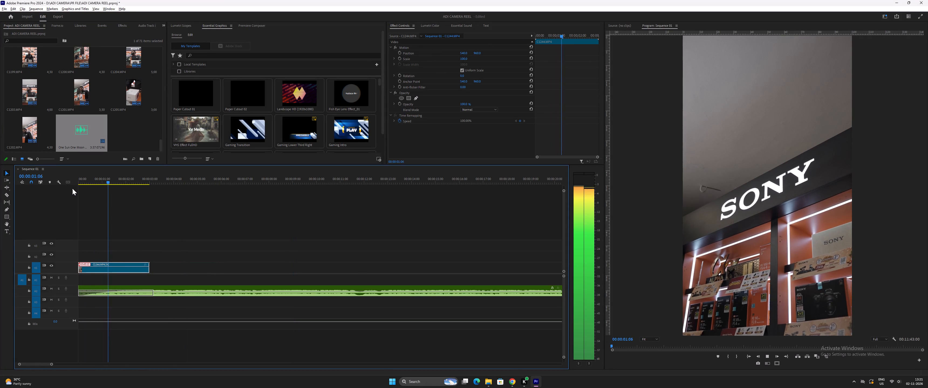
{"action": "left_click_drag", "start_coordinate": [102, 177], "coordinate": [81, 183]}
{"action": "key", "text": "equal"}
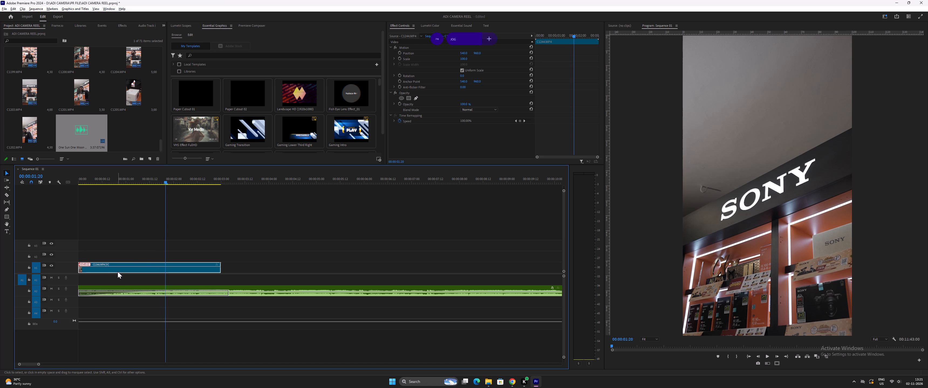
{"action": "left_click", "coordinate": [104, 286]}
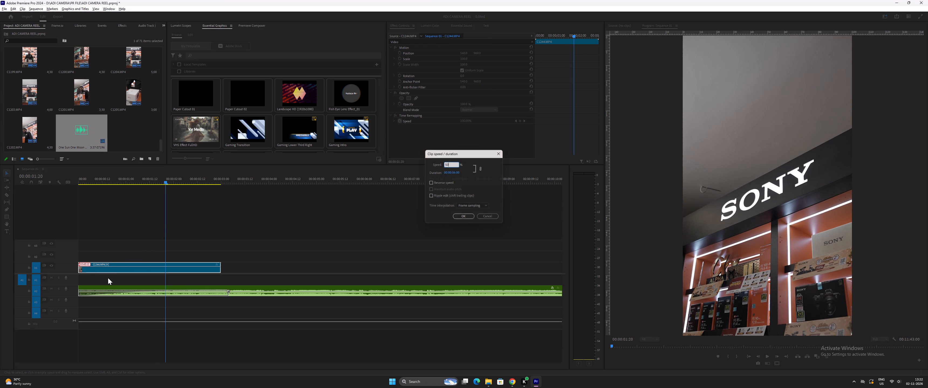
Trim off the Sony storefront clip's beginning up to 00:00:01:09 and move the remainder to the sequence start.
{"action": "left_click_drag", "start_coordinate": [110, 175], "coordinate": [70, 181]}
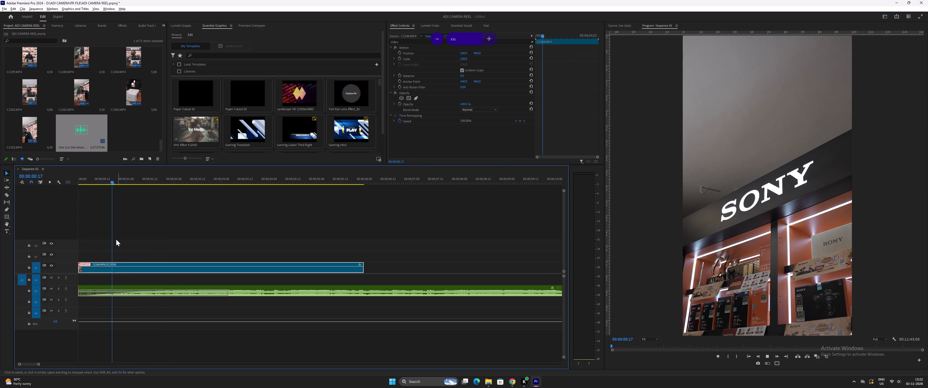
{"action": "left_click", "coordinate": [159, 269]}
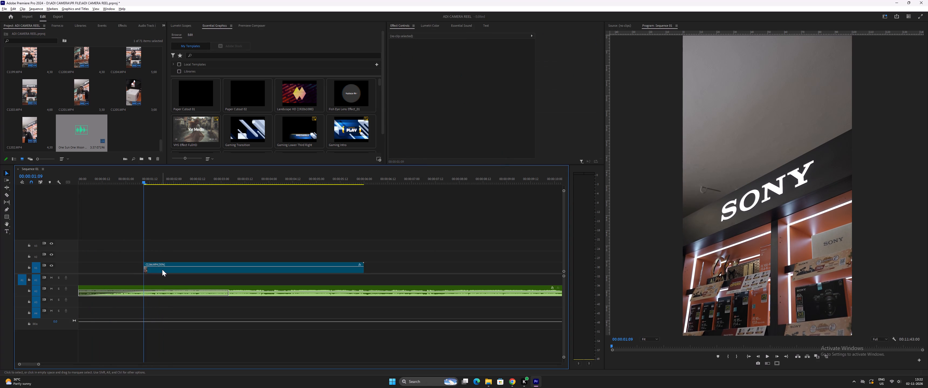
{"action": "left_click_drag", "start_coordinate": [162, 269], "coordinate": [95, 265]}
Shorten the fade at the start of the music to about 00:00:02:17 and play the opening back.
{"action": "left_click_drag", "start_coordinate": [96, 177], "coordinate": [49, 188]}
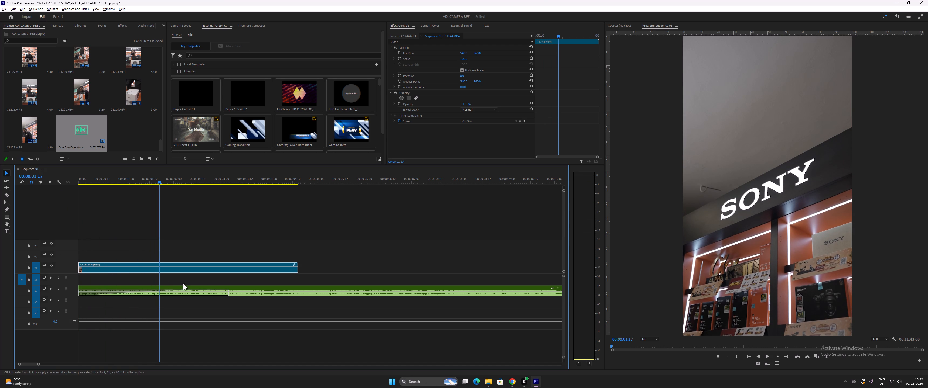
{"action": "left_click_drag", "start_coordinate": [227, 291], "coordinate": [206, 292]}
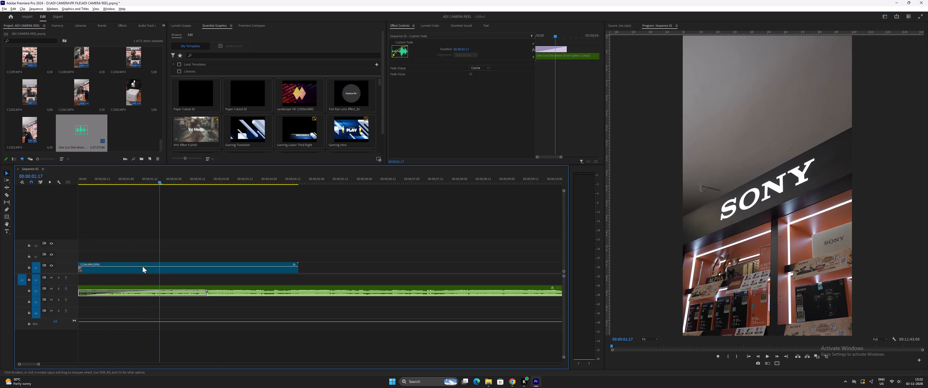
{"action": "left_click_drag", "start_coordinate": [92, 175], "coordinate": [75, 181]}
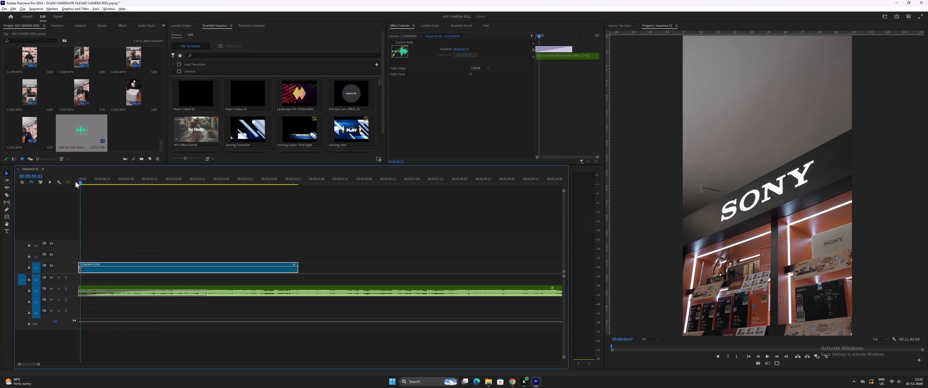
{"action": "left_click_drag", "start_coordinate": [75, 181], "coordinate": [65, 183]}
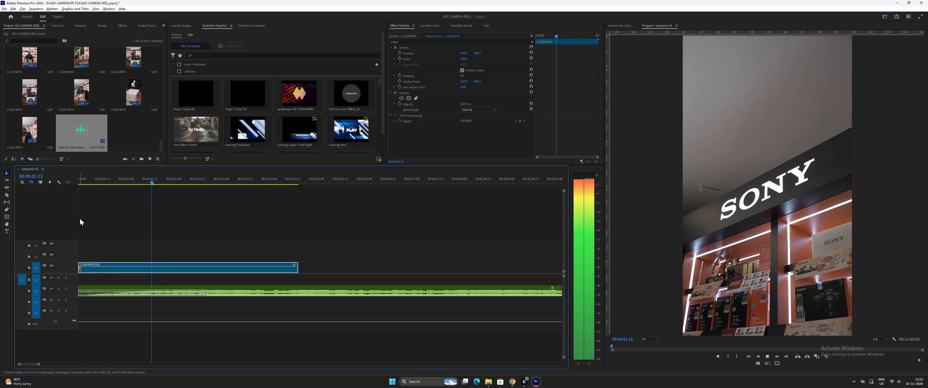
{"action": "left_click_drag", "start_coordinate": [99, 178], "coordinate": [68, 183]}
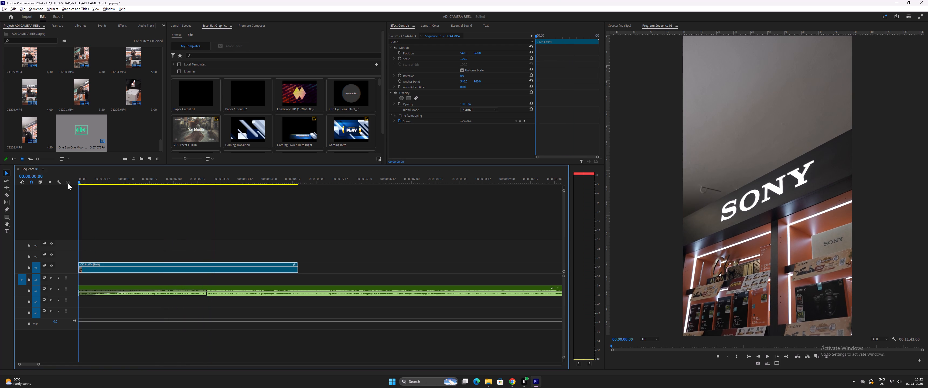
{"action": "left_click_drag", "start_coordinate": [68, 183], "coordinate": [68, 183]}
Keyframe the storefront clip's Scale at its start and increase it slightly at 00:00:02:22 for a zoom-in.
{"action": "left_click", "coordinate": [100, 270]}
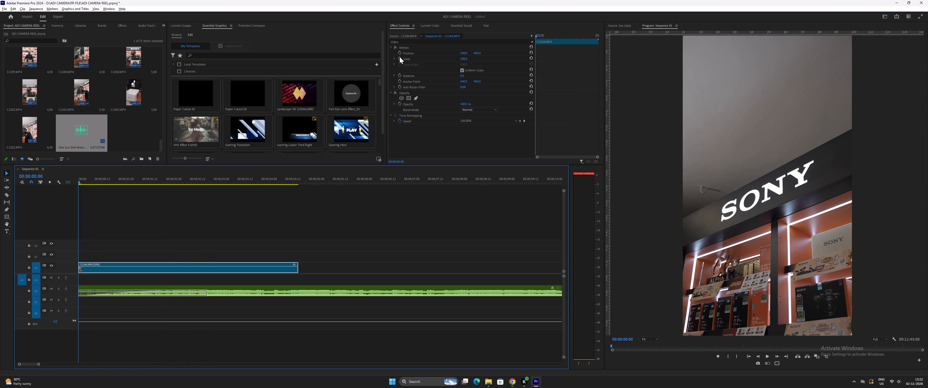
{"action": "left_click", "coordinate": [400, 57]}
{"action": "left_click_drag", "start_coordinate": [81, 183], "coordinate": [217, 183]}
{"action": "left_click_drag", "start_coordinate": [464, 59], "coordinate": [468, 60]}
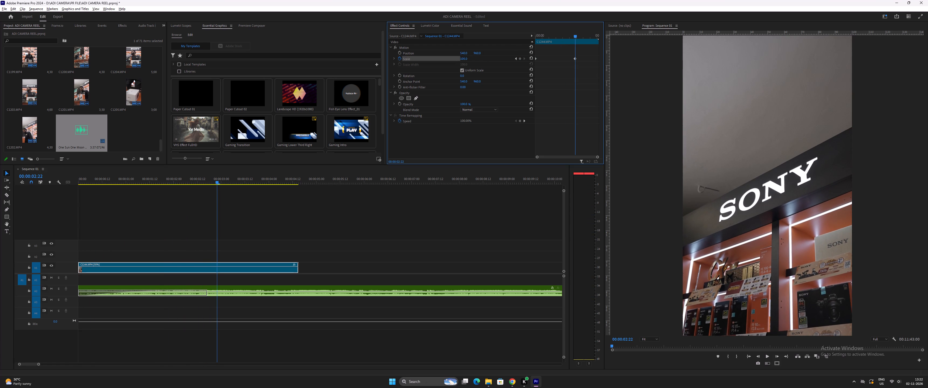
{"action": "left_click_drag", "start_coordinate": [468, 60], "coordinate": [472, 61]}
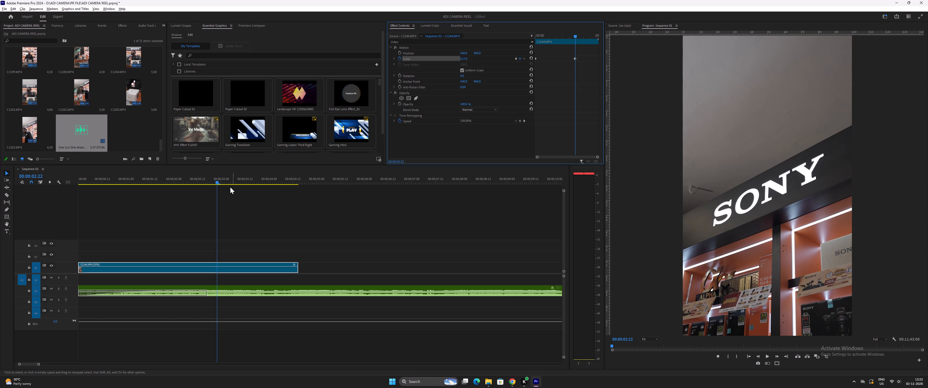
{"action": "left_click_drag", "start_coordinate": [216, 182], "coordinate": [205, 184]}
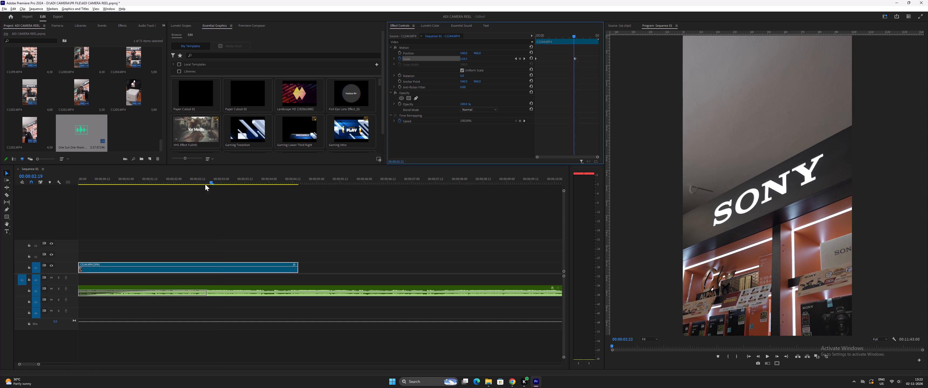
Play back the zoom and trim the end of the Sony storefront clip to 00:00:01:23.
{"action": "left_click_drag", "start_coordinate": [205, 184], "coordinate": [54, 213]}
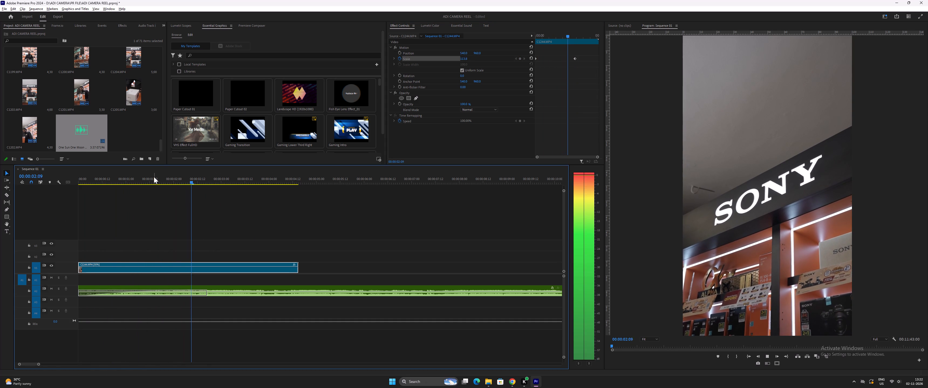
{"action": "left_click_drag", "start_coordinate": [122, 175], "coordinate": [33, 192]}
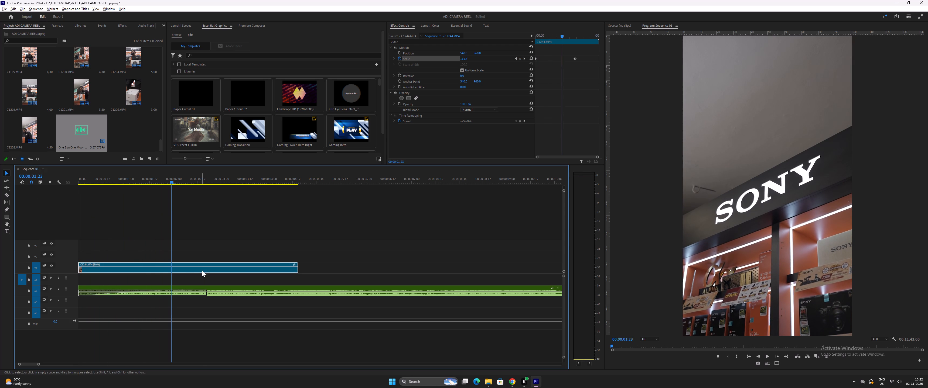
{"action": "left_click_drag", "start_coordinate": [296, 271], "coordinate": [236, 271]}
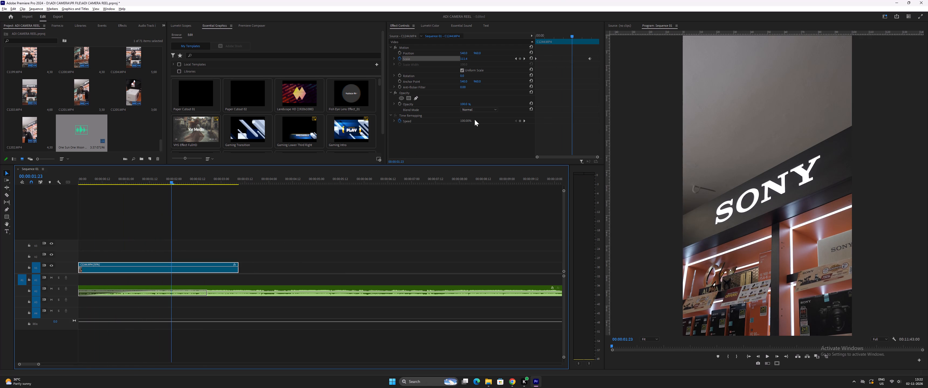
{"action": "left_click_drag", "start_coordinate": [237, 272], "coordinate": [165, 273]}
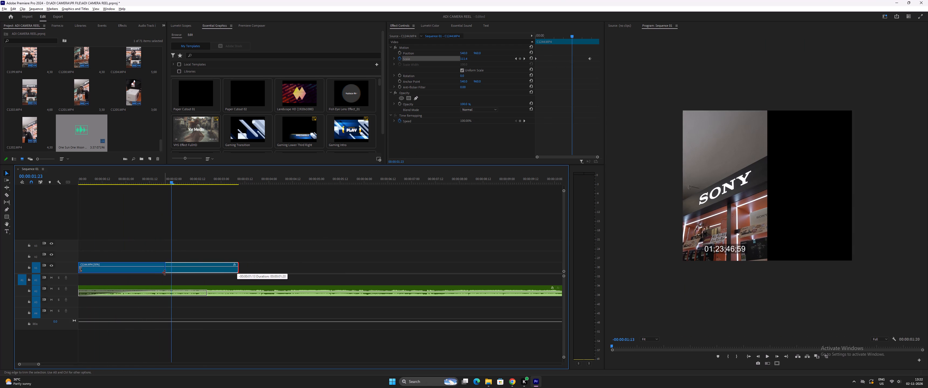
{"action": "left_click_drag", "start_coordinate": [165, 273], "coordinate": [171, 273]}
Play the shortened opening against the music and check the spare shots around 00:01:09.
{"action": "type", "text": "--"}
{"action": "key", "text": "minus"}
{"action": "key", "text": "minus"}
{"action": "key", "text": "minus"}
{"action": "key", "text": "equal"}
{"action": "type", "text": "=="}
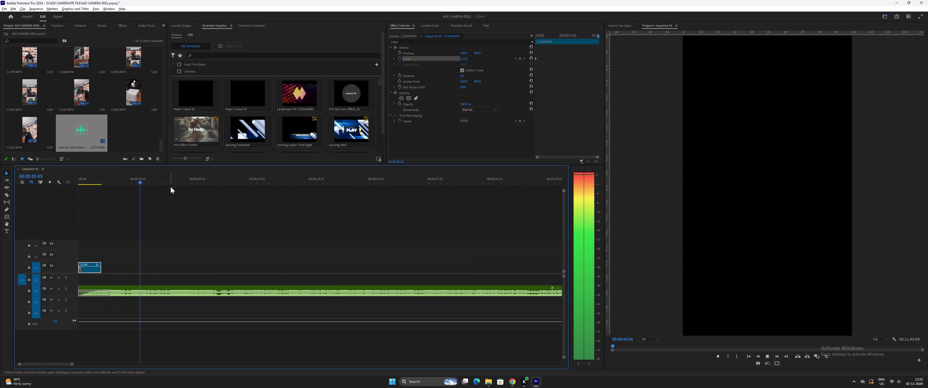
{"action": "key", "text": "minus"}
{"action": "key", "text": "minus"}
{"action": "left_click_drag", "start_coordinate": [281, 181], "coordinate": [288, 182]}
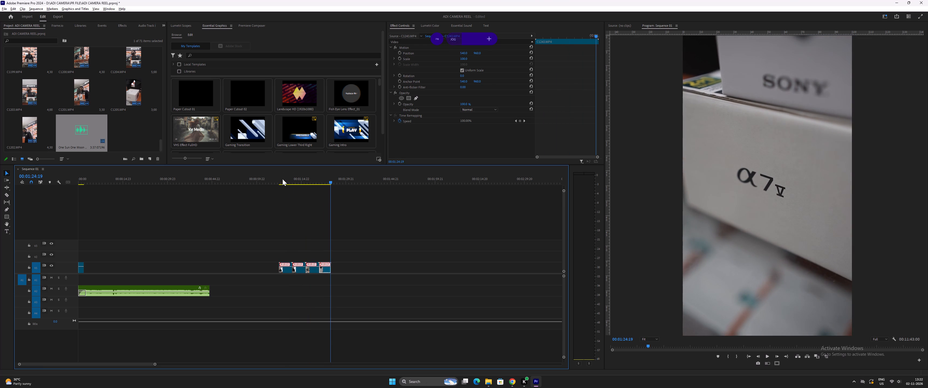
{"action": "left_click", "coordinate": [282, 179]}
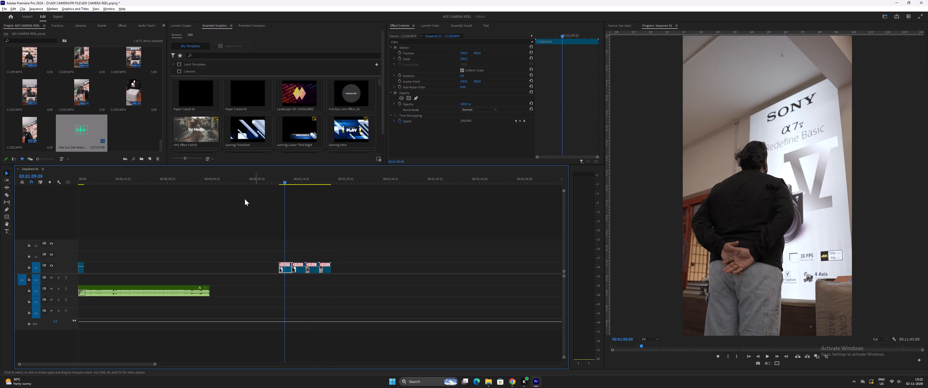
{"action": "left_click_drag", "start_coordinate": [93, 180], "coordinate": [65, 186]}
{"action": "type", "text": "==="}
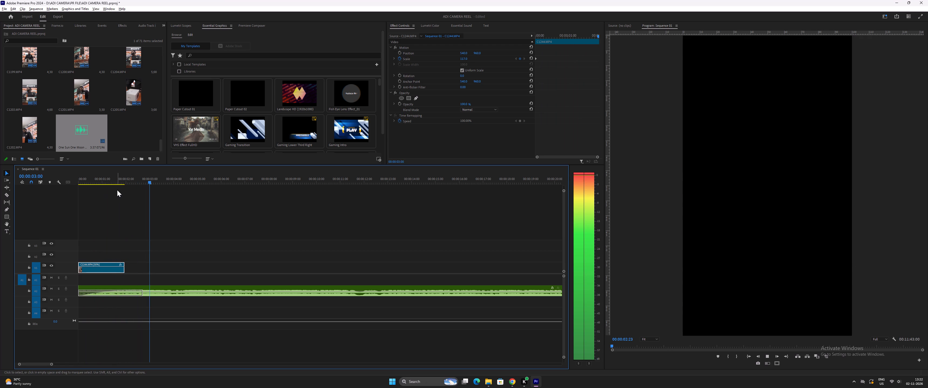
Scrub through the spare shots and the Sony box close-ups around 00:07:20 to look for the next shot.
{"action": "key", "text": "minus"}
{"action": "key", "text": "minus"}
{"action": "key", "text": "minus"}
{"action": "key", "text": "minus"}
{"action": "left_click", "coordinate": [179, 180]}
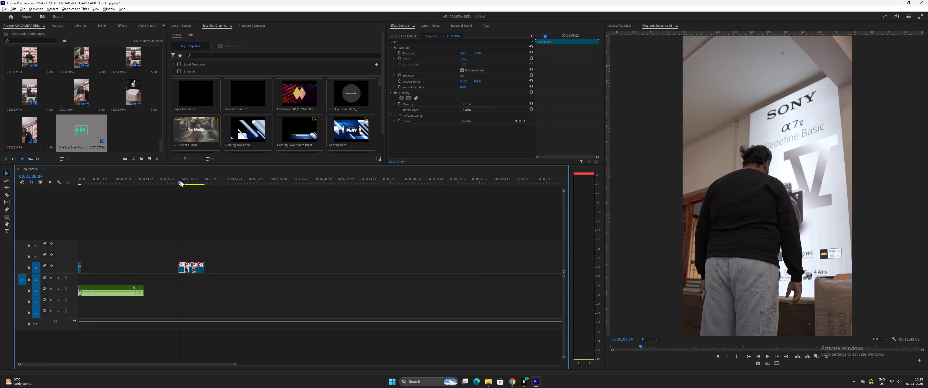
{"action": "type", "text": "--"}
{"action": "left_click_drag", "start_coordinate": [228, 179], "coordinate": [234, 180]}
{"action": "key", "text": "equal"}
{"action": "key", "text": "equal"}
{"action": "key", "text": "equal"}
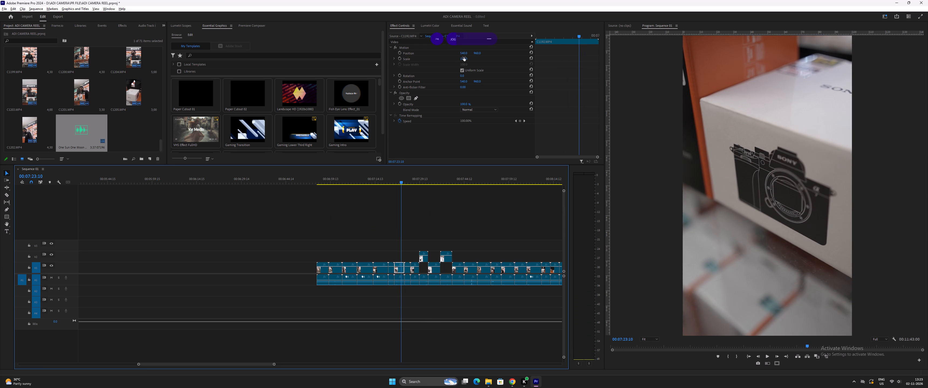
{"action": "left_click_drag", "start_coordinate": [464, 57], "coordinate": [458, 58]}
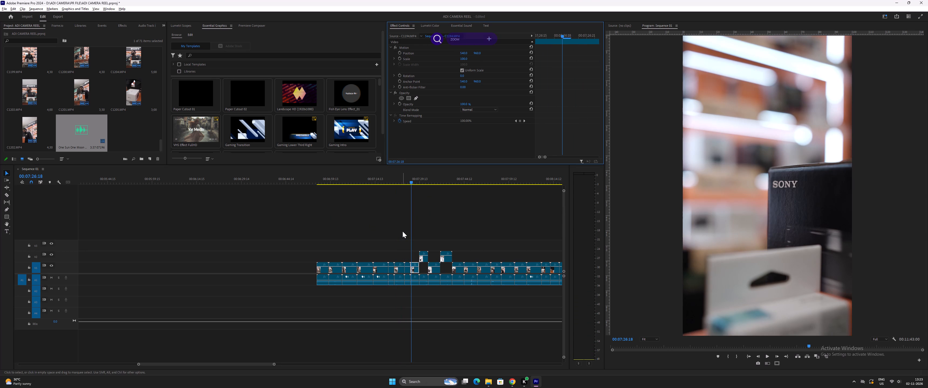
{"action": "type", "text": "=="}
{"action": "left_click", "coordinate": [398, 182]}
{"action": "key", "text": "equal"}
{"action": "key", "text": "equal"}
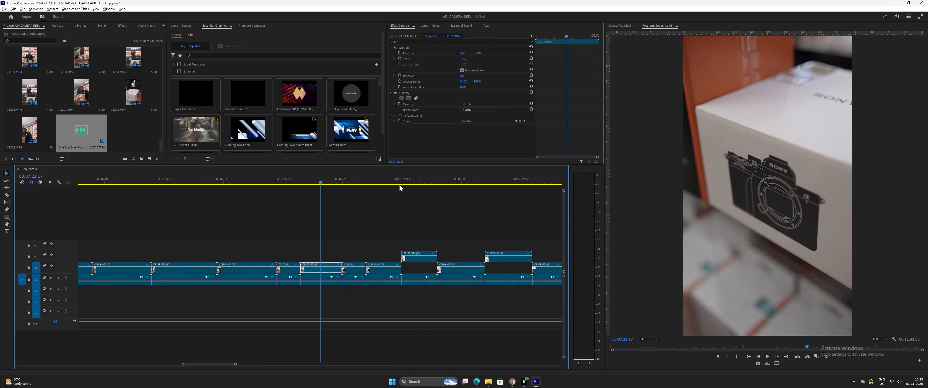
{"action": "left_click_drag", "start_coordinate": [305, 180], "coordinate": [354, 188]}
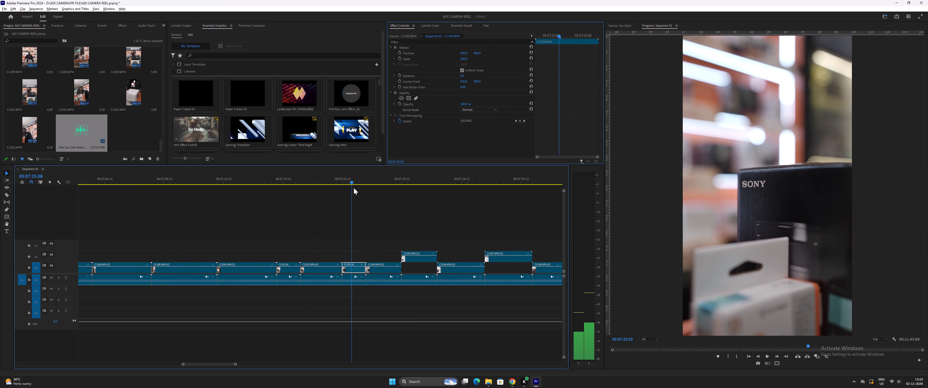
{"action": "left_click_drag", "start_coordinate": [354, 188], "coordinate": [321, 209]}
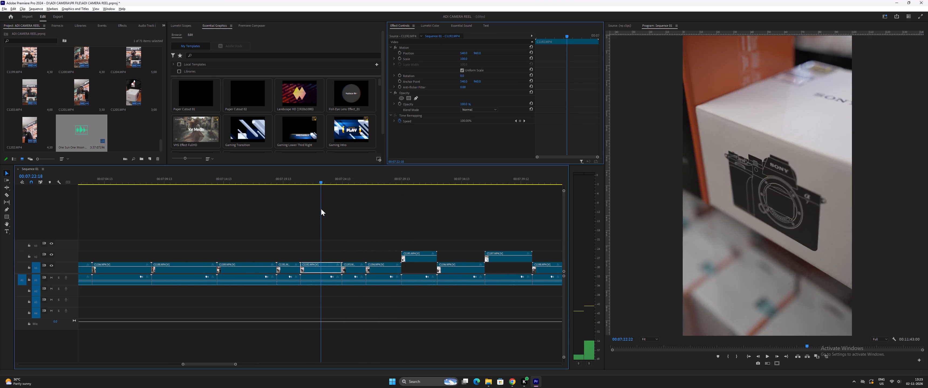
{"action": "left_click_drag", "start_coordinate": [321, 209], "coordinate": [310, 213]}
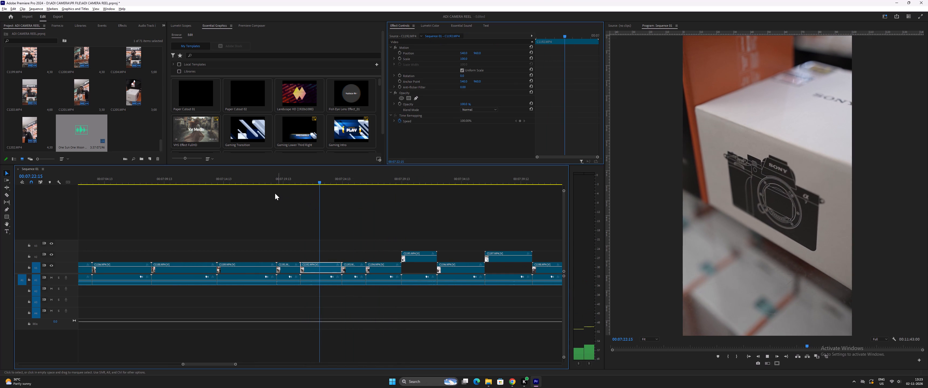
{"action": "left_click_drag", "start_coordinate": [277, 181], "coordinate": [282, 181]}
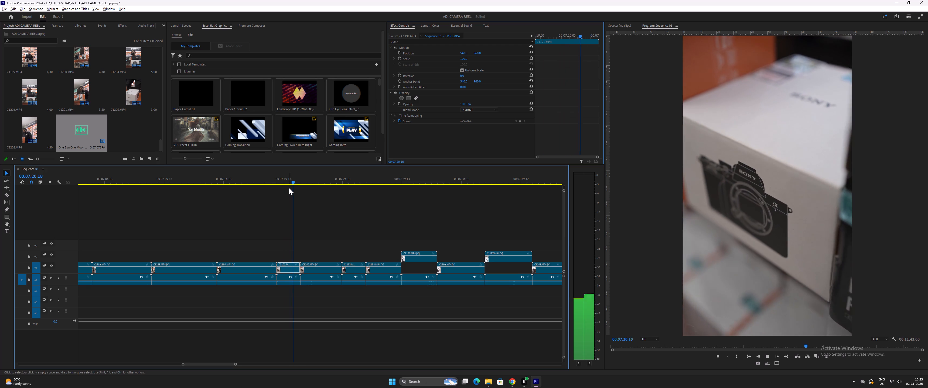
{"action": "left_click_drag", "start_coordinate": [218, 178], "coordinate": [225, 179]}
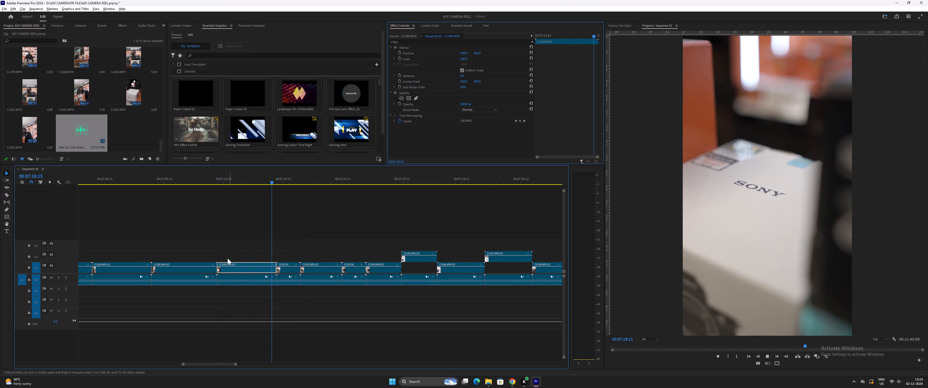
Move the Sony box clip ending near 00:07:19 to the opening, placing it on V1 at about 00:00:05.
{"action": "left_click_drag", "start_coordinate": [248, 268], "coordinate": [140, 255]}
{"action": "key", "text": "minus"}
{"action": "key", "text": "minus"}
{"action": "key", "text": "minus"}
{"action": "key", "text": "minus"}
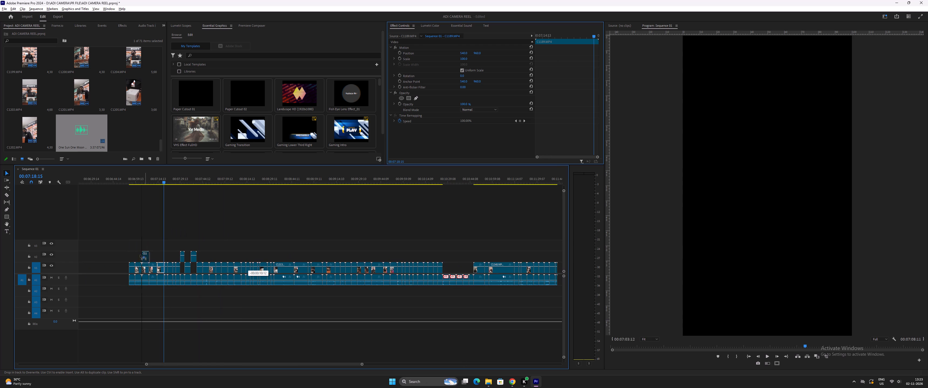
{"action": "left_click_drag", "start_coordinate": [140, 255], "coordinate": [88, 258]}
{"action": "key", "text": "minus"}
{"action": "key", "text": "minus"}
{"action": "key", "text": "minus"}
{"action": "type", "text": "==="}
{"action": "key", "text": "equal"}
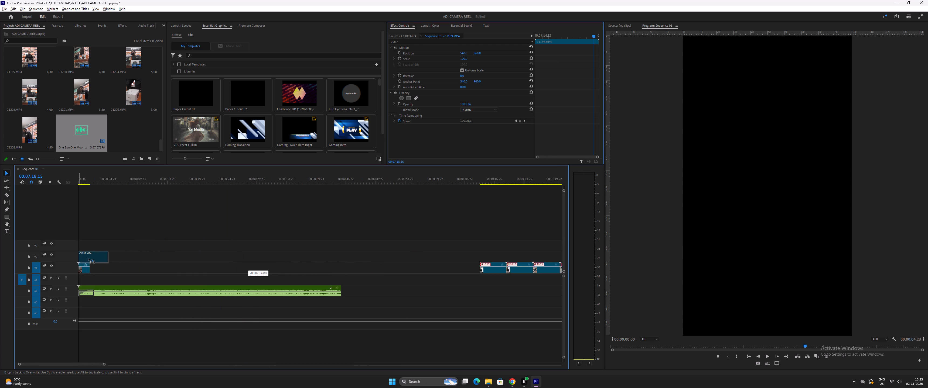
{"action": "left_click_drag", "start_coordinate": [88, 258], "coordinate": [77, 254]}
{"action": "key", "text": "equal"}
{"action": "key", "text": "minus"}
{"action": "key", "text": "minus"}
{"action": "type", "text": "=="}
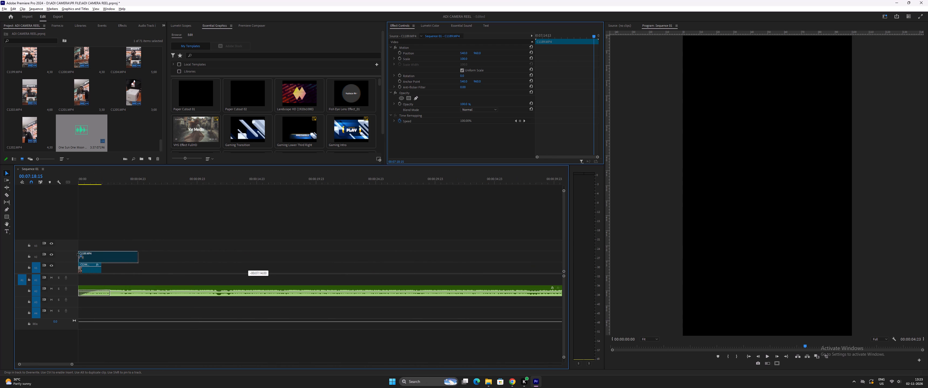
{"action": "left_click_drag", "start_coordinate": [77, 254], "coordinate": [170, 267]}
Cut off the Sony box clip's beginning up to 00:00:06:21 and place the remainder on V2 directly after the storefront clip.
{"action": "left_click_drag", "start_coordinate": [98, 180], "coordinate": [74, 182]}
{"action": "key", "text": "equal"}
{"action": "key", "text": "equal"}
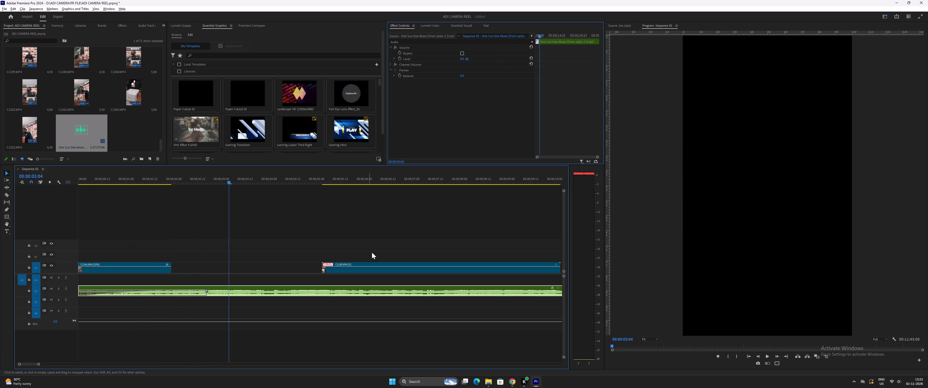
{"action": "key", "text": "minus"}
{"action": "key", "text": "minus"}
{"action": "key", "text": "minus"}
{"action": "left_click", "coordinate": [112, 178]}
{"action": "key", "text": "equal"}
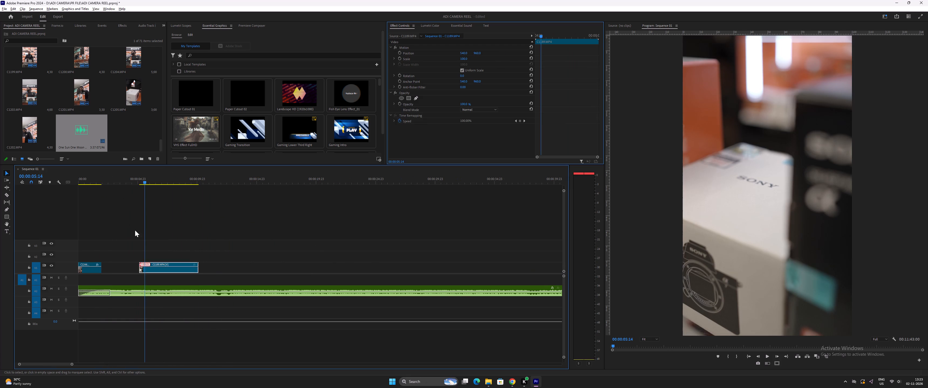
{"action": "key", "text": "equal"}
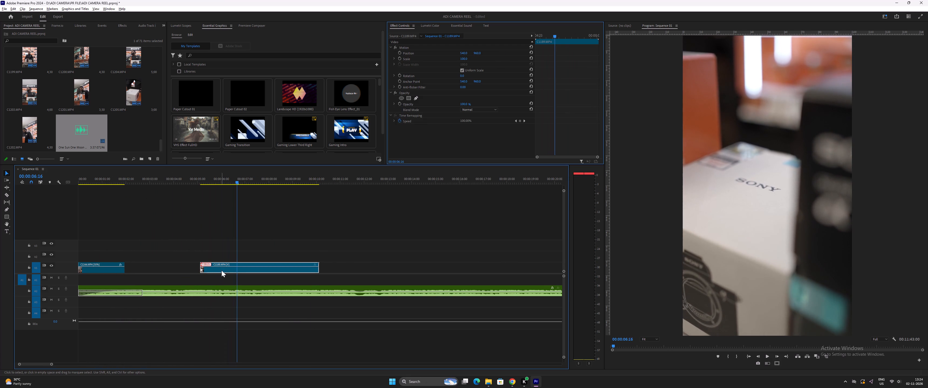
{"action": "left_click", "coordinate": [248, 268]}
{"action": "left_click_drag", "start_coordinate": [250, 269], "coordinate": [167, 266]}
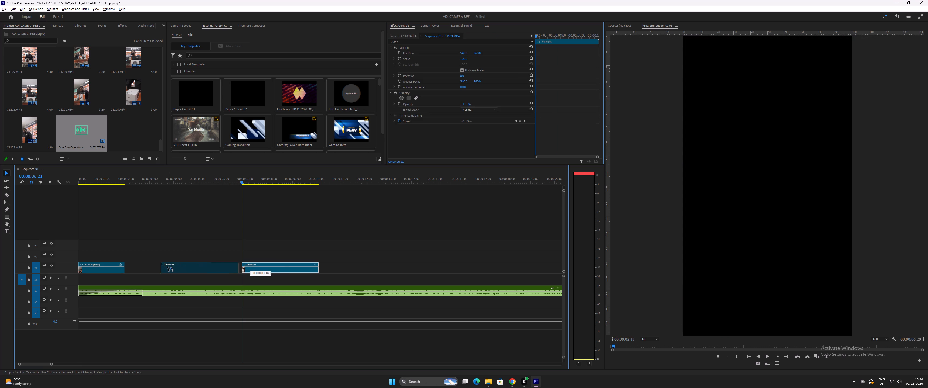
{"action": "left_click_drag", "start_coordinate": [167, 266], "coordinate": [133, 259]}
Remove the Sony box clip's beginning up to 00:00:03:04 and shift the remainder back to the storefront clip's end.
{"action": "left_click", "coordinate": [111, 179]}
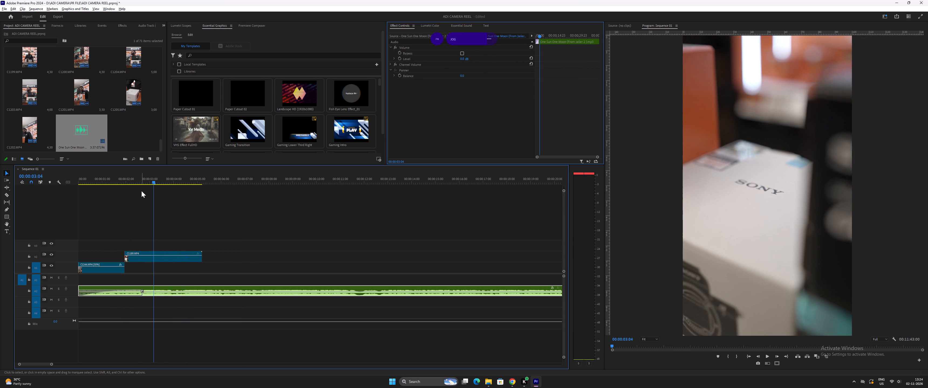
{"action": "left_click", "coordinate": [165, 258]}
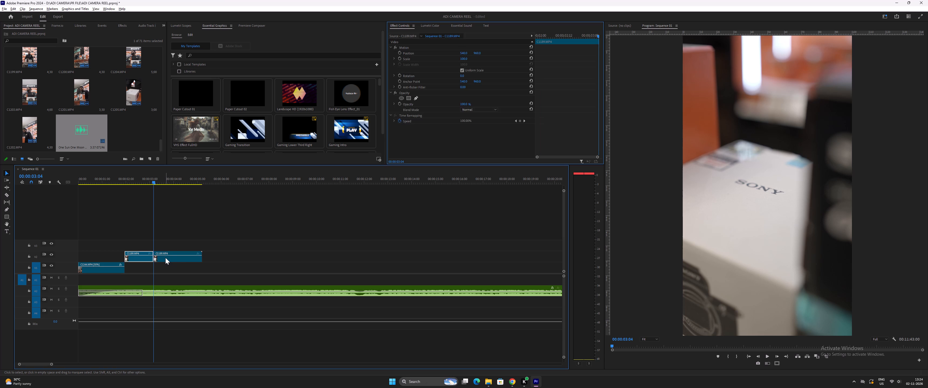
{"action": "left_click_drag", "start_coordinate": [166, 258], "coordinate": [137, 257]}
Set the Sony box clip's speed to 50% and play back the cut from the storefront clip.
{"action": "left_click", "coordinate": [140, 259]}
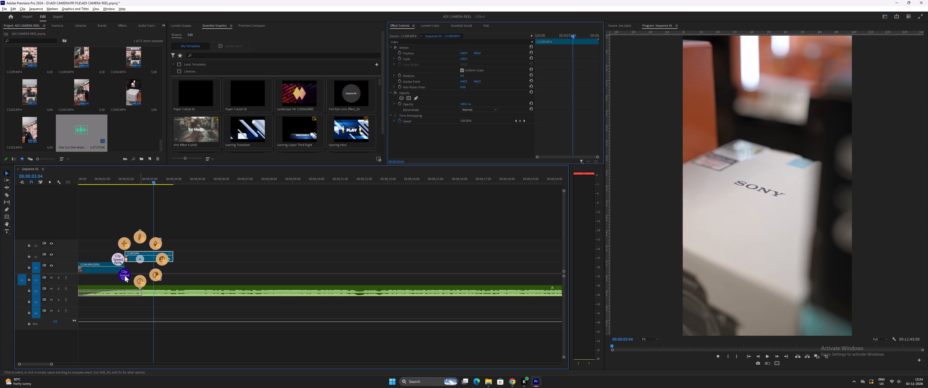
{"action": "left_click", "coordinate": [125, 275]}
{"action": "left_click", "coordinate": [118, 179]}
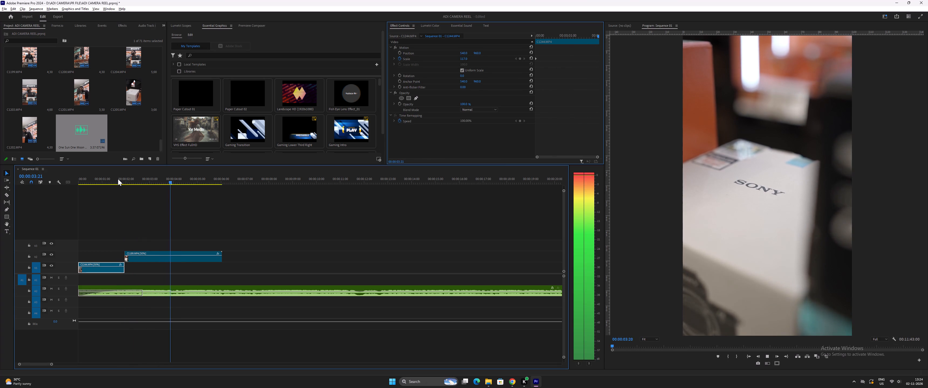
{"action": "left_click", "coordinate": [135, 180]}
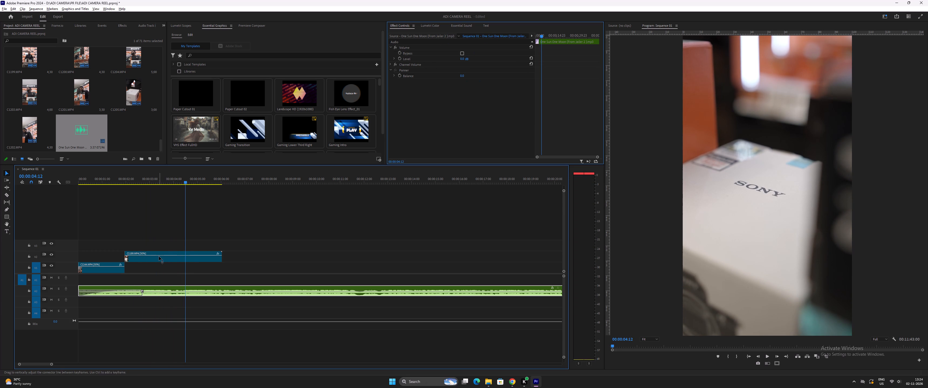
Move the slowed Sony box clip out of the opening to V1, starting at about the 7-second mark.
{"action": "left_click_drag", "start_coordinate": [159, 259], "coordinate": [293, 273]}
Look through the raw footage between about 00:07:13 and 00:07:34 for a shot to follow the storefront clip.
{"action": "key", "text": "minus"}
{"action": "key", "text": "minus"}
{"action": "key", "text": "minus"}
{"action": "key", "text": "minus"}
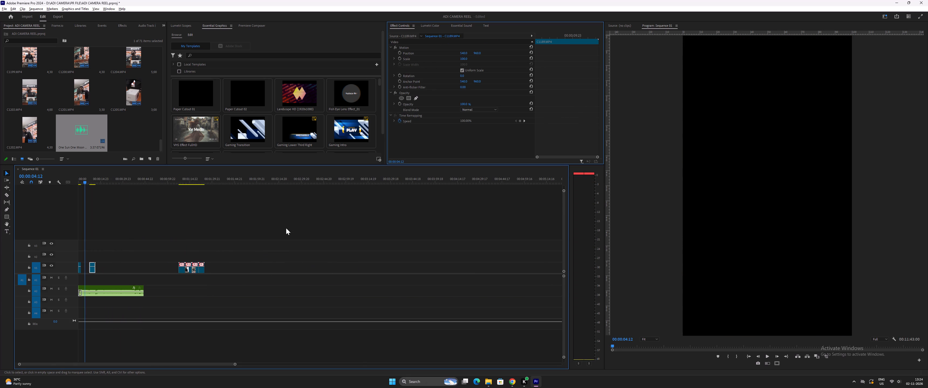
{"action": "key", "text": "minus"}
{"action": "key", "text": "minus"}
{"action": "left_click_drag", "start_coordinate": [237, 180], "coordinate": [240, 180]}
{"action": "key", "text": "equal"}
{"action": "key", "text": "equal"}
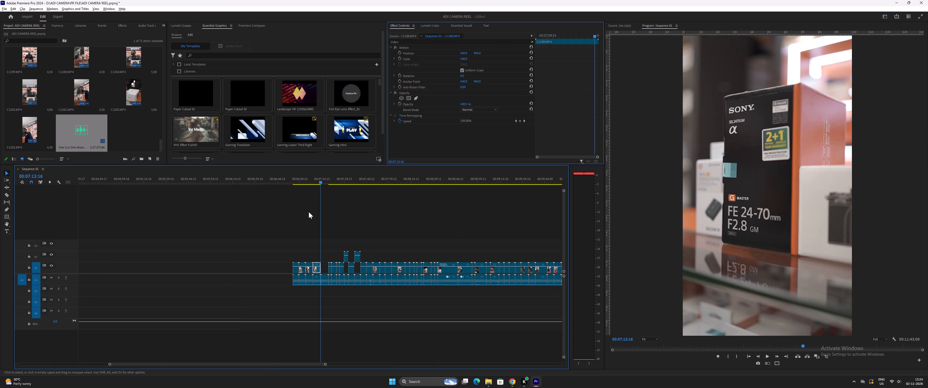
{"action": "key", "text": "equal"}
{"action": "key", "text": "equal"}
{"action": "left_click_drag", "start_coordinate": [352, 179], "coordinate": [359, 188]}
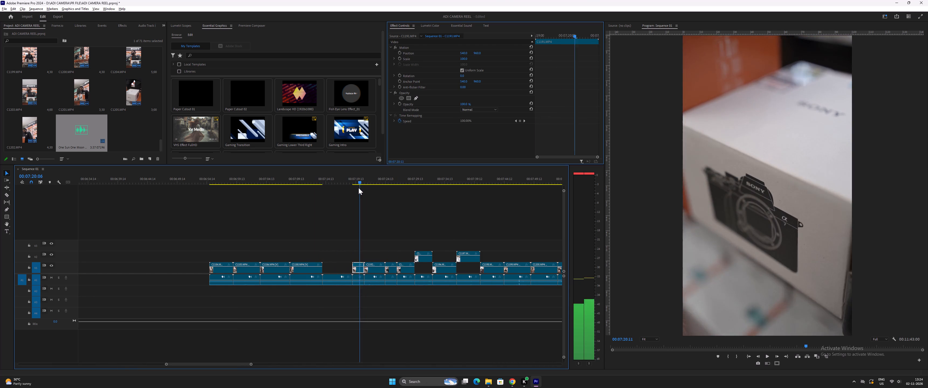
{"action": "left_click_drag", "start_coordinate": [359, 188], "coordinate": [356, 188]}
{"action": "left_click", "coordinate": [352, 181]}
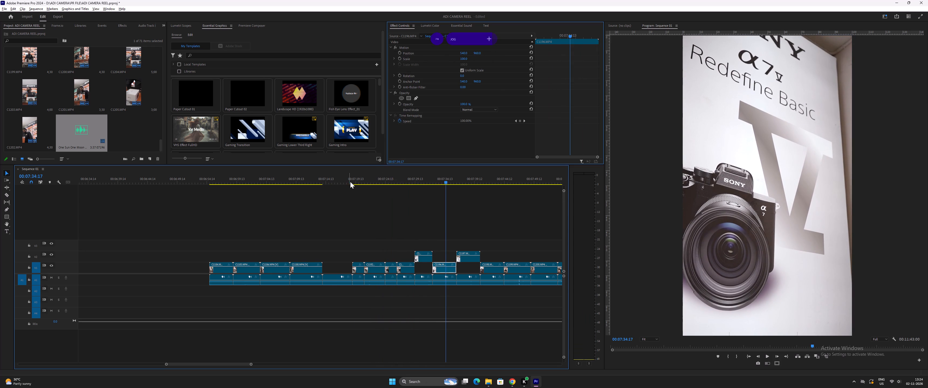
{"action": "left_click_drag", "start_coordinate": [350, 182], "coordinate": [353, 182]}
{"action": "left_click_drag", "start_coordinate": [418, 180], "coordinate": [428, 183]}
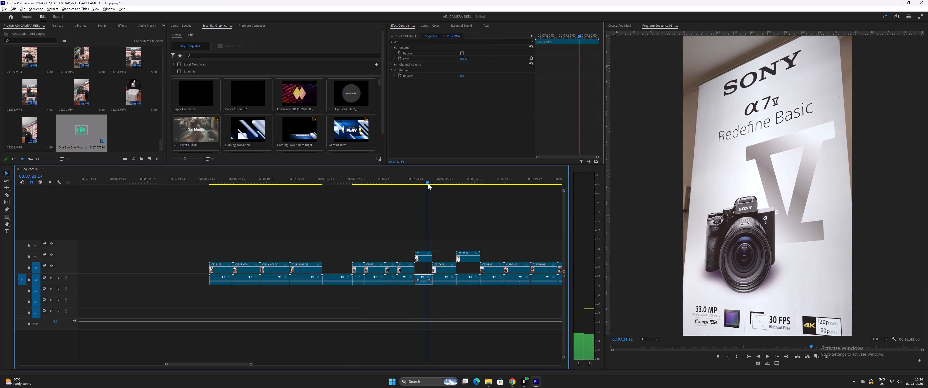
{"action": "left_click_drag", "start_coordinate": [428, 183], "coordinate": [382, 196]}
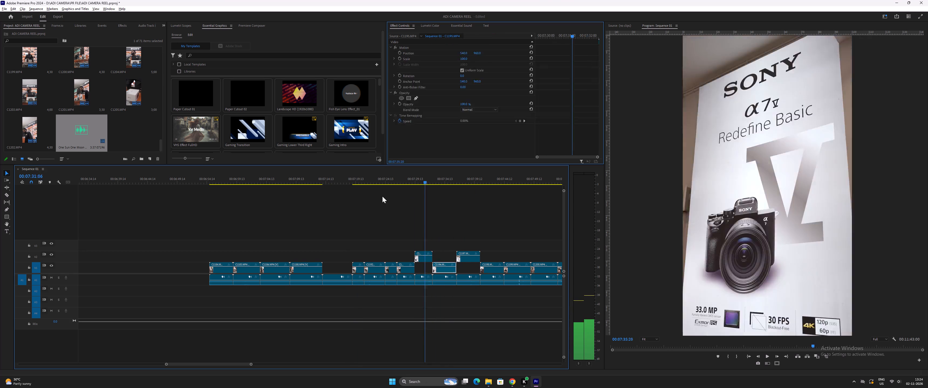
{"action": "left_click_drag", "start_coordinate": [382, 196], "coordinate": [357, 200]}
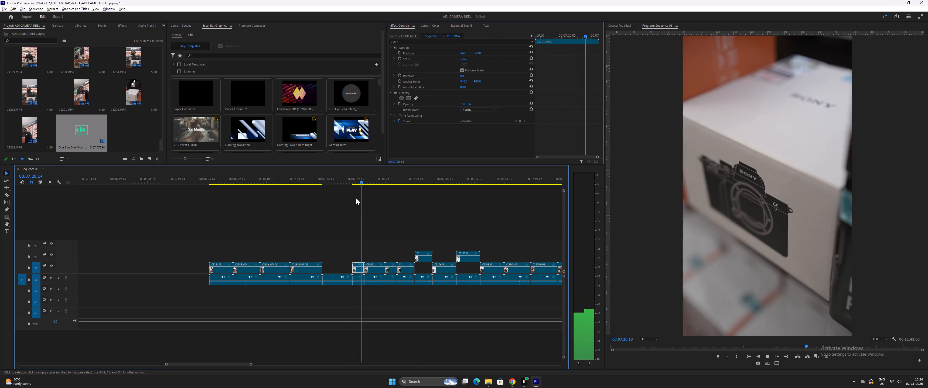
{"action": "left_click", "coordinate": [354, 179]}
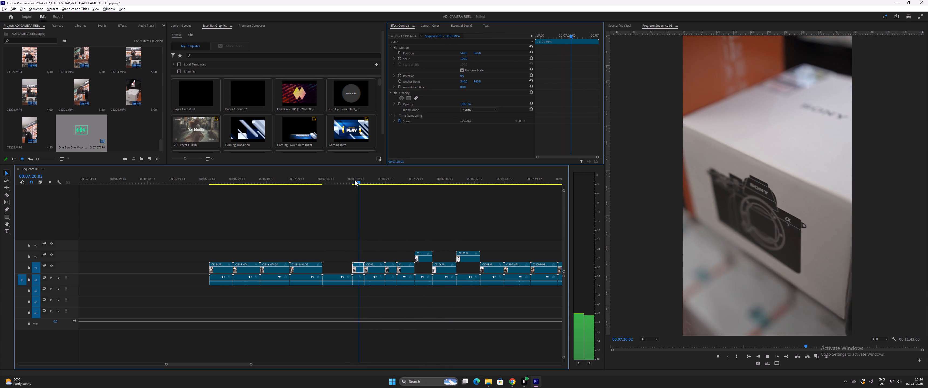
Raise the FE 24-70mm lens box, white camera box and FE 85mm lens box clips in the raw footage from V1 to V2.
{"action": "left_click", "coordinate": [291, 182]}
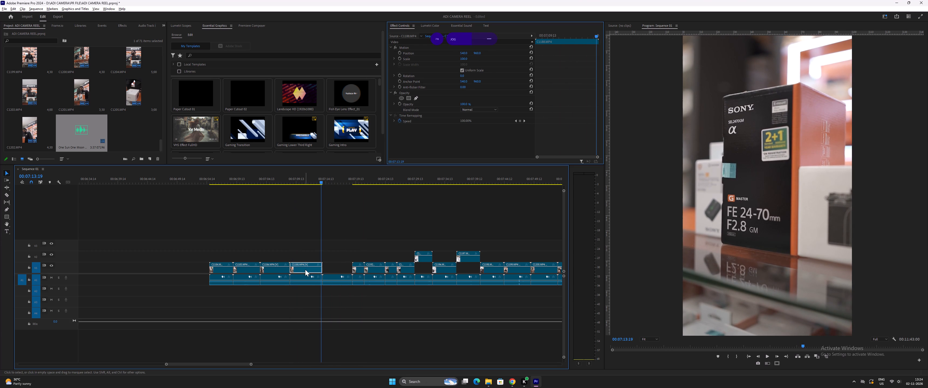
{"action": "left_click_drag", "start_coordinate": [304, 272], "coordinate": [305, 256]}
{"action": "left_click_drag", "start_coordinate": [231, 175], "coordinate": [221, 179]}
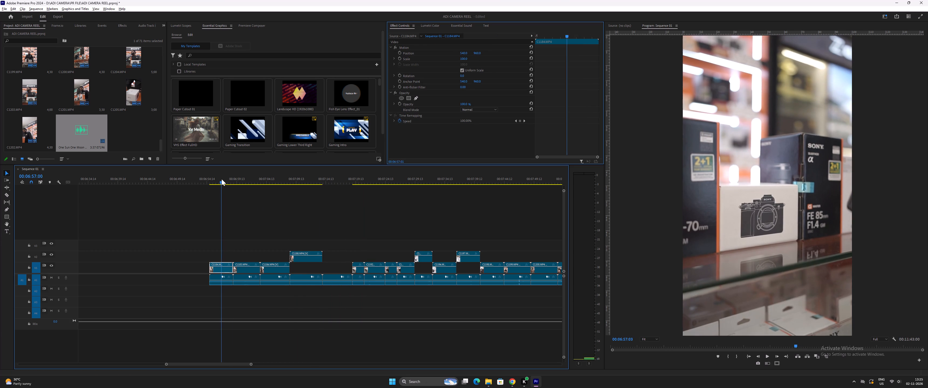
{"action": "left_click_drag", "start_coordinate": [221, 179], "coordinate": [223, 188]}
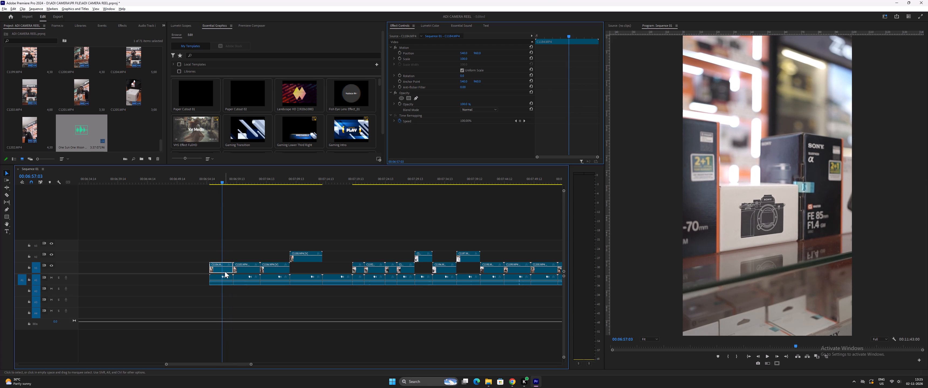
{"action": "left_click_drag", "start_coordinate": [225, 269], "coordinate": [225, 258]}
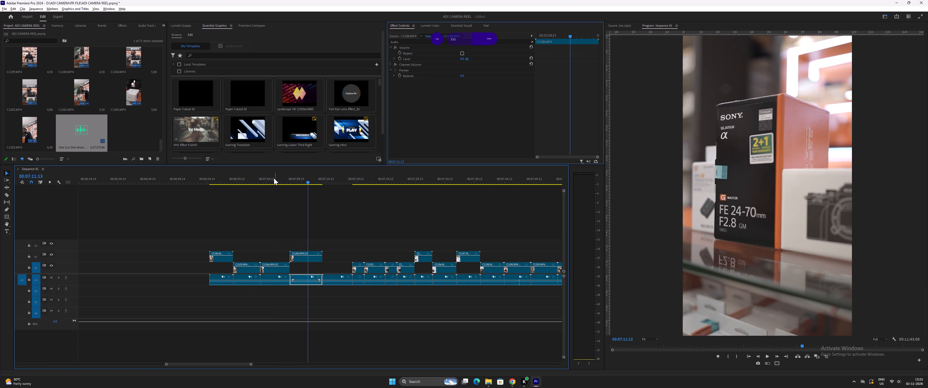
{"action": "left_click_drag", "start_coordinate": [269, 178], "coordinate": [269, 181]}
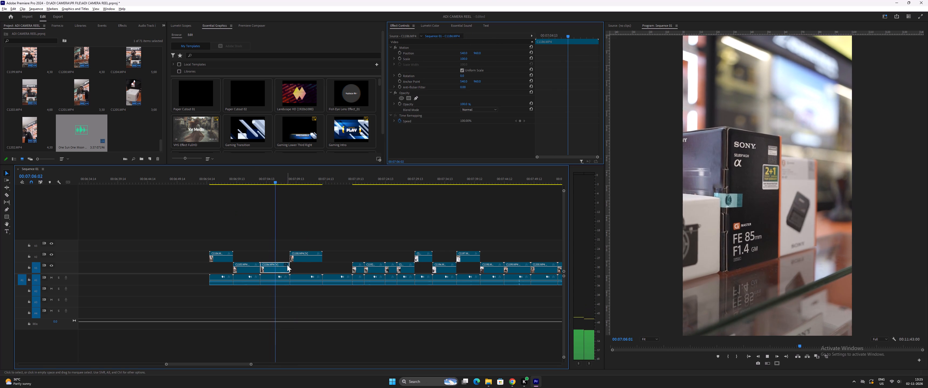
{"action": "left_click_drag", "start_coordinate": [274, 269], "coordinate": [272, 255]}
Bring the white camera box and FE 85mm lens box clips to V1 near the opening, starting at about the 14-second mark.
{"action": "left_click_drag", "start_coordinate": [220, 243], "coordinate": [251, 256]}
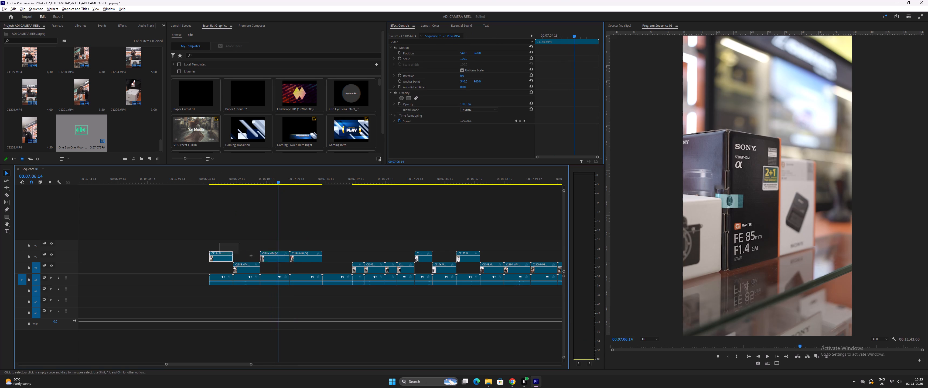
{"action": "left_click_drag", "start_coordinate": [251, 256], "coordinate": [271, 256]}
{"action": "left_click_drag", "start_coordinate": [272, 259], "coordinate": [93, 261]}
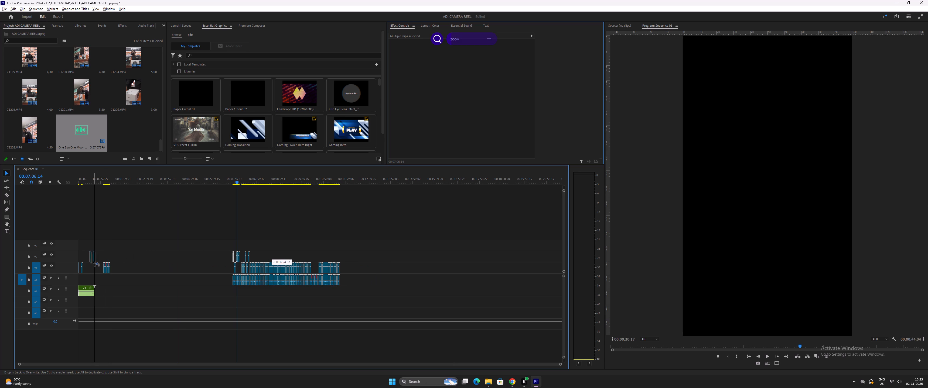
{"action": "left_click_drag", "start_coordinate": [93, 261], "coordinate": [118, 260]}
{"action": "key", "text": "minus"}
{"action": "key", "text": "minus"}
{"action": "key", "text": "equal"}
{"action": "key", "text": "equal"}
{"action": "key", "text": "equal"}
{"action": "key", "text": "equal"}
{"action": "key", "text": "equal"}
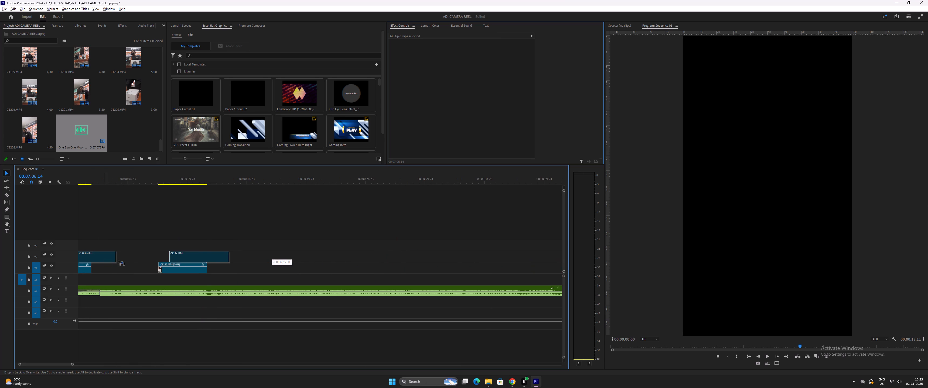
{"action": "left_click_drag", "start_coordinate": [118, 260], "coordinate": [365, 266]}
{"action": "left_click_drag", "start_coordinate": [262, 271], "coordinate": [259, 270]}
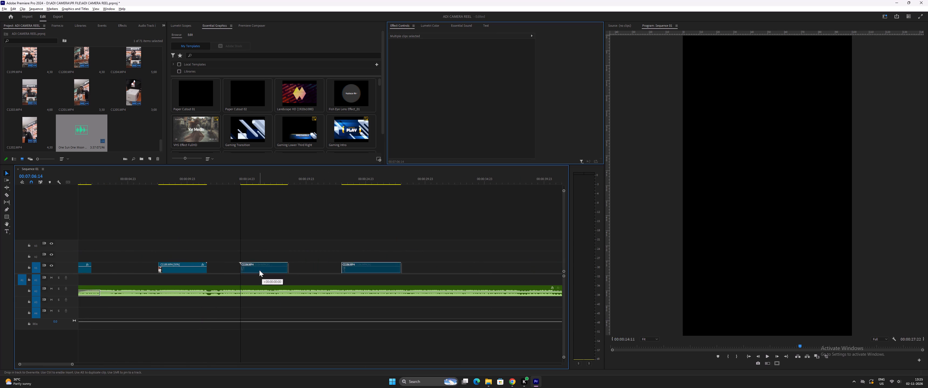
Place the white camera box clip on V2 directly after the storefront clip.
{"action": "left_click", "coordinate": [263, 250]}
{"action": "left_click_drag", "start_coordinate": [259, 269], "coordinate": [58, 255]}
{"action": "key", "text": "equal"}
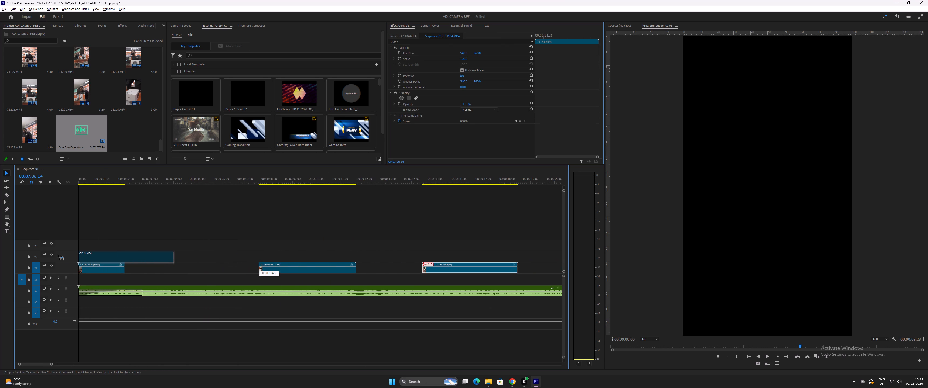
{"action": "key", "text": "equal"}
{"action": "left_click_drag", "start_coordinate": [58, 255], "coordinate": [247, 257]}
Cut off the white camera box clip's beginning up to 00:00:02:22 and shift the remainder back to the storefront clip's end.
{"action": "left_click_drag", "start_coordinate": [162, 176], "coordinate": [135, 176]}
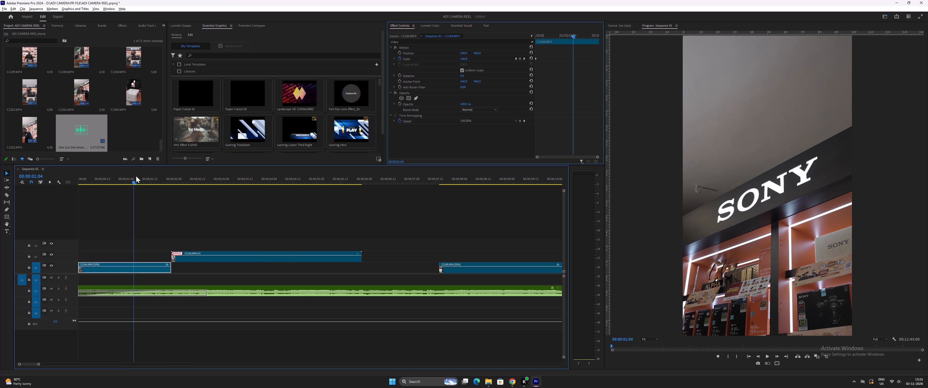
{"action": "key", "text": "equal"}
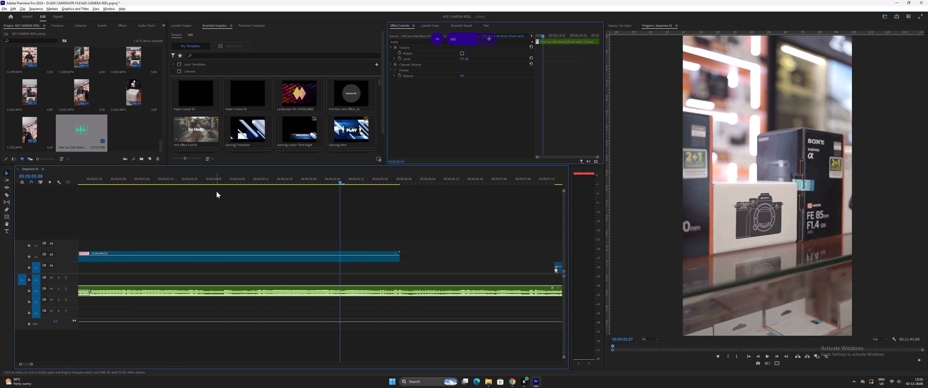
{"action": "key", "text": "minus"}
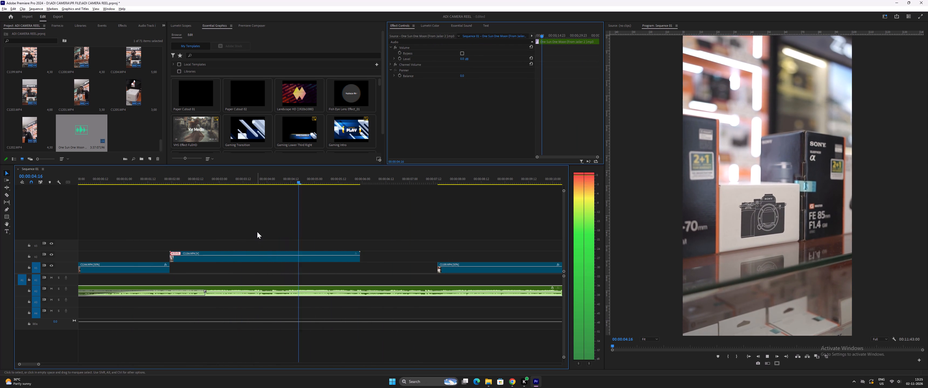
{"action": "left_click_drag", "start_coordinate": [234, 178], "coordinate": [244, 182]}
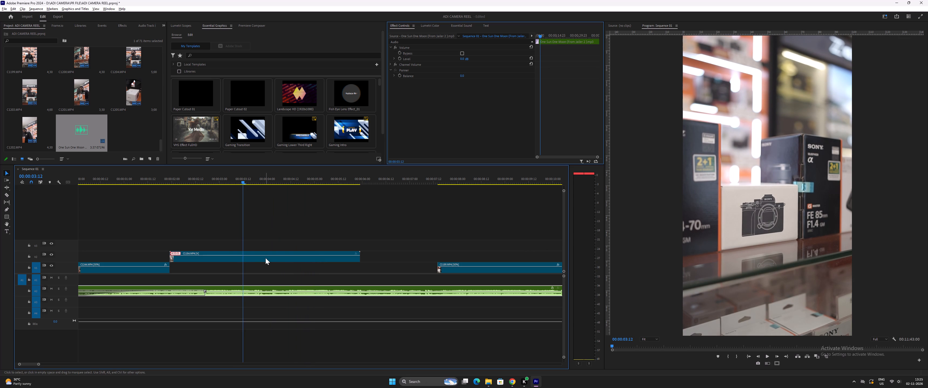
{"action": "left_click", "coordinate": [265, 258]}
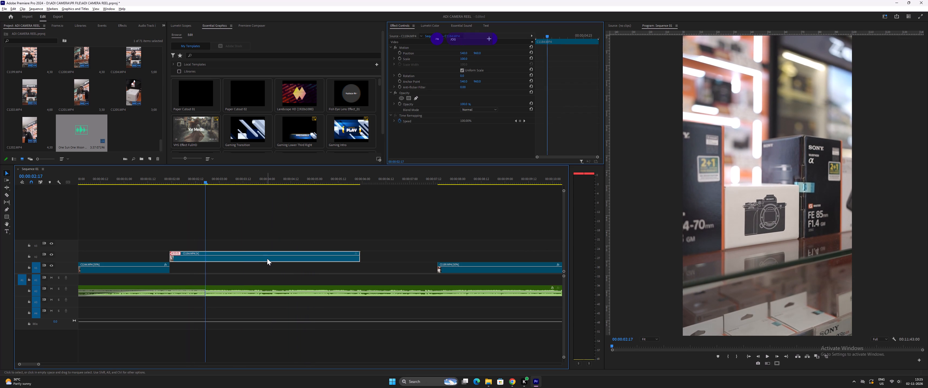
{"action": "left_click", "coordinate": [249, 257]}
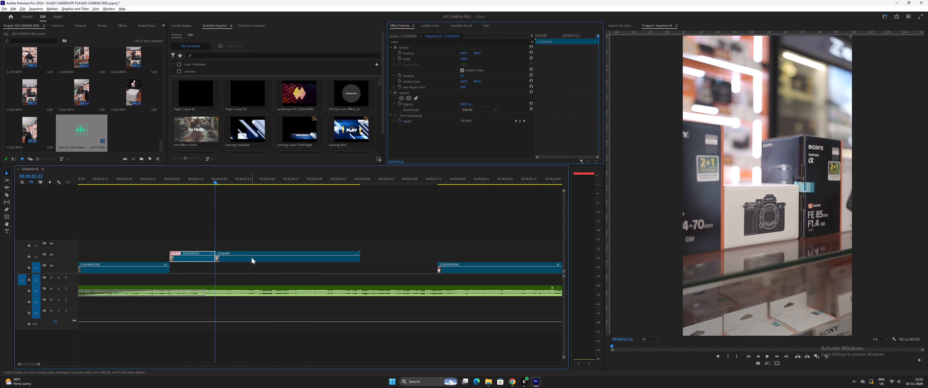
{"action": "left_click_drag", "start_coordinate": [252, 259], "coordinate": [210, 259]}
{"action": "left_click_drag", "start_coordinate": [210, 261], "coordinate": [206, 261]}
Set the white camera box clip's speed to 50% and play back the cut from the storefront clip.
{"action": "left_click_drag", "start_coordinate": [163, 182], "coordinate": [75, 186]}
{"action": "type", "text": "=="}
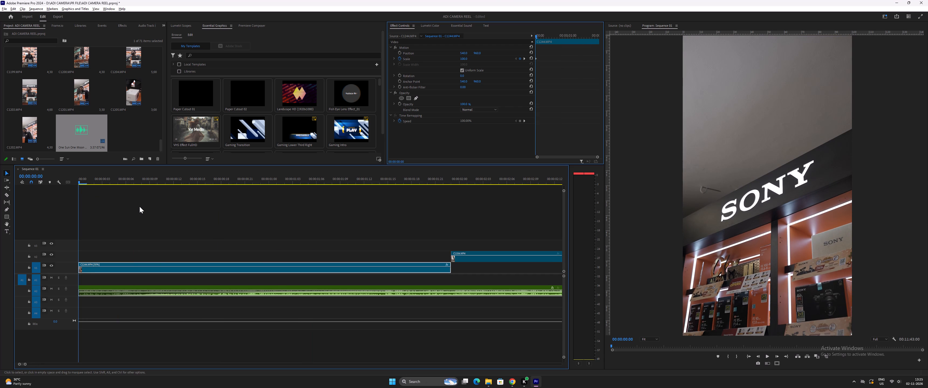
{"action": "type", "text": "--"}
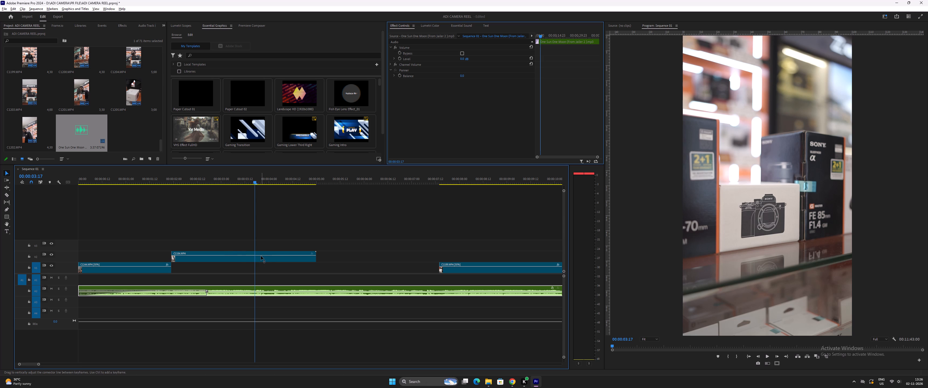
{"action": "left_click", "coordinate": [241, 259]}
{"action": "left_click", "coordinate": [225, 277]}
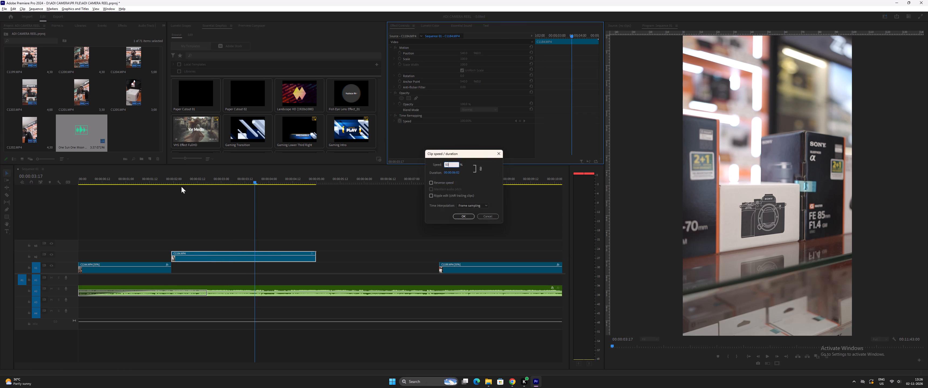
{"action": "left_click", "coordinate": [163, 179]}
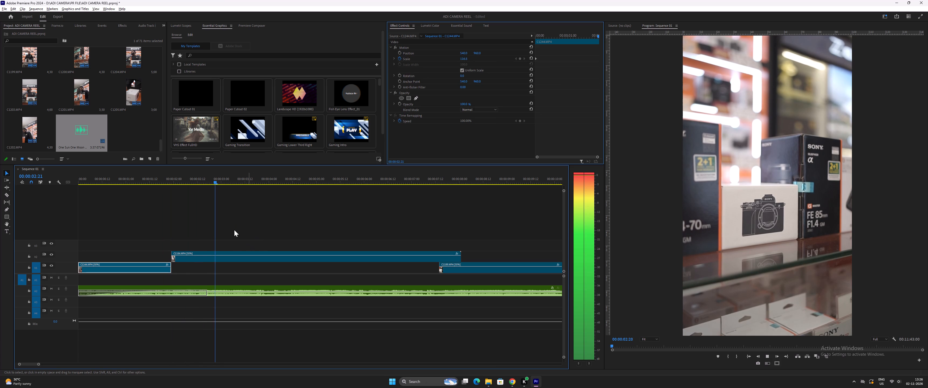
{"action": "left_click_drag", "start_coordinate": [166, 181], "coordinate": [67, 200]}
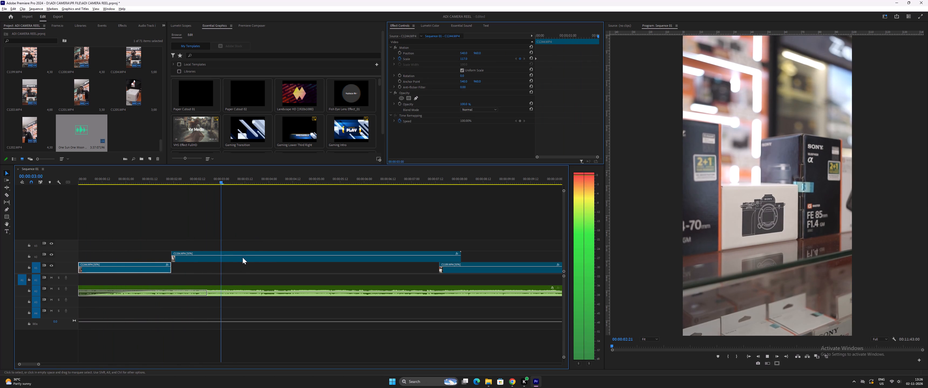
Trim the slowed camera box clip's end to 00:00:04:03 and play back the opening from the storefront clip.
{"action": "left_click", "coordinate": [289, 258]}
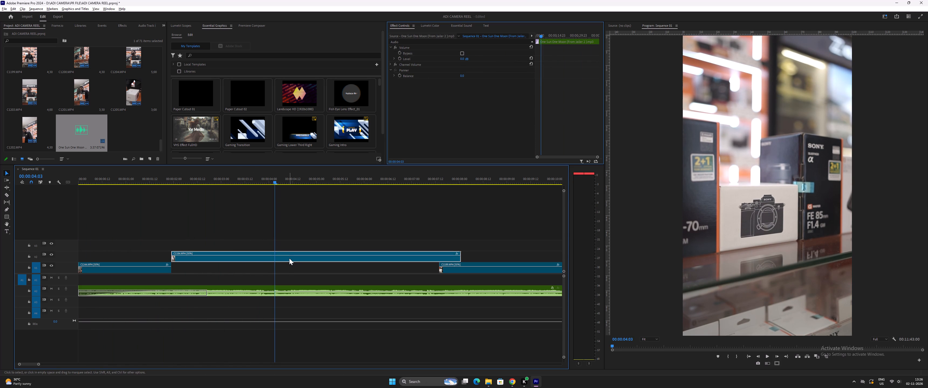
{"action": "left_click", "coordinate": [293, 259]}
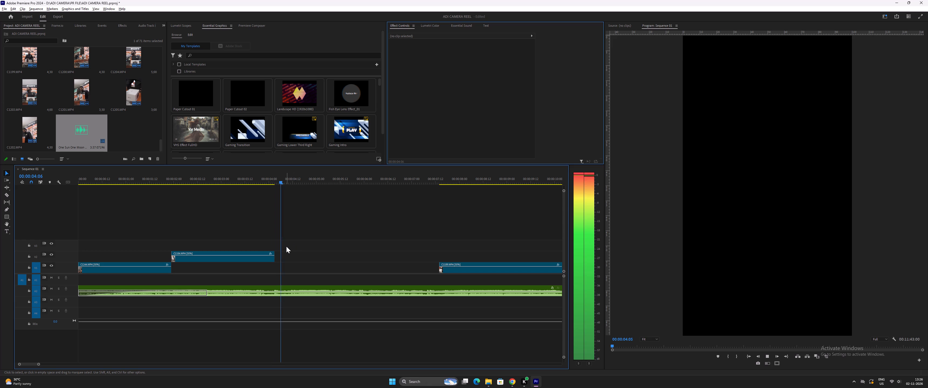
{"action": "type", "text": "--"}
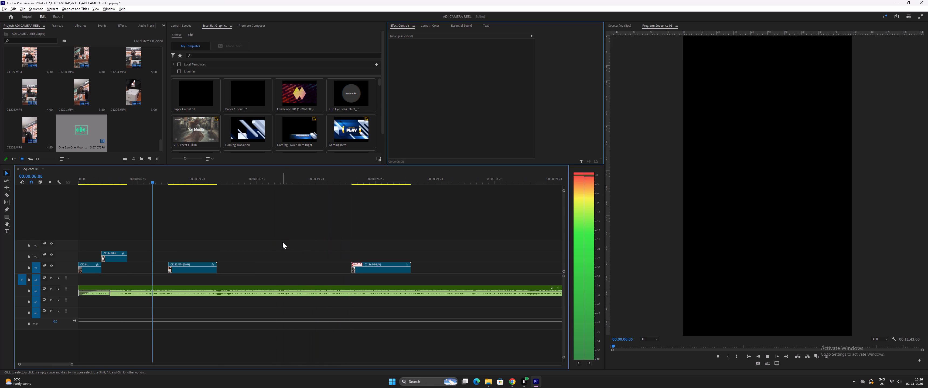
{"action": "key", "text": "equal"}
{"action": "left_click", "coordinate": [105, 178]}
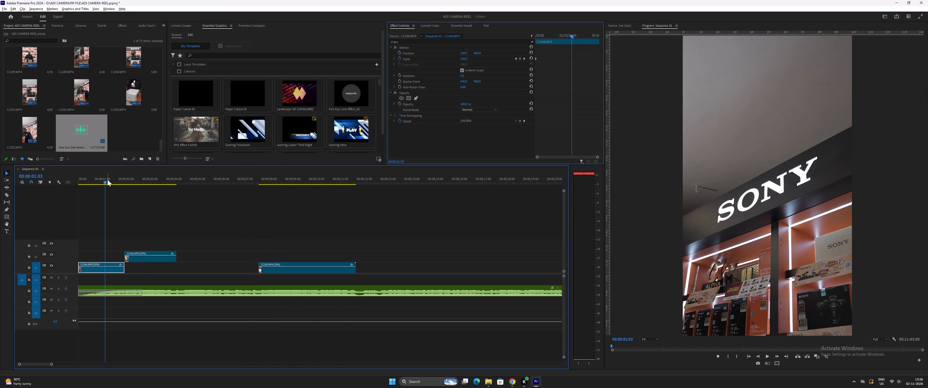
{"action": "left_click_drag", "start_coordinate": [107, 179], "coordinate": [70, 187]}
{"action": "type", "text": "=="}
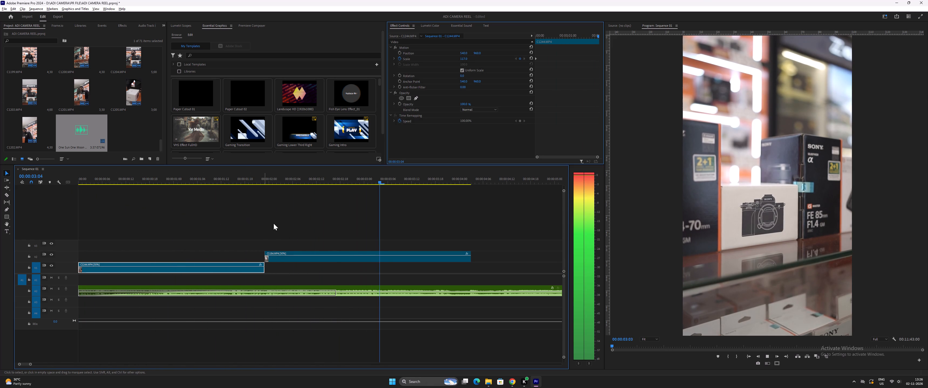
{"action": "left_click", "coordinate": [265, 180]}
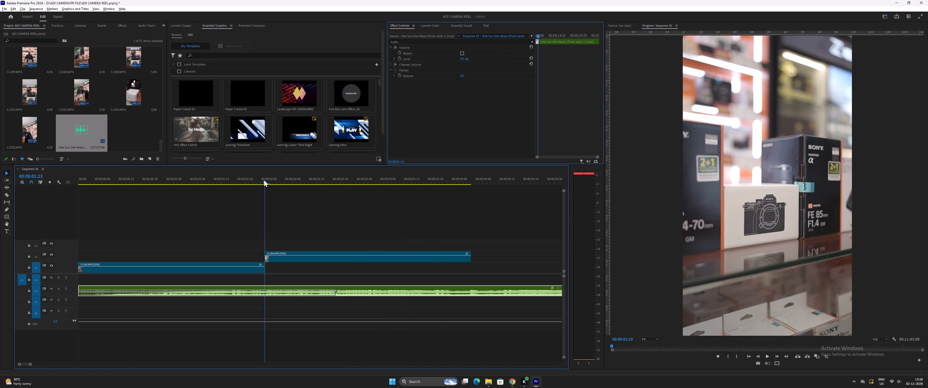
Keyframe the white camera box clip's scale from 100 at its start to slightly larger at 00:00:04:02, then play back the zoom.
{"action": "left_click", "coordinate": [284, 256]}
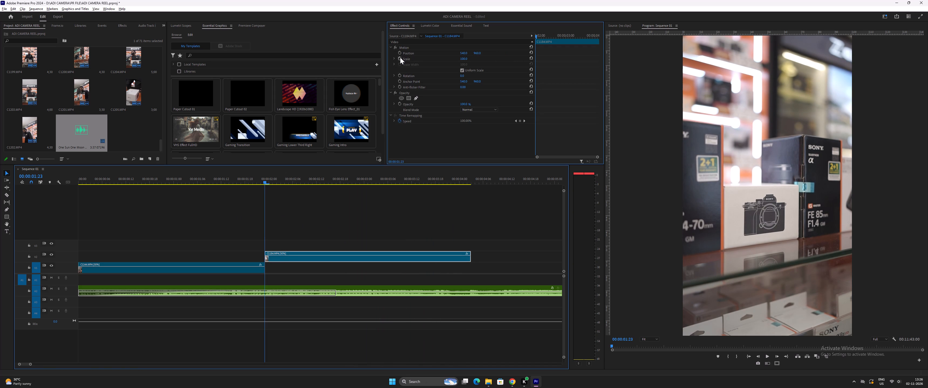
{"action": "left_click", "coordinate": [400, 57]}
{"action": "left_click_drag", "start_coordinate": [288, 181], "coordinate": [448, 191]}
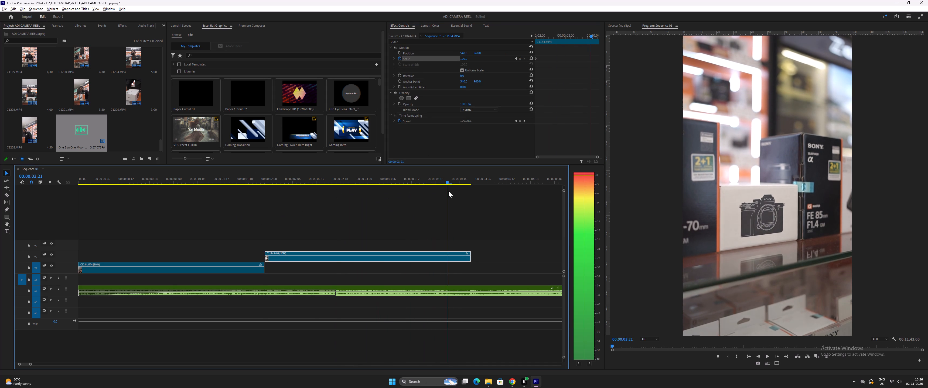
{"action": "left_click_drag", "start_coordinate": [448, 191], "coordinate": [466, 194]}
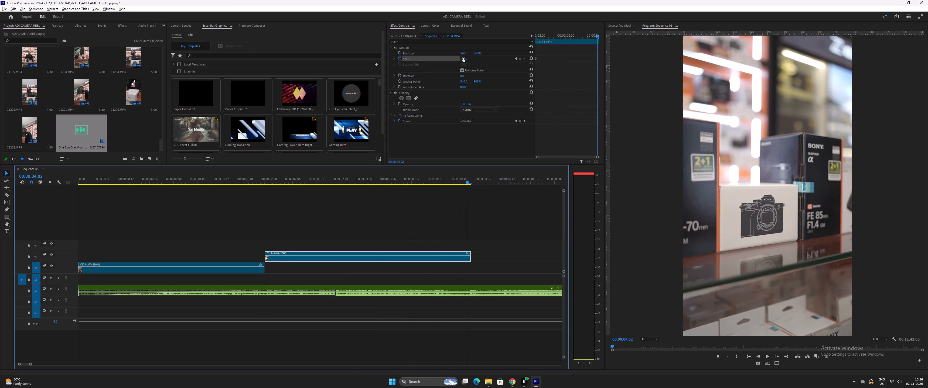
{"action": "left_click_drag", "start_coordinate": [463, 58], "coordinate": [468, 58]}
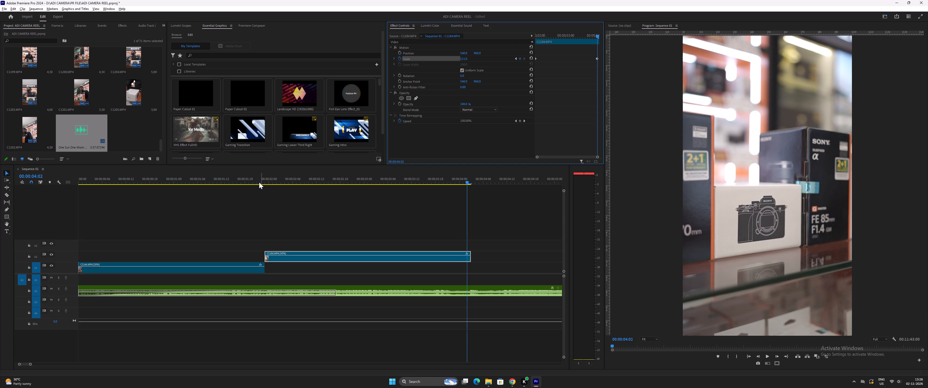
{"action": "left_click", "coordinate": [261, 181]}
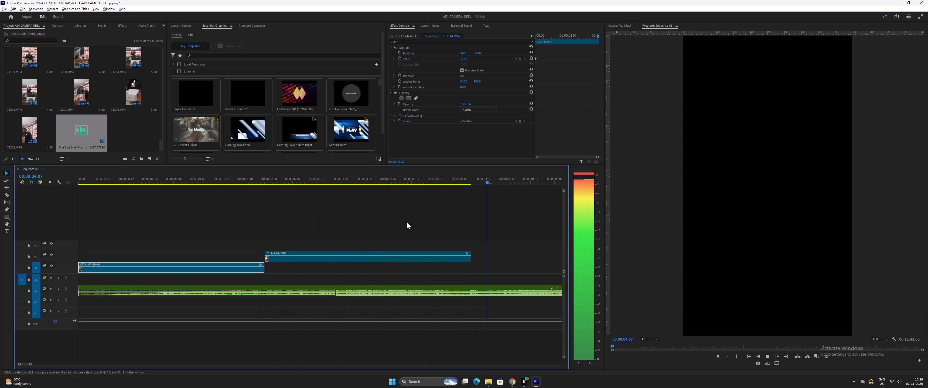
Review the unused shots further along the timeline to choose the next clip for the opening.
{"action": "key", "text": "minus"}
{"action": "key", "text": "minus"}
{"action": "key", "text": "minus"}
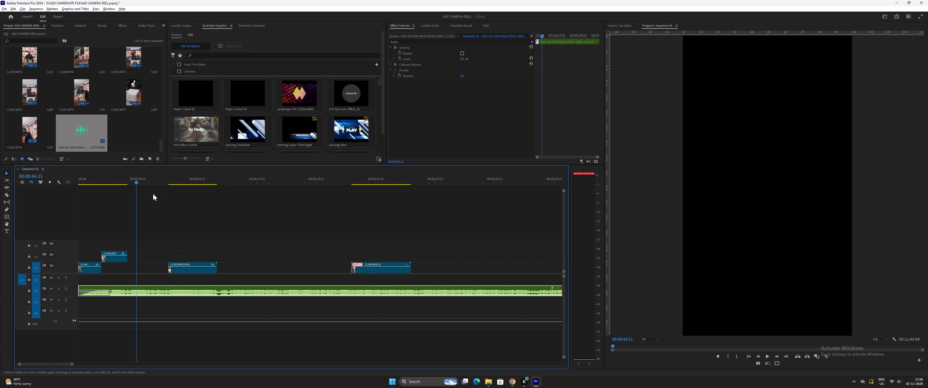
{"action": "left_click", "coordinate": [185, 172]}
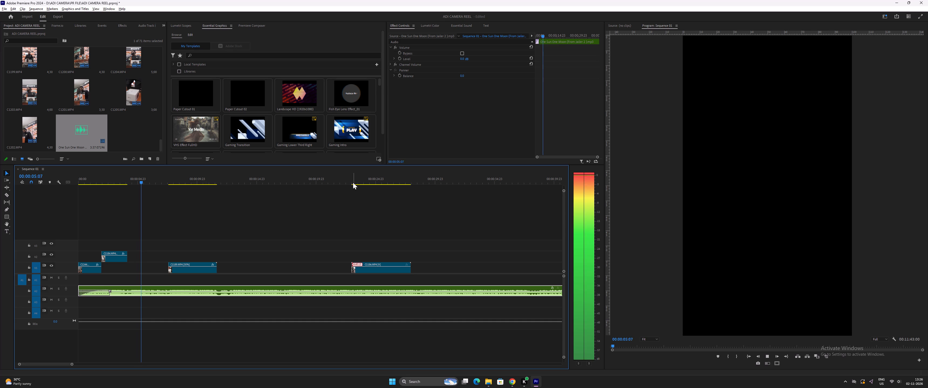
{"action": "left_click_drag", "start_coordinate": [359, 180], "coordinate": [368, 182]}
{"action": "key", "text": "minus"}
{"action": "key", "text": "minus"}
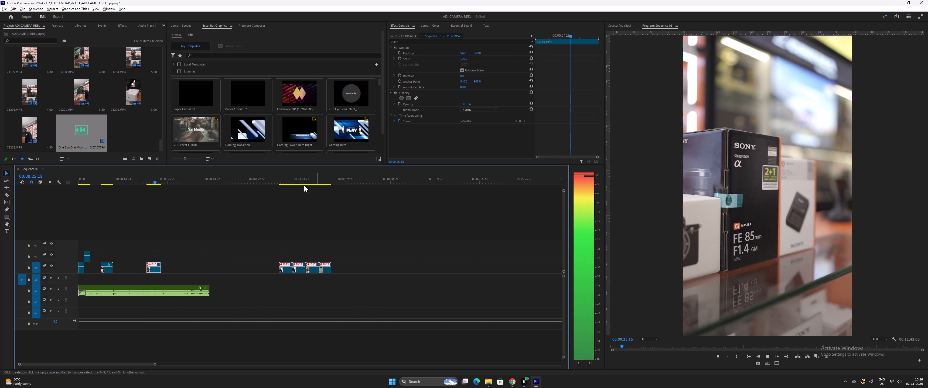
{"action": "left_click_drag", "start_coordinate": [284, 180], "coordinate": [289, 181]}
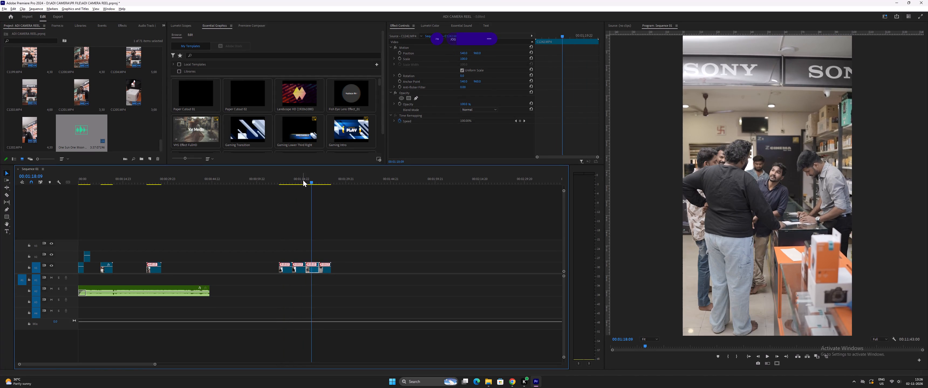
Move the clip of the man at the Sony α7 V poster to V3, directly after the white camera box clip.
{"action": "left_click", "coordinate": [300, 176]}
{"action": "left_click_drag", "start_coordinate": [300, 269], "coordinate": [142, 244]}
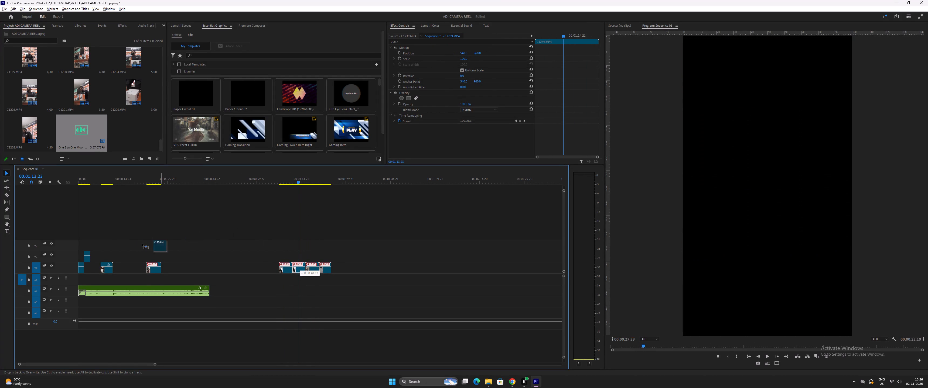
{"action": "left_click_drag", "start_coordinate": [142, 244], "coordinate": [72, 245]}
{"action": "key", "text": "minus"}
{"action": "key", "text": "minus"}
{"action": "key", "text": "equal"}
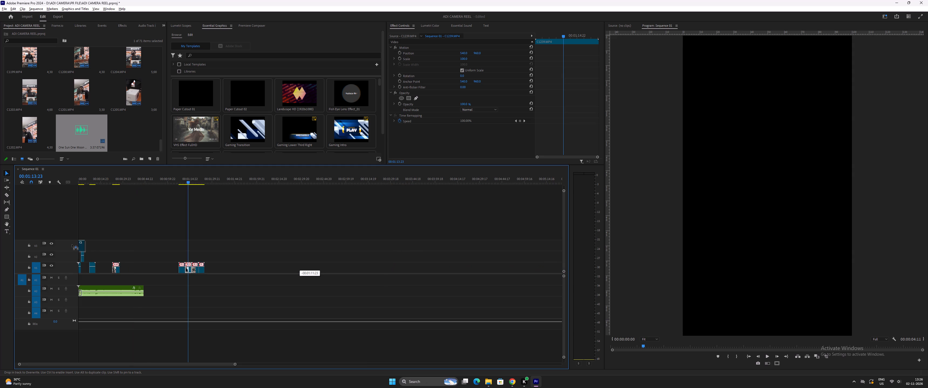
{"action": "left_click_drag", "start_coordinate": [72, 245], "coordinate": [386, 245]}
{"action": "key", "text": "equal"}
{"action": "key", "text": "equal"}
{"action": "key", "text": "equal"}
{"action": "key", "text": "equal"}
{"action": "key", "text": "equal"}
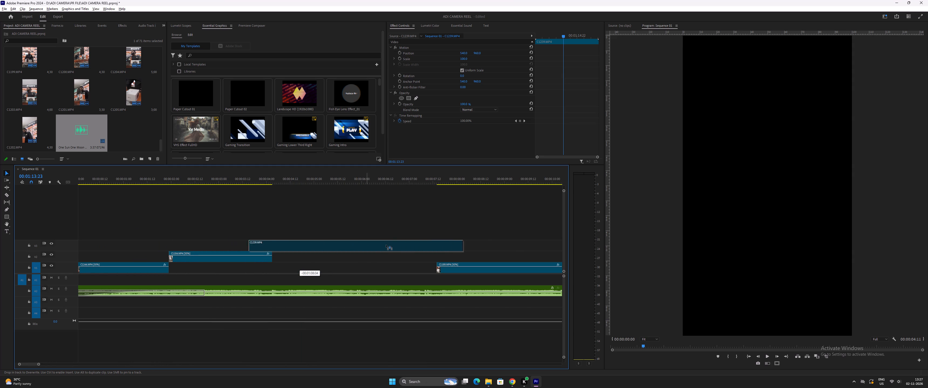
{"action": "left_click_drag", "start_coordinate": [386, 245], "coordinate": [390, 245]}
Play back the opening, then trim the poster clip's beginning to 00:00:04:20 and shift it back to the camera box clip's end.
{"action": "left_click_drag", "start_coordinate": [253, 179], "coordinate": [70, 198]}
{"action": "key", "text": "space"}
{"action": "key", "text": "minus"}
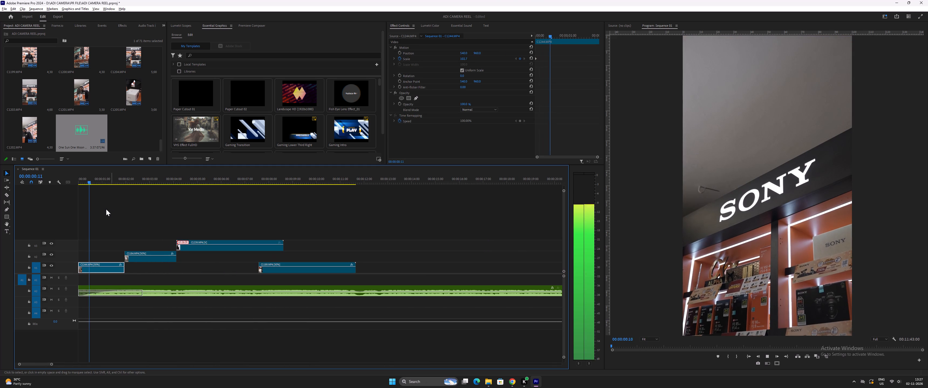
{"action": "key", "text": "equal"}
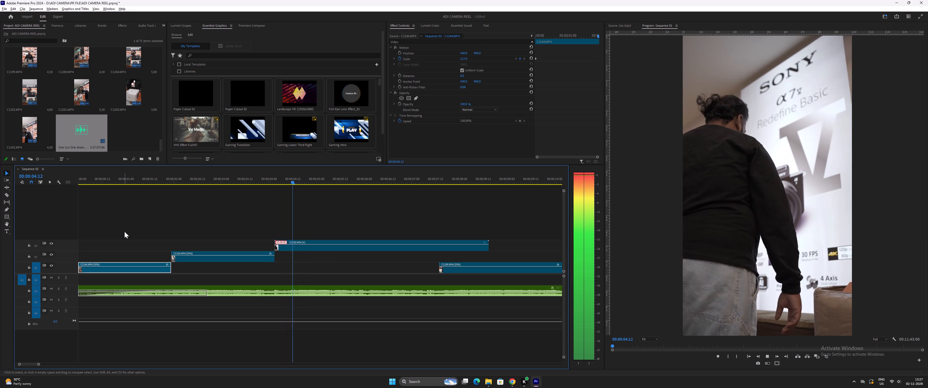
{"action": "key", "text": "space"}
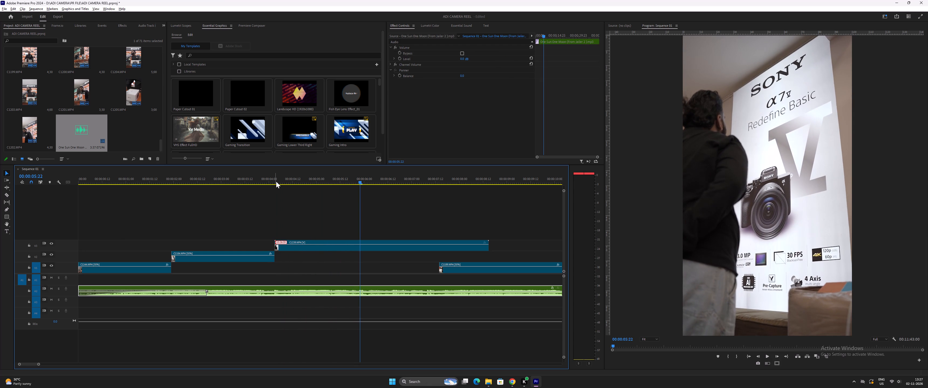
{"action": "left_click_drag", "start_coordinate": [282, 180], "coordinate": [286, 181]}
{"action": "key", "text": "space"}
{"action": "key", "text": "space"}
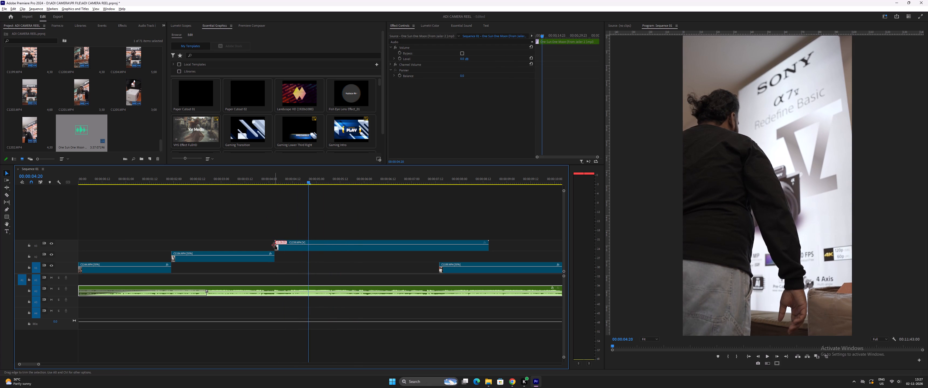
{"action": "left_click_drag", "start_coordinate": [275, 246], "coordinate": [306, 246]}
{"action": "left_click_drag", "start_coordinate": [317, 248], "coordinate": [289, 248]}
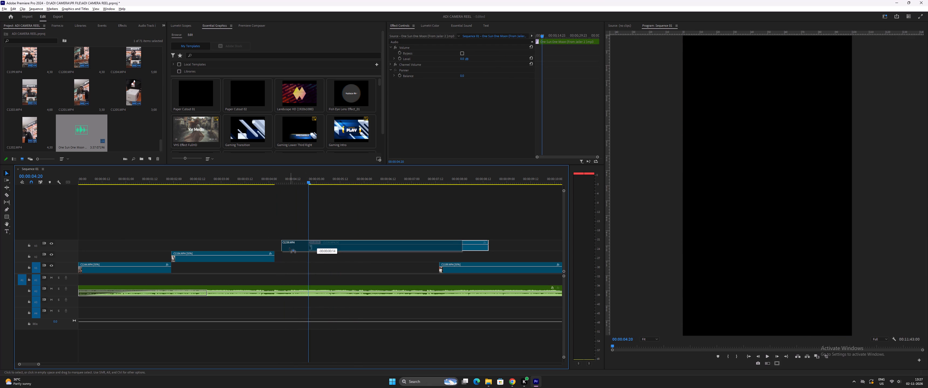
{"action": "left_click_drag", "start_coordinate": [289, 248], "coordinate": [285, 248]}
Set the Sony α7 V poster clip's speed to 50%.
{"action": "left_click", "coordinate": [294, 248]}
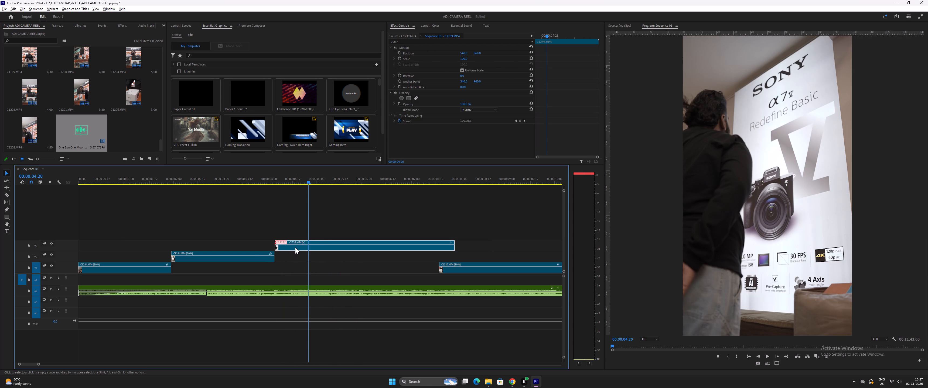
{"action": "left_click", "coordinate": [283, 260]}
Play back the opening with the slowed poster clip, rechecking the camera box section against the music.
{"action": "left_click", "coordinate": [264, 176]}
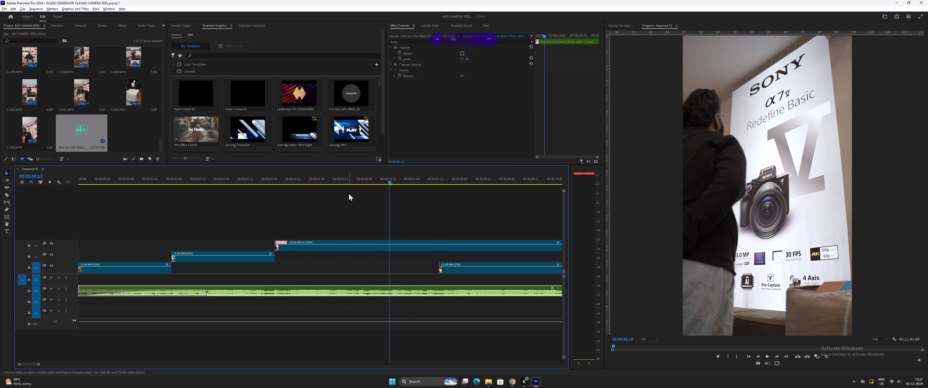
{"action": "key", "text": "minus"}
{"action": "key", "text": "minus"}
{"action": "key", "text": "minus"}
{"action": "left_click_drag", "start_coordinate": [103, 178], "coordinate": [47, 187]}
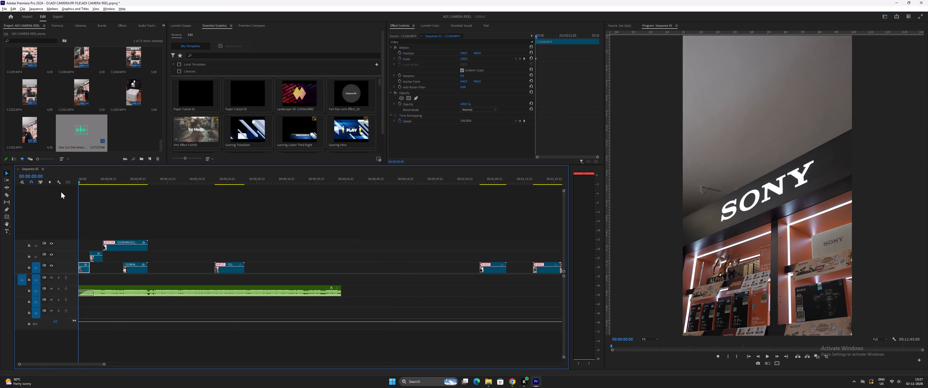
{"action": "key", "text": "space"}
{"action": "key", "text": "equal"}
{"action": "key", "text": "equal"}
{"action": "key", "text": "equal"}
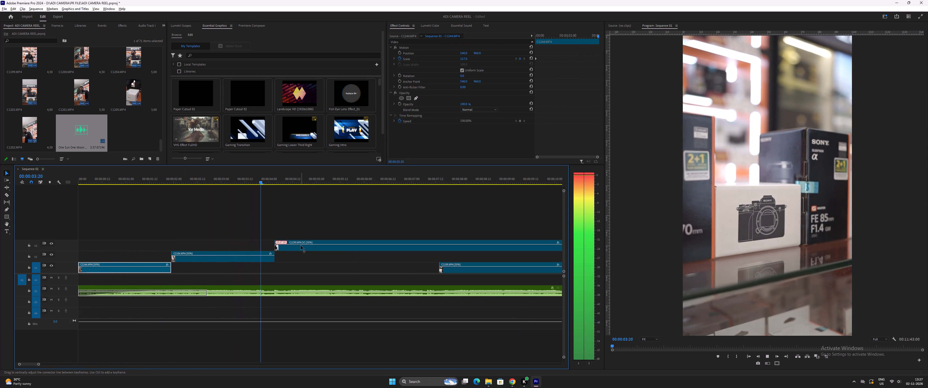
{"action": "key", "text": "space"}
{"action": "left_click_drag", "start_coordinate": [219, 180], "coordinate": [175, 189]}
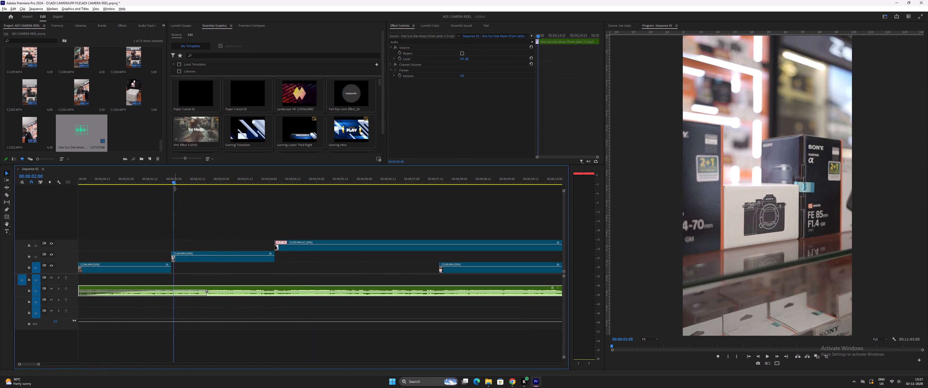
{"action": "key", "text": "space"}
{"action": "key", "text": "space"}
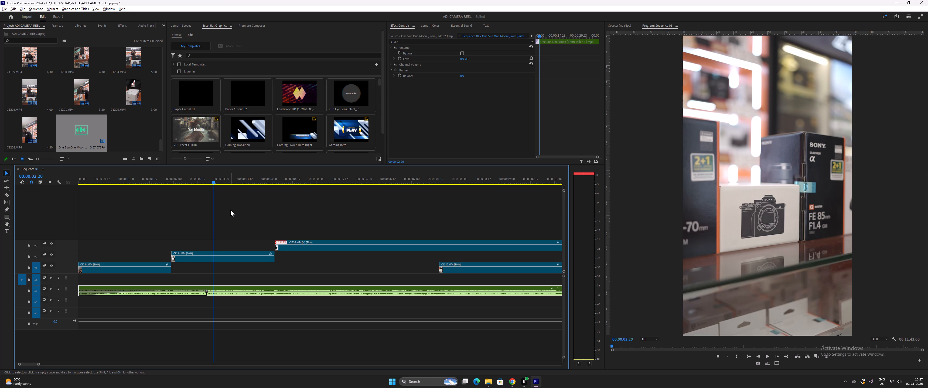
Save the project.
{"action": "key", "text": "ctrl+s"}
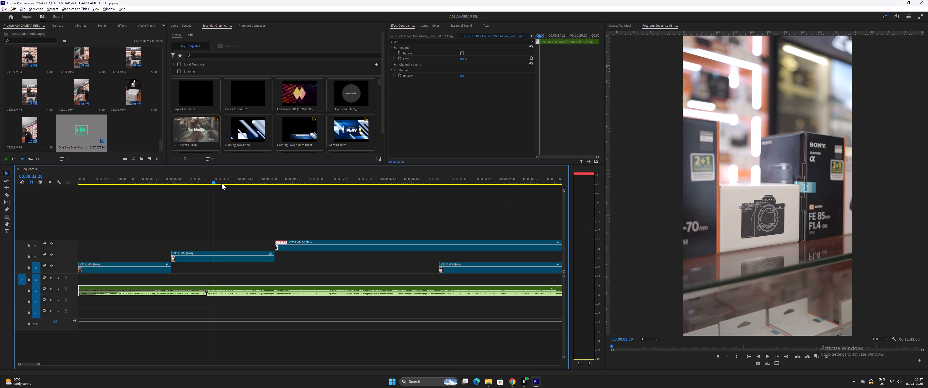
Check the beat around 00:00:04:03, trim the camera box clip's end by one frame and close the gap with the poster clip.
{"action": "key", "text": "space"}
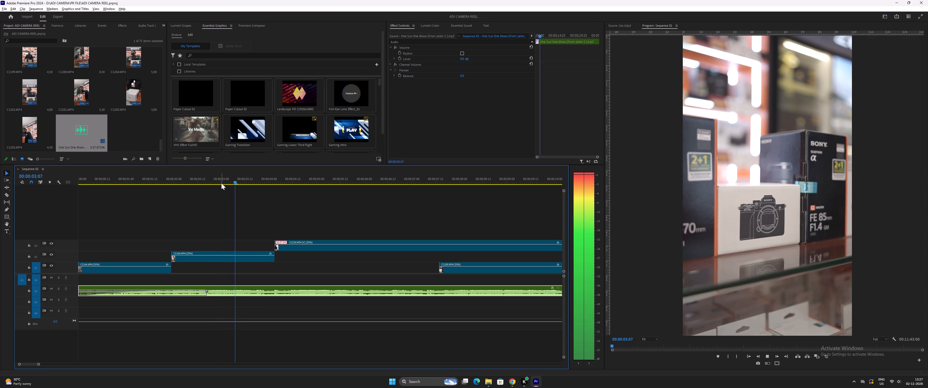
{"action": "key", "text": "space"}
{"action": "left_click", "coordinate": [254, 180]}
{"action": "key", "text": "equal"}
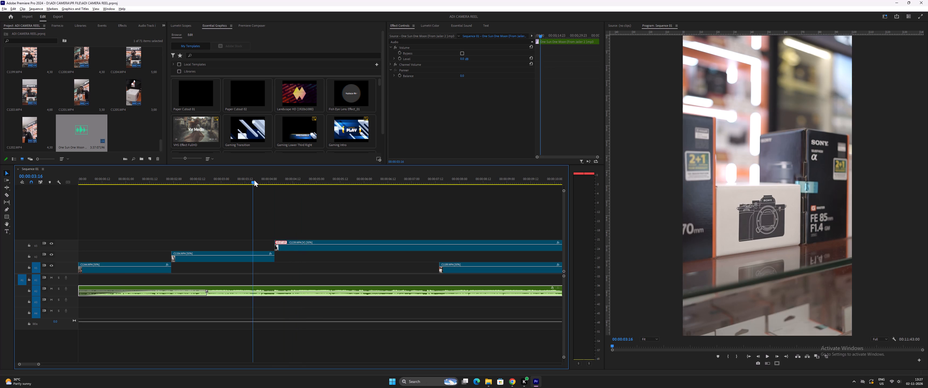
{"action": "key", "text": "equal"}
{"action": "key", "text": "space"}
{"action": "key", "text": "space"}
{"action": "left_click_drag", "start_coordinate": [399, 180], "coordinate": [403, 182]}
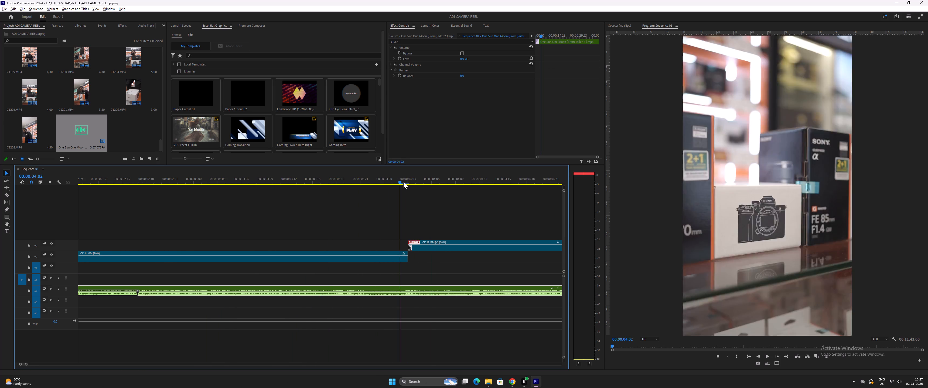
{"action": "left_click_drag", "start_coordinate": [403, 182], "coordinate": [400, 189]}
{"action": "left_click_drag", "start_coordinate": [404, 179], "coordinate": [407, 180]}
{"action": "left_click", "coordinate": [408, 180]}
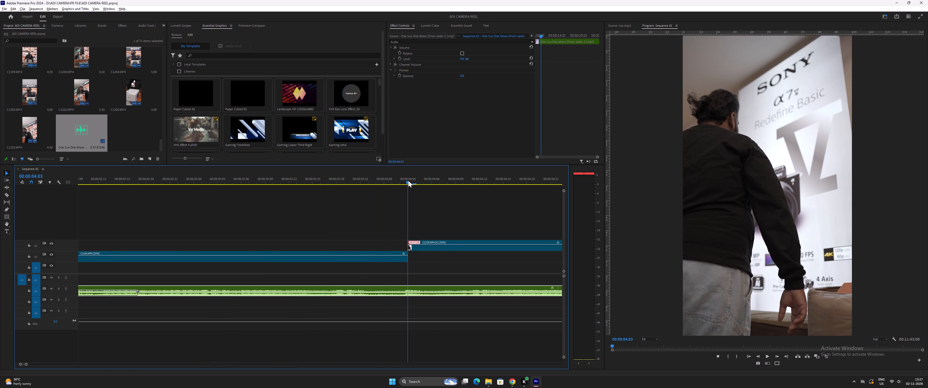
{"action": "key", "text": "equal"}
{"action": "left_click_drag", "start_coordinate": [319, 260], "coordinate": [314, 260]}
{"action": "left_click_drag", "start_coordinate": [330, 248], "coordinate": [323, 248]}
Play across the cut, trim a few more frames off the poster clip's beginning and shift it back against the camera box clip.
{"action": "left_click_drag", "start_coordinate": [241, 181], "coordinate": [242, 181]}
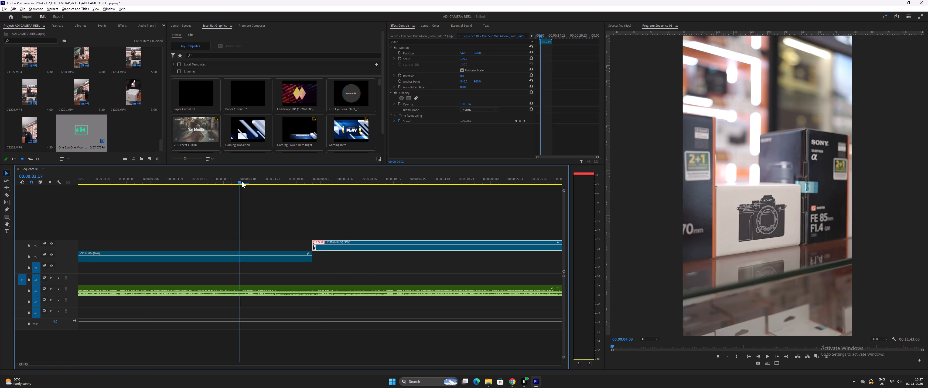
{"action": "left_click_drag", "start_coordinate": [242, 181], "coordinate": [244, 182]}
{"action": "key", "text": "space"}
{"action": "key", "text": "space"}
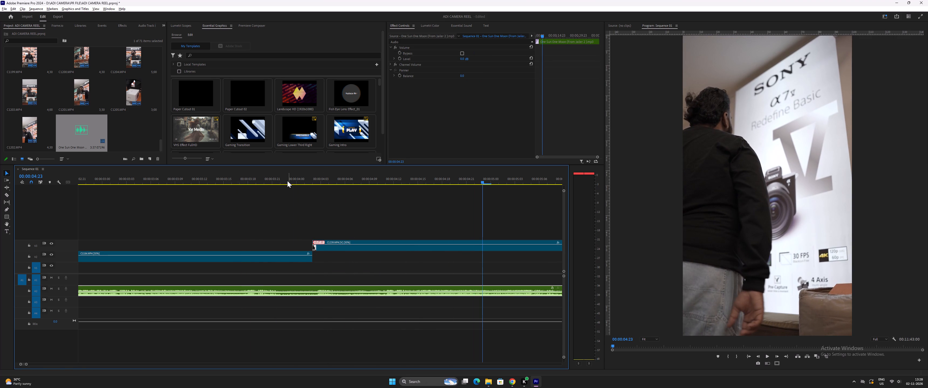
{"action": "left_click_drag", "start_coordinate": [303, 180], "coordinate": [309, 181]}
{"action": "key", "text": "space"}
{"action": "key", "text": "space"}
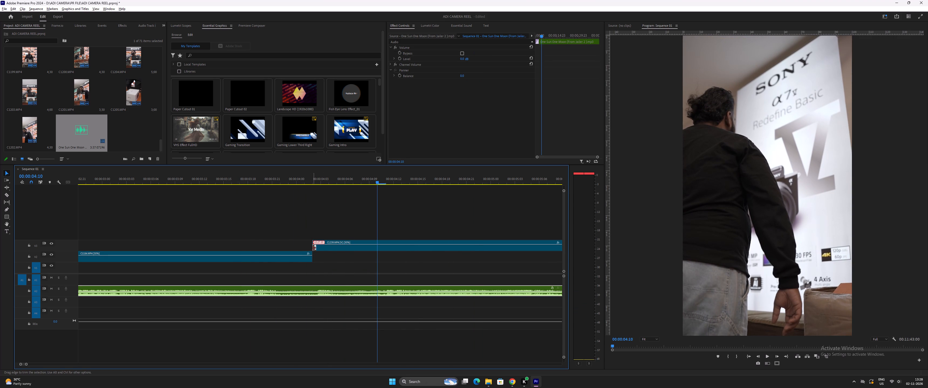
{"action": "left_click_drag", "start_coordinate": [313, 248], "coordinate": [362, 248]}
{"action": "left_click_drag", "start_coordinate": [385, 250], "coordinate": [336, 251]}
Play back the cut into the poster clip and listen for the next beat where that clip should end.
{"action": "left_click", "coordinate": [238, 182]}
{"action": "key", "text": "space"}
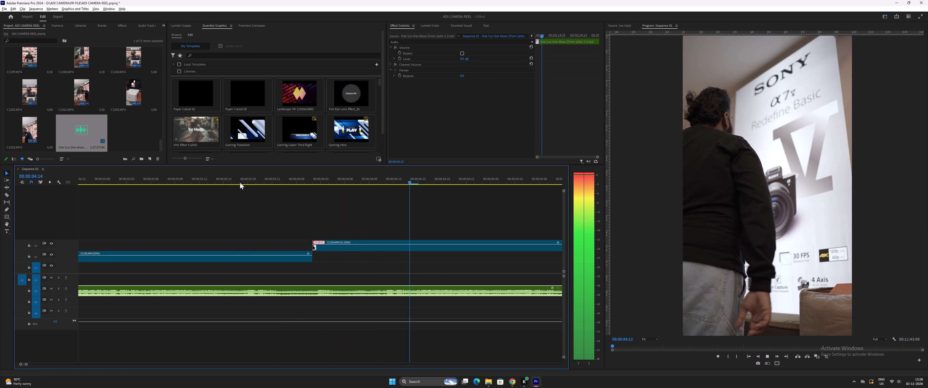
{"action": "key", "text": "minus"}
{"action": "key", "text": "minus"}
{"action": "key", "text": "space"}
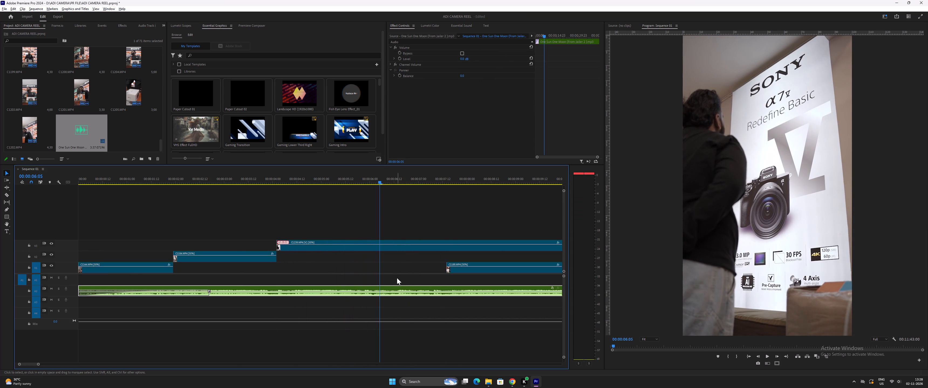
{"action": "key", "text": "space"}
{"action": "key", "text": "space"}
{"action": "left_click", "coordinate": [356, 181]}
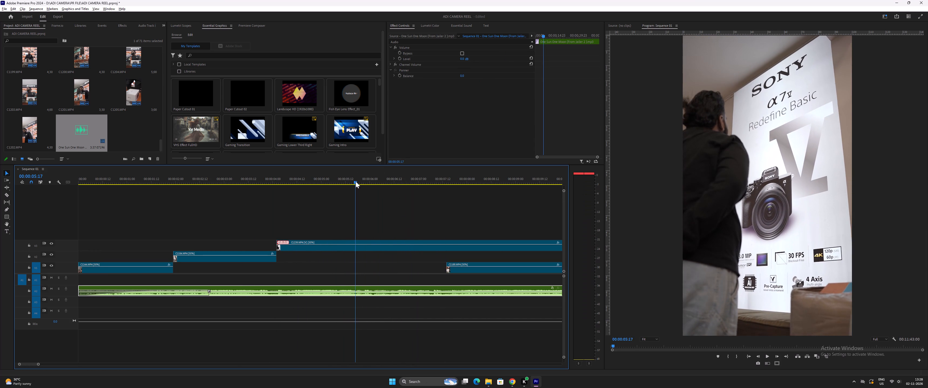
{"action": "key", "text": "space"}
{"action": "key", "text": "space"}
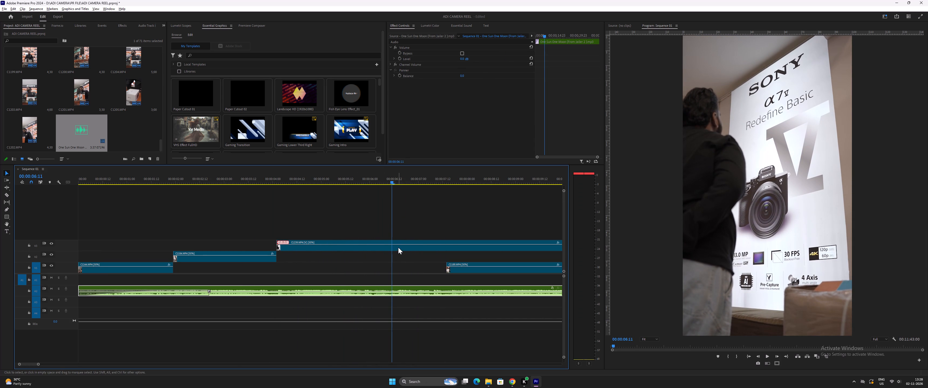
Split the poster clip at 00:00:06:11 and delete the part after the cut.
{"action": "left_click", "coordinate": [398, 247]}
{"action": "key", "text": "ctrl+bracketleft"}
{"action": "key", "text": "space"}
{"action": "key", "text": "minus"}
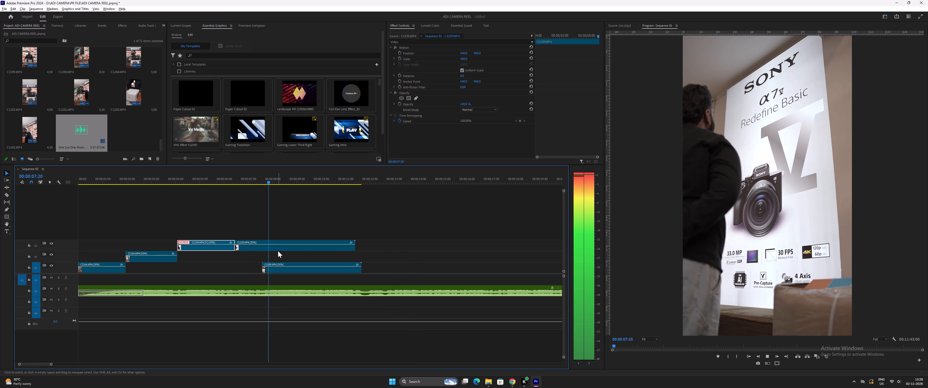
{"action": "key", "text": "minus"}
{"action": "key", "text": "equal"}
{"action": "key", "text": "equal"}
{"action": "key", "text": "minus"}
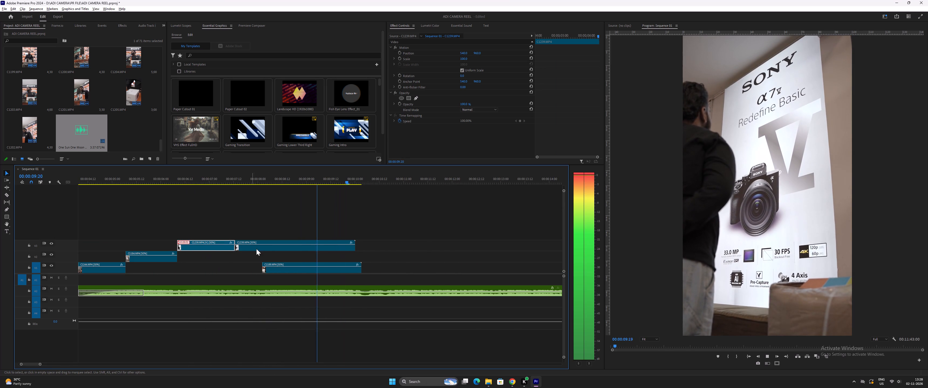
{"action": "left_click", "coordinate": [271, 249]}
{"action": "key", "text": "Delete"}
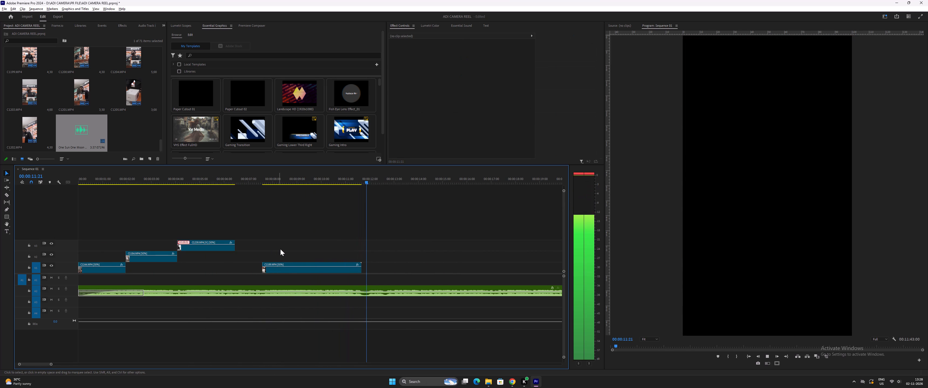
Look over the clips following the opening and play the Sony lens box shot around 00:00:24 as a candidate.
{"action": "key", "text": "minus"}
{"action": "key", "text": "equal"}
{"action": "key", "text": "minus"}
{"action": "key", "text": "minus"}
{"action": "key", "text": "minus"}
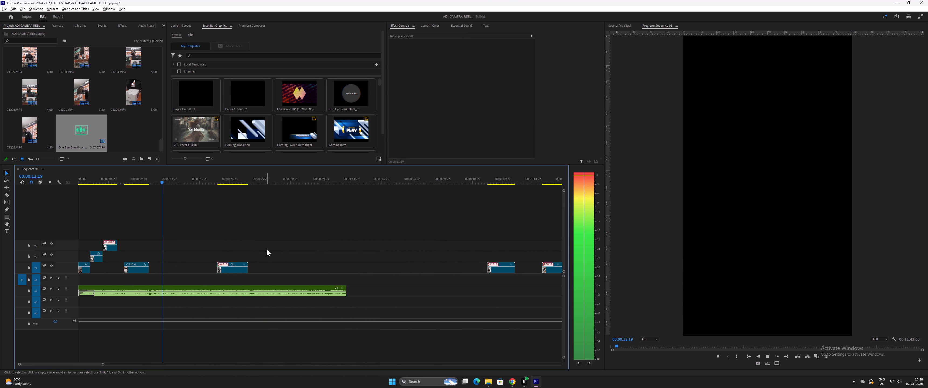
{"action": "key", "text": "minus"}
{"action": "key", "text": "space"}
{"action": "left_click", "coordinate": [114, 180]}
{"action": "key", "text": "space"}
{"action": "type", "text": "="}
{"action": "key", "text": "equal"}
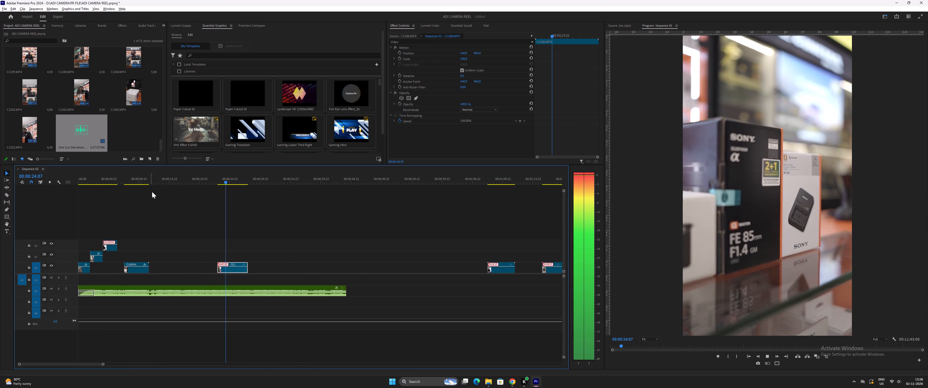
{"action": "key", "text": "equal"}
{"action": "key", "text": "minus"}
{"action": "key", "text": "minus"}
{"action": "key", "text": "space"}
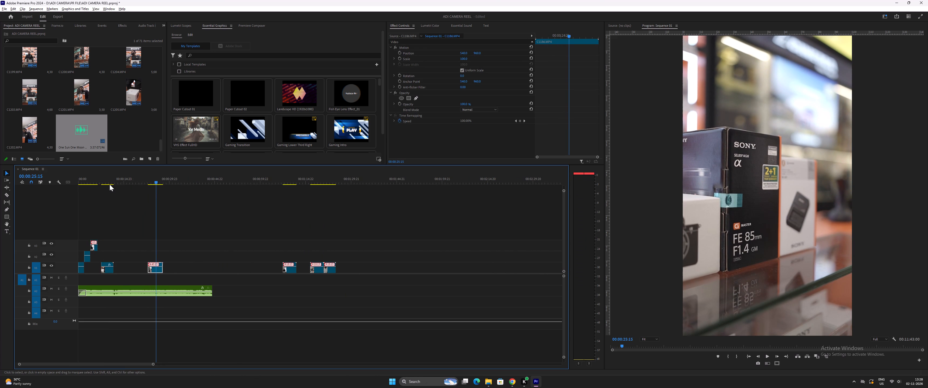
Replay the opening into the poster clip and move the next clip on the lowest video track about 3 seconds later.
{"action": "left_click_drag", "start_coordinate": [91, 181], "coordinate": [86, 181]}
{"action": "key", "text": "space"}
{"action": "type", "text": "="}
{"action": "key", "text": "equal"}
{"action": "type", "text": "=="}
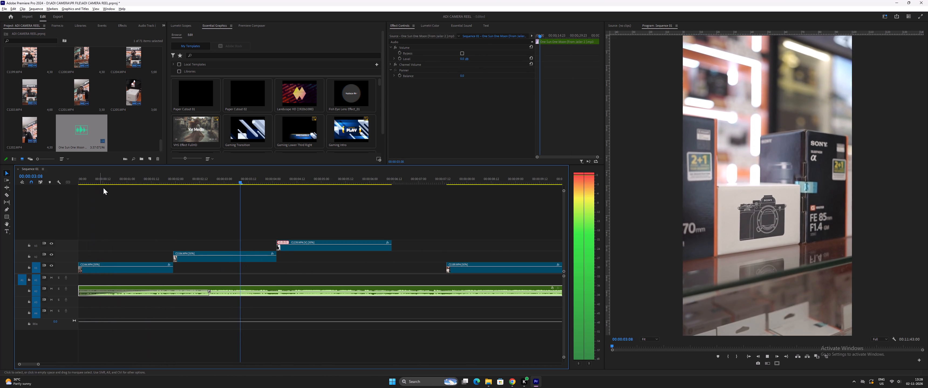
{"action": "key", "text": "minus"}
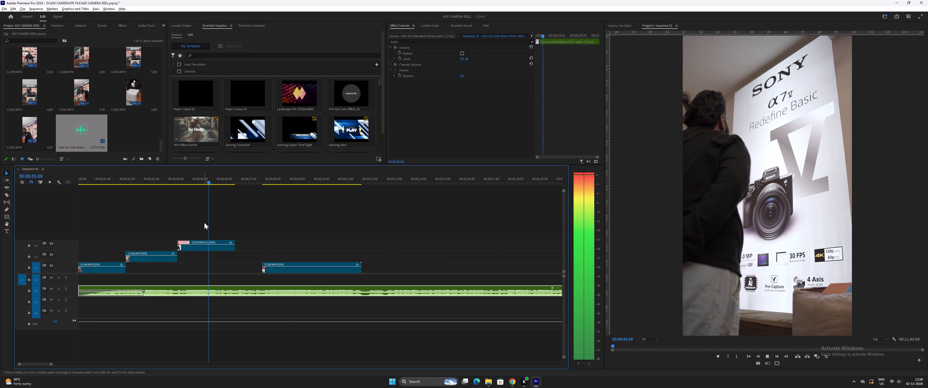
{"action": "key", "text": "space"}
{"action": "left_click_drag", "start_coordinate": [279, 271], "coordinate": [360, 271]}
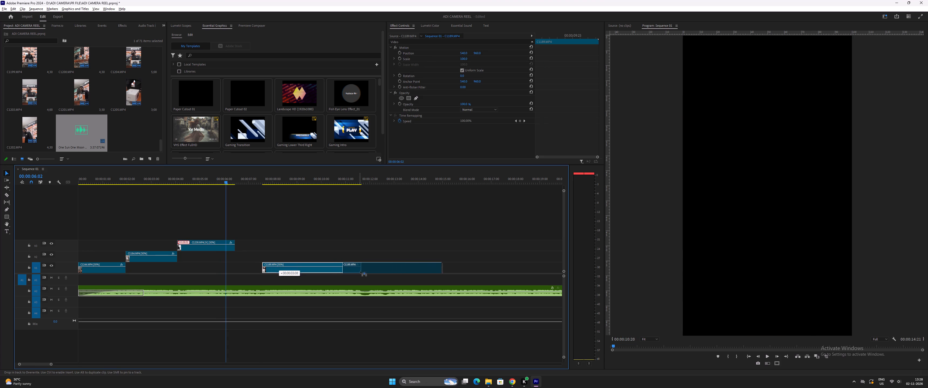
{"action": "left_click_drag", "start_coordinate": [360, 271], "coordinate": [362, 271]}
Review the shop counter and α7 V box shots between about 00:01:18 and 00:01:23 as candidates for the next shot.
{"action": "key", "text": "minus"}
{"action": "key", "text": "minus"}
{"action": "key", "text": "minus"}
{"action": "left_click_drag", "start_coordinate": [289, 178], "coordinate": [320, 190]}
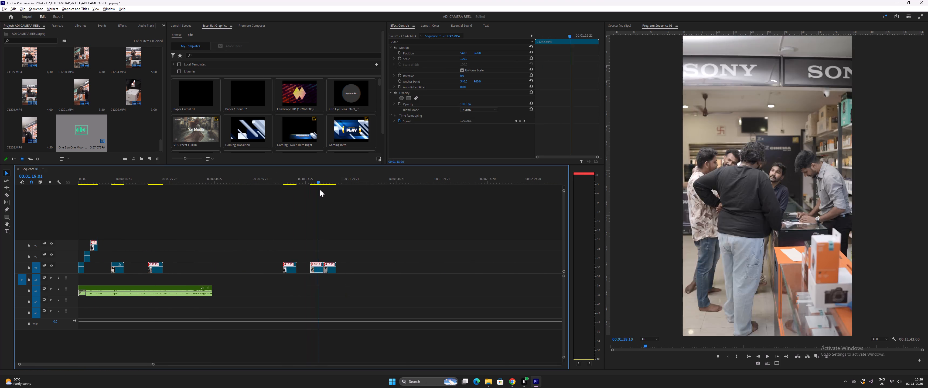
{"action": "left_click_drag", "start_coordinate": [320, 190], "coordinate": [321, 191]}
{"action": "key", "text": "space"}
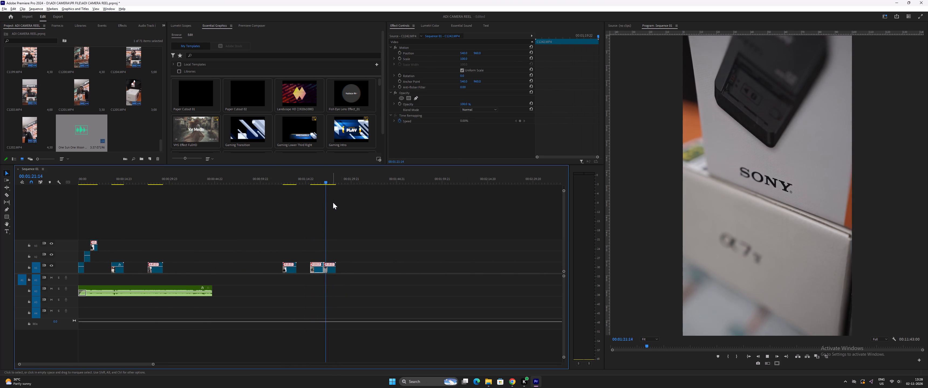
{"action": "type", "text": "--"}
{"action": "key", "text": "minus"}
{"action": "key", "text": "minus"}
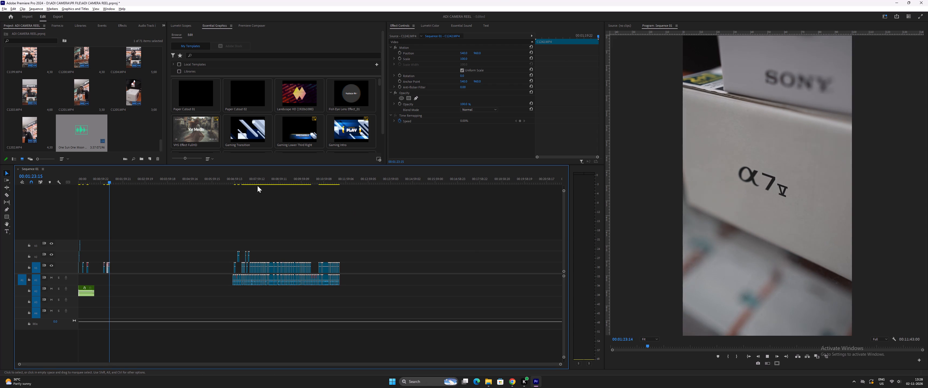
{"action": "key", "text": "space"}
Examine the raw footage between about 00:07:10 and 00:07:39, comparing the lens box and α7 V poster shots.
{"action": "left_click", "coordinate": [235, 178]}
{"action": "key", "text": "equal"}
{"action": "key", "text": "equal"}
{"action": "key", "text": "equal"}
{"action": "key", "text": "minus"}
{"action": "key", "text": "minus"}
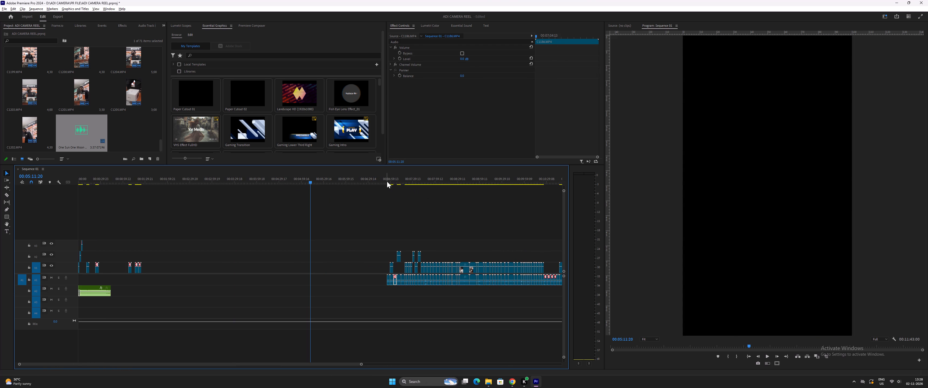
{"action": "left_click_drag", "start_coordinate": [387, 181], "coordinate": [391, 183]}
{"action": "key", "text": "space"}
{"action": "type", "text": "="}
{"action": "key", "text": "equal"}
{"action": "key", "text": "equal"}
{"action": "left_click_drag", "start_coordinate": [373, 180], "coordinate": [380, 183]}
{"action": "key", "text": "space"}
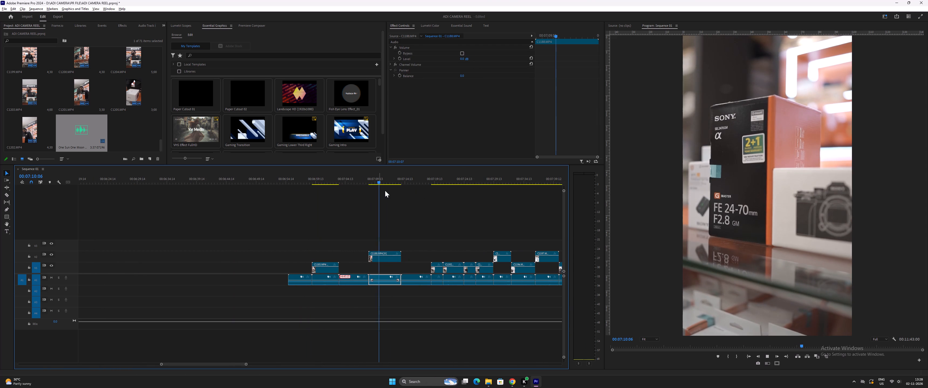
{"action": "key", "text": "minus"}
{"action": "key", "text": "space"}
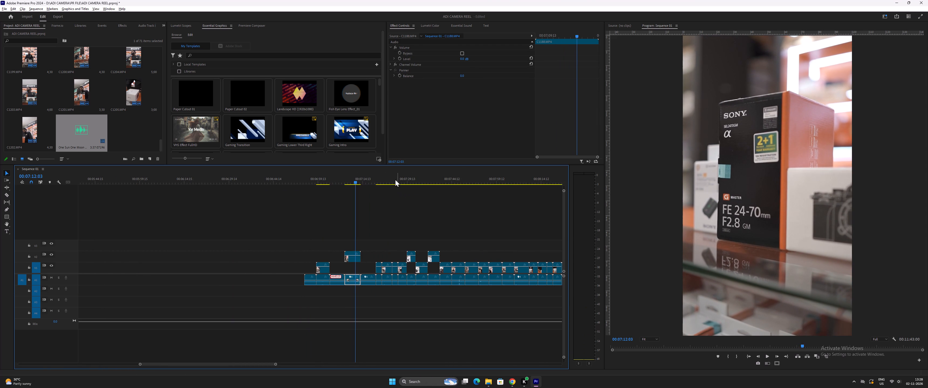
{"action": "left_click_drag", "start_coordinate": [383, 179], "coordinate": [413, 188]}
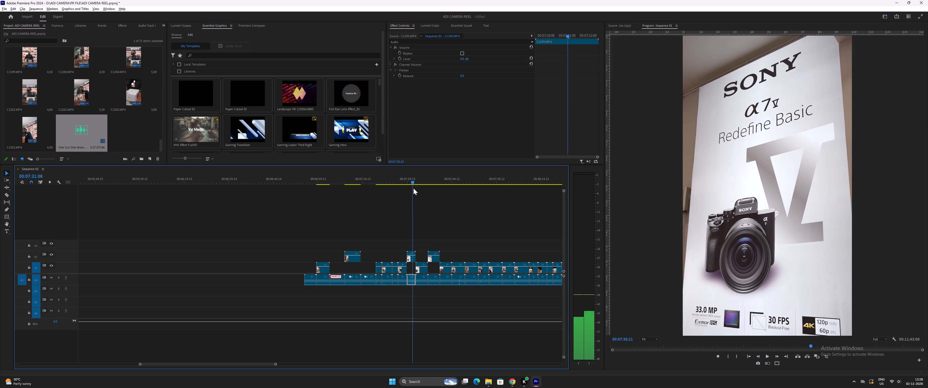
{"action": "left_click_drag", "start_coordinate": [413, 188], "coordinate": [409, 193]}
{"action": "key", "text": "space"}
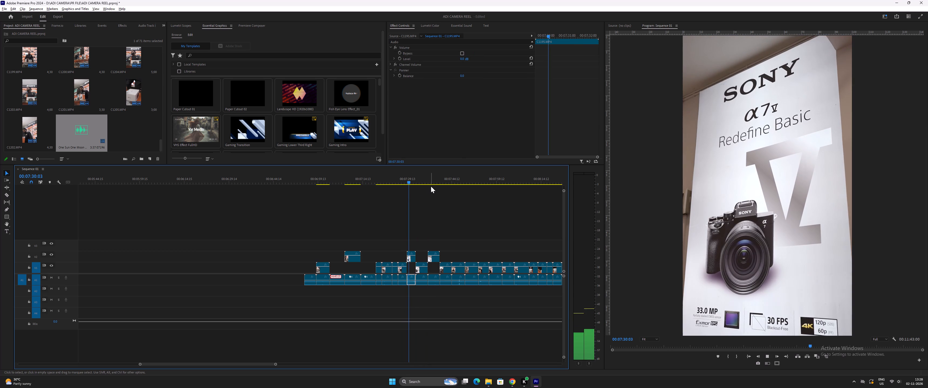
{"action": "key", "text": "space"}
{"action": "left_click", "coordinate": [435, 181]}
{"action": "key", "text": "space"}
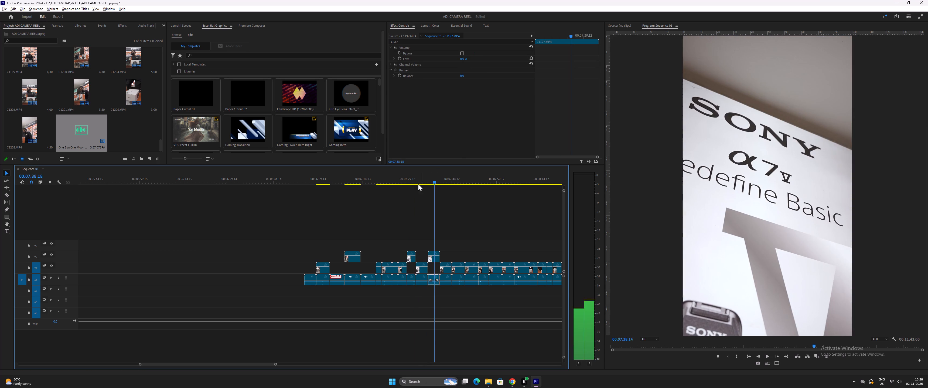
{"action": "key", "text": "space"}
{"action": "left_click_drag", "start_coordinate": [347, 179], "coordinate": [354, 188]}
{"action": "key", "text": "space"}
{"action": "key", "text": "space"}
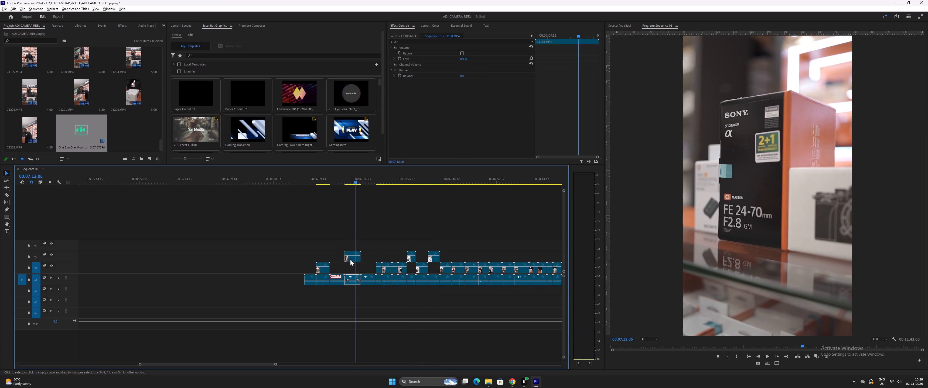
Scrub through the remaining raw footage up to about 00:11:33, reviewing the unboxing, lens-mounting, camera detail and customer shots.
{"action": "key", "text": "minus"}
{"action": "left_click_drag", "start_coordinate": [371, 179], "coordinate": [393, 191]}
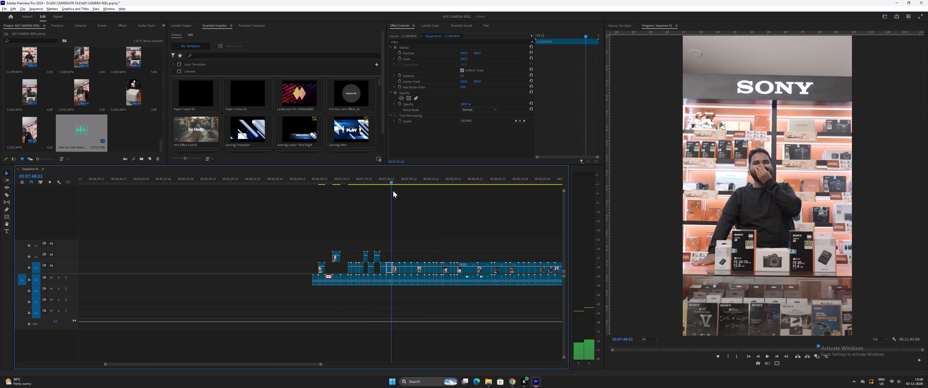
{"action": "left_click_drag", "start_coordinate": [393, 191], "coordinate": [402, 194]}
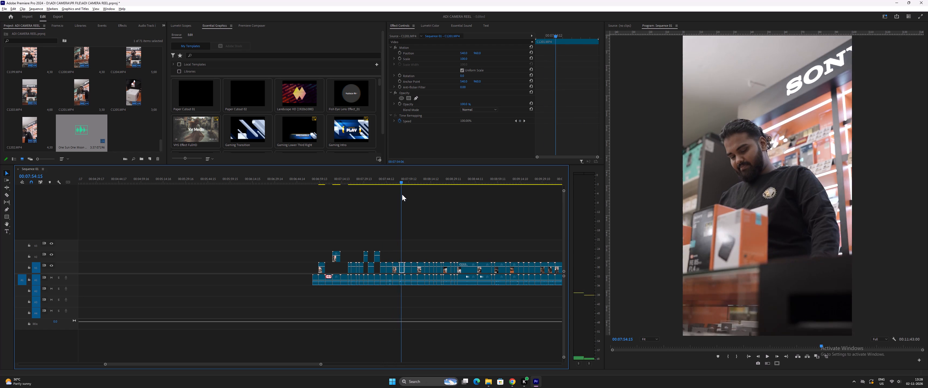
{"action": "left_click_drag", "start_coordinate": [402, 194], "coordinate": [434, 204]}
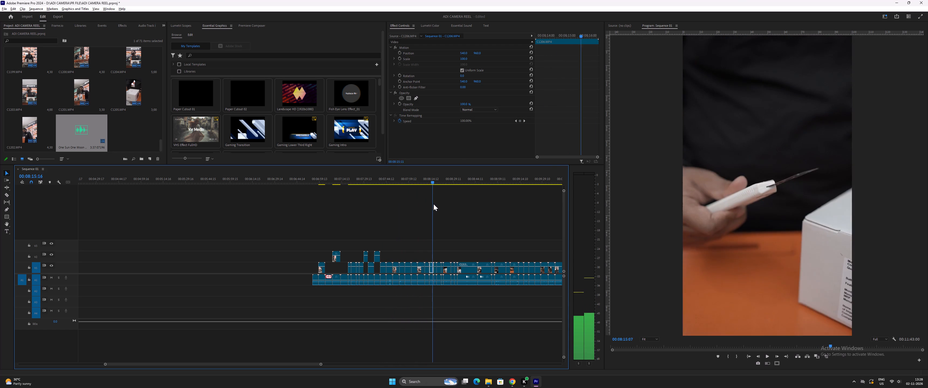
{"action": "left_click_drag", "start_coordinate": [434, 204], "coordinate": [435, 204]}
{"action": "key", "text": "minus"}
{"action": "left_click_drag", "start_coordinate": [377, 181], "coordinate": [380, 181]}
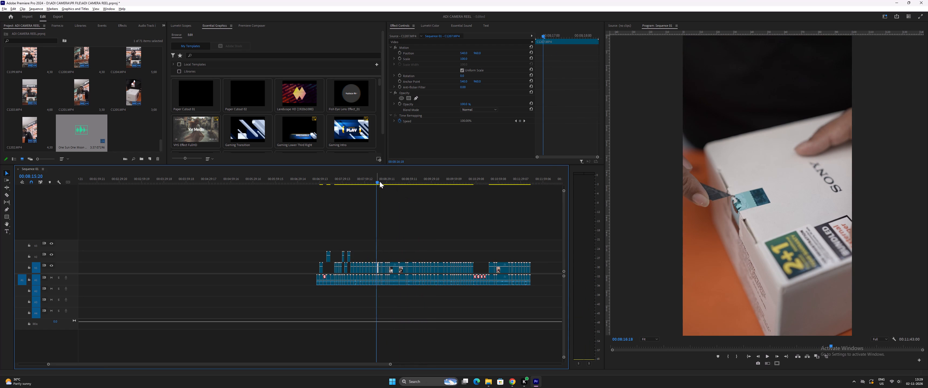
{"action": "left_click_drag", "start_coordinate": [380, 181], "coordinate": [404, 192]}
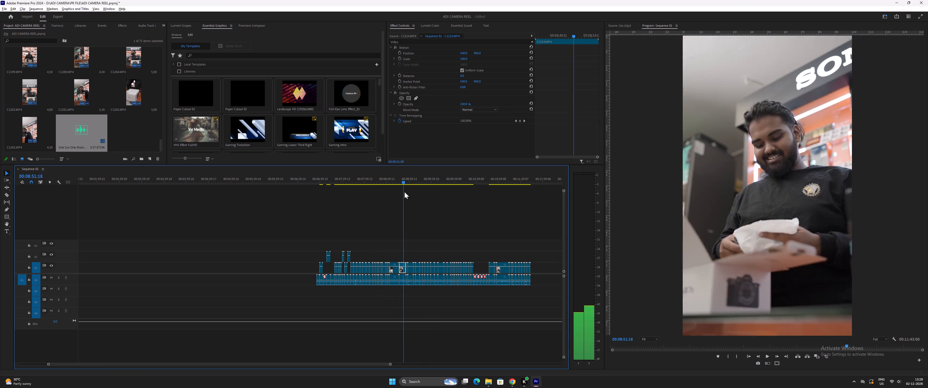
{"action": "left_click_drag", "start_coordinate": [404, 192], "coordinate": [436, 203]}
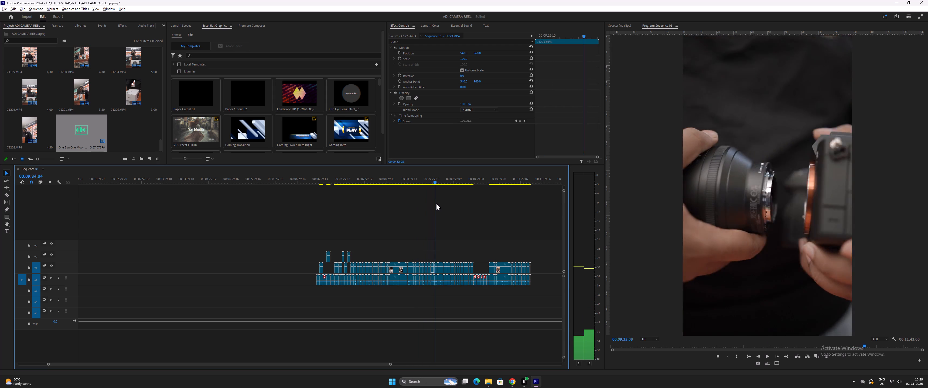
{"action": "left_click_drag", "start_coordinate": [436, 203], "coordinate": [448, 207]}
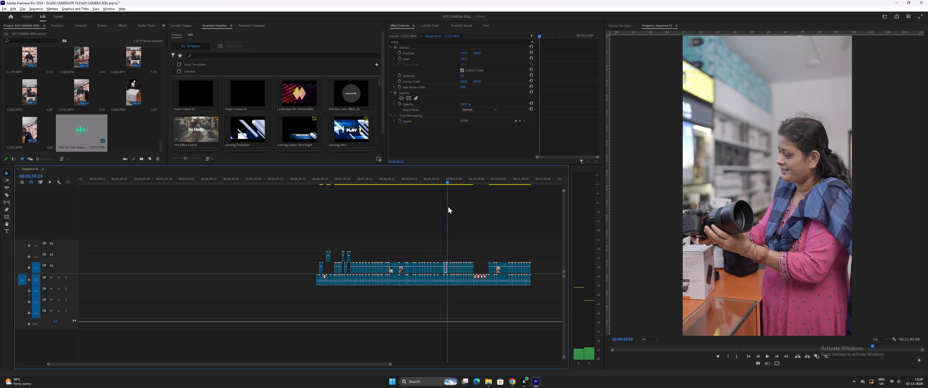
{"action": "left_click_drag", "start_coordinate": [448, 207], "coordinate": [452, 208]}
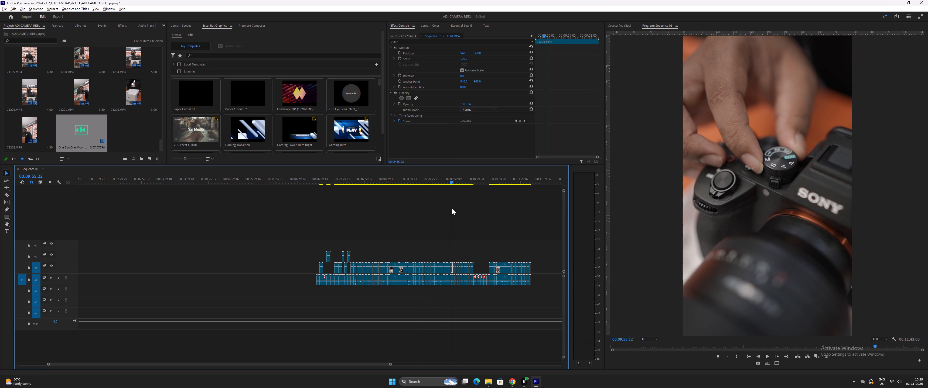
{"action": "left_click_drag", "start_coordinate": [452, 208], "coordinate": [455, 209]}
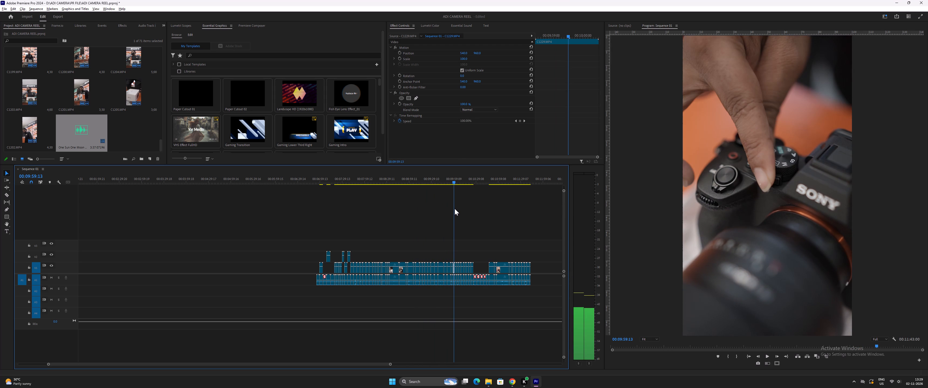
{"action": "left_click_drag", "start_coordinate": [455, 209], "coordinate": [464, 213]}
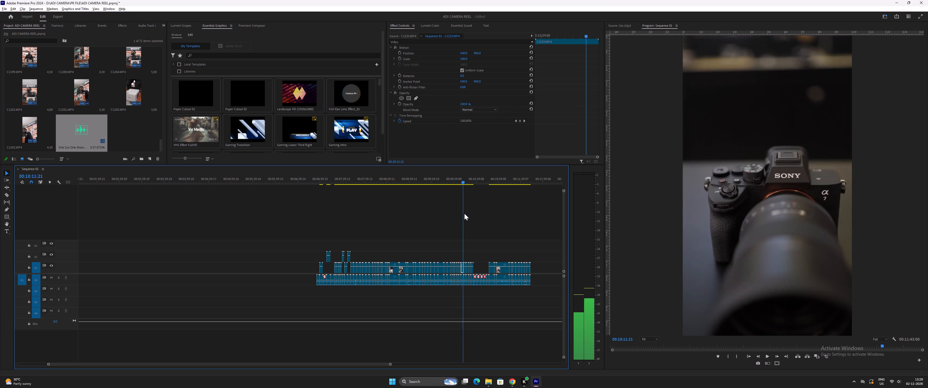
{"action": "left_click_drag", "start_coordinate": [464, 213], "coordinate": [398, 219]}
{"action": "left_click_drag", "start_coordinate": [487, 181], "coordinate": [502, 186]}
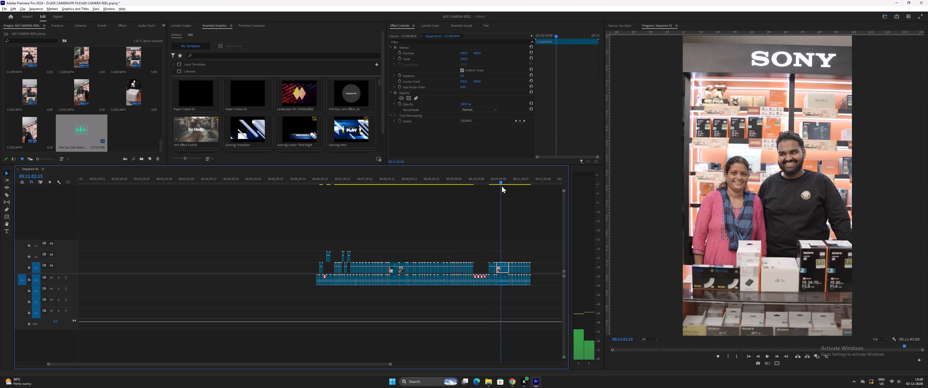
{"action": "left_click_drag", "start_coordinate": [502, 186], "coordinate": [520, 195]}
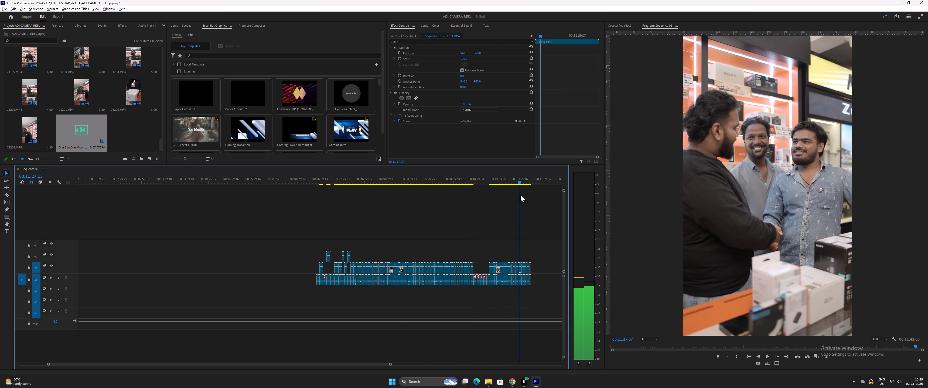
{"action": "left_click_drag", "start_coordinate": [520, 195], "coordinate": [524, 198]}
Replay the opening from the start into the α7 V poster clip, checking the cuts against the music.
{"action": "key", "text": "minus"}
{"action": "key", "text": "minus"}
{"action": "key", "text": "minus"}
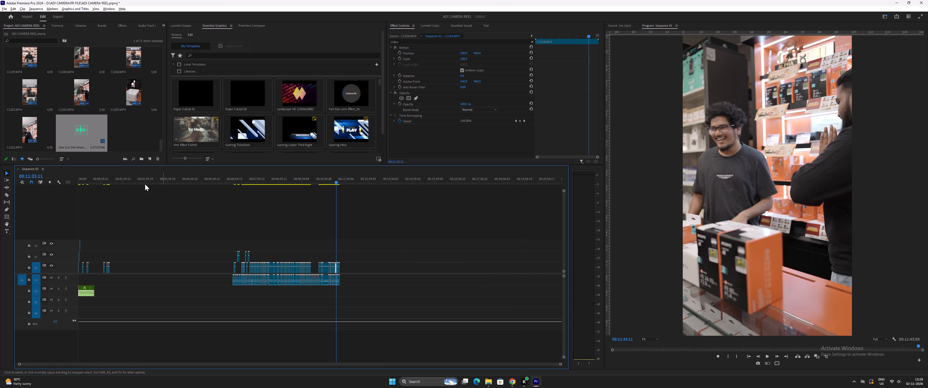
{"action": "left_click_drag", "start_coordinate": [92, 184], "coordinate": [68, 187]}
{"action": "key", "text": "equal"}
{"action": "key", "text": "equal"}
{"action": "key", "text": "equal"}
{"action": "type", "text": "="}
{"action": "key", "text": "space"}
{"action": "key", "text": "equal"}
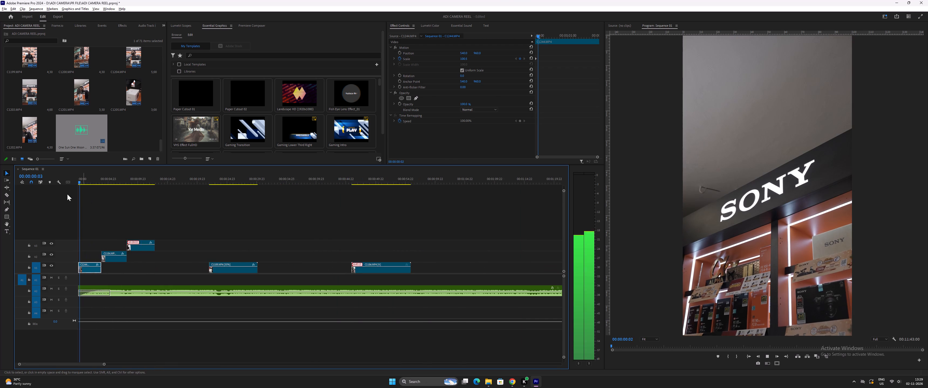
{"action": "key", "text": "equal"}
{"action": "key", "text": "equal"}
{"action": "key", "text": "equal"}
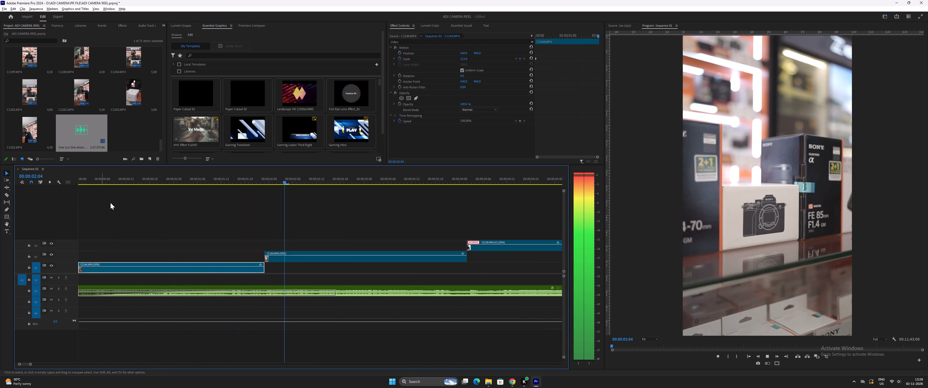
{"action": "key", "text": "minus"}
{"action": "key", "text": "minus"}
{"action": "key", "text": "equal"}
{"action": "key", "text": "equal"}
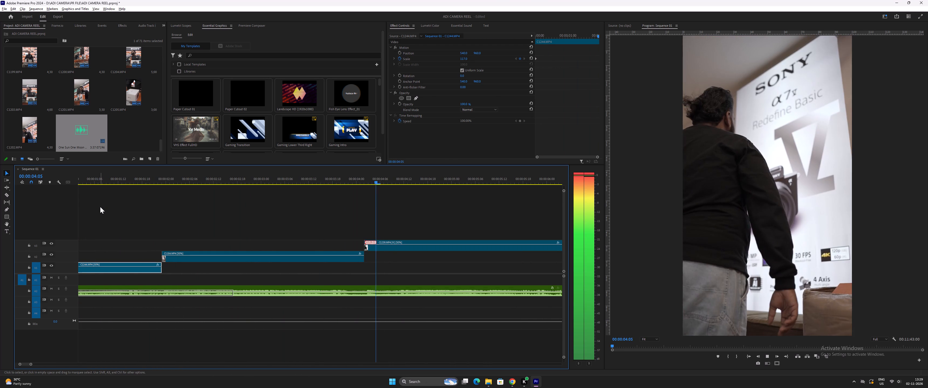
{"action": "key", "text": "minus"}
{"action": "key", "text": "space"}
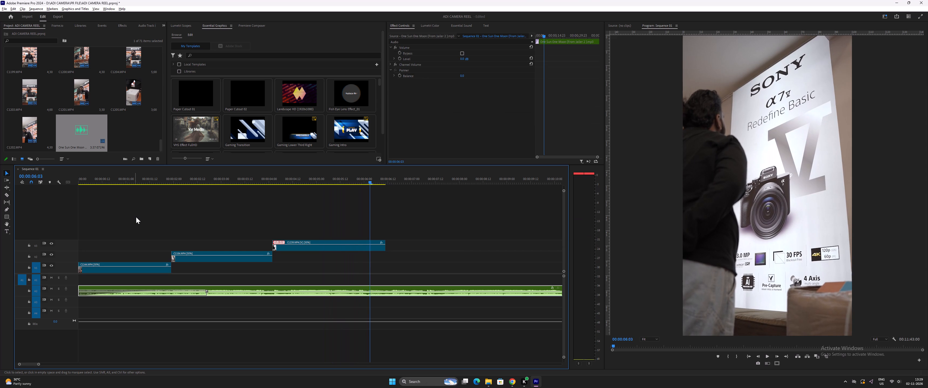
Check the end of the poster clip around 00:00:06 against the beat, replaying its last second and its lead-in.
{"action": "key", "text": "space"}
{"action": "key", "text": "space"}
{"action": "left_click", "coordinate": [364, 178]}
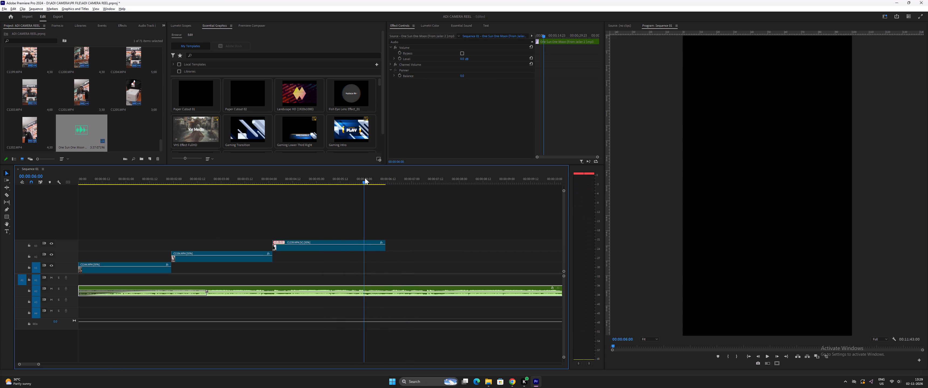
{"action": "key", "text": "space"}
{"action": "key", "text": "space"}
{"action": "left_click_drag", "start_coordinate": [376, 178], "coordinate": [381, 180]}
{"action": "key", "text": "space"}
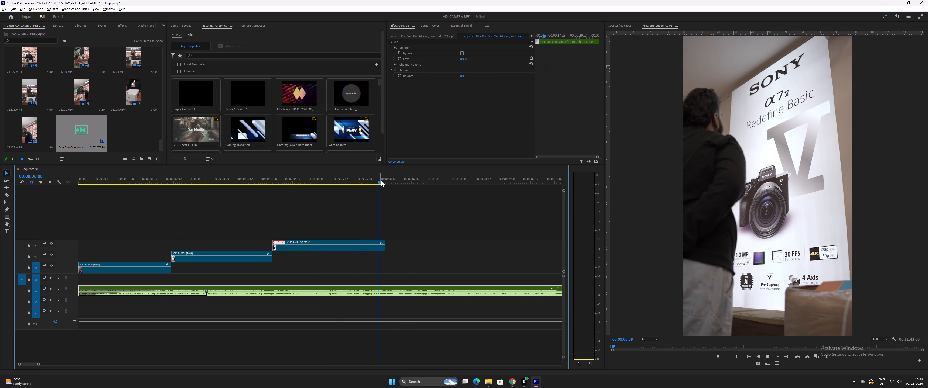
{"action": "key", "text": "minus"}
{"action": "key", "text": "minus"}
{"action": "key", "text": "space"}
{"action": "left_click", "coordinate": [131, 178]}
{"action": "key", "text": "space"}
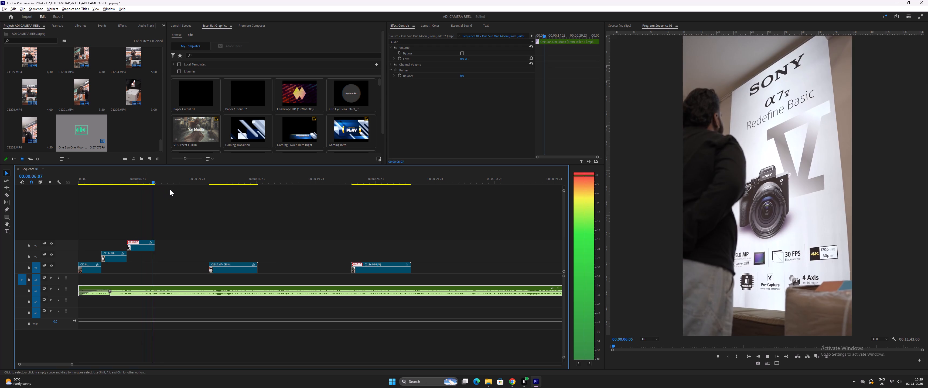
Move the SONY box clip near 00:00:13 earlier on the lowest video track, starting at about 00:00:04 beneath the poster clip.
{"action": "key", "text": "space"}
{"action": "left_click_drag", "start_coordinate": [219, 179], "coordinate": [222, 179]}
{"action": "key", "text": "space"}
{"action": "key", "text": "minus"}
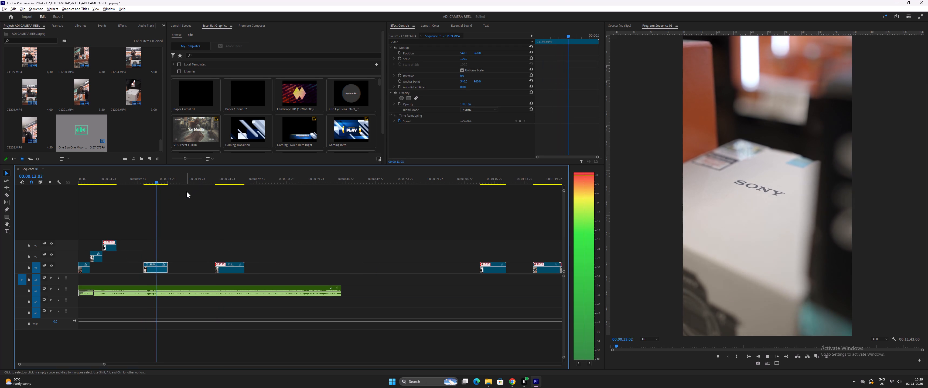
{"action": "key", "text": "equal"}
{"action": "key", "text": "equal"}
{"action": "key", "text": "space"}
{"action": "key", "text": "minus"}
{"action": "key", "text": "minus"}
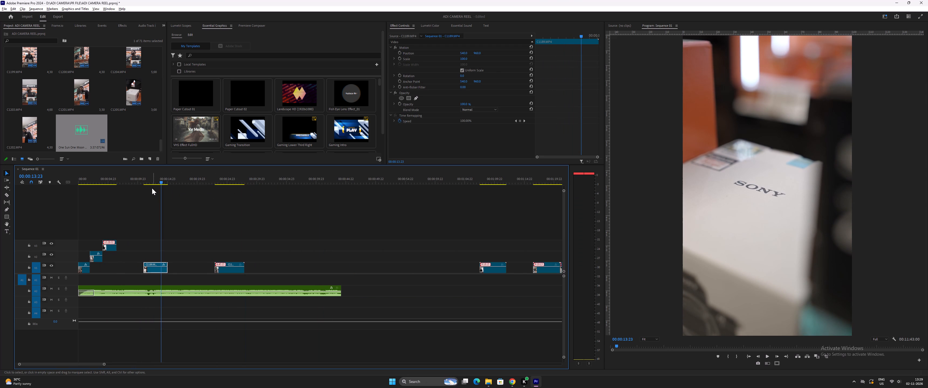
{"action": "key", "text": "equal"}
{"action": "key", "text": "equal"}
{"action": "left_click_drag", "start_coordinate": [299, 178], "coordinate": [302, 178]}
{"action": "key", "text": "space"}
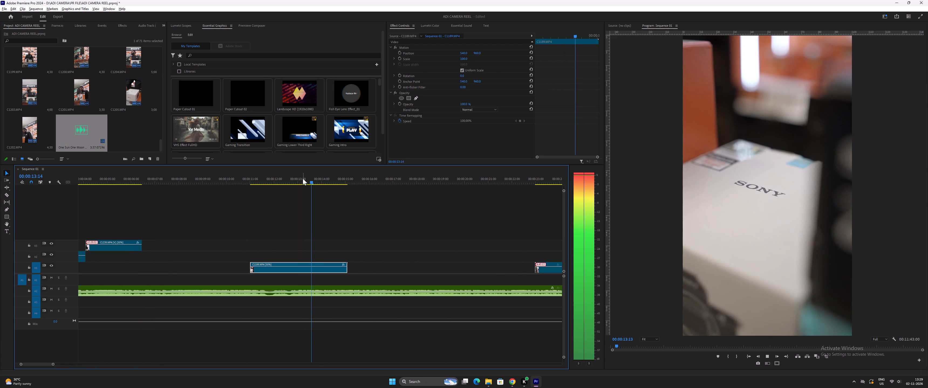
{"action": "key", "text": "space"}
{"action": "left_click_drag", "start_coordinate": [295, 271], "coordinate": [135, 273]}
Replay the opening from the start through the poster clip into the SONY box shot.
{"action": "left_click_drag", "start_coordinate": [96, 179], "coordinate": [53, 185]}
{"action": "key", "text": "space"}
{"action": "key", "text": "equal"}
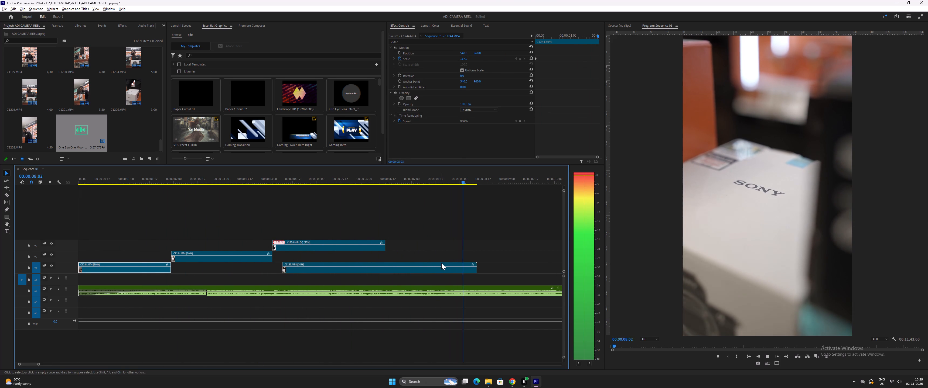
{"action": "key", "text": "space"}
Move the FE 85mm lens box clip from about 00:00:23 to the second video track, starting at about 00:00:05.
{"action": "key", "text": "minus"}
{"action": "key", "text": "minus"}
{"action": "key", "text": "minus"}
{"action": "left_click_drag", "start_coordinate": [210, 176], "coordinate": [217, 177]}
{"action": "key", "text": "space"}
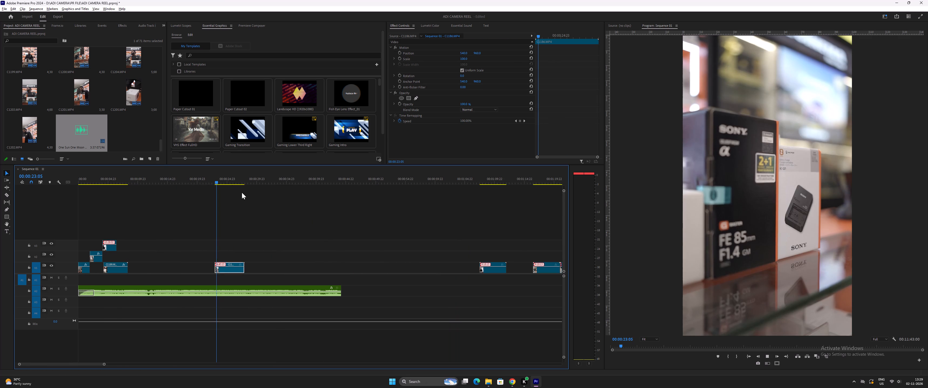
{"action": "key", "text": "equal"}
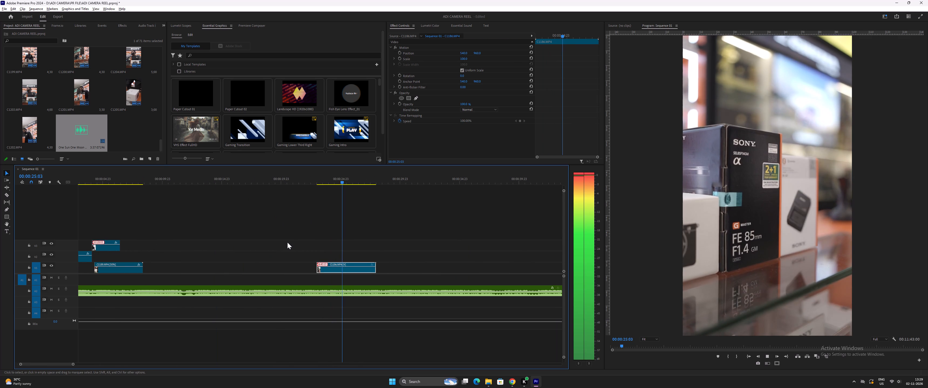
{"action": "key", "text": "space"}
{"action": "left_click_drag", "start_coordinate": [329, 270], "coordinate": [117, 252]}
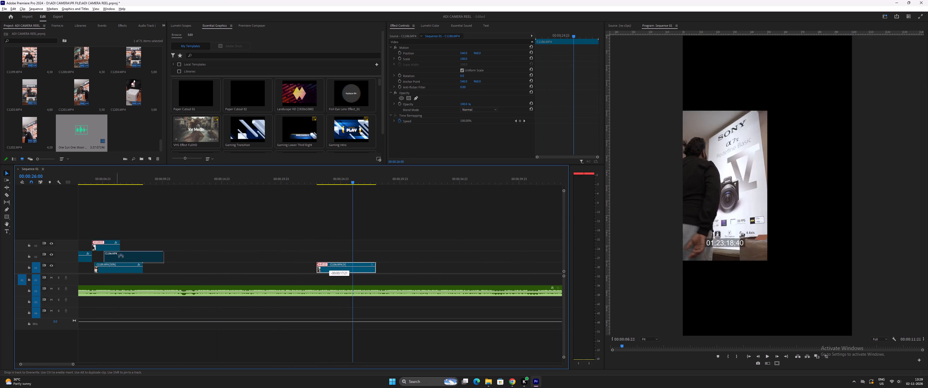
{"action": "left_click_drag", "start_coordinate": [117, 252], "coordinate": [118, 254]}
Find the cut point after the poster clip, split the lens box clip at 00:00:07:02 and delete its earlier part.
{"action": "left_click", "coordinate": [110, 178]}
{"action": "key", "text": "space"}
{"action": "key", "text": "equal"}
{"action": "key", "text": "equal"}
{"action": "key", "text": "equal"}
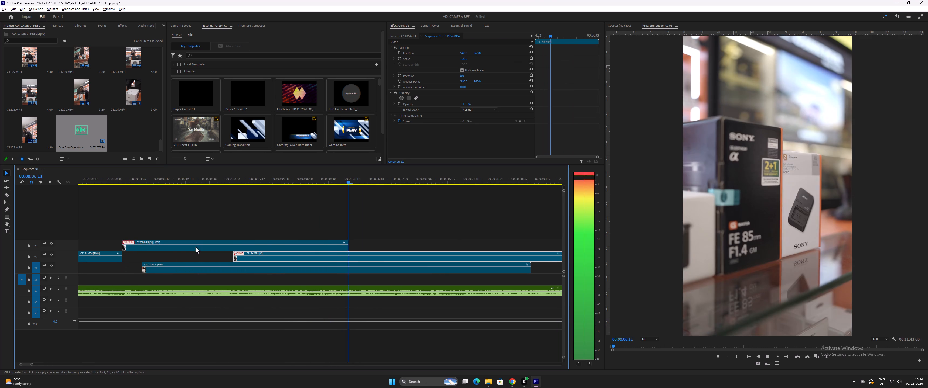
{"action": "key", "text": "space"}
{"action": "left_click", "coordinate": [404, 176]}
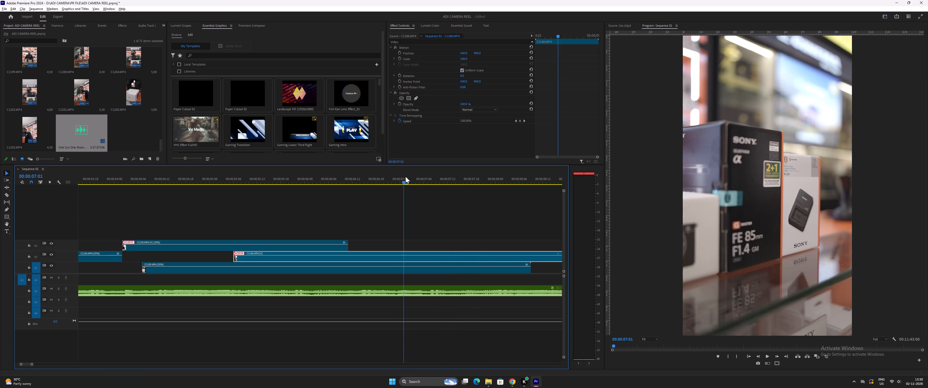
{"action": "key", "text": "space"}
{"action": "key", "text": "space"}
{"action": "left_click_drag", "start_coordinate": [420, 183], "coordinate": [408, 183]}
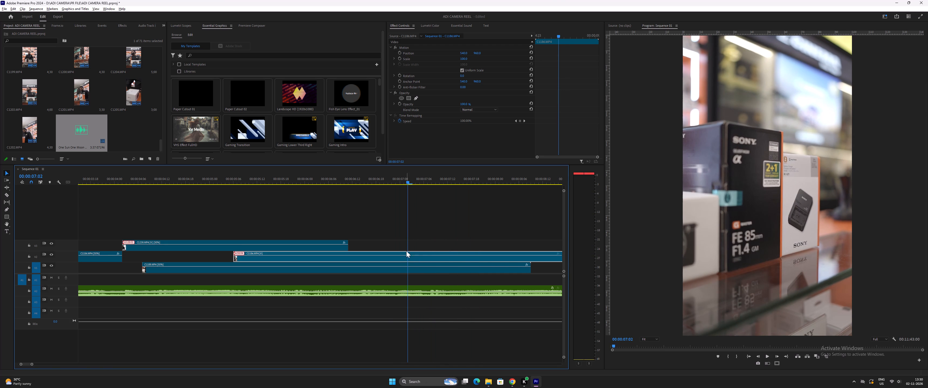
{"action": "left_click", "coordinate": [411, 258]}
{"action": "key", "text": "ctrl+bracketleft"}
{"action": "left_click", "coordinate": [395, 257]}
{"action": "key", "text": "Delete"}
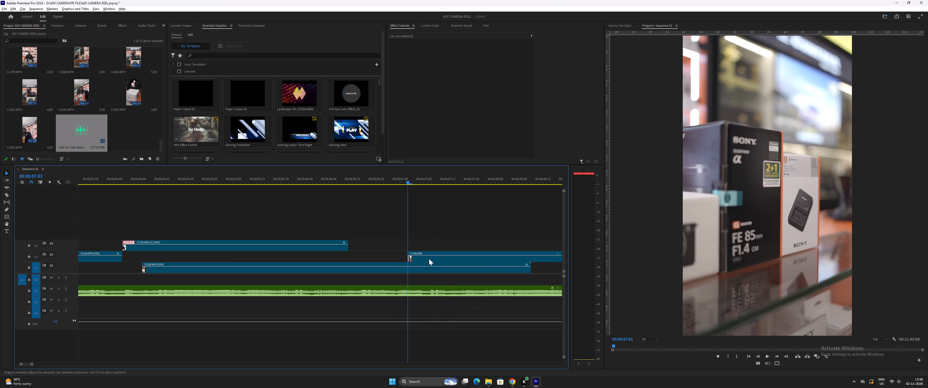
Move the SONY box clip out of the opening to about 00:00:19 on the lowest video track.
{"action": "left_click", "coordinate": [419, 265]}
{"action": "key", "text": "minus"}
{"action": "key", "text": "minus"}
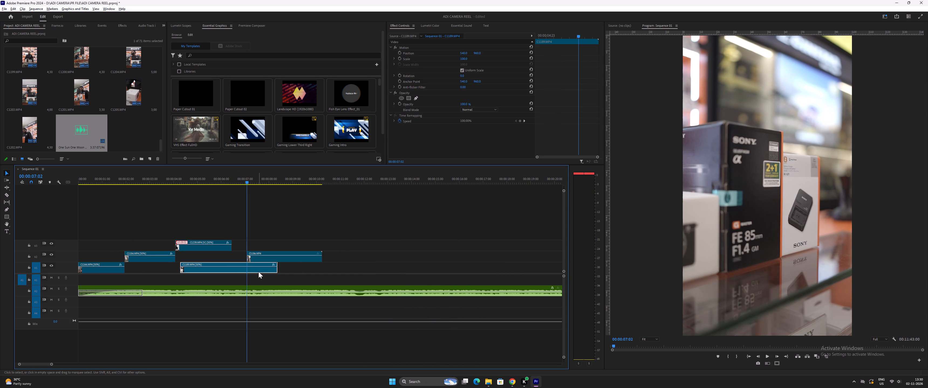
{"action": "left_click_drag", "start_coordinate": [258, 270], "coordinate": [593, 271]}
{"action": "left_click_drag", "start_coordinate": [256, 271], "coordinate": [429, 271]}
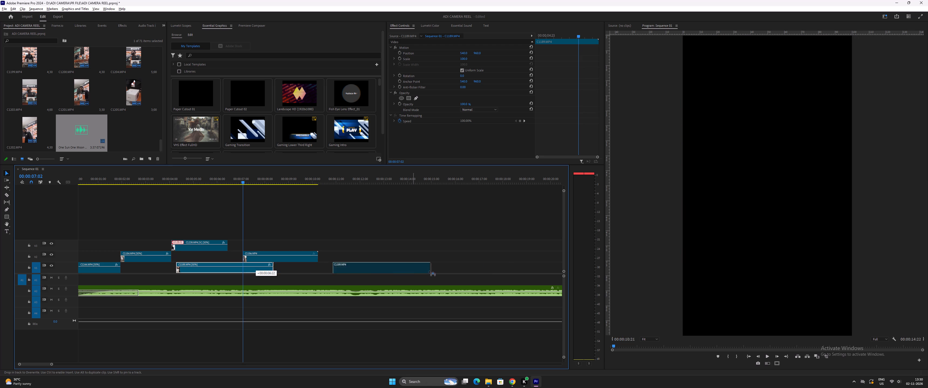
{"action": "left_click_drag", "start_coordinate": [429, 271], "coordinate": [557, 271]}
Move the trimmed lens box clip earlier on the second video track, starting at about 00:00:06 under the poster clip's end.
{"action": "key", "text": "minus"}
{"action": "key", "text": "equal"}
{"action": "key", "text": "equal"}
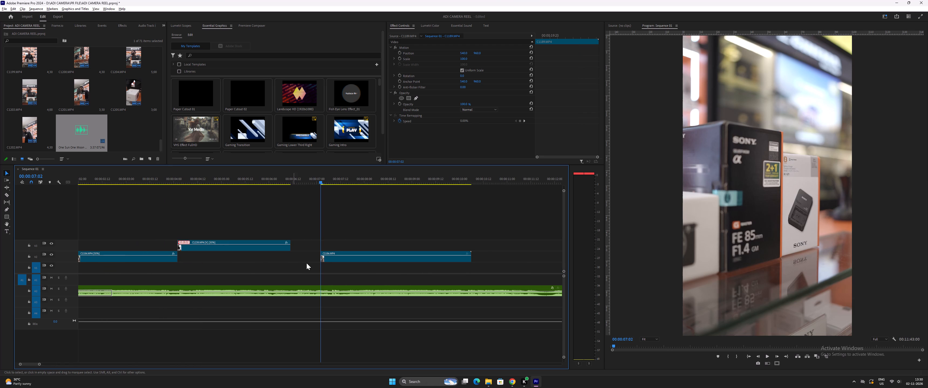
{"action": "left_click_drag", "start_coordinate": [361, 260], "coordinate": [308, 260]}
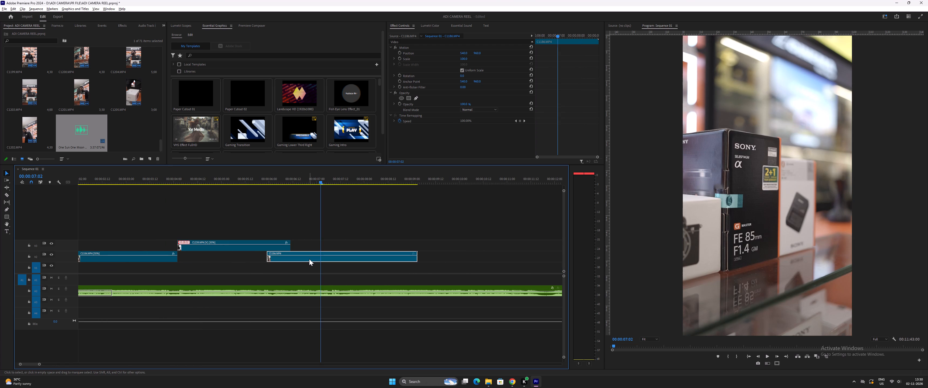
Slow the lens box clip on the second video track to 50% speed.
{"action": "left_click", "coordinate": [310, 259]}
{"action": "left_click", "coordinate": [290, 274]}
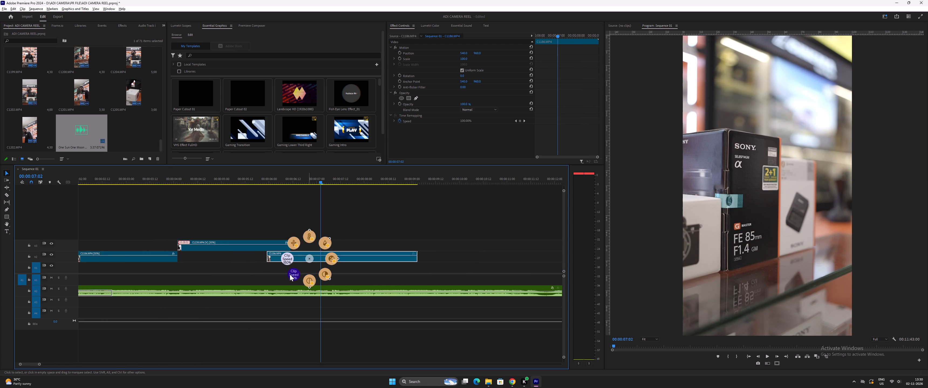
Replay the passage from the poster clip into the slowed lens box clip.
{"action": "left_click", "coordinate": [275, 178]}
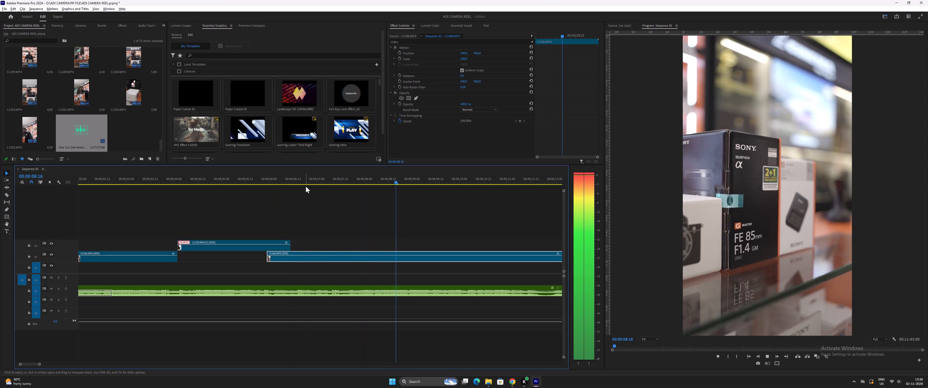
{"action": "left_click_drag", "start_coordinate": [308, 179], "coordinate": [168, 194]}
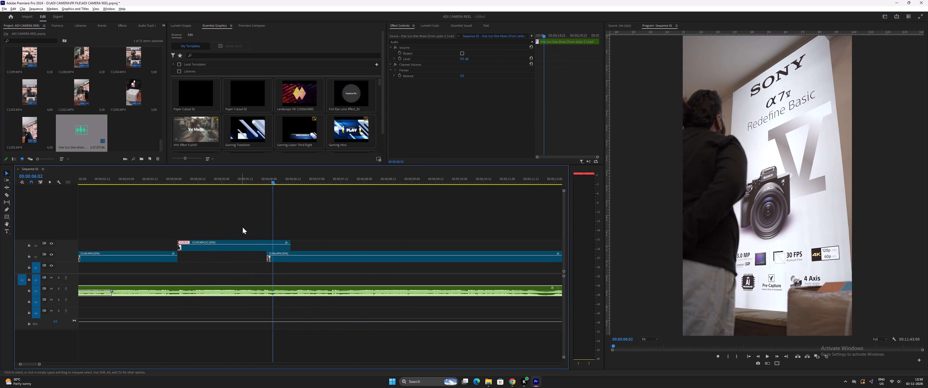
Move the man-facing-poster clip from about 00:01:10 onto a new top video track, starting where the first poster clip ends.
{"action": "key", "text": "minus"}
{"action": "key", "text": "minus"}
{"action": "key", "text": "minus"}
{"action": "key", "text": "minus"}
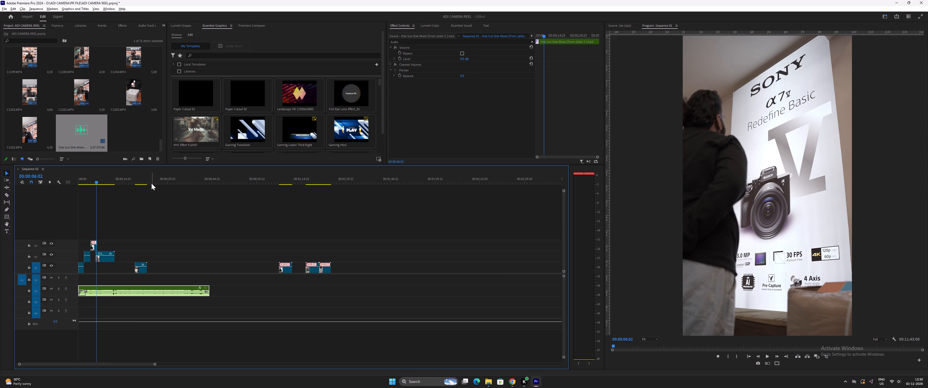
{"action": "left_click", "coordinate": [142, 176]}
{"action": "left_click", "coordinate": [286, 179]}
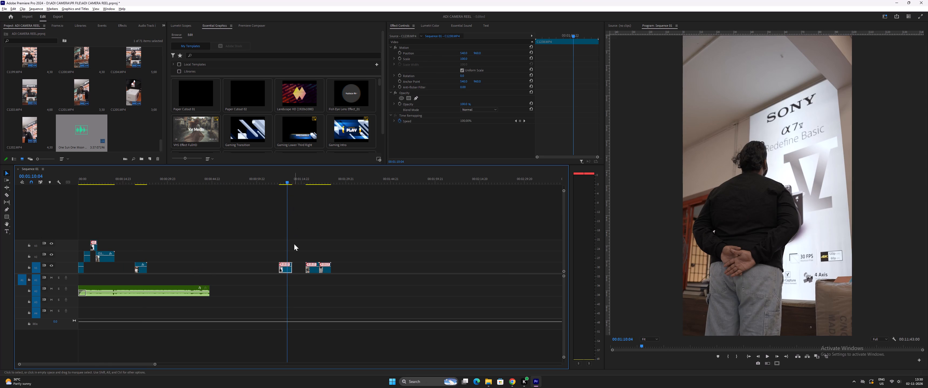
{"action": "left_click_drag", "start_coordinate": [283, 269], "coordinate": [95, 243]}
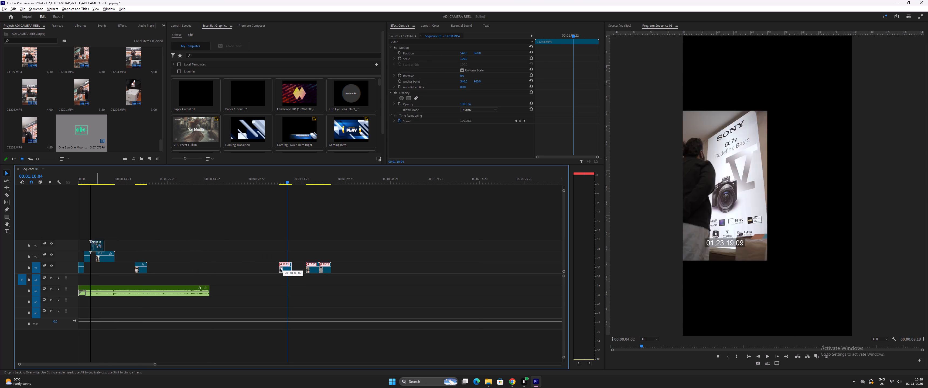
{"action": "left_click_drag", "start_coordinate": [95, 243], "coordinate": [66, 230]}
{"action": "key", "text": "equal"}
{"action": "key", "text": "equal"}
{"action": "key", "text": "minus"}
{"action": "key", "text": "equal"}
{"action": "key", "text": "equal"}
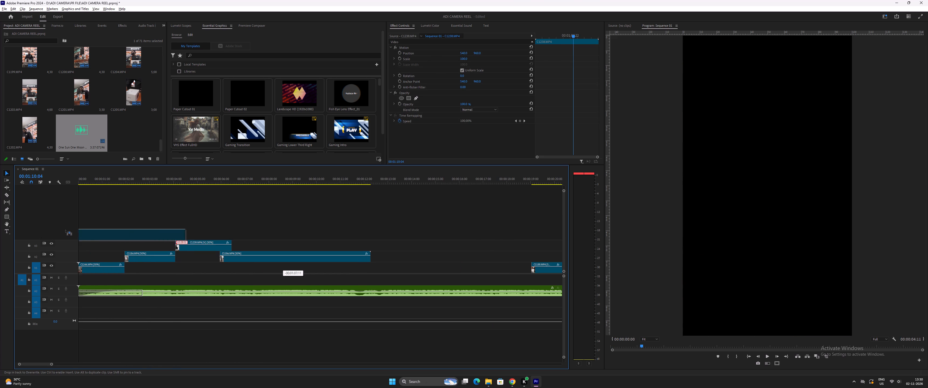
{"action": "left_click_drag", "start_coordinate": [66, 230], "coordinate": [263, 232]}
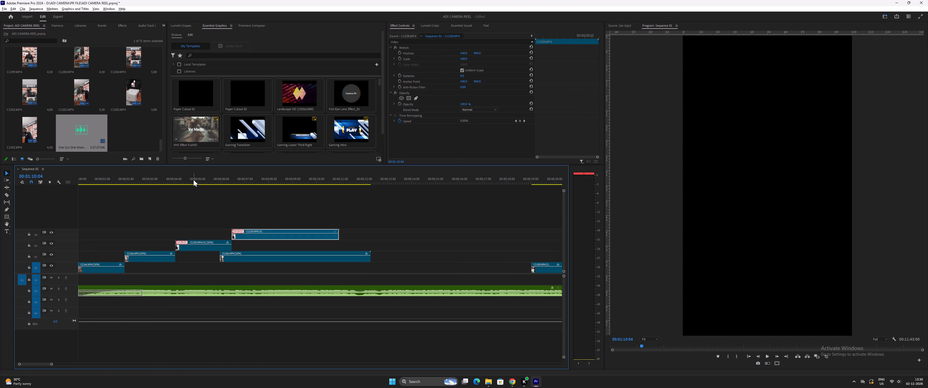
Replay the cut between the two α7 V poster shots and the following seconds, checking it against the beat.
{"action": "left_click_drag", "start_coordinate": [190, 179], "coordinate": [187, 178]}
{"action": "key", "text": "space"}
{"action": "key", "text": "equal"}
{"action": "key", "text": "equal"}
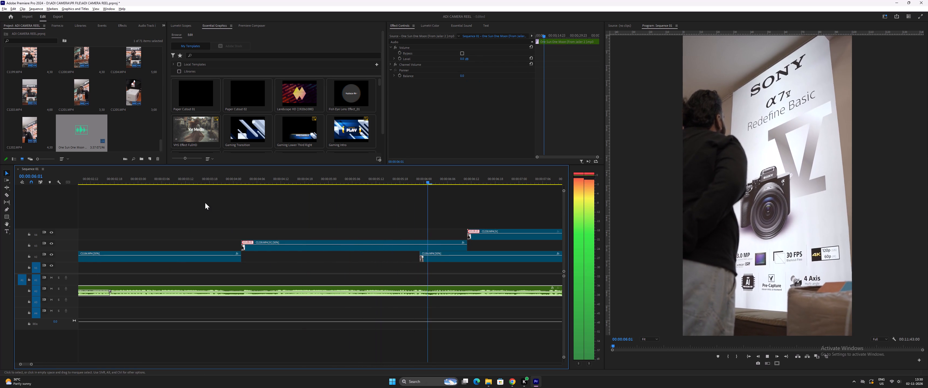
{"action": "key", "text": "minus"}
{"action": "key", "text": "space"}
{"action": "key", "text": "minus"}
{"action": "key", "text": "minus"}
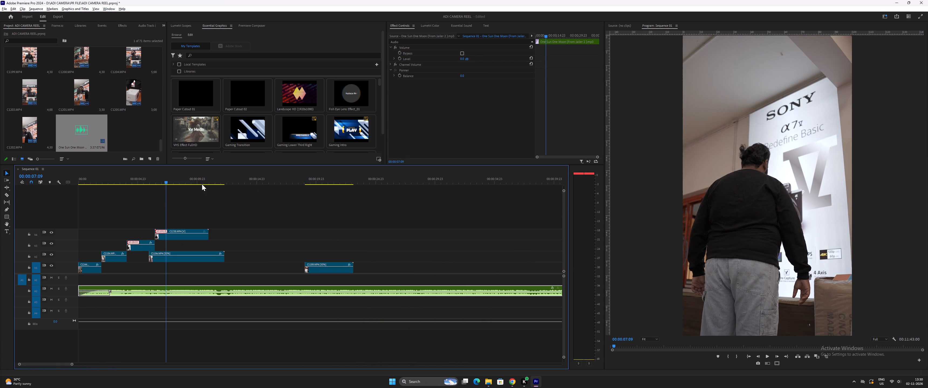
{"action": "left_click_drag", "start_coordinate": [177, 178], "coordinate": [183, 180]}
{"action": "key", "text": "equal"}
{"action": "key", "text": "equal"}
{"action": "key", "text": "space"}
{"action": "key", "text": "space"}
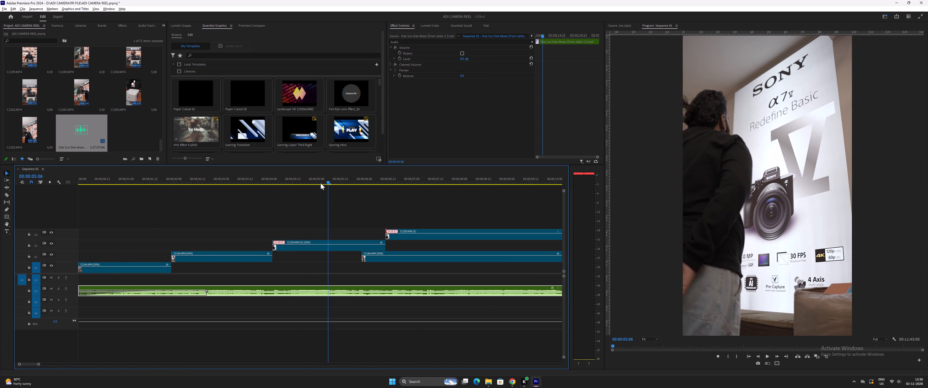
{"action": "key", "text": "minus"}
{"action": "left_click_drag", "start_coordinate": [240, 181], "coordinate": [251, 183]}
{"action": "key", "text": "space"}
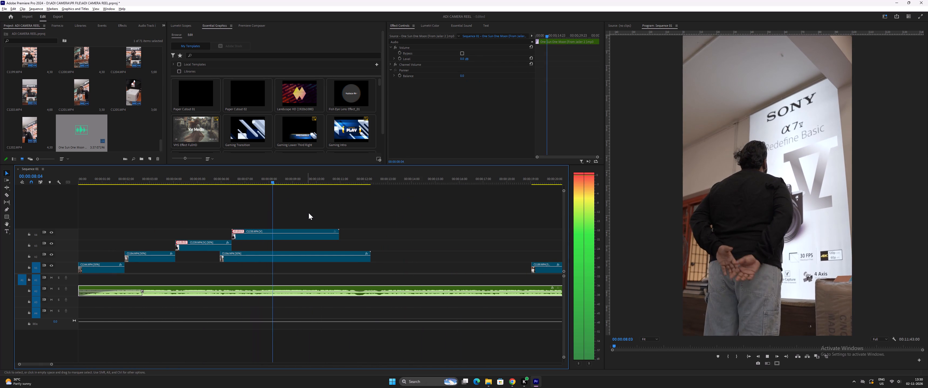
Split the top-track man-facing-poster clip at 00:00:08:14, delete its first part and move the remainder to the first poster clip's end.
{"action": "key", "text": "space"}
{"action": "left_click_drag", "start_coordinate": [279, 180], "coordinate": [217, 192]}
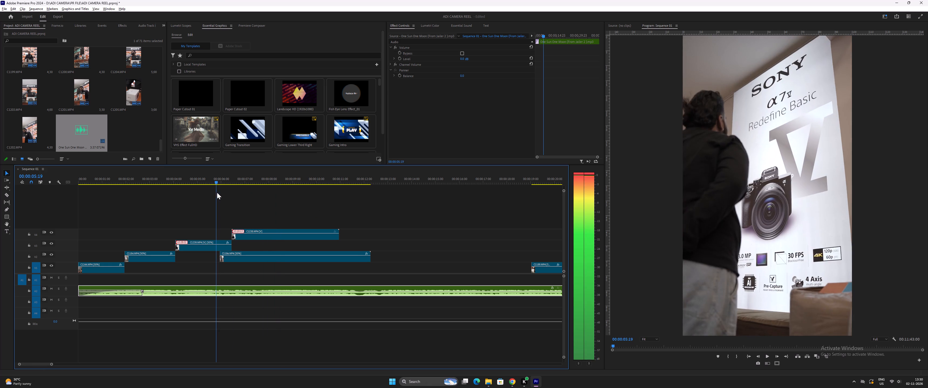
{"action": "left_click_drag", "start_coordinate": [217, 192], "coordinate": [285, 207]}
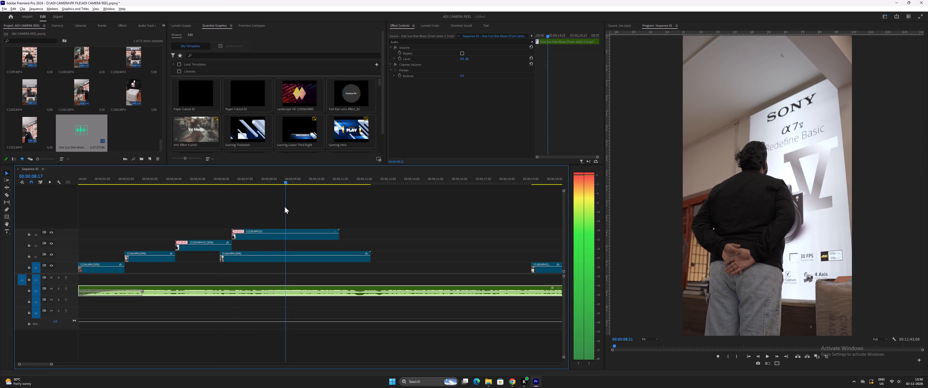
{"action": "left_click_drag", "start_coordinate": [285, 207], "coordinate": [283, 206]}
{"action": "left_click", "coordinate": [285, 235]}
{"action": "key", "text": "ctrl+bracketleft"}
{"action": "left_click", "coordinate": [269, 235]}
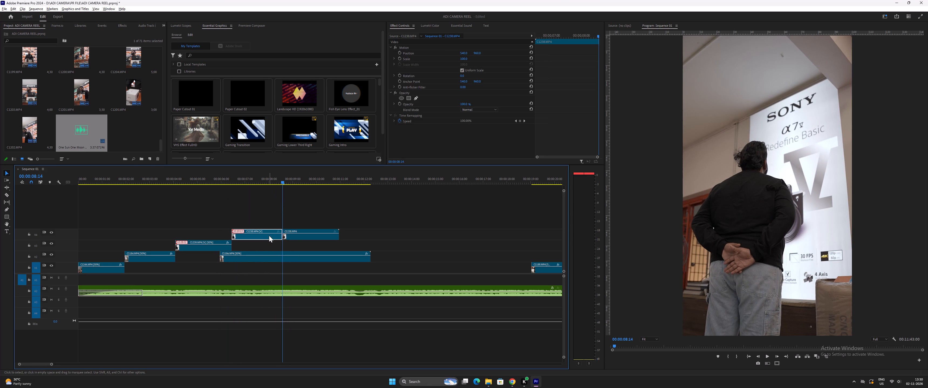
{"action": "key", "text": "Delete"}
{"action": "left_click_drag", "start_coordinate": [295, 236], "coordinate": [246, 237]}
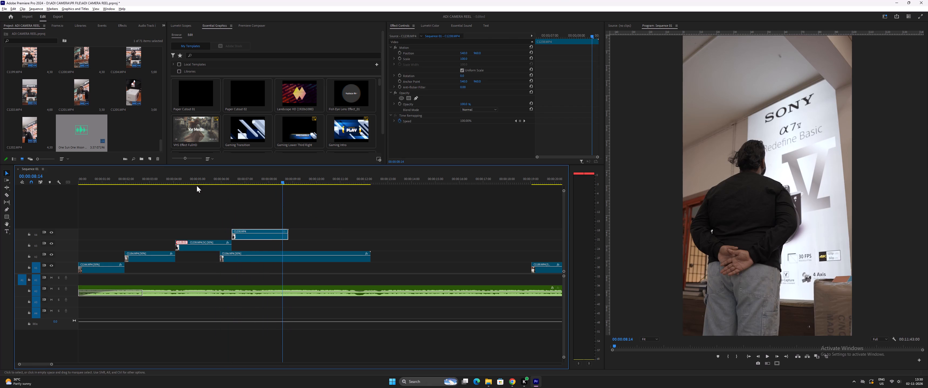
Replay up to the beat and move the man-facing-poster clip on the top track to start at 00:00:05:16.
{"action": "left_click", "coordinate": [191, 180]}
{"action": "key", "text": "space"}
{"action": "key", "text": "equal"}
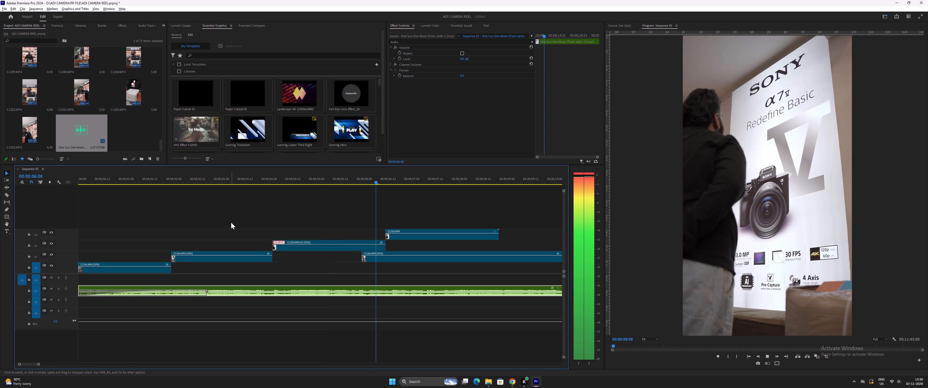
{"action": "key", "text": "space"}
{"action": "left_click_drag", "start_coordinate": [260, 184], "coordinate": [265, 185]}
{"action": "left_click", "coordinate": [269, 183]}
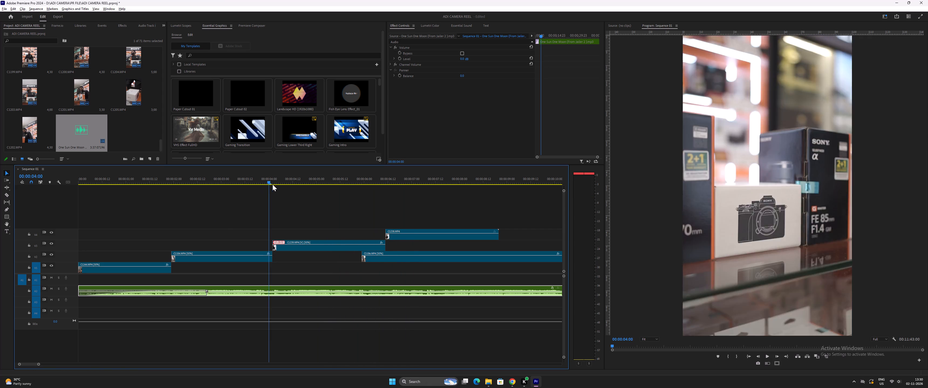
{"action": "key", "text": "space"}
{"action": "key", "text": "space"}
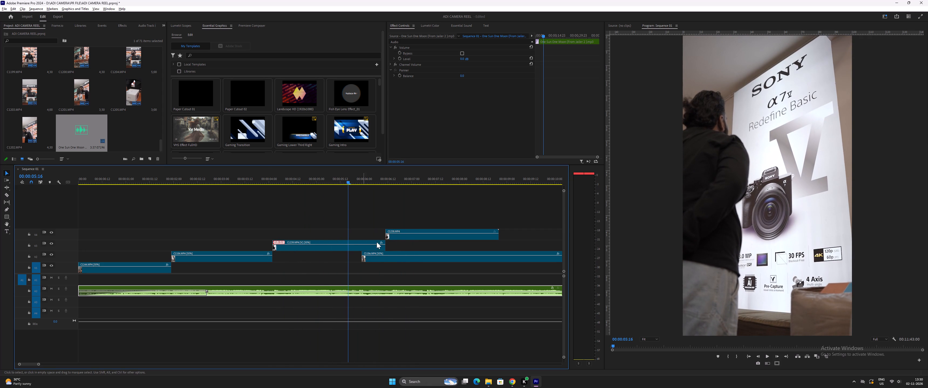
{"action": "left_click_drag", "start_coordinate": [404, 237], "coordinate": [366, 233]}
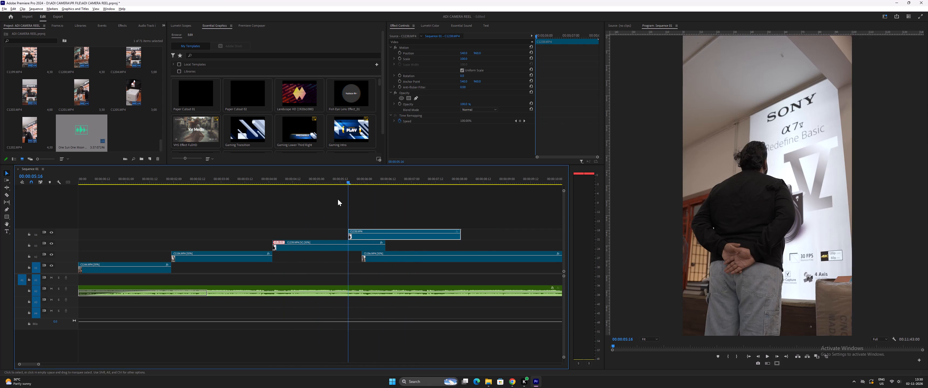
Check the cut between the poster shots, slow the top-track man-facing-poster clip to 50% speed and change its time interpolation.
{"action": "left_click", "coordinate": [292, 178]}
{"action": "key", "text": "space"}
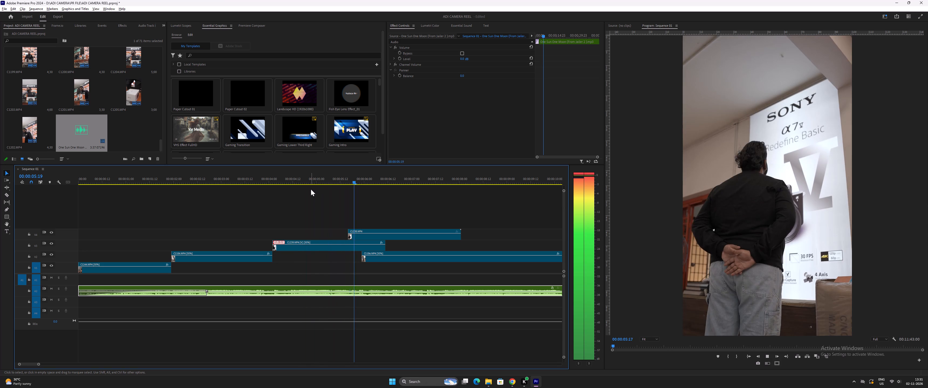
{"action": "key", "text": "space"}
{"action": "left_click_drag", "start_coordinate": [345, 178], "coordinate": [351, 179]}
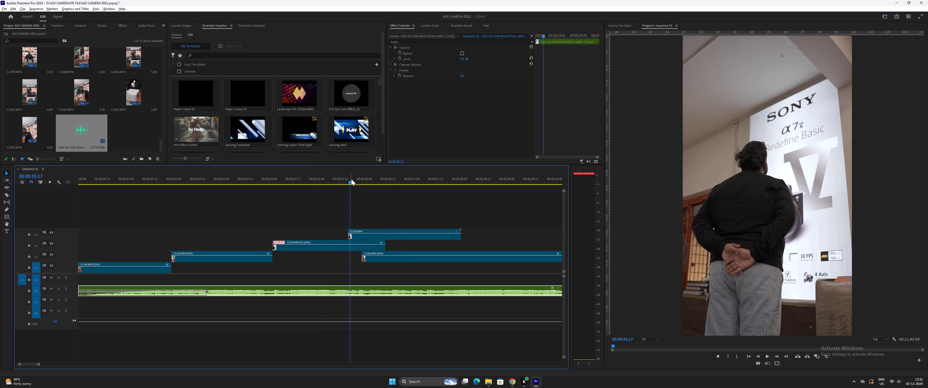
{"action": "key", "text": "space"}
{"action": "key", "text": "space"}
{"action": "left_click", "coordinate": [377, 236]}
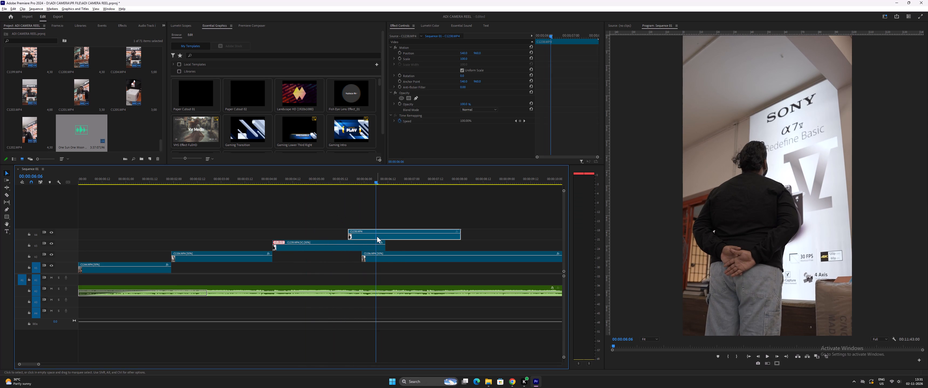
{"action": "key", "text": "s"}
{"action": "type", "text": "50"}
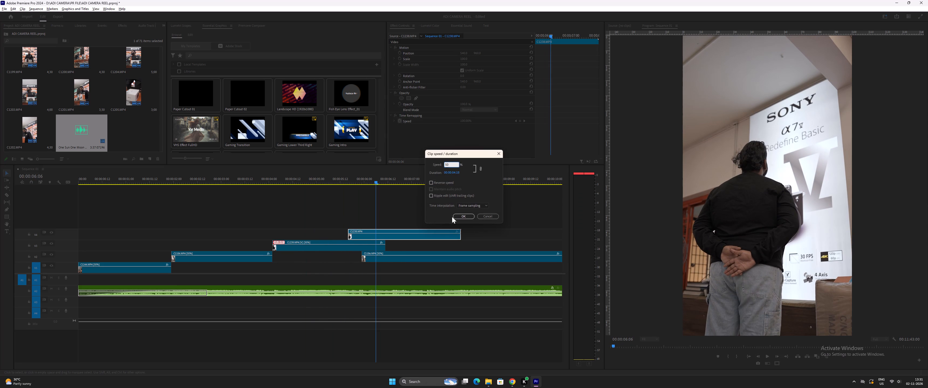
{"action": "left_click", "coordinate": [470, 206]}
{"action": "left_click", "coordinate": [469, 222]}
{"action": "left_click", "coordinate": [463, 218]}
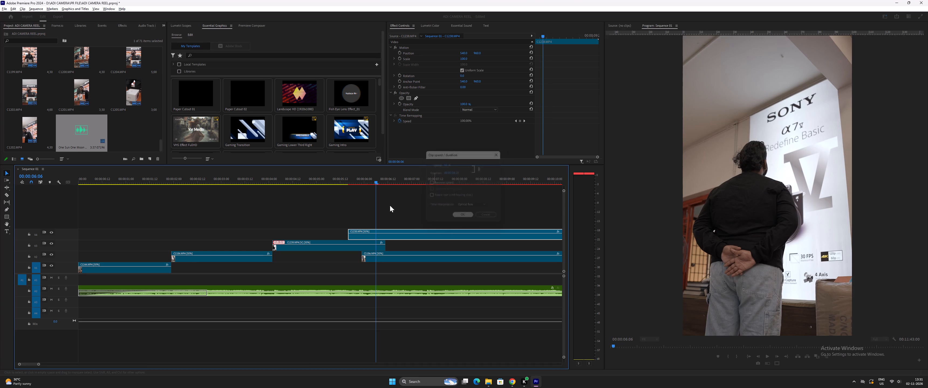
Replay the cut into the slowed man-facing-poster clip several times, checking it against the beat.
{"action": "left_click_drag", "start_coordinate": [299, 173], "coordinate": [311, 178]}
{"action": "key", "text": "space"}
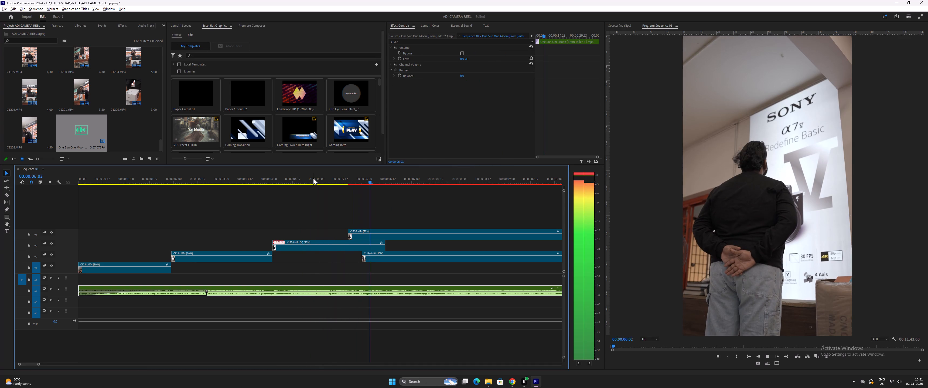
{"action": "key", "text": "space"}
{"action": "left_click_drag", "start_coordinate": [332, 180], "coordinate": [337, 180]}
{"action": "key", "text": "space"}
{"action": "key", "text": "space"}
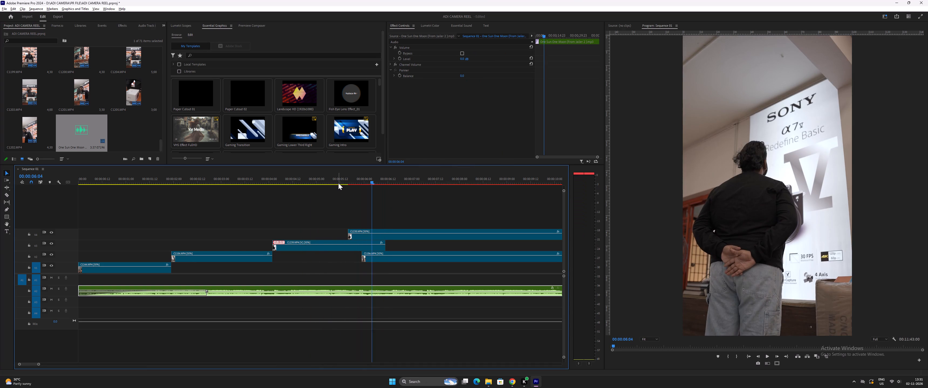
{"action": "left_click_drag", "start_coordinate": [338, 183], "coordinate": [267, 186]}
{"action": "key", "text": "space"}
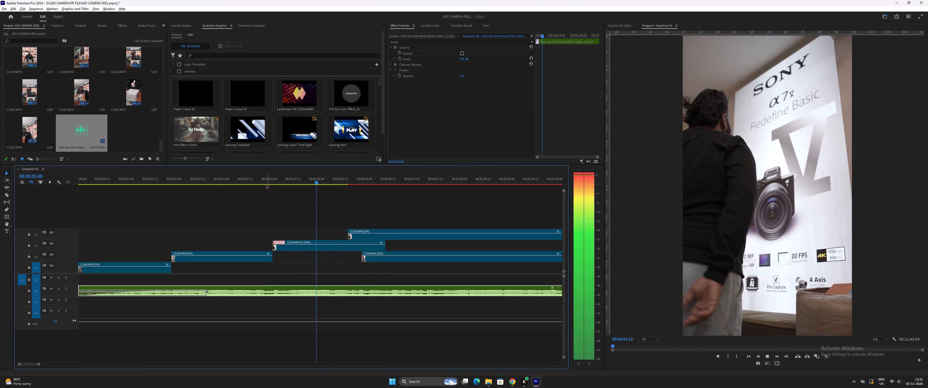
{"action": "key", "text": "space"}
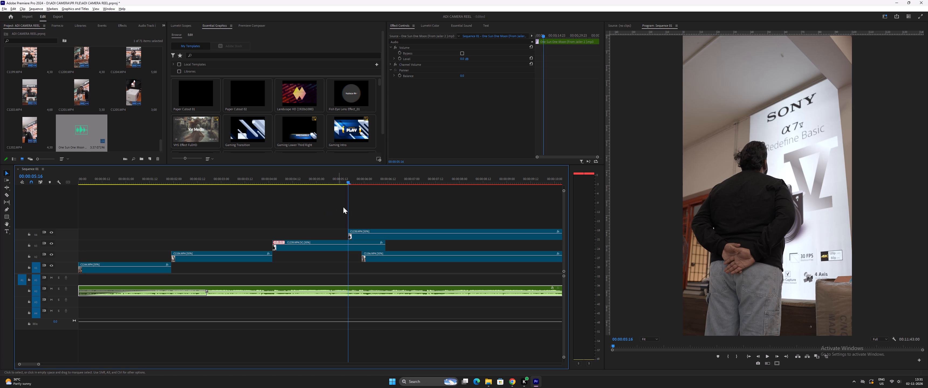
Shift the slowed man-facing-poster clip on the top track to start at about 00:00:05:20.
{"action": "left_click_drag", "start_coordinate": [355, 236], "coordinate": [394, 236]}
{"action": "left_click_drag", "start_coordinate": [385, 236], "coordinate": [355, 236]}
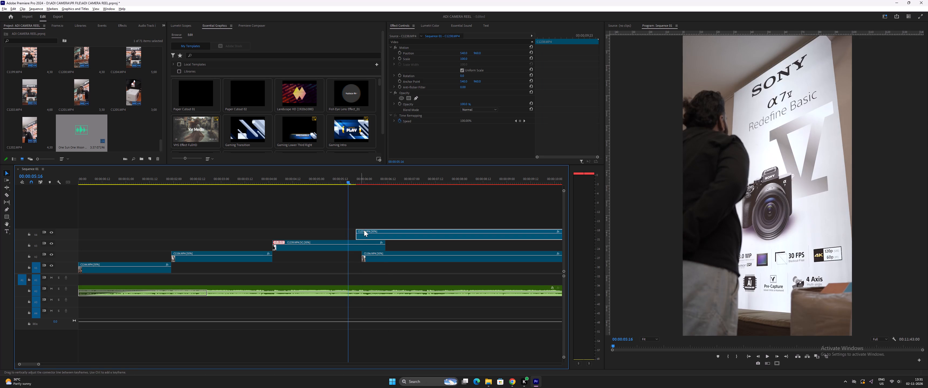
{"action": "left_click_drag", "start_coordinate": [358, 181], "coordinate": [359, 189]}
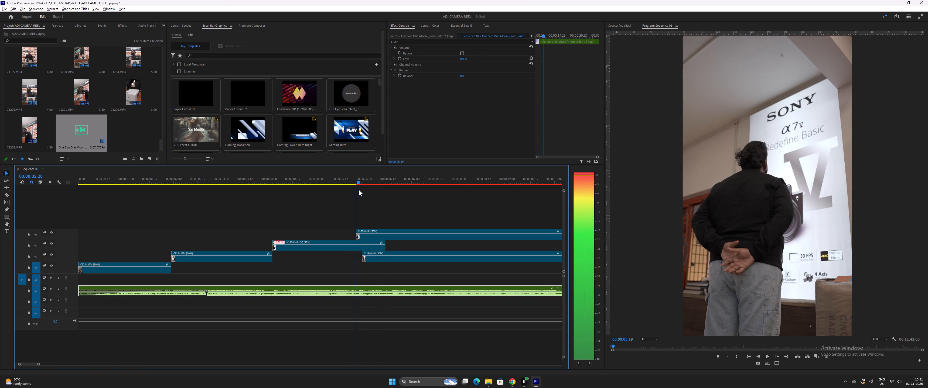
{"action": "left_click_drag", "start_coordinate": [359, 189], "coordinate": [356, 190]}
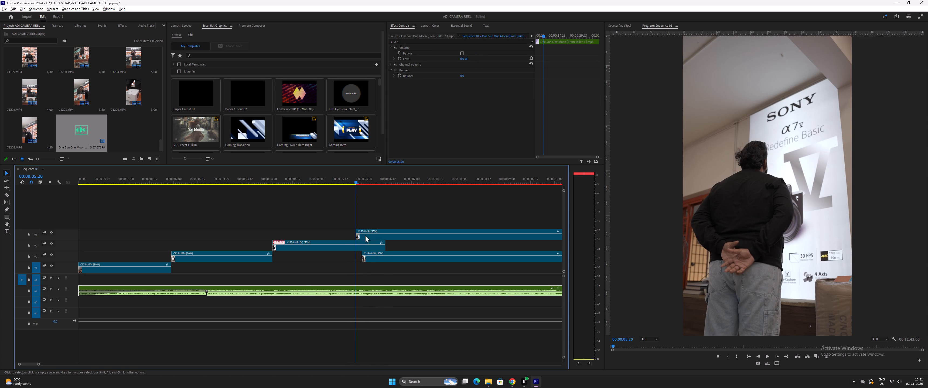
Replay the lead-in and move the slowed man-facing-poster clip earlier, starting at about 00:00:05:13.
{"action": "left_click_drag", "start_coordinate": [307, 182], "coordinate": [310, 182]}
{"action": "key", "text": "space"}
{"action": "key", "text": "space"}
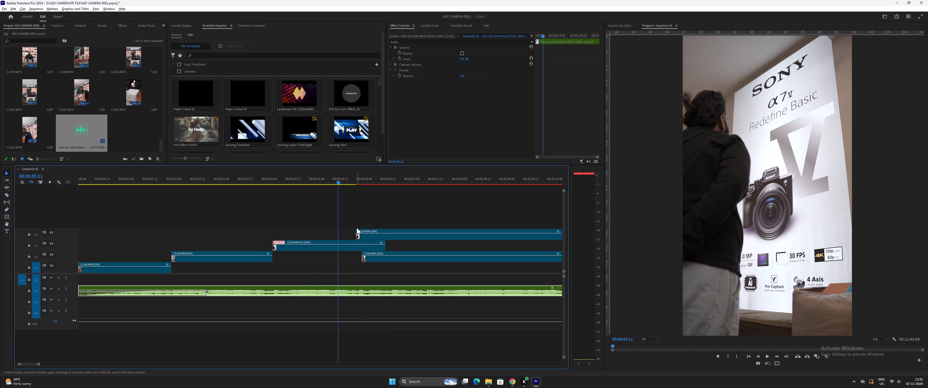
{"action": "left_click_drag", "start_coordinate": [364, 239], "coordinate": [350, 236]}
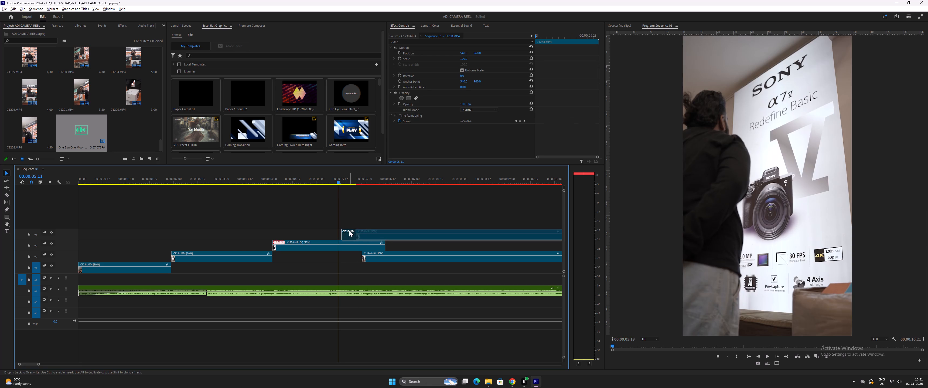
Replay the first poster shot and the cut into the slowed man-facing-poster clip, judging the timing against the music.
{"action": "left_click_drag", "start_coordinate": [337, 179], "coordinate": [252, 179]}
{"action": "key", "text": "space"}
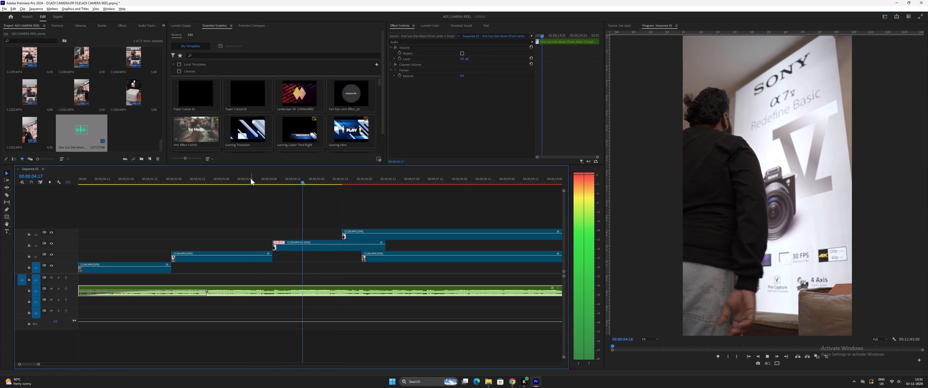
{"action": "key", "text": "space"}
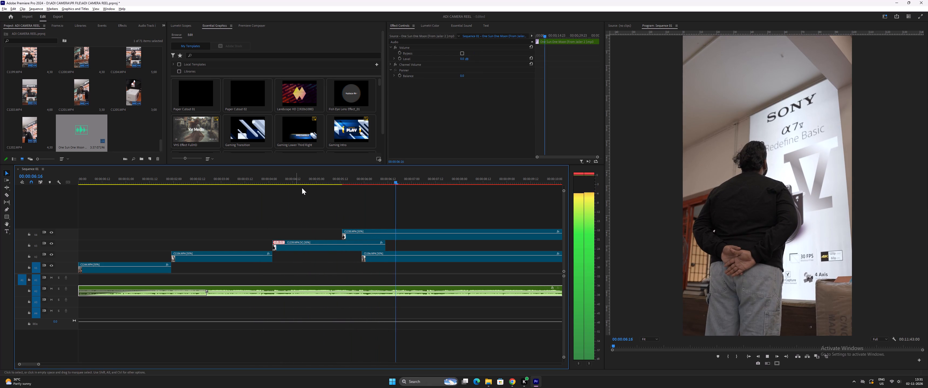
{"action": "left_click_drag", "start_coordinate": [324, 178], "coordinate": [329, 178]}
{"action": "key", "text": "space"}
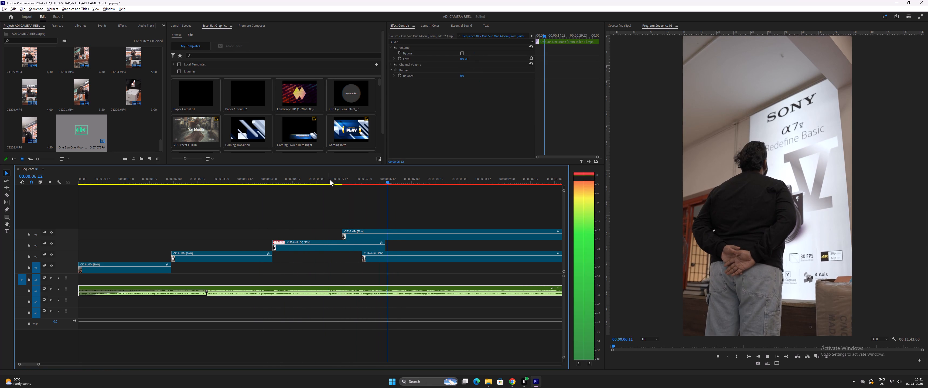
{"action": "key", "text": "space"}
{"action": "key", "text": "space"}
{"action": "key", "text": "space"}
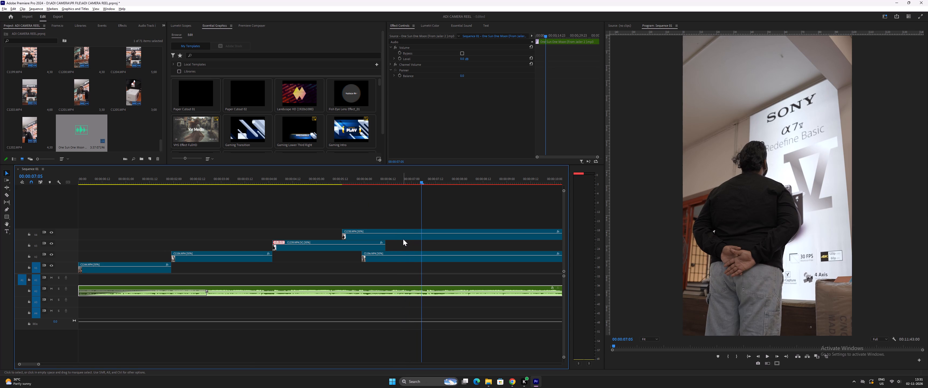
Move the slowed man-facing-poster clip out of the opening, parking it on the second video track at about 00:00:27.
{"action": "key", "text": "minus"}
{"action": "key", "text": "minus"}
{"action": "left_click_drag", "start_coordinate": [190, 238], "coordinate": [447, 262]}
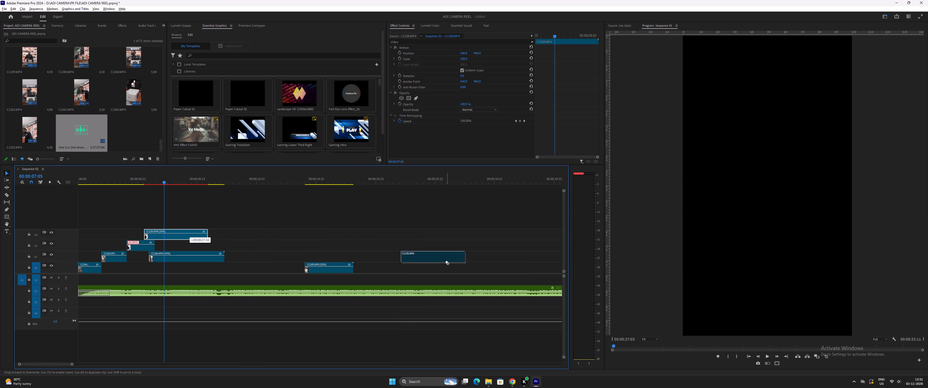
{"action": "left_click_drag", "start_coordinate": [447, 262], "coordinate": [446, 262]}
Find the beat after the first poster clip and trim the lens box clip's end on the second video track to 00:00:07:18.
{"action": "left_click", "coordinate": [147, 180]}
{"action": "key", "text": "space"}
{"action": "type", "text": "="}
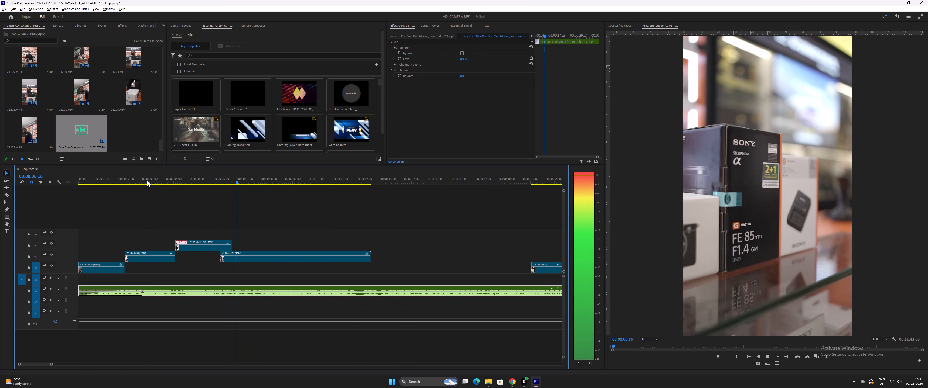
{"action": "key", "text": "space"}
{"action": "left_click", "coordinate": [225, 181]}
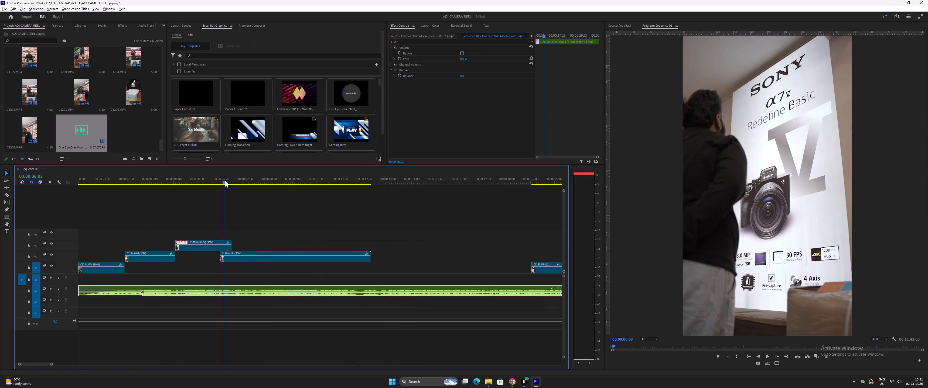
{"action": "key", "text": "space"}
{"action": "key", "text": "space"}
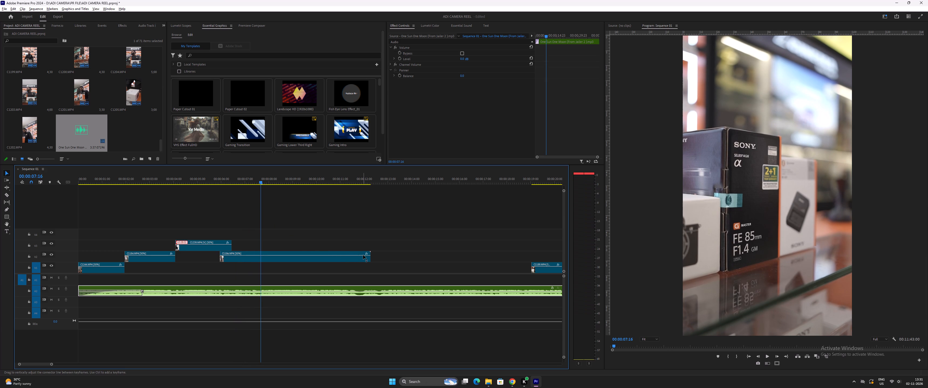
{"action": "left_click_drag", "start_coordinate": [370, 260], "coordinate": [260, 261]}
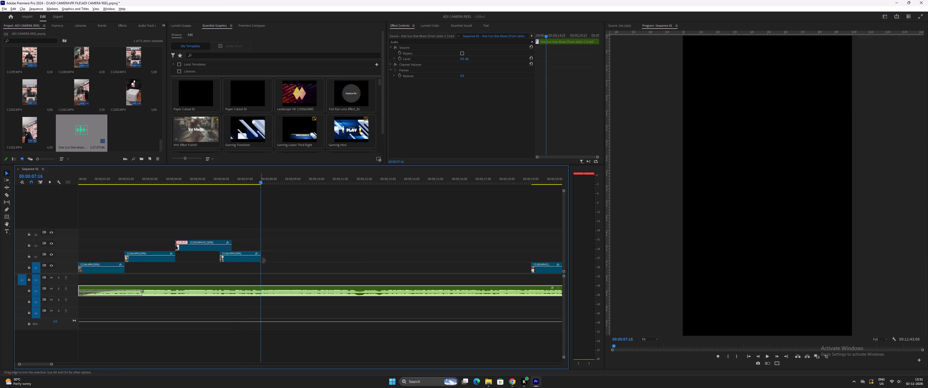
Play the music on from the lens box clip's end at 00:00:07:18, listening for the length of the next shot.
{"action": "key", "text": "space"}
{"action": "key", "text": "minus"}
{"action": "key", "text": "minus"}
{"action": "key", "text": "minus"}
{"action": "key", "text": "equal"}
{"action": "key", "text": "equal"}
{"action": "key", "text": "equal"}
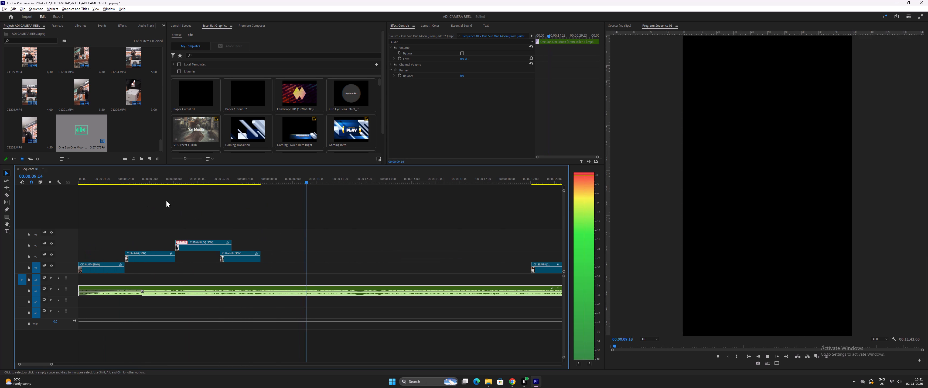
{"action": "key", "text": "minus"}
{"action": "key", "text": "minus"}
{"action": "key", "text": "minus"}
{"action": "key", "text": "minus"}
{"action": "key", "text": "space"}
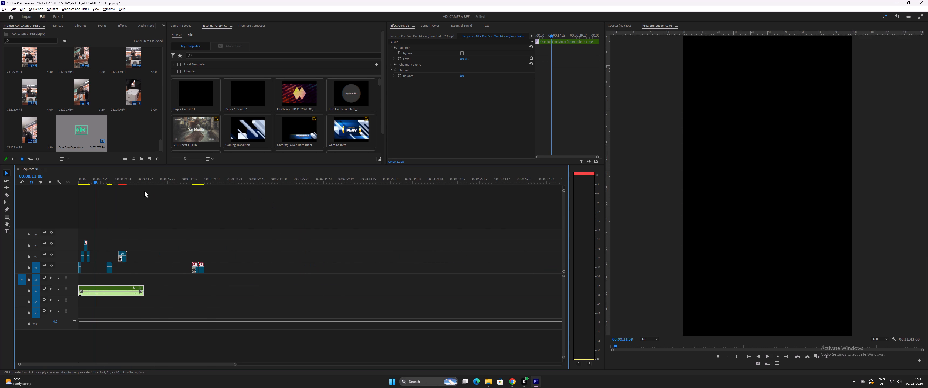
Review the two clips parked on the first video track from about 00:01:17, replaying the customers-at-the-counter shot as a candidate.
{"action": "left_click", "coordinate": [196, 181]}
{"action": "key", "text": "space"}
{"action": "key", "text": "equal"}
{"action": "key", "text": "equal"}
{"action": "key", "text": "equal"}
{"action": "key", "text": "equal"}
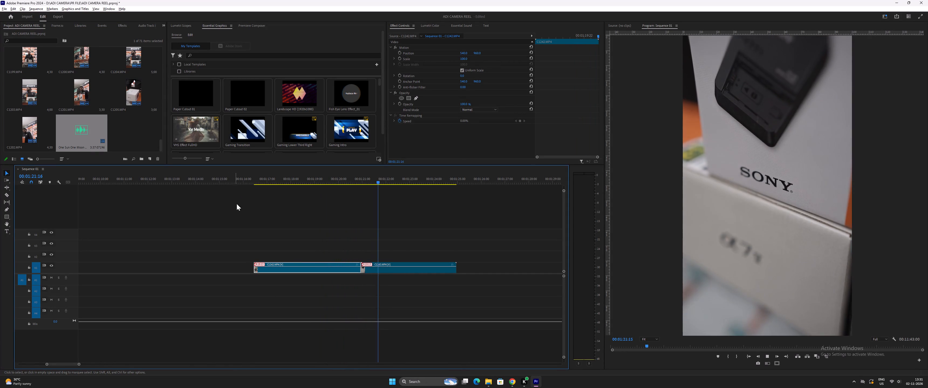
{"action": "key", "text": "space"}
{"action": "left_click_drag", "start_coordinate": [260, 178], "coordinate": [272, 181]}
{"action": "key", "text": "space"}
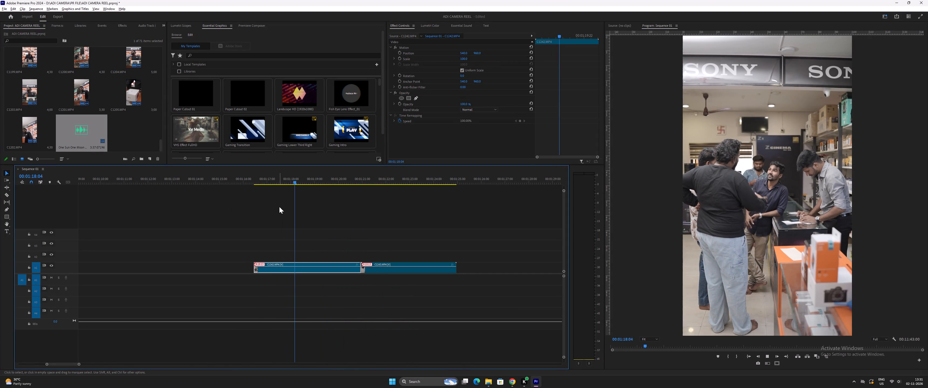
{"action": "key", "text": "space"}
{"action": "left_click", "coordinate": [271, 178]}
{"action": "key", "text": "space"}
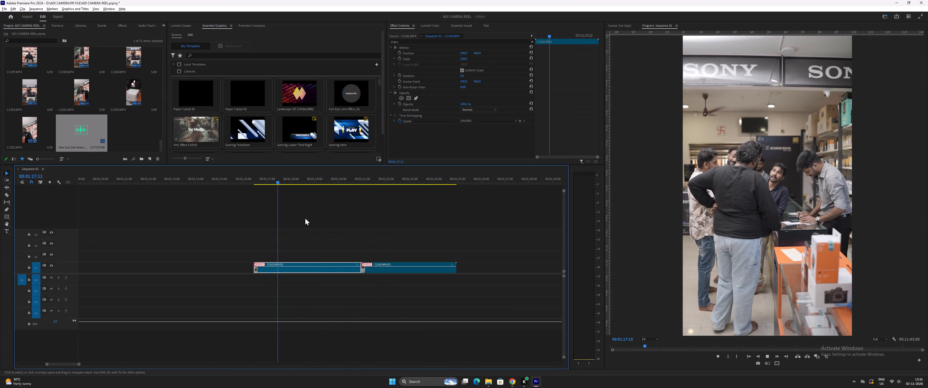
{"action": "key", "text": "space"}
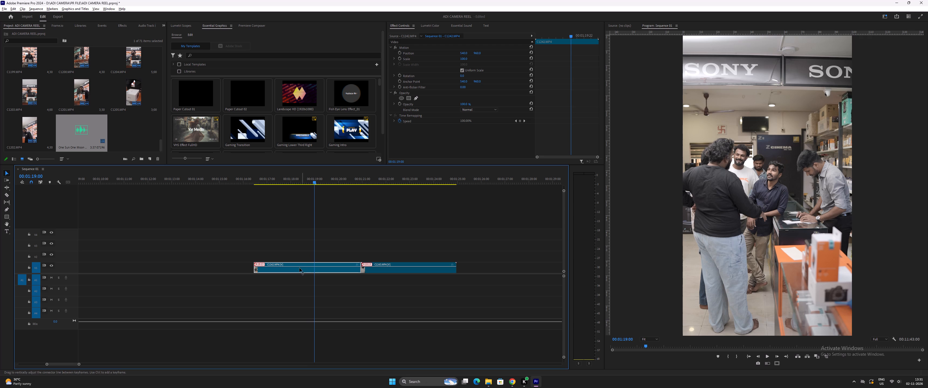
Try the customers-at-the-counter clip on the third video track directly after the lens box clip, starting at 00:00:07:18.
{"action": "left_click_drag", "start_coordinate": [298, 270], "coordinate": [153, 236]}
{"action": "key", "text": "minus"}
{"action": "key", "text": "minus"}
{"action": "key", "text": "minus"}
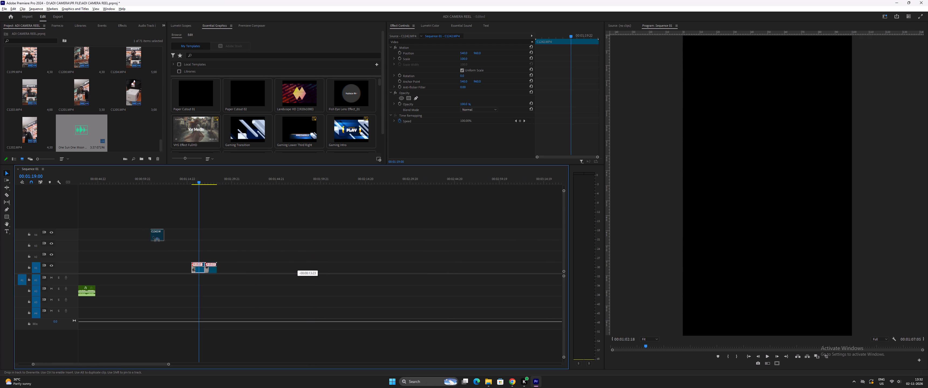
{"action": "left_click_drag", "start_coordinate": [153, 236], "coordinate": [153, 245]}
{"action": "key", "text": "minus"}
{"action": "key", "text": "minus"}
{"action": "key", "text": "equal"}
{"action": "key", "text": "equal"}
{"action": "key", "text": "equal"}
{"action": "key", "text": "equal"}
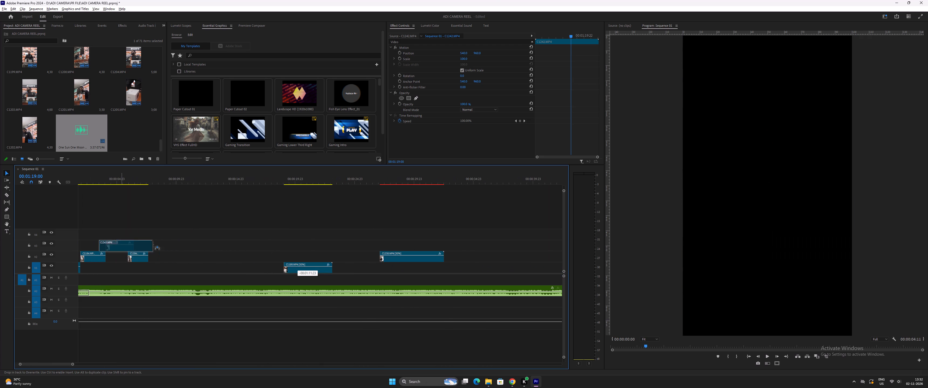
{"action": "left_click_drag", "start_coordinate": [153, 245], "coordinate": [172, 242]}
Replay the opening through the cut into the customers-at-the-counter shot, judging how it fits the music.
{"action": "left_click", "coordinate": [126, 181]}
{"action": "key", "text": "space"}
{"action": "key", "text": "equal"}
{"action": "key", "text": "equal"}
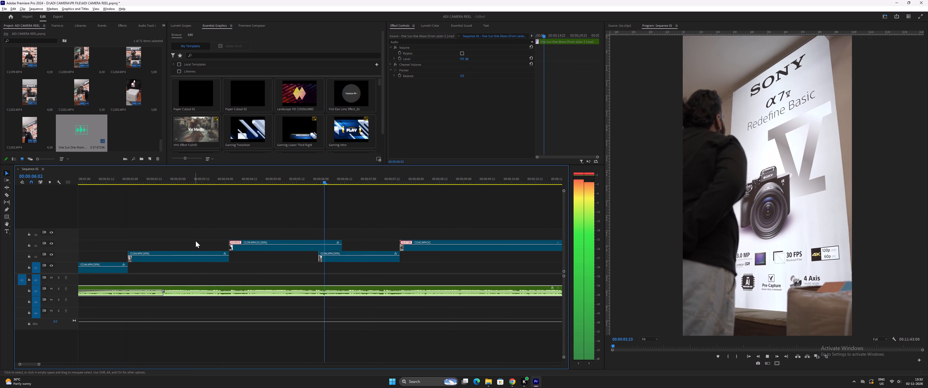
{"action": "key", "text": "minus"}
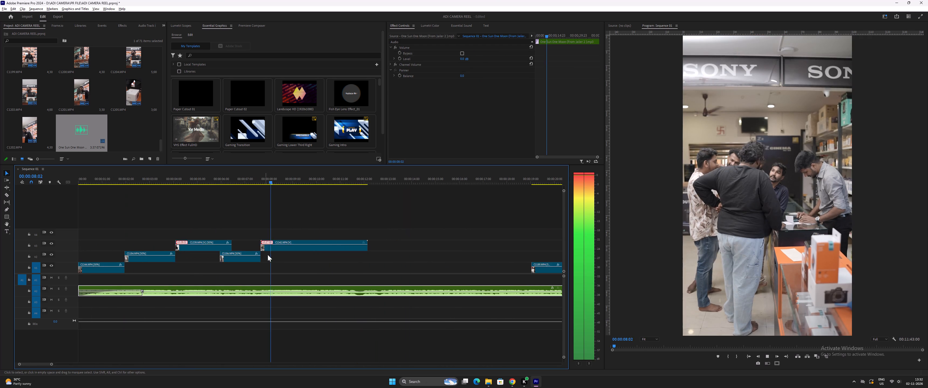
{"action": "key", "text": "minus"}
{"action": "key", "text": "minus"}
{"action": "key", "text": "space"}
Move the customers-at-the-counter clip out of the opening, parking it on the first video track at about 00:00:59.
{"action": "left_click_drag", "start_coordinate": [139, 248], "coordinate": [140, 248]}
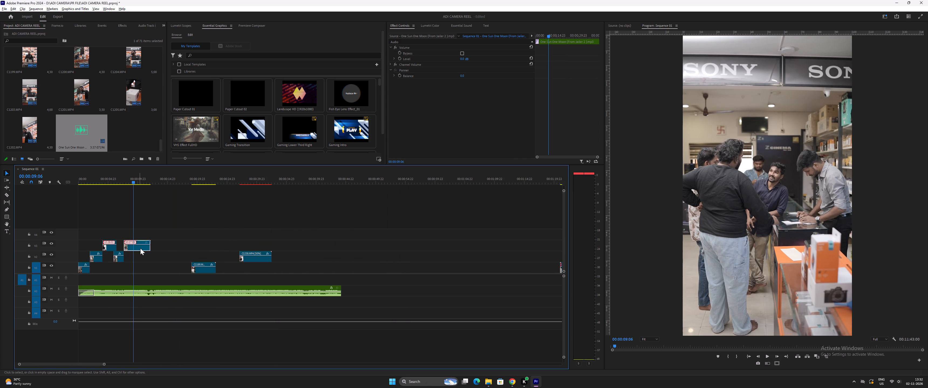
{"action": "key", "text": "minus"}
{"action": "left_click_drag", "start_coordinate": [140, 248], "coordinate": [262, 268]}
Play the music through the empty stretch after the lens box clip, up to the parked white Sony box clip.
{"action": "key", "text": "space"}
{"action": "key", "text": "equal"}
{"action": "key", "text": "equal"}
{"action": "key", "text": "equal"}
{"action": "key", "text": "equal"}
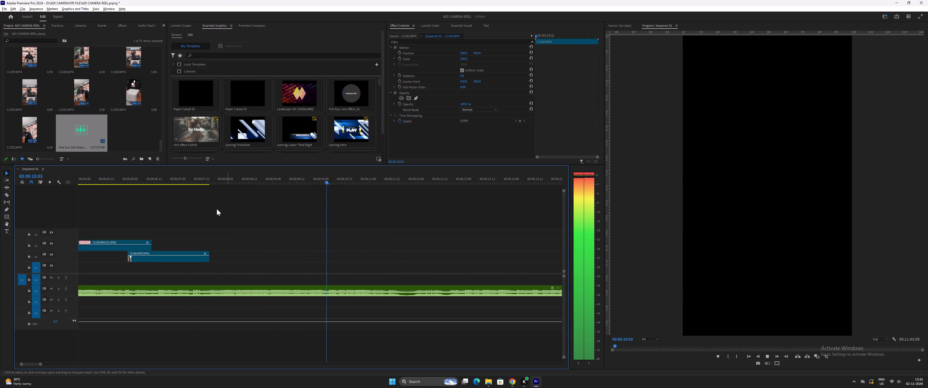
{"action": "type", "text": "--"}
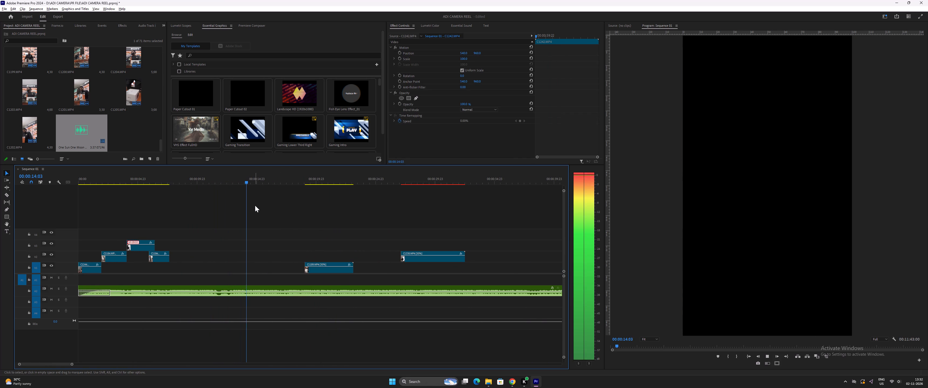
{"action": "type", "text": "-="}
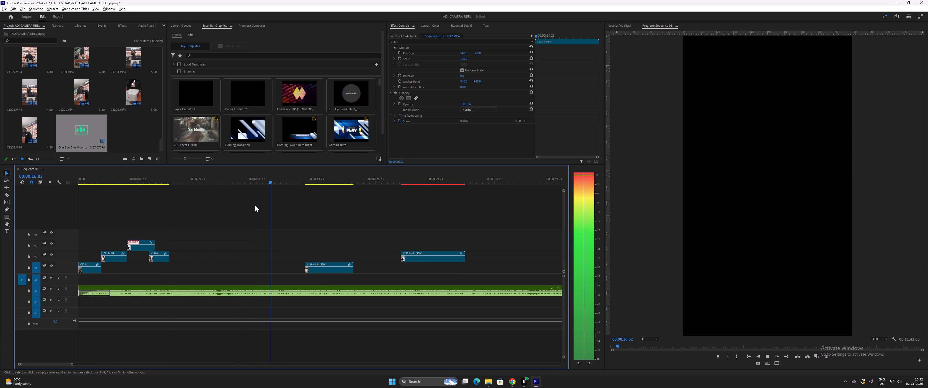
{"action": "type", "text": "-="}
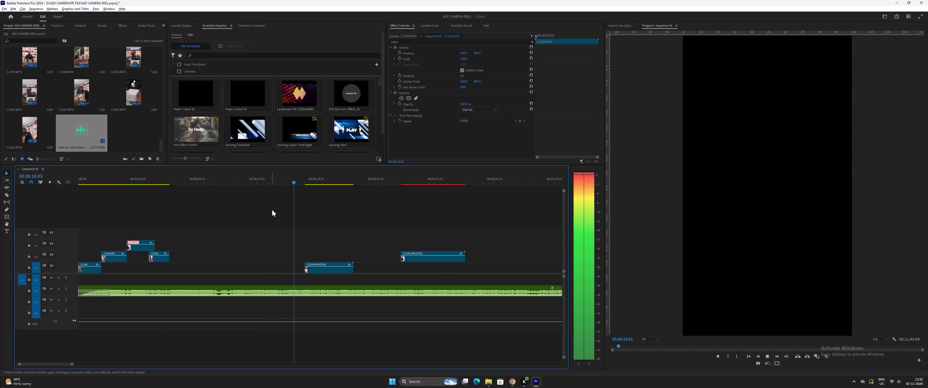
{"action": "key", "text": "minus"}
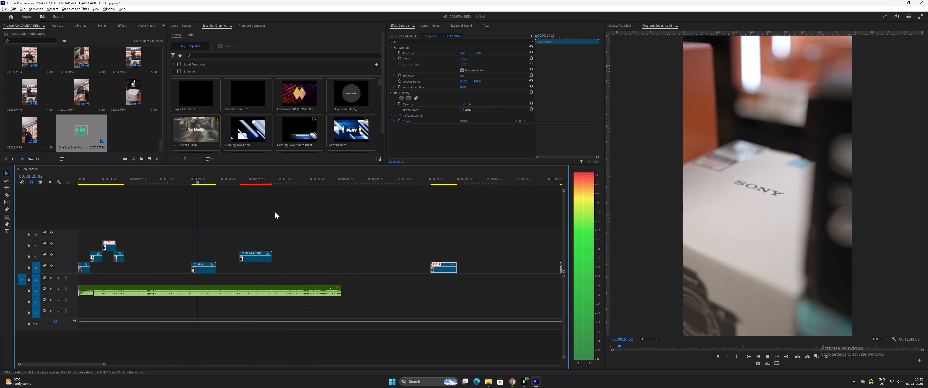
Move the parked white Sony box clip along the first video track to about 00:00:23, ending where the parked poster clip starts.
{"action": "key", "text": "space"}
{"action": "left_click_drag", "start_coordinate": [211, 269], "coordinate": [231, 268]}
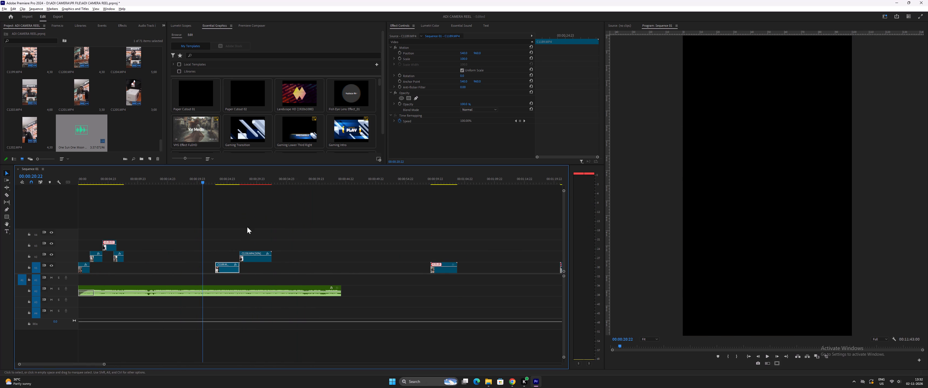
Review the parked poster, customers-at-the-counter and α7V box clips for a shot to follow the lens box.
{"action": "left_click", "coordinate": [248, 176]}
{"action": "key", "text": "space"}
{"action": "key", "text": "minus"}
{"action": "key", "text": "space"}
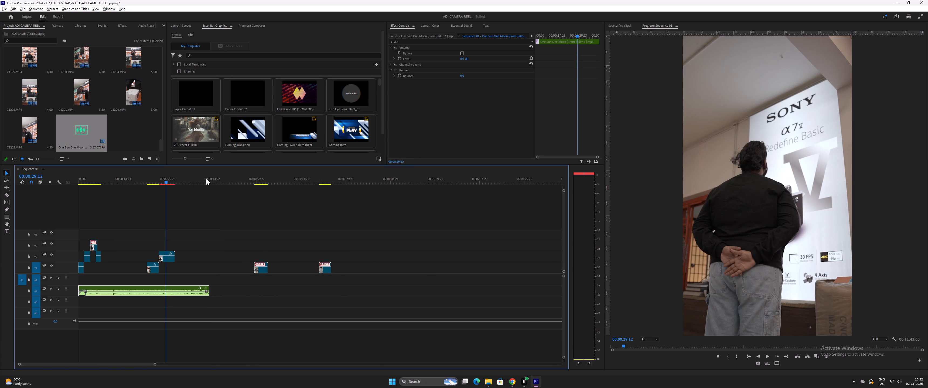
{"action": "left_click_drag", "start_coordinate": [214, 178], "coordinate": [241, 183]}
{"action": "left_click_drag", "start_coordinate": [256, 181], "coordinate": [259, 181]}
{"action": "key", "text": "space"}
{"action": "key", "text": "minus"}
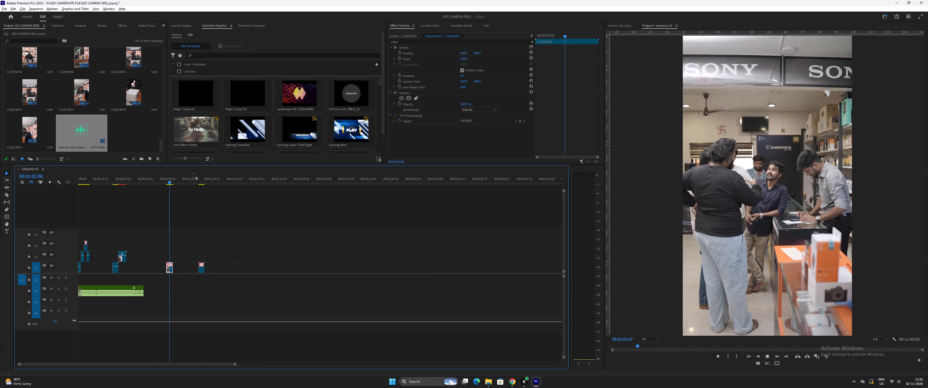
{"action": "left_click_drag", "start_coordinate": [199, 180], "coordinate": [203, 182]}
{"action": "key", "text": "space"}
{"action": "key", "text": "minus"}
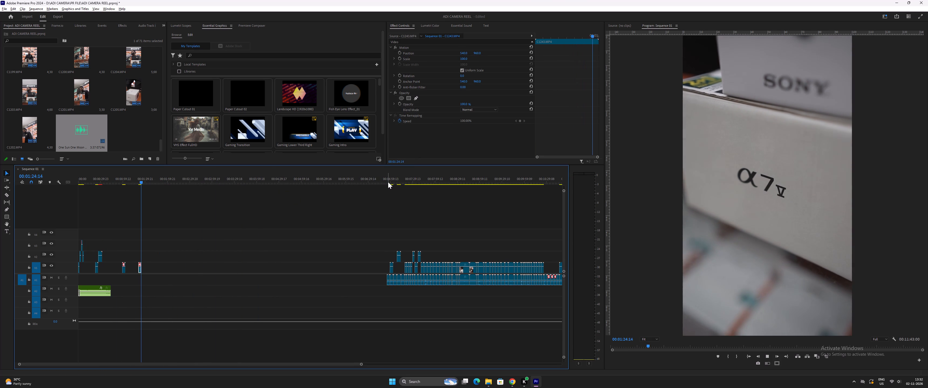
Go to the unused source footage further along the sequence and examine the camera box shelf shot around 00:07:01.
{"action": "left_click", "coordinate": [388, 181]}
{"action": "key", "text": "space"}
{"action": "key", "text": "equal"}
{"action": "key", "text": "equal"}
{"action": "key", "text": "equal"}
{"action": "key", "text": "space"}
{"action": "left_click_drag", "start_coordinate": [347, 179], "coordinate": [351, 179]}
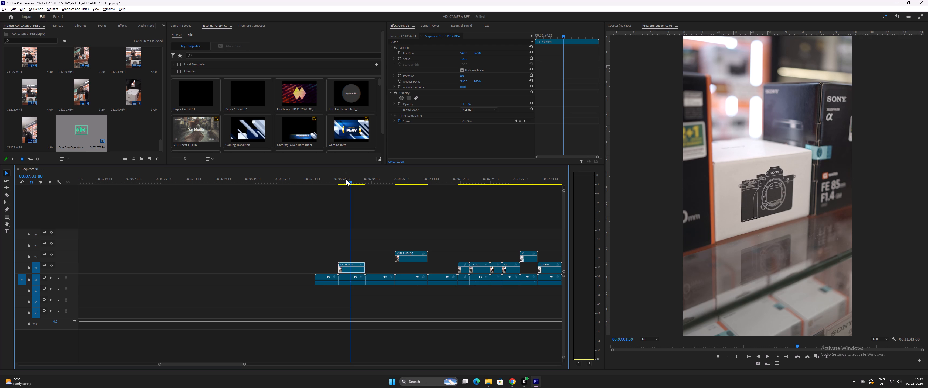
Save the project.
{"action": "key", "text": "ctrl+s"}
{"action": "key", "text": "ctrl+s"}
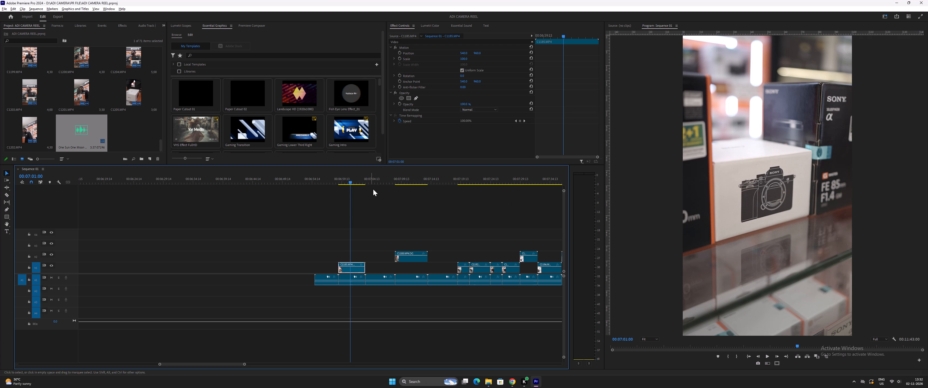
Review the FE 24-70 lens box and the close-up Sony box shots between about 00:07:10 and 00:07:28.
{"action": "left_click_drag", "start_coordinate": [401, 181], "coordinate": [407, 183]}
{"action": "key", "text": "space"}
{"action": "key", "text": "minus"}
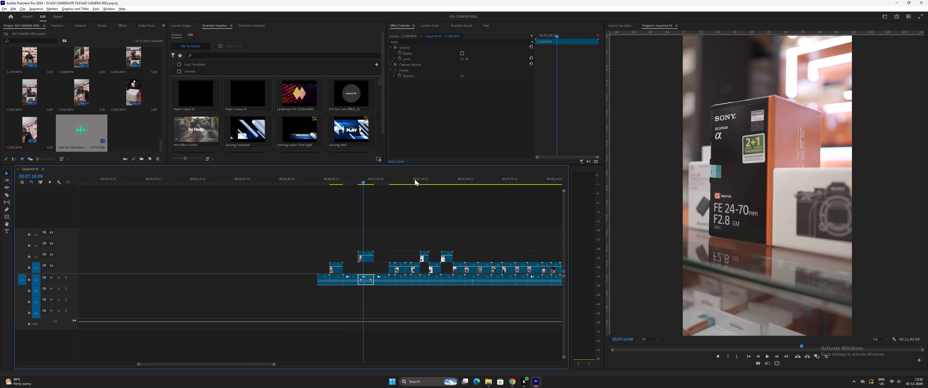
{"action": "key", "text": "space"}
{"action": "key", "text": "equal"}
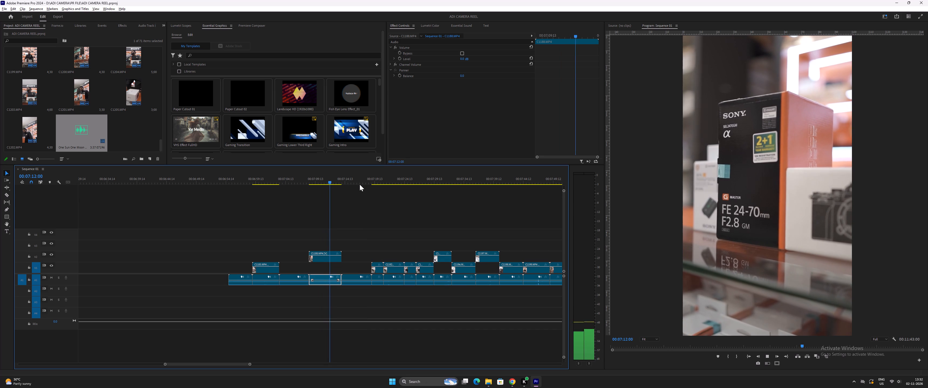
{"action": "key", "text": "space"}
{"action": "left_click_drag", "start_coordinate": [329, 179], "coordinate": [334, 181]}
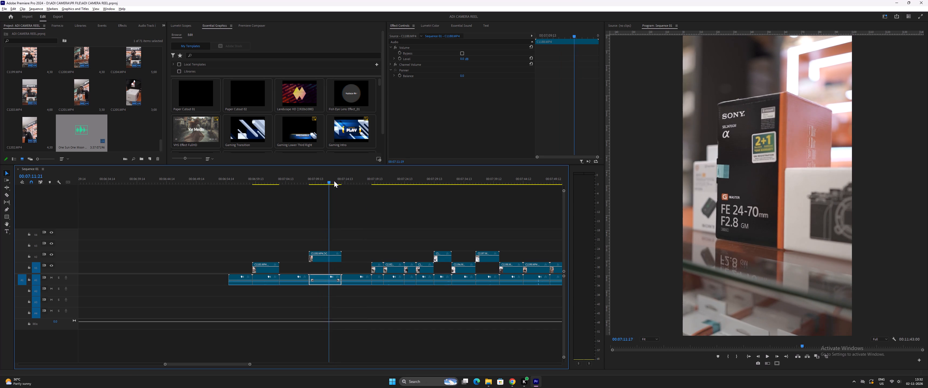
{"action": "left_click_drag", "start_coordinate": [334, 181], "coordinate": [398, 197]}
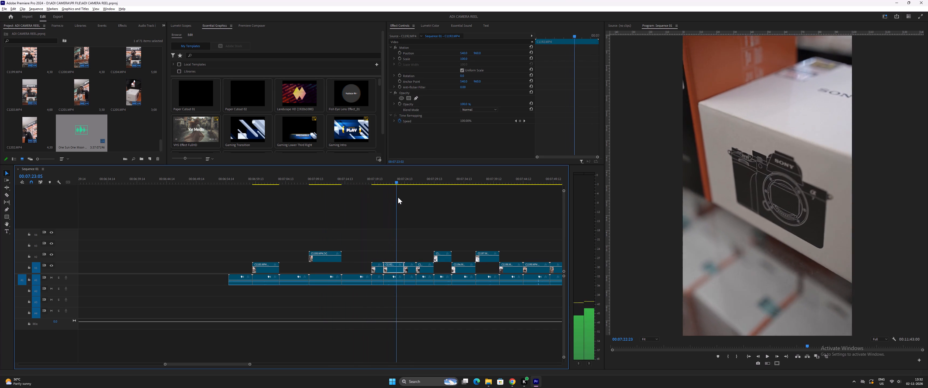
{"action": "left_click_drag", "start_coordinate": [398, 197], "coordinate": [392, 200]}
{"action": "key", "text": "space"}
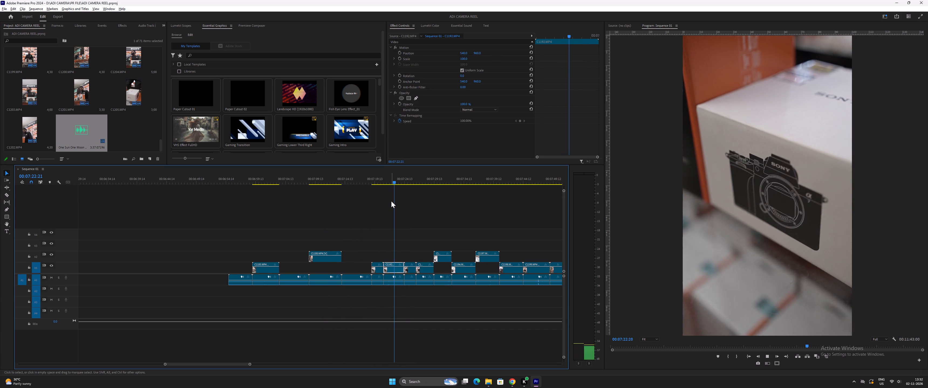
{"action": "key", "text": "space"}
{"action": "left_click_drag", "start_coordinate": [408, 180], "coordinate": [424, 184]}
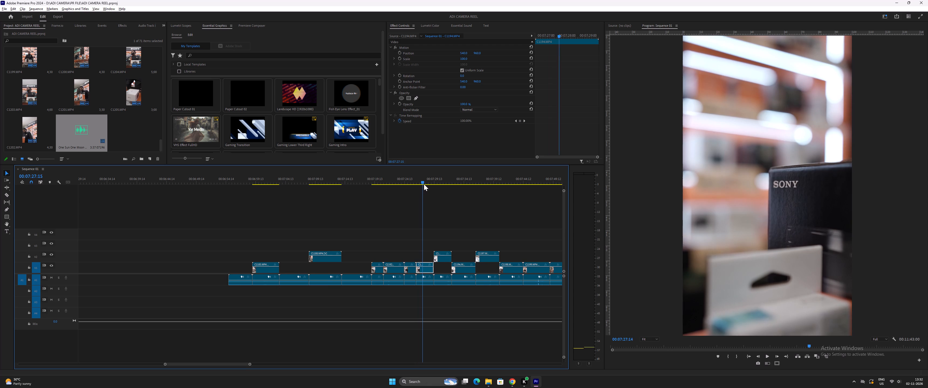
{"action": "left_click_drag", "start_coordinate": [424, 184], "coordinate": [409, 184]}
{"action": "key", "text": "space"}
{"action": "key", "text": "equal"}
{"action": "key", "text": "equal"}
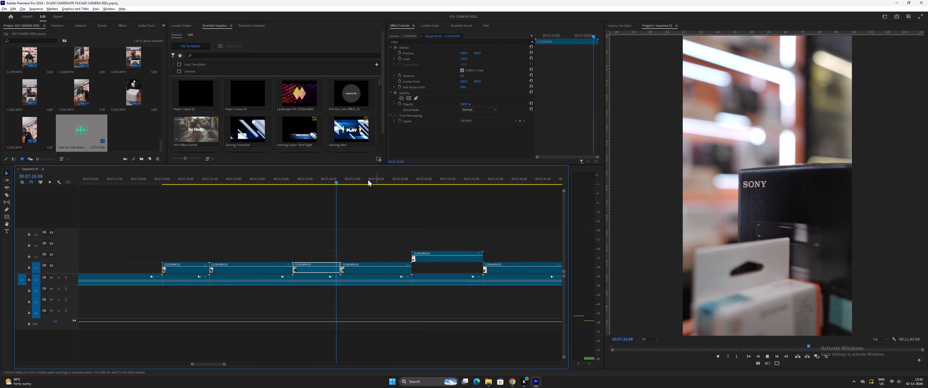
Review the α7V poster shots in the source footage between about 00:07:30 and 00:07:39.
{"action": "left_click_drag", "start_coordinate": [362, 178], "coordinate": [375, 181]}
{"action": "key", "text": "space"}
{"action": "key", "text": "minus"}
{"action": "left_click_drag", "start_coordinate": [371, 178], "coordinate": [376, 180]}
{"action": "key", "text": "space"}
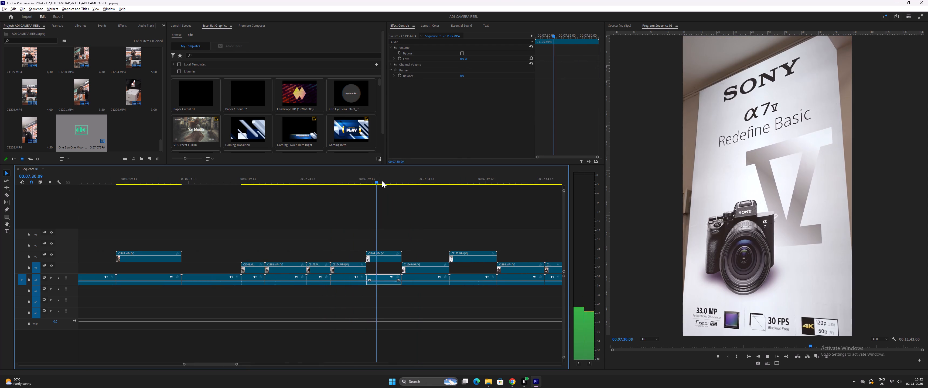
{"action": "left_click_drag", "start_coordinate": [421, 182], "coordinate": [478, 192]}
{"action": "key", "text": "space"}
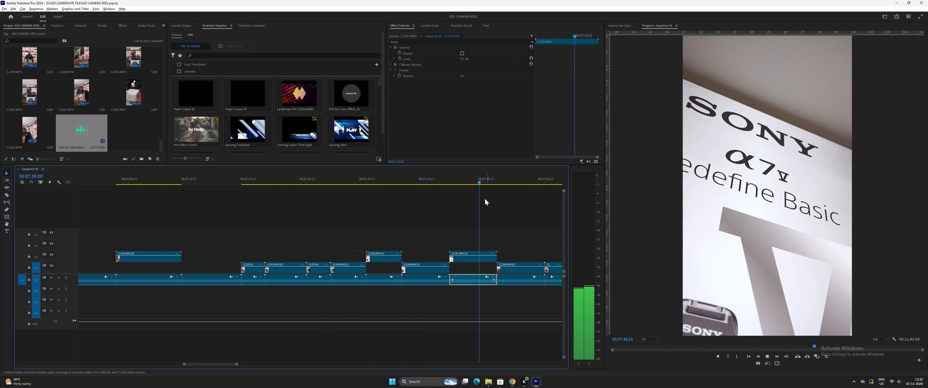
Preview the man-behind-the-counter shot and mark it out by raising its clip to the second video track at about 00:07:49.
{"action": "key", "text": "minus"}
{"action": "left_click_drag", "start_coordinate": [412, 183], "coordinate": [462, 195]}
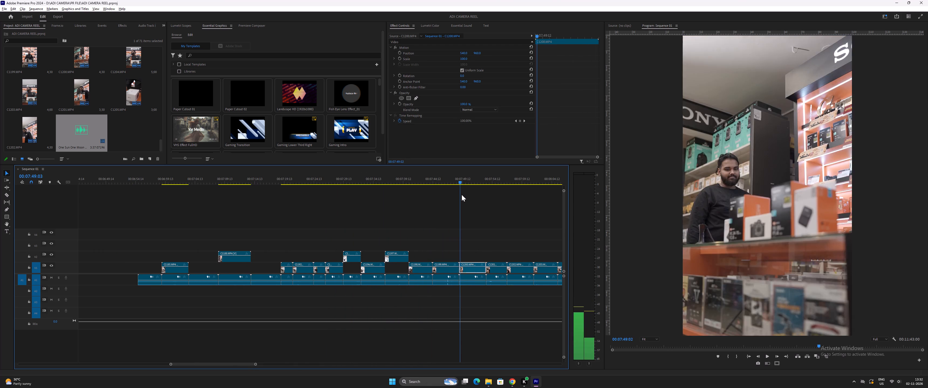
{"action": "left_click_drag", "start_coordinate": [462, 195], "coordinate": [452, 198]}
{"action": "key", "text": "space"}
{"action": "key", "text": "equal"}
{"action": "left_click_drag", "start_coordinate": [345, 179], "coordinate": [349, 181]}
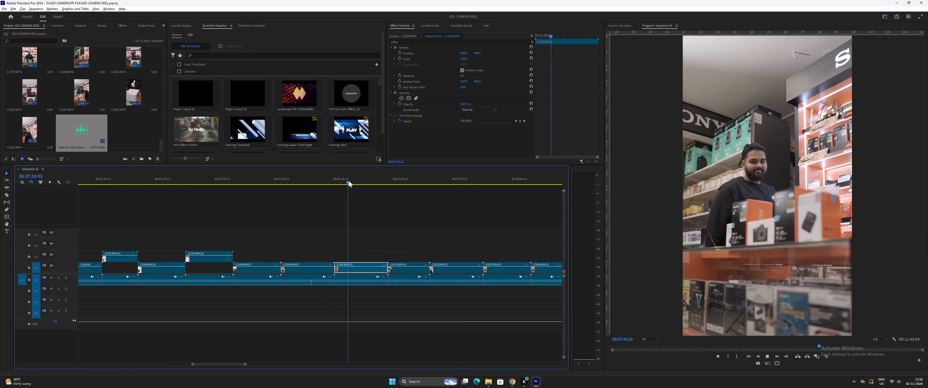
{"action": "key", "text": "space"}
{"action": "left_click_drag", "start_coordinate": [349, 181], "coordinate": [348, 181]}
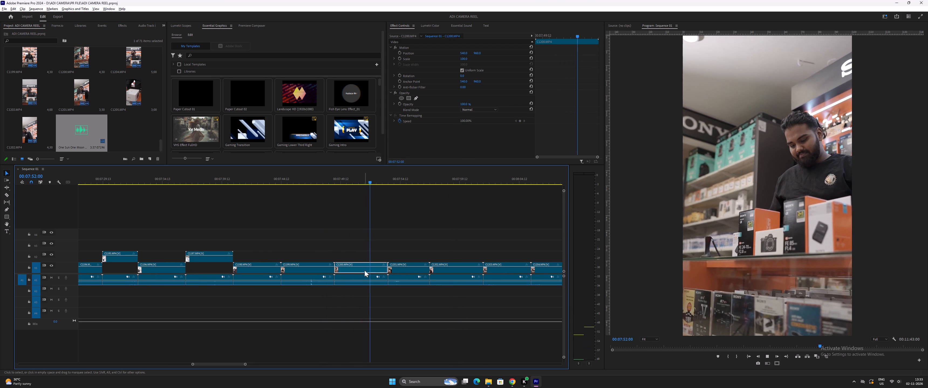
{"action": "key", "text": "space"}
{"action": "left_click_drag", "start_coordinate": [364, 270], "coordinate": [365, 256]}
{"action": "key", "text": "space"}
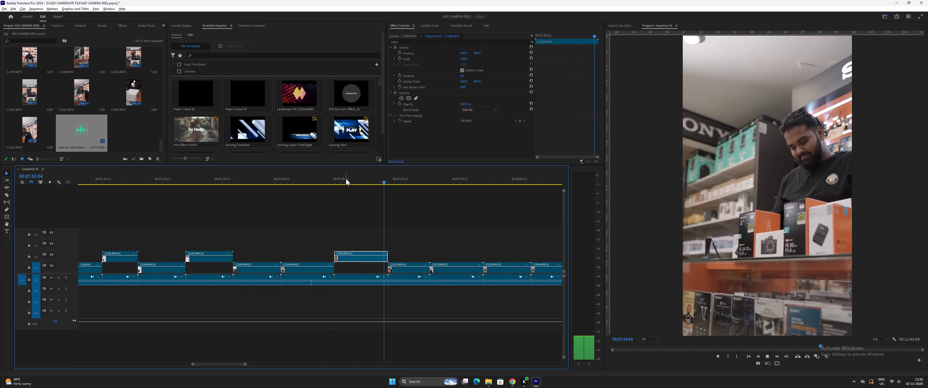
Preview the shots from about 00:07:49 and raise the low-angle man-with-boxes clip at about 00:07:59 to the second video track.
{"action": "left_click_drag", "start_coordinate": [346, 179], "coordinate": [347, 182]}
{"action": "key", "text": "space"}
{"action": "left_click", "coordinate": [407, 182]}
{"action": "key", "text": "space"}
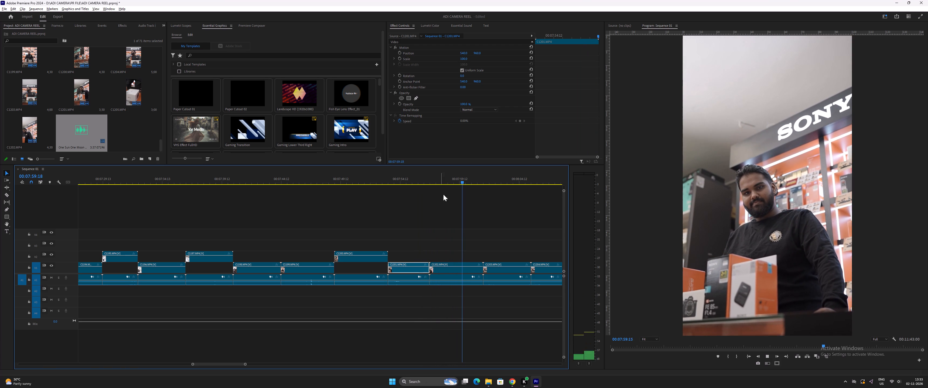
{"action": "key", "text": "space"}
{"action": "left_click_drag", "start_coordinate": [460, 273], "coordinate": [460, 260]}
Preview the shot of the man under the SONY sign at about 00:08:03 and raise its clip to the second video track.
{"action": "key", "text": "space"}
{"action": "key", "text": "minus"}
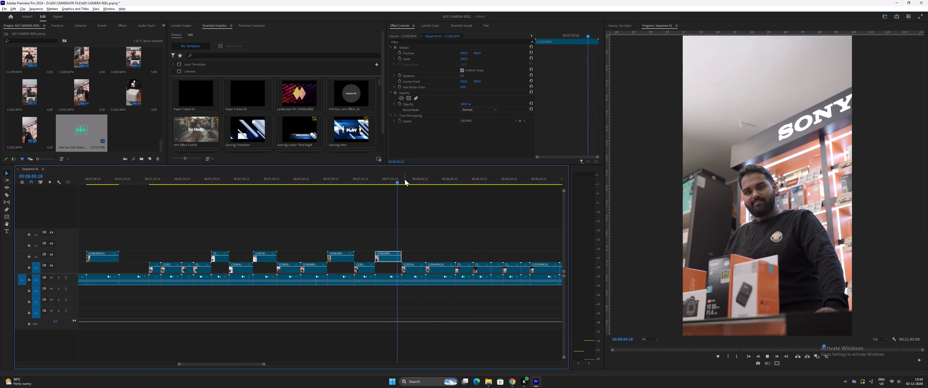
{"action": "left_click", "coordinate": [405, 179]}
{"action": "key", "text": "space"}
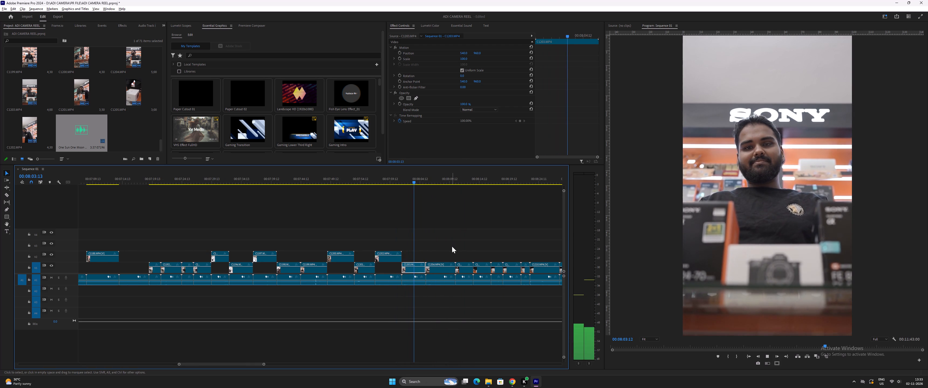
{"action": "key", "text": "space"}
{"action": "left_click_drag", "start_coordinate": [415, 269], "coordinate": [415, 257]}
Compare the two shots under the SONY sign and raise the second clip, at about 00:08:07, to the second video track.
{"action": "key", "text": "space"}
{"action": "left_click_drag", "start_coordinate": [432, 180], "coordinate": [434, 181]}
{"action": "key", "text": "space"}
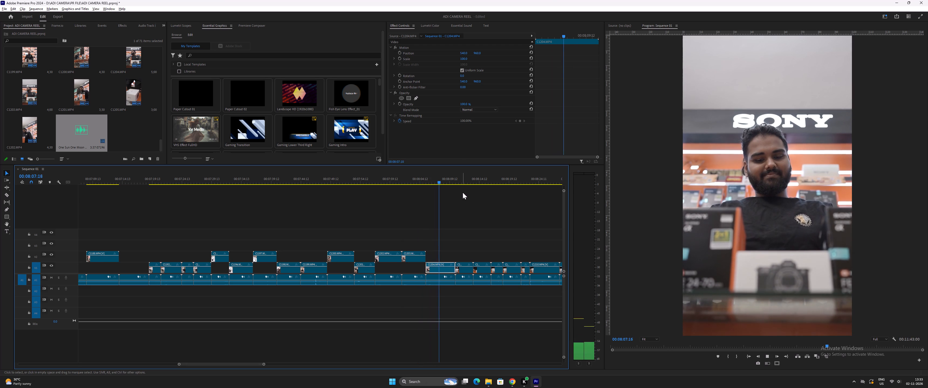
{"action": "key", "text": "space"}
{"action": "left_click", "coordinate": [403, 182]}
{"action": "key", "text": "space"}
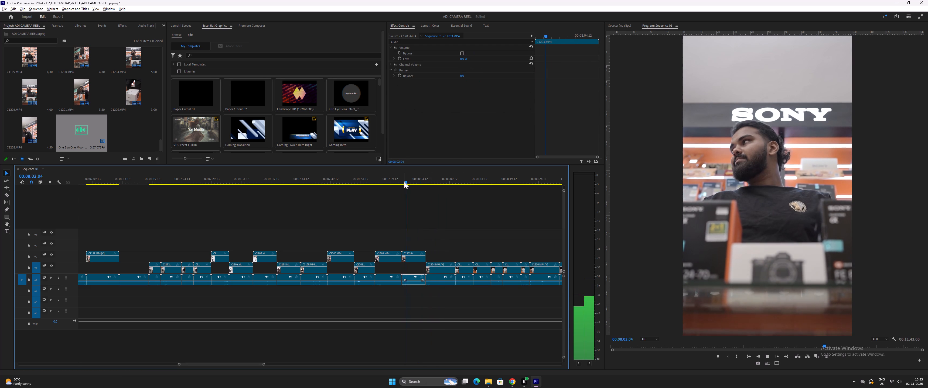
{"action": "key", "text": "space"}
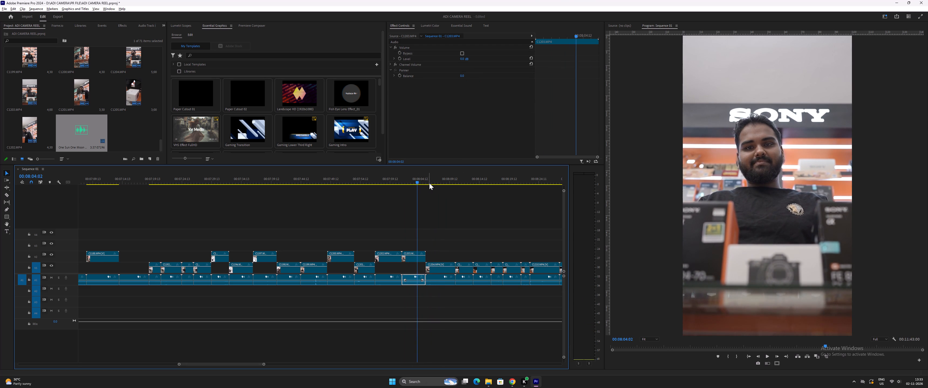
{"action": "left_click_drag", "start_coordinate": [431, 182], "coordinate": [434, 182]}
{"action": "key", "text": "space"}
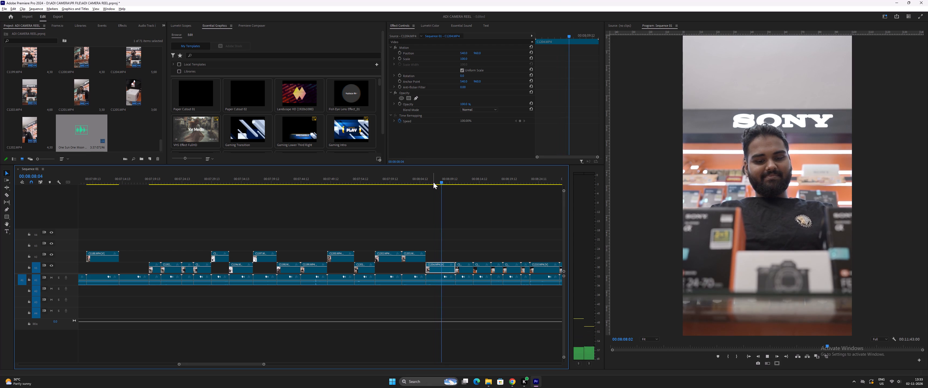
{"action": "key", "text": "space"}
{"action": "left_click_drag", "start_coordinate": [443, 271], "coordinate": [443, 270]}
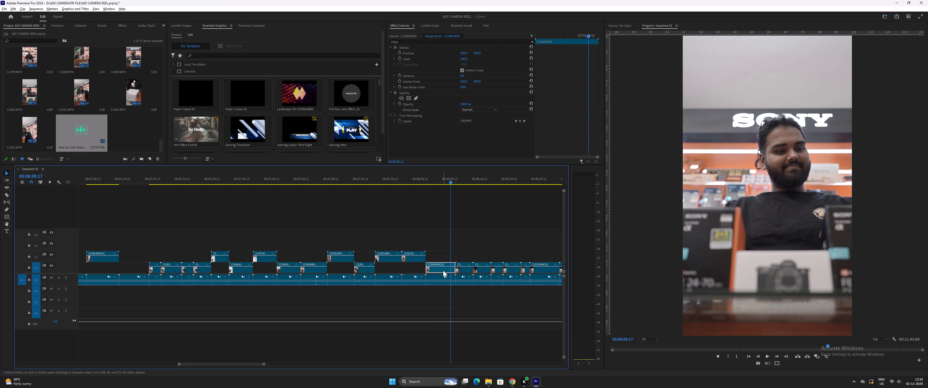
{"action": "left_click_drag", "start_coordinate": [443, 270], "coordinate": [443, 257]}
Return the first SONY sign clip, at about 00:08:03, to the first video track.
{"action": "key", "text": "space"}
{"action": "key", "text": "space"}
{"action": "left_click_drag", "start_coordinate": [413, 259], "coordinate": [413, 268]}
Review the Sony camera unboxing shots in the source footage between about 00:08:12 and 00:08:30.
{"action": "key", "text": "space"}
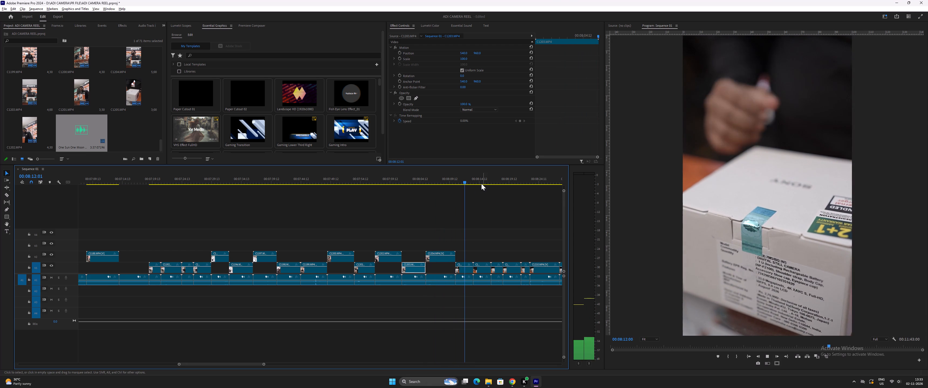
{"action": "left_click_drag", "start_coordinate": [470, 178], "coordinate": [476, 179]}
{"action": "key", "text": "space"}
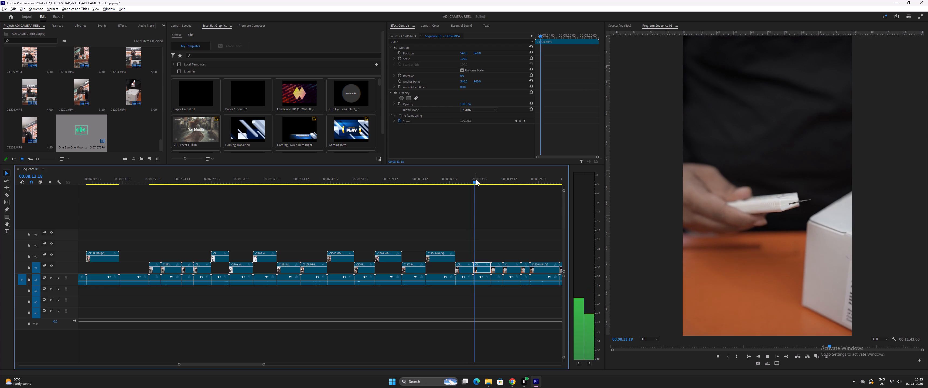
{"action": "left_click_drag", "start_coordinate": [485, 180], "coordinate": [499, 184]}
{"action": "key", "text": "space"}
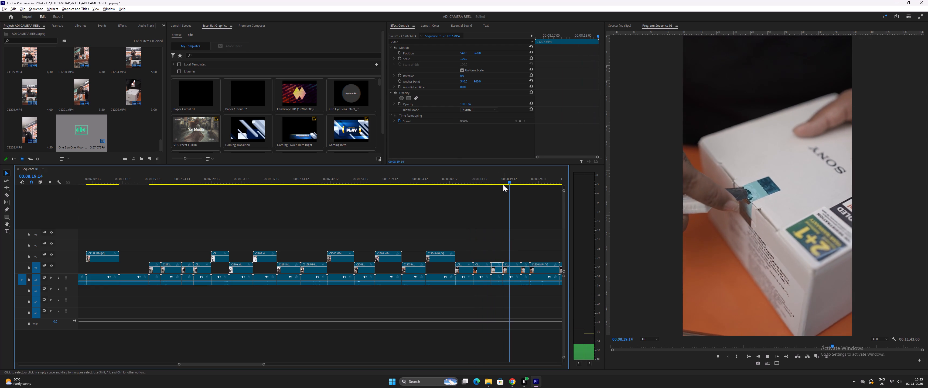
{"action": "key", "text": "space"}
{"action": "key", "text": "space"}
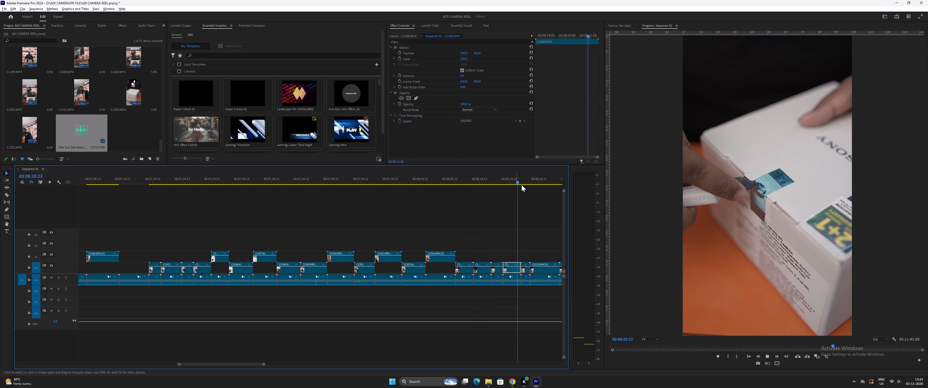
{"action": "key", "text": "space"}
{"action": "left_click", "coordinate": [524, 181]}
{"action": "key", "text": "space"}
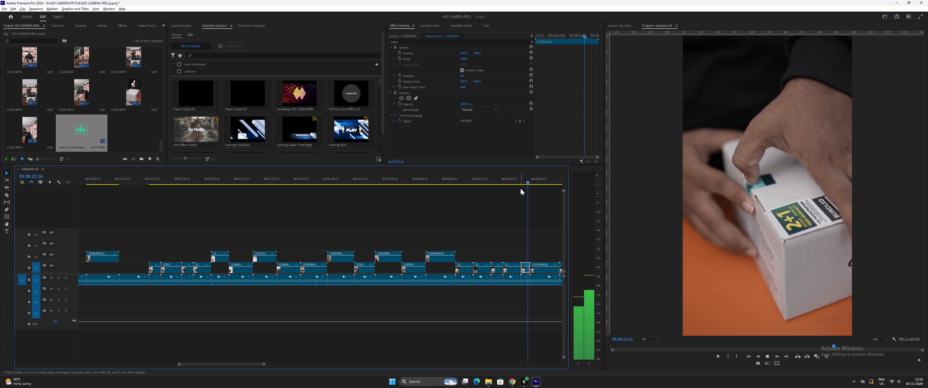
{"action": "key", "text": "minus"}
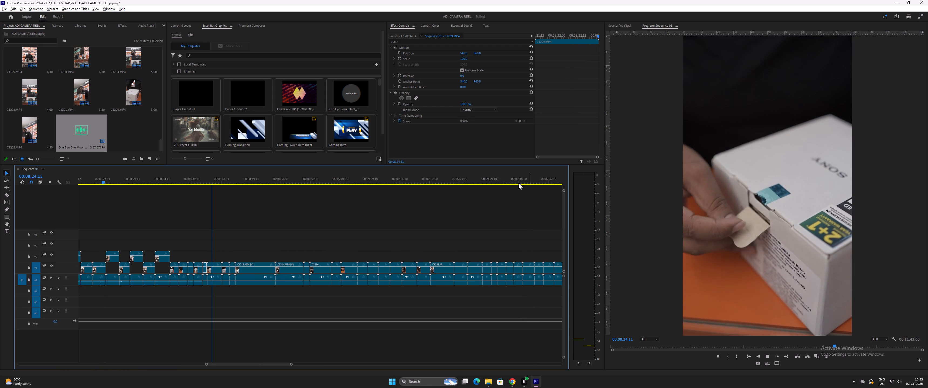
{"action": "left_click", "coordinate": [220, 179]}
{"action": "key", "text": "space"}
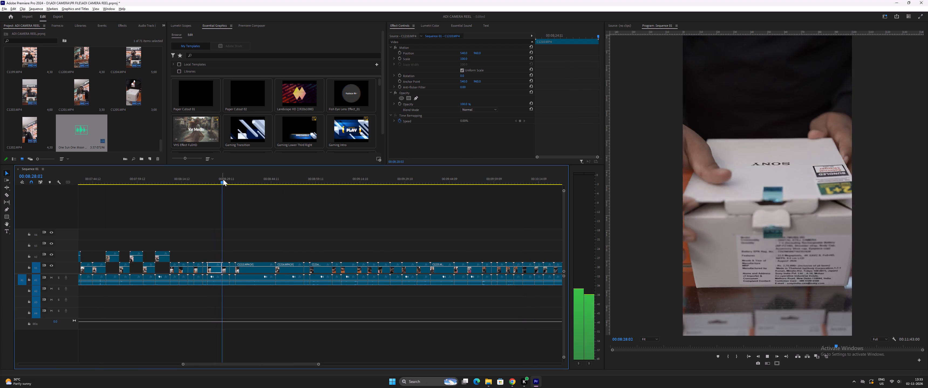
{"action": "key", "text": "equal"}
{"action": "key", "text": "equal"}
{"action": "key", "text": "minus"}
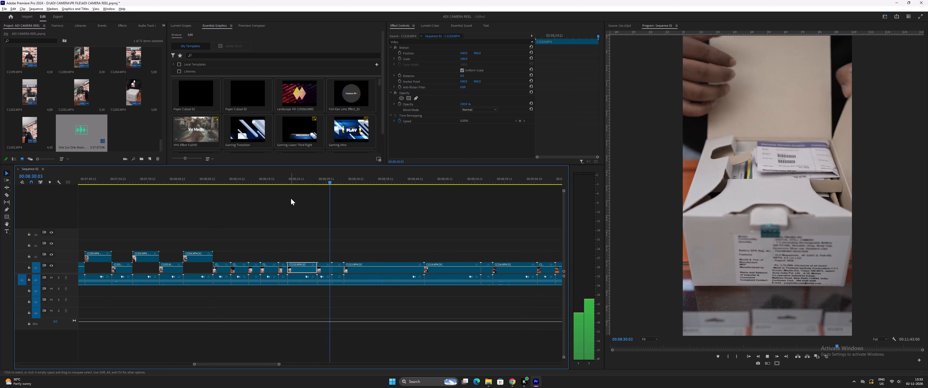
{"action": "key", "text": "space"}
Skim the raised shots and move the last three, from about 00:07:49 to 00:08:10, to the fourth video track from about 00:00:39.
{"action": "key", "text": "minus"}
{"action": "key", "text": "minus"}
{"action": "left_click_drag", "start_coordinate": [200, 176], "coordinate": [206, 181]}
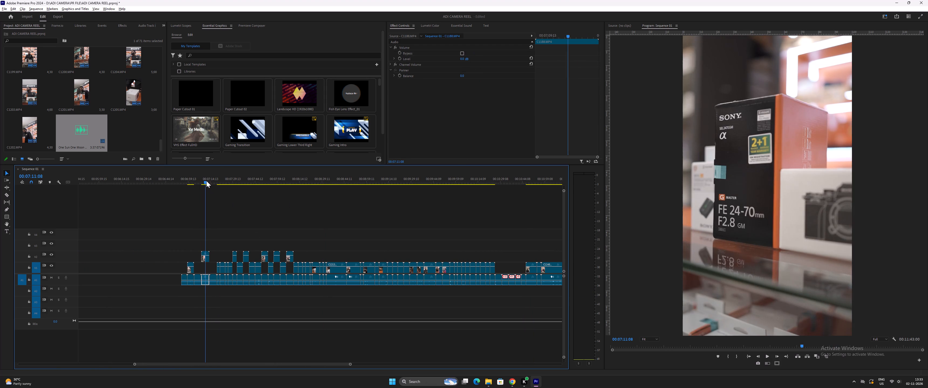
{"action": "left_click_drag", "start_coordinate": [206, 181], "coordinate": [234, 188]}
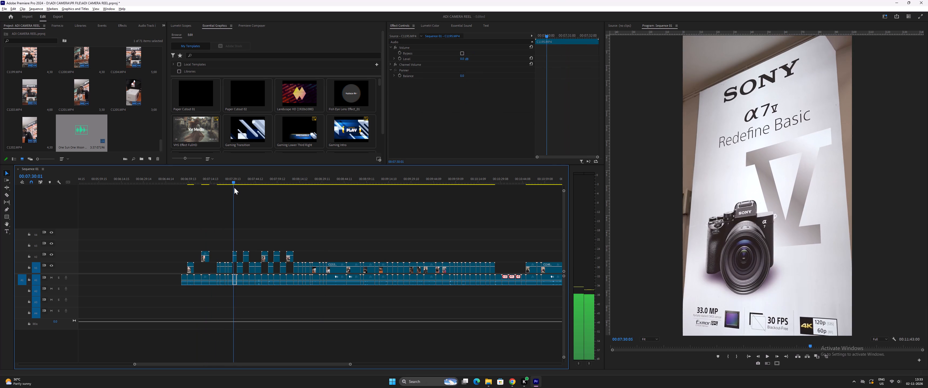
{"action": "left_click_drag", "start_coordinate": [234, 188], "coordinate": [257, 194]}
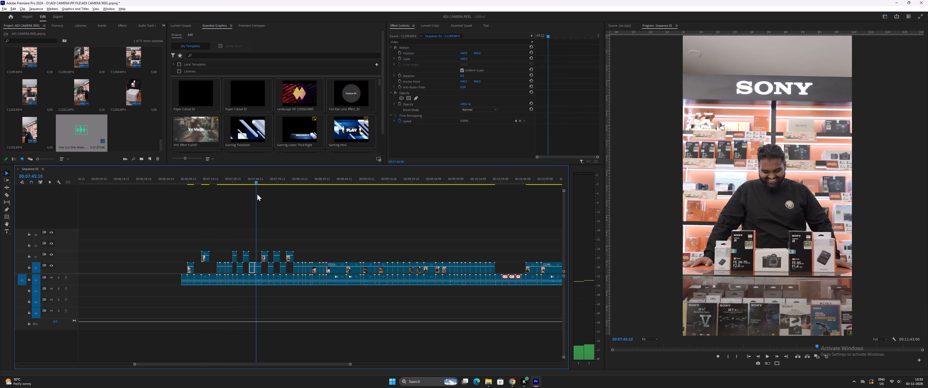
{"action": "left_click_drag", "start_coordinate": [257, 194], "coordinate": [298, 211]}
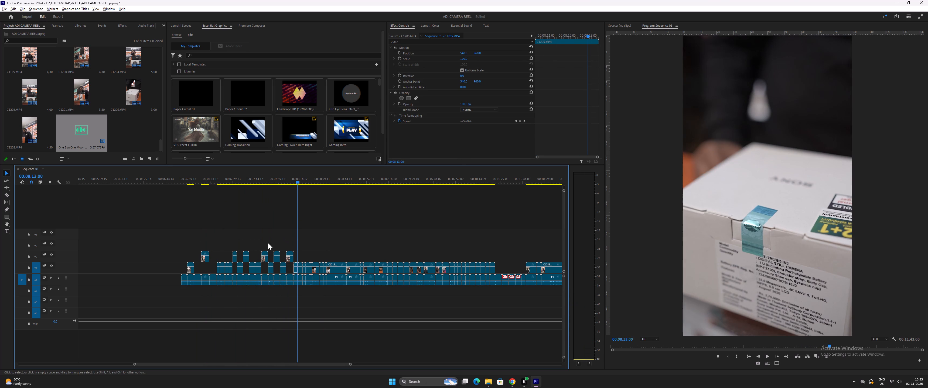
{"action": "left_click_drag", "start_coordinate": [260, 243], "coordinate": [298, 257]}
{"action": "left_click_drag", "start_coordinate": [289, 259], "coordinate": [146, 226]}
{"action": "key", "text": "minus"}
{"action": "key", "text": "minus"}
{"action": "key", "text": "minus"}
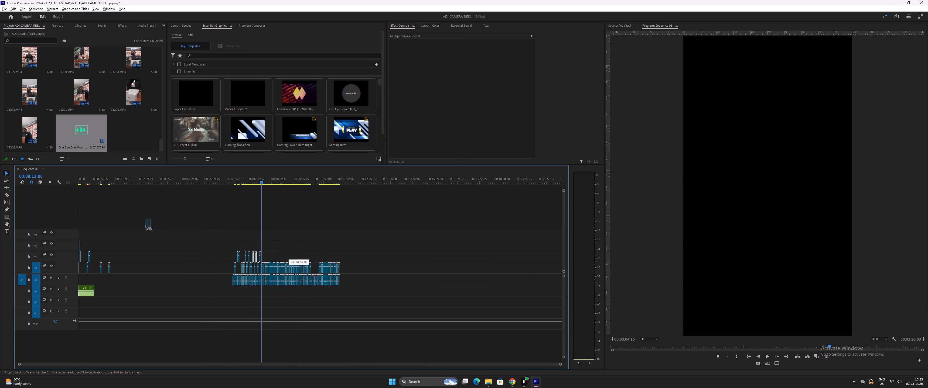
{"action": "left_click_drag", "start_coordinate": [146, 226], "coordinate": [254, 238]}
{"action": "key", "text": "equal"}
{"action": "key", "text": "equal"}
{"action": "key", "text": "equal"}
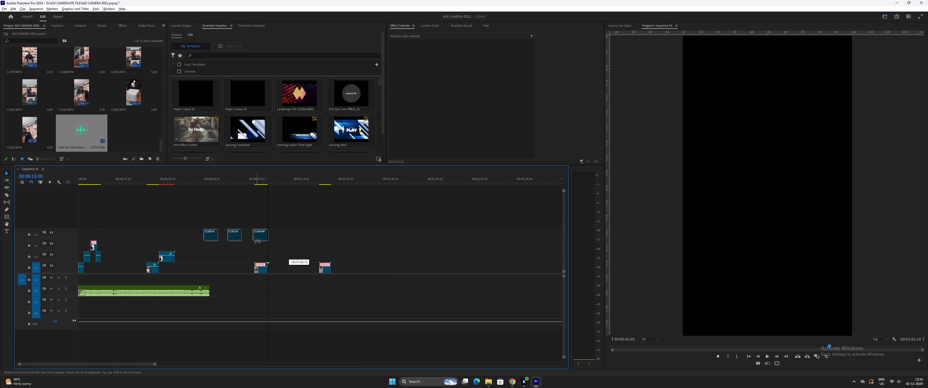
{"action": "left_click_drag", "start_coordinate": [254, 238], "coordinate": [249, 238]}
Play the reel's opening through to the FE 85mm lens box shot at about 00:00:07.
{"action": "left_click_drag", "start_coordinate": [103, 179], "coordinate": [88, 183]}
{"action": "key", "text": "space"}
{"action": "key", "text": "equal"}
{"action": "key", "text": "equal"}
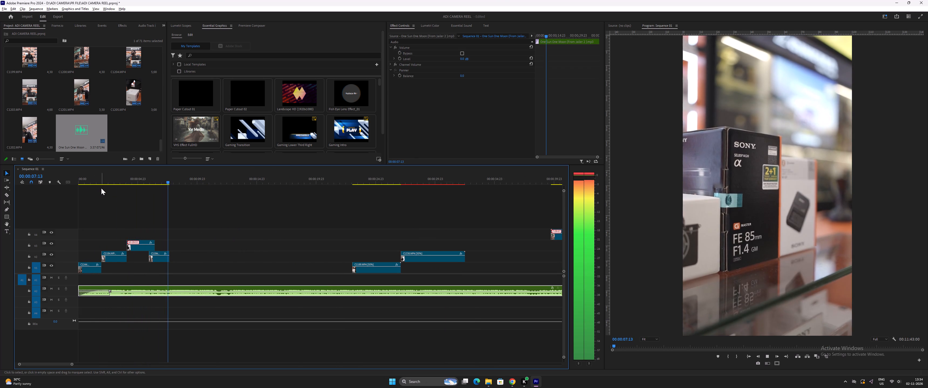
{"action": "key", "text": "minus"}
{"action": "key", "text": "minus"}
{"action": "key", "text": "space"}
Preview the man-behind-the-counter clip at about 00:00:40 and move it to the third video track, directly after the lens box clip.
{"action": "left_click", "coordinate": [202, 181]}
{"action": "key", "text": "space"}
{"action": "key", "text": "equal"}
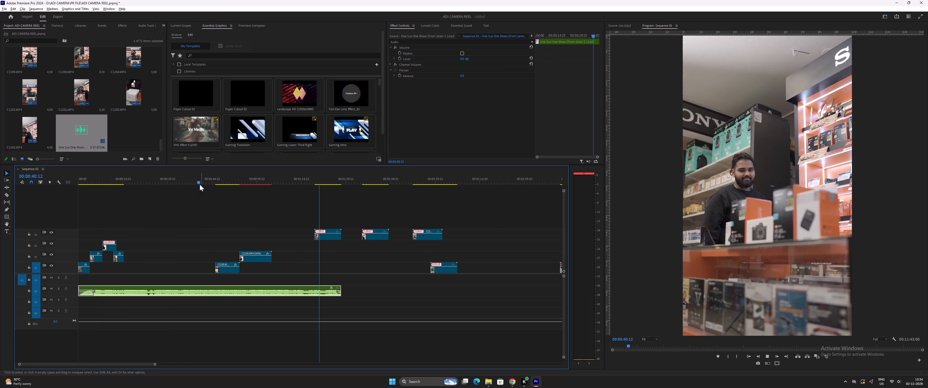
{"action": "type", "text": "=="}
{"action": "key", "text": "space"}
{"action": "left_click_drag", "start_coordinate": [316, 238], "coordinate": [119, 220]}
{"action": "key", "text": "minus"}
{"action": "key", "text": "minus"}
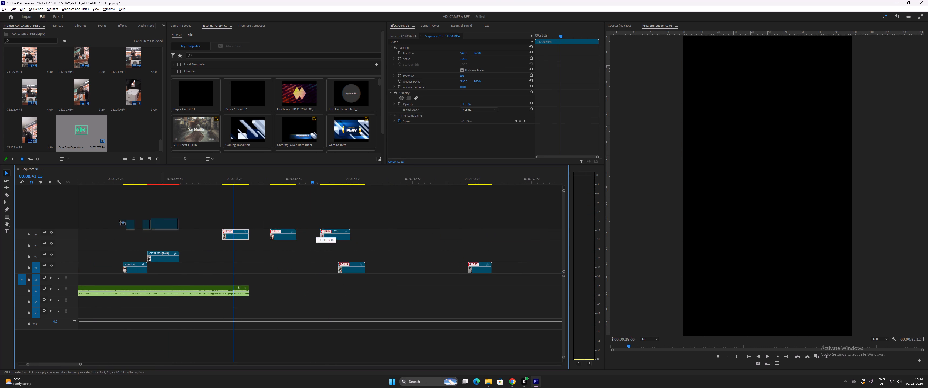
{"action": "left_click_drag", "start_coordinate": [119, 220], "coordinate": [183, 247]}
{"action": "key", "text": "minus"}
{"action": "key", "text": "minus"}
{"action": "key", "text": "equal"}
{"action": "key", "text": "equal"}
{"action": "key", "text": "equal"}
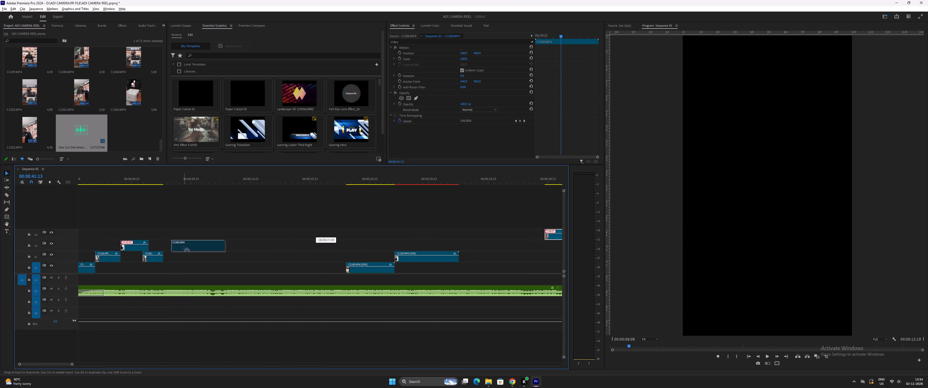
{"action": "left_click_drag", "start_coordinate": [183, 247], "coordinate": [178, 246]}
Slow the man-behind-the-counter clip to 50% speed and change its time interpolation from frame sampling.
{"action": "left_click", "coordinate": [184, 248]}
{"action": "key", "text": "s"}
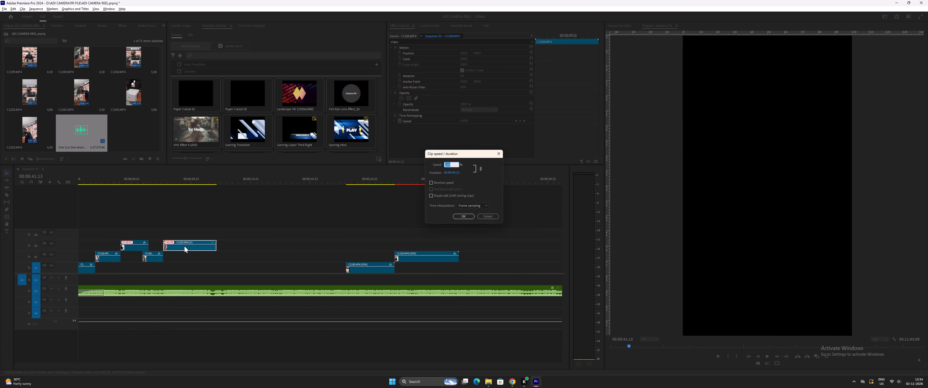
{"action": "type", "text": "50"}
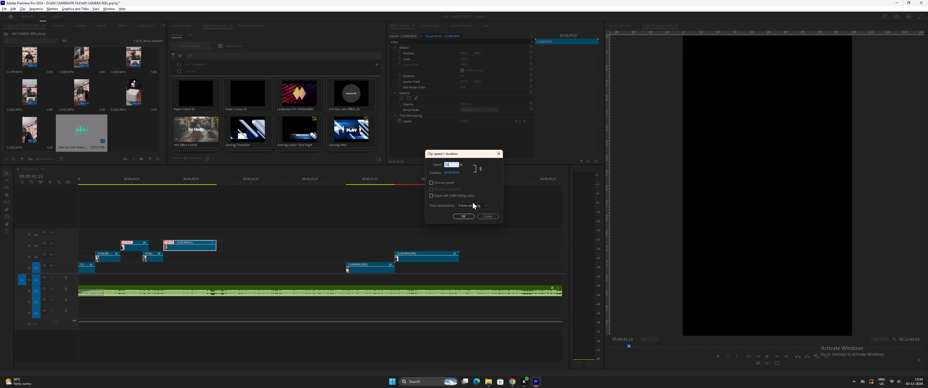
{"action": "left_click", "coordinate": [472, 206]}
{"action": "left_click", "coordinate": [468, 224]}
{"action": "left_click", "coordinate": [464, 217]}
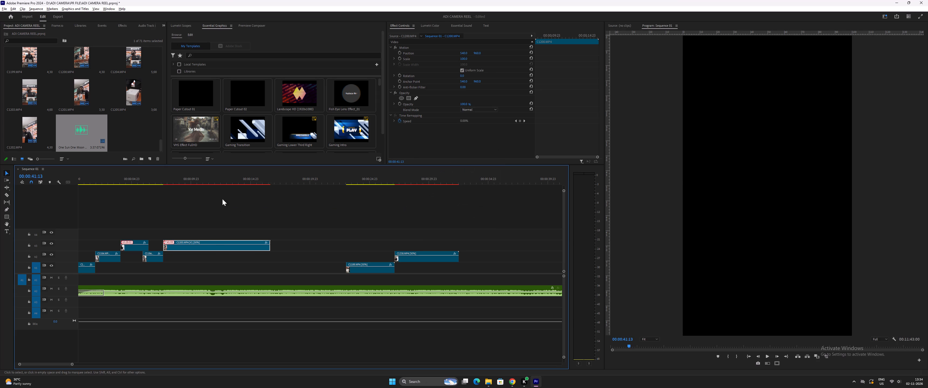
Preview the slowed clip, trim about two seconds off its start, and move it back against the lens box clip.
{"action": "left_click", "coordinate": [154, 176]}
{"action": "key", "text": "space"}
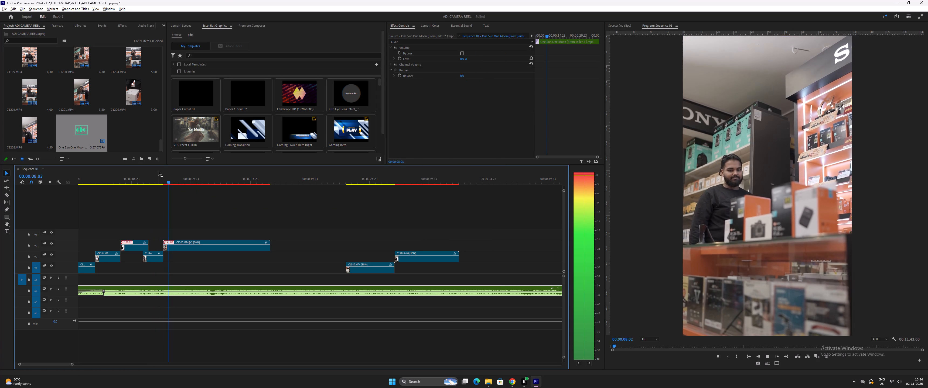
{"action": "key", "text": "equal"}
{"action": "key", "text": "equal"}
{"action": "key", "text": "minus"}
{"action": "key", "text": "minus"}
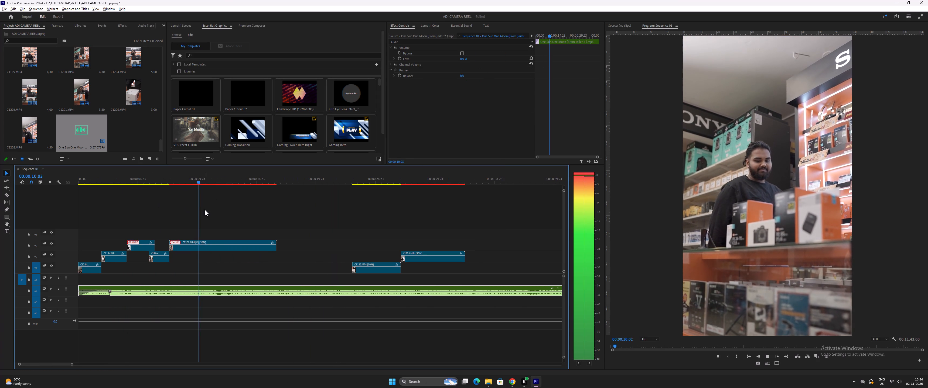
{"action": "key", "text": "space"}
{"action": "left_click", "coordinate": [179, 176]}
{"action": "key", "text": "space"}
{"action": "key", "text": "space"}
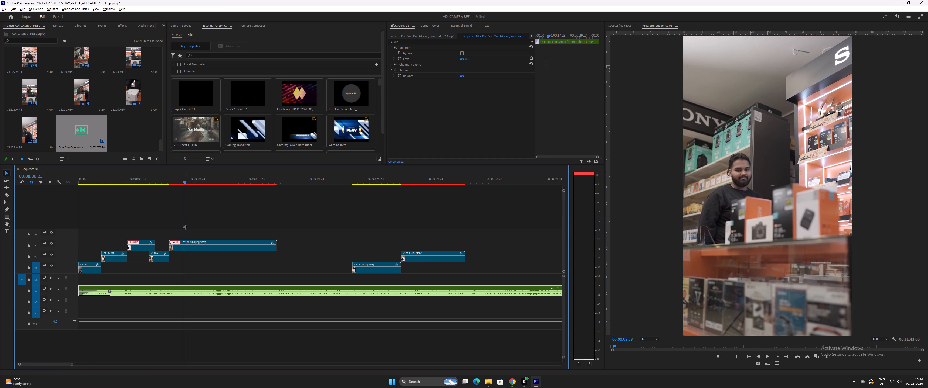
{"action": "left_click_drag", "start_coordinate": [170, 248], "coordinate": [194, 248]}
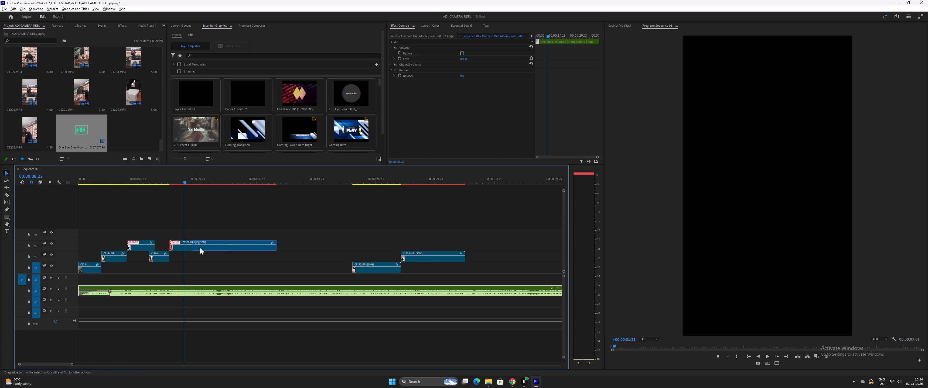
{"action": "left_click_drag", "start_coordinate": [207, 248], "coordinate": [185, 248]}
Play the reel's opening from about 00:00:03 through the lens box shot into the man-behind-the-counter clip to check the timing.
{"action": "left_click_drag", "start_coordinate": [158, 179], "coordinate": [163, 181]}
{"action": "key", "text": "space"}
{"action": "type", "text": "="}
{"action": "key", "text": "equal"}
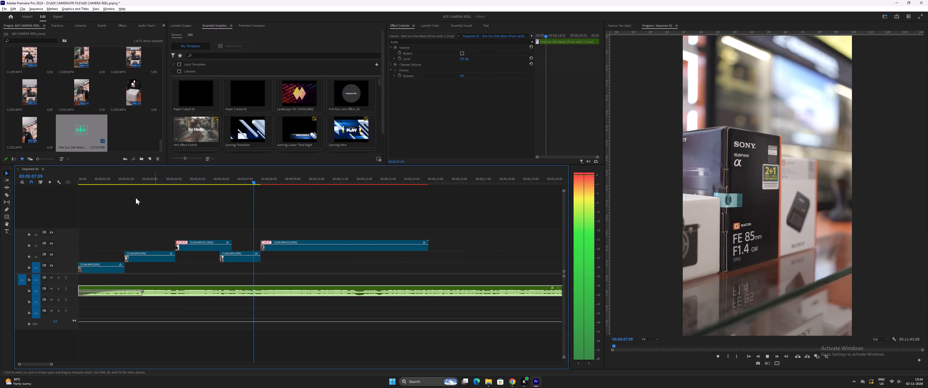
{"action": "key", "text": "space"}
{"action": "left_click_drag", "start_coordinate": [207, 174], "coordinate": [119, 182]}
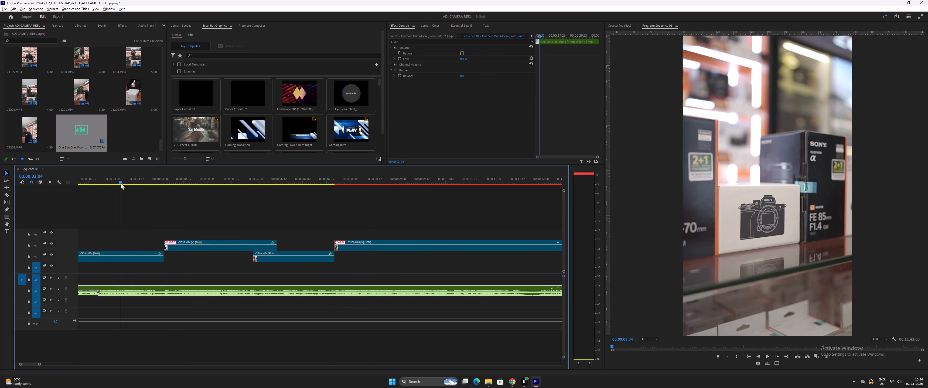
{"action": "key", "text": "space"}
{"action": "key", "text": "equal"}
{"action": "key", "text": "minus"}
{"action": "key", "text": "minus"}
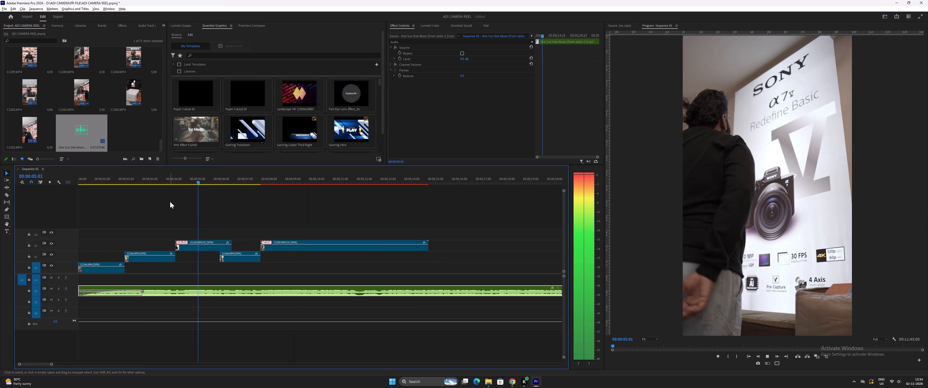
{"action": "key", "text": "minus"}
{"action": "key", "text": "equal"}
{"action": "key", "text": "equal"}
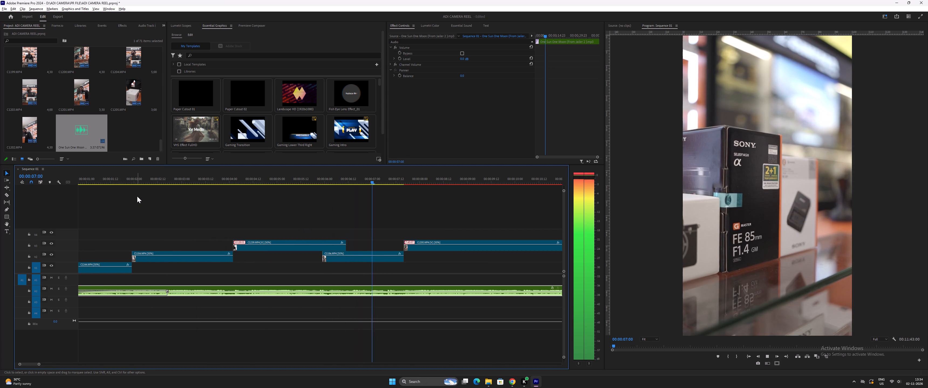
{"action": "key", "text": "space"}
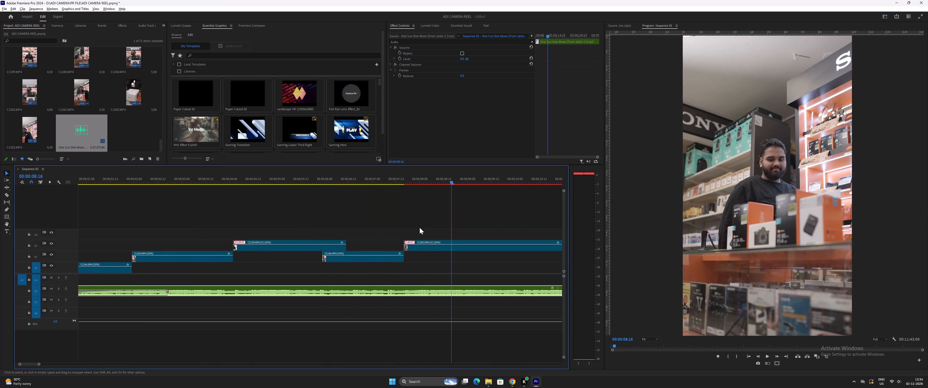
{"action": "left_click_drag", "start_coordinate": [407, 181], "coordinate": [412, 181]}
{"action": "key", "text": "space"}
{"action": "key", "text": "space"}
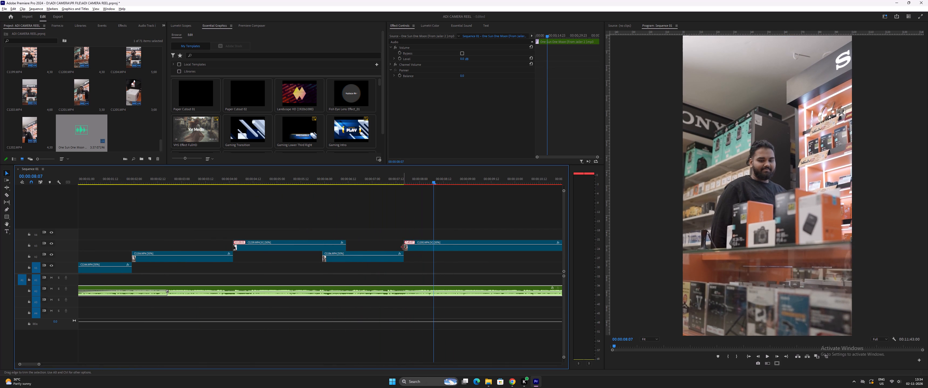
Trim about half a second off the start of the man-behind-the-counter clip and move it back against the lens box clip.
{"action": "left_click_drag", "start_coordinate": [404, 247], "coordinate": [429, 248]}
{"action": "left_click_drag", "start_coordinate": [453, 248], "coordinate": [424, 249]}
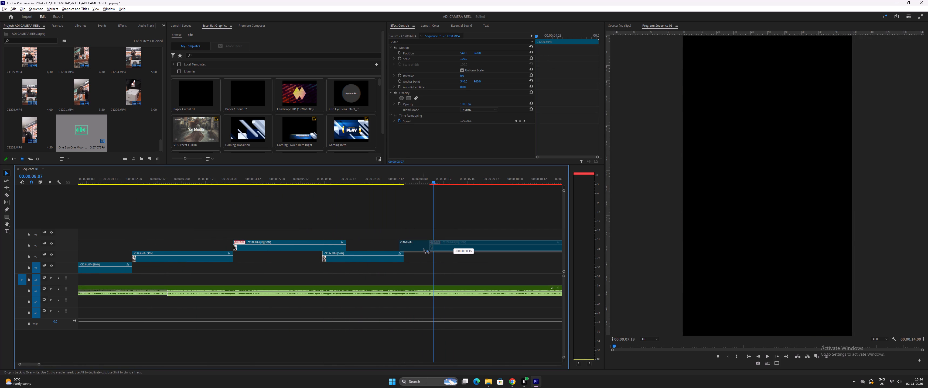
{"action": "left_click_drag", "start_coordinate": [424, 249], "coordinate": [426, 249]}
Replay the cut from the lens box shot to the man-behind-the-counter clip against the beat.
{"action": "left_click", "coordinate": [377, 180]}
{"action": "key", "text": "equal"}
{"action": "key", "text": "equal"}
{"action": "key", "text": "space"}
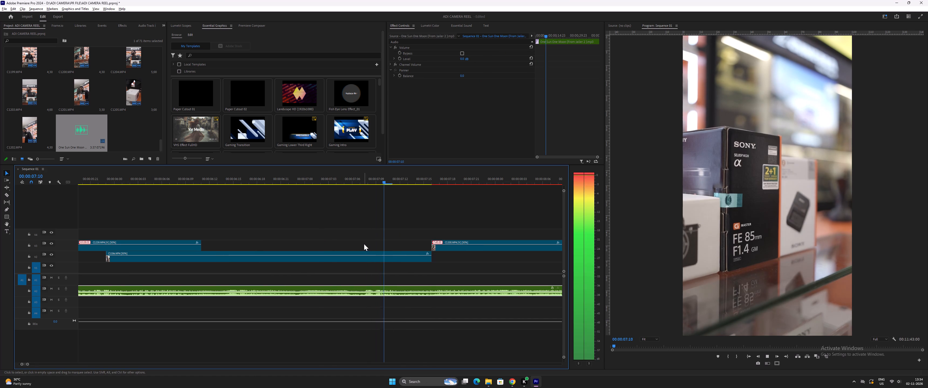
{"action": "key", "text": "space"}
{"action": "left_click_drag", "start_coordinate": [404, 177], "coordinate": [349, 185]}
{"action": "key", "text": "space"}
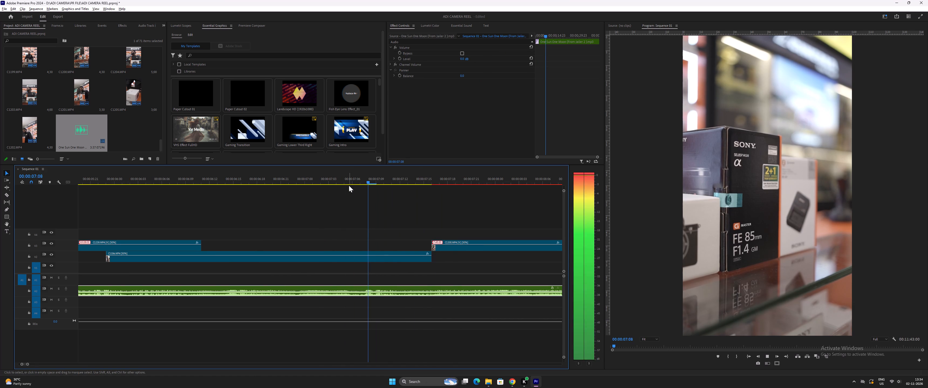
{"action": "key", "text": "space"}
{"action": "left_click_drag", "start_coordinate": [391, 181], "coordinate": [430, 190]}
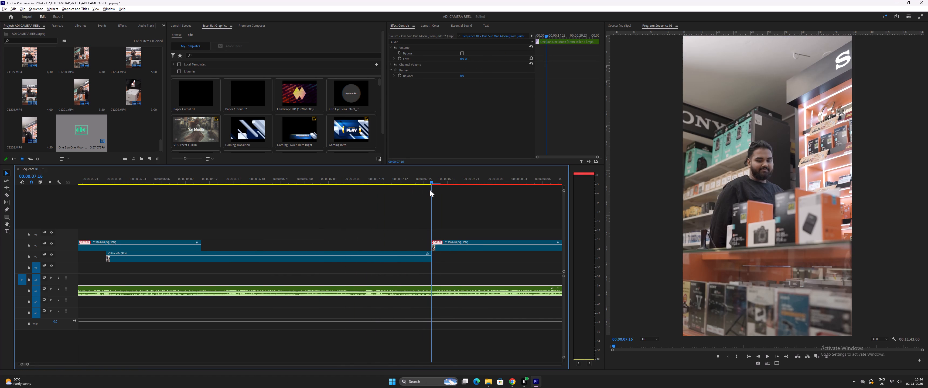
{"action": "left_click_drag", "start_coordinate": [430, 190], "coordinate": [435, 191]}
{"action": "key", "text": "space"}
{"action": "key", "text": "minus"}
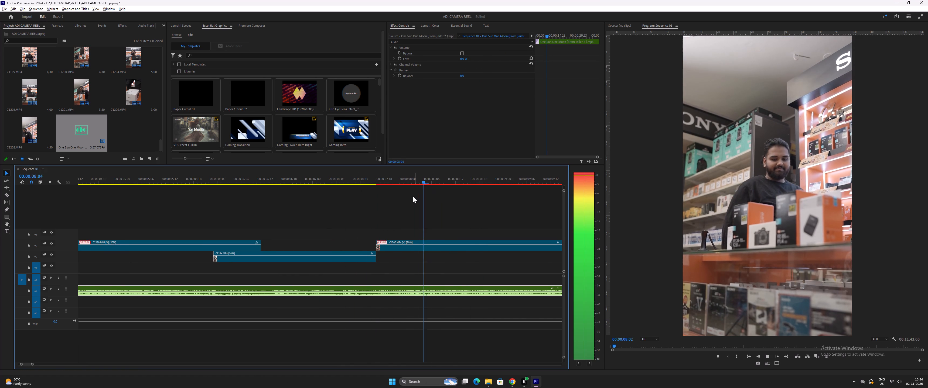
{"action": "key", "text": "space"}
Extend the lens box clip's end to 00:00:07:17 and move the man-behind-the-counter clip to start there.
{"action": "left_click", "coordinate": [381, 179]}
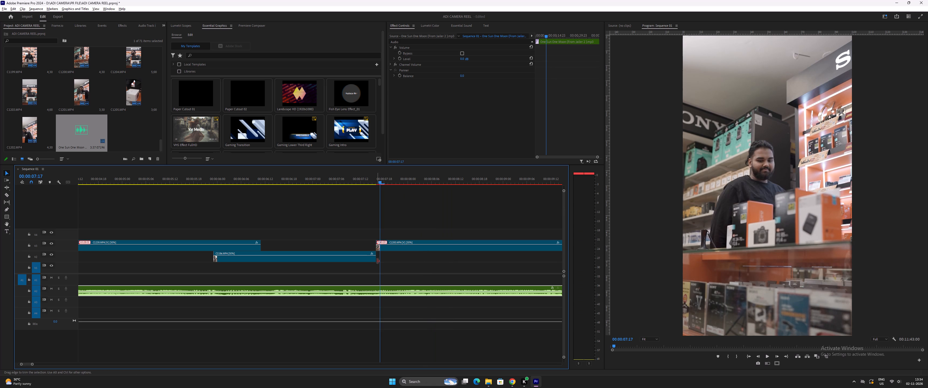
{"action": "left_click_drag", "start_coordinate": [377, 260], "coordinate": [379, 260]}
{"action": "left_click_drag", "start_coordinate": [387, 248], "coordinate": [393, 248]}
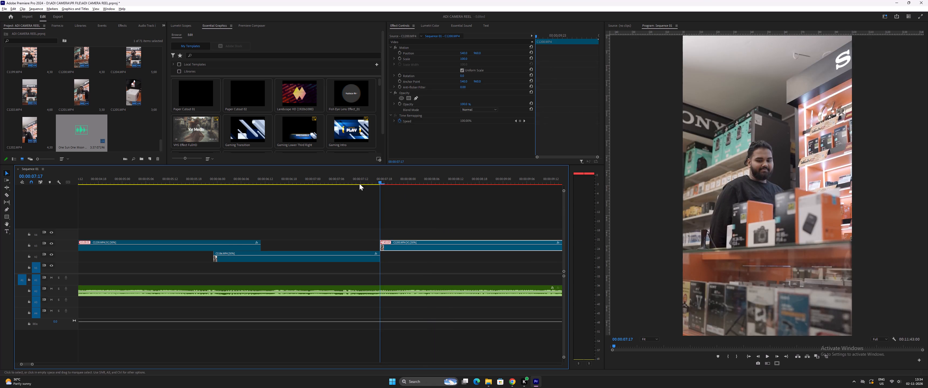
Play the adjusted cut from the lens box shot through to about 00:00:11.
{"action": "left_click", "coordinate": [348, 179]}
{"action": "key", "text": "space"}
{"action": "key", "text": "minus"}
{"action": "key", "text": "minus"}
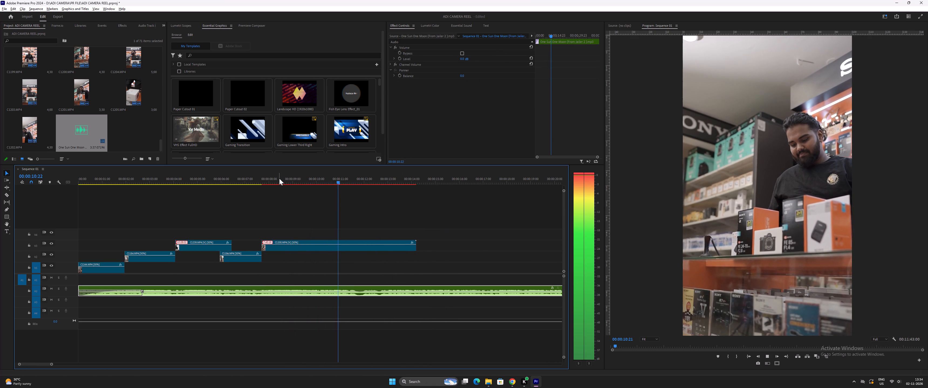
{"action": "key", "text": "space"}
Look through the unused clips further along the sequence, checking the slowed poster shot at about 00:00:28.
{"action": "key", "text": "minus"}
{"action": "key", "text": "minus"}
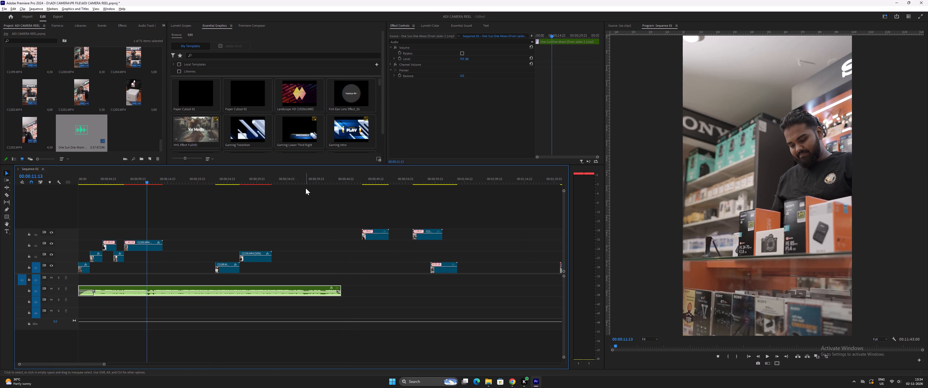
{"action": "key", "text": "minus"}
{"action": "key", "text": "minus"}
{"action": "key", "text": "equal"}
{"action": "key", "text": "equal"}
{"action": "left_click_drag", "start_coordinate": [209, 176], "coordinate": [218, 180]}
{"action": "key", "text": "space"}
{"action": "key", "text": "equal"}
{"action": "key", "text": "space"}
{"action": "left_click_drag", "start_coordinate": [381, 174], "coordinate": [386, 175]}
{"action": "key", "text": "space"}
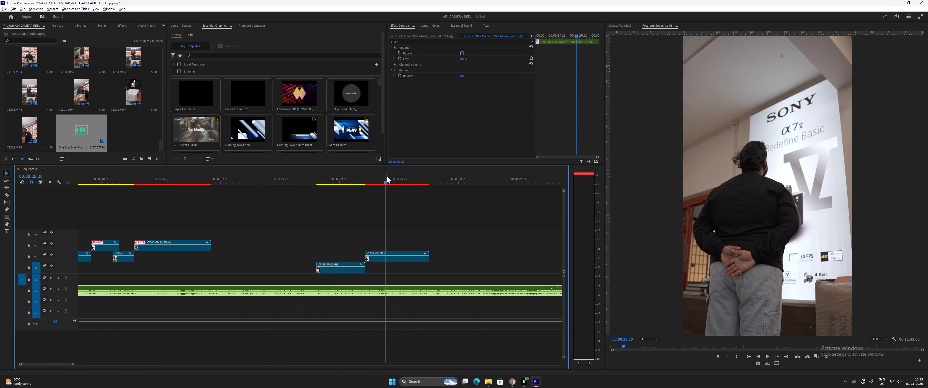
{"action": "key", "text": "minus"}
{"action": "key", "text": "minus"}
{"action": "key", "text": "space"}
Preview and compare the two unused fourth-track shots of the man at the counter, at about 00:00:48 and 00:00:57.
{"action": "left_click", "coordinate": [221, 178]}
{"action": "key", "text": "space"}
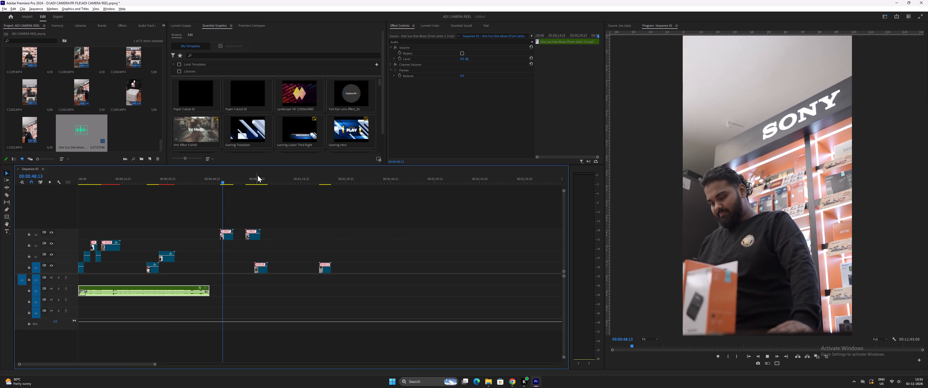
{"action": "key", "text": "equal"}
{"action": "key", "text": "space"}
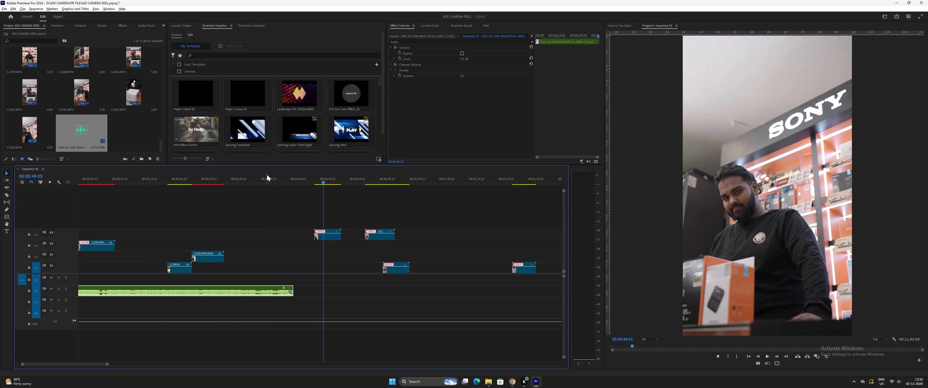
{"action": "key", "text": "space"}
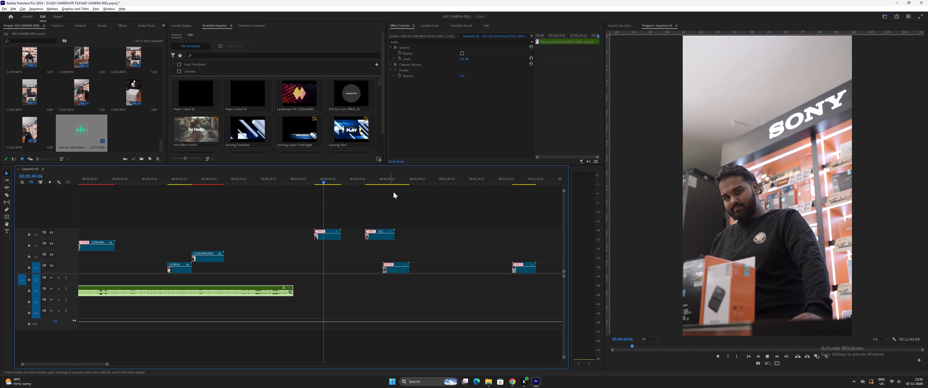
{"action": "key", "text": "space"}
{"action": "left_click", "coordinate": [372, 180]}
{"action": "key", "text": "space"}
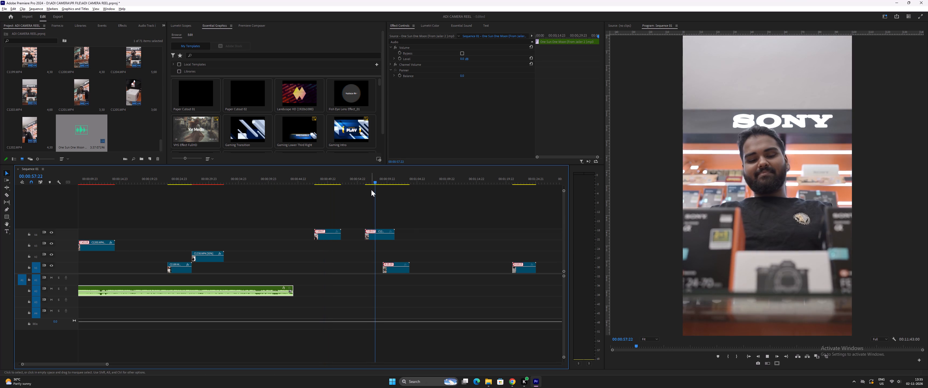
{"action": "key", "text": "space"}
{"action": "left_click", "coordinate": [320, 180]}
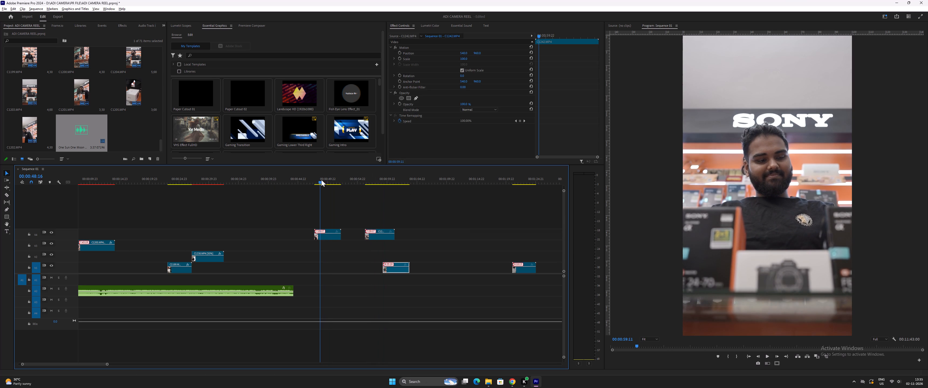
{"action": "key", "text": "space"}
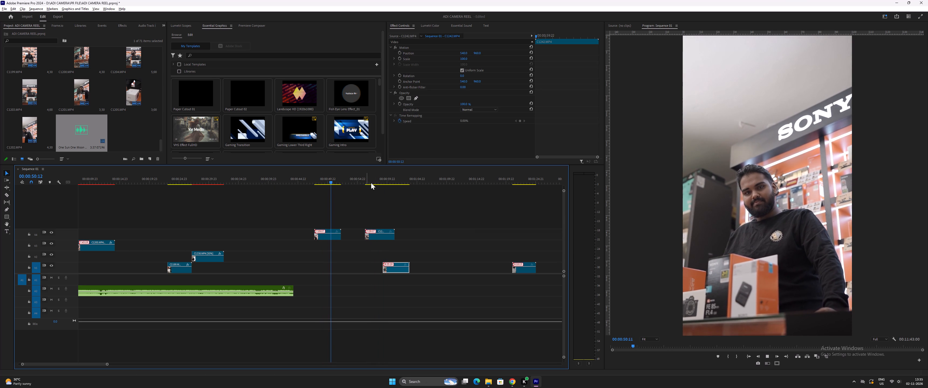
{"action": "key", "text": "space"}
{"action": "left_click", "coordinate": [374, 178]}
{"action": "key", "text": "space"}
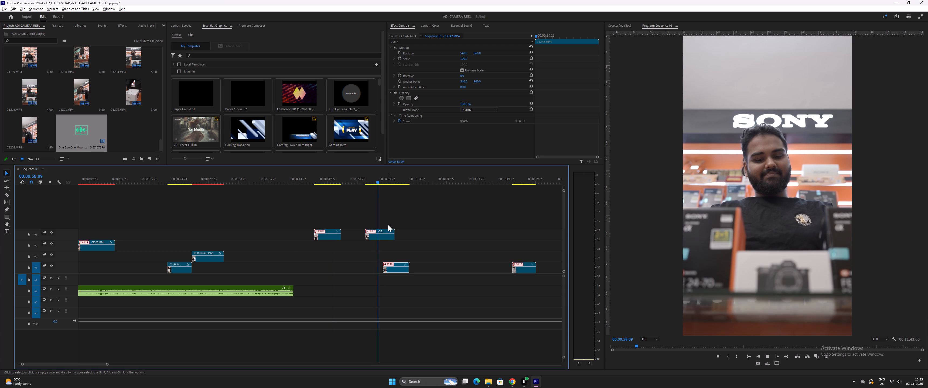
{"action": "key", "text": "space"}
Move the man-under-the-SONY-sign clip from about 00:00:57 along the fourth video track to about 00:00:11, overlapping the man-behind-the-counter clip.
{"action": "left_click_drag", "start_coordinate": [380, 236], "coordinate": [57, 238]}
{"action": "key", "text": "minus"}
{"action": "key", "text": "minus"}
{"action": "key", "text": "minus"}
{"action": "key", "text": "equal"}
{"action": "key", "text": "equal"}
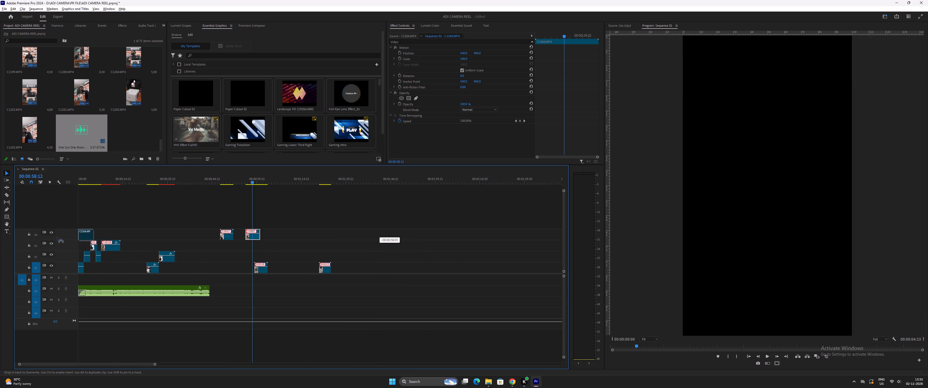
{"action": "left_click_drag", "start_coordinate": [57, 238], "coordinate": [240, 229]}
Play the opening from the poster shot into the SONY-sign clip, then replay the cut after the lens box.
{"action": "key", "text": "equal"}
{"action": "key", "text": "equal"}
{"action": "left_click", "coordinate": [153, 177]}
{"action": "key", "text": "space"}
{"action": "key", "text": "equal"}
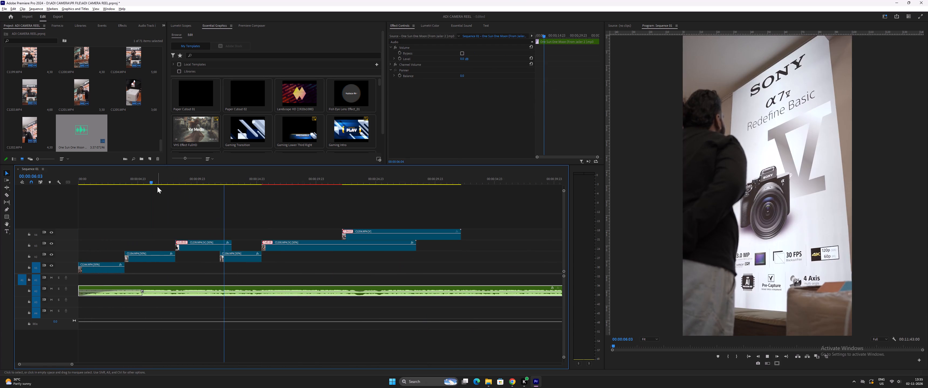
{"action": "key", "text": "equal"}
{"action": "key", "text": "minus"}
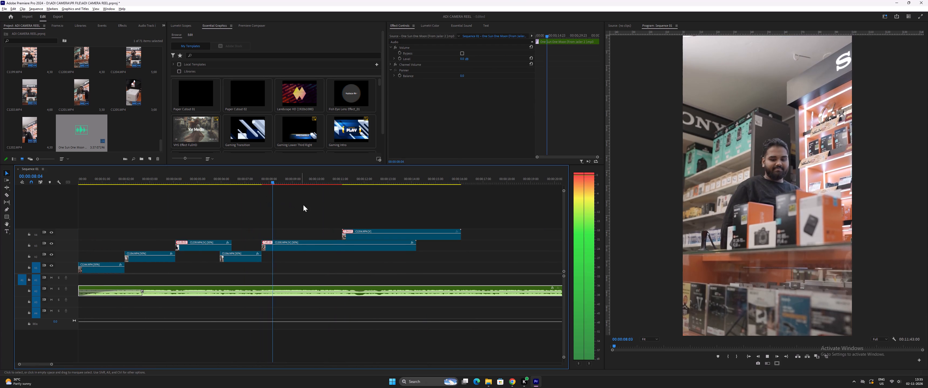
{"action": "key", "text": "space"}
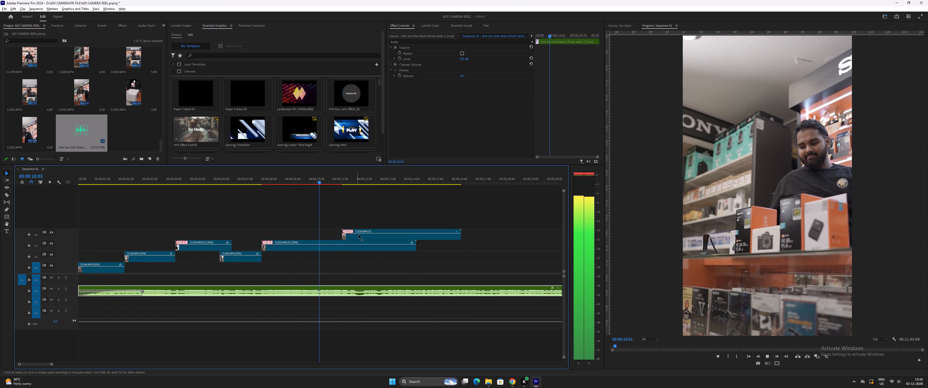
{"action": "key", "text": "space"}
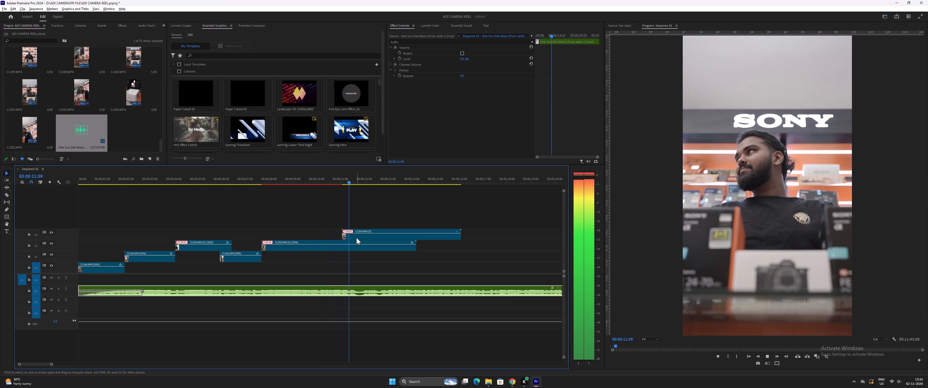
{"action": "key", "text": "space"}
{"action": "left_click_drag", "start_coordinate": [249, 181], "coordinate": [254, 181]}
{"action": "key", "text": "space"}
{"action": "key", "text": "equal"}
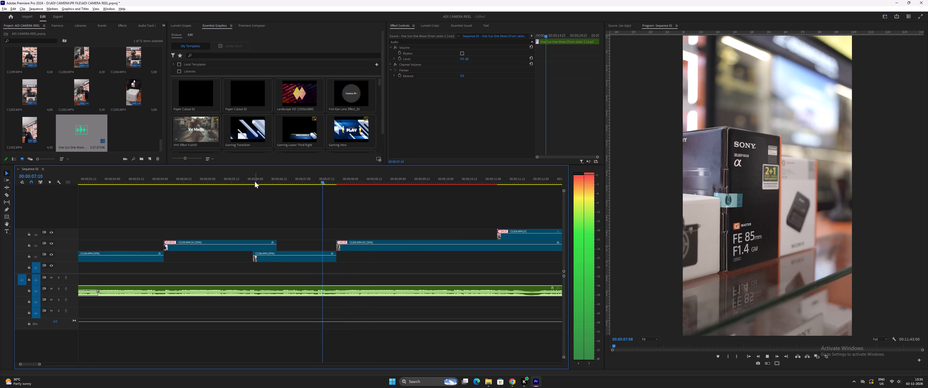
{"action": "key", "text": "space"}
{"action": "key", "text": "minus"}
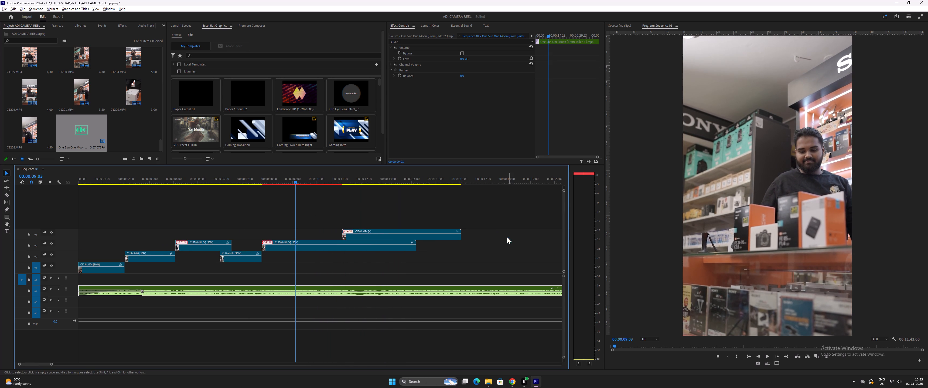
Move the SONY-sign clip to start directly after the lens box, above the man-behind-the-counter clip, and slow it to 50% speed.
{"action": "left_click_drag", "start_coordinate": [375, 236], "coordinate": [295, 237]}
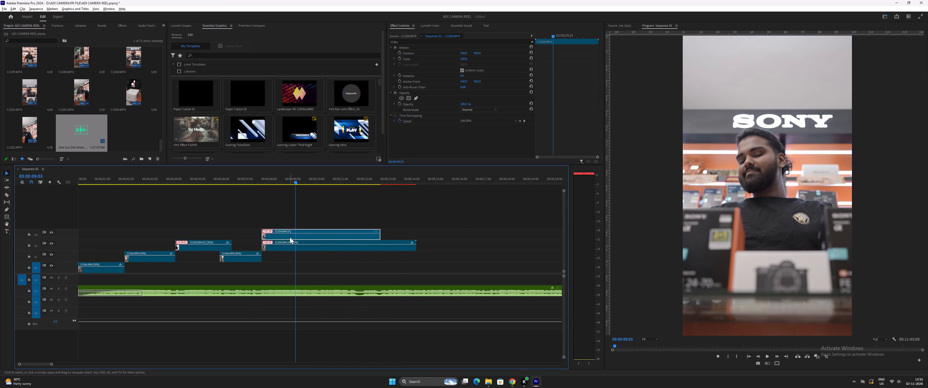
{"action": "left_click", "coordinate": [290, 237]}
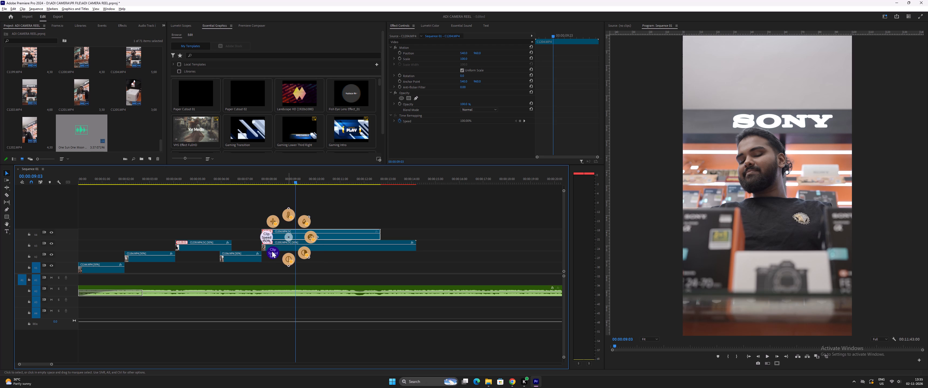
{"action": "left_click", "coordinate": [271, 254]}
Trim the SONY-sign clip's beginning up to about 00:00:09:21 and move it back to start directly after the lens box.
{"action": "left_click", "coordinate": [237, 181]}
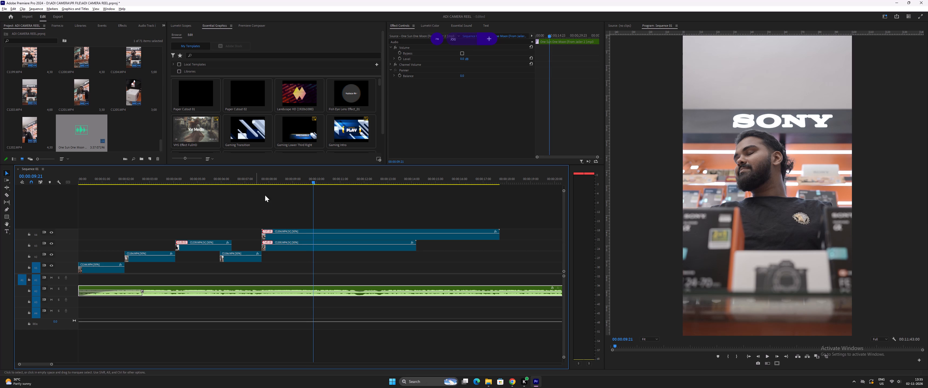
{"action": "left_click", "coordinate": [321, 237]}
{"action": "left_click_drag", "start_coordinate": [324, 238], "coordinate": [277, 234]}
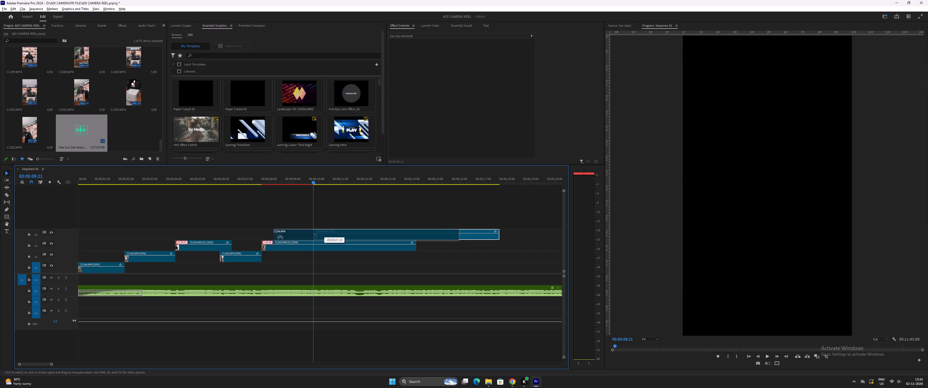
{"action": "left_click_drag", "start_coordinate": [277, 234], "coordinate": [271, 234]}
Replay the cut after the lens box, shift the SONY-sign clip along the fourth track to start at about 00:00:09:03, and replay it.
{"action": "left_click", "coordinate": [248, 179]}
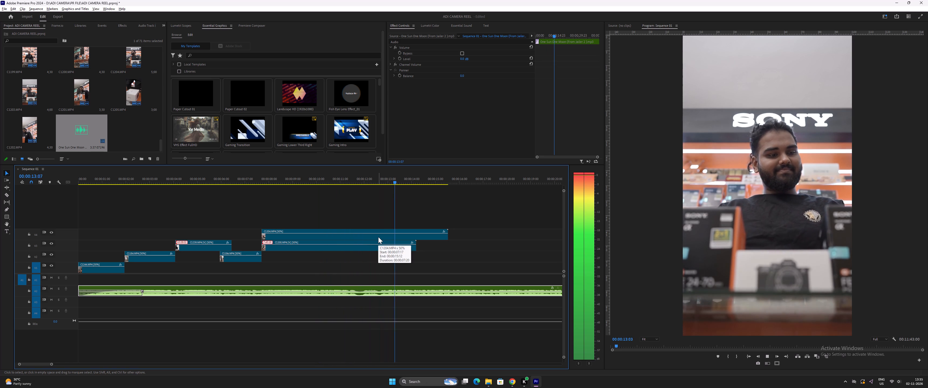
{"action": "left_click_drag", "start_coordinate": [259, 177], "coordinate": [251, 179]}
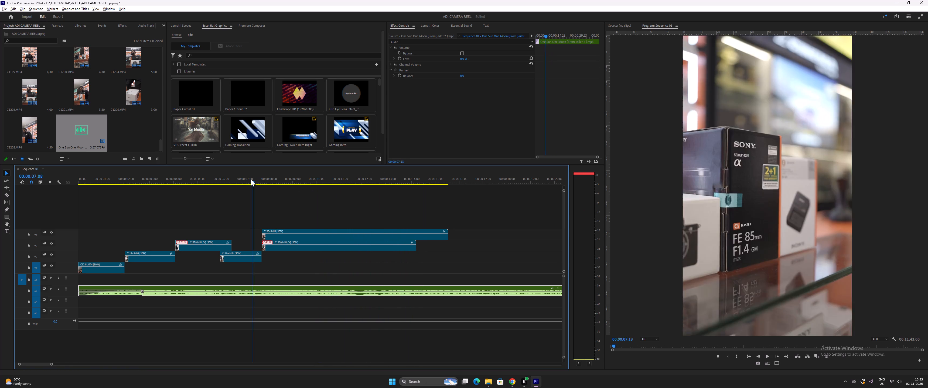
{"action": "left_click_drag", "start_coordinate": [251, 179], "coordinate": [184, 188]}
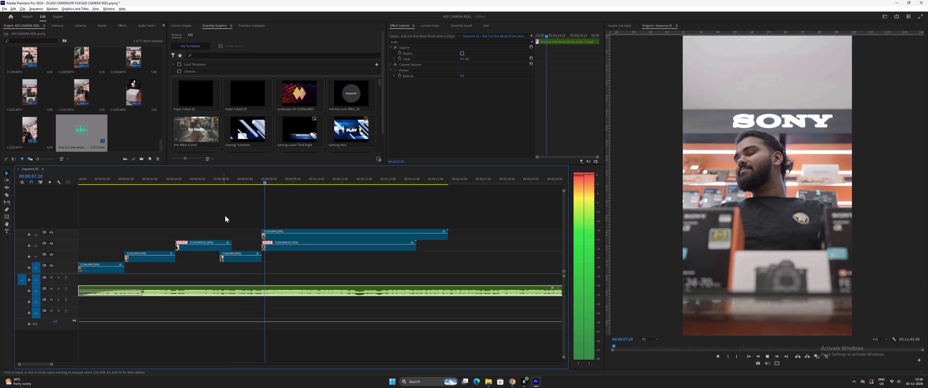
{"action": "left_click_drag", "start_coordinate": [279, 237], "coordinate": [329, 235]}
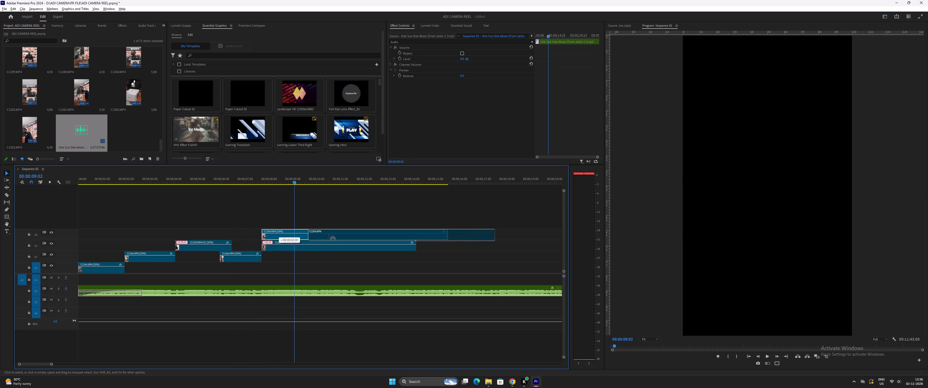
{"action": "left_click_drag", "start_coordinate": [329, 235], "coordinate": [333, 235]}
{"action": "left_click", "coordinate": [257, 178]}
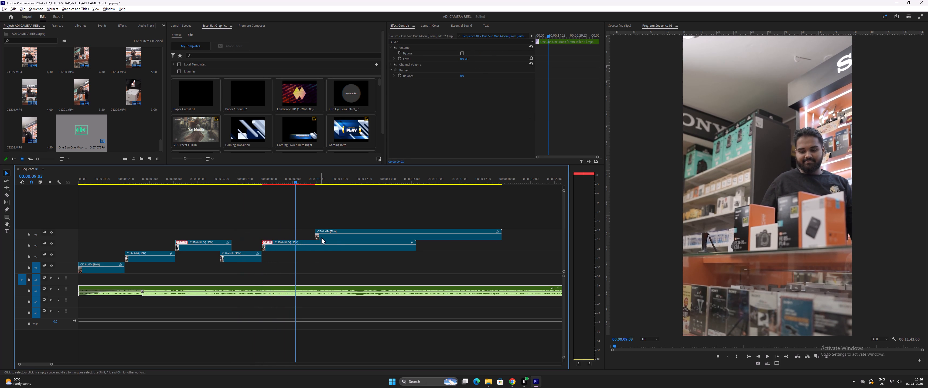
{"action": "left_click_drag", "start_coordinate": [326, 236], "coordinate": [305, 236]}
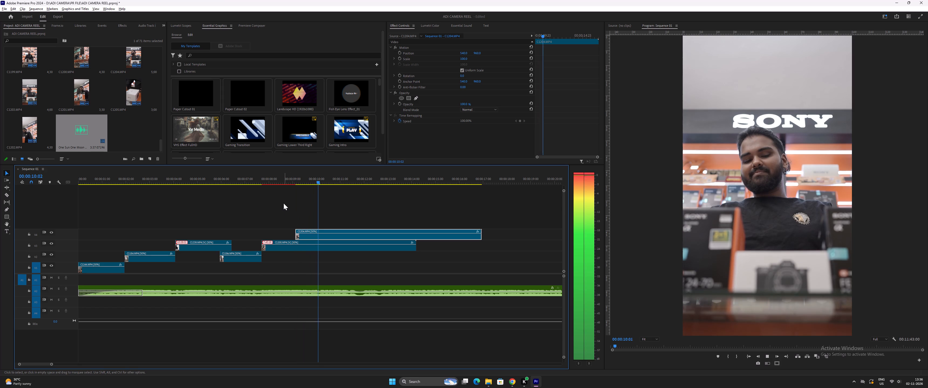
{"action": "left_click", "coordinate": [259, 180]}
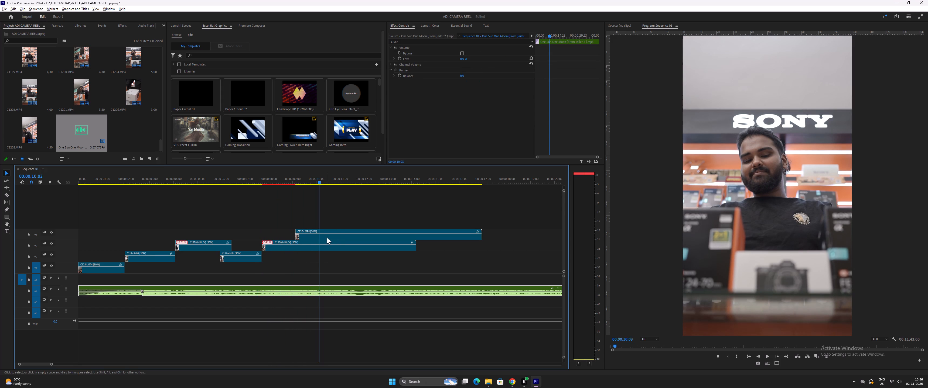
Move the unused counter clip from about 00:00:48 onto a new fifth track above the SONY-sign clip and slow it to 50% speed.
{"action": "left_click", "coordinate": [224, 180]}
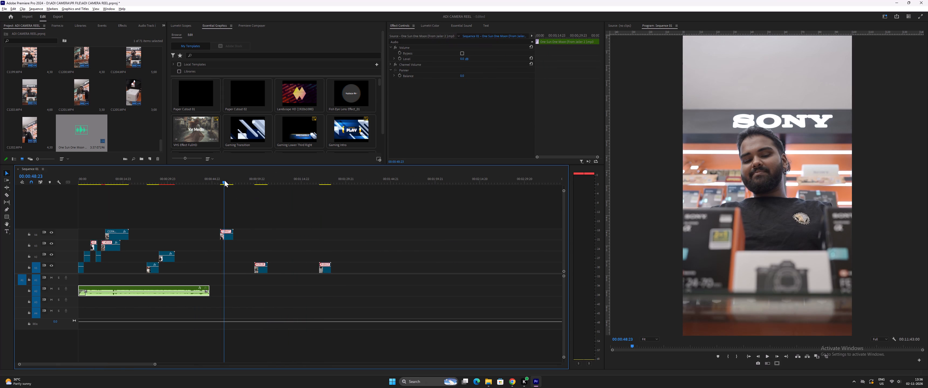
{"action": "left_click_drag", "start_coordinate": [226, 237], "coordinate": [109, 219]}
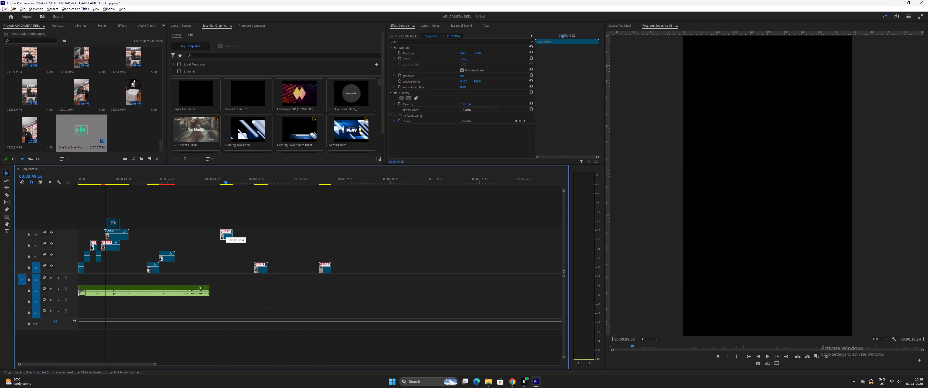
{"action": "left_click_drag", "start_coordinate": [109, 219], "coordinate": [111, 222]}
{"action": "left_click", "coordinate": [110, 226]}
{"action": "left_click", "coordinate": [94, 241]}
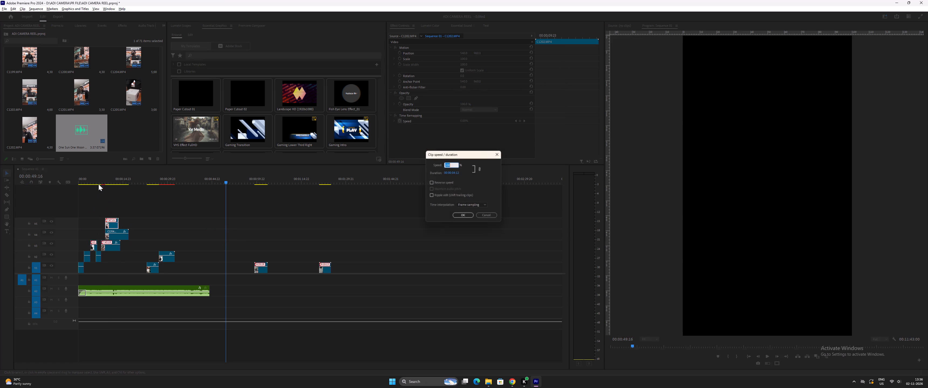
Trim the fifth-track counter clip's beginning up to about 00:00:11:06 and move it back to start at about 00:00:09:03.
{"action": "left_click", "coordinate": [98, 178]}
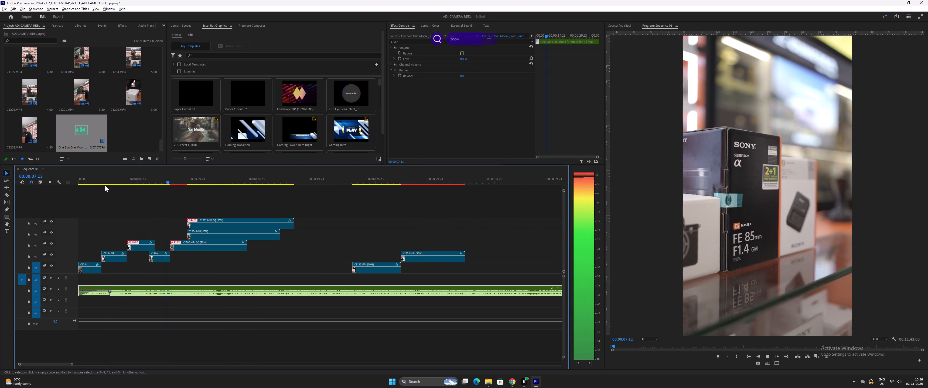
{"action": "type", "text": "=="}
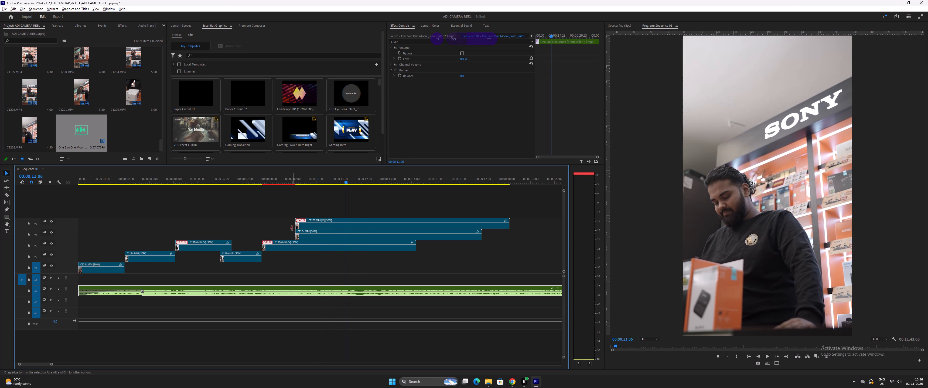
{"action": "left_click_drag", "start_coordinate": [296, 227], "coordinate": [346, 226]}
{"action": "left_click_drag", "start_coordinate": [362, 226], "coordinate": [318, 226]}
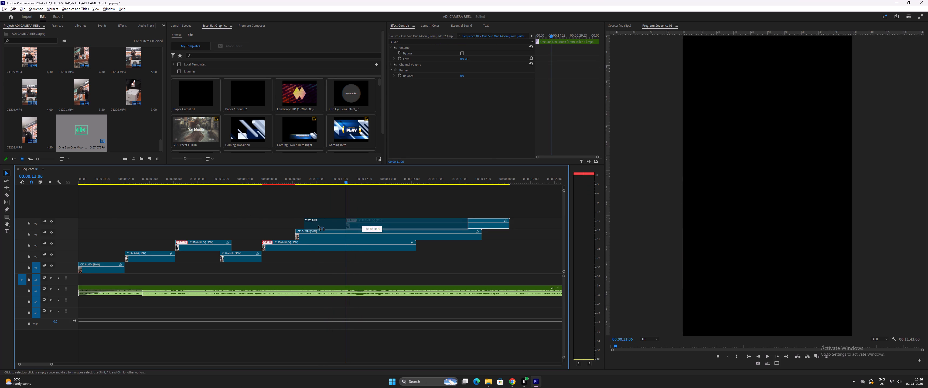
{"action": "left_click_drag", "start_coordinate": [318, 226], "coordinate": [313, 224]}
Move the fifth-track counter clip to start directly after the lens box and cut off everything past about 00:00:09:17.
{"action": "left_click", "coordinate": [245, 178]}
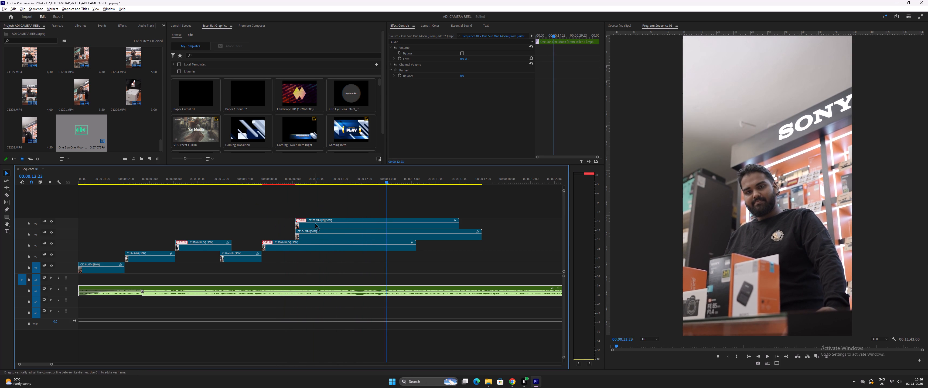
{"action": "left_click_drag", "start_coordinate": [313, 228], "coordinate": [280, 228]}
{"action": "left_click", "coordinate": [227, 181]}
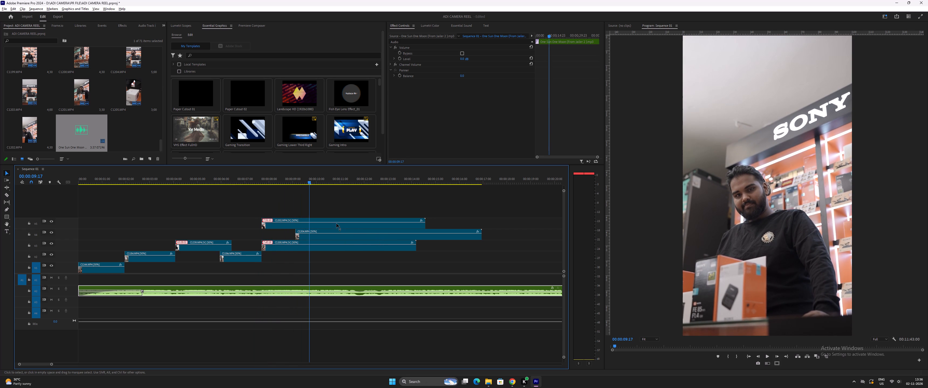
{"action": "left_click", "coordinate": [320, 225]}
{"action": "left_click", "coordinate": [320, 225]}
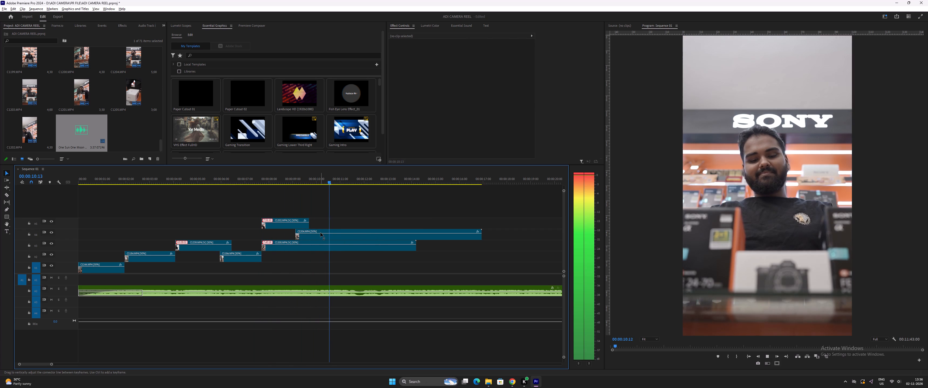
Play the new cut and trim the SONY-sign clip's beginning up to about 00:00:10:19, shifting the remainder slightly later.
{"action": "left_click_drag", "start_coordinate": [255, 179], "coordinate": [261, 181]}
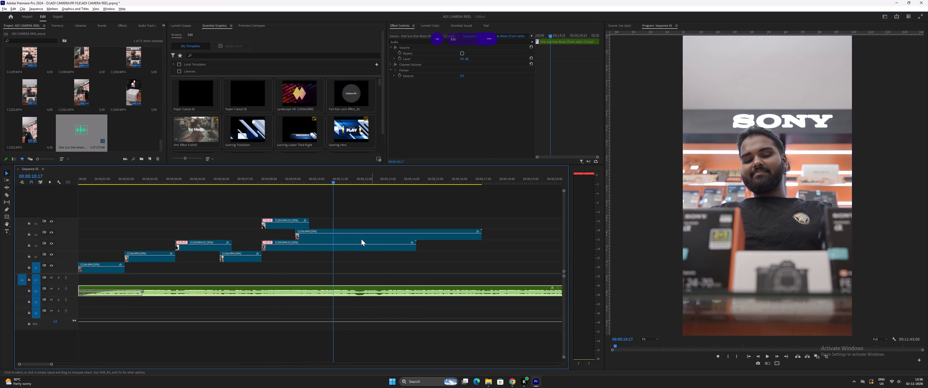
{"action": "left_click", "coordinate": [344, 237]}
{"action": "left_click_drag", "start_coordinate": [344, 236], "coordinate": [349, 238]}
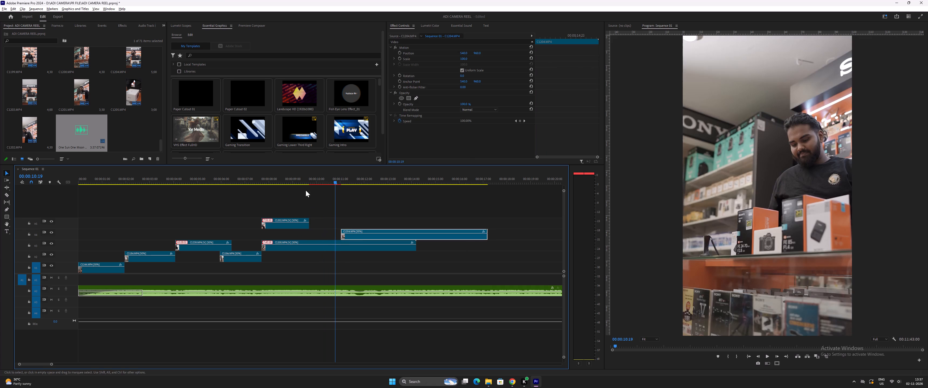
Extend the fifth-track counter clip's end to just past 00:00:10 and move the SONY-sign clip to start directly after it.
{"action": "left_click", "coordinate": [287, 181]}
{"action": "left_click_drag", "start_coordinate": [311, 226], "coordinate": [331, 228]}
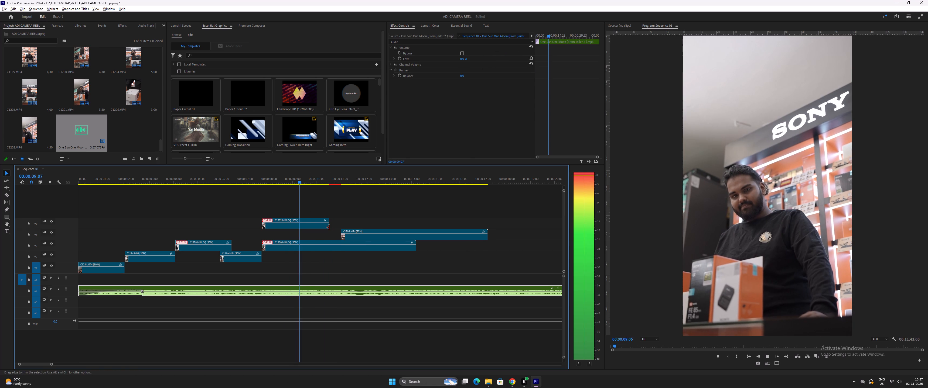
{"action": "left_click_drag", "start_coordinate": [330, 227], "coordinate": [326, 227]}
{"action": "left_click_drag", "start_coordinate": [356, 239], "coordinate": [337, 238]}
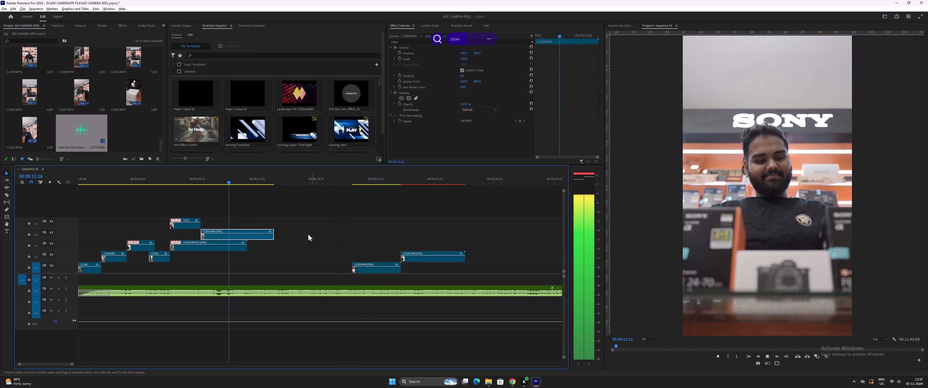
Park the SONY-sign clip and the two spare slowed clips further along the timeline, starting at about 00:00:37.
{"action": "left_click_drag", "start_coordinate": [248, 235], "coordinate": [377, 237]}
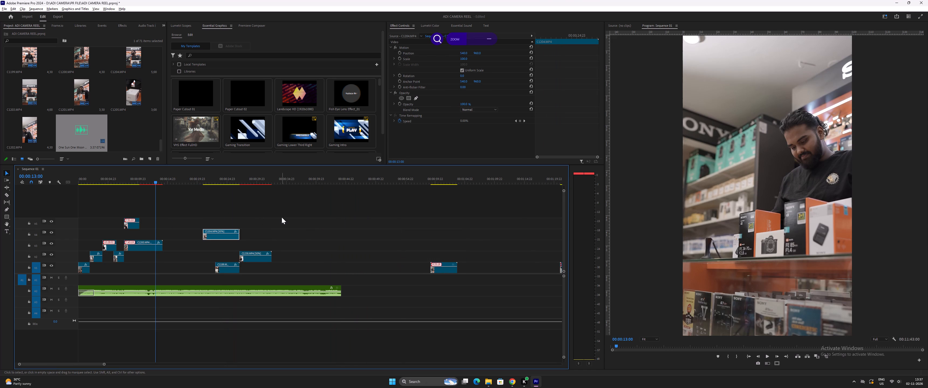
{"action": "left_click_drag", "start_coordinate": [207, 221], "coordinate": [273, 268]}
{"action": "left_click_drag", "start_coordinate": [258, 258], "coordinate": [356, 262]}
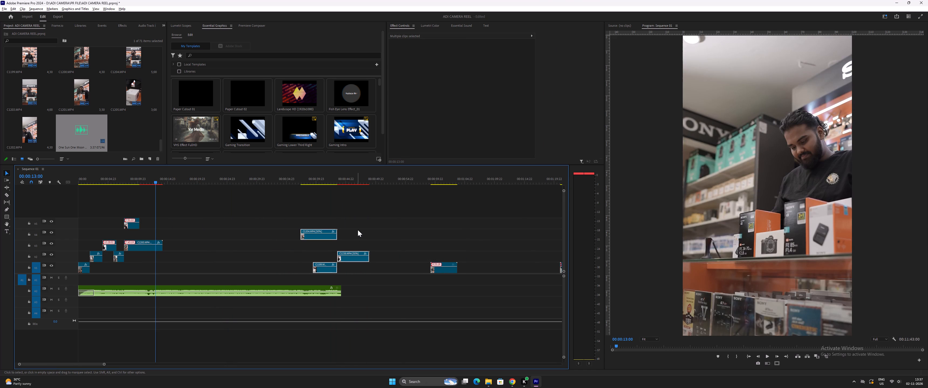
{"action": "left_click", "coordinate": [353, 229]}
Replay the opening from about 00:00:02:18 through the lens box into the fifth-track counter clip.
{"action": "left_click", "coordinate": [108, 180]}
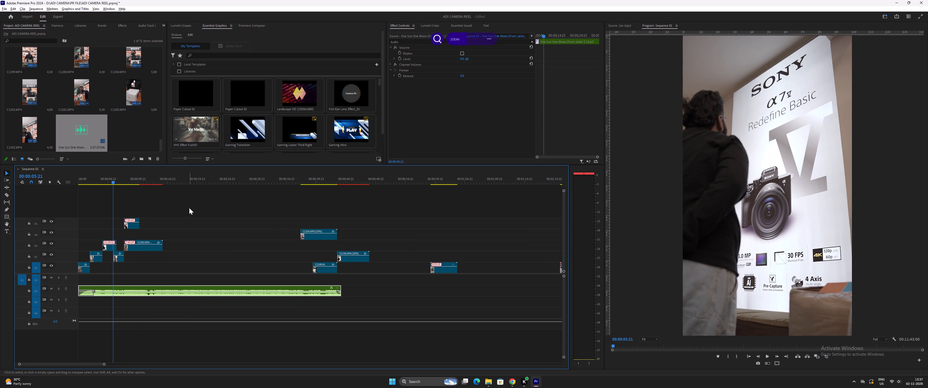
{"action": "key", "text": "equal"}
{"action": "key", "text": "equal"}
{"action": "key", "text": "equal"}
{"action": "left_click", "coordinate": [151, 184]}
{"action": "left_click", "coordinate": [156, 178]}
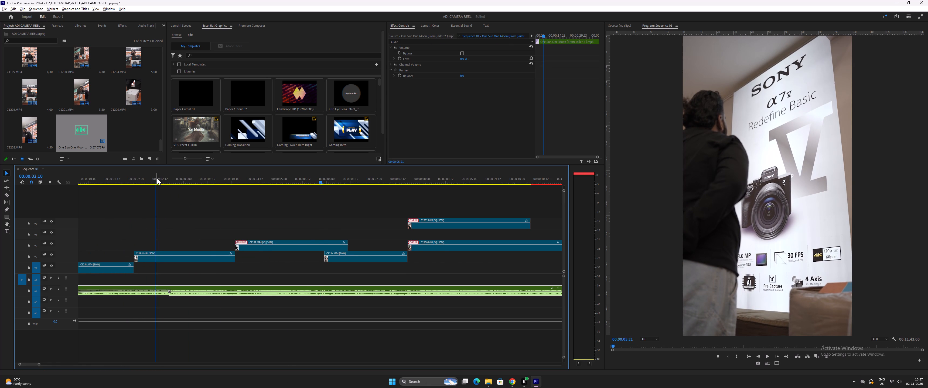
{"action": "key", "text": "minus"}
{"action": "key", "text": "minus"}
{"action": "key", "text": "equal"}
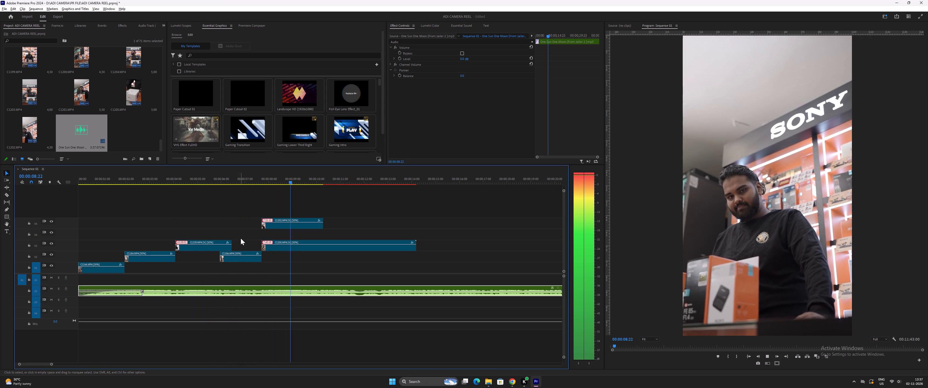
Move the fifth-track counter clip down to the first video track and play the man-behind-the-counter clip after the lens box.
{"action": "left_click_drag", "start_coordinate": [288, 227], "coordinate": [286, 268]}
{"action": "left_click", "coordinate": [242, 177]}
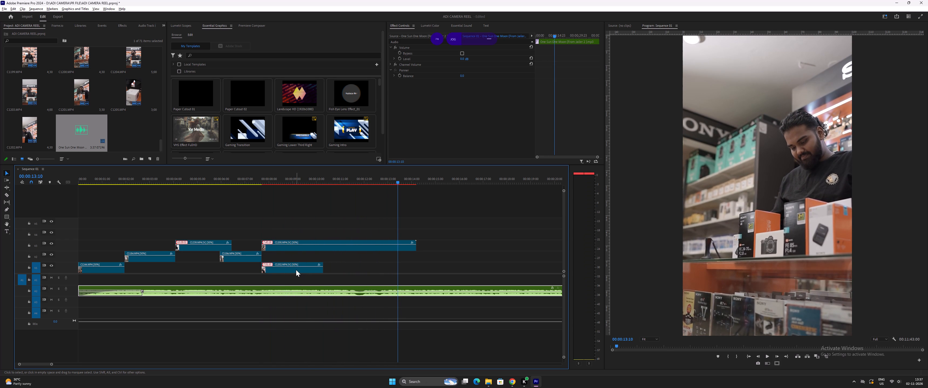
Move the slowed counter clip up to the fourth video track, after the lens box, and play through to the man-behind-the-counter clip.
{"action": "left_click_drag", "start_coordinate": [296, 270], "coordinate": [297, 230]}
{"action": "left_click", "coordinate": [255, 174]}
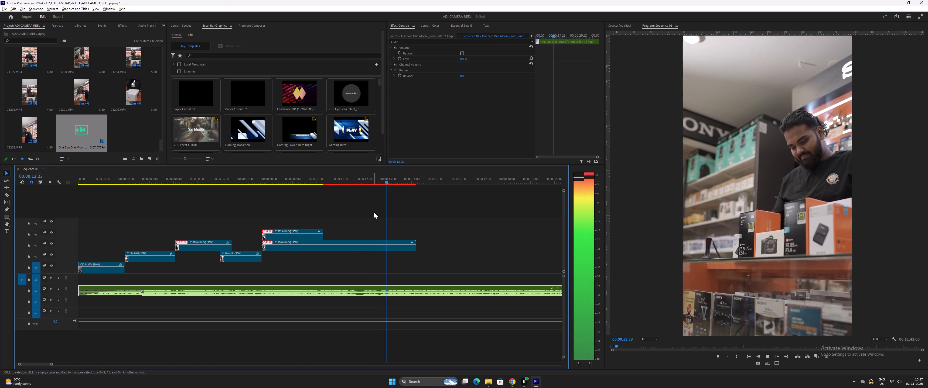
{"action": "left_click", "coordinate": [351, 178]}
{"action": "key", "text": "space"}
{"action": "key", "text": "space"}
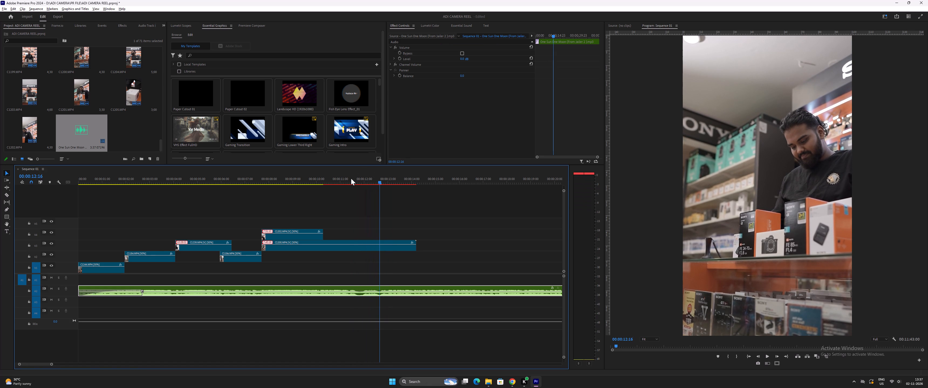
Browse the raw footage further along the timeline, from about 00:07:45 to the Sony camera box clip near 00:08:10.
{"action": "key", "text": "minus"}
{"action": "key", "text": "minus"}
{"action": "key", "text": "minus"}
{"action": "key", "text": "minus"}
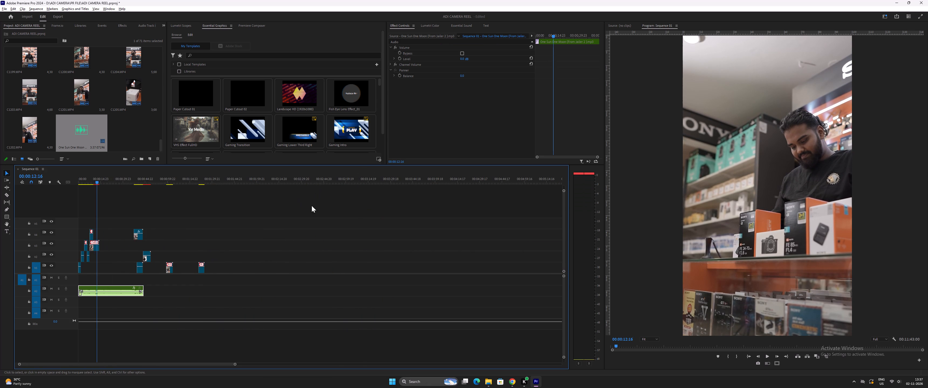
{"action": "key", "text": "minus"}
{"action": "key", "text": "minus"}
{"action": "left_click", "coordinate": [252, 182]}
{"action": "key", "text": "equal"}
{"action": "key", "text": "equal"}
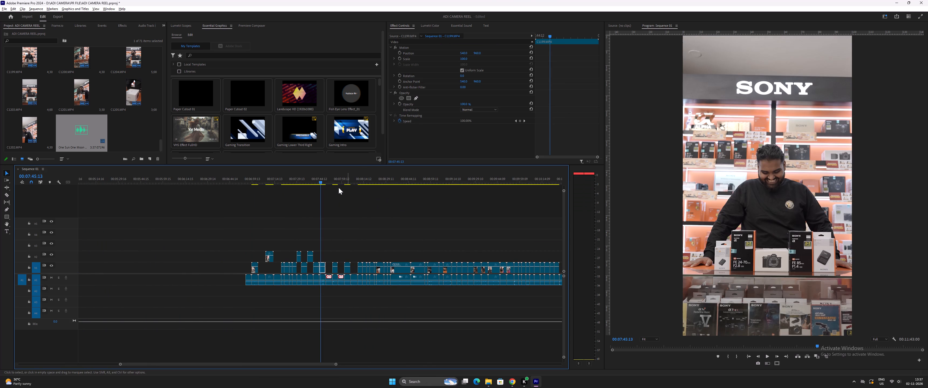
{"action": "left_click_drag", "start_coordinate": [328, 180], "coordinate": [353, 191]}
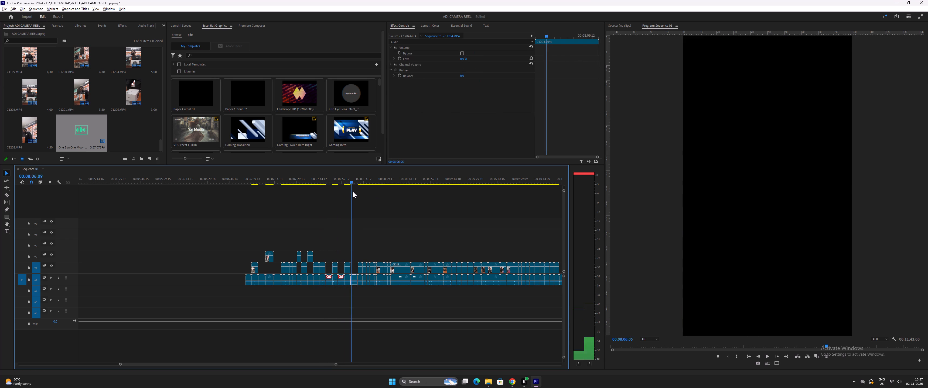
{"action": "left_click_drag", "start_coordinate": [353, 191], "coordinate": [358, 199]}
Play the white Sony camera box clip and the box-cutter clip, from about 00:08:10 to 00:08:16.
{"action": "key", "text": "space"}
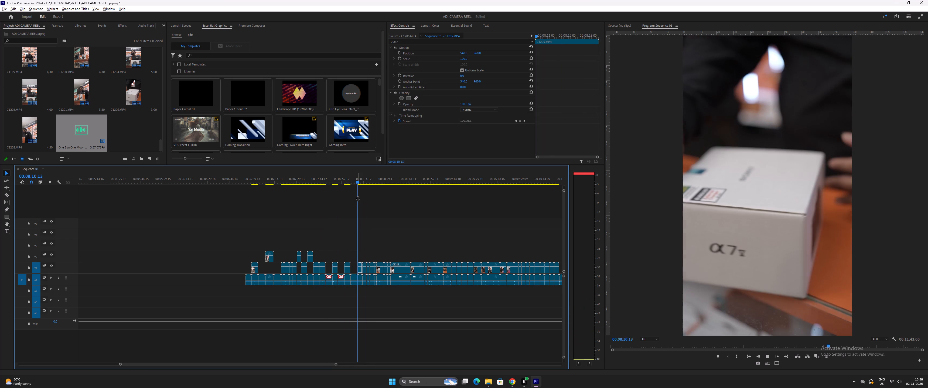
{"action": "key", "text": "equal"}
{"action": "key", "text": "equal"}
{"action": "key", "text": "equal"}
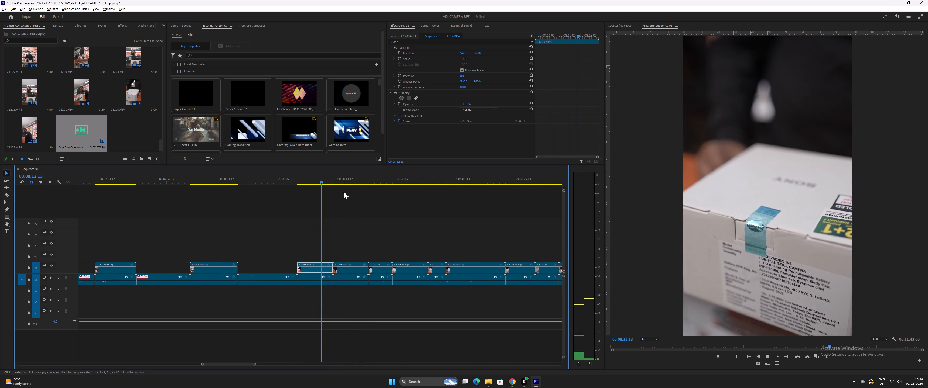
{"action": "key", "text": "space"}
{"action": "left_click_drag", "start_coordinate": [336, 182], "coordinate": [340, 183]}
{"action": "key", "text": "space"}
{"action": "key", "text": "equal"}
{"action": "key", "text": "space"}
{"action": "left_click_drag", "start_coordinate": [364, 181], "coordinate": [372, 182]}
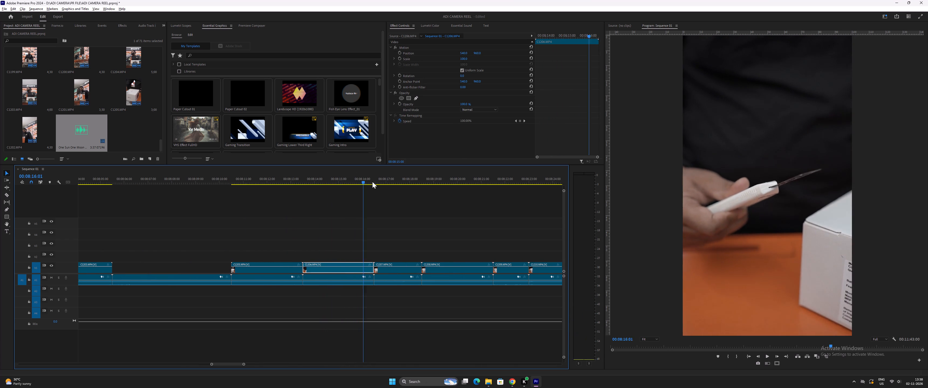
Review the tape-cutting and box-opening clips between about 00:08:20 and 00:08:28.
{"action": "left_click_drag", "start_coordinate": [372, 182], "coordinate": [464, 206]}
{"action": "key", "text": "minus"}
{"action": "key", "text": "minus"}
{"action": "key", "text": "space"}
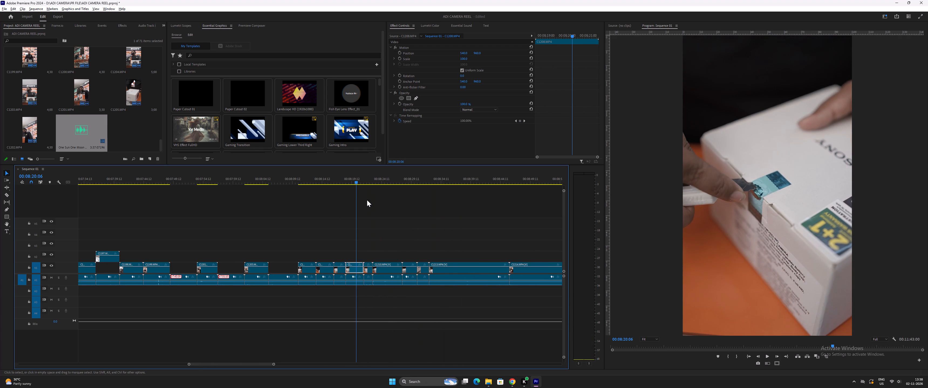
{"action": "key", "text": "equal"}
{"action": "key", "text": "equal"}
{"action": "left_click_drag", "start_coordinate": [350, 176], "coordinate": [360, 180]}
{"action": "key", "text": "space"}
{"action": "key", "text": "minus"}
{"action": "key", "text": "minus"}
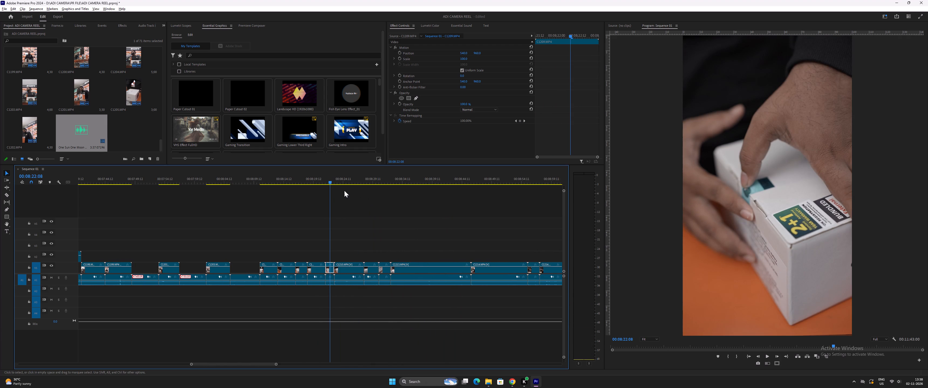
{"action": "left_click_drag", "start_coordinate": [334, 183], "coordinate": [368, 191]}
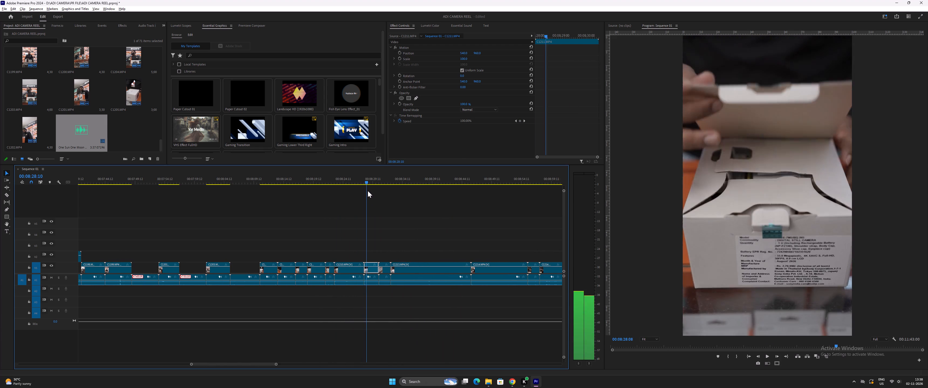
{"action": "left_click_drag", "start_coordinate": [368, 191], "coordinate": [310, 203]}
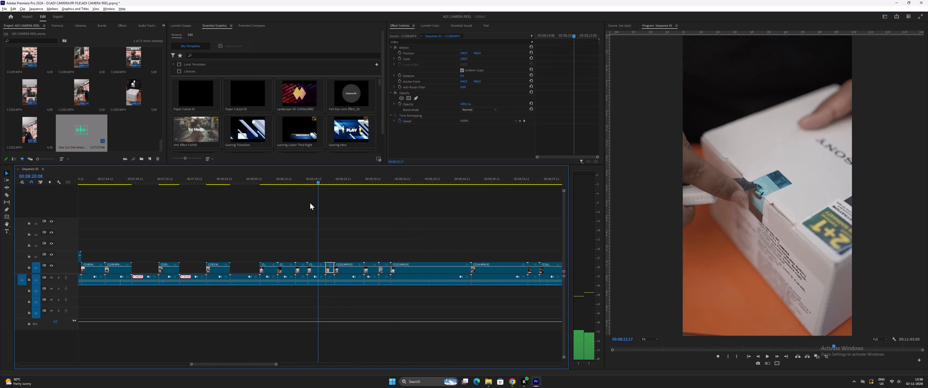
Recheck the camera box and box-cutter clips between about 00:08:13 and 00:08:16 as candidates for the opening.
{"action": "left_click_drag", "start_coordinate": [310, 203], "coordinate": [271, 205]}
{"action": "key", "text": "space"}
{"action": "key", "text": "equal"}
{"action": "key", "text": "equal"}
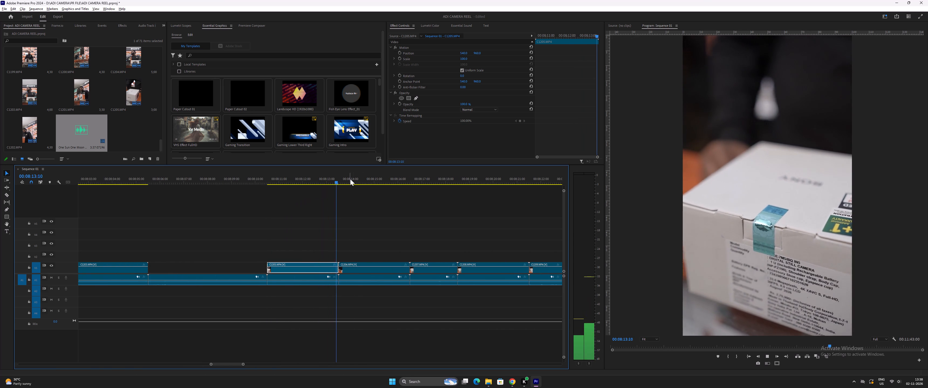
{"action": "left_click_drag", "start_coordinate": [351, 179], "coordinate": [359, 182]}
{"action": "key", "text": "space"}
{"action": "key", "text": "minus"}
{"action": "key", "text": "space"}
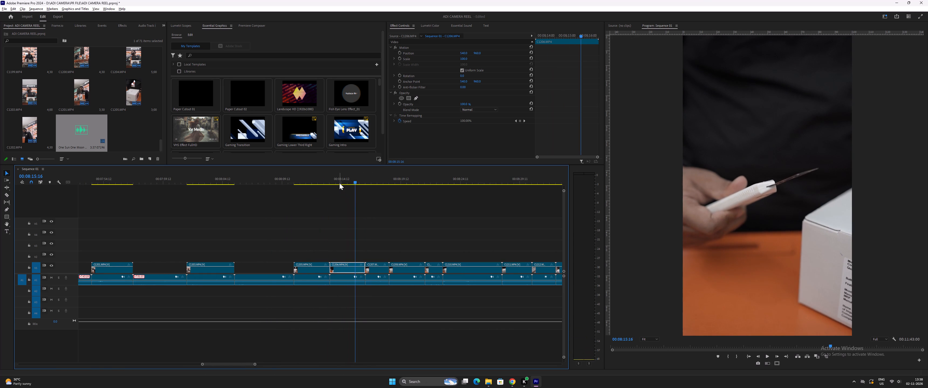
{"action": "left_click_drag", "start_coordinate": [339, 183], "coordinate": [335, 193]}
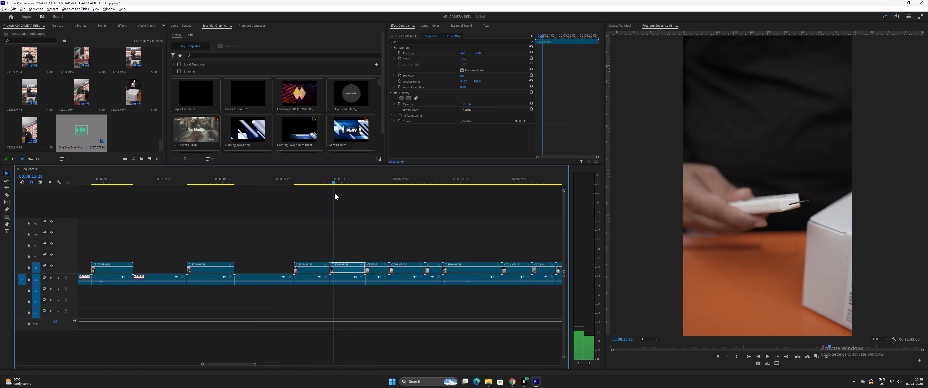
{"action": "left_click_drag", "start_coordinate": [335, 193], "coordinate": [344, 196]}
Move the box-cutter clip from about 00:08:14 to the first video track in the opening, starting at about 00:00:12.
{"action": "left_click_drag", "start_coordinate": [346, 270], "coordinate": [149, 235]}
{"action": "key", "text": "minus"}
{"action": "key", "text": "minus"}
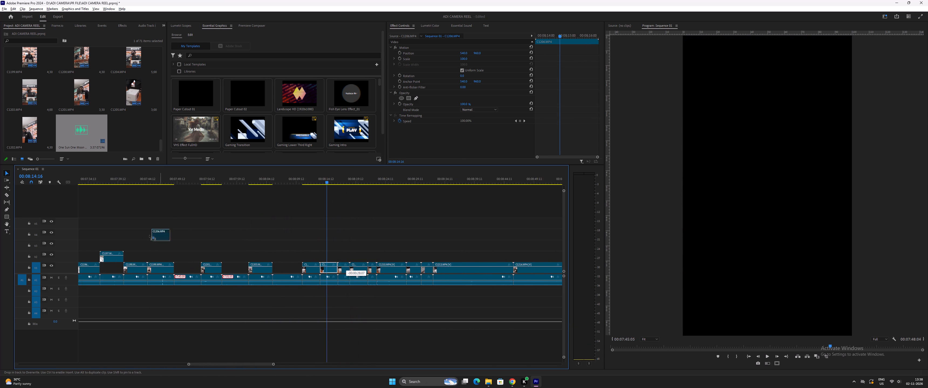
{"action": "left_click_drag", "start_coordinate": [149, 235], "coordinate": [73, 242]}
{"action": "key", "text": "minus"}
{"action": "key", "text": "minus"}
{"action": "type", "text": "=="}
{"action": "key", "text": "equal"}
{"action": "key", "text": "minus"}
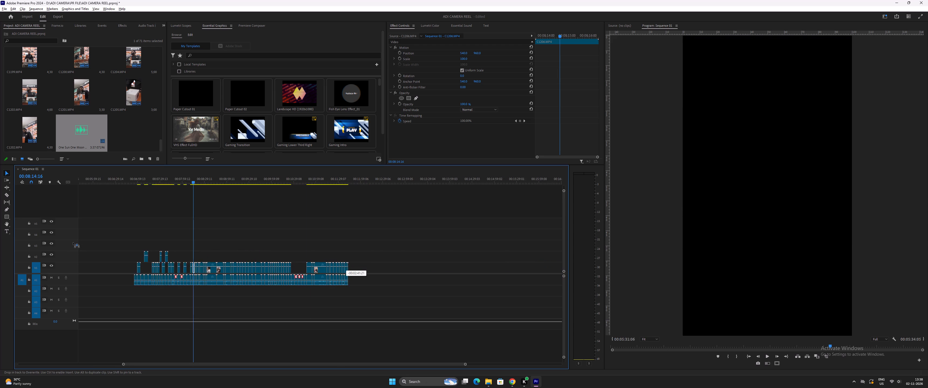
{"action": "left_click_drag", "start_coordinate": [73, 242], "coordinate": [260, 267]}
{"action": "key", "text": "minus"}
{"action": "key", "text": "minus"}
{"action": "key", "text": "equal"}
{"action": "key", "text": "equal"}
{"action": "key", "text": "equal"}
{"action": "key", "text": "equal"}
{"action": "key", "text": "equal"}
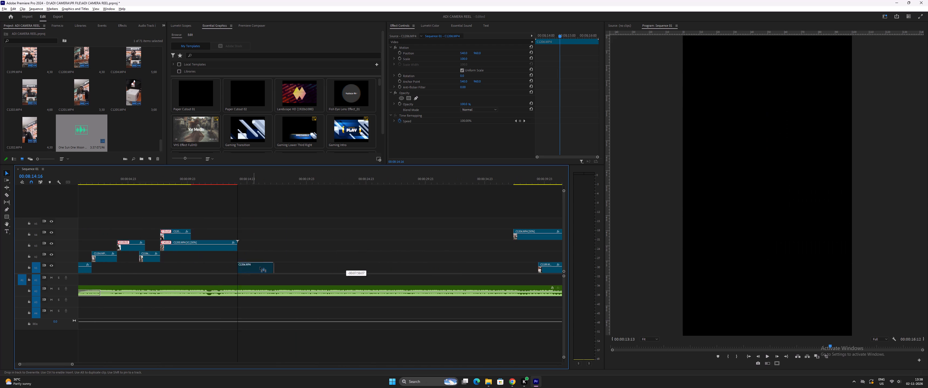
{"action": "left_click_drag", "start_coordinate": [260, 267], "coordinate": [230, 274]}
Trim the end of the man-behind-the-counter clip on the third video track to just before the fourth-track clip's end.
{"action": "left_click_drag", "start_coordinate": [237, 249], "coordinate": [193, 248]}
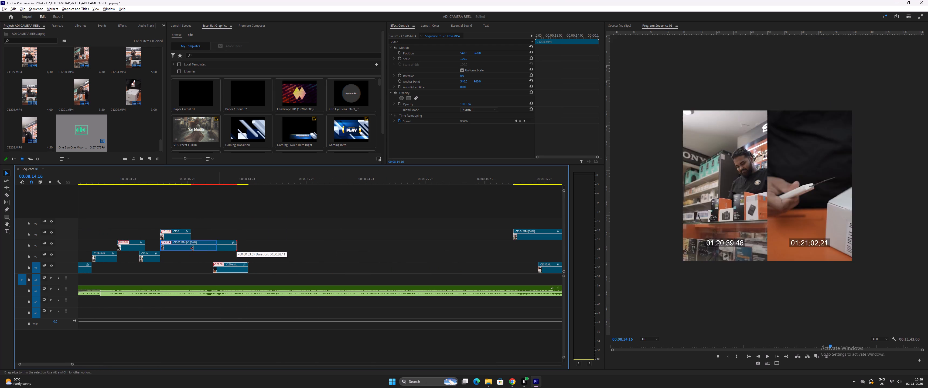
{"action": "left_click_drag", "start_coordinate": [193, 248], "coordinate": [186, 248]}
Find the beat and move the box-cutter clip earlier to start at 00:00:11:22, checking it in playback.
{"action": "left_click_drag", "start_coordinate": [197, 178], "coordinate": [199, 178]}
{"action": "key", "text": "space"}
{"action": "key", "text": "equal"}
{"action": "key", "text": "equal"}
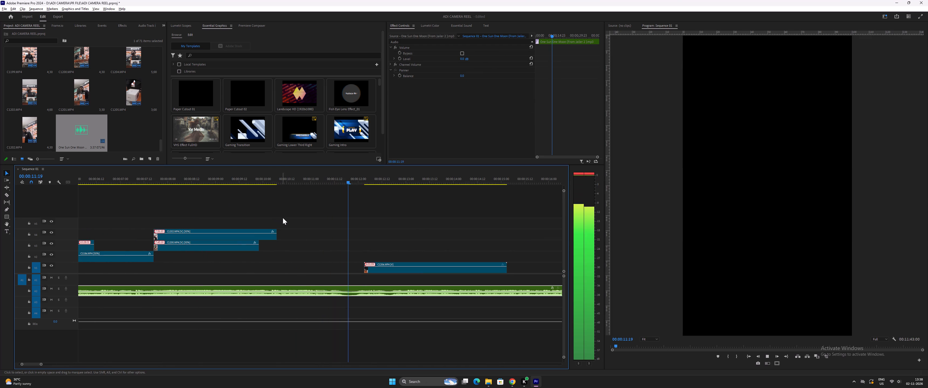
{"action": "key", "text": "space"}
{"action": "left_click", "coordinate": [340, 179]}
{"action": "key", "text": "space"}
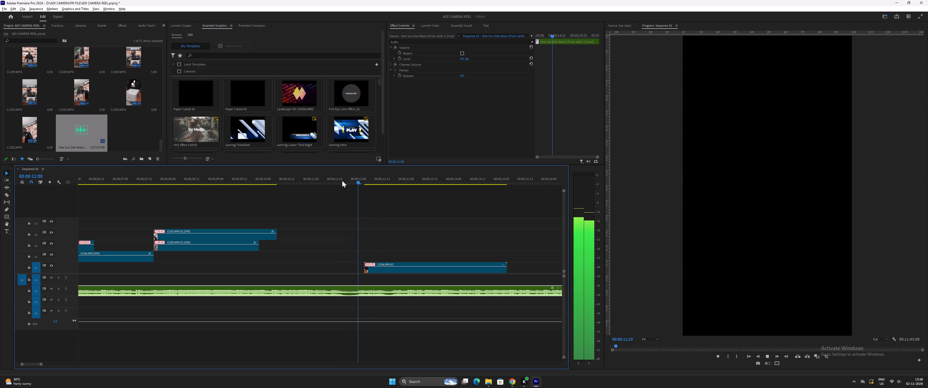
{"action": "key", "text": "space"}
{"action": "left_click_drag", "start_coordinate": [359, 176], "coordinate": [356, 178]}
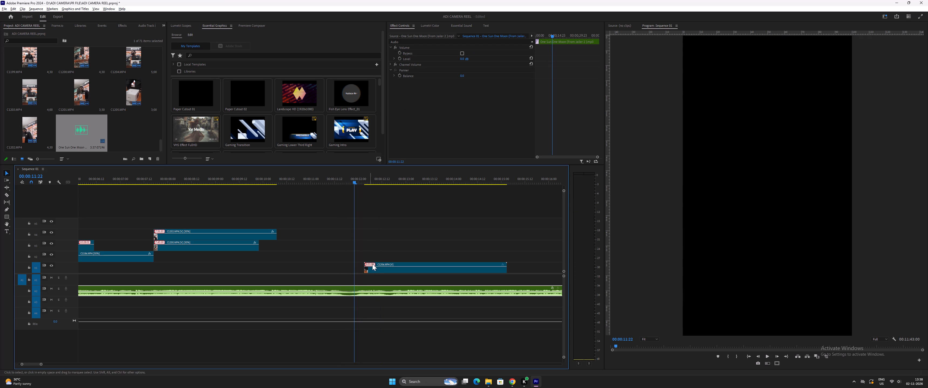
{"action": "left_click_drag", "start_coordinate": [375, 270], "coordinate": [364, 270]}
{"action": "key", "text": "space"}
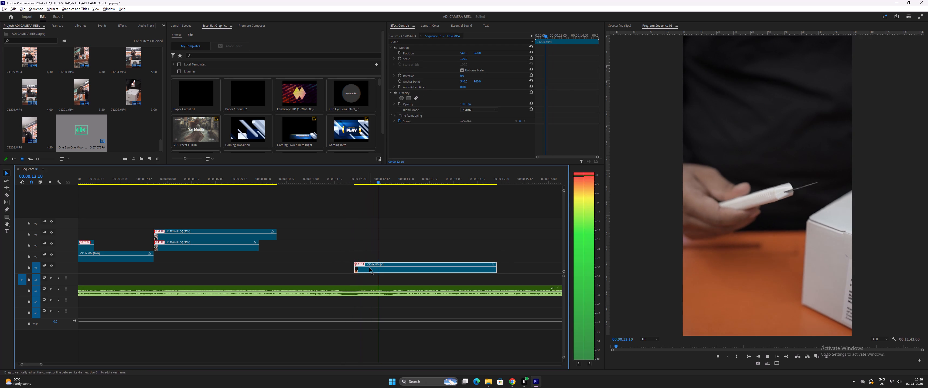
{"action": "key", "text": "space"}
{"action": "left_click_drag", "start_coordinate": [377, 179], "coordinate": [355, 183]}
{"action": "key", "text": "space"}
{"action": "key", "text": "space"}
Replay the beat leading into the box-cutter clip and nudge the clip about one frame later.
{"action": "left_click_drag", "start_coordinate": [318, 176], "coordinate": [325, 178]}
{"action": "key", "text": "space"}
{"action": "key", "text": "equal"}
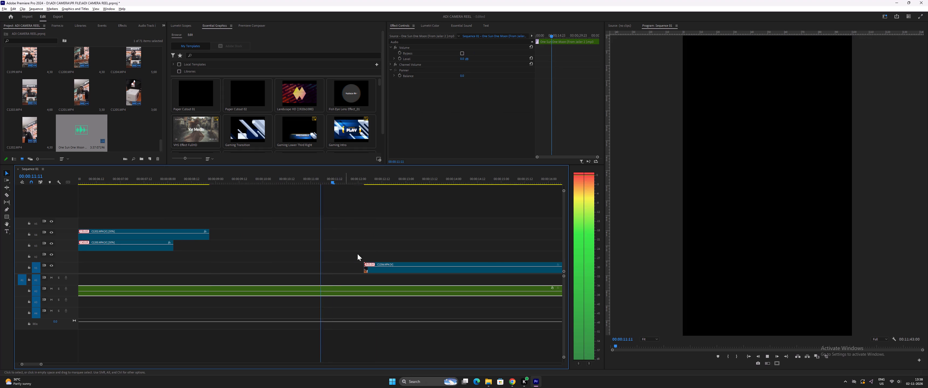
{"action": "key", "text": "space"}
{"action": "left_click_drag", "start_coordinate": [378, 272], "coordinate": [384, 270]}
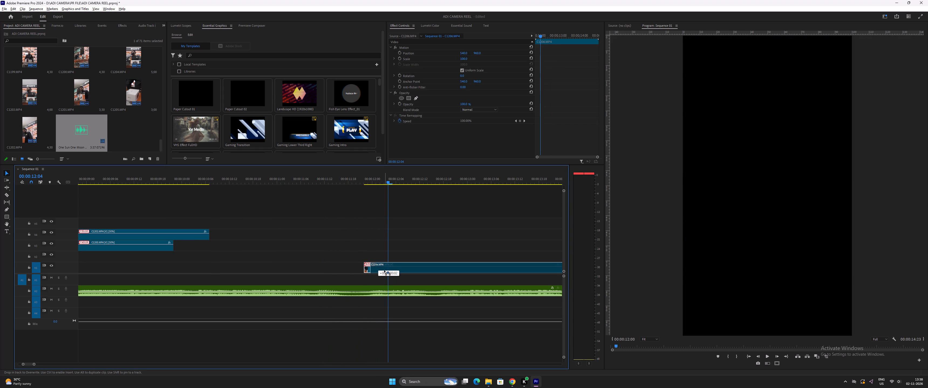
{"action": "left_click_drag", "start_coordinate": [384, 270], "coordinate": [384, 270]}
{"action": "left_click", "coordinate": [361, 180]}
{"action": "key", "text": "space"}
{"action": "key", "text": "space"}
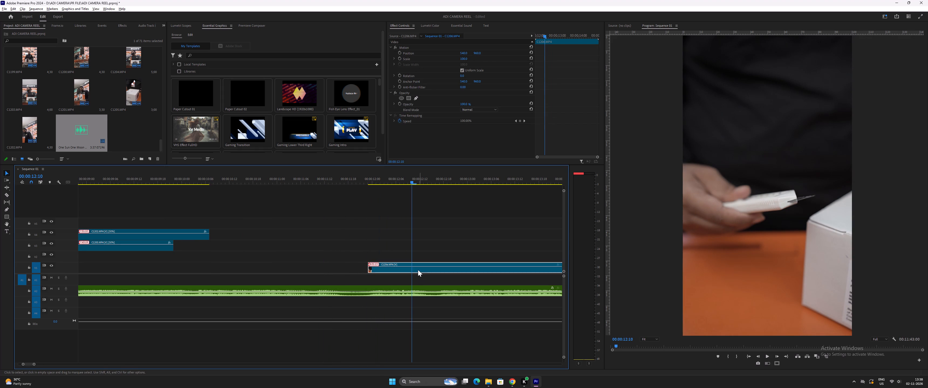
Show the box-cutter clip's time-remapping speed line and raise the clip's speed to about 148%.
{"action": "right_click", "coordinate": [393, 269]}
{"action": "left_click", "coordinate": [429, 265]}
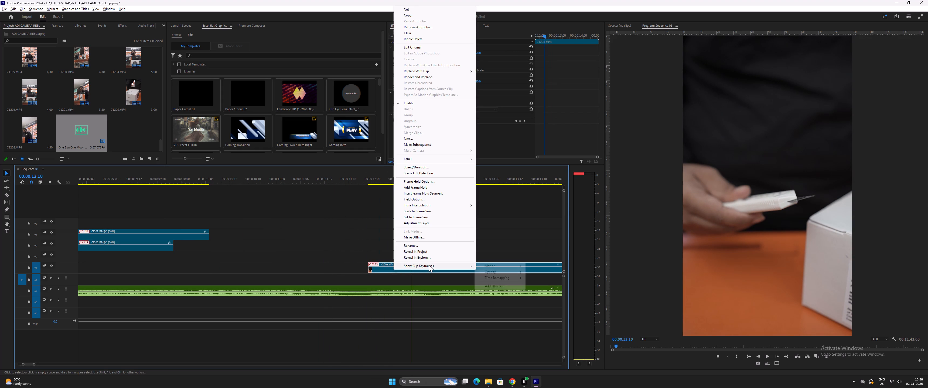
{"action": "left_click", "coordinate": [512, 280]}
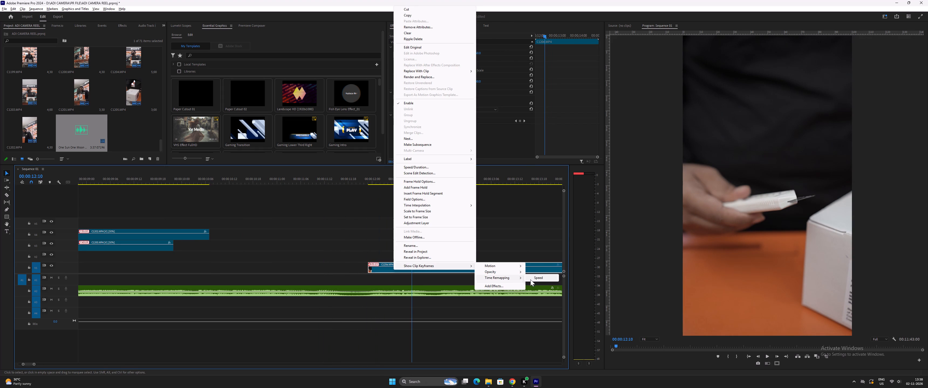
{"action": "left_click", "coordinate": [530, 279]}
{"action": "left_click_drag", "start_coordinate": [397, 269], "coordinate": [398, 257]}
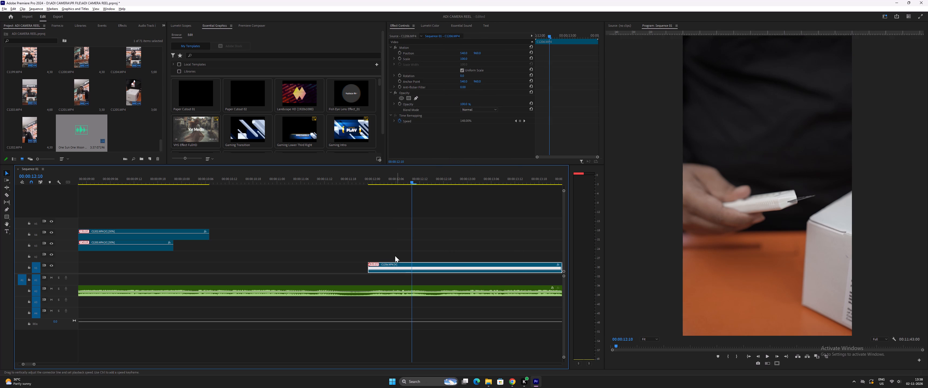
Play the sped-up box-cutter clip from its start to judge its pace against the music.
{"action": "left_click", "coordinate": [368, 183]}
{"action": "key", "text": "space"}
{"action": "key", "text": "space"}
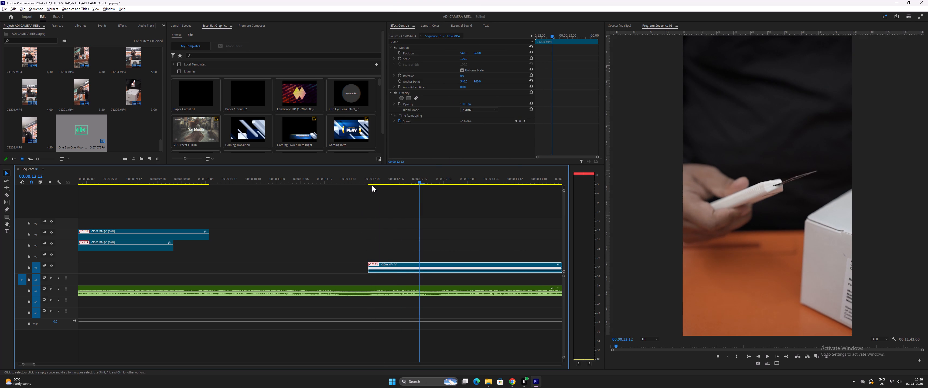
{"action": "key", "text": "minus"}
{"action": "key", "text": "space"}
{"action": "key", "text": "space"}
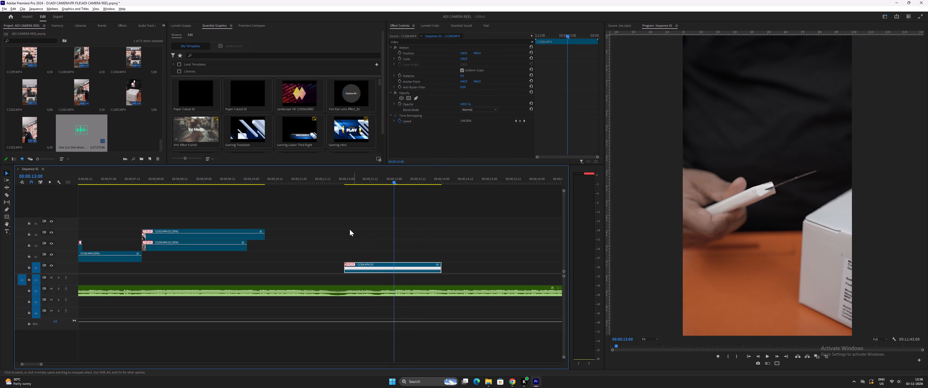
{"action": "left_click", "coordinate": [346, 181]}
{"action": "key", "text": "space"}
{"action": "key", "text": "space"}
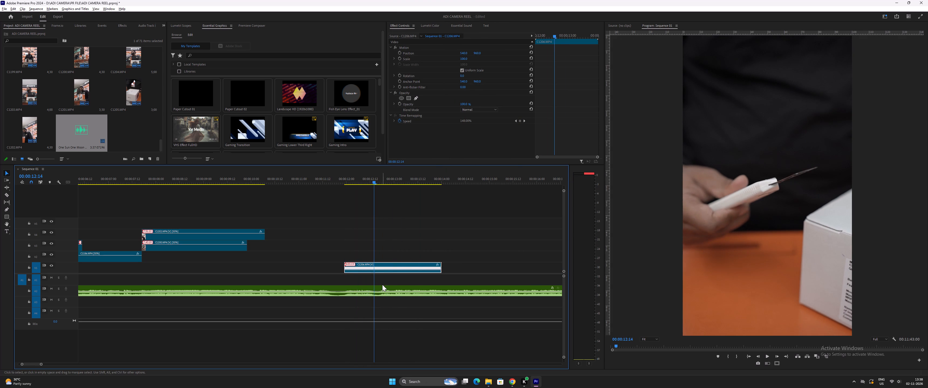
Raise the box-cutter clip's time-remapping speed further to about 182%.
{"action": "left_click_drag", "start_coordinate": [363, 270], "coordinate": [363, 268]}
{"action": "left_click_drag", "start_coordinate": [363, 268], "coordinate": [364, 261]}
Replay the faster box-cutter clip and the beat before it, stopping at 00:00:12:06 as the blade extends.
{"action": "left_click", "coordinate": [345, 180]}
{"action": "key", "text": "equal"}
{"action": "key", "text": "equal"}
{"action": "key", "text": "space"}
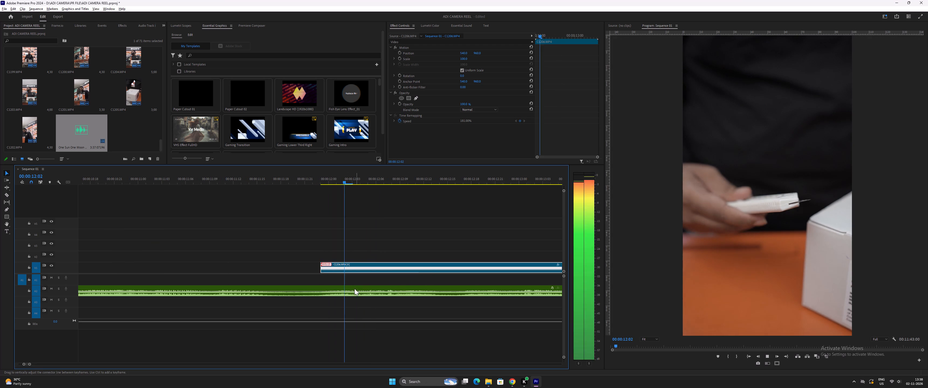
{"action": "key", "text": "space"}
{"action": "key", "text": "space"}
{"action": "key", "text": "space"}
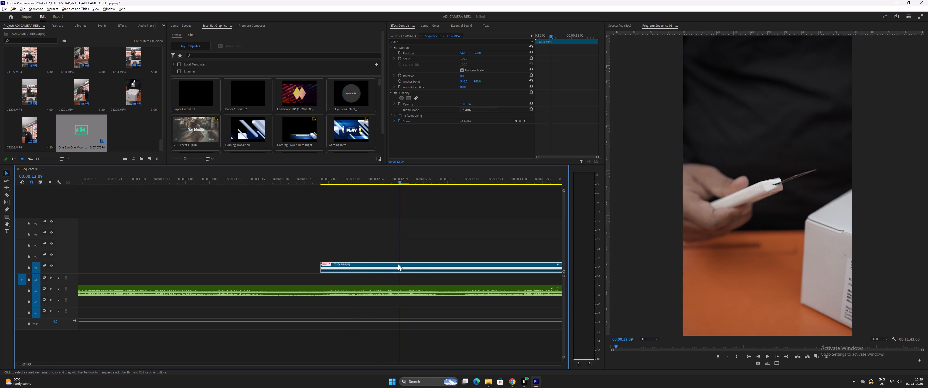
{"action": "key", "text": "minus"}
{"action": "key", "text": "space"}
{"action": "key", "text": "space"}
{"action": "left_click_drag", "start_coordinate": [345, 185], "coordinate": [308, 184]}
{"action": "left_click_drag", "start_coordinate": [320, 179], "coordinate": [275, 188]}
{"action": "key", "text": "space"}
{"action": "key", "text": "space"}
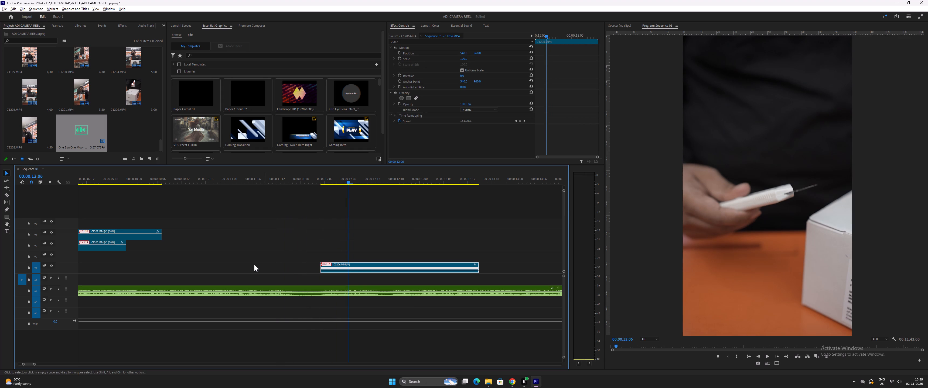
Add a speed keyframe to the box-cutter clip at 00:00:12:06, slow the section after it below normal speed, and play the clip.
{"action": "double_click", "coordinate": [68, 269]}
{"action": "key", "text": "p"}
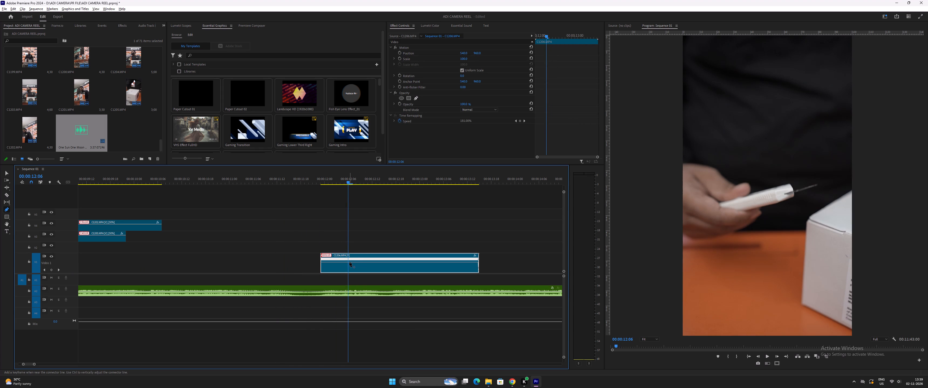
{"action": "left_click", "coordinate": [349, 262]}
{"action": "key", "text": "v"}
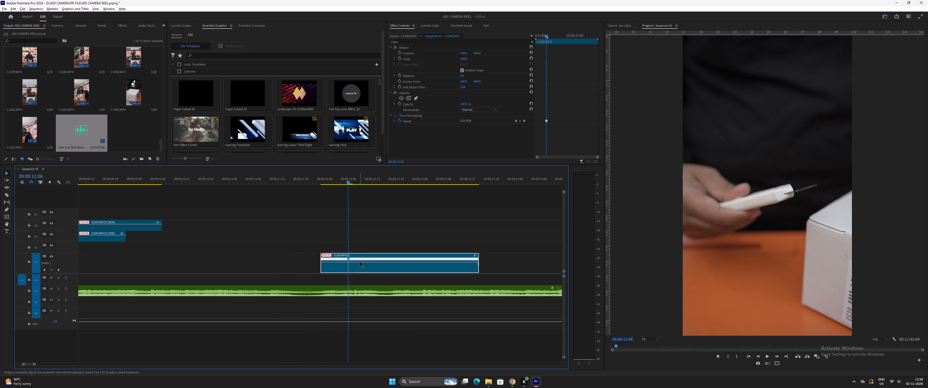
{"action": "left_click_drag", "start_coordinate": [360, 262], "coordinate": [359, 285]}
{"action": "left_click_drag", "start_coordinate": [364, 264], "coordinate": [366, 269]}
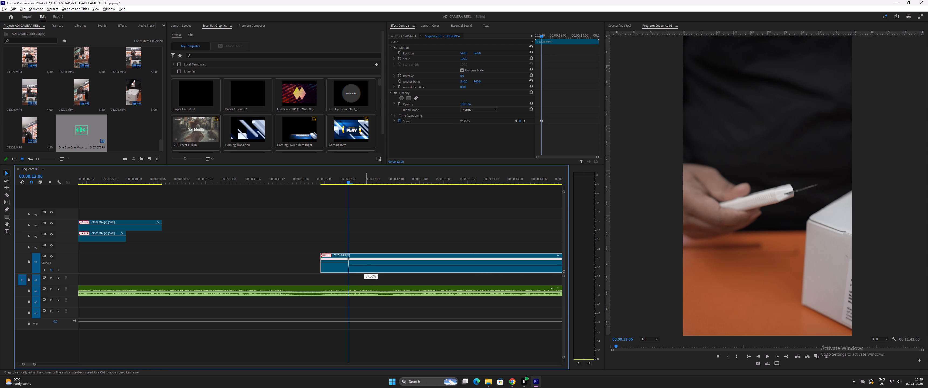
{"action": "left_click_drag", "start_coordinate": [366, 269], "coordinate": [367, 276]}
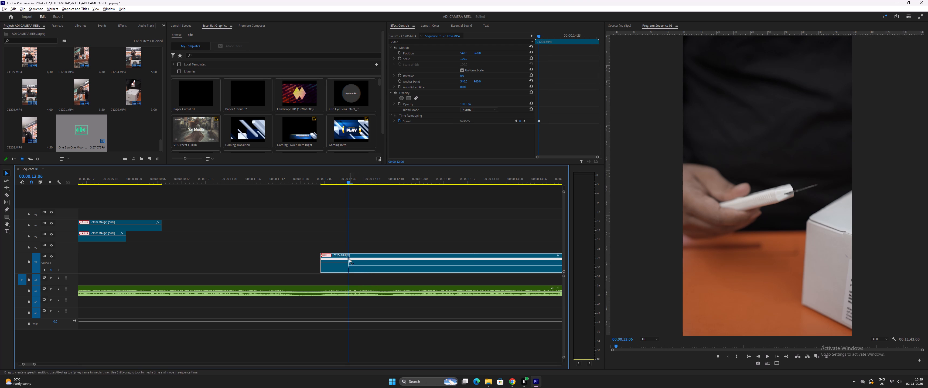
{"action": "left_click", "coordinate": [320, 177]}
{"action": "key", "text": "space"}
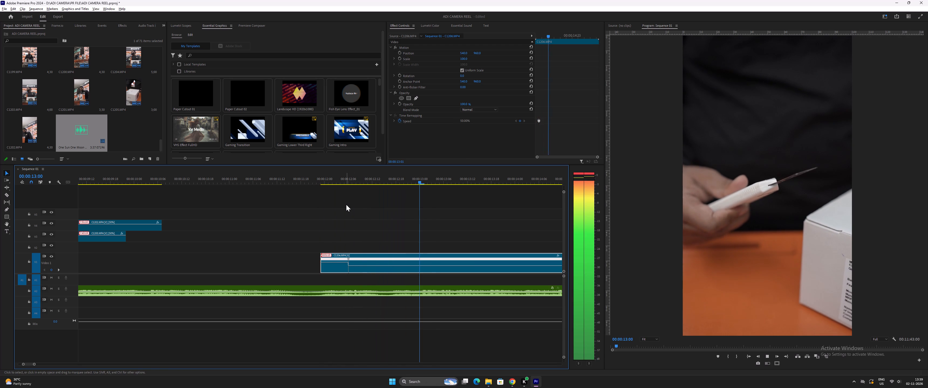
{"action": "key", "text": "space"}
Spread the box-cutter clip's speed keyframe into a gradual ramp from fast to slow and replay the clip.
{"action": "left_click_drag", "start_coordinate": [350, 259], "coordinate": [373, 261]}
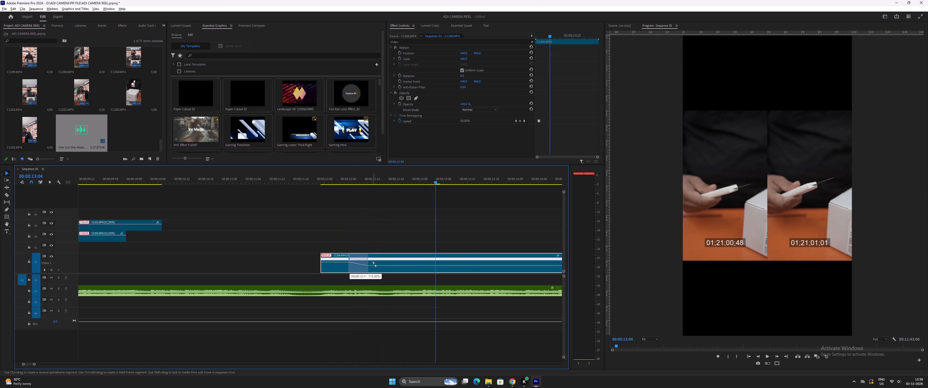
{"action": "left_click_drag", "start_coordinate": [373, 261], "coordinate": [367, 261]}
{"action": "left_click", "coordinate": [315, 179]}
{"action": "key", "text": "space"}
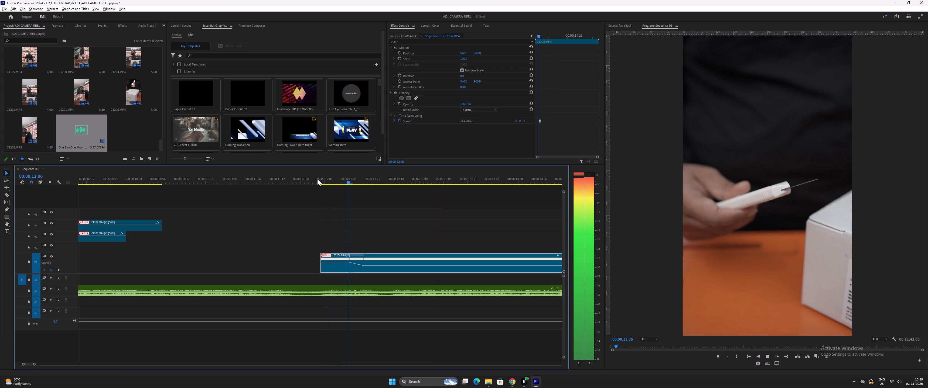
{"action": "key", "text": "space"}
{"action": "key", "text": "space"}
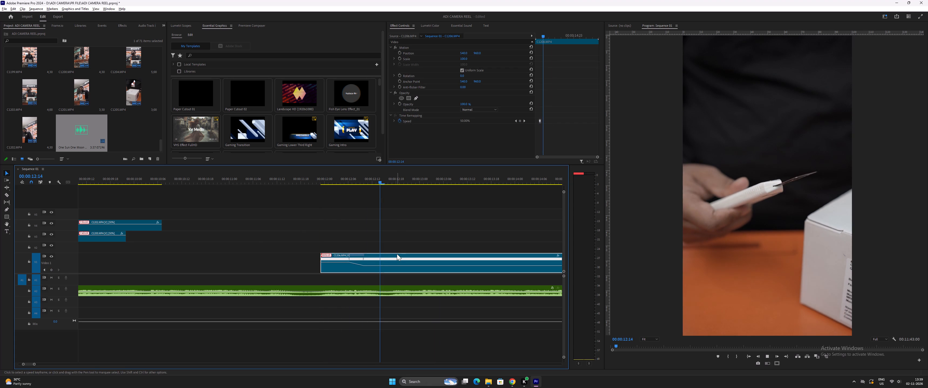
{"action": "key", "text": "space"}
Cut the box-cutter clip at 00:00:12:17 and delete the remainder after the cut.
{"action": "left_click_drag", "start_coordinate": [386, 179], "coordinate": [392, 188]}
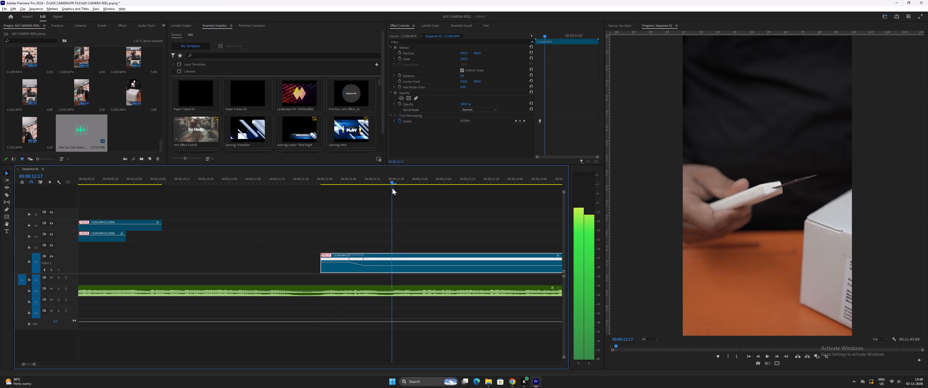
{"action": "left_click_drag", "start_coordinate": [392, 188], "coordinate": [396, 192]}
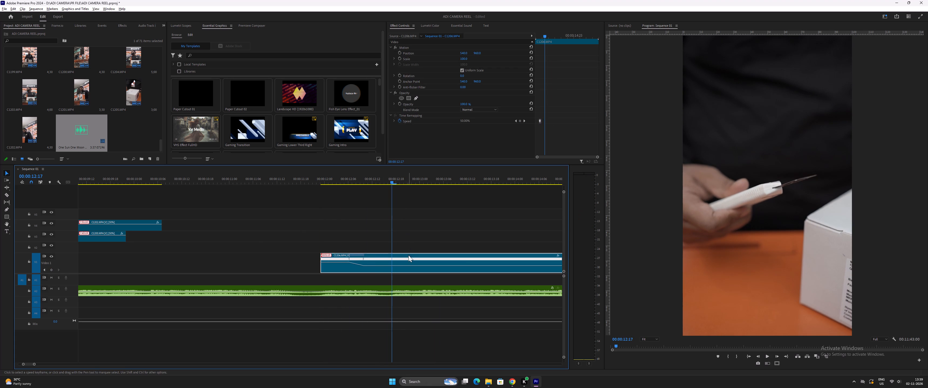
{"action": "left_click", "coordinate": [409, 259]}
{"action": "key", "text": "ctrl+bracketleft"}
{"action": "left_click", "coordinate": [411, 259]}
{"action": "key", "text": "Delete"}
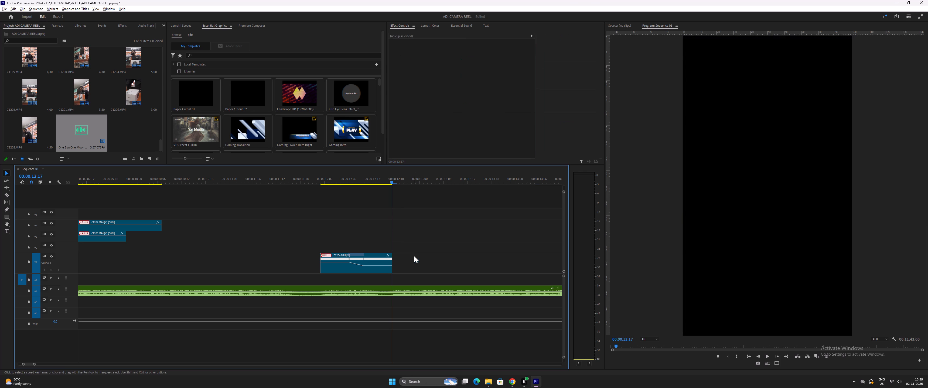
Play the trimmed box-cutter clip, then the reel from its start through to the clip's end to check the pacing.
{"action": "left_click", "coordinate": [309, 182]}
{"action": "key", "text": "space"}
{"action": "key", "text": "space"}
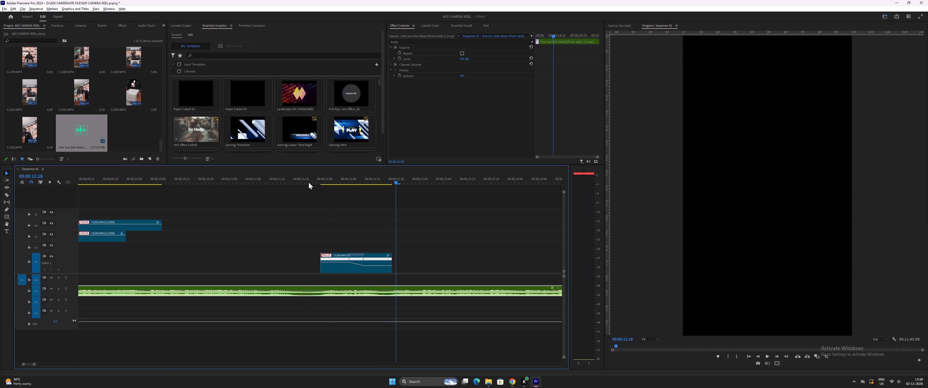
{"action": "key", "text": "minus"}
{"action": "key", "text": "minus"}
{"action": "left_click_drag", "start_coordinate": [161, 180], "coordinate": [125, 185]}
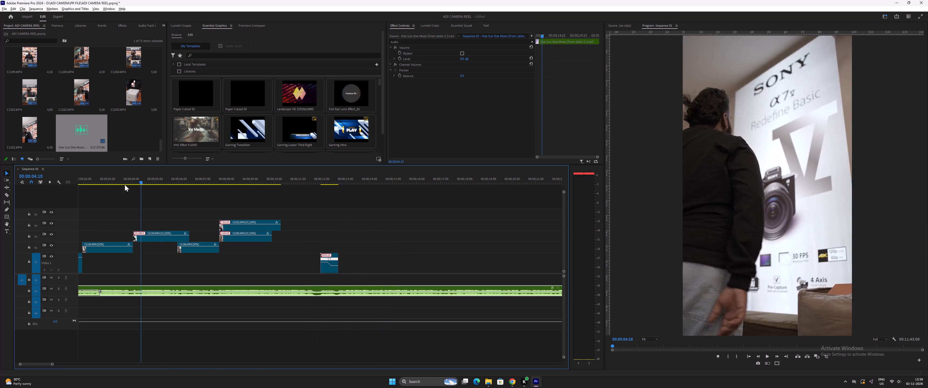
{"action": "left_click_drag", "start_coordinate": [125, 185], "coordinate": [78, 193]}
{"action": "key", "text": "space"}
{"action": "key", "text": "equal"}
{"action": "key", "text": "minus"}
{"action": "key", "text": "equal"}
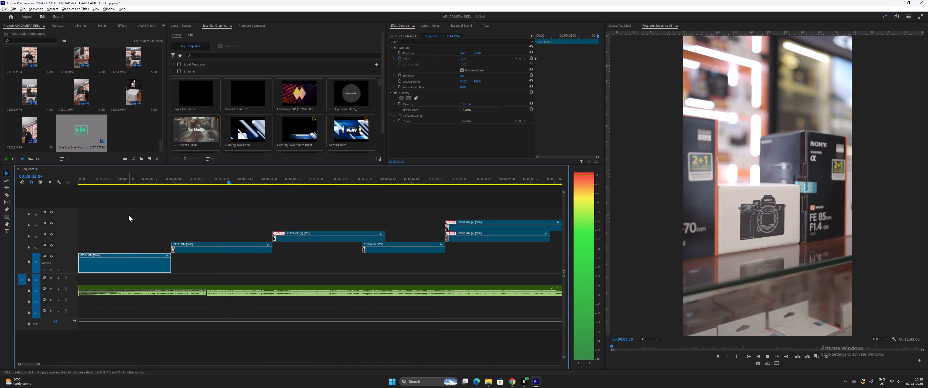
{"action": "key", "text": "equal"}
{"action": "type", "text": "--"}
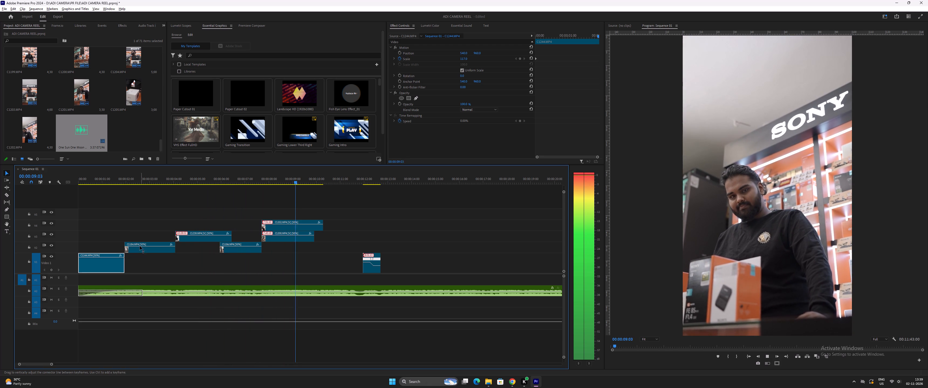
{"action": "key", "text": "equal"}
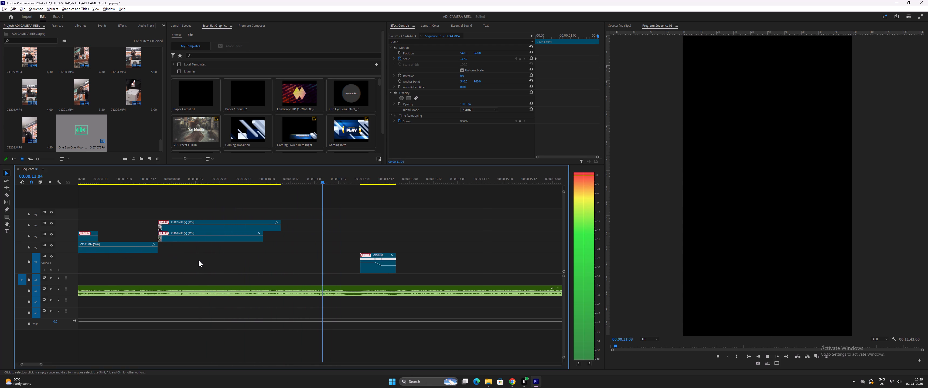
{"action": "key", "text": "equal"}
{"action": "key", "text": "space"}
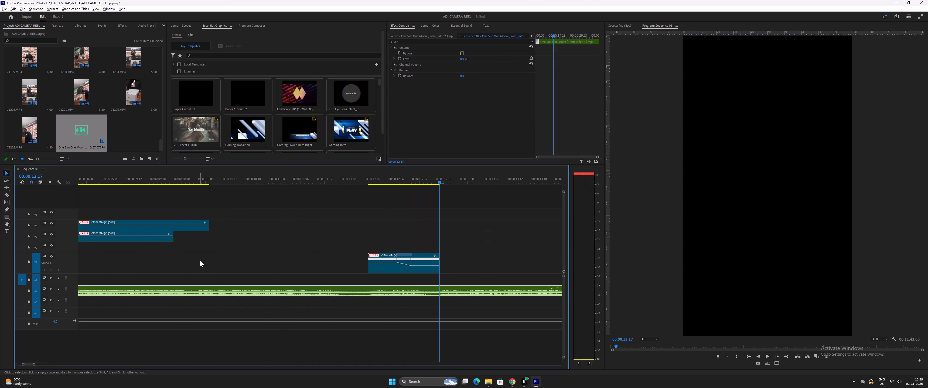
Preview the spare clip of the man under the SONY sign around 00:00:39:08 and move it directly after the box-cutter clip on V2.
{"action": "key", "text": "space"}
{"action": "key", "text": "minus"}
{"action": "key", "text": "minus"}
{"action": "key", "text": "minus"}
{"action": "key", "text": "space"}
{"action": "key", "text": "minus"}
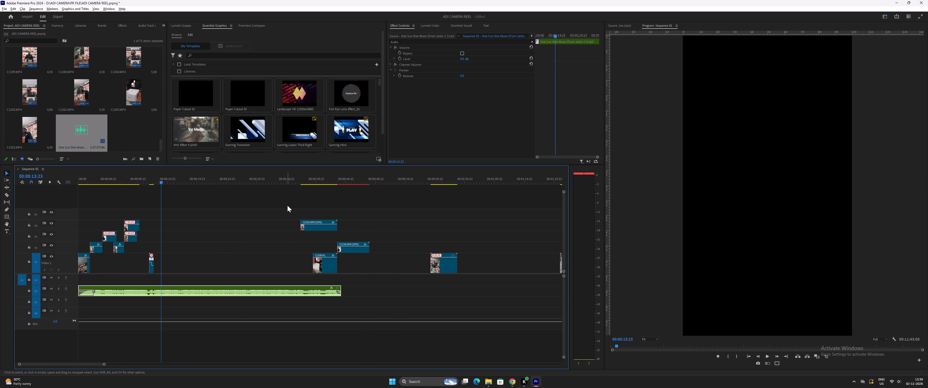
{"action": "left_click", "coordinate": [308, 177]}
{"action": "key", "text": "space"}
{"action": "key", "text": "space"}
{"action": "left_click_drag", "start_coordinate": [310, 227], "coordinate": [305, 227]}
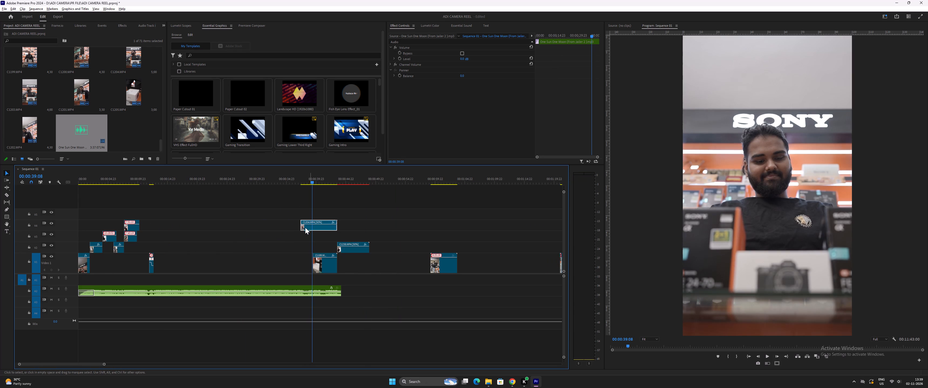
{"action": "left_click_drag", "start_coordinate": [305, 227], "coordinate": [162, 249]}
Play the transition from the box-cutter clip into the SONY sign shot, then replay the box-cutter clip up to 00:00:12:05.
{"action": "left_click", "coordinate": [151, 181]}
{"action": "key", "text": "equal"}
{"action": "key", "text": "equal"}
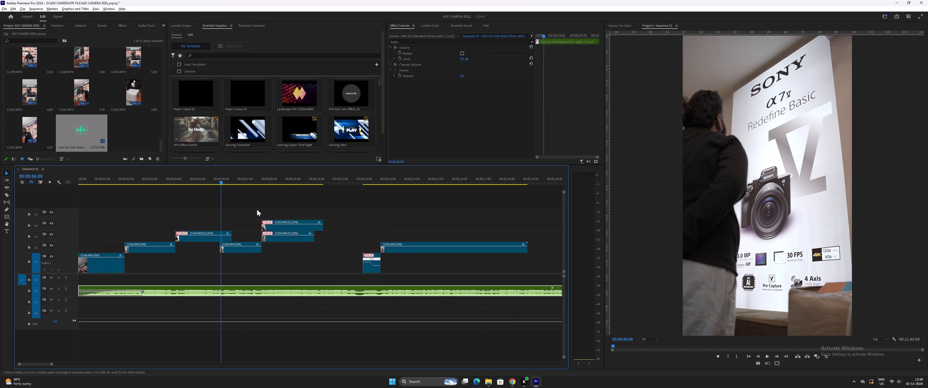
{"action": "left_click", "coordinate": [314, 180]}
{"action": "key", "text": "equal"}
{"action": "key", "text": "space"}
{"action": "key", "text": "equal"}
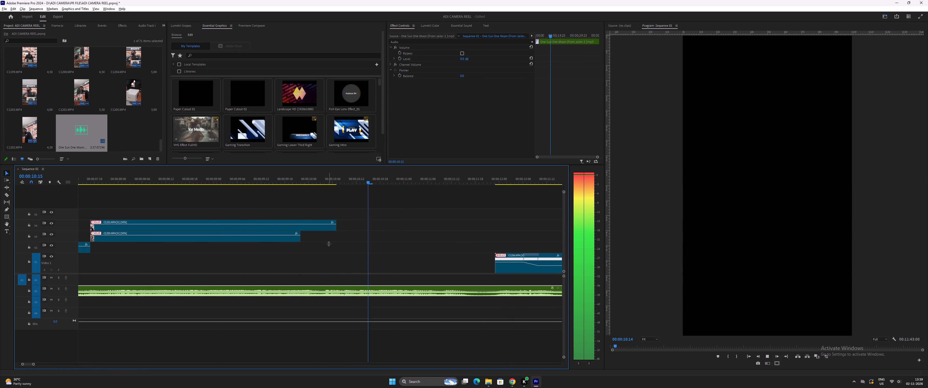
{"action": "key", "text": "minus"}
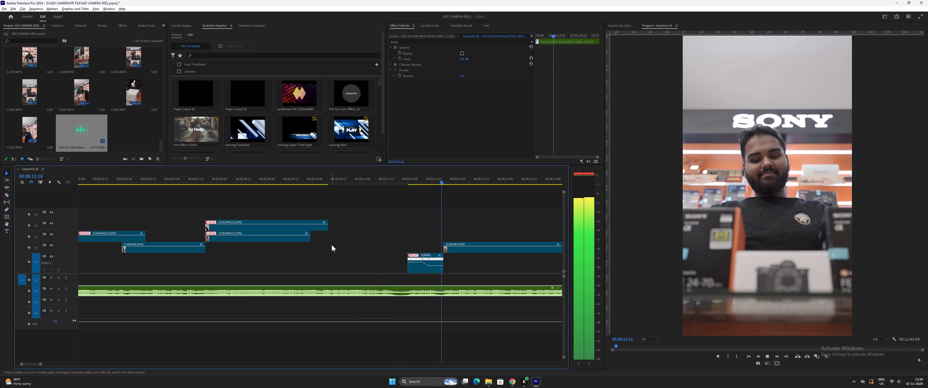
{"action": "key", "text": "space"}
{"action": "left_click", "coordinate": [411, 181]}
{"action": "key", "text": "equal"}
{"action": "key", "text": "equal"}
{"action": "key", "text": "minus"}
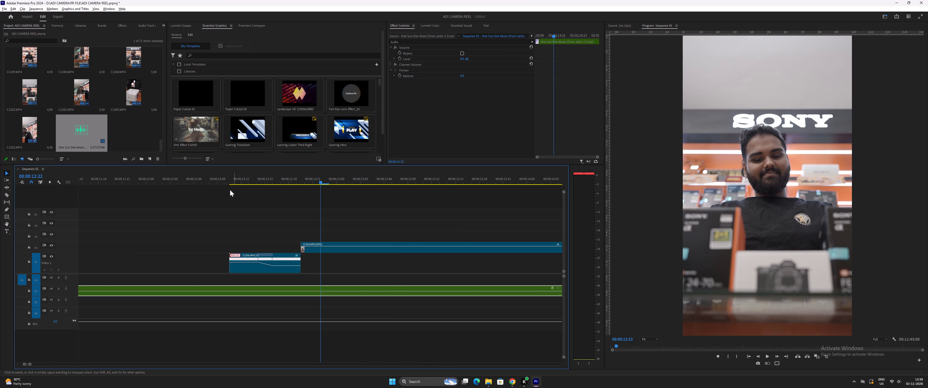
{"action": "left_click", "coordinate": [230, 179]}
{"action": "key", "text": "equal"}
{"action": "key", "text": "space"}
{"action": "key", "text": "space"}
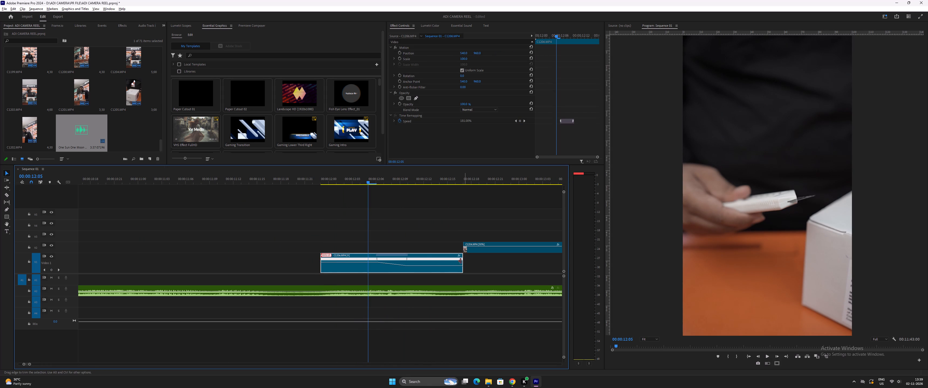
Raise the speed of the box-cutter clip's section before the ramp and replay the shortened clip.
{"action": "left_click_drag", "start_coordinate": [351, 263], "coordinate": [356, 212]}
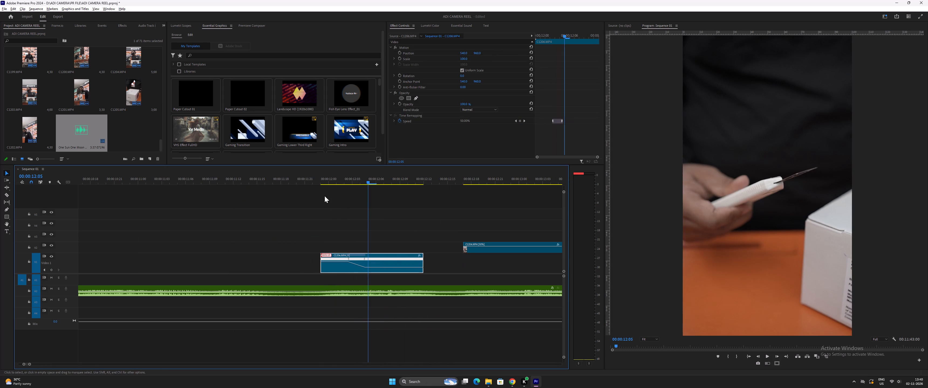
{"action": "left_click_drag", "start_coordinate": [314, 178], "coordinate": [318, 179]}
{"action": "key", "text": "space"}
{"action": "key", "text": "space"}
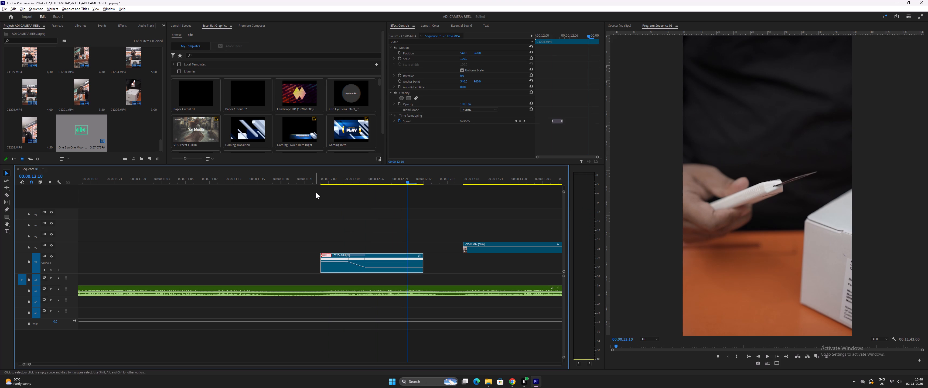
{"action": "left_click", "coordinate": [314, 179]}
{"action": "key", "text": "space"}
{"action": "key", "text": "space"}
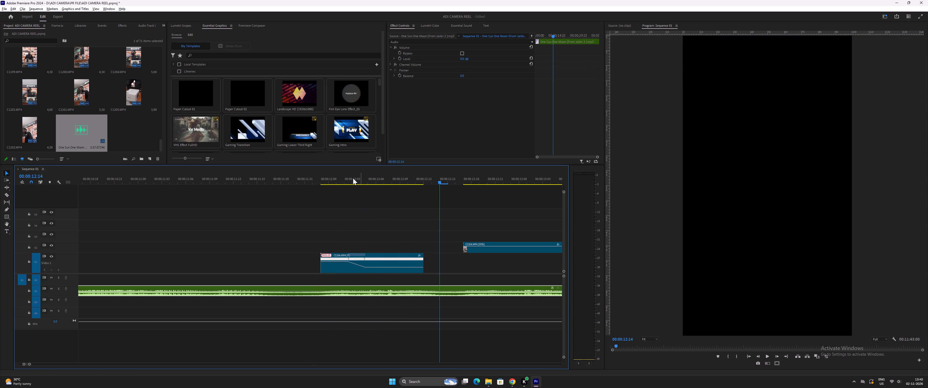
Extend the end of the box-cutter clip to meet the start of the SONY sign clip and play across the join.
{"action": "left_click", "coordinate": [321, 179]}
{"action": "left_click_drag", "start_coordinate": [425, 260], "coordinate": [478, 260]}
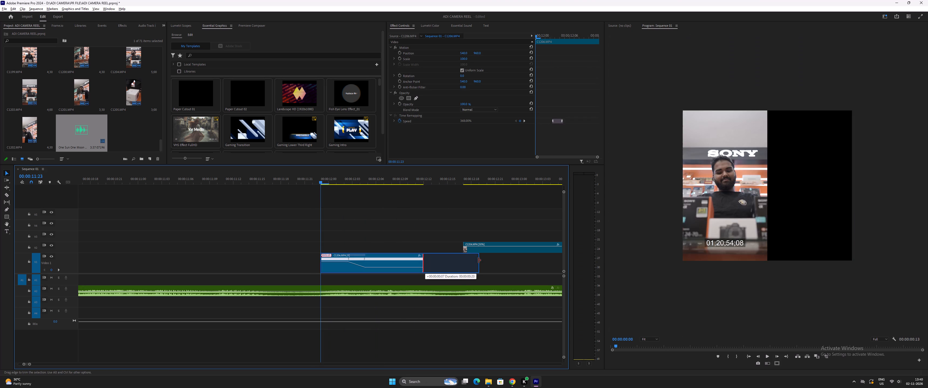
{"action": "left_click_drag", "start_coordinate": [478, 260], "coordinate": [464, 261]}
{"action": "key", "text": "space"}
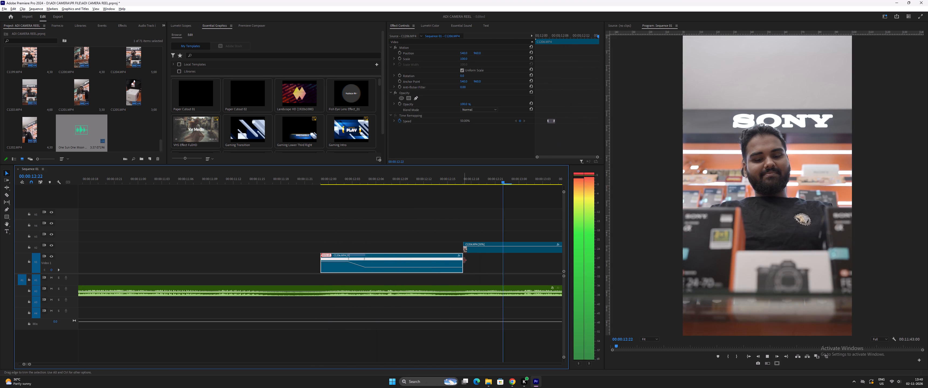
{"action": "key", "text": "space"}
Replay the lead-in and the box-cutter clip, stopping at 00:00:12:08 to judge where the shot should end.
{"action": "key", "text": "minus"}
{"action": "key", "text": "minus"}
{"action": "key", "text": "minus"}
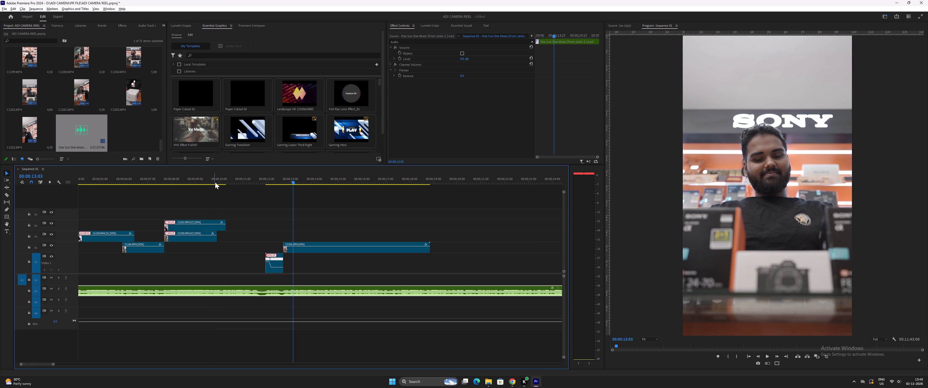
{"action": "left_click", "coordinate": [215, 182]}
{"action": "key", "text": "space"}
{"action": "type", "text": "="}
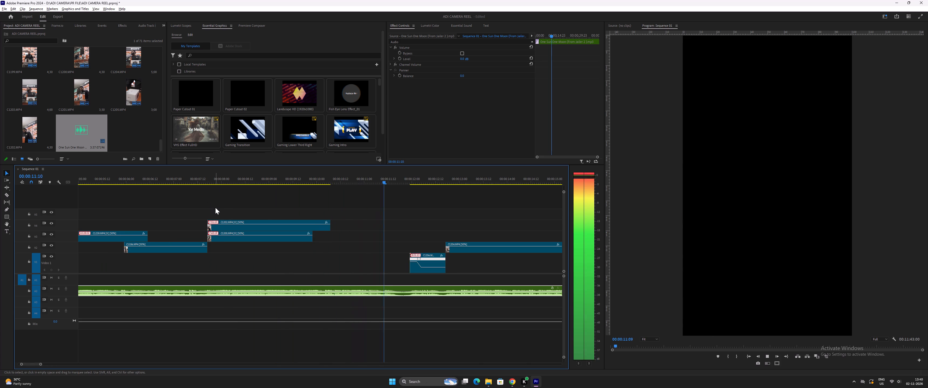
{"action": "key", "text": "space"}
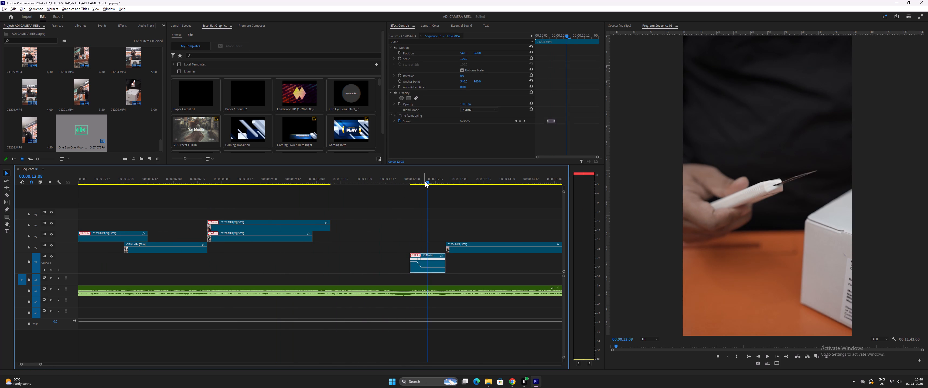
{"action": "left_click_drag", "start_coordinate": [429, 181], "coordinate": [411, 183]}
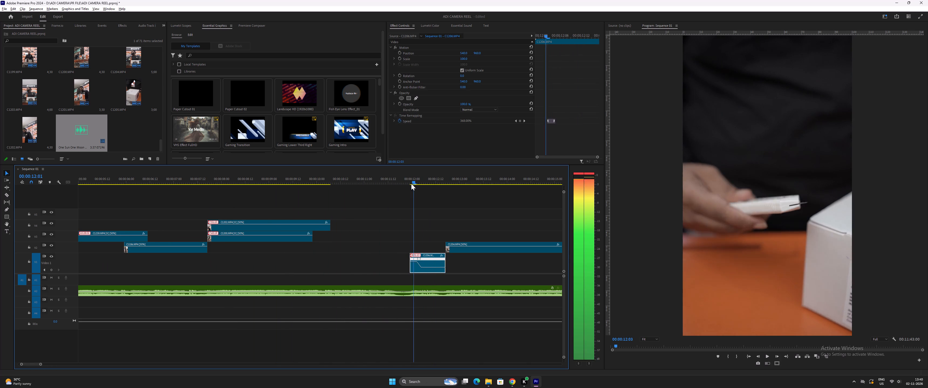
{"action": "left_click_drag", "start_coordinate": [411, 183], "coordinate": [410, 183]}
{"action": "key", "text": "space"}
{"action": "key", "text": "space"}
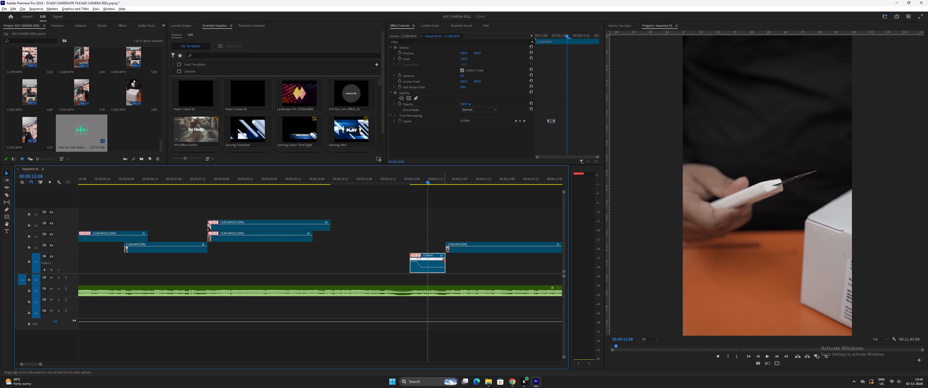
Trim the end of the box-cutter clip back to 00:00:12:08 and play onward into the SONY sign clip.
{"action": "left_click_drag", "start_coordinate": [445, 261], "coordinate": [427, 259]}
{"action": "key", "text": "space"}
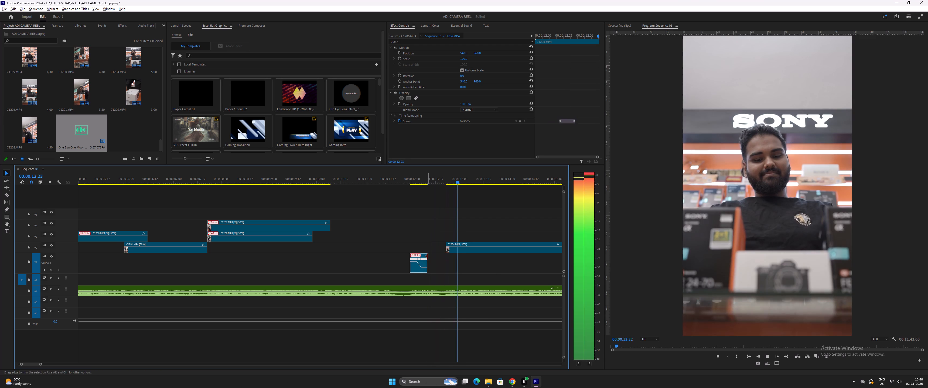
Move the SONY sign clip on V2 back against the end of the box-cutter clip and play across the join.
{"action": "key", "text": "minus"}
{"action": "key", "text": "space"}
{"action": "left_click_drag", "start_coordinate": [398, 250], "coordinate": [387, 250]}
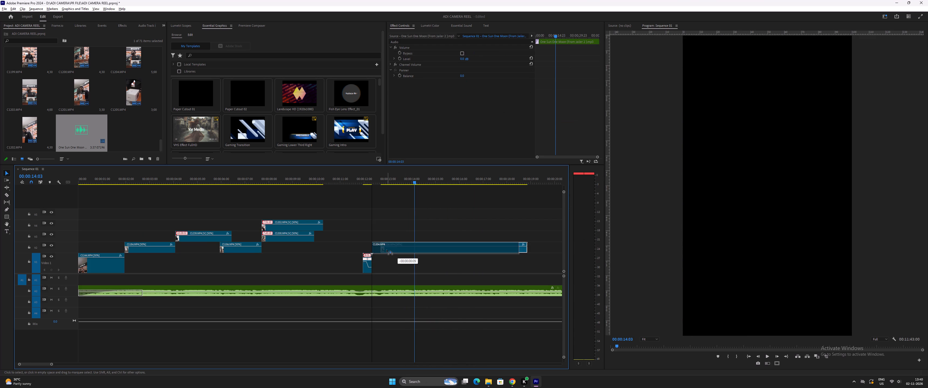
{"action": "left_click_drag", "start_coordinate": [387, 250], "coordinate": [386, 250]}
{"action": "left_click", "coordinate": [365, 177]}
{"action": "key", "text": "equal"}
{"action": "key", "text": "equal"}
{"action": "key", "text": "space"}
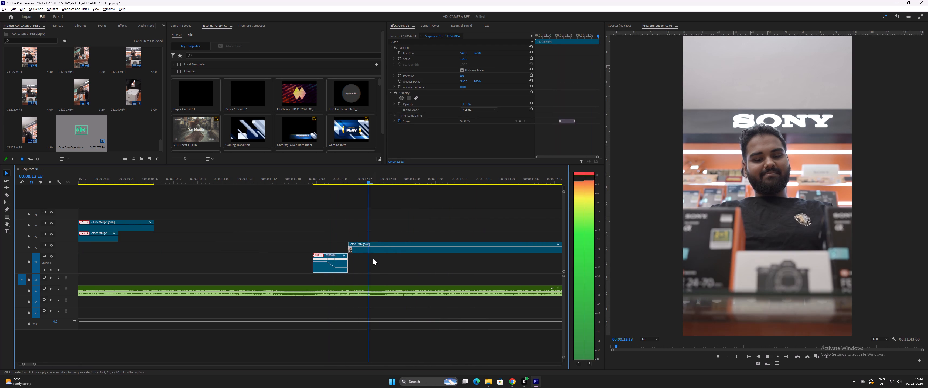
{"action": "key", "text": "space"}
Move the SONY sign clip down to V1 so it starts at about 00:00:12:17, and play it.
{"action": "left_click_drag", "start_coordinate": [378, 178], "coordinate": [387, 182]}
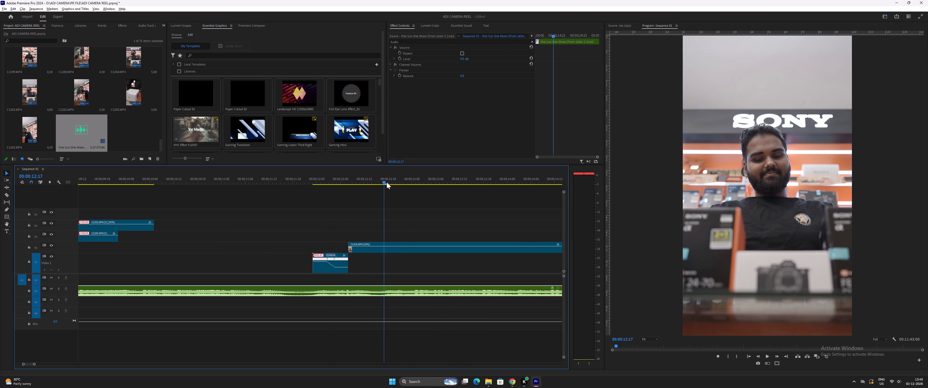
{"action": "left_click_drag", "start_coordinate": [387, 182], "coordinate": [387, 182]}
{"action": "key", "text": "minus"}
{"action": "left_click_drag", "start_coordinate": [361, 250], "coordinate": [380, 265]}
{"action": "key", "text": "space"}
{"action": "key", "text": "space"}
{"action": "key", "text": "minus"}
{"action": "key", "text": "space"}
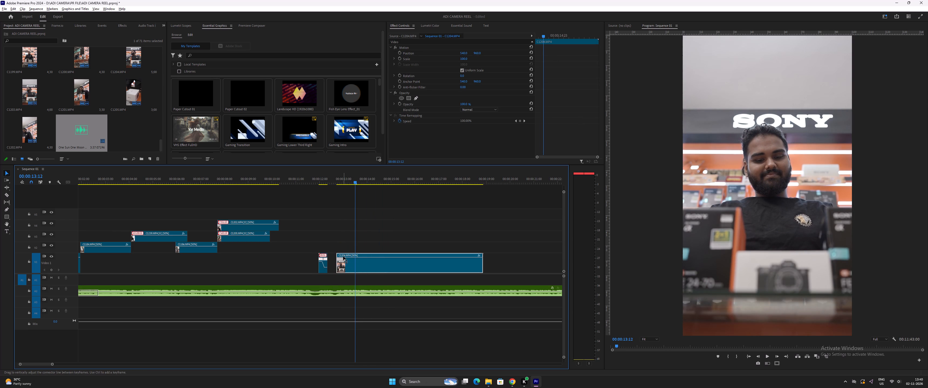
{"action": "key", "text": "space"}
Trim the start of the SONY sign clip, move it back to start at 00:00:12:17, and play it.
{"action": "left_click_drag", "start_coordinate": [337, 265], "coordinate": [357, 265]}
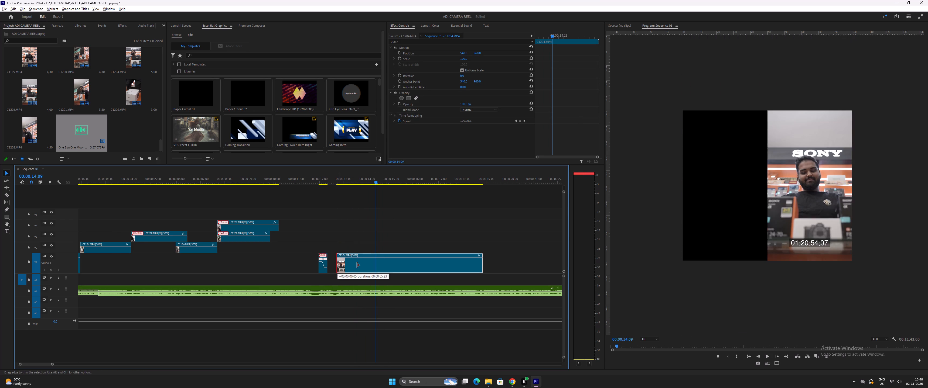
{"action": "left_click_drag", "start_coordinate": [357, 265], "coordinate": [373, 265]}
{"action": "left_click_drag", "start_coordinate": [395, 266], "coordinate": [362, 266]}
{"action": "left_click_drag", "start_coordinate": [332, 180], "coordinate": [336, 180]}
{"action": "key", "text": "equal"}
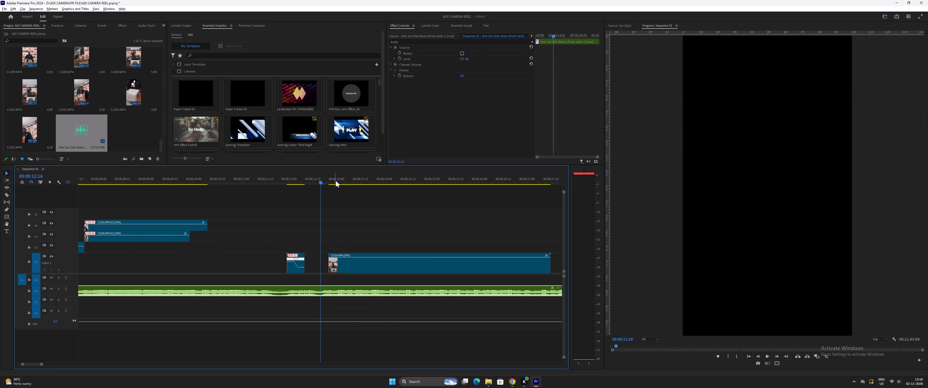
{"action": "key", "text": "equal"}
{"action": "left_click", "coordinate": [327, 181]}
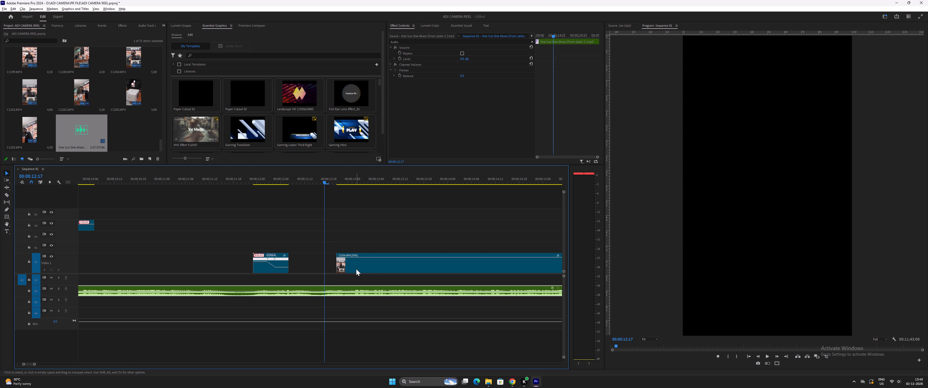
{"action": "left_click_drag", "start_coordinate": [355, 269], "coordinate": [340, 266]}
{"action": "key", "text": "space"}
{"action": "key", "text": "minus"}
{"action": "key", "text": "space"}
Examine the spare clips after the opening, from about 00:00:41 to 00:01:23, for a shot to use next.
{"action": "key", "text": "minus"}
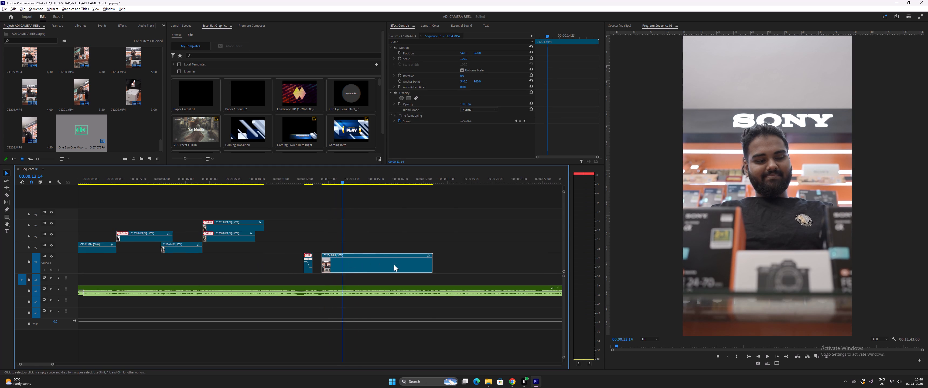
{"action": "key", "text": "minus"}
{"action": "key", "text": "minus"}
{"action": "left_click", "coordinate": [320, 178]}
{"action": "key", "text": "space"}
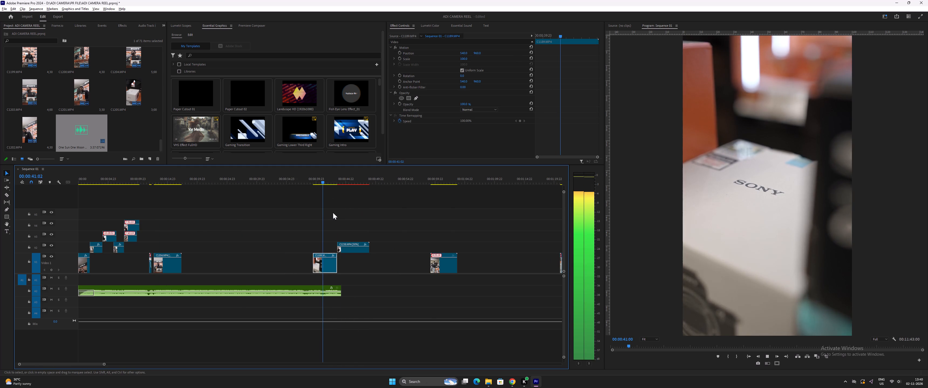
{"action": "key", "text": "space"}
{"action": "left_click_drag", "start_coordinate": [350, 177], "coordinate": [360, 183]}
{"action": "key", "text": "space"}
{"action": "key", "text": "minus"}
{"action": "key", "text": "space"}
{"action": "left_click_drag", "start_coordinate": [257, 179], "coordinate": [262, 181]}
{"action": "key", "text": "space"}
{"action": "left_click_drag", "start_coordinate": [318, 181], "coordinate": [326, 183]}
{"action": "key", "text": "space"}
{"action": "key", "text": "minus"}
{"action": "key", "text": "minus"}
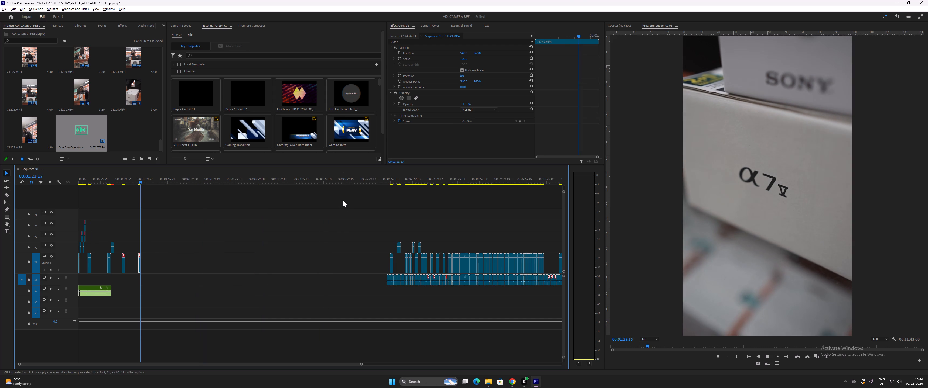
{"action": "key", "text": "space"}
Examine the source clips farther along the sequence, from about 00:07:07 to 00:08:16, for the next shot.
{"action": "left_click_drag", "start_coordinate": [393, 175], "coordinate": [397, 179]}
{"action": "key", "text": "space"}
{"action": "key", "text": "equal"}
{"action": "key", "text": "equal"}
{"action": "key", "text": "equal"}
{"action": "left_click_drag", "start_coordinate": [328, 180], "coordinate": [335, 180]}
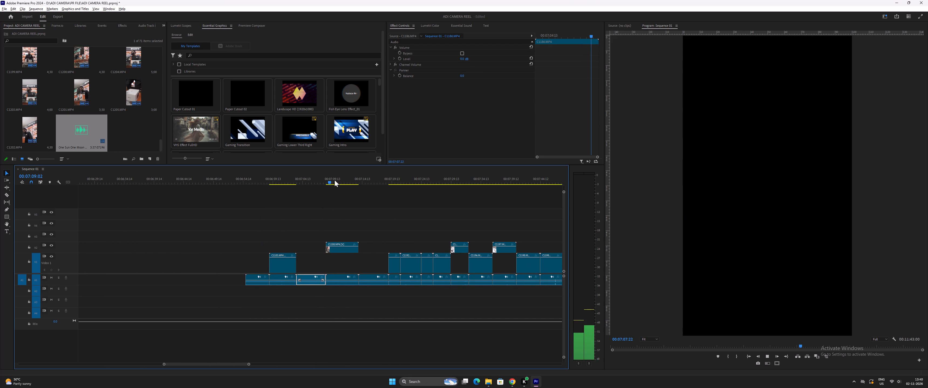
{"action": "left_click_drag", "start_coordinate": [335, 180], "coordinate": [346, 184]}
{"action": "key", "text": "space"}
{"action": "key", "text": "minus"}
{"action": "left_click_drag", "start_coordinate": [353, 181], "coordinate": [387, 192]}
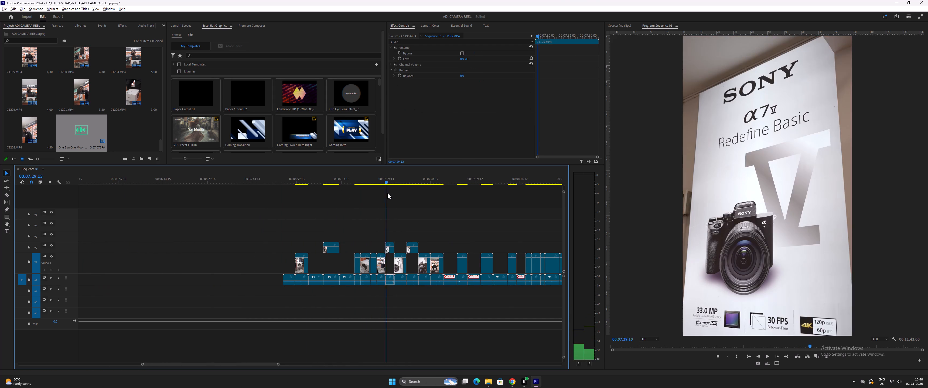
{"action": "left_click_drag", "start_coordinate": [387, 192], "coordinate": [390, 193]}
{"action": "key", "text": "space"}
{"action": "left_click_drag", "start_coordinate": [399, 180], "coordinate": [413, 186]}
{"action": "key", "text": "space"}
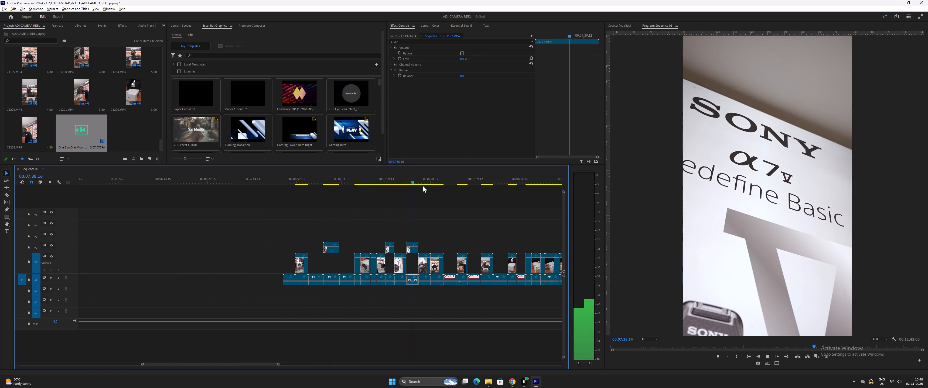
{"action": "key", "text": "minus"}
{"action": "left_click_drag", "start_coordinate": [381, 177], "coordinate": [426, 191]}
{"action": "key", "text": "equal"}
{"action": "key", "text": "equal"}
{"action": "key", "text": "equal"}
{"action": "key", "text": "equal"}
{"action": "left_click", "coordinate": [297, 177]}
{"action": "key", "text": "space"}
Review the camera box clip at 00:08:10 and move it to V2 in the gap around 00:00:30.
{"action": "left_click_drag", "start_coordinate": [302, 175], "coordinate": [275, 179]}
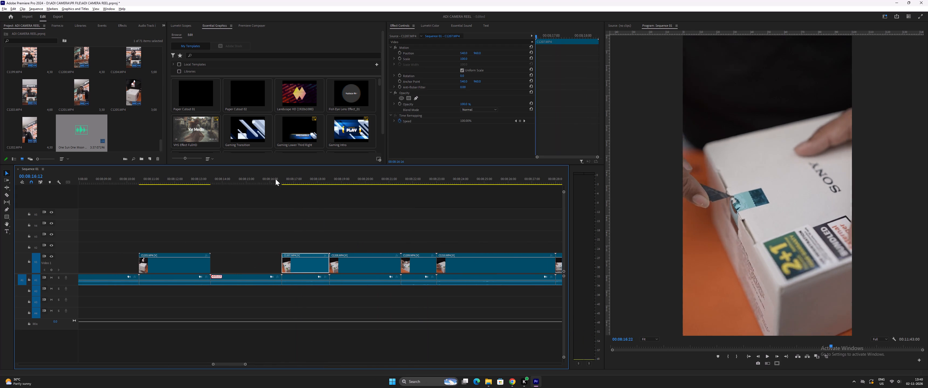
{"action": "left_click_drag", "start_coordinate": [275, 179], "coordinate": [163, 200]}
{"action": "key", "text": "space"}
{"action": "key", "text": "space"}
{"action": "left_click", "coordinate": [150, 179]}
{"action": "key", "text": "space"}
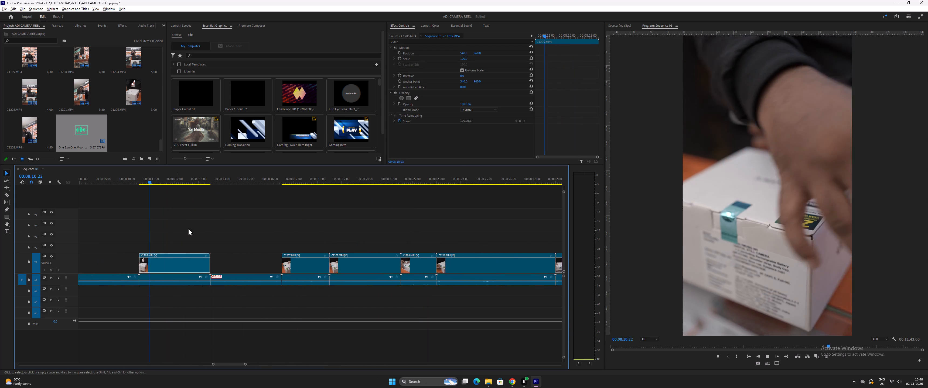
{"action": "key", "text": "space"}
{"action": "left_click_drag", "start_coordinate": [168, 263], "coordinate": [83, 233]}
{"action": "key", "text": "minus"}
{"action": "key", "text": "minus"}
{"action": "key", "text": "minus"}
{"action": "key", "text": "minus"}
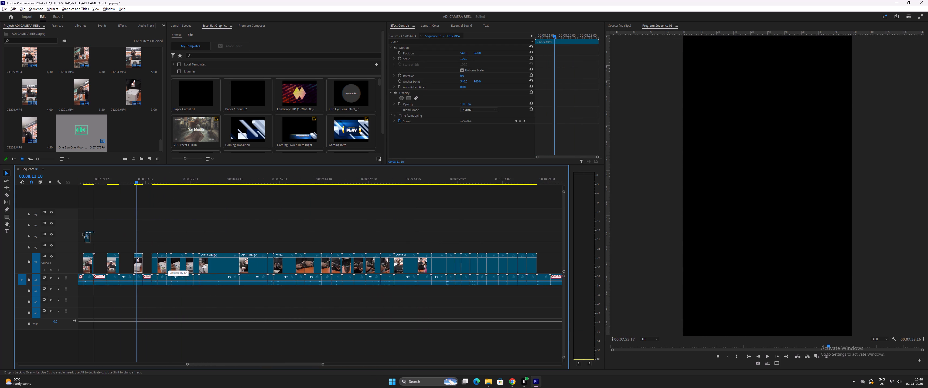
{"action": "left_click_drag", "start_coordinate": [83, 233], "coordinate": [83, 235]}
{"action": "key", "text": "minus"}
{"action": "key", "text": "equal"}
{"action": "key", "text": "equal"}
{"action": "key", "text": "equal"}
{"action": "key", "text": "minus"}
{"action": "key", "text": "minus"}
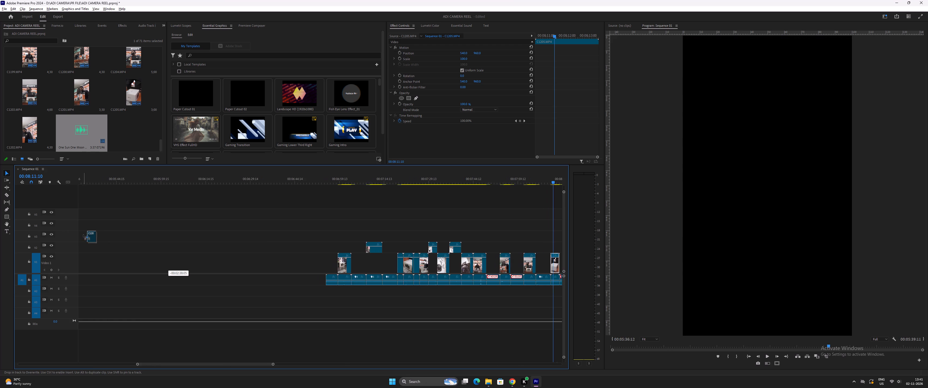
{"action": "left_click_drag", "start_coordinate": [83, 235], "coordinate": [78, 232]}
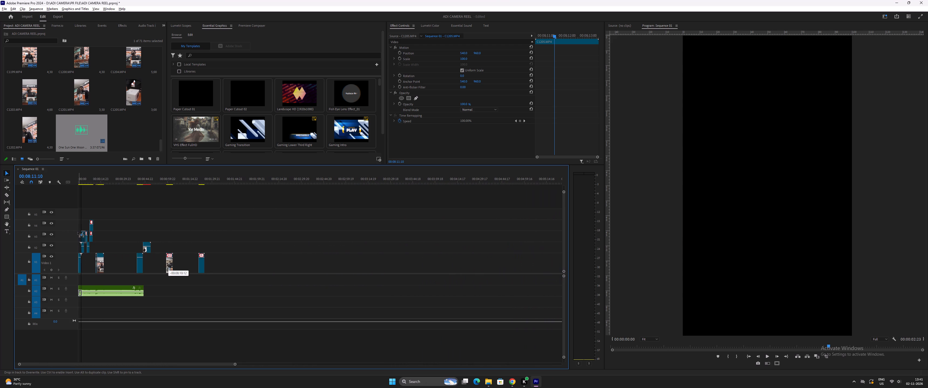
{"action": "left_click_drag", "start_coordinate": [78, 232], "coordinate": [249, 247]}
Examine the unboxing clips from about 00:08:16 to 00:08:47 for more usable shots.
{"action": "key", "text": "equal"}
{"action": "key", "text": "equal"}
{"action": "key", "text": "minus"}
{"action": "key", "text": "minus"}
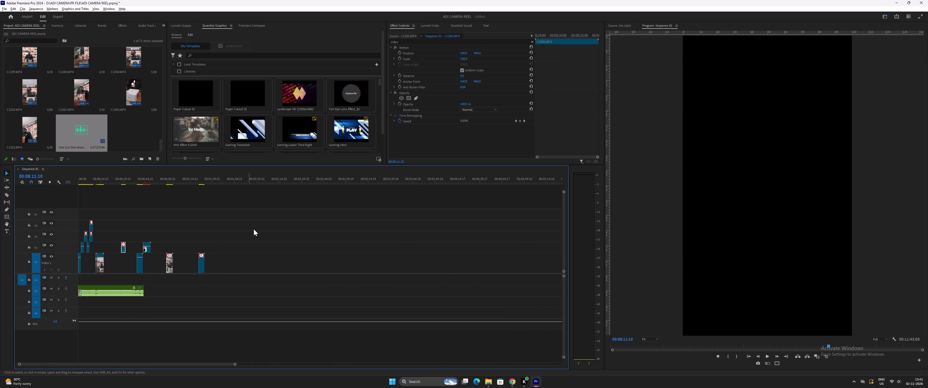
{"action": "key", "text": "minus"}
{"action": "key", "text": "minus"}
{"action": "key", "text": "equal"}
{"action": "key", "text": "equal"}
{"action": "key", "text": "equal"}
{"action": "key", "text": "equal"}
{"action": "left_click_drag", "start_coordinate": [349, 178], "coordinate": [356, 181]}
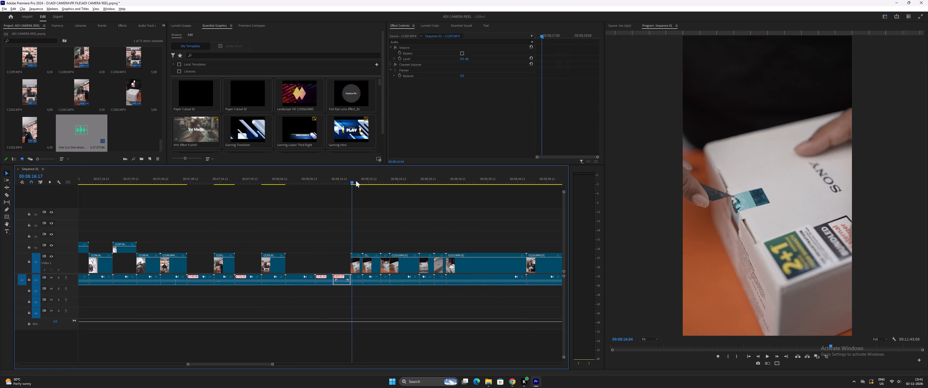
{"action": "left_click_drag", "start_coordinate": [356, 181], "coordinate": [398, 191]}
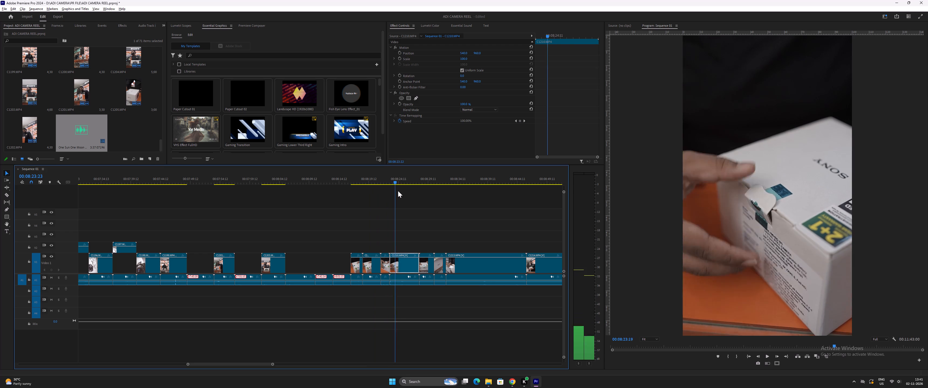
{"action": "left_click_drag", "start_coordinate": [398, 191], "coordinate": [424, 197]}
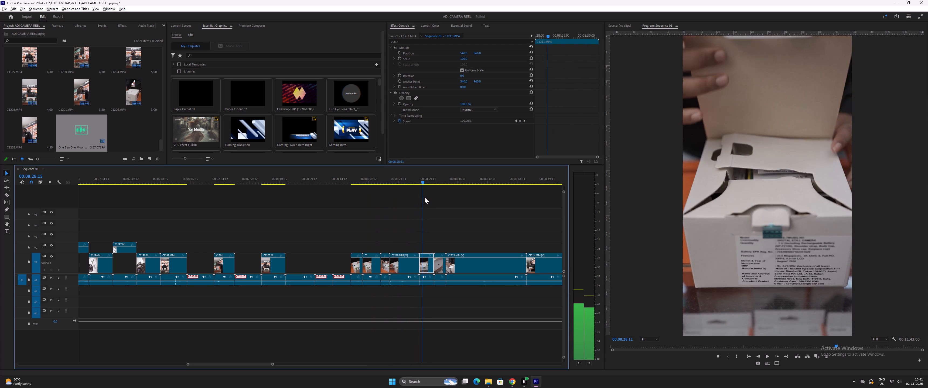
{"action": "left_click_drag", "start_coordinate": [424, 197], "coordinate": [460, 205]}
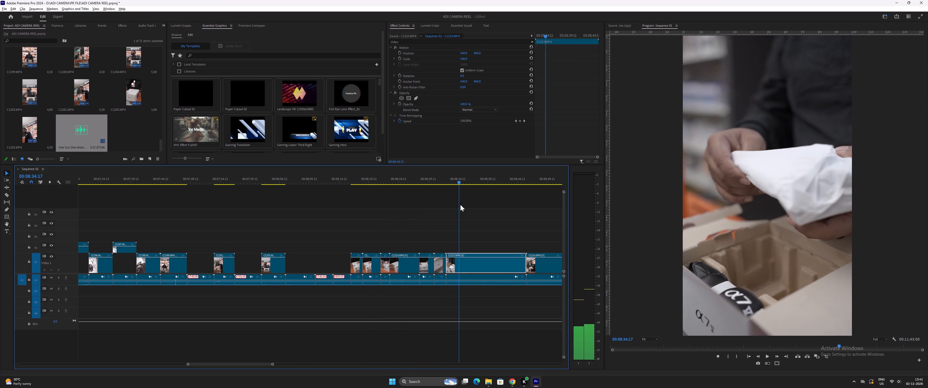
{"action": "left_click_drag", "start_coordinate": [460, 205], "coordinate": [460, 205]}
{"action": "key", "text": "minus"}
{"action": "key", "text": "space"}
{"action": "left_click_drag", "start_coordinate": [393, 181], "coordinate": [431, 189]}
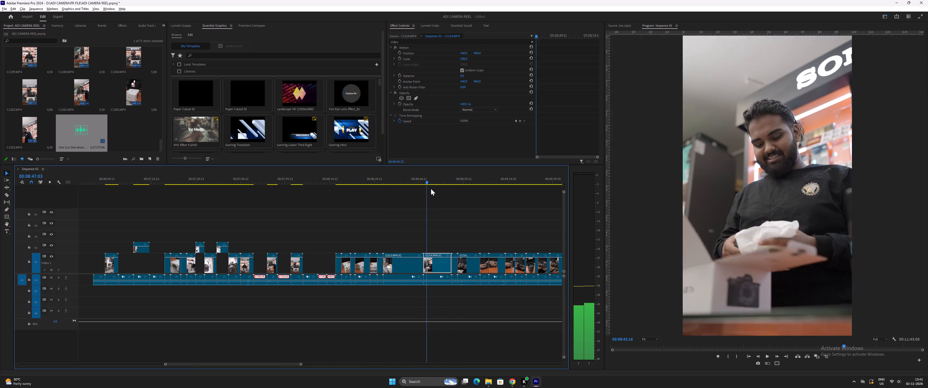
{"action": "left_click_drag", "start_coordinate": [431, 189], "coordinate": [396, 197]}
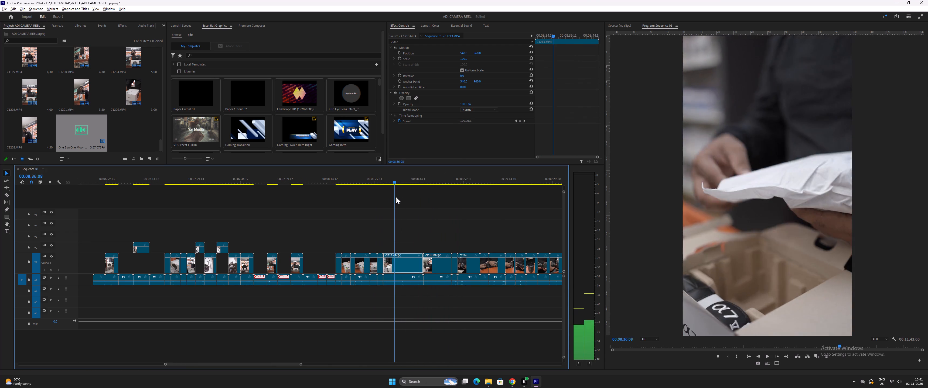
{"action": "left_click_drag", "start_coordinate": [396, 197], "coordinate": [338, 198]}
{"action": "key", "text": "space"}
{"action": "key", "text": "equal"}
{"action": "key", "text": "space"}
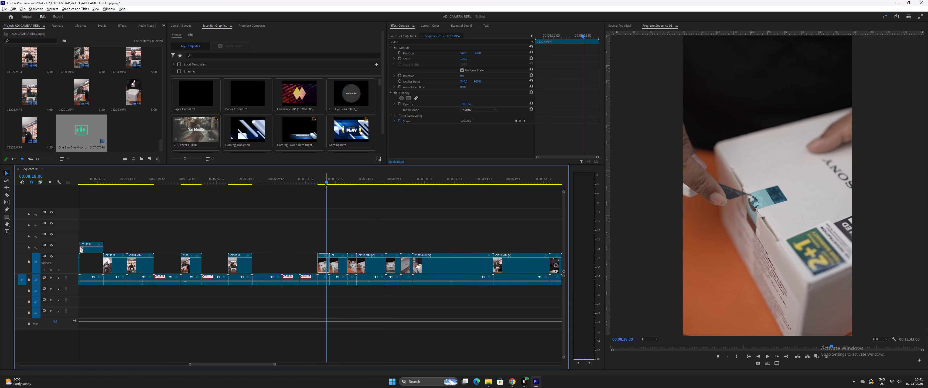
{"action": "left_click_drag", "start_coordinate": [328, 179], "coordinate": [380, 198]}
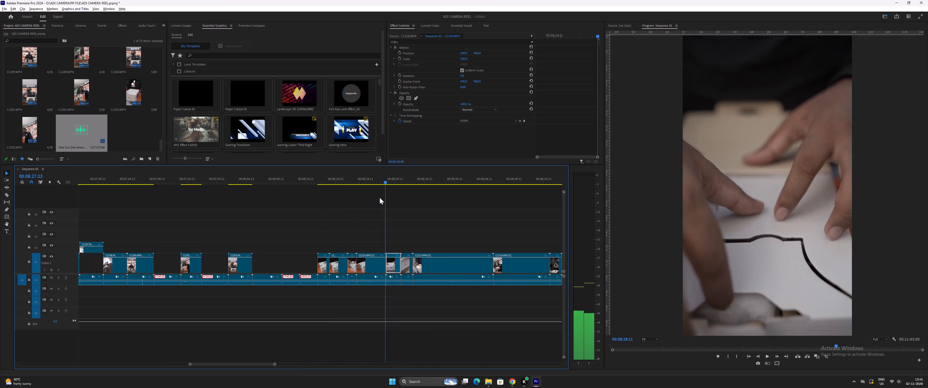
{"action": "left_click_drag", "start_coordinate": [380, 198], "coordinate": [323, 207]}
Replay the seal-cutting clips and raise the one at 00:08:19 from V1 to V2.
{"action": "key", "text": "space"}
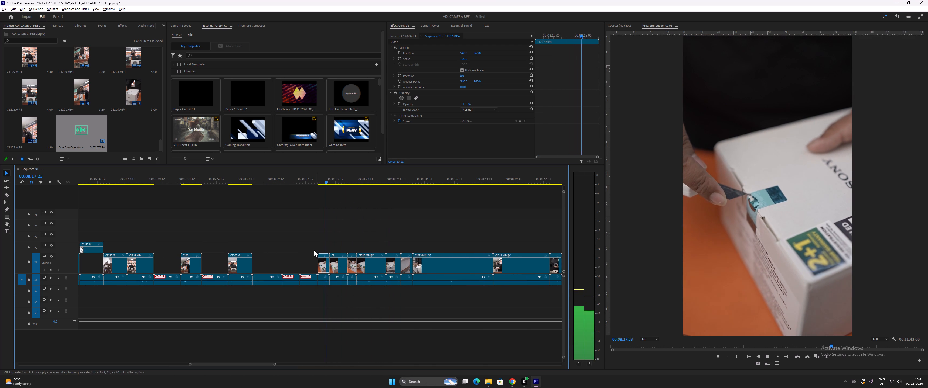
{"action": "key", "text": "space"}
{"action": "key", "text": "space"}
{"action": "left_click", "coordinate": [332, 180]}
{"action": "key", "text": "space"}
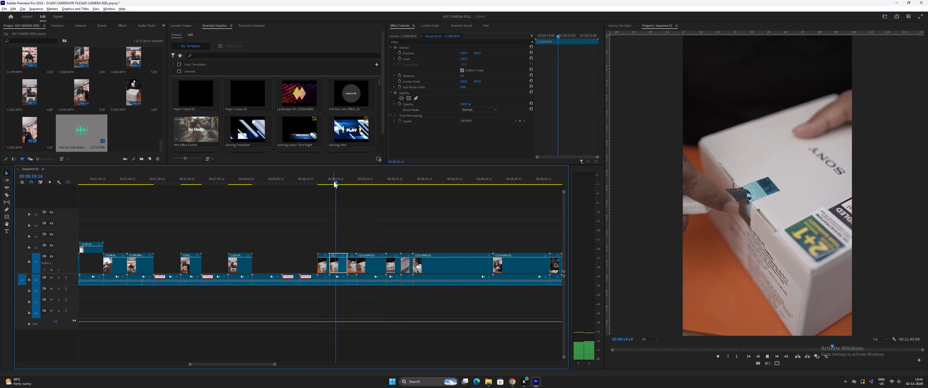
{"action": "key", "text": "space"}
{"action": "left_click_drag", "start_coordinate": [337, 264], "coordinate": [337, 244]}
Play on through the following shots and raise the clip of hands opening the box flap around 00:08:24 to V2.
{"action": "key", "text": "space"}
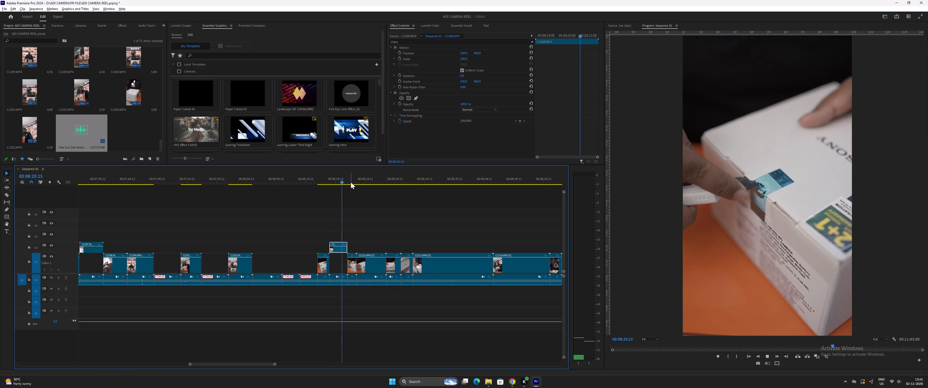
{"action": "left_click", "coordinate": [351, 182]}
{"action": "key", "text": "space"}
{"action": "key", "text": "equal"}
{"action": "key", "text": "equal"}
{"action": "key", "text": "space"}
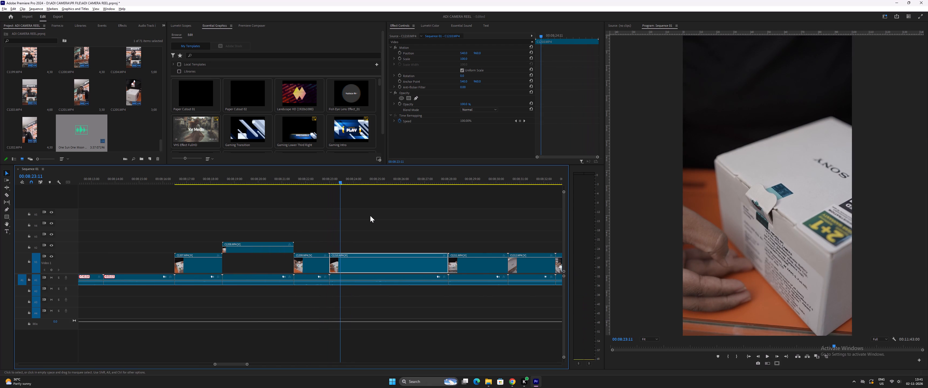
{"action": "key", "text": "space"}
{"action": "left_click_drag", "start_coordinate": [349, 181], "coordinate": [365, 199]}
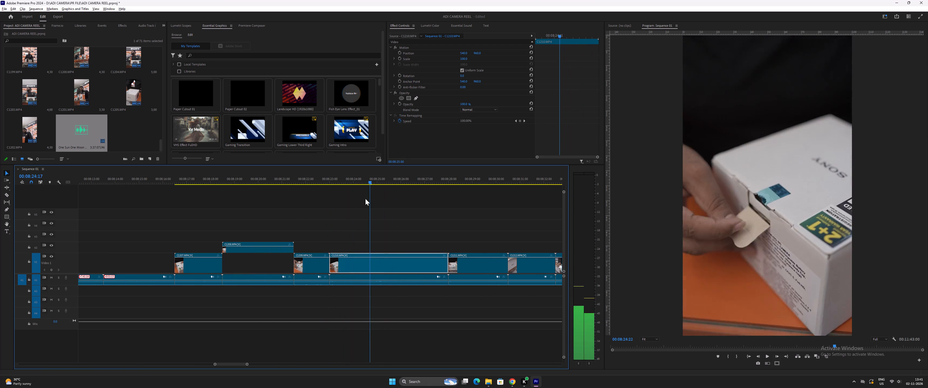
{"action": "left_click_drag", "start_coordinate": [365, 199], "coordinate": [344, 203]}
{"action": "key", "text": "space"}
{"action": "key", "text": "space"}
{"action": "left_click_drag", "start_coordinate": [373, 264], "coordinate": [373, 247]}
Review the raised box-flap clip and the following box-opening shot, from about 00:08:23 to 00:08:29.
{"action": "key", "text": "minus"}
{"action": "key", "text": "space"}
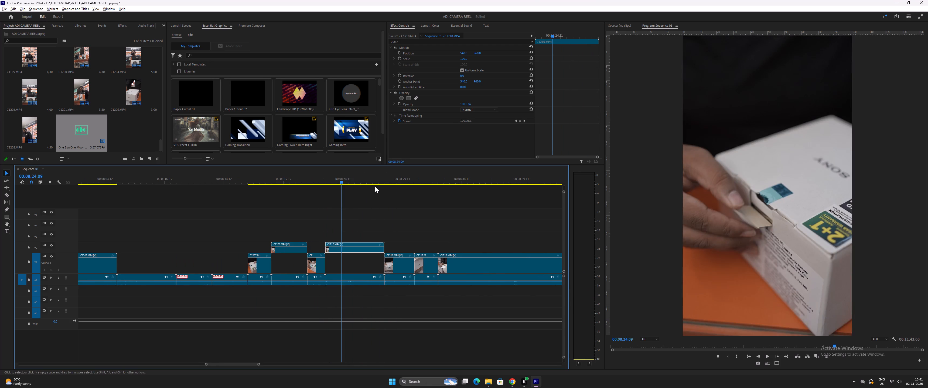
{"action": "left_click_drag", "start_coordinate": [376, 176], "coordinate": [391, 181]}
{"action": "key", "text": "space"}
{"action": "key", "text": "space"}
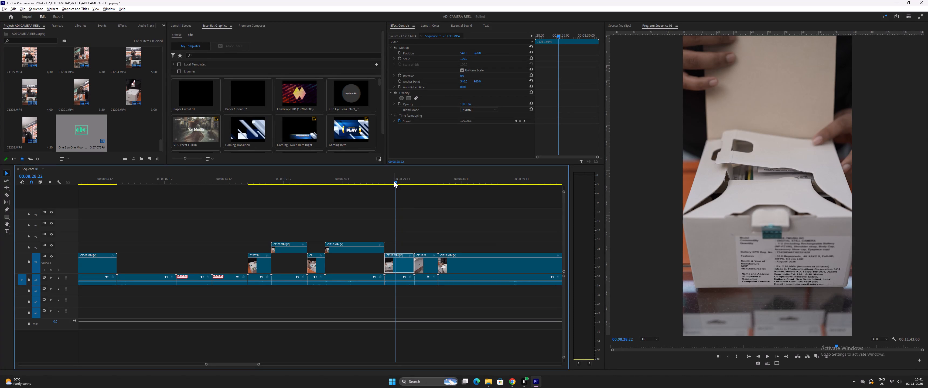
{"action": "left_click", "coordinate": [372, 183]}
{"action": "key", "text": "space"}
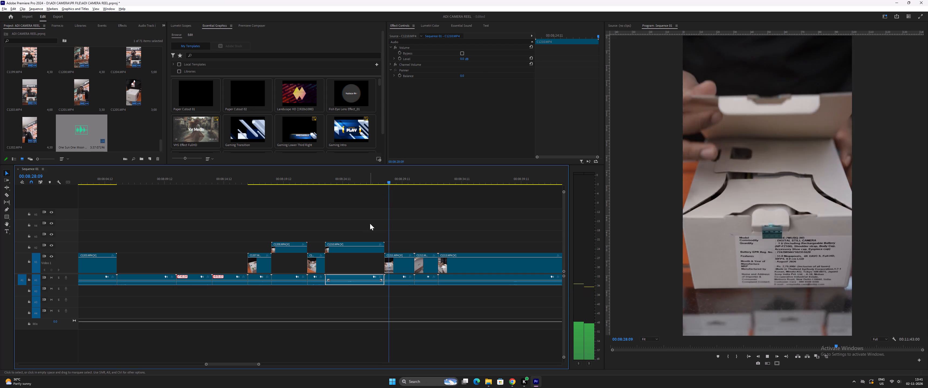
{"action": "key", "text": "space"}
{"action": "left_click", "coordinate": [327, 180]}
{"action": "key", "text": "space"}
{"action": "key", "text": "space"}
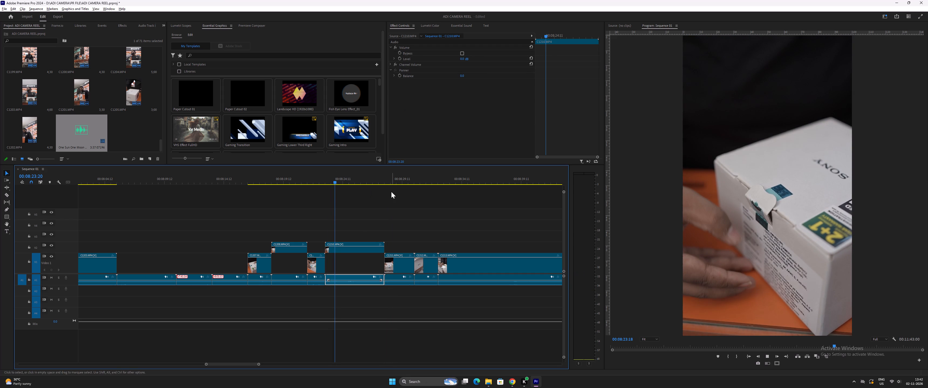
Cut the V2 box-flap clip at 00:08:23:09 and lower the portion after the cut to V1.
{"action": "left_click_drag", "start_coordinate": [364, 181], "coordinate": [326, 183]}
{"action": "key", "text": "space"}
{"action": "key", "text": "space"}
{"action": "left_click", "coordinate": [341, 249]}
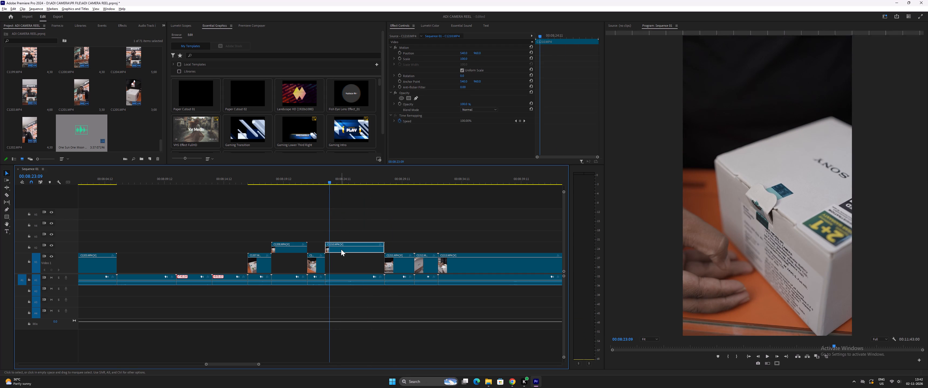
{"action": "key", "text": "ctrl+bracketleft"}
{"action": "key", "text": "space"}
{"action": "left_click_drag", "start_coordinate": [337, 181], "coordinate": [379, 193]}
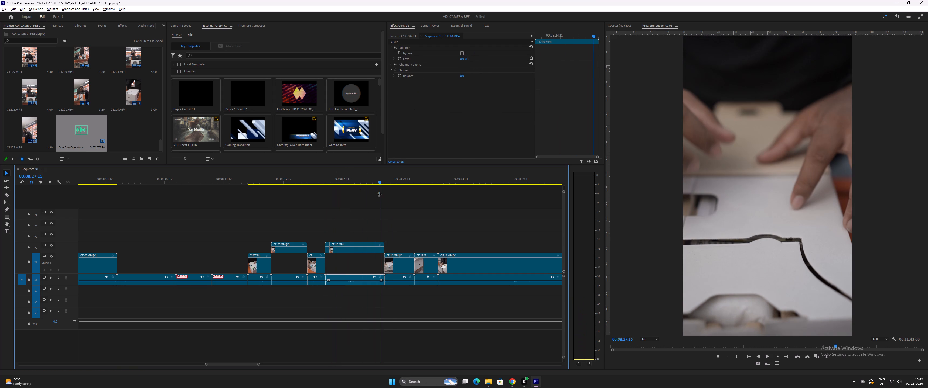
{"action": "left_click_drag", "start_coordinate": [357, 251], "coordinate": [357, 261]}
Preview the open-lid clip around 00:08:28 and the α7V box-side clip around 00:08:31, raising both to V2.
{"action": "left_click", "coordinate": [387, 178]}
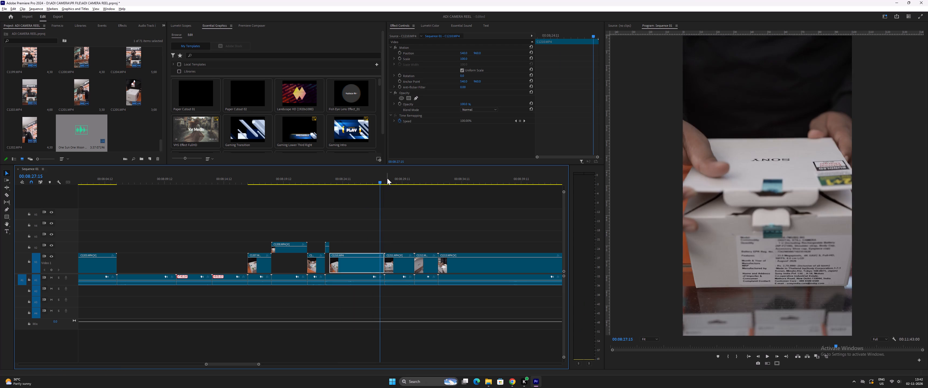
{"action": "key", "text": "space"}
{"action": "key", "text": "space"}
{"action": "left_click_drag", "start_coordinate": [400, 265], "coordinate": [400, 244]}
{"action": "key", "text": "space"}
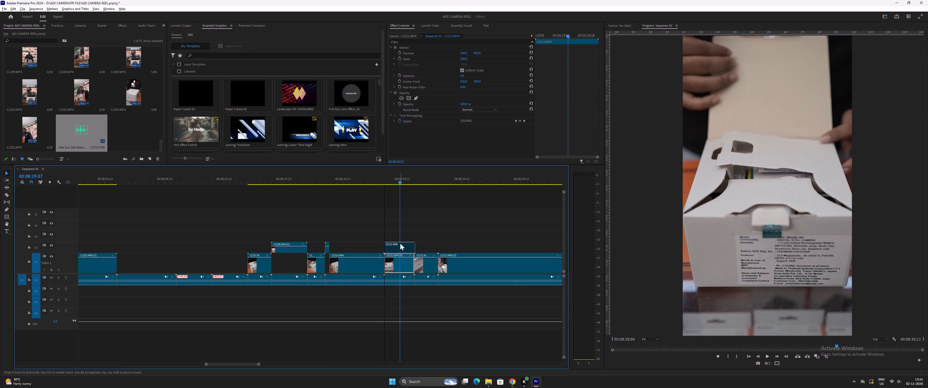
{"action": "left_click_drag", "start_coordinate": [420, 174], "coordinate": [423, 175]}
{"action": "key", "text": "space"}
{"action": "key", "text": "space"}
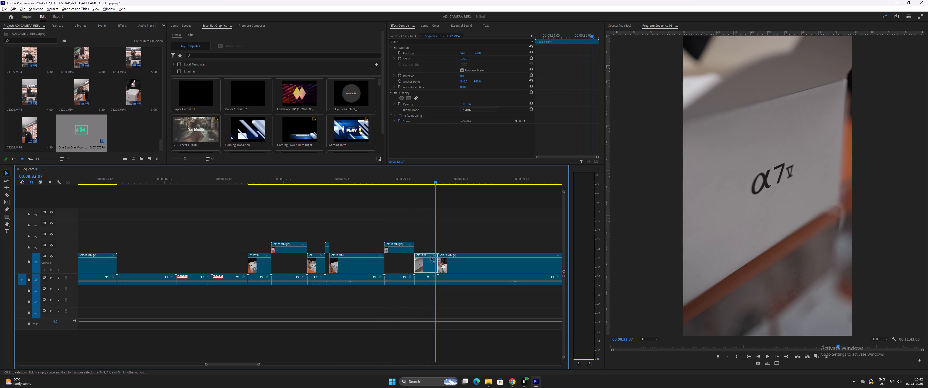
{"action": "left_click_drag", "start_coordinate": [426, 264], "coordinate": [426, 247]}
Scrub through the clip of the wrapped camera leaving the box and cut it at 00:08:42:17.
{"action": "key", "text": "space"}
{"action": "left_click_drag", "start_coordinate": [438, 178], "coordinate": [455, 186]}
{"action": "key", "text": "space"}
{"action": "key", "text": "minus"}
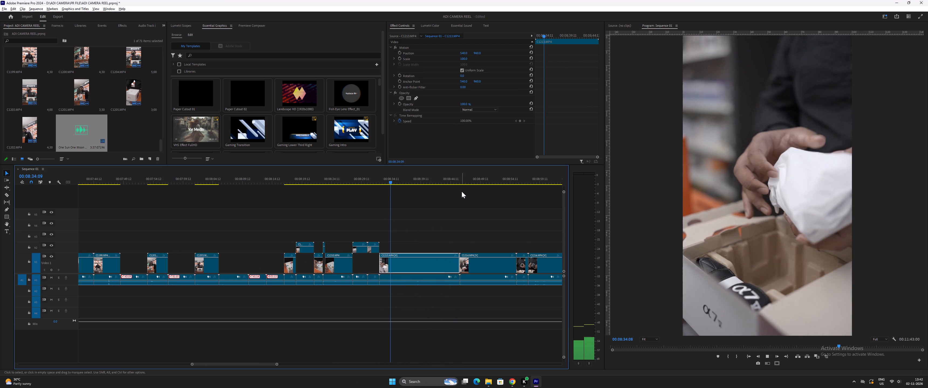
{"action": "left_click_drag", "start_coordinate": [396, 181], "coordinate": [415, 186]}
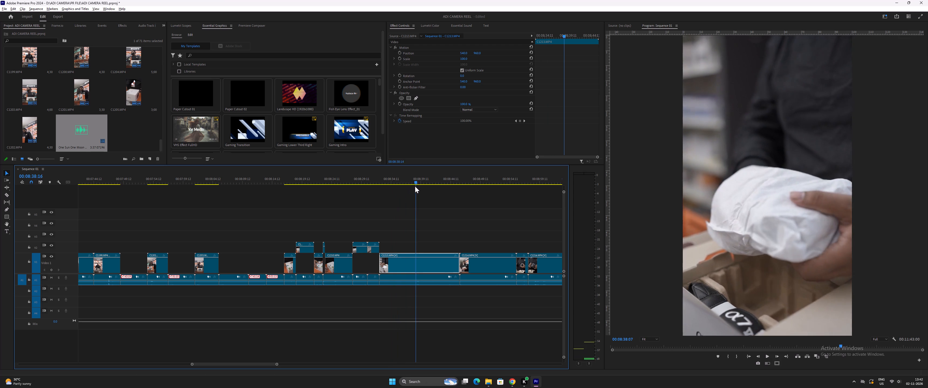
{"action": "left_click_drag", "start_coordinate": [415, 186], "coordinate": [399, 195]}
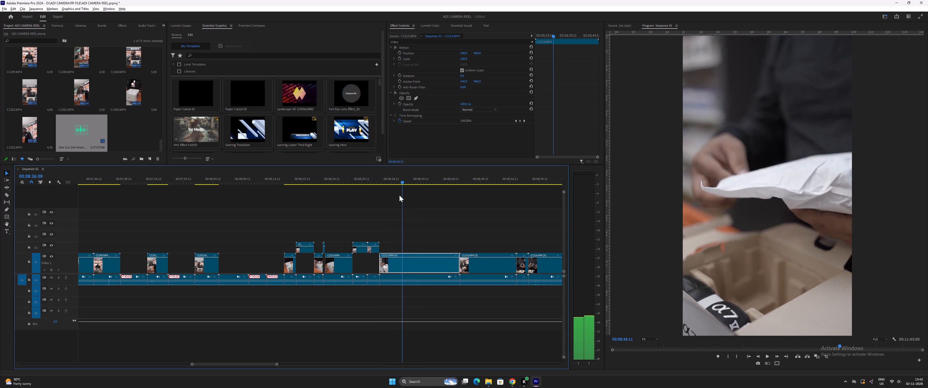
{"action": "left_click_drag", "start_coordinate": [399, 195], "coordinate": [415, 201]}
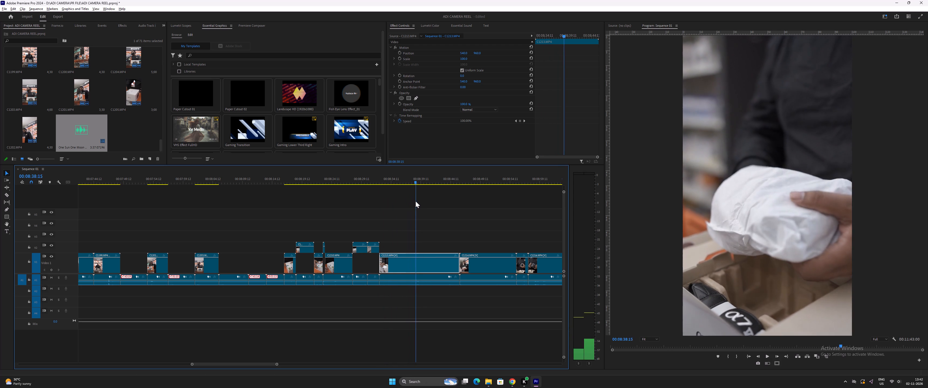
{"action": "left_click_drag", "start_coordinate": [415, 201], "coordinate": [445, 209]}
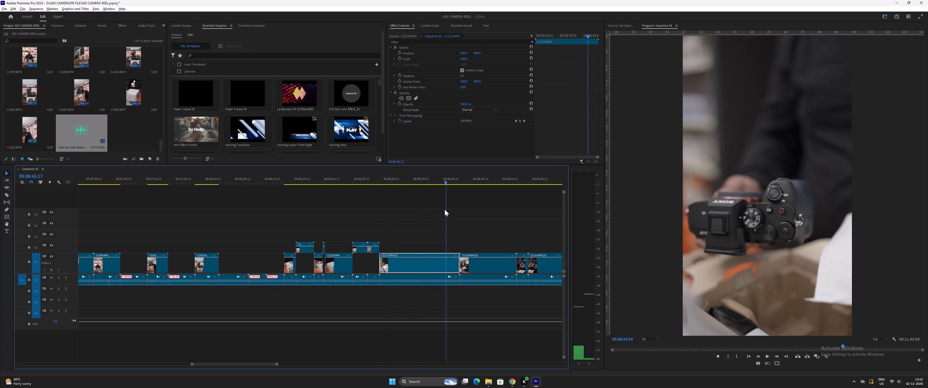
{"action": "left_click_drag", "start_coordinate": [445, 209], "coordinate": [439, 209]}
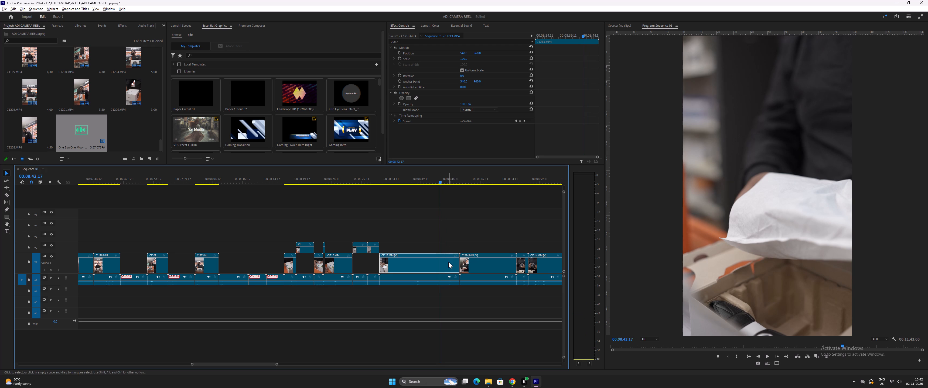
{"action": "left_click", "coordinate": [448, 264]}
{"action": "key", "text": "ctrl+bracketleft"}
Preview the short portion after the cut, where the unwrapped camera appears, and raise it to V2.
{"action": "key", "text": "space"}
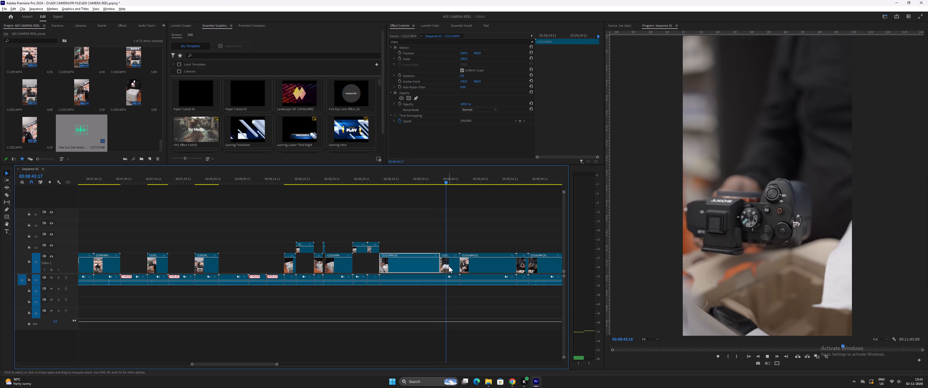
{"action": "key", "text": "space"}
{"action": "left_click", "coordinate": [449, 266]}
{"action": "key", "text": "space"}
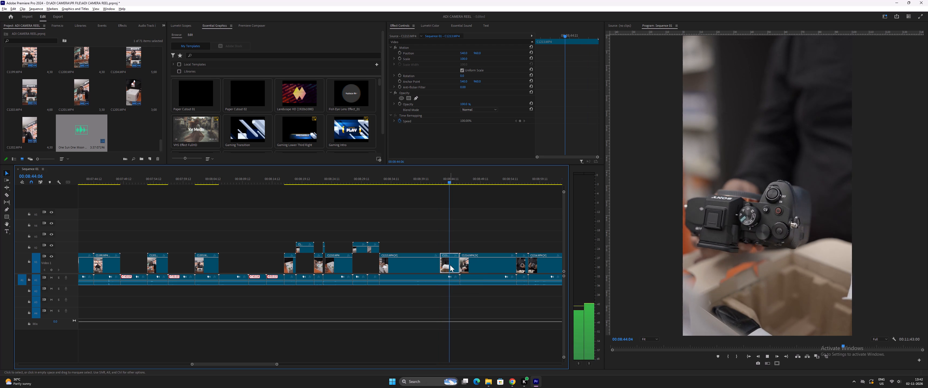
{"action": "key", "text": "space"}
{"action": "left_click_drag", "start_coordinate": [450, 265], "coordinate": [450, 248]}
Play the clip around 00:08:49 of the man holding up the camera under the SONY sign and raise it to V2.
{"action": "key", "text": "space"}
{"action": "left_click", "coordinate": [465, 174]}
{"action": "key", "text": "space"}
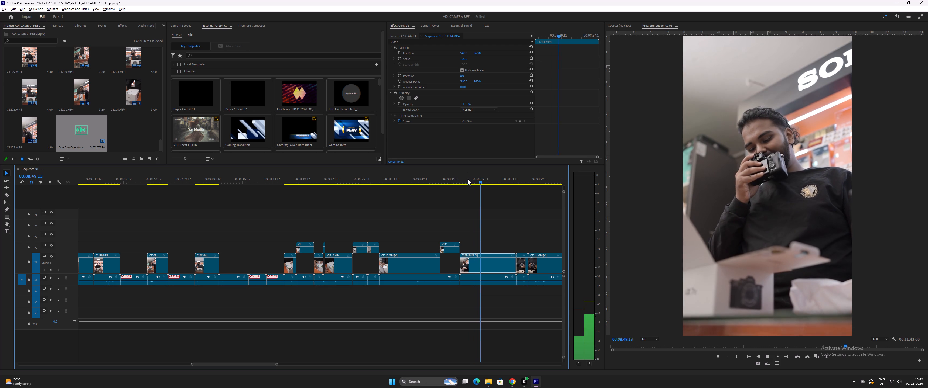
{"action": "key", "text": "space"}
{"action": "left_click_drag", "start_coordinate": [503, 265], "coordinate": [504, 251]}
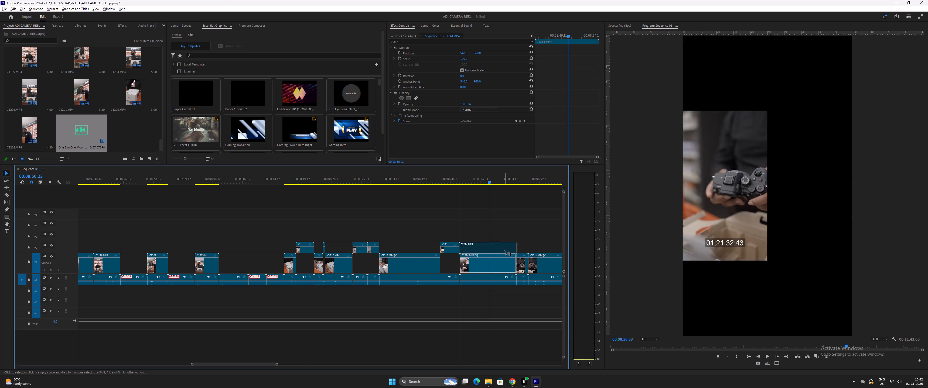
{"action": "left_click_drag", "start_coordinate": [504, 251], "coordinate": [504, 250]}
Examine the camera and lens handling clips from about 00:08:59 to 00:09:52 for further usable shots.
{"action": "key", "text": "space"}
{"action": "key", "text": "minus"}
{"action": "left_click", "coordinate": [421, 179]}
{"action": "key", "text": "space"}
{"action": "left_click_drag", "start_coordinate": [431, 180], "coordinate": [434, 180]}
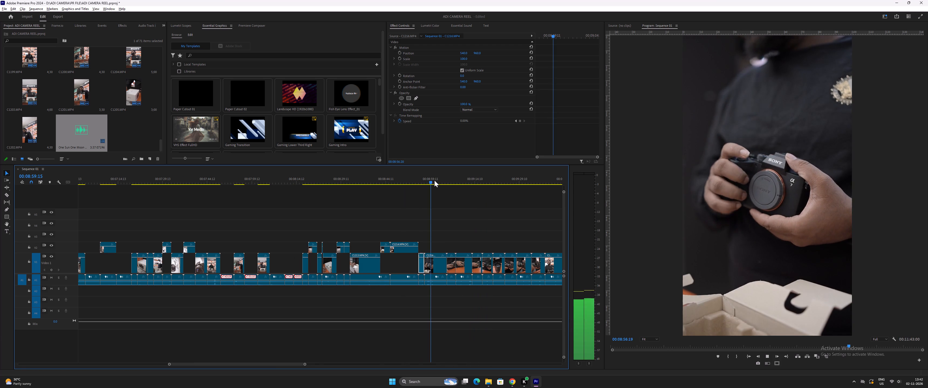
{"action": "left_click_drag", "start_coordinate": [434, 180], "coordinate": [436, 181]}
{"action": "key", "text": "space"}
{"action": "key", "text": "minus"}
{"action": "left_click_drag", "start_coordinate": [379, 179], "coordinate": [398, 186]}
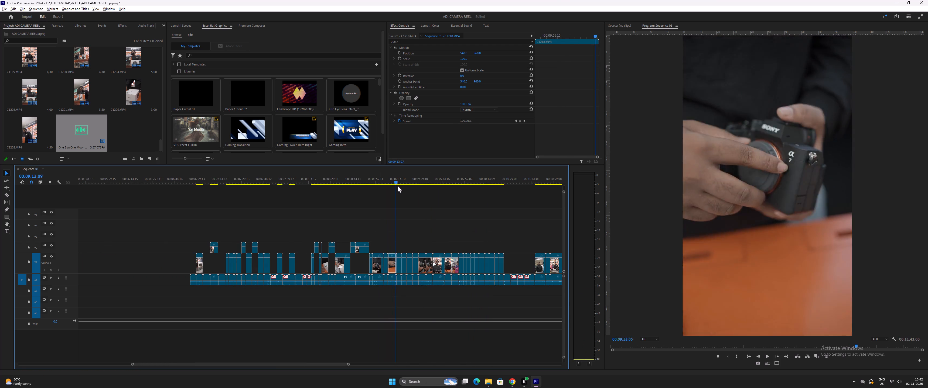
{"action": "left_click_drag", "start_coordinate": [398, 186], "coordinate": [456, 195]}
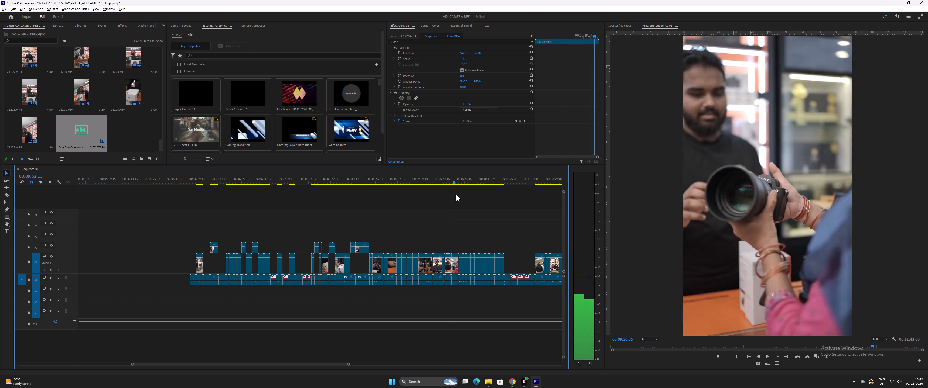
{"action": "left_click_drag", "start_coordinate": [456, 195], "coordinate": [315, 196]}
Review the unboxing clips again from the seal cutting at about 00:08:17 to the α7V box side at 00:08:32.
{"action": "key", "text": "minus"}
{"action": "key", "text": "equal"}
{"action": "key", "text": "equal"}
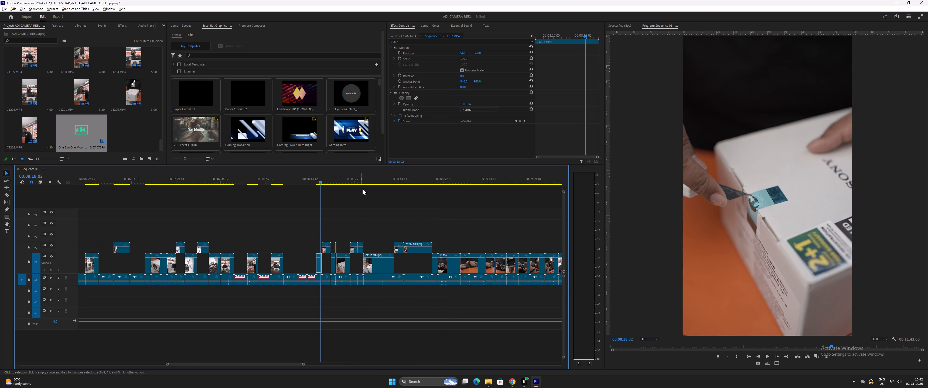
{"action": "key", "text": "equal"}
{"action": "left_click", "coordinate": [332, 183]}
{"action": "key", "text": "space"}
{"action": "key", "text": "equal"}
{"action": "key", "text": "space"}
{"action": "key", "text": "minus"}
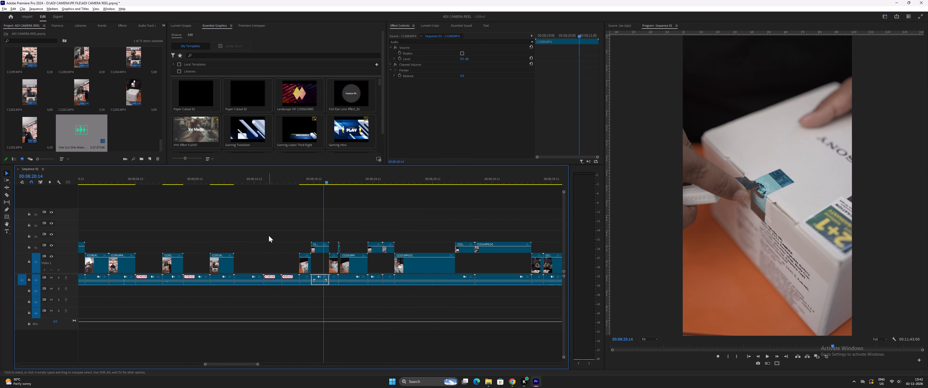
{"action": "left_click_drag", "start_coordinate": [285, 233], "coordinate": [303, 237]}
{"action": "left_click_drag", "start_coordinate": [301, 178], "coordinate": [306, 181]}
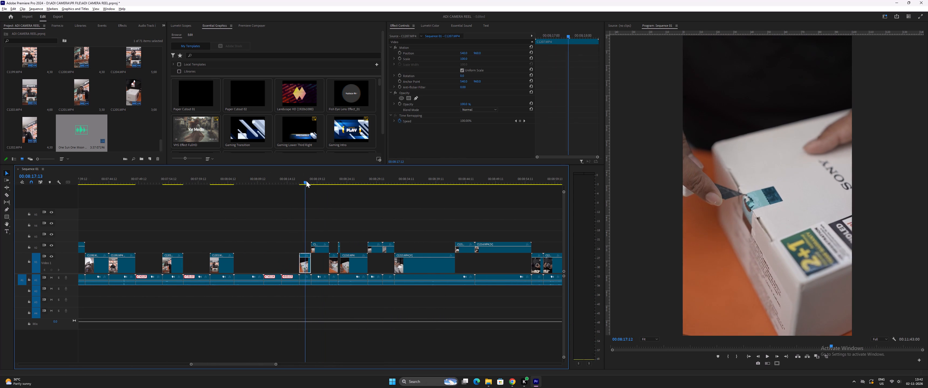
{"action": "left_click_drag", "start_coordinate": [306, 181], "coordinate": [356, 194]}
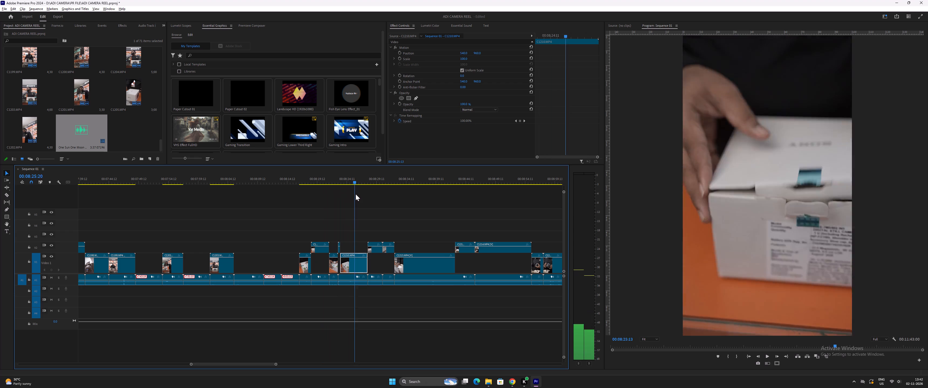
{"action": "left_click_drag", "start_coordinate": [356, 194], "coordinate": [393, 202]}
Move the four raised V2 unboxing clips between about 00:08:19 and 00:08:32 to V4 at about 00:00:36.
{"action": "left_click_drag", "start_coordinate": [311, 226], "coordinate": [391, 247]}
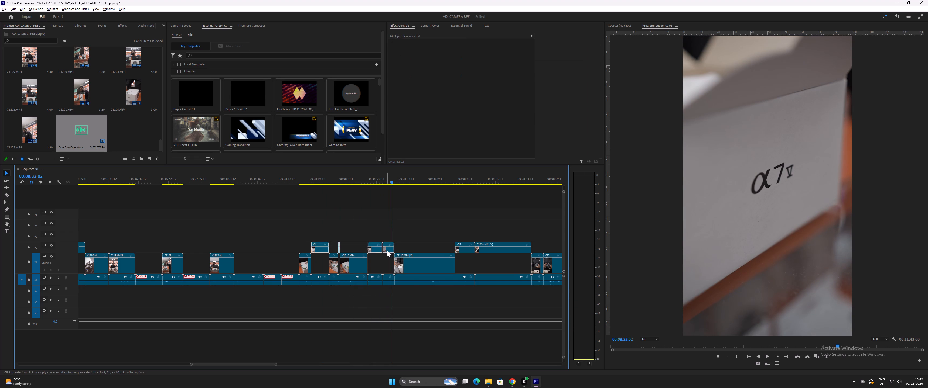
{"action": "left_click_drag", "start_coordinate": [387, 250], "coordinate": [81, 229]}
{"action": "key", "text": "minus"}
{"action": "key", "text": "minus"}
{"action": "key", "text": "minus"}
{"action": "key", "text": "minus"}
{"action": "key", "text": "equal"}
{"action": "key", "text": "equal"}
{"action": "key", "text": "equal"}
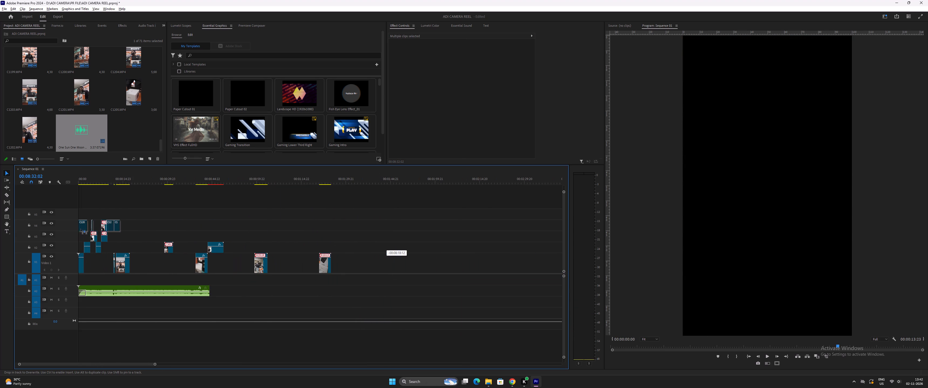
{"action": "left_click_drag", "start_coordinate": [81, 229], "coordinate": [224, 222]}
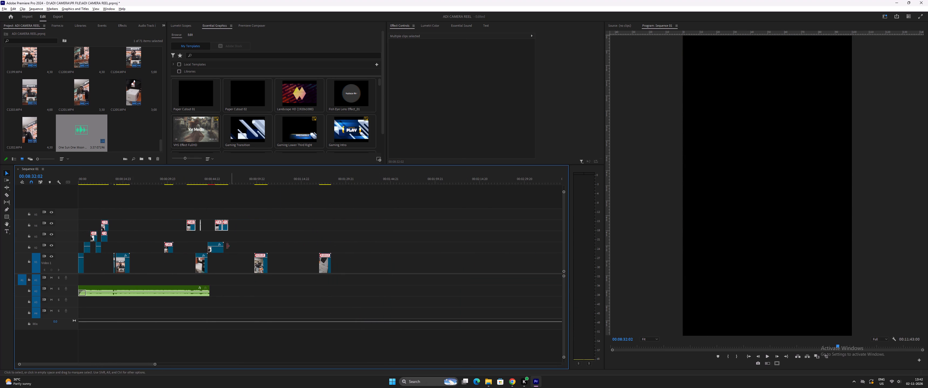
Shift the V1 and V2 clips after about 00:00:39 along the timeline so they start at about 00:01:06, and check them.
{"action": "left_click_drag", "start_coordinate": [199, 241], "coordinate": [325, 264]}
{"action": "left_click_drag", "start_coordinate": [325, 265], "coordinate": [404, 264]}
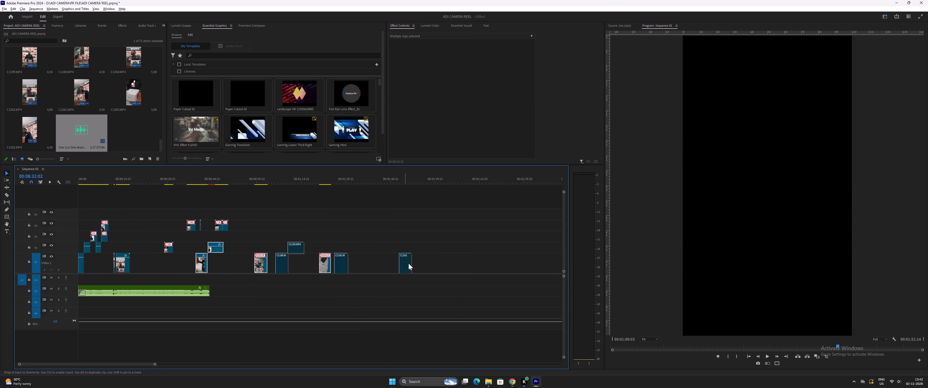
{"action": "left_click", "coordinate": [388, 229]}
{"action": "left_click_drag", "start_coordinate": [282, 179], "coordinate": [296, 184]}
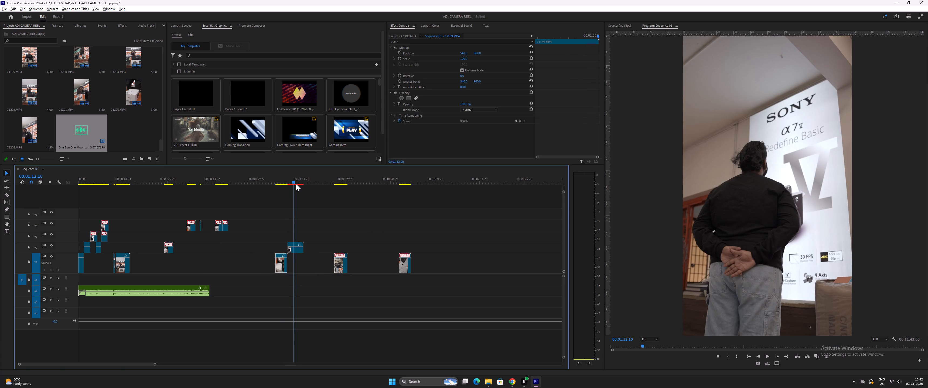
{"action": "left_click_drag", "start_coordinate": [296, 184], "coordinate": [284, 190]}
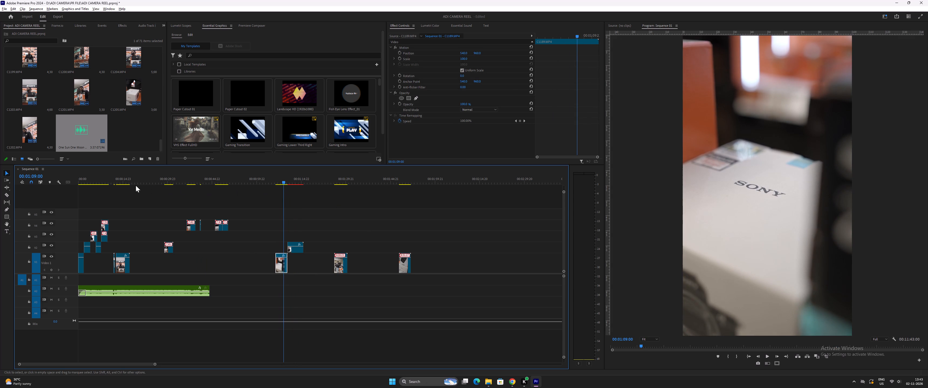
Replay the reel's opening from near the start through to the gap around 00:00:12.
{"action": "left_click_drag", "start_coordinate": [116, 181], "coordinate": [85, 181]}
{"action": "key", "text": "space"}
{"action": "key", "text": "equal"}
{"action": "key", "text": "equal"}
{"action": "key", "text": "equal"}
{"action": "key", "text": "equal"}
{"action": "key", "text": "minus"}
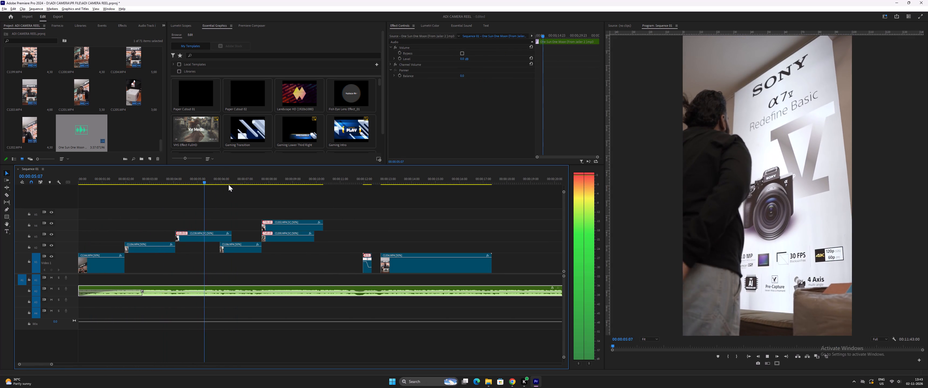
{"action": "left_click", "coordinate": [227, 181]}
{"action": "key", "text": "space"}
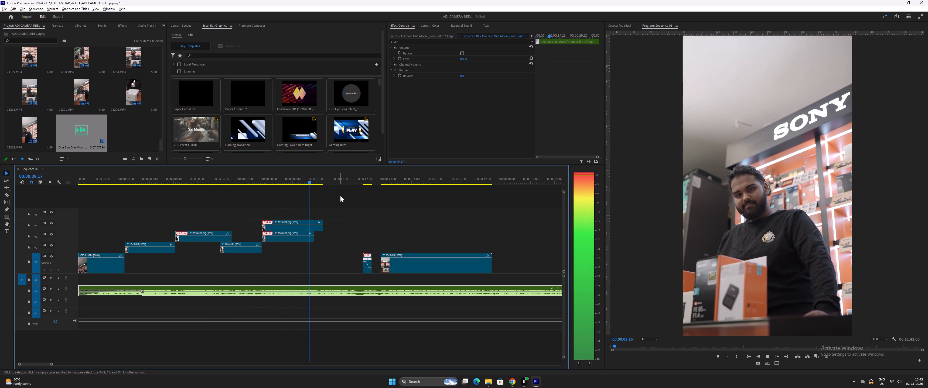
{"action": "left_click", "coordinate": [360, 180]}
{"action": "key", "text": "space"}
{"action": "key", "text": "space"}
{"action": "key", "text": "space"}
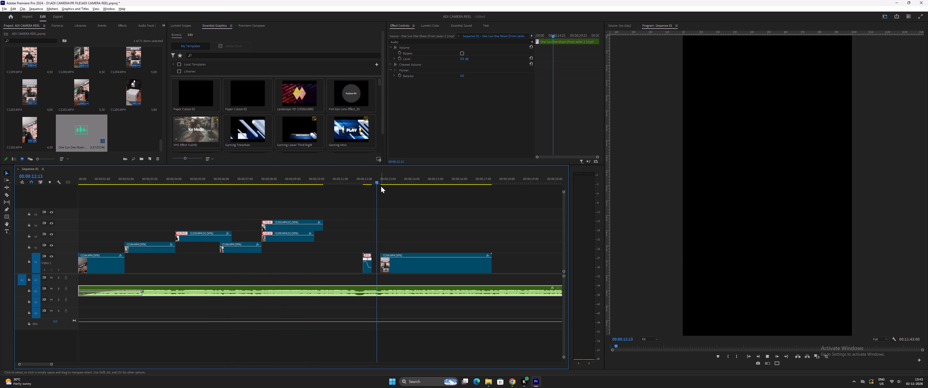
Move the V1 Sony counter clip after the gap at about 00:00:12 along the timeline to start at about 00:00:18.
{"action": "type", "text": "="}
{"action": "key", "text": "space"}
{"action": "key", "text": "minus"}
{"action": "key", "text": "minus"}
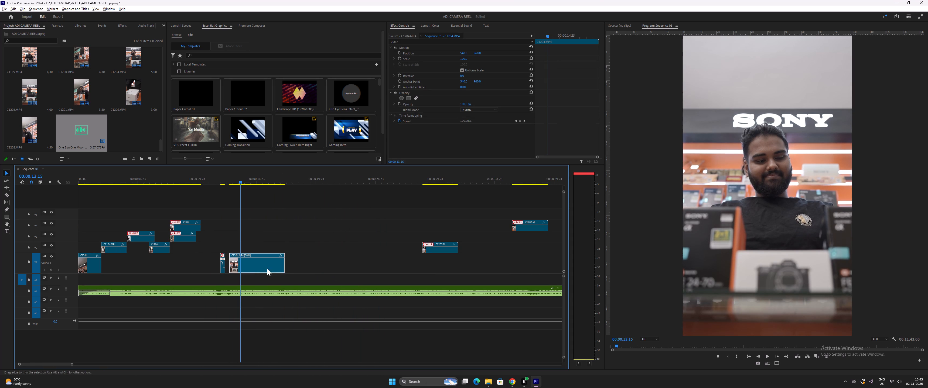
{"action": "left_click_drag", "start_coordinate": [261, 267], "coordinate": [323, 266]}
Check the V2 unboxing clip at about 00:00:29 and bring it forward on V2 to about 00:00:13:15.
{"action": "left_click", "coordinate": [426, 178]}
{"action": "key", "text": "space"}
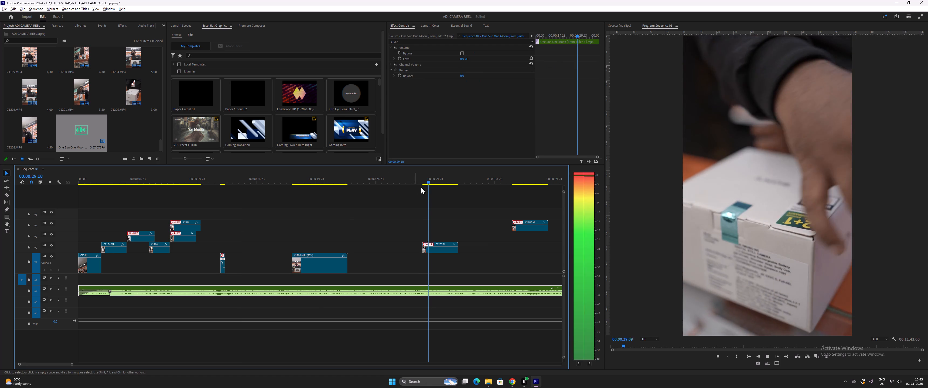
{"action": "key", "text": "equal"}
{"action": "key", "text": "space"}
{"action": "key", "text": "minus"}
{"action": "left_click_drag", "start_coordinate": [319, 248], "coordinate": [267, 233]}
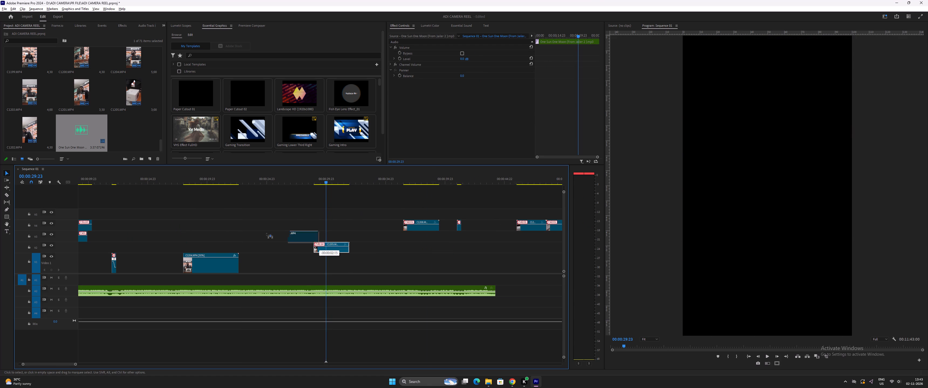
{"action": "left_click_drag", "start_coordinate": [267, 233], "coordinate": [386, 246]}
Replay the reel's opening from the start through the stacked V3 and V4 shots to about 00:00:10:20.
{"action": "key", "text": "minus"}
{"action": "key", "text": "equal"}
{"action": "key", "text": "equal"}
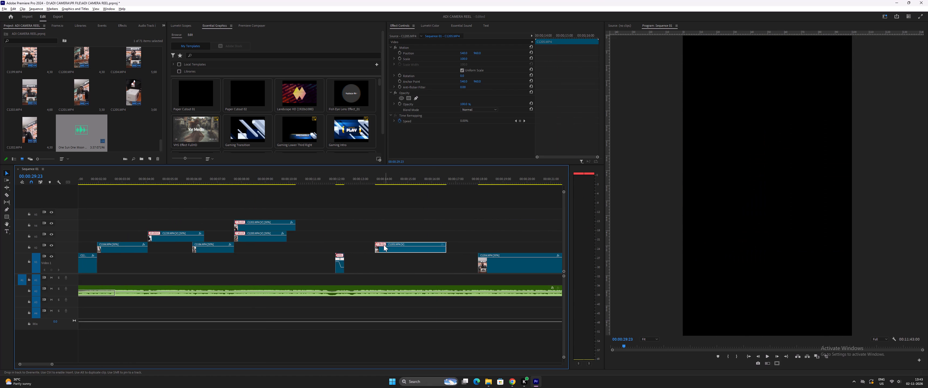
{"action": "key", "text": "minus"}
{"action": "left_click_drag", "start_coordinate": [122, 178], "coordinate": [57, 191]}
{"action": "key", "text": "space"}
{"action": "key", "text": "equal"}
{"action": "key", "text": "equal"}
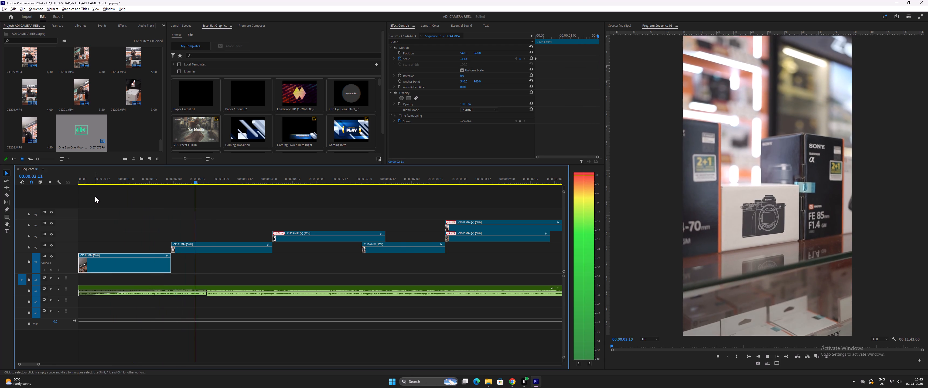
{"action": "key", "text": "minus"}
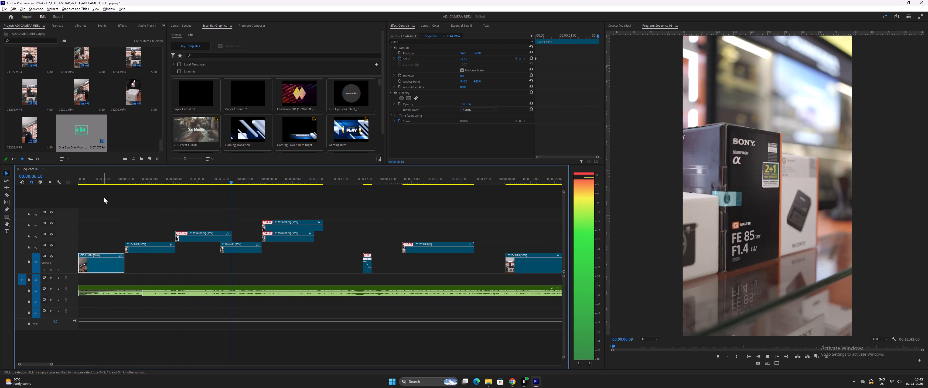
{"action": "key", "text": "space"}
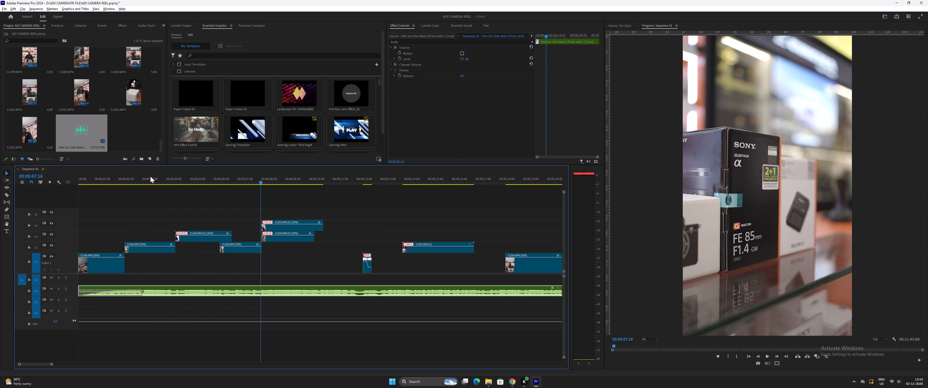
{"action": "left_click_drag", "start_coordinate": [149, 176], "coordinate": [217, 191]}
{"action": "key", "text": "space"}
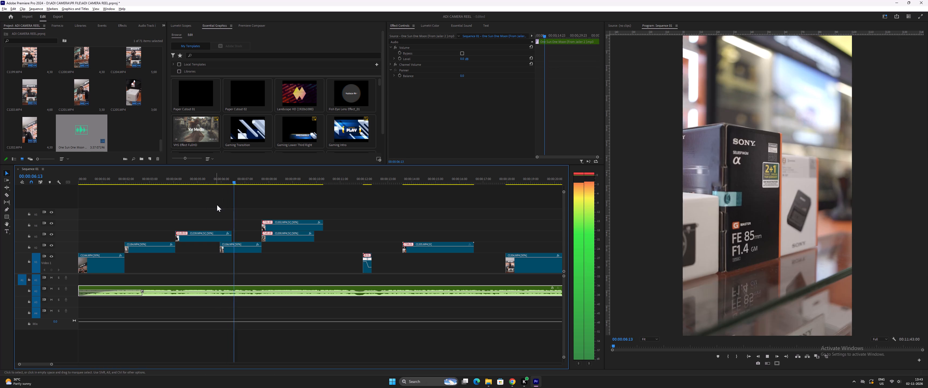
{"action": "key", "text": "space"}
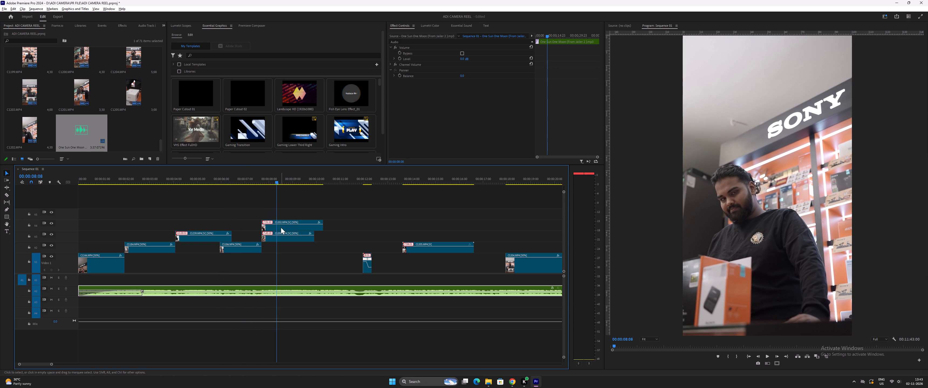
{"action": "key", "text": "space"}
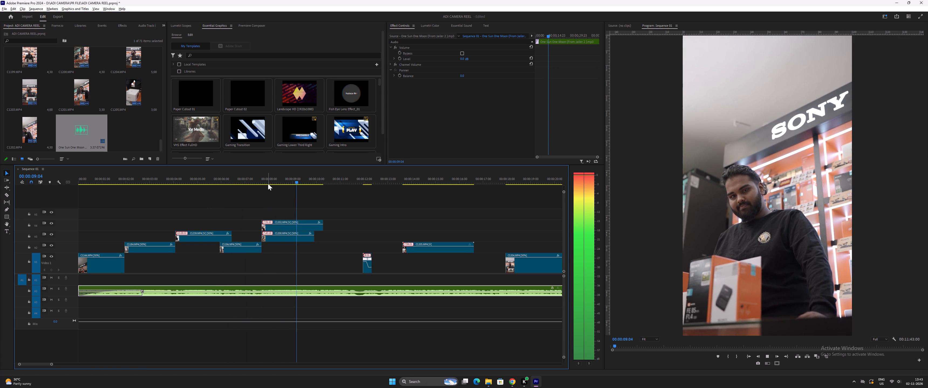
{"action": "key", "text": "space"}
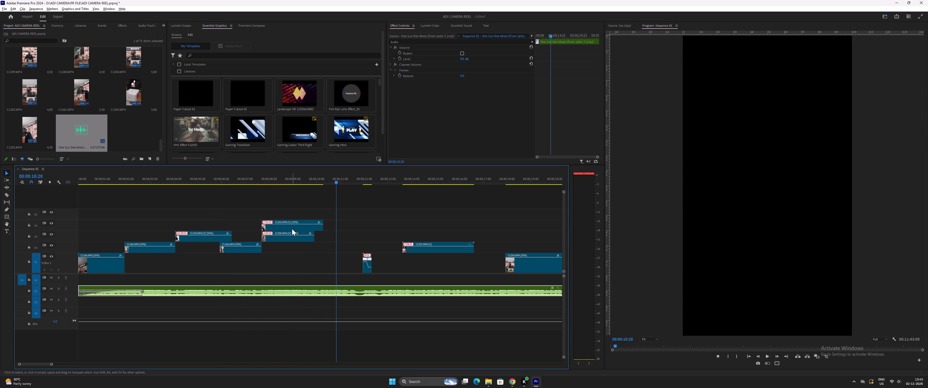
Move the V4 Sony counter clip above the V3 shot to start at about 00:00:09:09, and replay the transition.
{"action": "left_click_drag", "start_coordinate": [292, 229], "coordinate": [334, 229]}
{"action": "left_click", "coordinate": [259, 178]}
{"action": "key", "text": "space"}
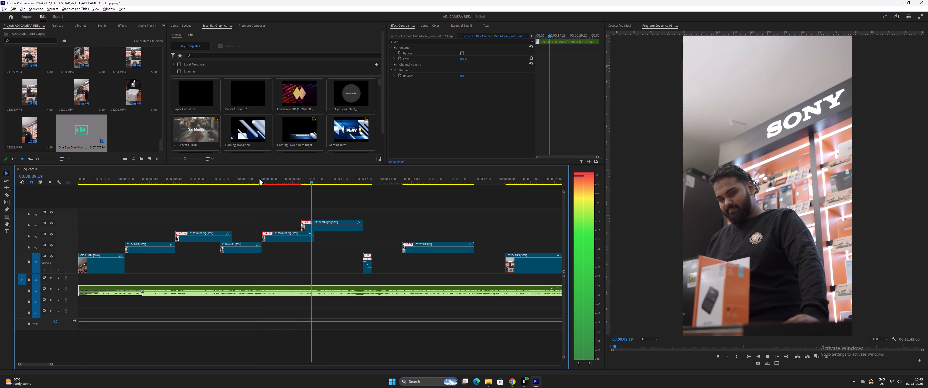
{"action": "key", "text": "space"}
{"action": "left_click", "coordinate": [258, 179]}
{"action": "key", "text": "space"}
{"action": "key", "text": "equal"}
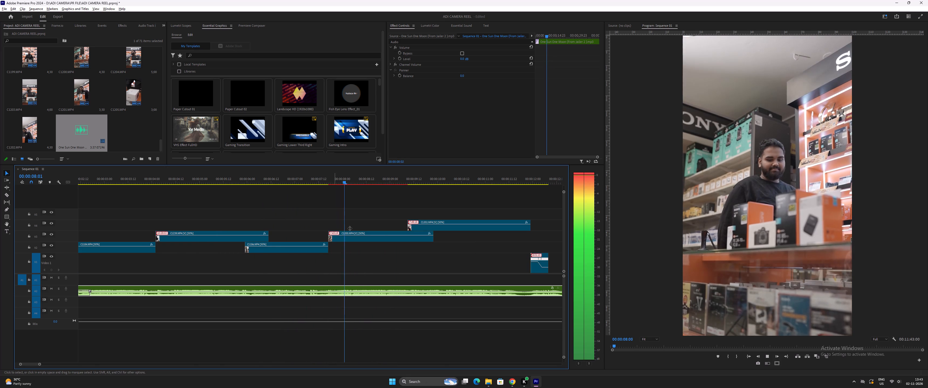
{"action": "key", "text": "space"}
{"action": "key", "text": "space"}
{"action": "key", "text": "space"}
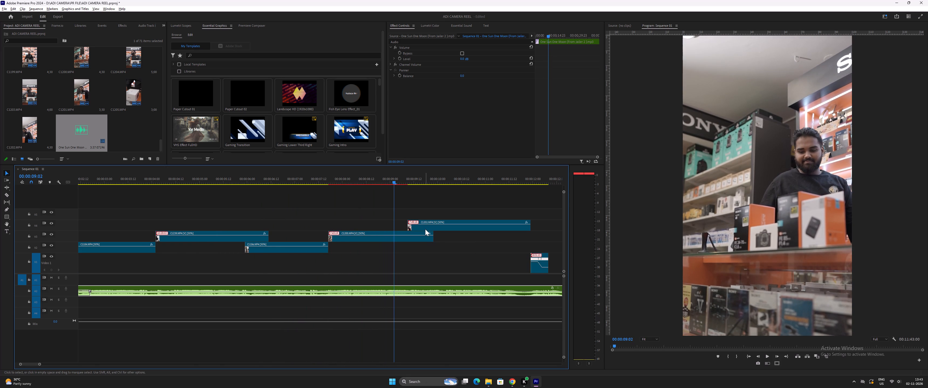
Shift the V4 Sony counter clip earlier to start at about 00:00:09:02, and replay it against the beat.
{"action": "left_click_drag", "start_coordinate": [425, 229], "coordinate": [411, 229]}
{"action": "left_click", "coordinate": [366, 175]}
{"action": "key", "text": "space"}
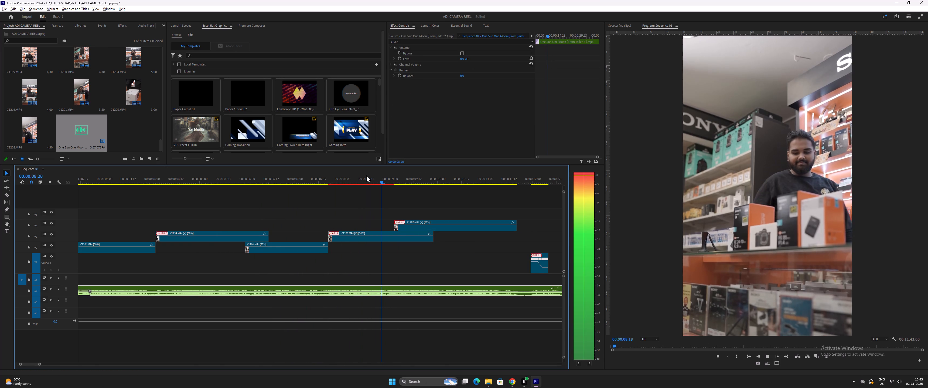
{"action": "key", "text": "minus"}
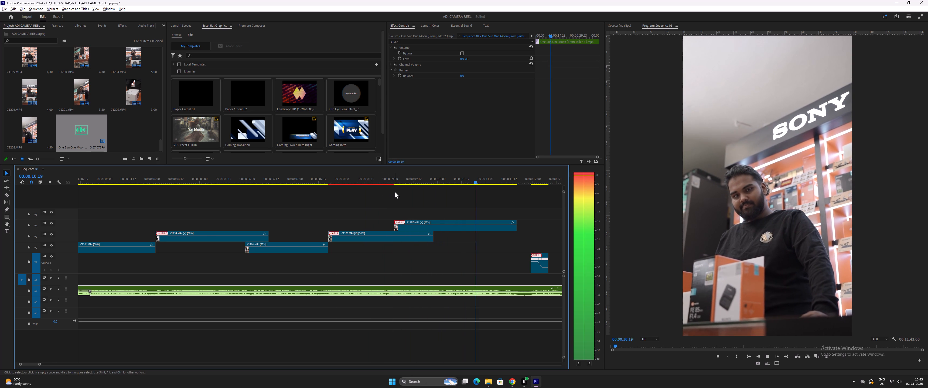
{"action": "key", "text": "equal"}
{"action": "key", "text": "space"}
Trim the end of the V4 Sony counter clip to the beat at about 00:00:11:10, and check the new ending.
{"action": "left_click", "coordinate": [262, 177]}
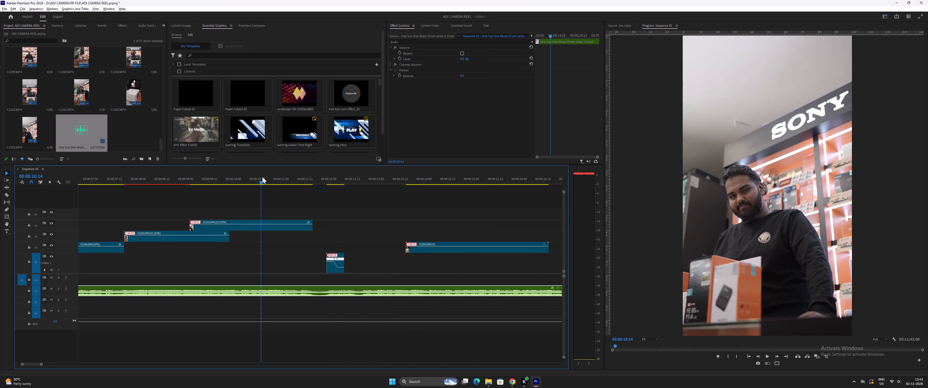
{"action": "key", "text": "space"}
{"action": "key", "text": "equal"}
{"action": "key", "text": "space"}
{"action": "left_click_drag", "start_coordinate": [382, 178], "coordinate": [381, 178]}
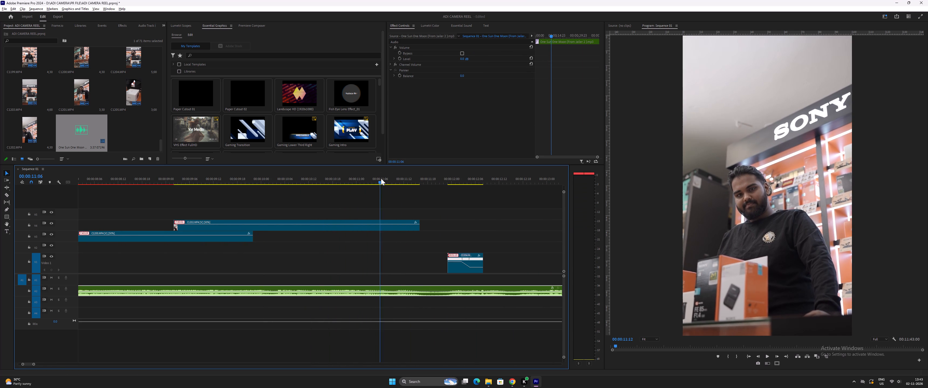
{"action": "left_click_drag", "start_coordinate": [381, 178], "coordinate": [374, 178]}
{"action": "key", "text": "space"}
{"action": "key", "text": "space"}
{"action": "left_click_drag", "start_coordinate": [418, 227], "coordinate": [395, 227]}
{"action": "left_click", "coordinate": [350, 184]}
{"action": "key", "text": "space"}
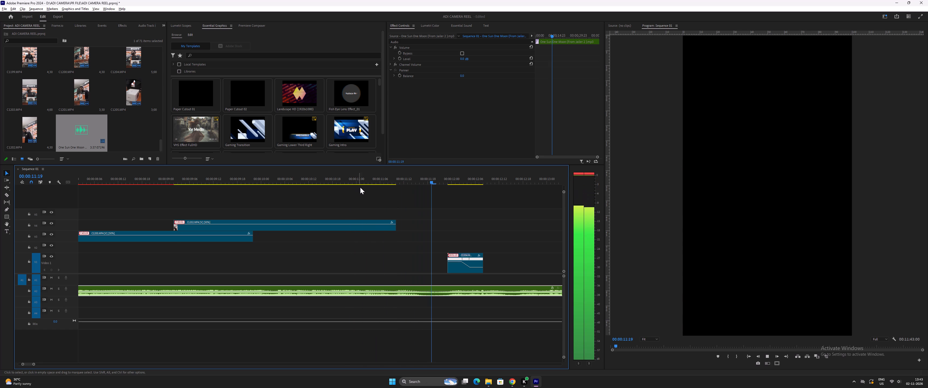
{"action": "key", "text": "space"}
Move the V2 unboxing clip to start where the V4 clip ends at about 00:00:11:10, and play the cut.
{"action": "key", "text": "minus"}
{"action": "key", "text": "minus"}
{"action": "key", "text": "minus"}
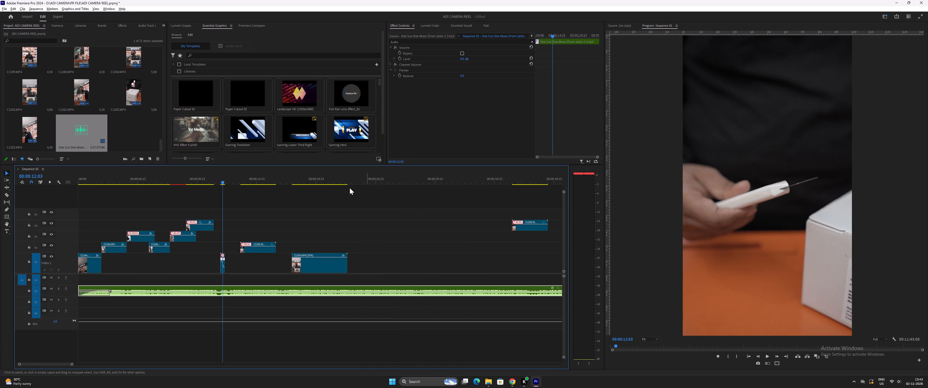
{"action": "key", "text": "space"}
{"action": "key", "text": "equal"}
{"action": "key", "text": "equal"}
{"action": "key", "text": "space"}
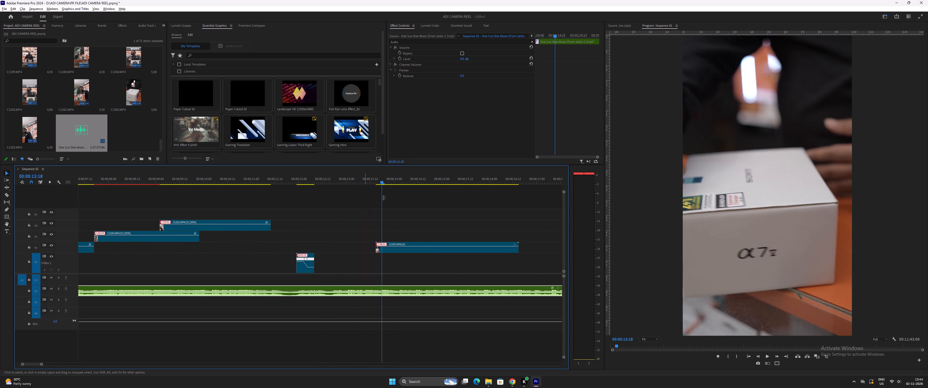
{"action": "key", "text": "minus"}
{"action": "left_click_drag", "start_coordinate": [365, 250], "coordinate": [310, 247]}
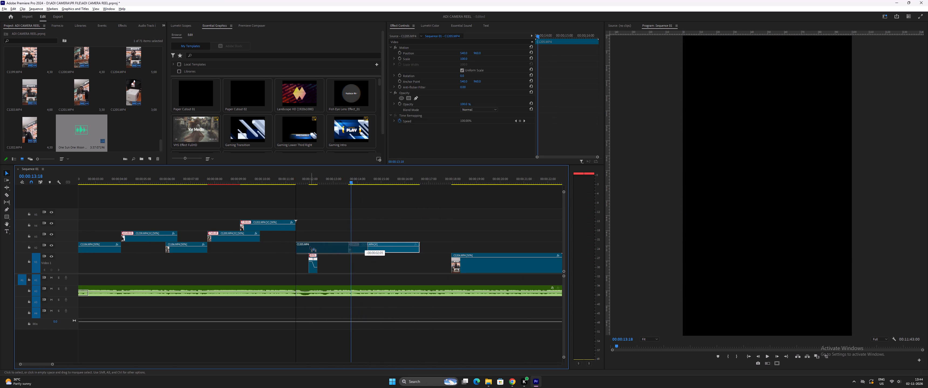
{"action": "left_click_drag", "start_coordinate": [310, 247], "coordinate": [310, 247]}
{"action": "left_click", "coordinate": [284, 181]}
{"action": "key", "text": "equal"}
{"action": "key", "text": "equal"}
{"action": "key", "text": "space"}
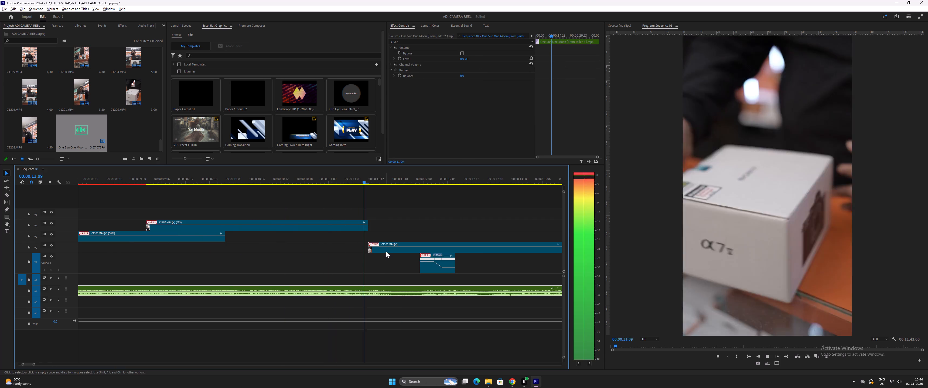
{"action": "key", "text": "space"}
Show the V2 unboxing clip's Time Remapping speed line, enlarge its track, and raise the speed so the clip ends at about 00:00:12:17.
{"action": "left_click", "coordinate": [390, 250]}
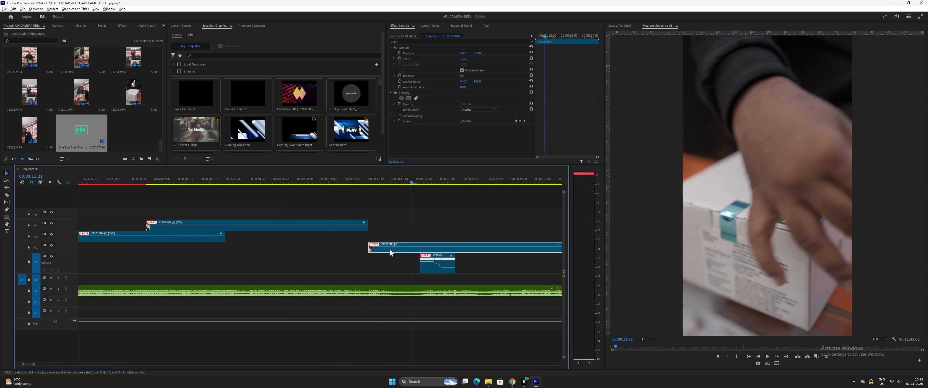
{"action": "right_click", "coordinate": [390, 249]}
{"action": "left_click", "coordinate": [431, 372]}
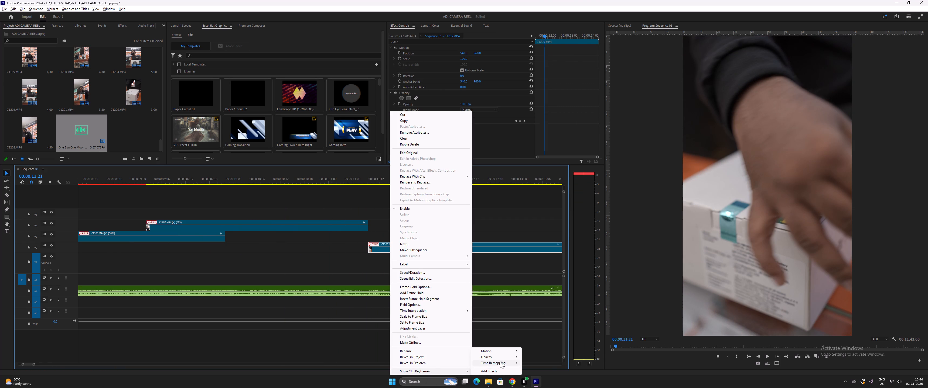
{"action": "left_click", "coordinate": [502, 361]}
{"action": "left_click", "coordinate": [529, 363]}
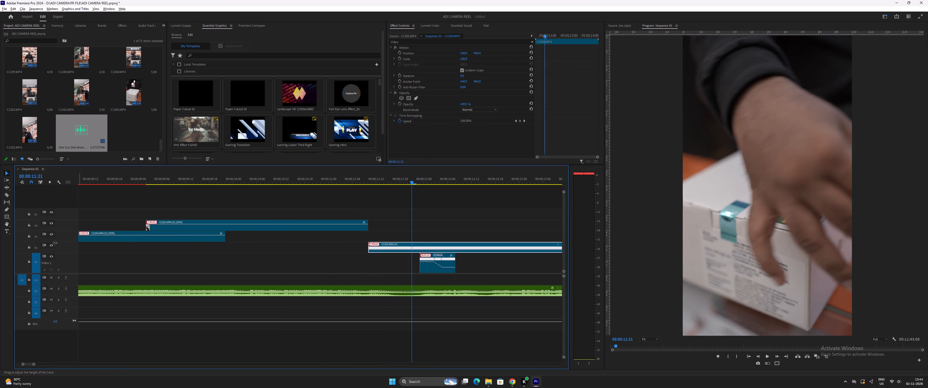
{"action": "double_click", "coordinate": [73, 247]}
{"action": "left_click_drag", "start_coordinate": [388, 245], "coordinate": [388, 211]}
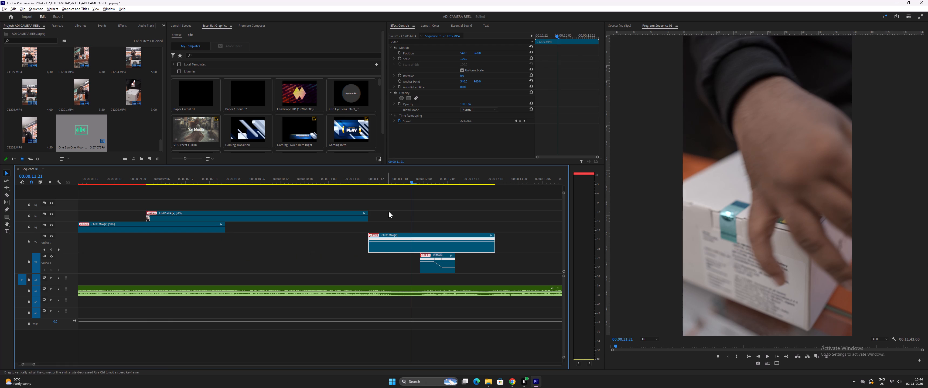
Review the sped-up unboxing clip and its cut from the Sony counter shot between about 00:00:10:18 and 00:00:12:10.
{"action": "left_click", "coordinate": [366, 179]}
{"action": "key", "text": "space"}
{"action": "key", "text": "space"}
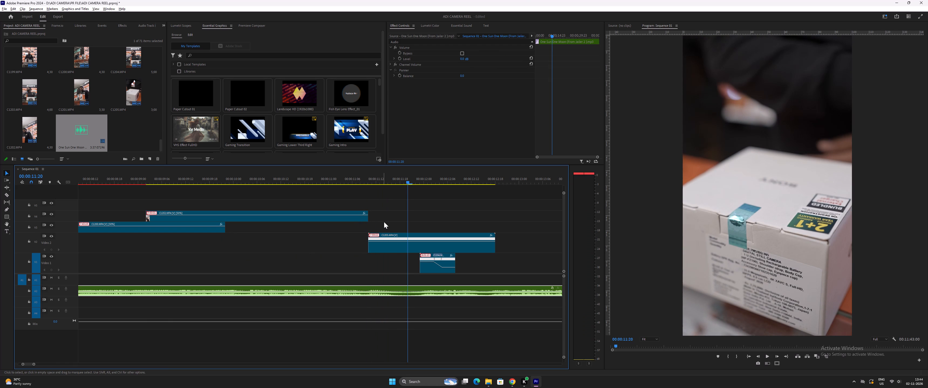
{"action": "left_click_drag", "start_coordinate": [366, 177], "coordinate": [370, 180]}
{"action": "key", "text": "space"}
{"action": "key", "text": "space"}
{"action": "left_click", "coordinate": [370, 181]}
{"action": "key", "text": "space"}
{"action": "key", "text": "space"}
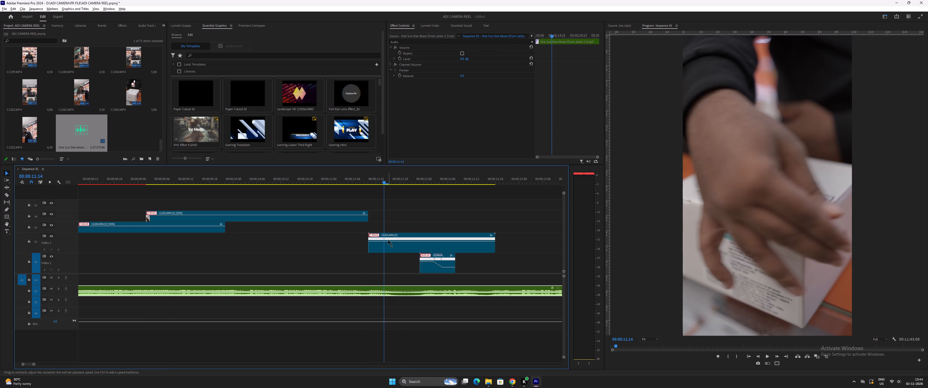
{"action": "left_click_drag", "start_coordinate": [384, 181], "coordinate": [471, 200]}
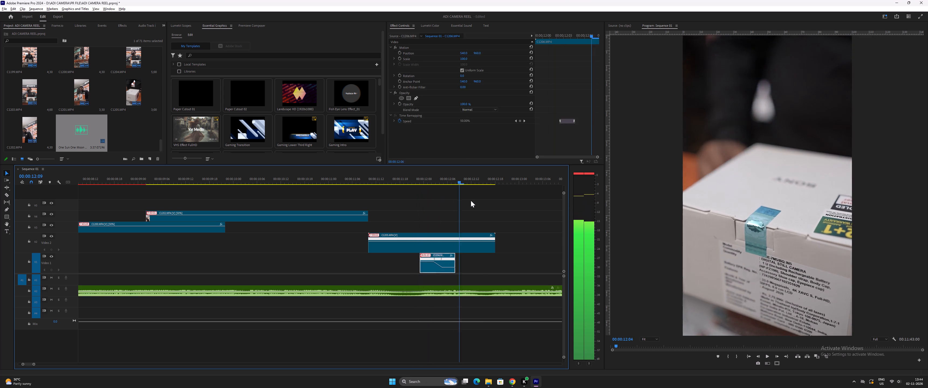
{"action": "left_click_drag", "start_coordinate": [471, 200], "coordinate": [373, 212]}
{"action": "left_click_drag", "start_coordinate": [367, 181], "coordinate": [300, 184]}
{"action": "key", "text": "space"}
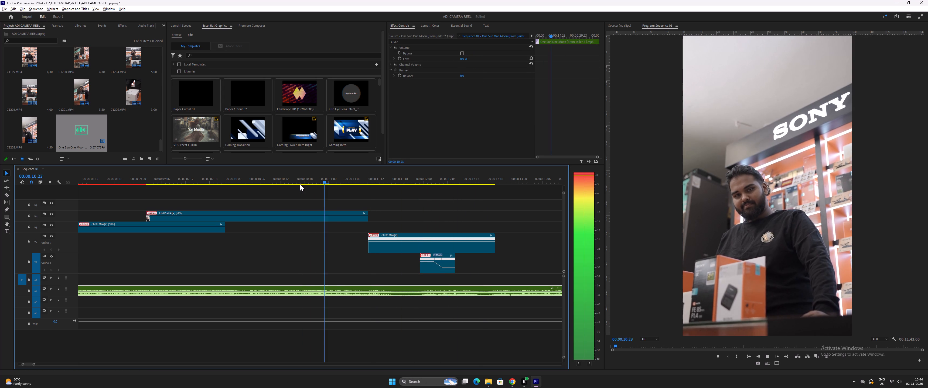
{"action": "key", "text": "space"}
Add a speed keyframe to the V2 unboxing clip at about 00:00:11:14 and lower the speed after it.
{"action": "left_click_drag", "start_coordinate": [368, 180], "coordinate": [386, 187]}
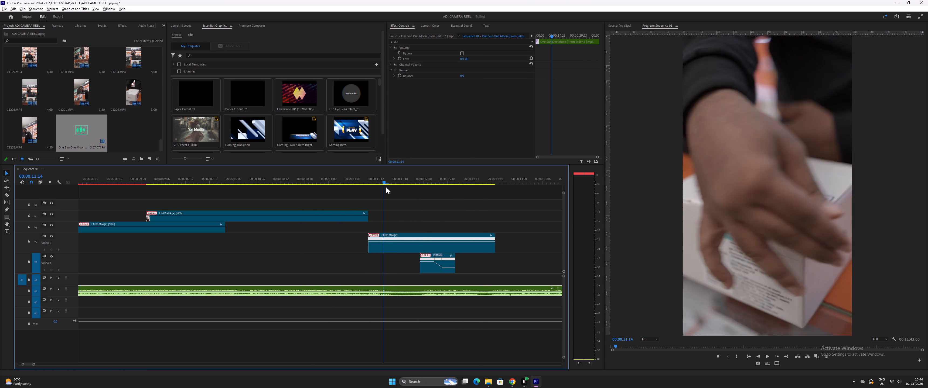
{"action": "left_click_drag", "start_coordinate": [386, 187], "coordinate": [388, 189]}
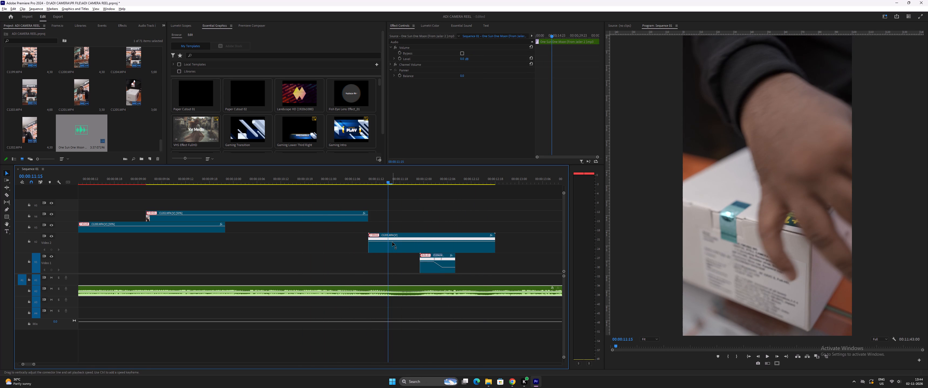
{"action": "key", "text": "p"}
{"action": "left_click", "coordinate": [386, 241]}
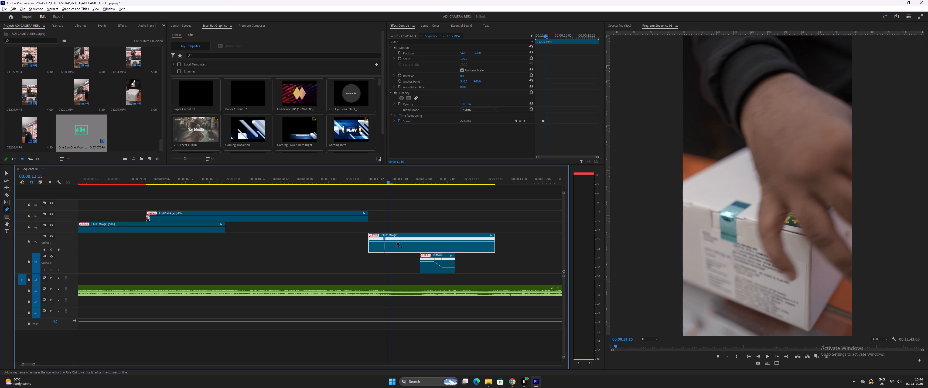
{"action": "key", "text": "b"}
{"action": "key", "text": "v"}
{"action": "left_click_drag", "start_coordinate": [398, 242], "coordinate": [402, 275]}
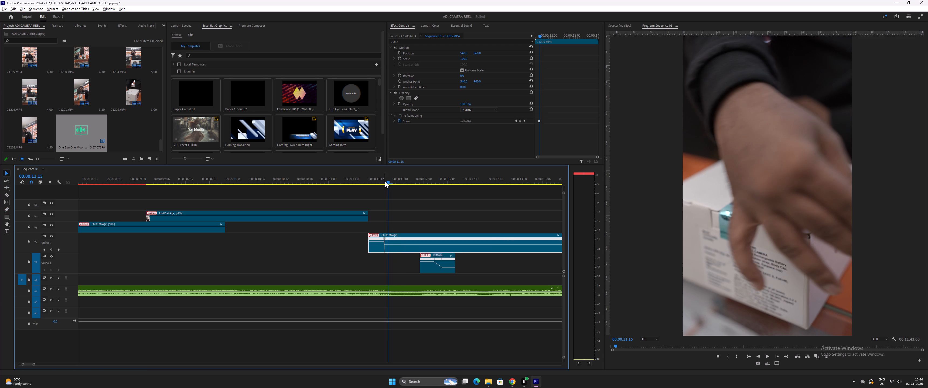
Play the ramped V2 unboxing clip, and trim its end back to the V1 clip's start at about 00:00:11:23.
{"action": "left_click_drag", "start_coordinate": [384, 181], "coordinate": [353, 184]}
{"action": "key", "text": "space"}
{"action": "key", "text": "space"}
{"action": "key", "text": "space"}
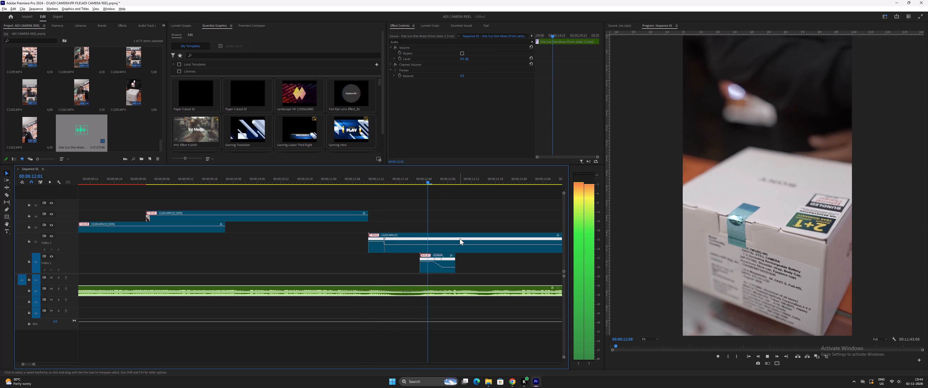
{"action": "key", "text": "space"}
{"action": "key", "text": "minus"}
{"action": "left_click_drag", "start_coordinate": [474, 238], "coordinate": [351, 234]}
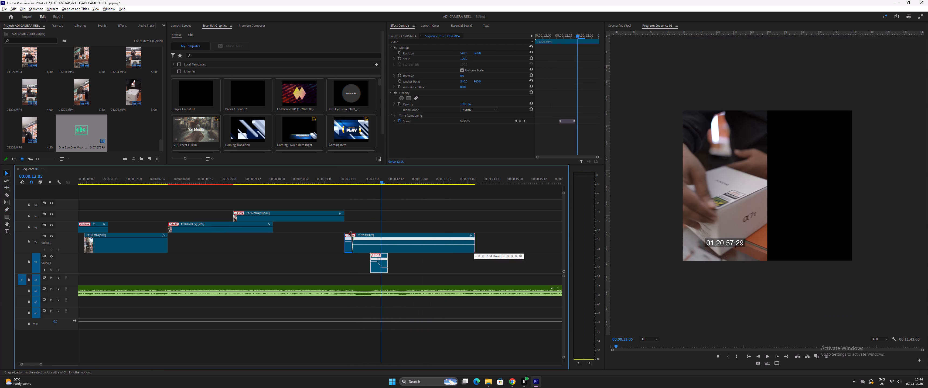
{"action": "left_click_drag", "start_coordinate": [351, 234], "coordinate": [367, 235]}
Review the cuts from the Sony counter shot through the V2 and V1 unboxing clips between about 00:00:11:01 and 00:00:12:12.
{"action": "left_click", "coordinate": [337, 177]}
{"action": "key", "text": "space"}
{"action": "type", "text": "="}
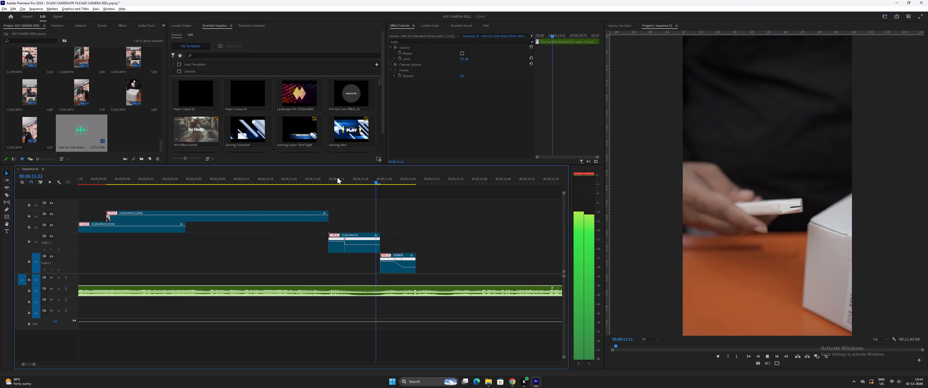
{"action": "key", "text": "space"}
{"action": "left_click", "coordinate": [325, 176]}
{"action": "key", "text": "equal"}
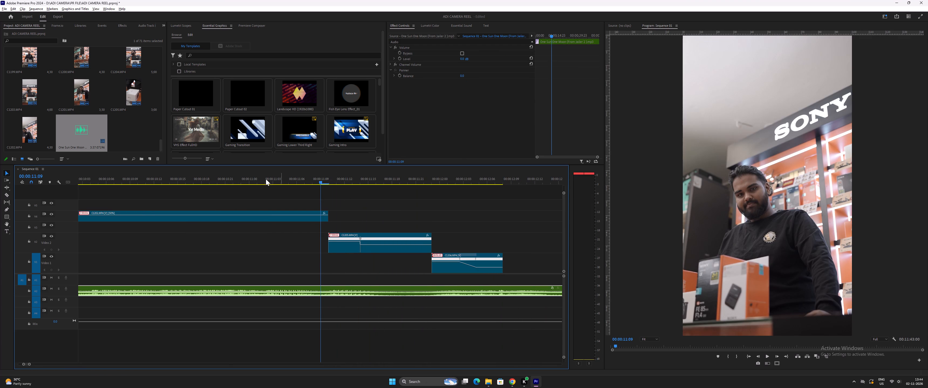
{"action": "left_click", "coordinate": [258, 179]}
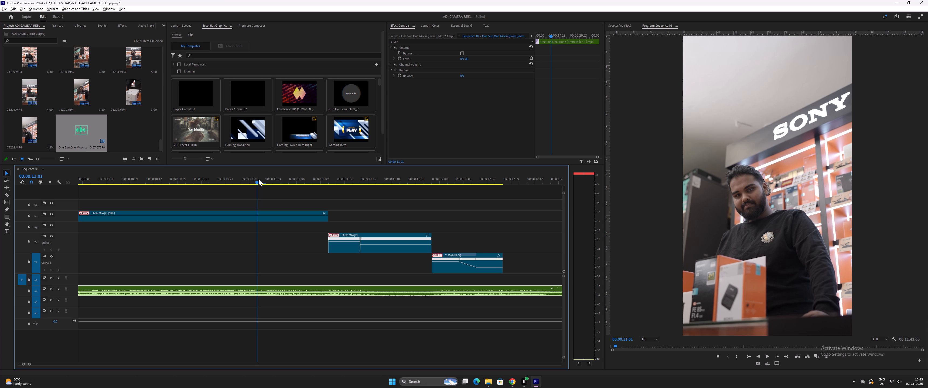
{"action": "key", "text": "minus"}
{"action": "key", "text": "space"}
{"action": "key", "text": "minus"}
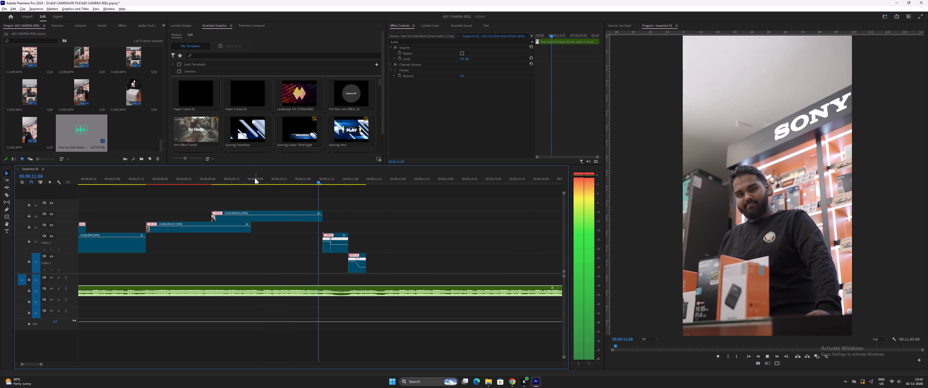
{"action": "key", "text": "equal"}
{"action": "key", "text": "space"}
{"action": "left_click_drag", "start_coordinate": [277, 182], "coordinate": [285, 182]}
{"action": "key", "text": "equal"}
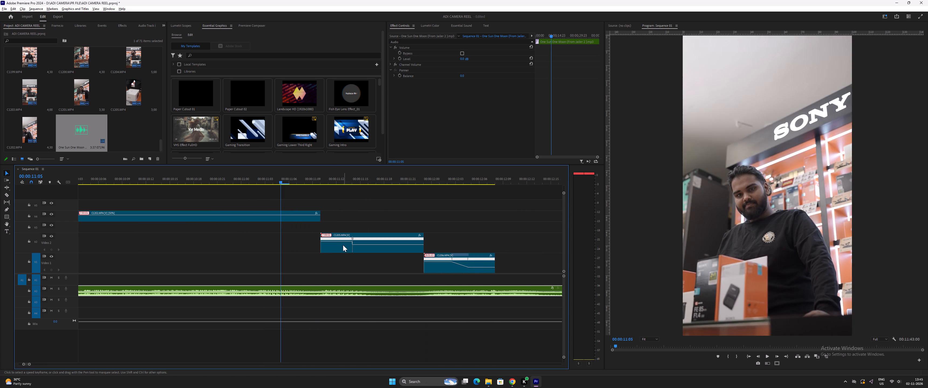
{"action": "key", "text": "space"}
{"action": "key", "text": "space"}
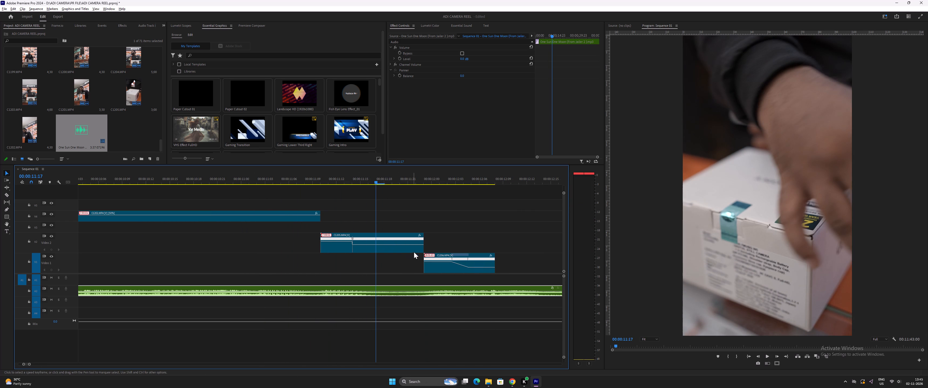
{"action": "key", "text": "space"}
{"action": "type", "text": "-"}
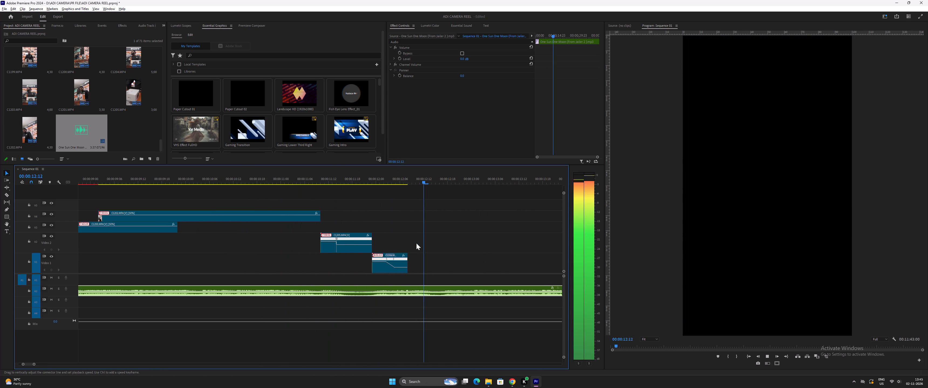
{"action": "key", "text": "space"}
{"action": "left_click_drag", "start_coordinate": [365, 182], "coordinate": [372, 182]}
{"action": "key", "text": "space"}
{"action": "key", "text": "space"}
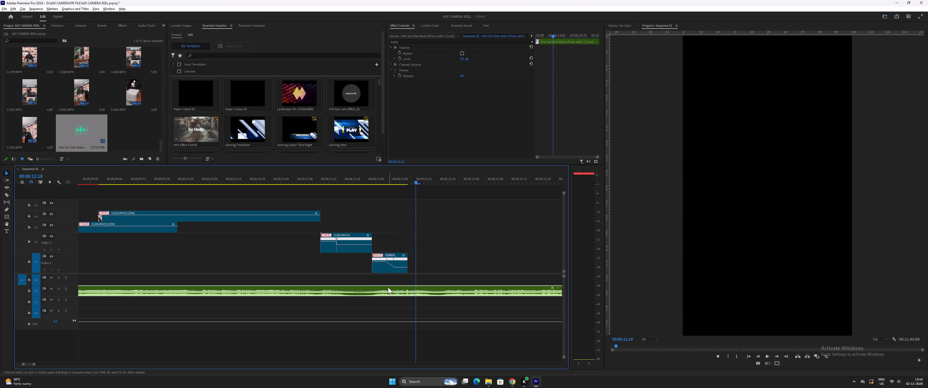
Move the box-opening clip from V4 at about 00:00:38:07 to V2, starting at the V1 clip's end at about 00:00:12:08.
{"action": "key", "text": "minus"}
{"action": "key", "text": "minus"}
{"action": "key", "text": "minus"}
{"action": "key", "text": "minus"}
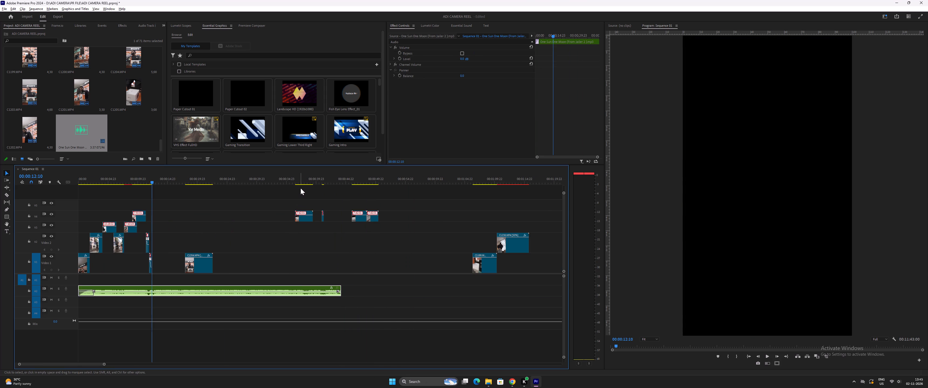
{"action": "left_click", "coordinate": [302, 185]}
{"action": "left_click", "coordinate": [303, 181]}
{"action": "key", "text": "space"}
{"action": "key", "text": "equal"}
{"action": "key", "text": "space"}
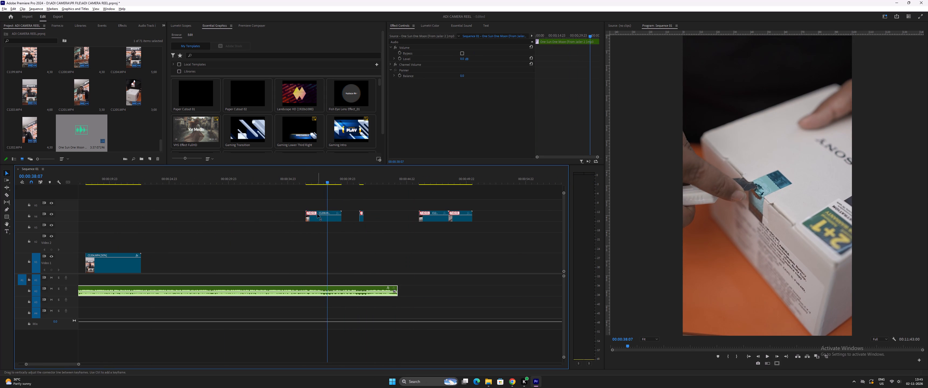
{"action": "left_click_drag", "start_coordinate": [317, 220], "coordinate": [198, 235]}
{"action": "key", "text": "minus"}
{"action": "key", "text": "minus"}
{"action": "key", "text": "equal"}
{"action": "key", "text": "equal"}
{"action": "key", "text": "equal"}
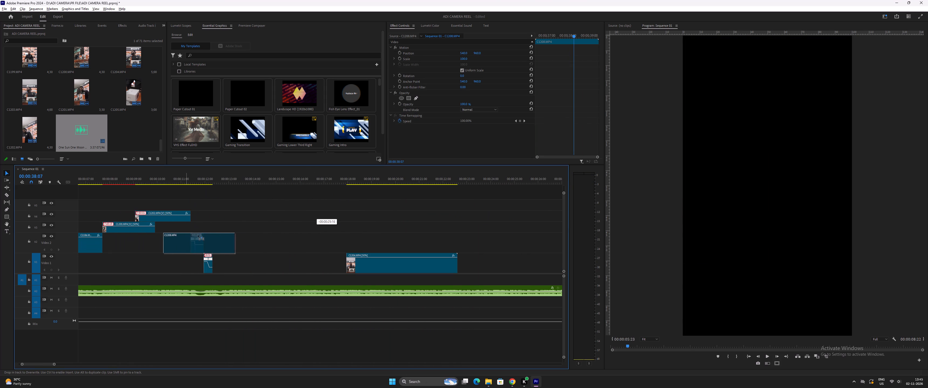
{"action": "left_click_drag", "start_coordinate": [198, 235], "coordinate": [237, 236]}
Trim the box-opening clip's start to about 00:00:12:17, and slide it back against the V1 clip's end at about 00:00:12:08.
{"action": "left_click_drag", "start_coordinate": [200, 179], "coordinate": [206, 179]}
{"action": "key", "text": "equal"}
{"action": "key", "text": "equal"}
{"action": "key", "text": "space"}
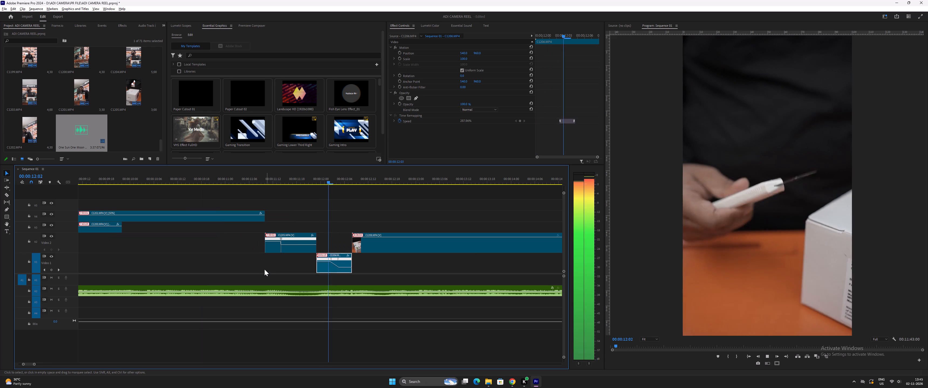
{"action": "key", "text": "space"}
{"action": "key", "text": "space"}
{"action": "key", "text": "space"}
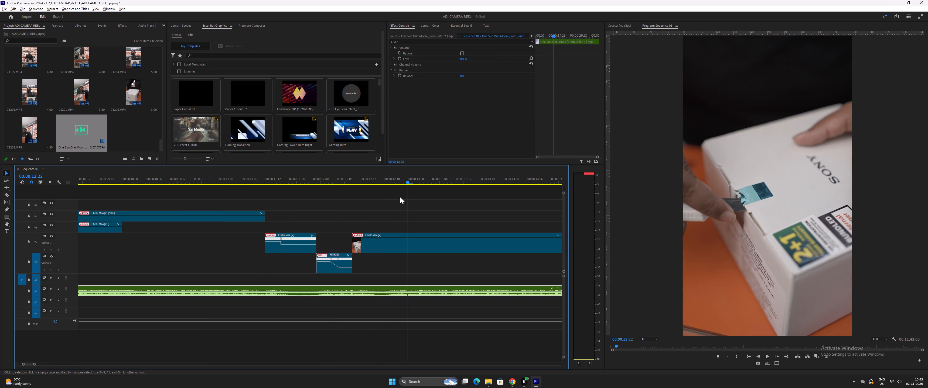
{"action": "left_click_drag", "start_coordinate": [386, 182], "coordinate": [363, 183]}
{"action": "key", "text": "space"}
{"action": "key", "text": "space"}
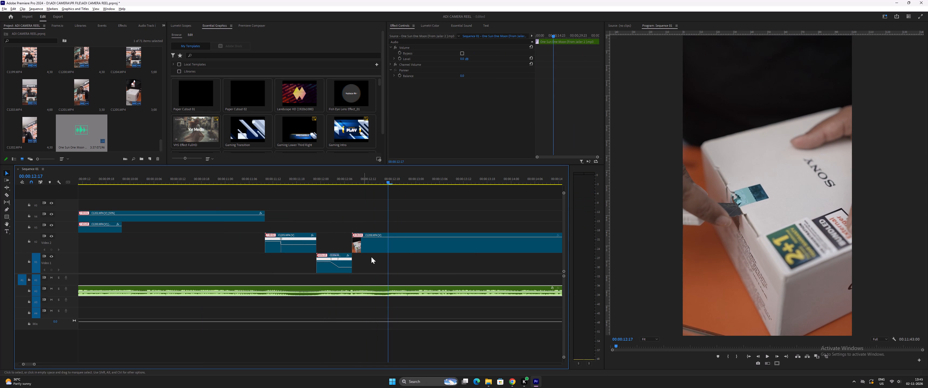
{"action": "left_click_drag", "start_coordinate": [352, 246], "coordinate": [387, 248]}
{"action": "key", "text": "space"}
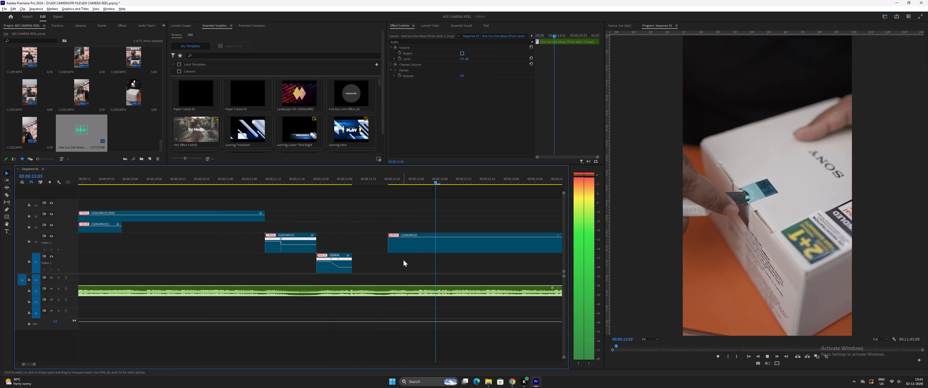
{"action": "key", "text": "space"}
{"action": "left_click_drag", "start_coordinate": [451, 246], "coordinate": [418, 247]}
Play the sequence up to the first V2 unboxing clip, and lower that clip's speed before its speed keyframe.
{"action": "left_click_drag", "start_coordinate": [357, 184], "coordinate": [161, 193]}
{"action": "key", "text": "space"}
{"action": "key", "text": "minus"}
{"action": "key", "text": "minus"}
{"action": "key", "text": "equal"}
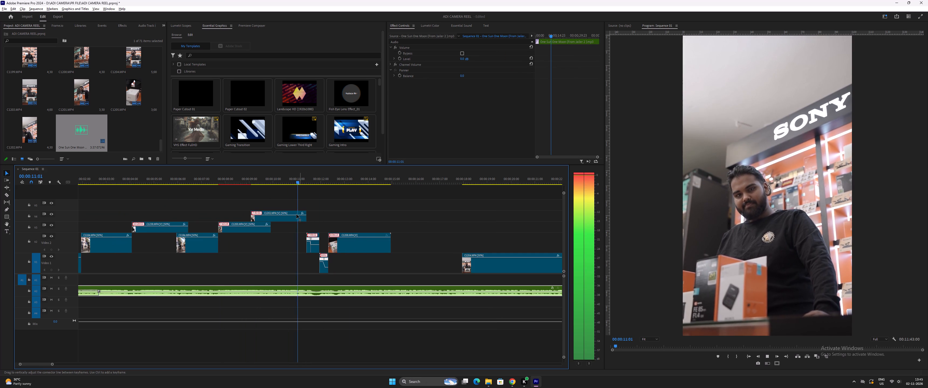
{"action": "key", "text": "equal"}
{"action": "key", "text": "space"}
{"action": "left_click", "coordinate": [331, 175]}
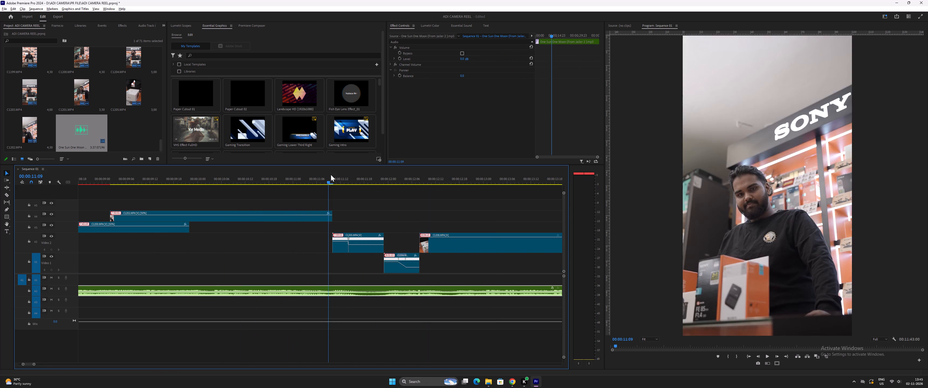
{"action": "key", "text": "space"}
{"action": "key", "text": "space"}
{"action": "left_click_drag", "start_coordinate": [337, 241], "coordinate": [334, 253]}
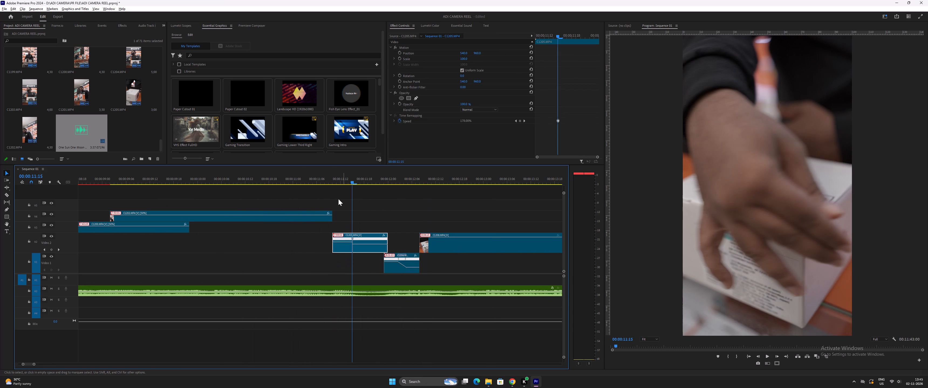
Lower the first V2 unboxing clip's speed after its keyframe, and trim its end to the V1 clip's start at about 00:00:11:23.
{"action": "left_click", "coordinate": [326, 178]}
{"action": "key", "text": "space"}
{"action": "key", "text": "space"}
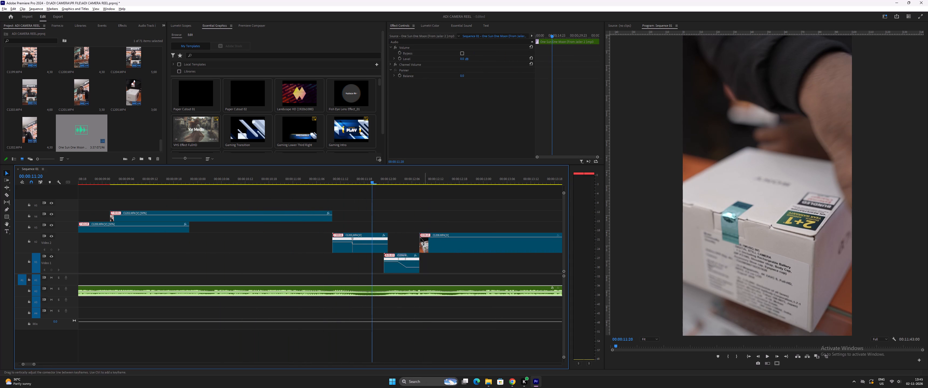
{"action": "left_click_drag", "start_coordinate": [366, 245], "coordinate": [366, 258]}
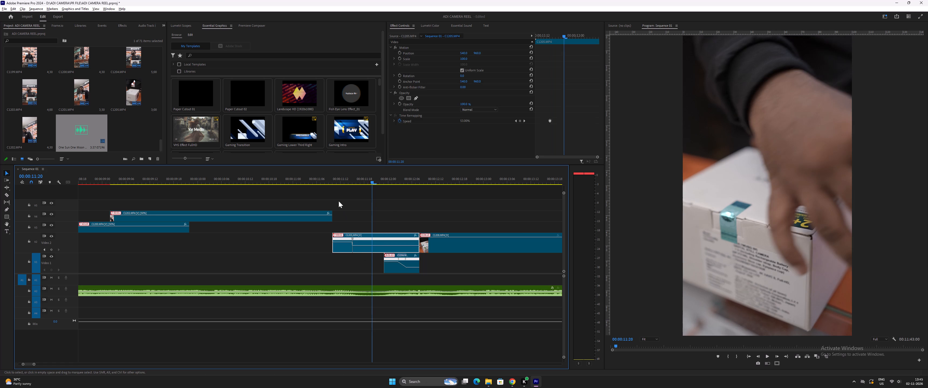
{"action": "left_click", "coordinate": [330, 181]}
{"action": "key", "text": "space"}
{"action": "key", "text": "space"}
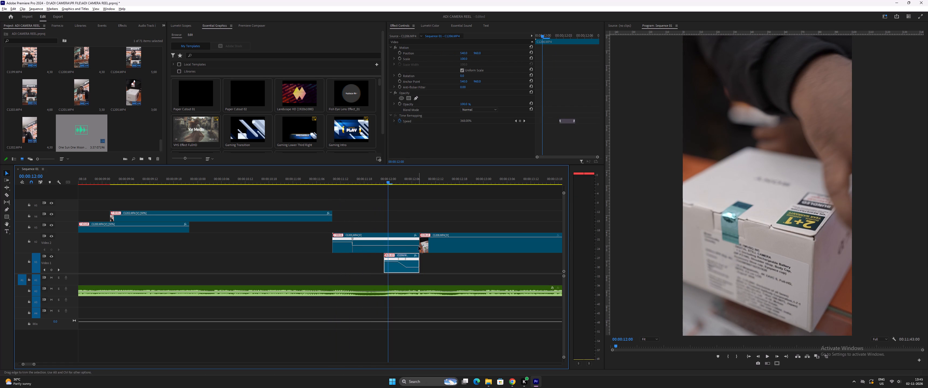
{"action": "left_click_drag", "start_coordinate": [418, 239], "coordinate": [380, 240]}
Review the cuts between the V2 unboxing clip, the V1 cutter shot and the box-opening clip up to about 00:00:13:03.
{"action": "left_click", "coordinate": [328, 185]}
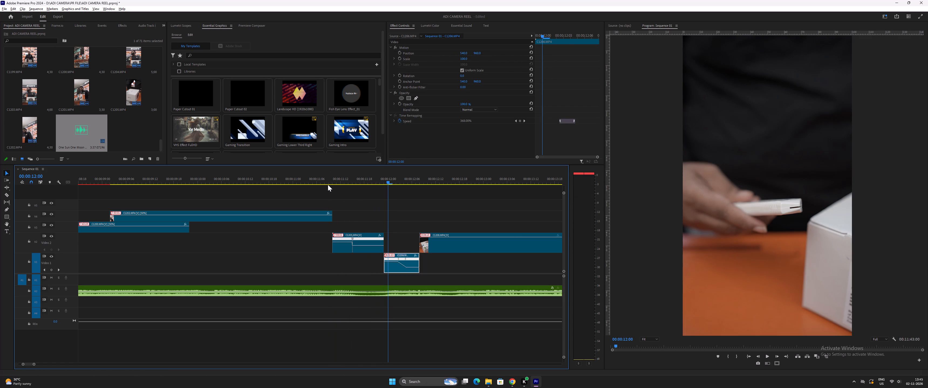
{"action": "left_click", "coordinate": [323, 178]}
{"action": "key", "text": "space"}
{"action": "key", "text": "space"}
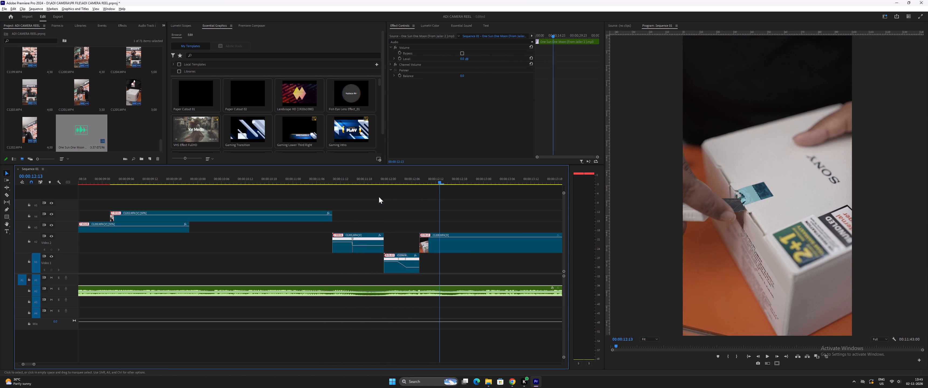
{"action": "left_click", "coordinate": [322, 178]}
{"action": "key", "text": "space"}
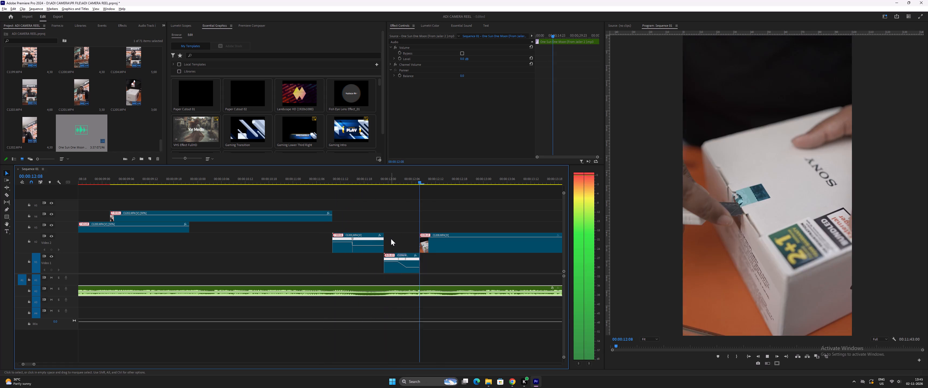
{"action": "key", "text": "space"}
{"action": "left_click_drag", "start_coordinate": [401, 179], "coordinate": [405, 179]}
{"action": "key", "text": "space"}
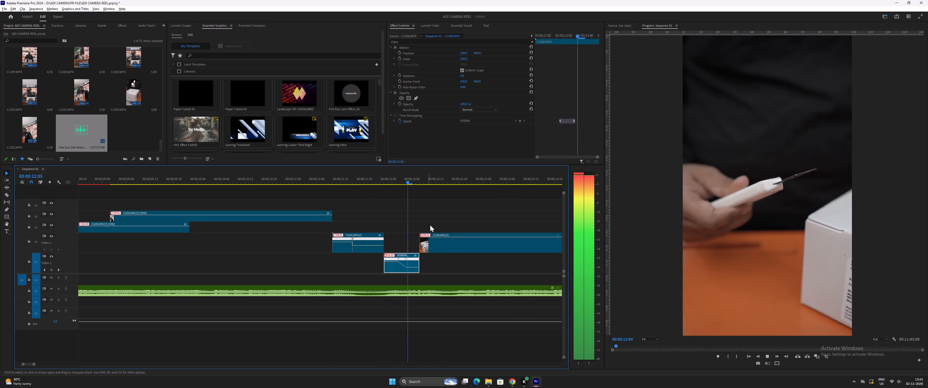
{"action": "key", "text": "space"}
{"action": "left_click_drag", "start_coordinate": [410, 179], "coordinate": [397, 181]}
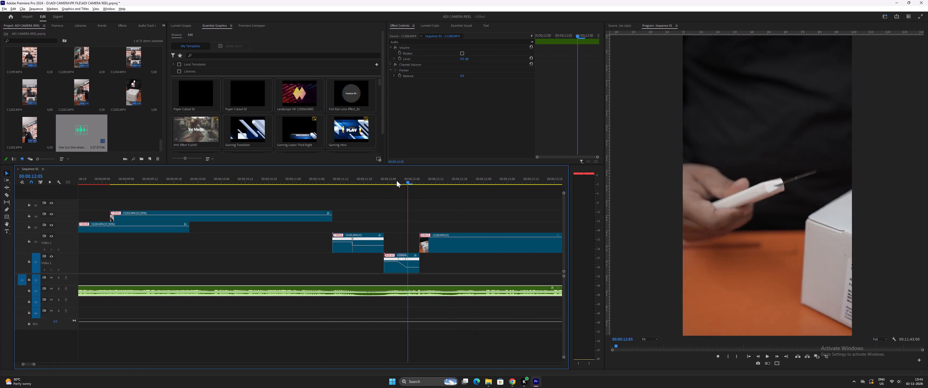
{"action": "left_click_drag", "start_coordinate": [397, 181], "coordinate": [388, 182]}
{"action": "key", "text": "space"}
{"action": "key", "text": "space"}
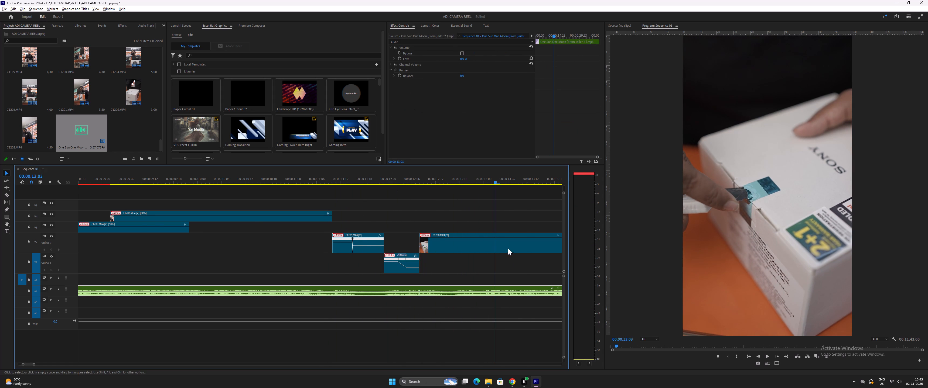
{"action": "key", "text": "minus"}
{"action": "left_click", "coordinate": [369, 175]}
{"action": "key", "text": "equal"}
{"action": "key", "text": "space"}
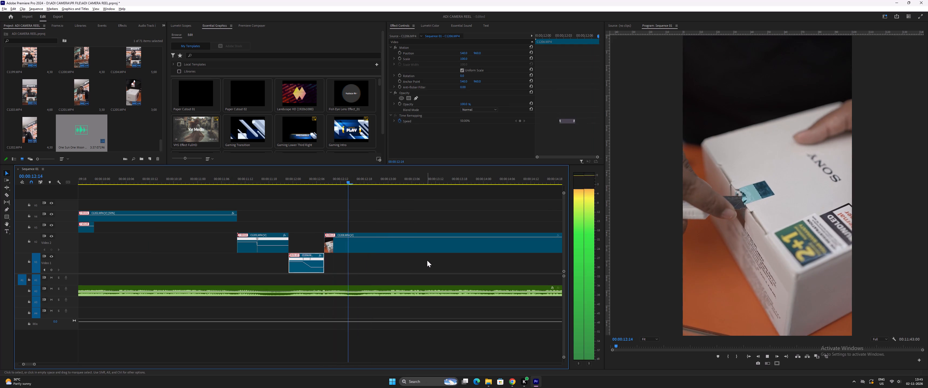
{"action": "key", "text": "space"}
{"action": "key", "text": "space"}
{"action": "key", "text": "space"}
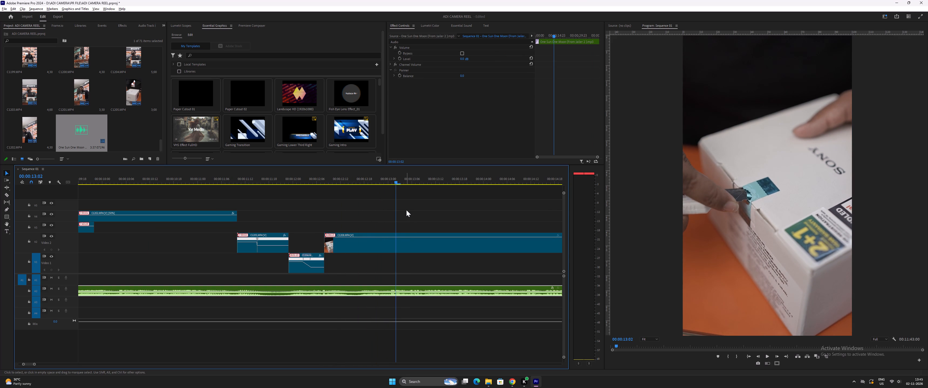
Trim the box-opening clip's start to about 00:00:12:11, slide it back to the V1 clip's end, and play the cut.
{"action": "left_click_drag", "start_coordinate": [393, 181], "coordinate": [343, 188]}
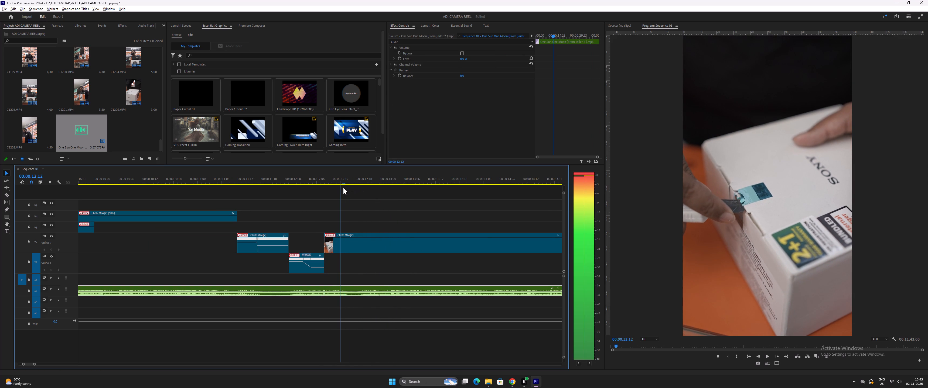
{"action": "left_click_drag", "start_coordinate": [343, 188], "coordinate": [336, 188]}
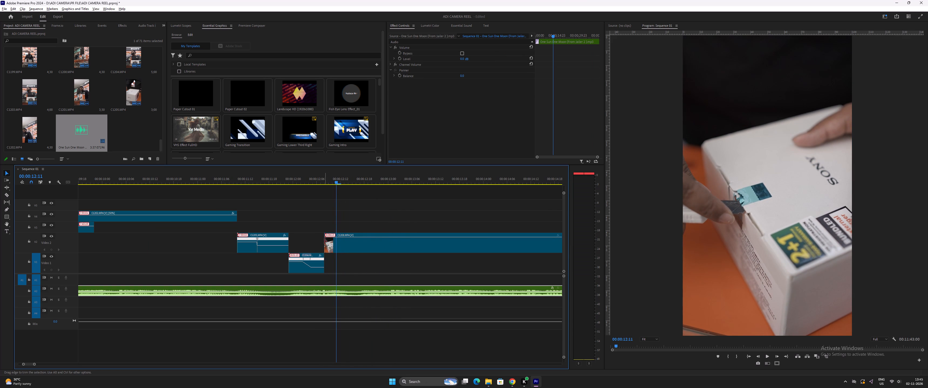
{"action": "left_click_drag", "start_coordinate": [327, 243], "coordinate": [333, 244]}
{"action": "left_click_drag", "start_coordinate": [353, 245], "coordinate": [344, 244]}
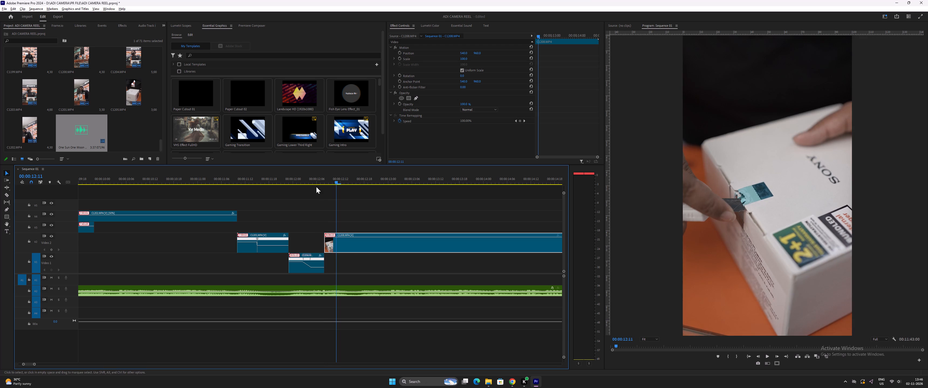
{"action": "left_click", "coordinate": [313, 181]}
{"action": "key", "text": "space"}
{"action": "key", "text": "space"}
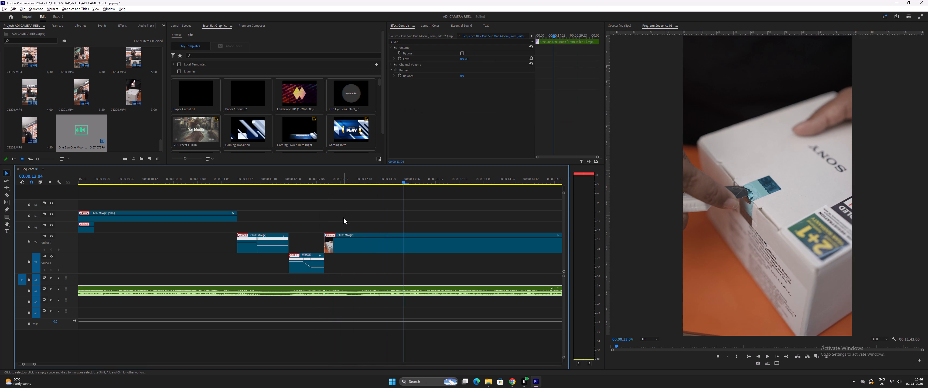
Undo the last two changes and replay the cut from the V1 cutter shot into the V2 box-opening clip.
{"action": "key", "text": "ctrl+z"}
{"action": "key", "text": "ctrl+z"}
{"action": "left_click", "coordinate": [316, 177]}
{"action": "key", "text": "space"}
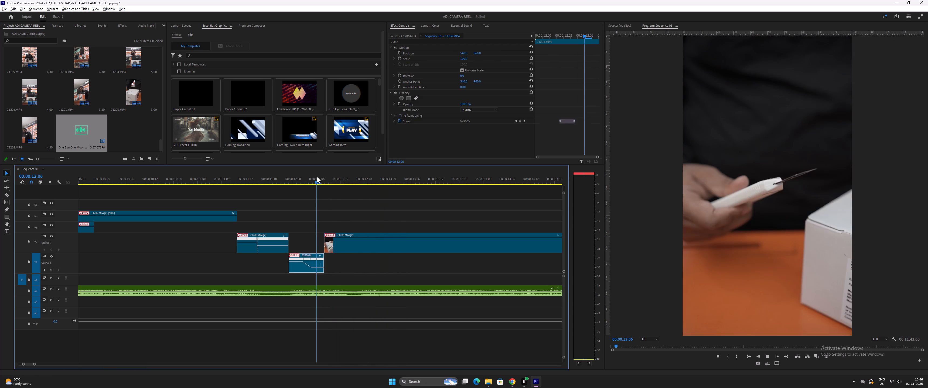
{"action": "key", "text": "space"}
Split the V2 box-opening clip at 00:00:13:01 and delete the part after the cut.
{"action": "left_click", "coordinate": [389, 182]}
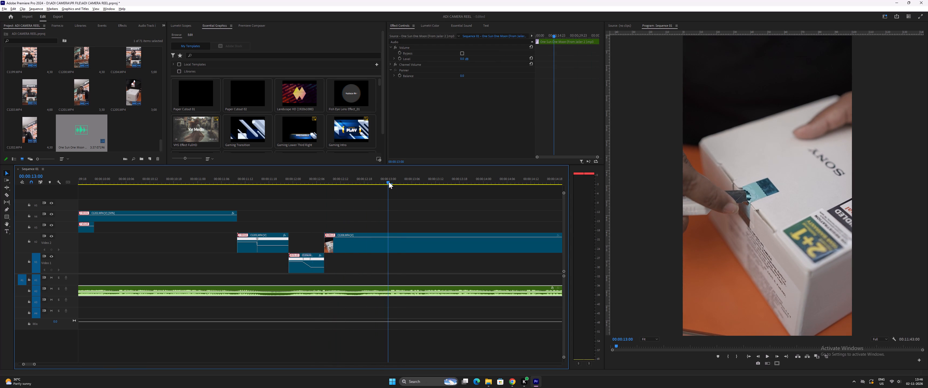
{"action": "left_click", "coordinate": [393, 179]}
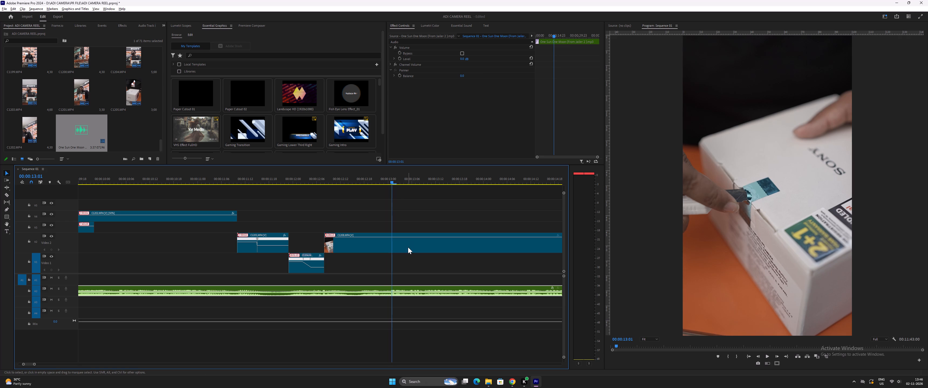
{"action": "left_click", "coordinate": [407, 242]}
{"action": "key", "text": "ctrl+bracketleft"}
{"action": "left_click", "coordinate": [410, 244]}
{"action": "key", "text": "Delete"}
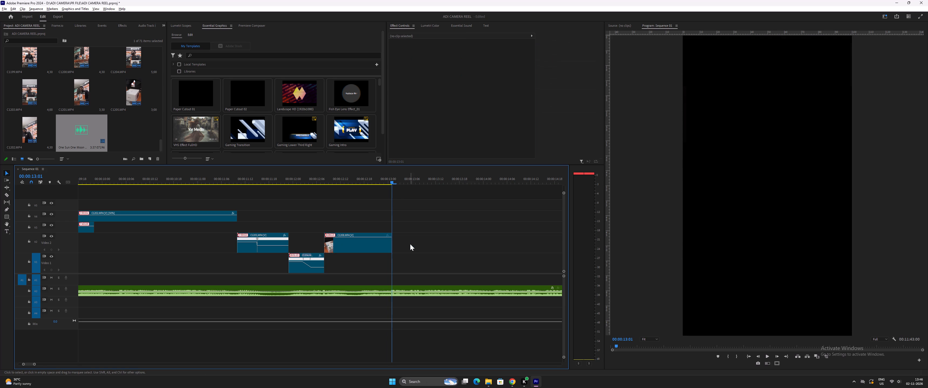
Move the short cut-tape box clip parked on V4 at about 00:00:41 to V1, starting where the V2 box-opening clip ends.
{"action": "type", "text": "--"}
{"action": "key", "text": "minus"}
{"action": "left_click", "coordinate": [296, 181]}
{"action": "key", "text": "space"}
{"action": "key", "text": "equal"}
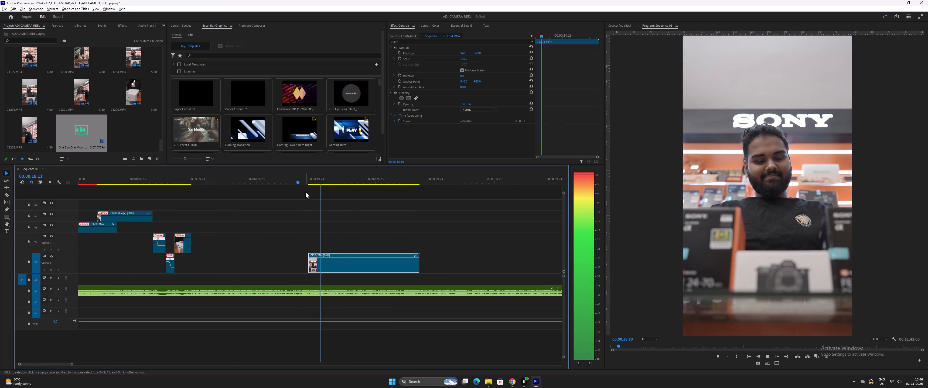
{"action": "key", "text": "minus"}
{"action": "key", "text": "minus"}
{"action": "key", "text": "space"}
{"action": "left_click", "coordinate": [322, 181]}
{"action": "key", "text": "space"}
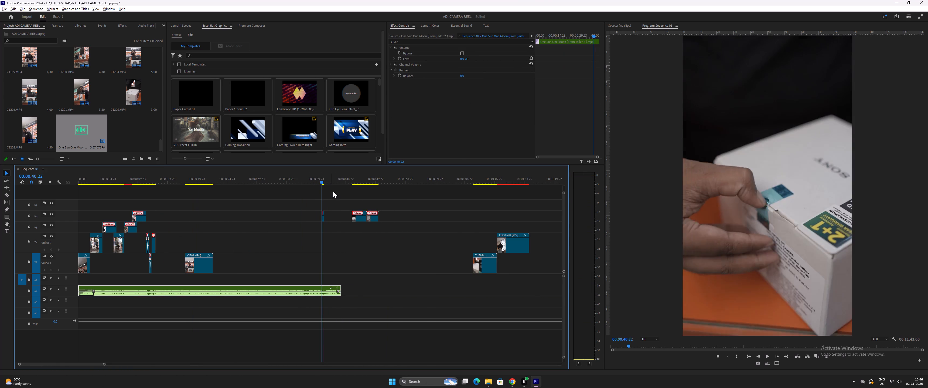
{"action": "key", "text": "equal"}
{"action": "key", "text": "equal"}
{"action": "key", "text": "equal"}
{"action": "key", "text": "space"}
{"action": "left_click_drag", "start_coordinate": [298, 179], "coordinate": [309, 184]}
{"action": "left_click_drag", "start_coordinate": [304, 218], "coordinate": [90, 223]}
{"action": "key", "text": "minus"}
{"action": "key", "text": "minus"}
{"action": "key", "text": "minus"}
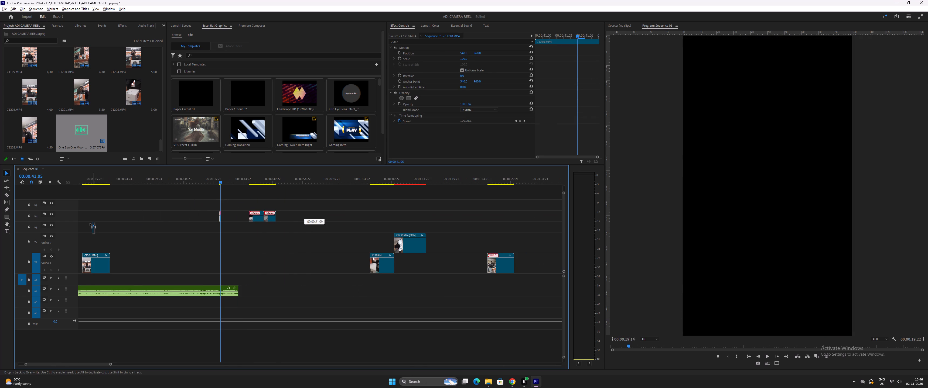
{"action": "left_click_drag", "start_coordinate": [90, 223], "coordinate": [288, 259]}
{"action": "key", "text": "equal"}
{"action": "key", "text": "equal"}
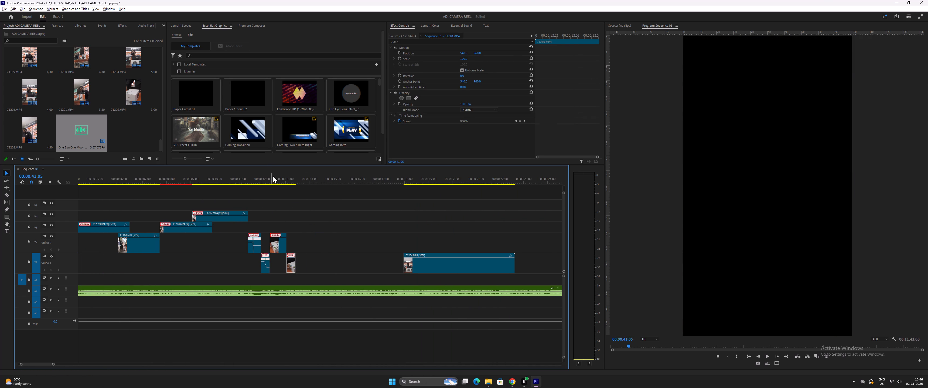
Play up to the newly placed V1 box clip and slow that clip to 50% speed.
{"action": "left_click", "coordinate": [276, 179]}
{"action": "key", "text": "equal"}
{"action": "key", "text": "equal"}
{"action": "key", "text": "space"}
{"action": "key", "text": "space"}
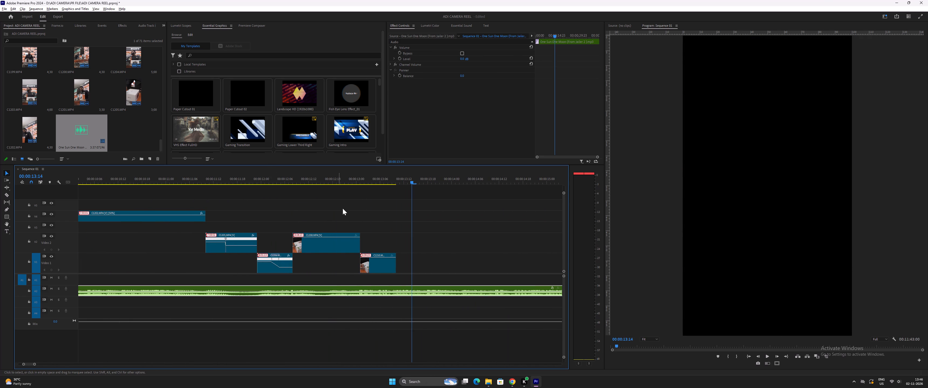
{"action": "left_click", "coordinate": [377, 262]}
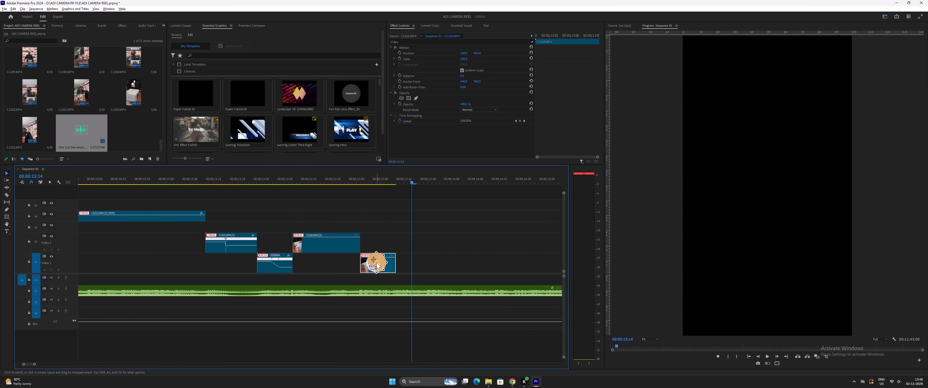
{"action": "left_click", "coordinate": [362, 278]}
Review the unboxing cuts from about 00:00:10:10 through the slowed V1 box clip against the music.
{"action": "left_click", "coordinate": [349, 181]}
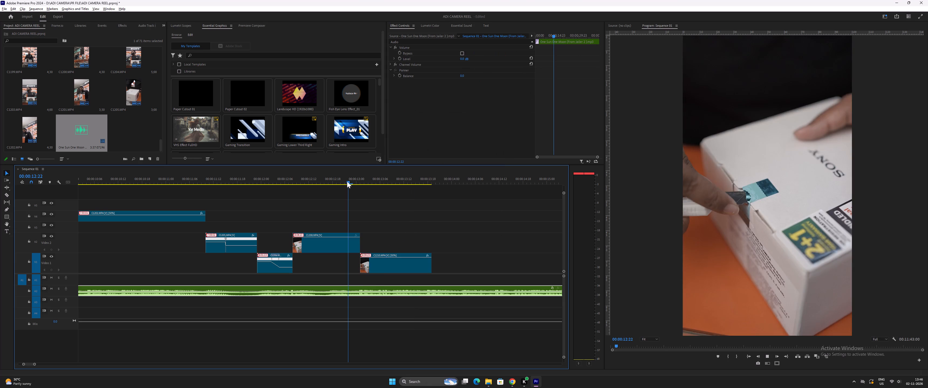
{"action": "left_click", "coordinate": [360, 178]}
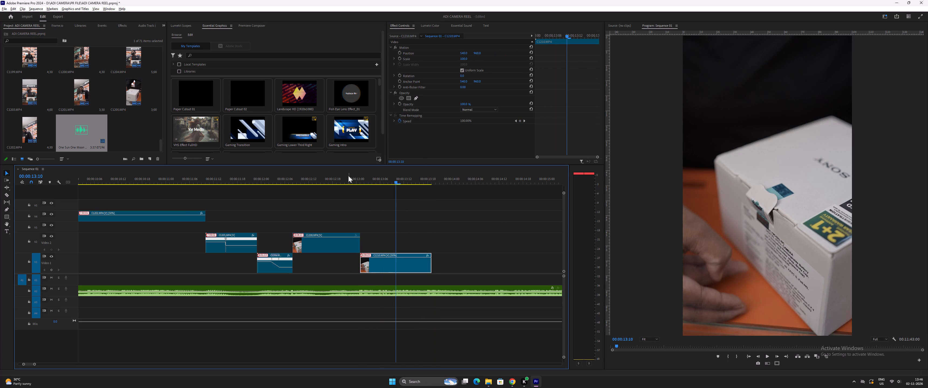
{"action": "left_click_drag", "start_coordinate": [346, 177], "coordinate": [187, 184]}
{"action": "key", "text": "space"}
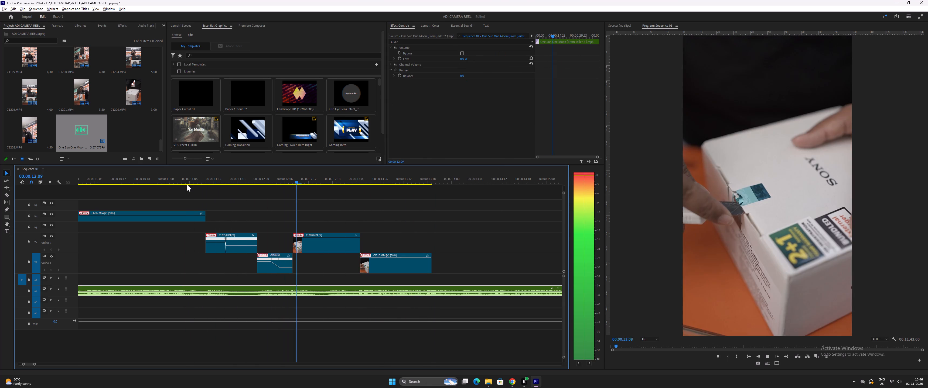
{"action": "key", "text": "space"}
{"action": "left_click", "coordinate": [262, 181]}
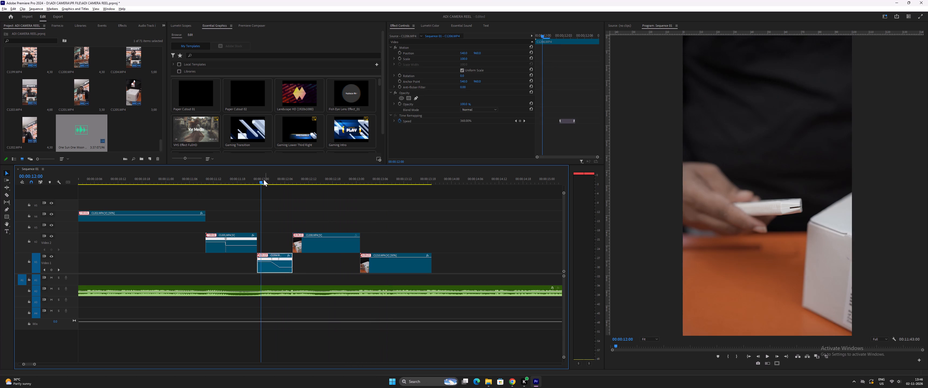
{"action": "key", "text": "equal"}
{"action": "key", "text": "equal"}
{"action": "key", "text": "space"}
{"action": "key", "text": "space"}
{"action": "key", "text": "equal"}
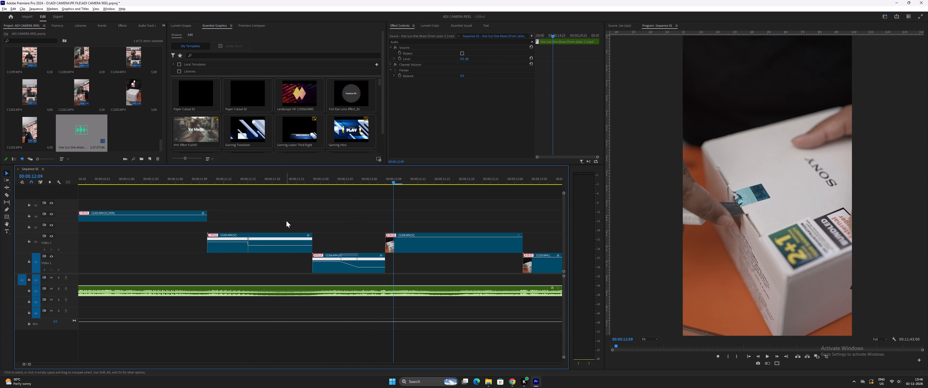
{"action": "key", "text": "equal"}
{"action": "left_click", "coordinate": [356, 175]}
{"action": "key", "text": "space"}
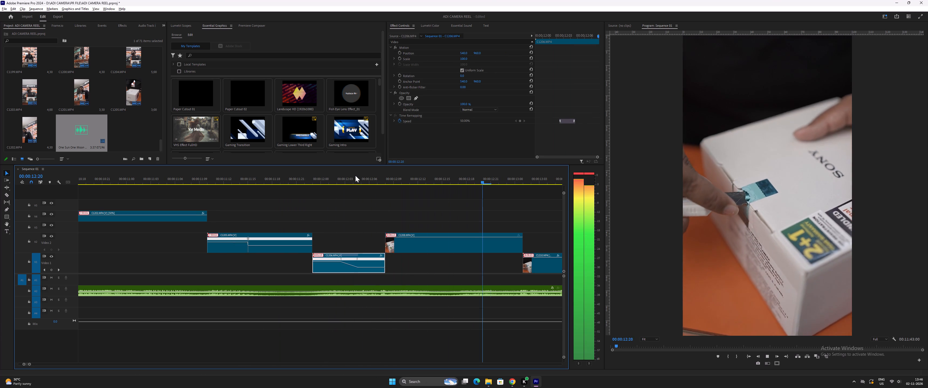
{"action": "key", "text": "space"}
{"action": "key", "text": "minus"}
{"action": "key", "text": "minus"}
{"action": "left_click_drag", "start_coordinate": [190, 179], "coordinate": [136, 185]}
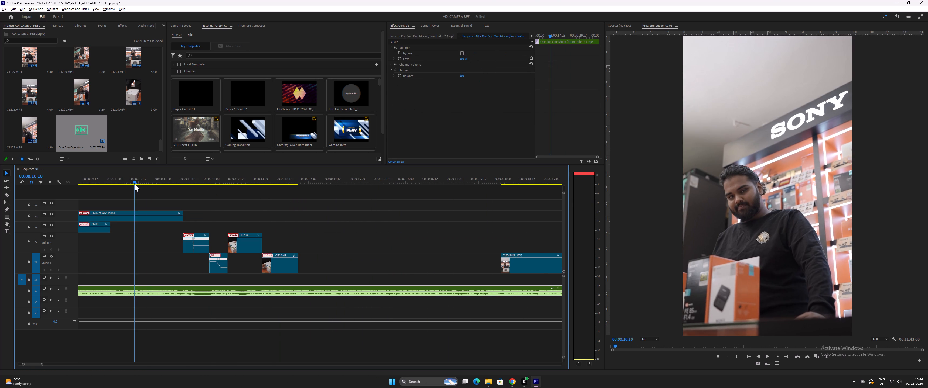
{"action": "key", "text": "space"}
{"action": "type", "text": "="}
{"action": "key", "text": "minus"}
{"action": "key", "text": "equal"}
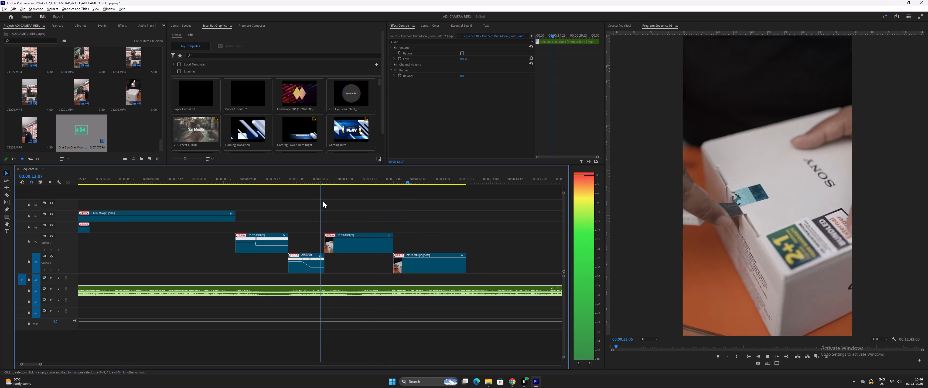
{"action": "key", "text": "space"}
Add the Premiere Composer Starter Pack Zoom In transition at the cut between the V1 cutter shot and V2 box-opening clip, 00:00:12:08.
{"action": "left_click_drag", "start_coordinate": [318, 180], "coordinate": [325, 183]}
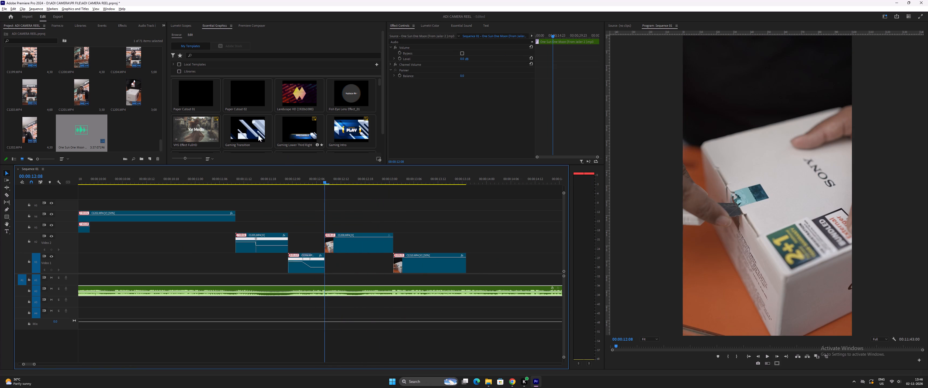
{"action": "scroll", "coordinate": [224, 26], "scroll_direction": "down", "scroll_amount": 2}
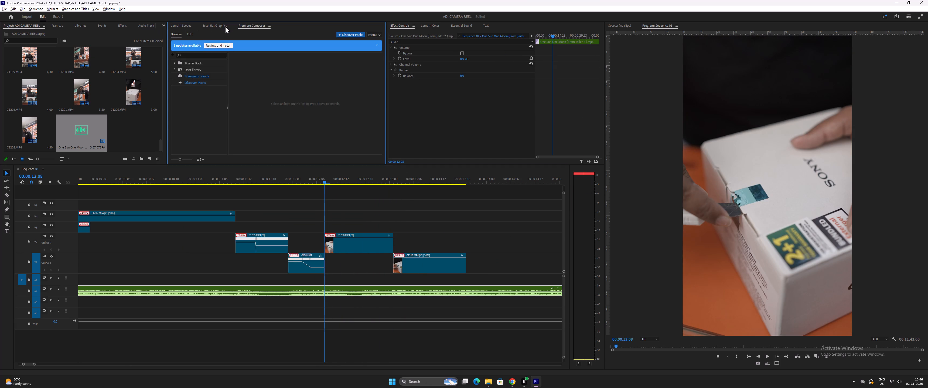
{"action": "left_click", "coordinate": [175, 63]}
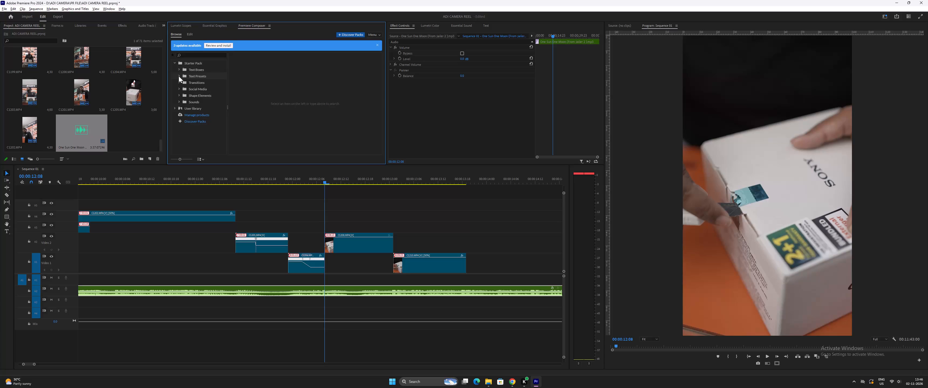
{"action": "left_click", "coordinate": [179, 82]}
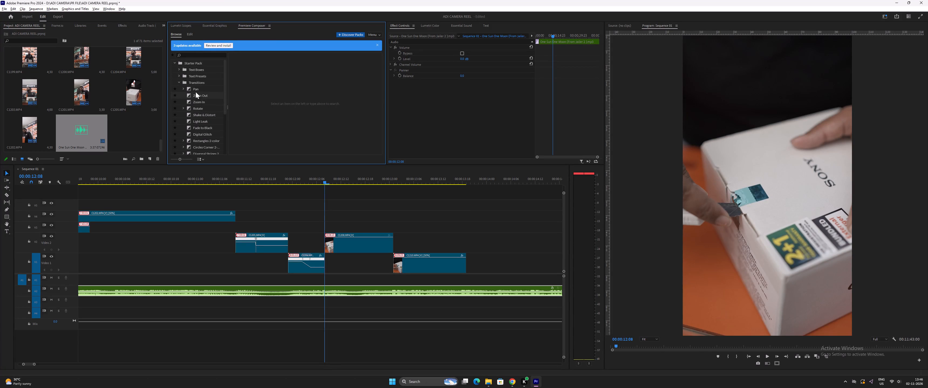
{"action": "double_click", "coordinate": [199, 103]}
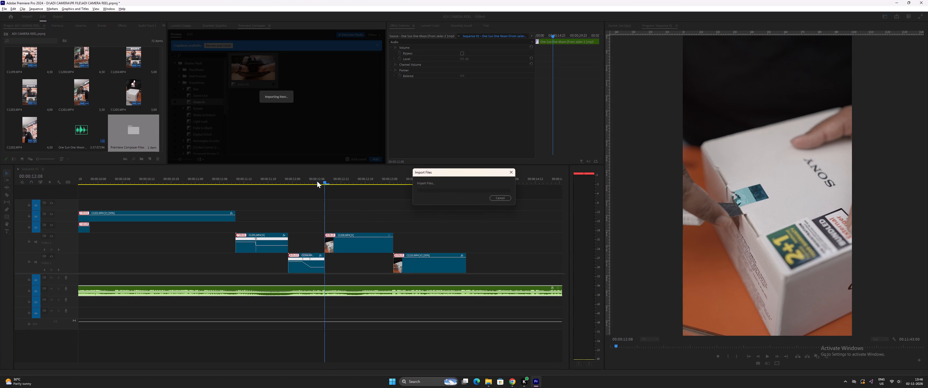
Play the Zoom In transition and trim its V3 and V4 adjustment layers to run from about 00:00:12:05 to 00:00:12:13.
{"action": "left_click", "coordinate": [305, 181]}
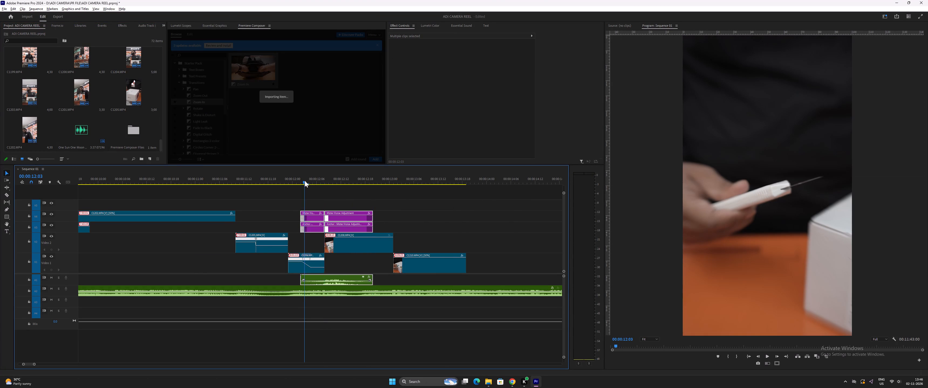
{"action": "key", "text": "equal"}
{"action": "key", "text": "equal"}
{"action": "left_click_drag", "start_coordinate": [293, 182], "coordinate": [281, 182]}
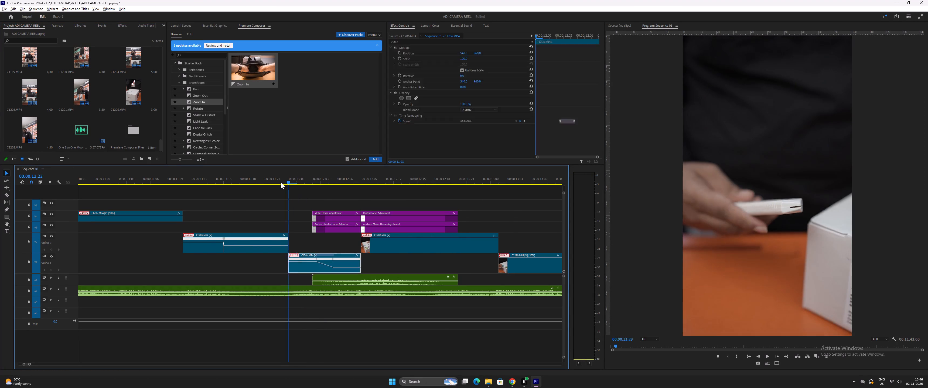
{"action": "left_click_drag", "start_coordinate": [281, 182], "coordinate": [278, 182]}
{"action": "key", "text": "space"}
{"action": "key", "text": "space"}
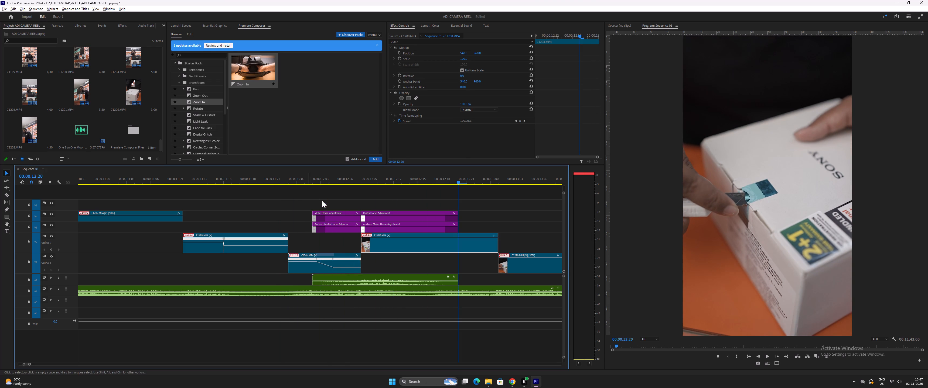
{"action": "left_click_drag", "start_coordinate": [313, 219], "coordinate": [340, 219]}
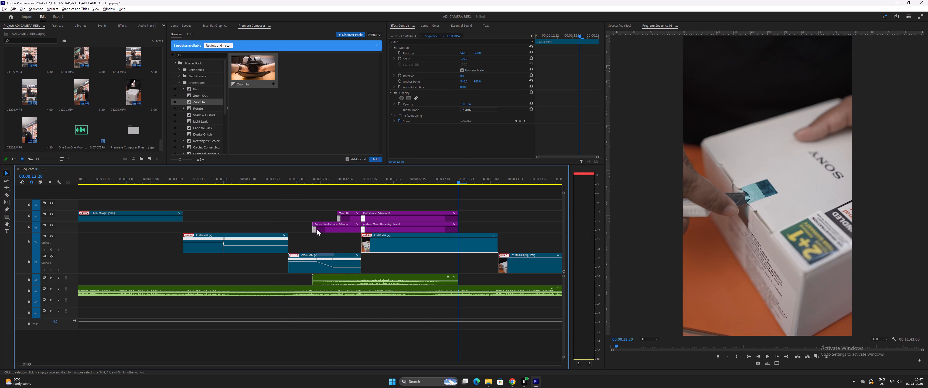
{"action": "left_click_drag", "start_coordinate": [313, 230], "coordinate": [340, 230]}
{"action": "left_click_drag", "start_coordinate": [457, 218], "coordinate": [457, 218]}
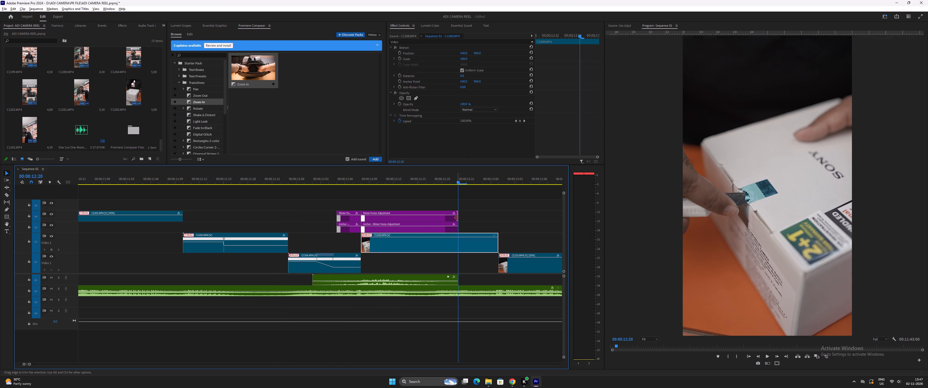
{"action": "left_click_drag", "start_coordinate": [457, 218], "coordinate": [404, 213]}
{"action": "left_click_drag", "start_coordinate": [459, 229], "coordinate": [405, 227]}
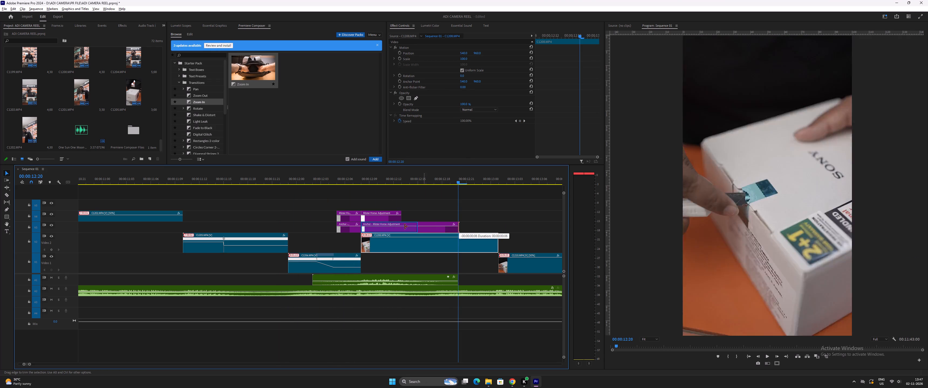
{"action": "left_click_drag", "start_coordinate": [405, 227], "coordinate": [402, 227]}
Replay the Zoom In transition, trim the starts of its two leading adjustment layers to about 00:00:12:06, and play the result.
{"action": "left_click_drag", "start_coordinate": [299, 179], "coordinate": [254, 186]}
{"action": "key", "text": "space"}
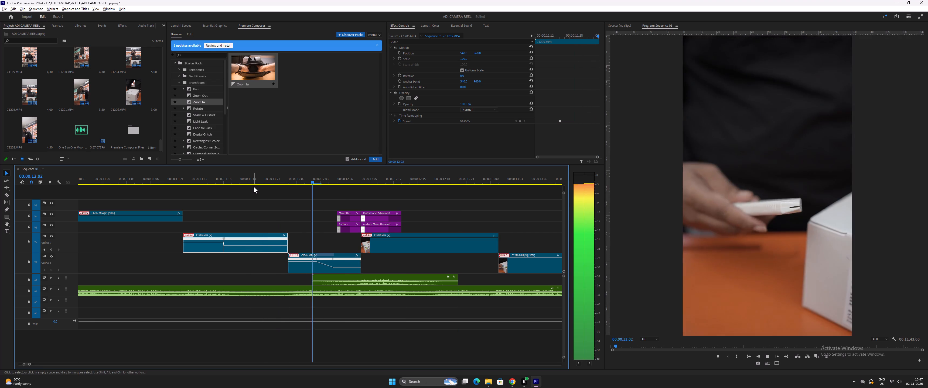
{"action": "key", "text": "space"}
{"action": "left_click", "coordinate": [288, 178]}
{"action": "key", "text": "space"}
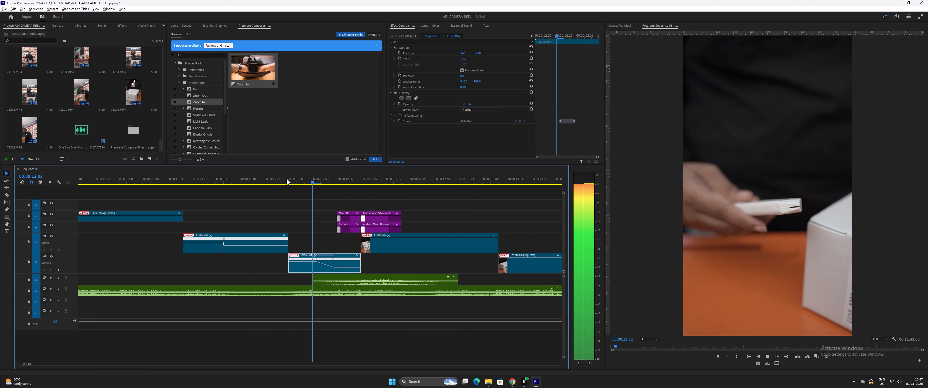
{"action": "key", "text": "space"}
{"action": "left_click_drag", "start_coordinate": [341, 203], "coordinate": [361, 220]}
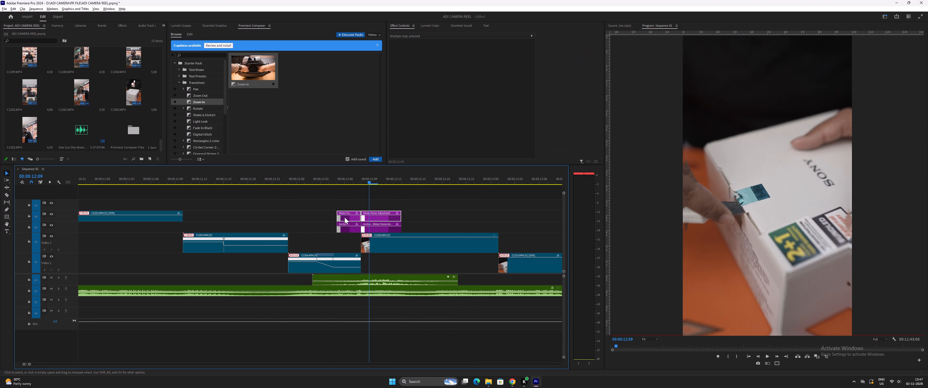
{"action": "left_click_drag", "start_coordinate": [338, 218], "coordinate": [348, 219]}
{"action": "left_click_drag", "start_coordinate": [337, 228], "coordinate": [345, 228]}
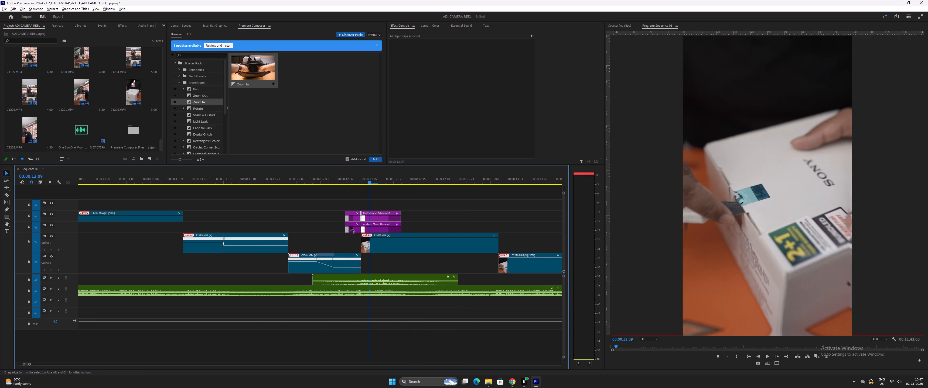
{"action": "left_click_drag", "start_coordinate": [258, 181], "coordinate": [252, 182]}
{"action": "key", "text": "space"}
{"action": "key", "text": "space"}
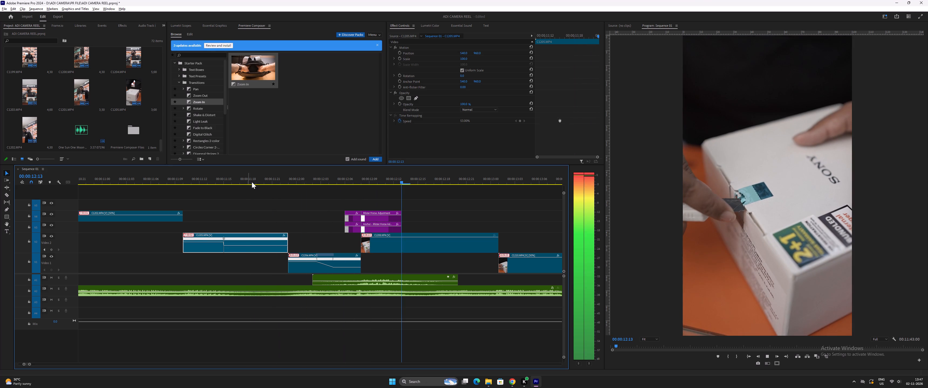
{"action": "left_click", "coordinate": [274, 178]}
{"action": "key", "text": "space"}
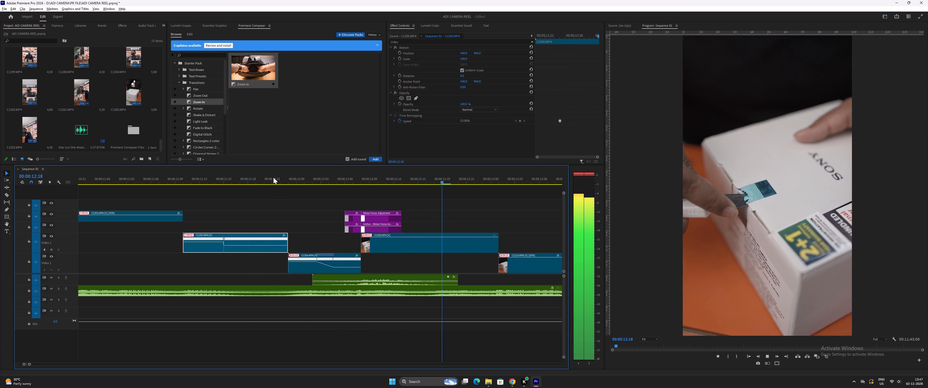
Shift the V2 box-opening clip three frames later, extend its start back to the cut at about 00:00:12:08, and play the result.
{"action": "key", "text": "space"}
{"action": "key", "text": "minus"}
{"action": "key", "text": "minus"}
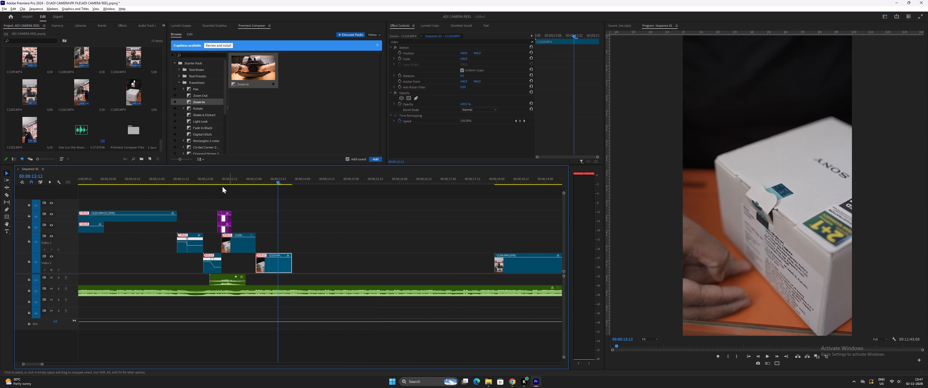
{"action": "left_click", "coordinate": [218, 182]}
{"action": "key", "text": "equal"}
{"action": "left_click_drag", "start_coordinate": [352, 246], "coordinate": [362, 246]}
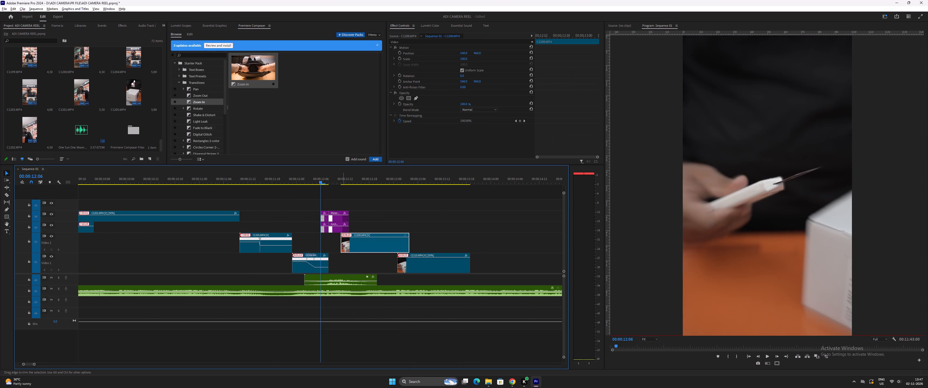
{"action": "left_click_drag", "start_coordinate": [341, 247], "coordinate": [329, 246]}
{"action": "key", "text": "space"}
{"action": "key", "text": "space"}
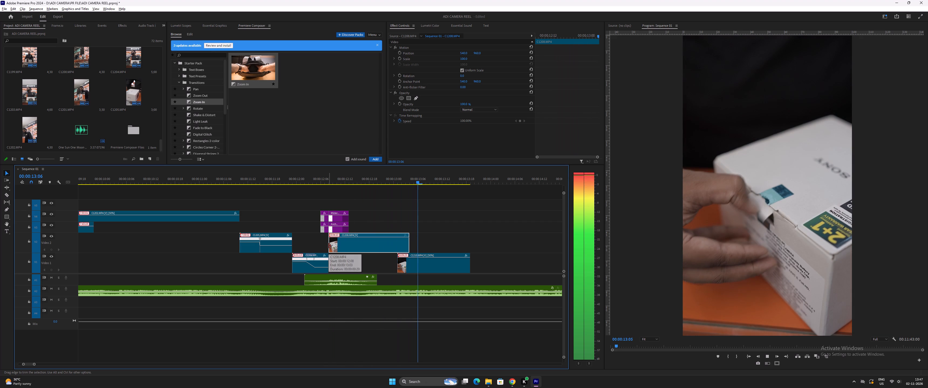
{"action": "left_click", "coordinate": [325, 179]}
{"action": "key", "text": "space"}
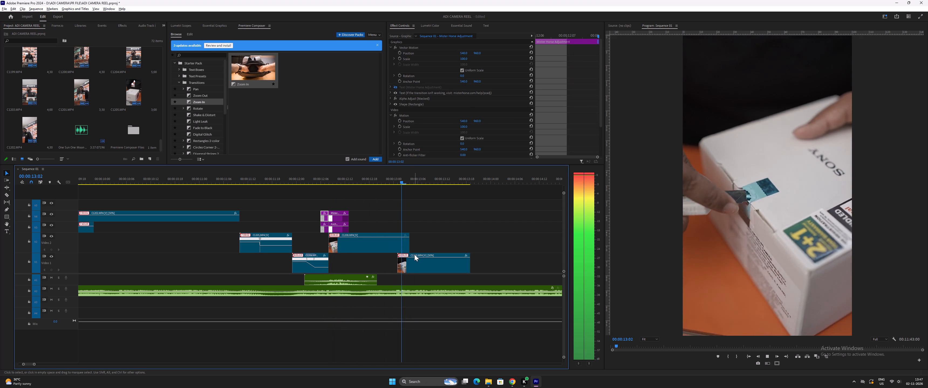
{"action": "key", "text": "space"}
Trim the end of the V2 box-opening clip to the V1 clip's start at about 00:00:13:01 and play it.
{"action": "left_click_drag", "start_coordinate": [388, 182], "coordinate": [395, 187]}
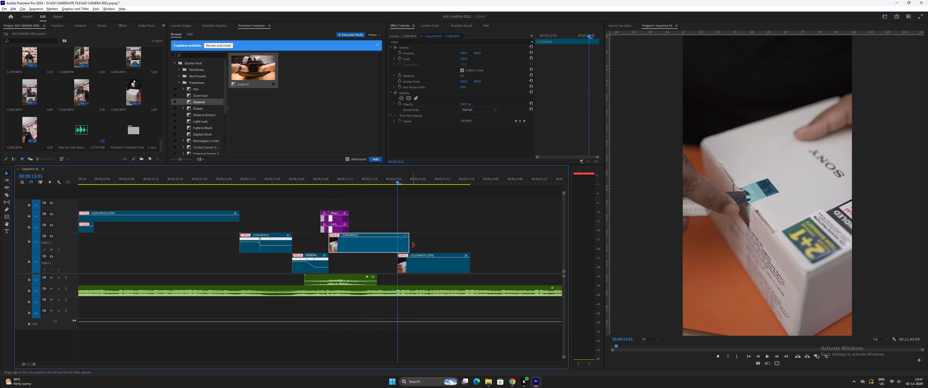
{"action": "left_click_drag", "start_coordinate": [411, 245], "coordinate": [399, 244]}
{"action": "key", "text": "space"}
{"action": "key", "text": "minus"}
{"action": "key", "text": "space"}
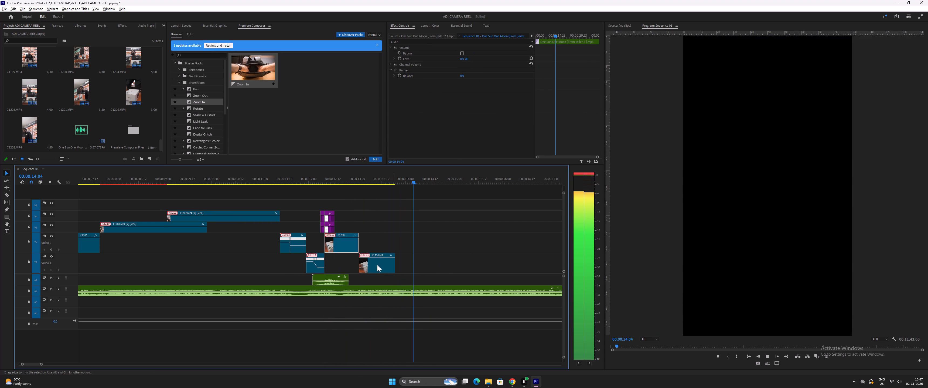
Replay the cut at about 00:00:13:01 and delete the V1 box clip that follows it.
{"action": "left_click", "coordinate": [356, 181]}
{"action": "key", "text": "space"}
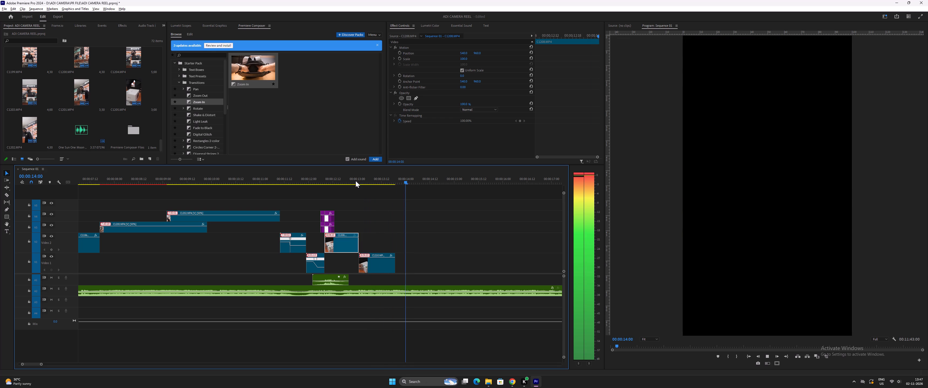
{"action": "key", "text": "space"}
{"action": "left_click", "coordinate": [377, 259]}
{"action": "key", "text": "Delete"}
Preview the Sony counter shot farther along V1 and move it to start at about 00:00:12:20, under the end of the box-opening clip.
{"action": "key", "text": "minus"}
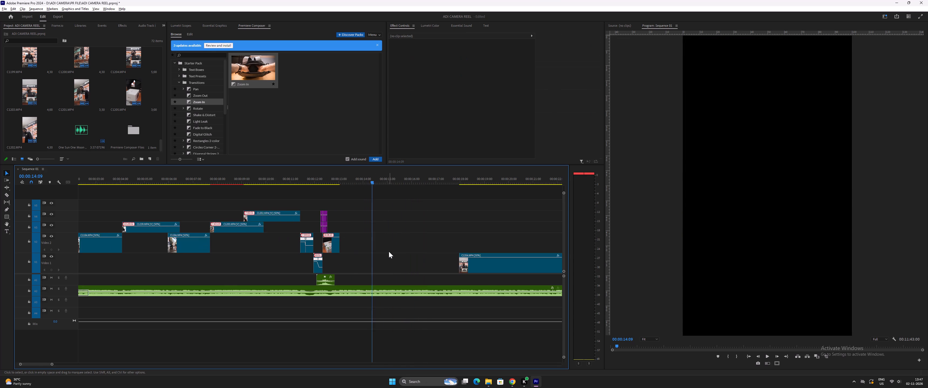
{"action": "key", "text": "minus"}
{"action": "left_click_drag", "start_coordinate": [293, 178], "coordinate": [302, 179]}
{"action": "key", "text": "space"}
{"action": "key", "text": "minus"}
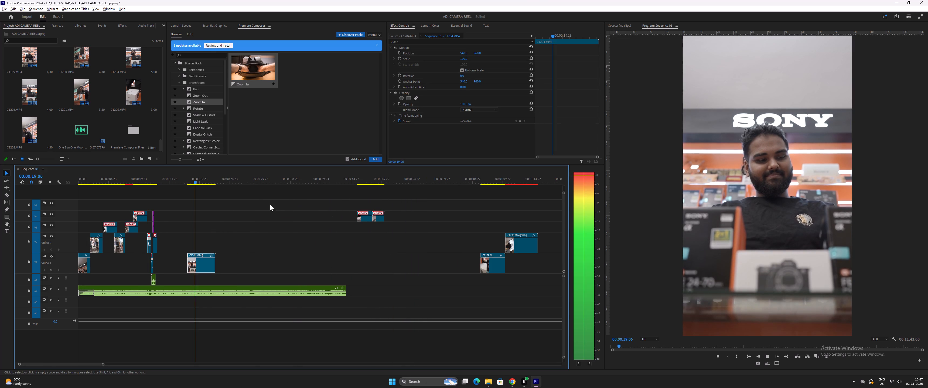
{"action": "key", "text": "space"}
{"action": "key", "text": "equal"}
{"action": "left_click_drag", "start_coordinate": [305, 272], "coordinate": [249, 261]}
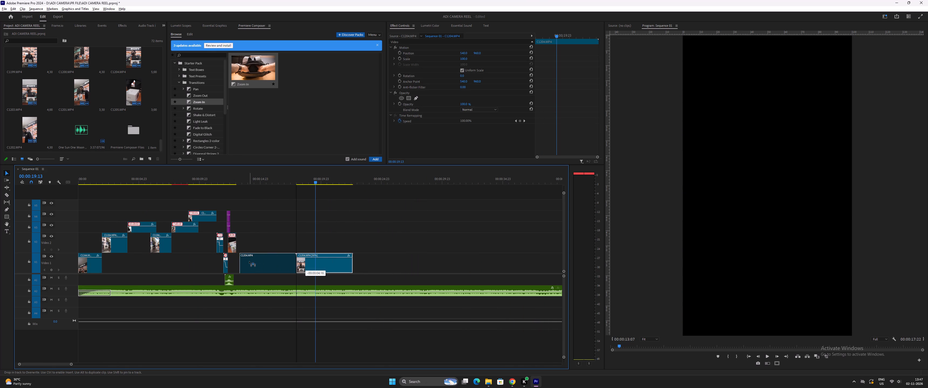
{"action": "left_click_drag", "start_coordinate": [249, 261], "coordinate": [244, 261]}
Review the edit from the earlier store shots through the unboxing cuts and Zoom In transition against the music.
{"action": "left_click", "coordinate": [204, 179]}
{"action": "key", "text": "space"}
{"action": "key", "text": "equal"}
{"action": "key", "text": "equal"}
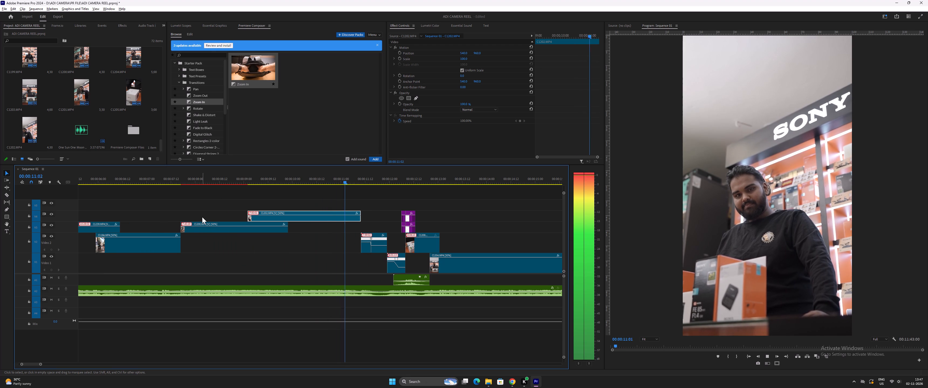
{"action": "key", "text": "space"}
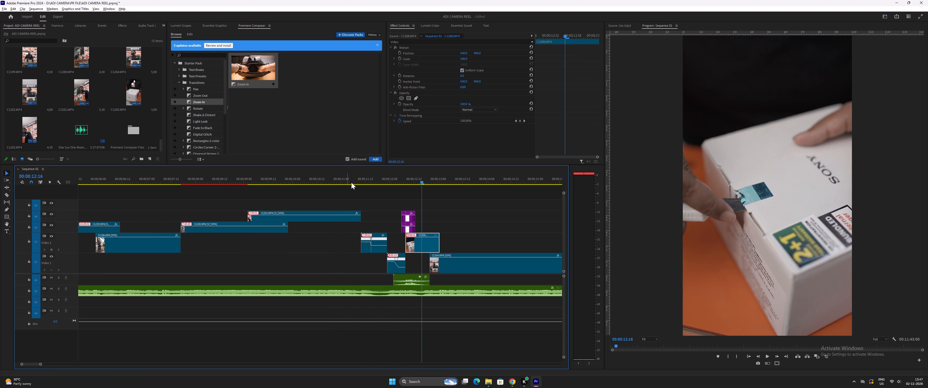
{"action": "left_click_drag", "start_coordinate": [322, 174], "coordinate": [160, 181]}
{"action": "key", "text": "space"}
{"action": "key", "text": "equal"}
{"action": "key", "text": "minus"}
{"action": "key", "text": "minus"}
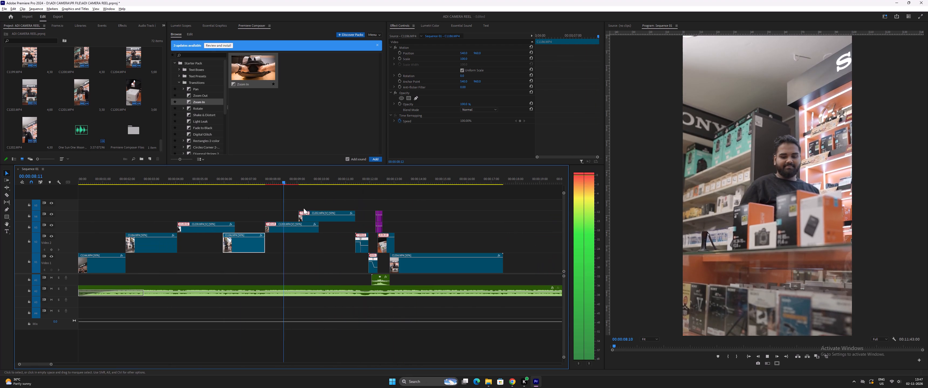
{"action": "type", "text": "=="}
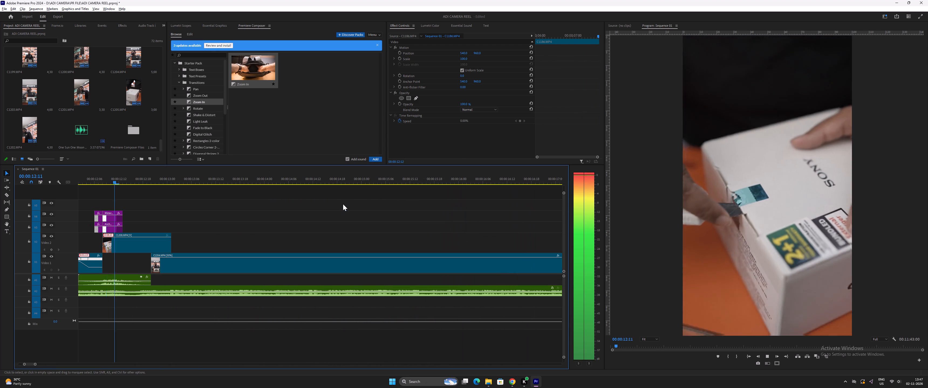
{"action": "key", "text": "space"}
Replay the unboxing cuts from the V2 speed-ramped clip into the Sony counter shot to check the timing.
{"action": "key", "text": "minus"}
{"action": "left_click", "coordinate": [178, 177]}
{"action": "key", "text": "equal"}
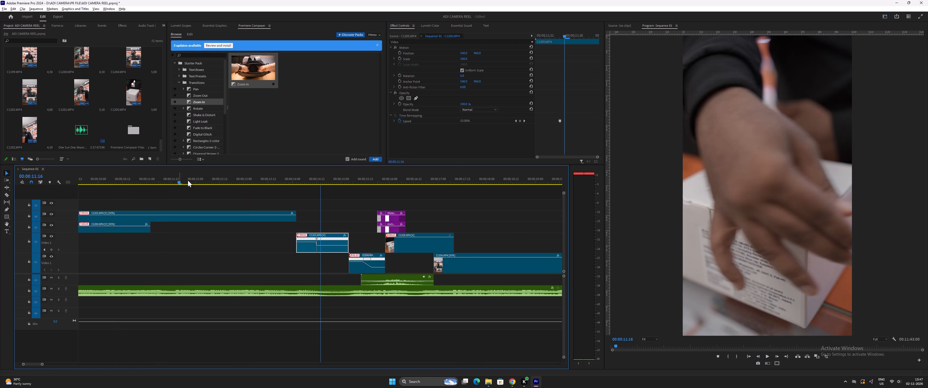
{"action": "key", "text": "equal"}
{"action": "key", "text": "space"}
{"action": "key", "text": "space"}
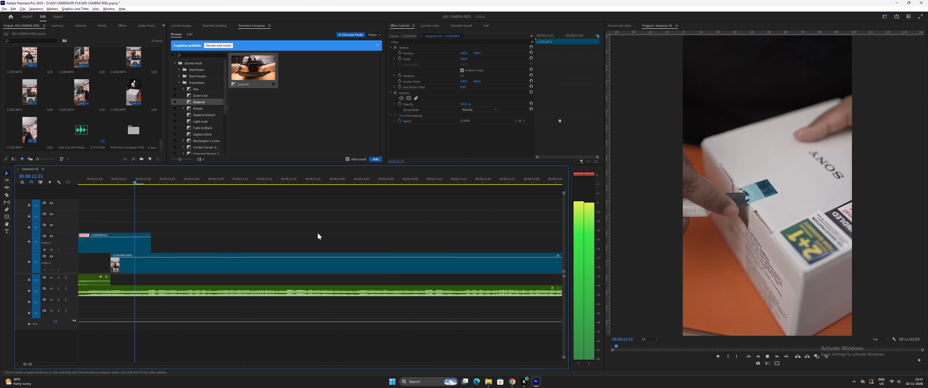
{"action": "key", "text": "minus"}
{"action": "key", "text": "minus"}
{"action": "left_click", "coordinate": [224, 182]}
{"action": "type", "text": "="}
{"action": "key", "text": "space"}
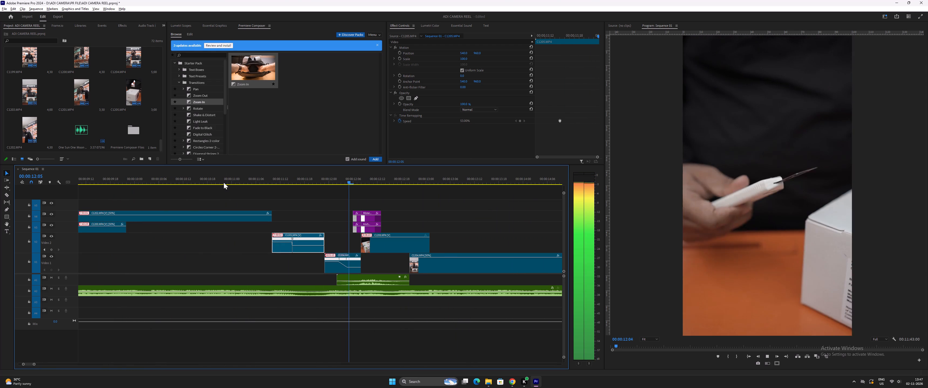
{"action": "key", "text": "space"}
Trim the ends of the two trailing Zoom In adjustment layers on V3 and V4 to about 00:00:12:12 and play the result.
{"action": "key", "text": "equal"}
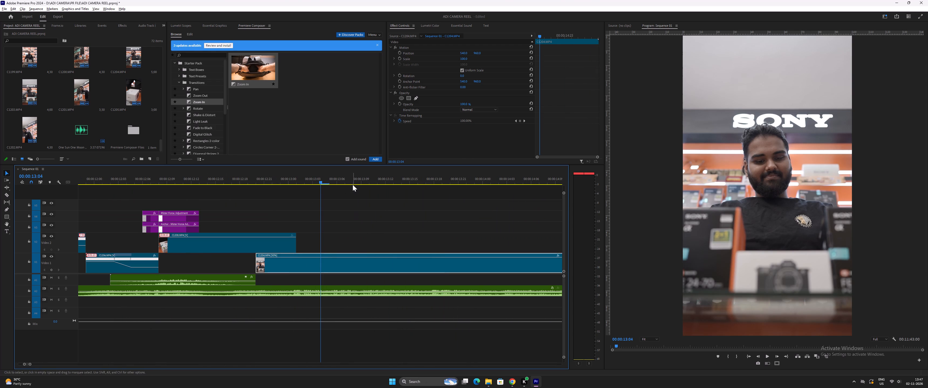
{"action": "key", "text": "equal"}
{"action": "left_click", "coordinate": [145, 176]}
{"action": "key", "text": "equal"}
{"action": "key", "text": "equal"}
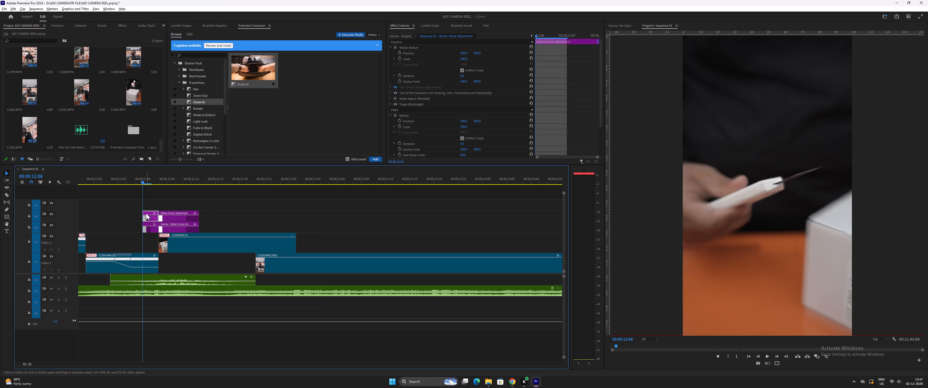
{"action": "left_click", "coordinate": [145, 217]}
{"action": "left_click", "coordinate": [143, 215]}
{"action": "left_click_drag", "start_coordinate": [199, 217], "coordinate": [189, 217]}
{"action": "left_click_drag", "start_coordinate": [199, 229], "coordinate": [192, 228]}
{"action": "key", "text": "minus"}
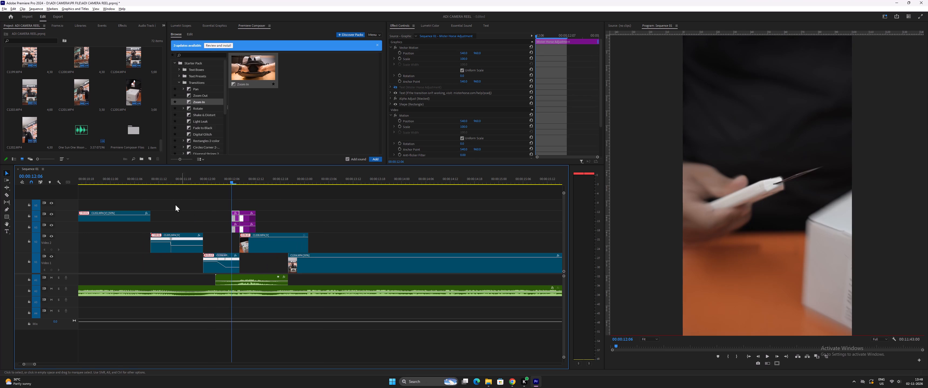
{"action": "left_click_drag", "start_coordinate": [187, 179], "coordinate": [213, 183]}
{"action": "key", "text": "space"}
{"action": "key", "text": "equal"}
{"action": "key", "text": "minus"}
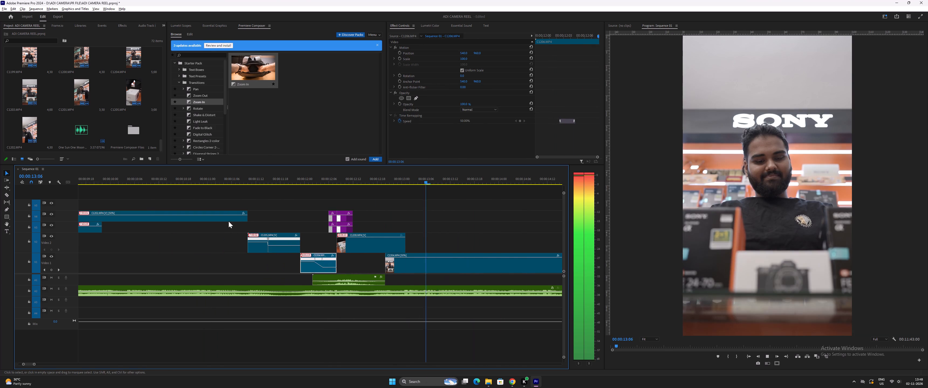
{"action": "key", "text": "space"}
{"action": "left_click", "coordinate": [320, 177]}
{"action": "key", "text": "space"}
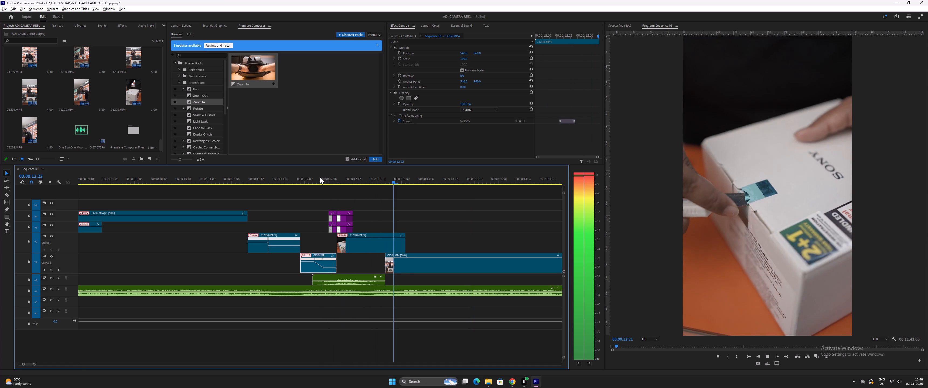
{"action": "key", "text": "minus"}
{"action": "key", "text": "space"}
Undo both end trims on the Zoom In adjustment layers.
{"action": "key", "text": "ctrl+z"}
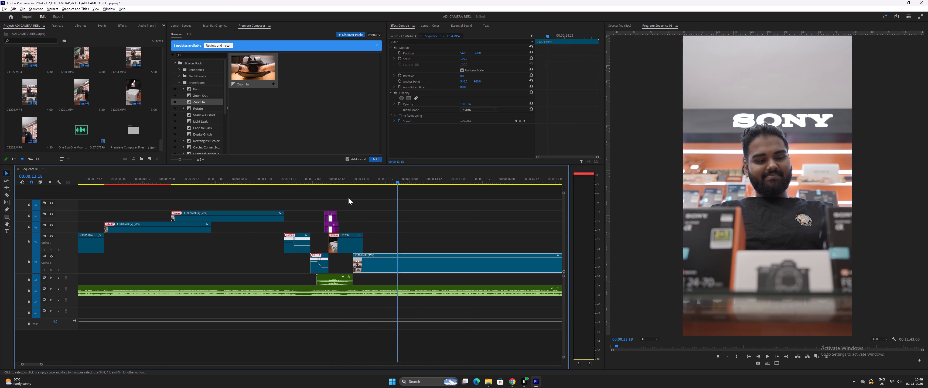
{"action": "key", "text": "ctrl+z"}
Replay the Zoom In transition and box-opening clip to judge where the Sony counter shot should come in on the beat.
{"action": "left_click", "coordinate": [311, 181]}
{"action": "key", "text": "space"}
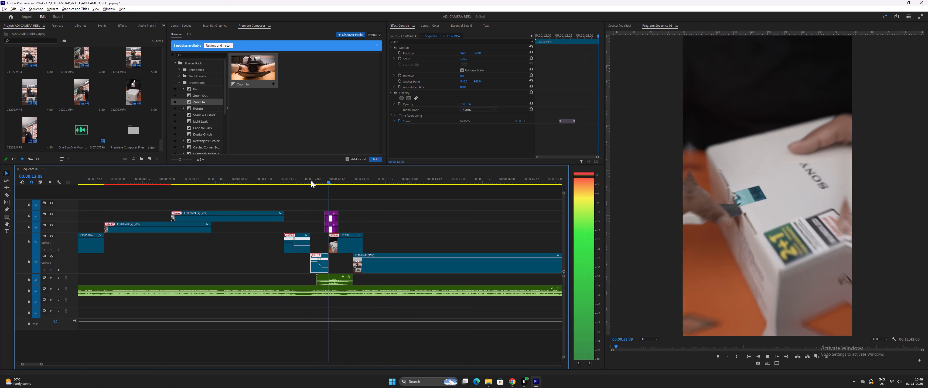
{"action": "key", "text": "space"}
{"action": "left_click", "coordinate": [333, 178]}
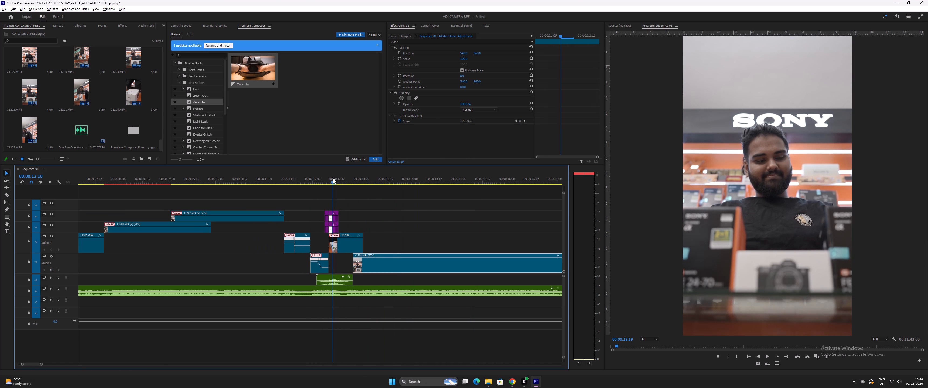
{"action": "key", "text": "space"}
{"action": "key", "text": "space"}
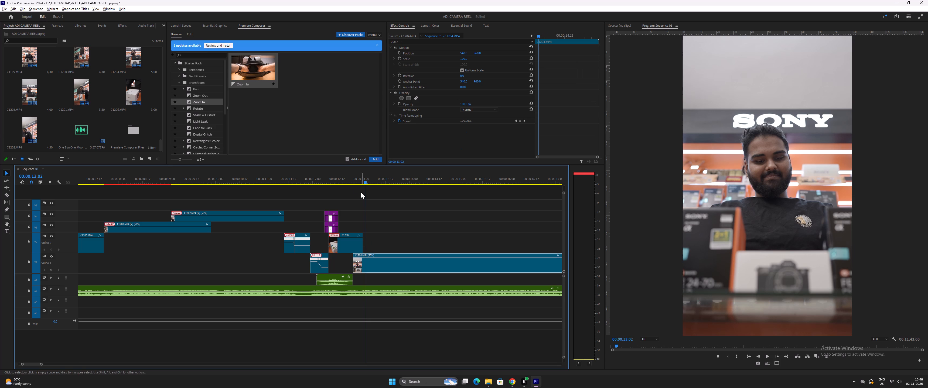
{"action": "left_click_drag", "start_coordinate": [346, 183], "coordinate": [321, 184]}
{"action": "key", "text": "space"}
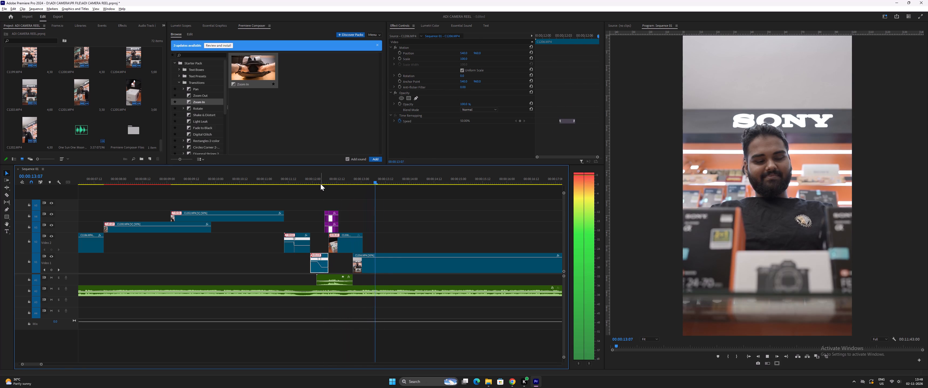
{"action": "key", "text": "space"}
{"action": "key", "text": "minus"}
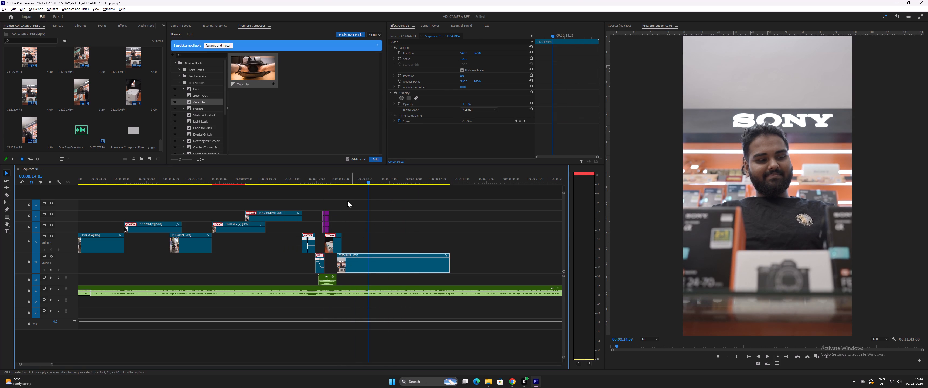
{"action": "left_click", "coordinate": [336, 182]}
{"action": "key", "text": "equal"}
{"action": "key", "text": "equal"}
{"action": "left_click", "coordinate": [286, 179]}
{"action": "key", "text": "space"}
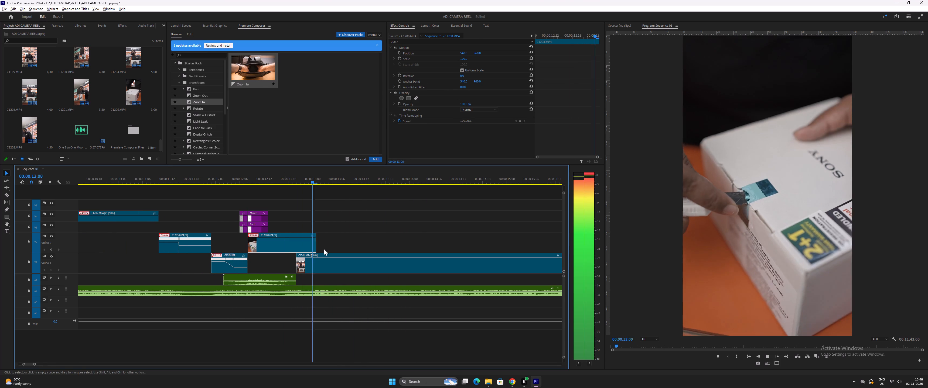
{"action": "key", "text": "space"}
Move the V1 Sony counter clip earlier to start at about 00:00:12:15 and play the cut into it.
{"action": "left_click_drag", "start_coordinate": [335, 267], "coordinate": [315, 264]}
{"action": "left_click", "coordinate": [308, 180]}
{"action": "key", "text": "space"}
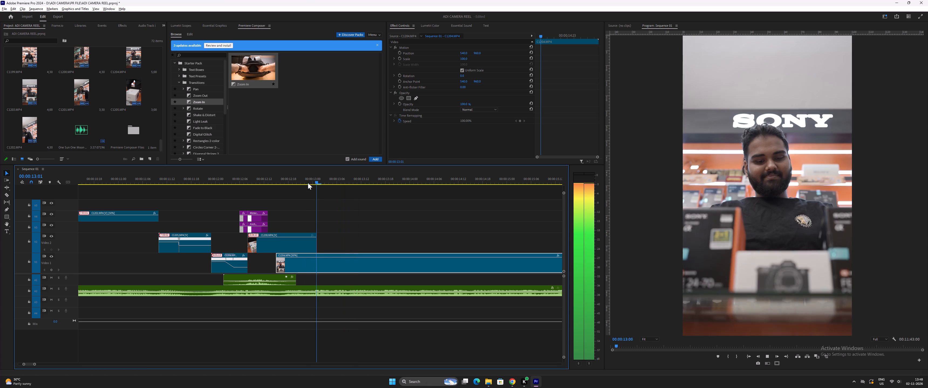
{"action": "key", "text": "space"}
{"action": "key", "text": "space"}
{"action": "key", "text": "space"}
Split the V1 Sony counter clip at about 00:00:13:17, play past the cut, and delete the part after it.
{"action": "left_click_drag", "start_coordinate": [369, 181], "coordinate": [375, 182]}
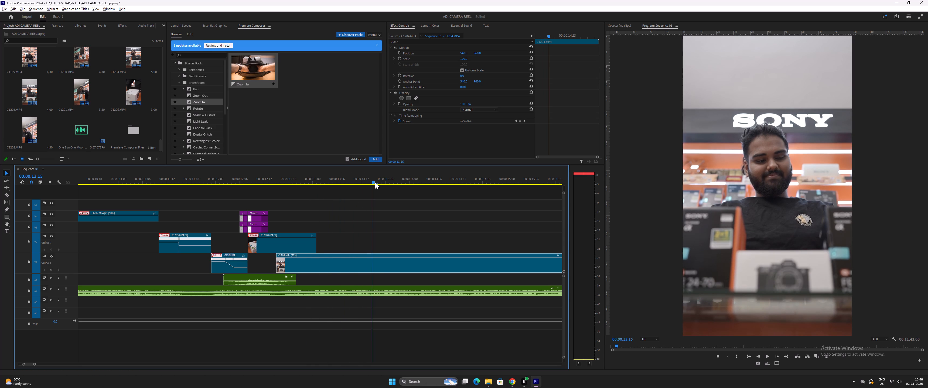
{"action": "left_click_drag", "start_coordinate": [375, 182], "coordinate": [382, 185]}
{"action": "left_click", "coordinate": [393, 268]}
{"action": "key", "text": "ctrl+bracketleft"}
{"action": "key", "text": "space"}
{"action": "key", "text": "minus"}
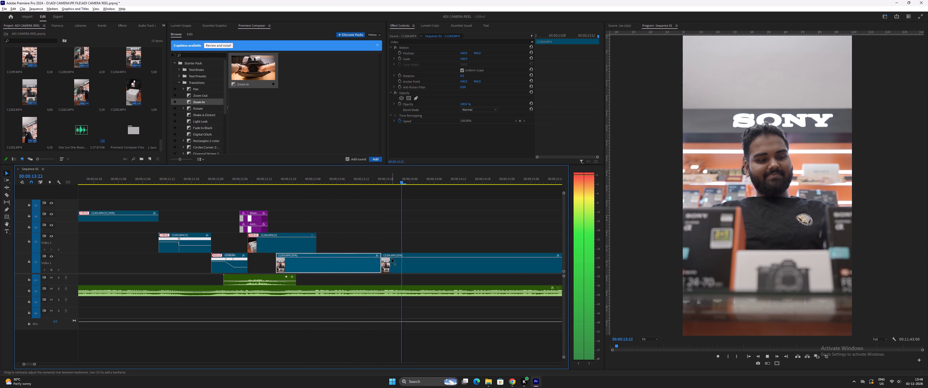
{"action": "key", "text": "minus"}
{"action": "key", "text": "minus"}
{"action": "key", "text": "equal"}
{"action": "key", "text": "space"}
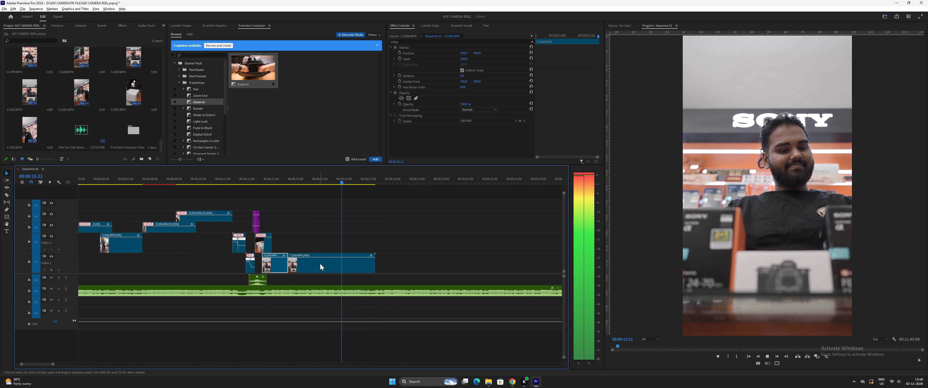
{"action": "left_click", "coordinate": [320, 264]}
{"action": "key", "text": "Delete"}
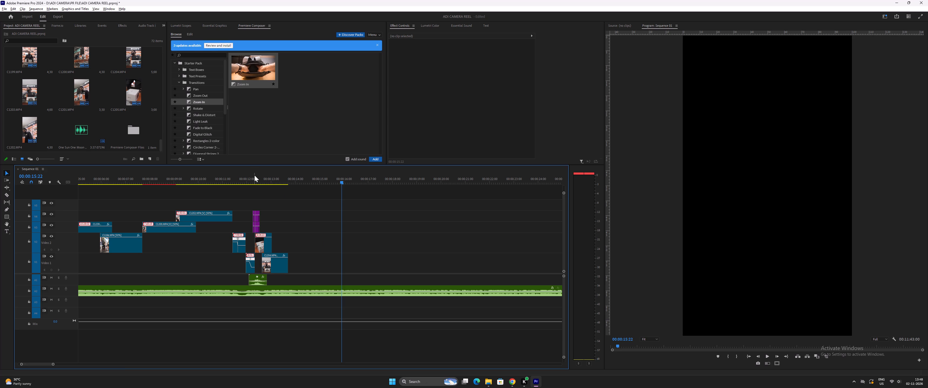
Play from the Zoom In transition through the end of the shortened V1 Sony counter clip to check the timing.
{"action": "left_click", "coordinate": [256, 179]}
{"action": "key", "text": "equal"}
{"action": "key", "text": "space"}
{"action": "key", "text": "equal"}
{"action": "key", "text": "minus"}
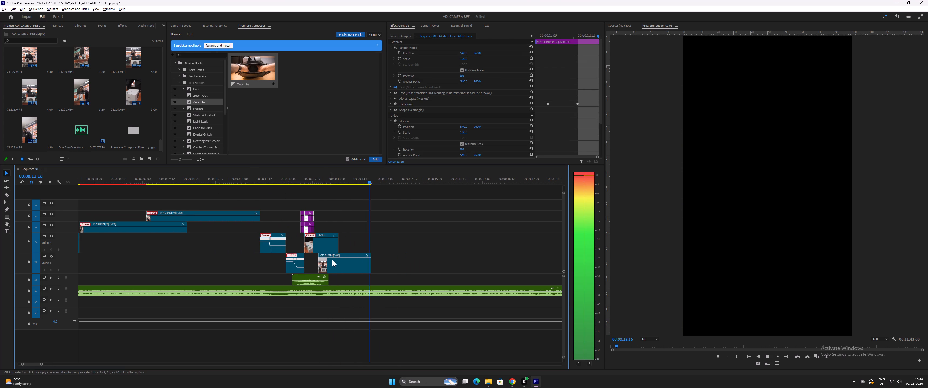
{"action": "key", "text": "space"}
Preview the two unboxing clips parked on V4 after the music, around 00:00:45 to 00:00:49, to choose the following shot.
{"action": "key", "text": "minus"}
{"action": "key", "text": "minus"}
{"action": "key", "text": "minus"}
{"action": "left_click", "coordinate": [355, 178]}
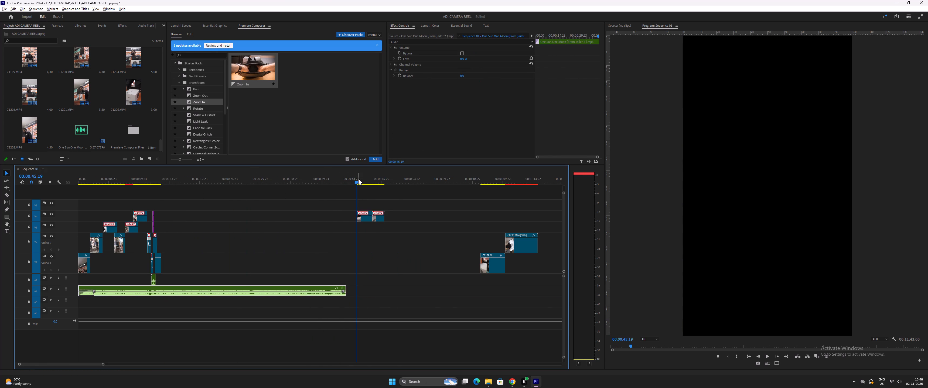
{"action": "key", "text": "space"}
{"action": "key", "text": "equal"}
{"action": "key", "text": "minus"}
{"action": "key", "text": "space"}
{"action": "left_click", "coordinate": [333, 178]}
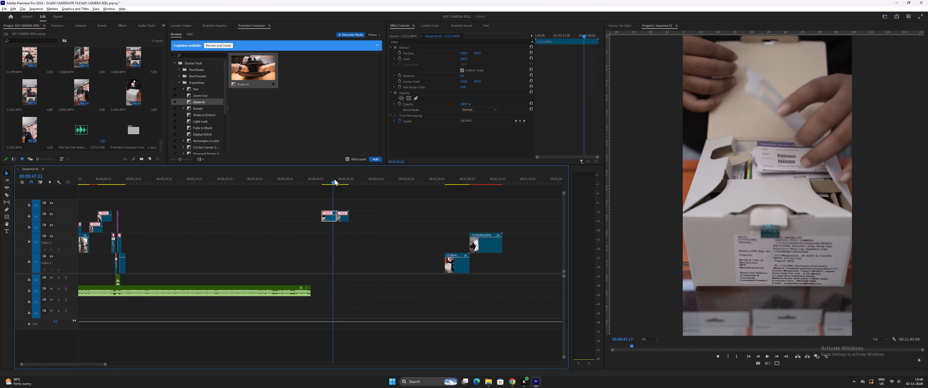
{"action": "key", "text": "space"}
{"action": "key", "text": "space"}
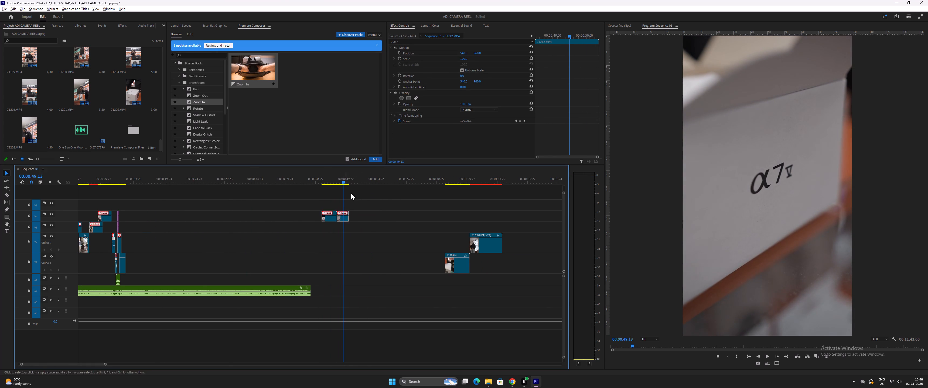
Move the first parked box-opening clip from V4 to V2, starting at about 00:00:13:17 where the Sony counter clip ends.
{"action": "key", "text": "minus"}
{"action": "left_click", "coordinate": [220, 181]}
{"action": "key", "text": "equal"}
{"action": "key", "text": "equal"}
{"action": "left_click_drag", "start_coordinate": [333, 219], "coordinate": [257, 242]}
{"action": "key", "text": "minus"}
{"action": "key", "text": "minus"}
{"action": "key", "text": "equal"}
{"action": "key", "text": "equal"}
{"action": "key", "text": "equal"}
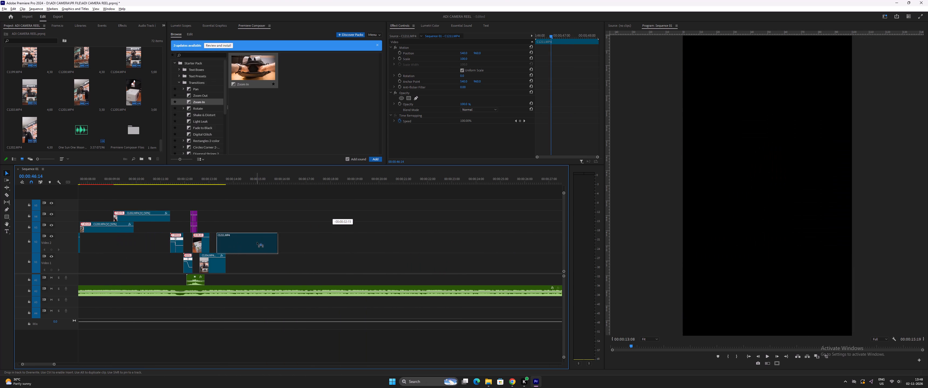
{"action": "left_click_drag", "start_coordinate": [257, 242], "coordinate": [264, 243]}
Play the cut from the Sony counter clip into the placed V2 box-opening clip and scrub back to about 00:00:14:01.
{"action": "left_click", "coordinate": [215, 180]}
{"action": "key", "text": "space"}
{"action": "key", "text": "equal"}
{"action": "key", "text": "equal"}
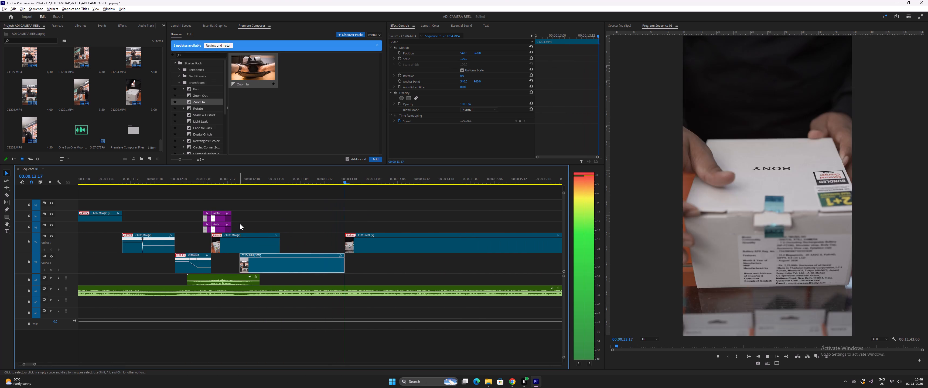
{"action": "key", "text": "space"}
{"action": "left_click_drag", "start_coordinate": [394, 182], "coordinate": [376, 182]}
{"action": "key", "text": "minus"}
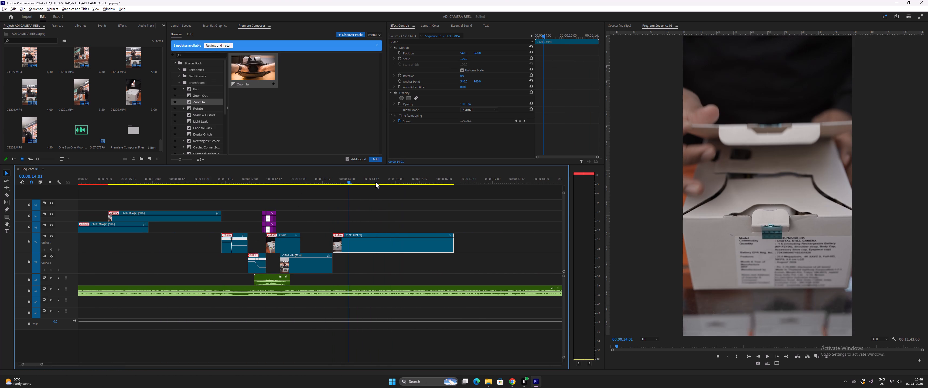
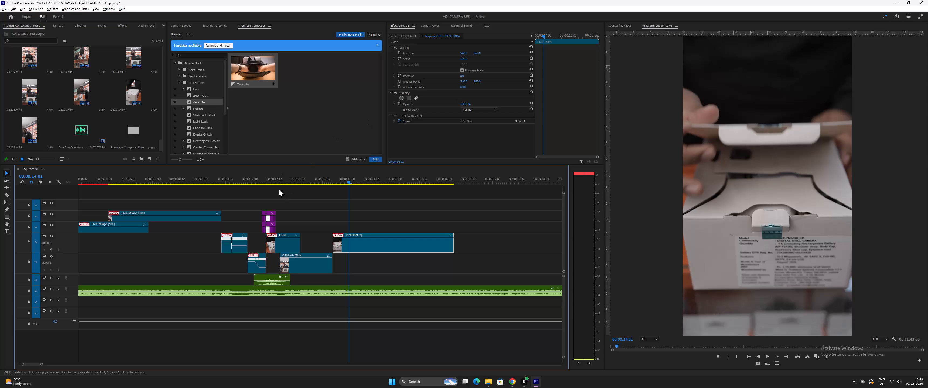
Trim the end of the shop-counter clip on V1 to about 00:00:13:12 and move the box-opening clip back to close the gap.
{"action": "left_click", "coordinate": [250, 178]}
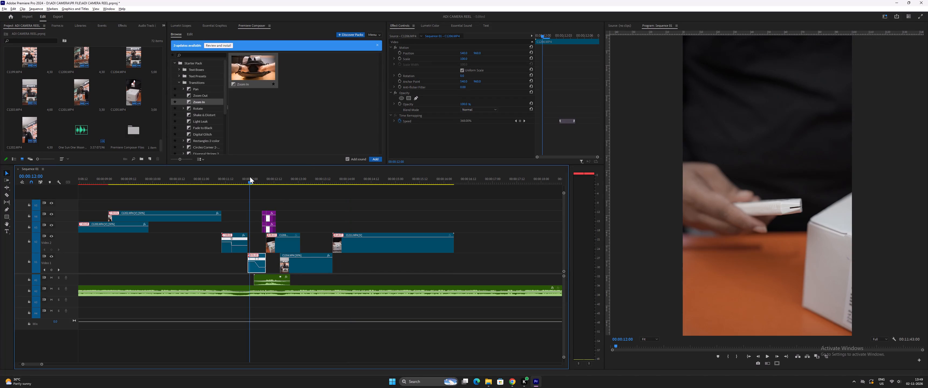
{"action": "key", "text": "space"}
{"action": "key", "text": "equal"}
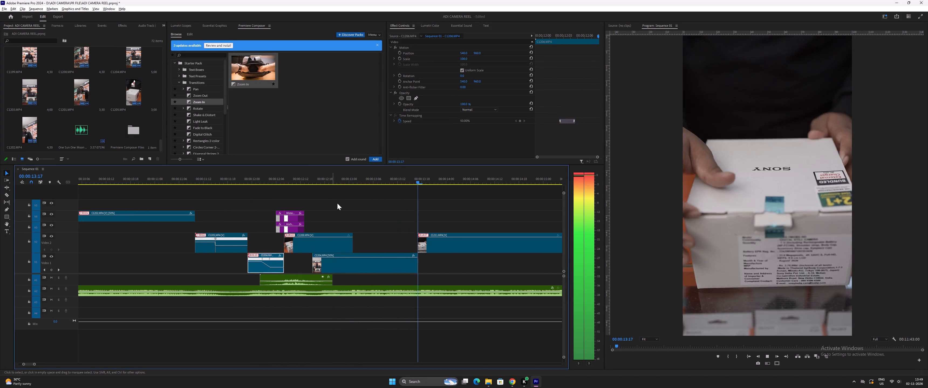
{"action": "key", "text": "space"}
{"action": "left_click", "coordinate": [343, 180]}
{"action": "key", "text": "space"}
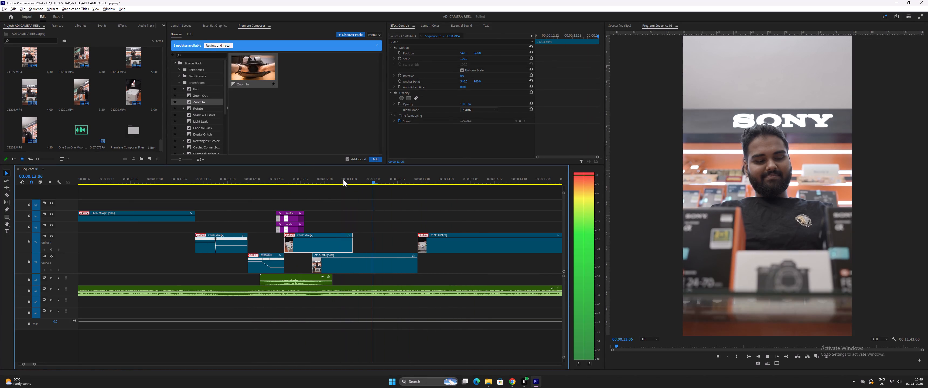
{"action": "key", "text": "space"}
{"action": "left_click_drag", "start_coordinate": [415, 267], "coordinate": [394, 264]}
{"action": "key", "text": "space"}
{"action": "key", "text": "space"}
{"action": "left_click_drag", "start_coordinate": [430, 245], "coordinate": [410, 245]}
Preview the cut and show the Time Remapping speed keyframes on the box-opening clip.
{"action": "left_click", "coordinate": [390, 181]}
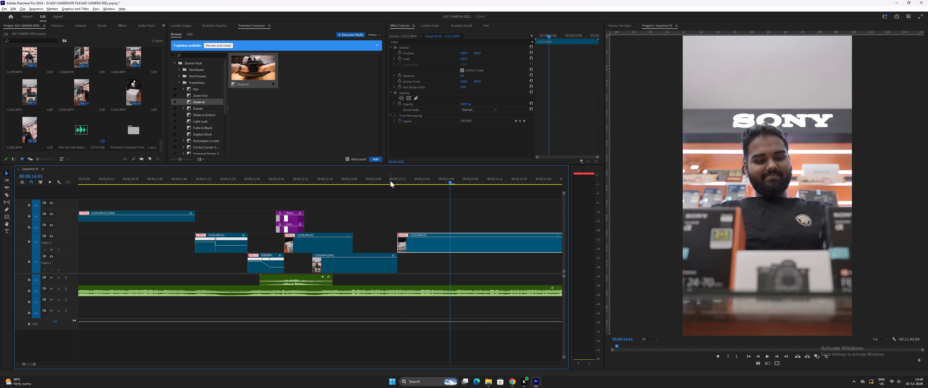
{"action": "key", "text": "space"}
{"action": "key", "text": "space"}
{"action": "right_click", "coordinate": [429, 242]}
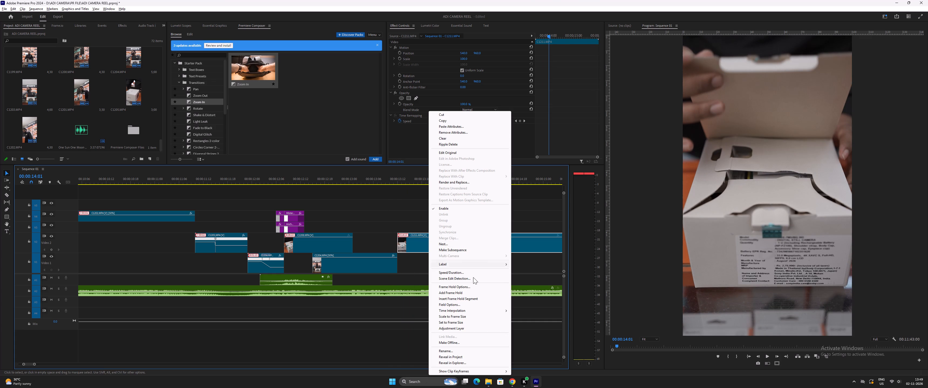
{"action": "left_click", "coordinate": [466, 370]}
{"action": "left_click", "coordinate": [534, 364]}
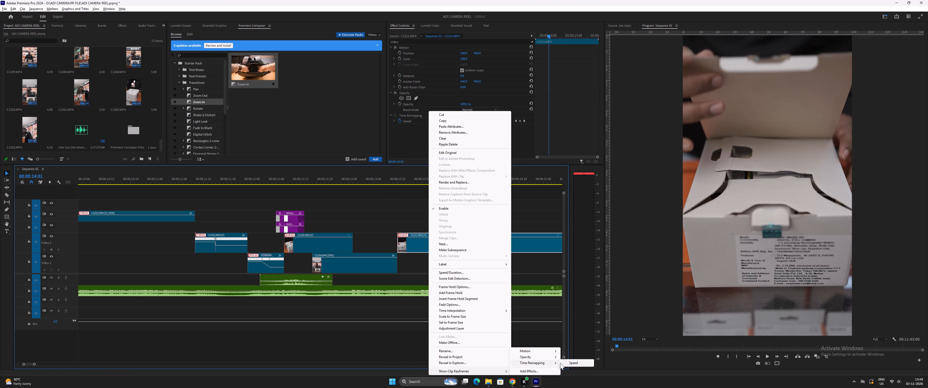
{"action": "left_click", "coordinate": [561, 363]}
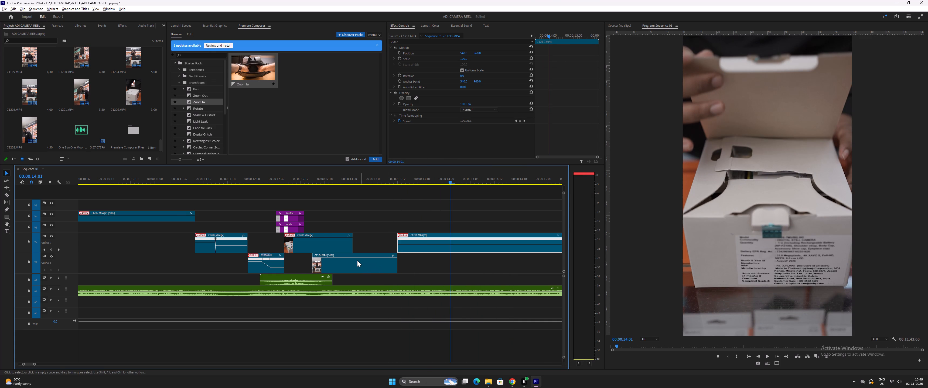
Speed up the whole box-opening clip by raising its speed line in the timeline, and preview it.
{"action": "key", "text": "minus"}
{"action": "key", "text": "minus"}
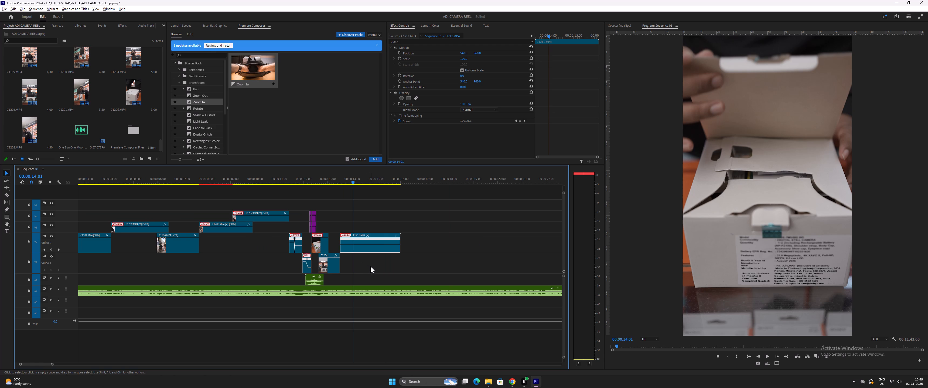
{"action": "key", "text": "minus"}
{"action": "left_click", "coordinate": [240, 182]}
{"action": "key", "text": "equal"}
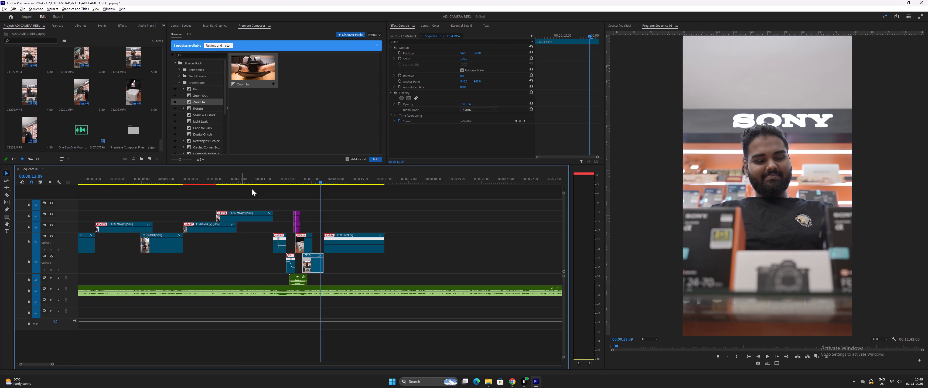
{"action": "key", "text": "equal"}
{"action": "key", "text": "space"}
{"action": "key", "text": "space"}
{"action": "right_click", "coordinate": [356, 243]}
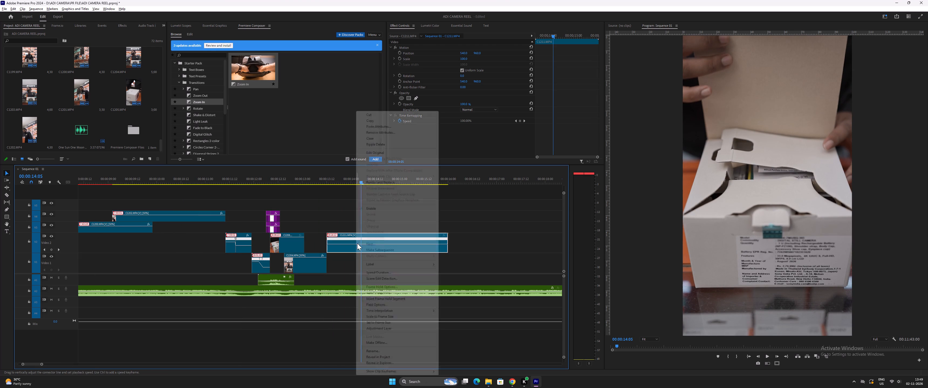
{"action": "left_click_drag", "start_coordinate": [337, 244], "coordinate": [337, 227]}
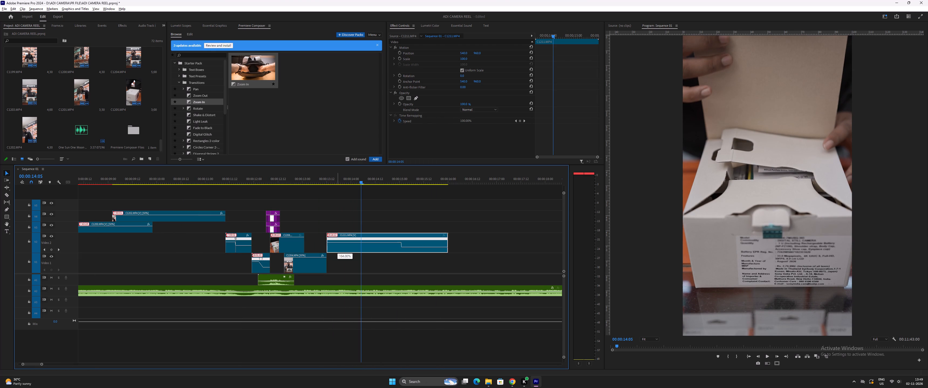
{"action": "left_click_drag", "start_coordinate": [337, 227], "coordinate": [337, 227]}
{"action": "left_click_drag", "start_coordinate": [325, 176], "coordinate": [330, 176]}
{"action": "key", "text": "space"}
{"action": "key", "text": "space"}
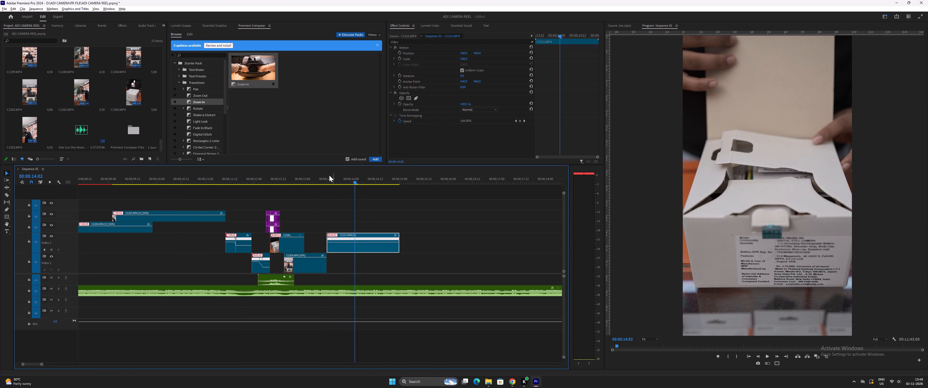
Add a speed keyframe to the box-opening clip at 00:00:13:23.
{"action": "left_click", "coordinate": [327, 177]}
{"action": "key", "text": "equal"}
{"action": "key", "text": "equal"}
{"action": "key", "text": "space"}
{"action": "key", "text": "space"}
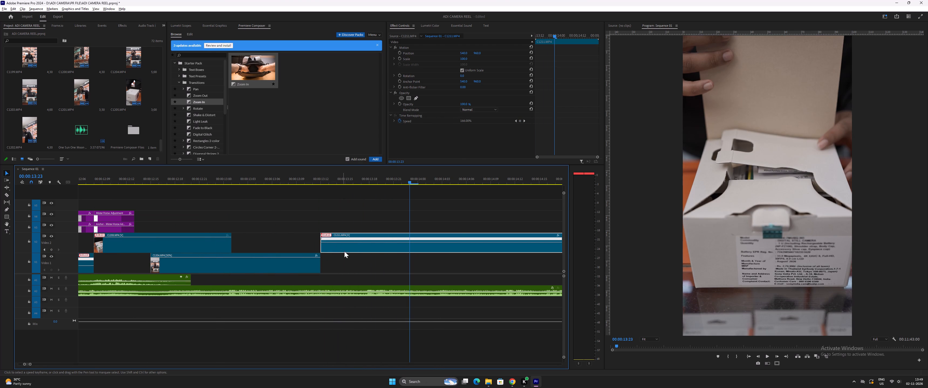
{"action": "key", "text": "minus"}
{"action": "key", "text": "minus"}
{"action": "key", "text": "p"}
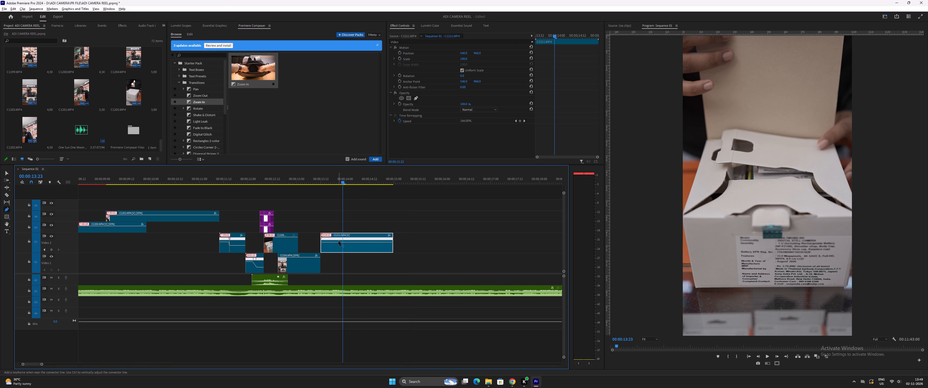
{"action": "left_click", "coordinate": [343, 242]}
{"action": "key", "text": "v"}
Slow down the part of the box-opening clip after the speed keyframe, and preview the ramp.
{"action": "left_click_drag", "start_coordinate": [354, 243], "coordinate": [361, 280]}
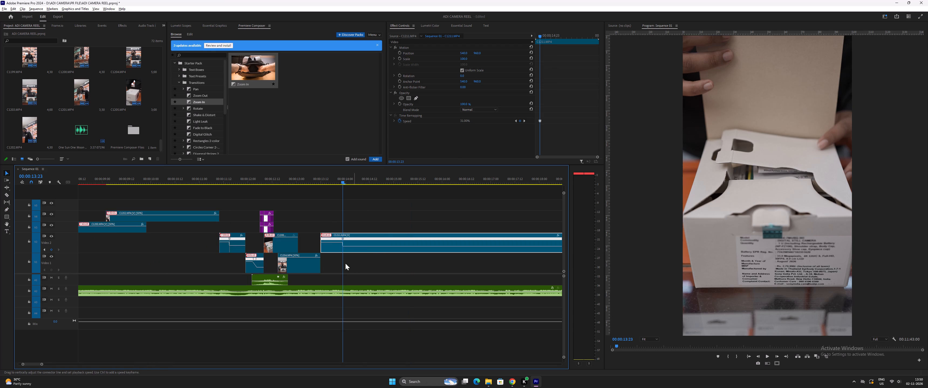
{"action": "left_click_drag", "start_coordinate": [361, 245], "coordinate": [361, 240]}
{"action": "left_click", "coordinate": [315, 183]}
{"action": "key", "text": "space"}
{"action": "key", "text": "space"}
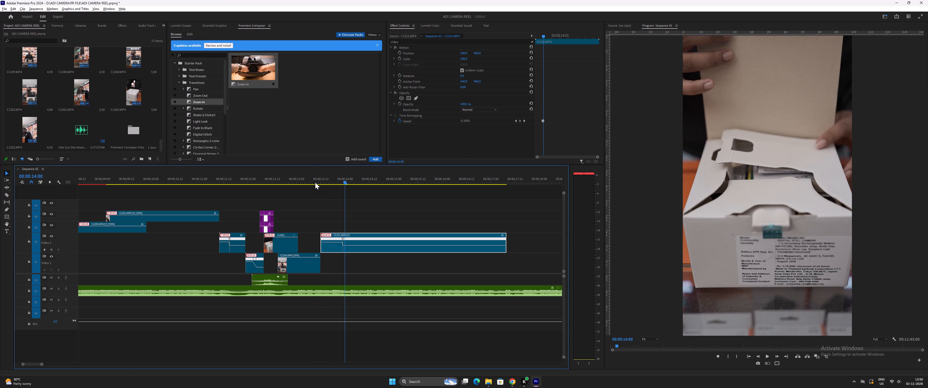
Speed up the part of the box-opening clip before the speed keyframe, and preview the transition.
{"action": "left_click_drag", "start_coordinate": [332, 242], "coordinate": [332, 213]}
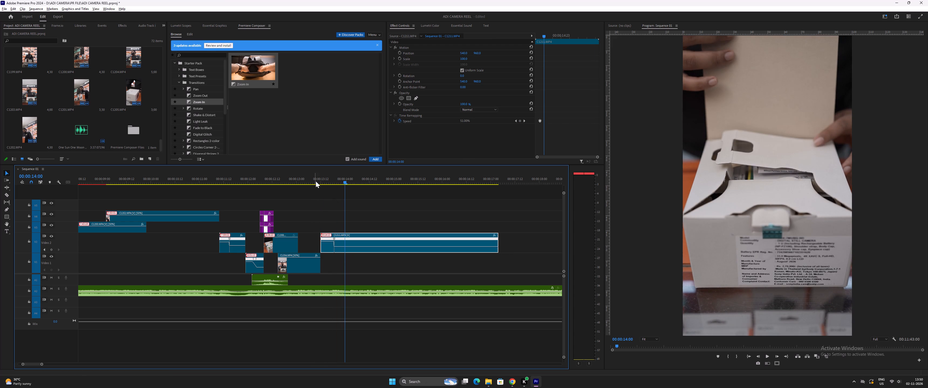
{"action": "left_click", "coordinate": [315, 180]}
{"action": "key", "text": "space"}
{"action": "key", "text": "space"}
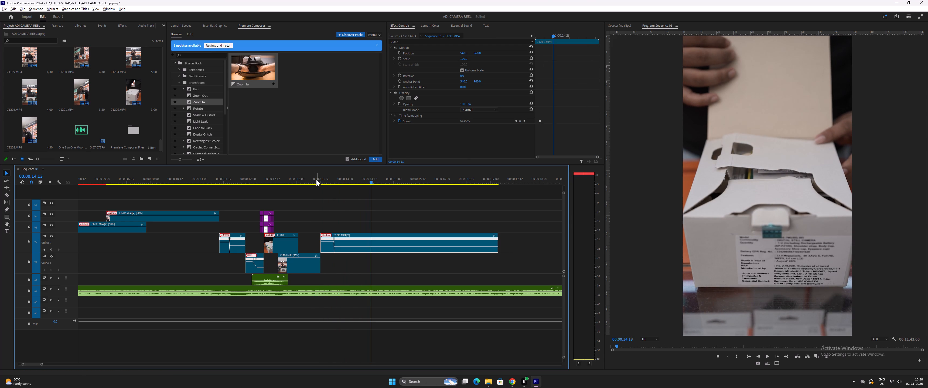
Return to the start of the sequence and play the opening shot to review the edit.
{"action": "left_click_drag", "start_coordinate": [321, 180], "coordinate": [152, 193]}
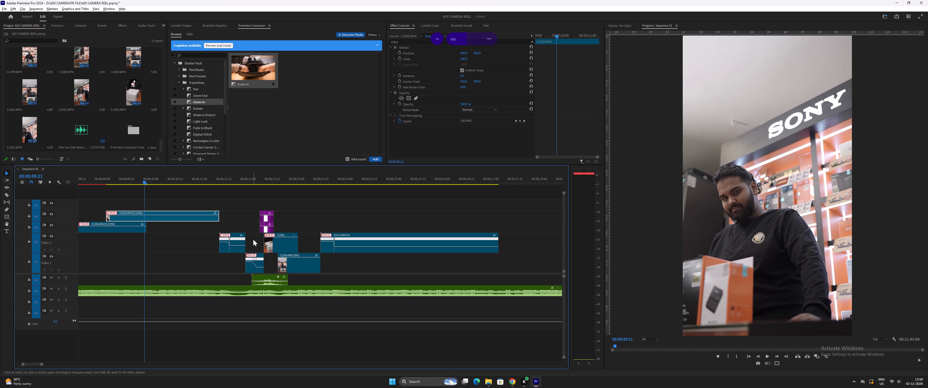
{"action": "key", "text": "minus"}
{"action": "key", "text": "minus"}
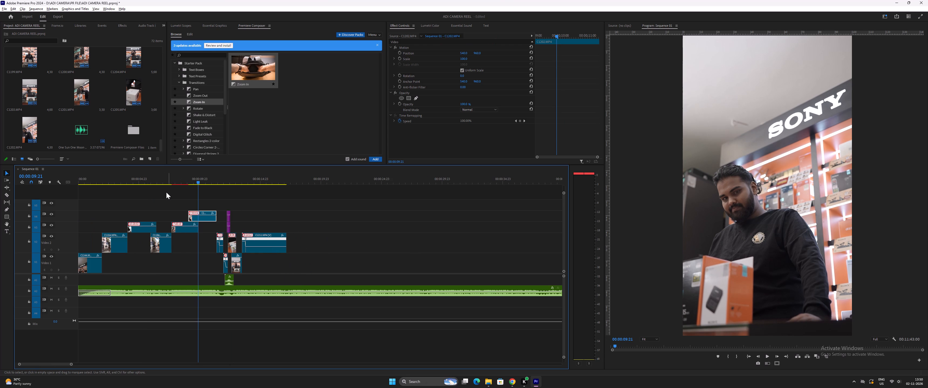
{"action": "left_click_drag", "start_coordinate": [108, 176], "coordinate": [45, 187]}
{"action": "key", "text": "equal"}
{"action": "key", "text": "minus"}
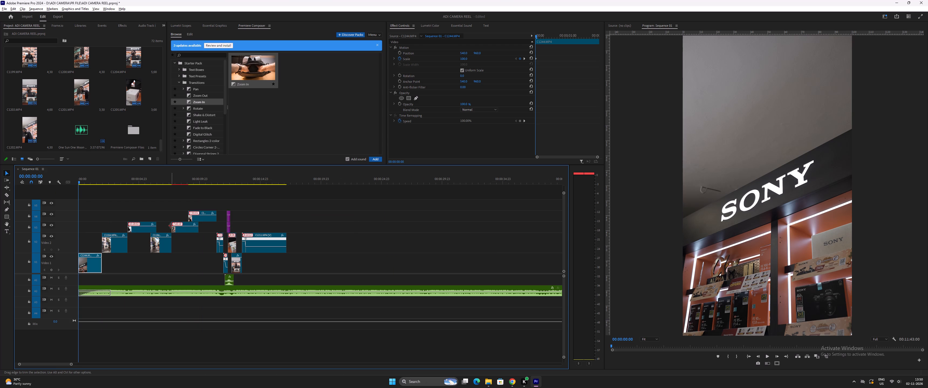
{"action": "key", "text": "space"}
{"action": "type", "text": "="}
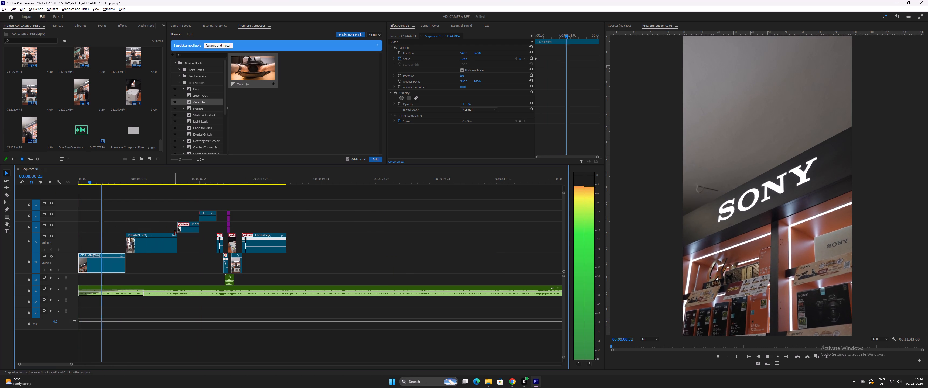
{"action": "key", "text": "space"}
{"action": "left_click_drag", "start_coordinate": [94, 179], "coordinate": [62, 184]}
{"action": "key", "text": "equal"}
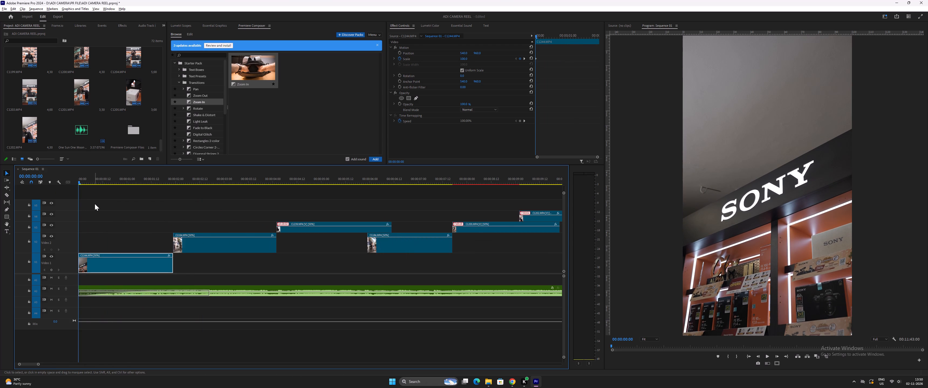
{"action": "key", "text": "equal"}
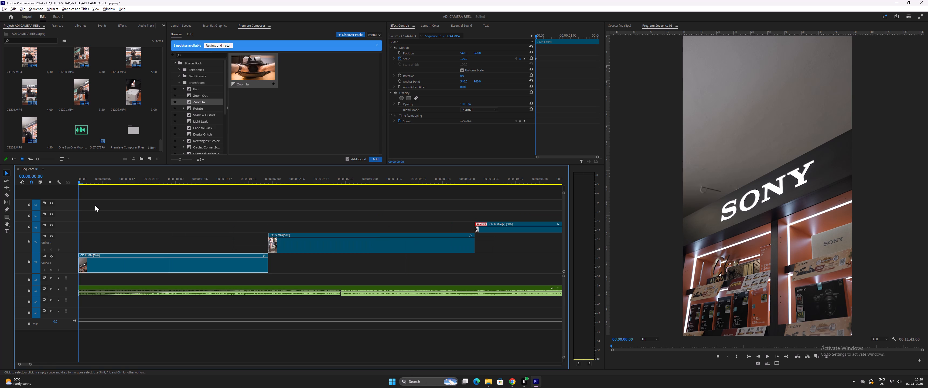
Connect the Portronics Apollo One Bluetooth audio device in Windows.
{"action": "left_click", "coordinate": [898, 380]}
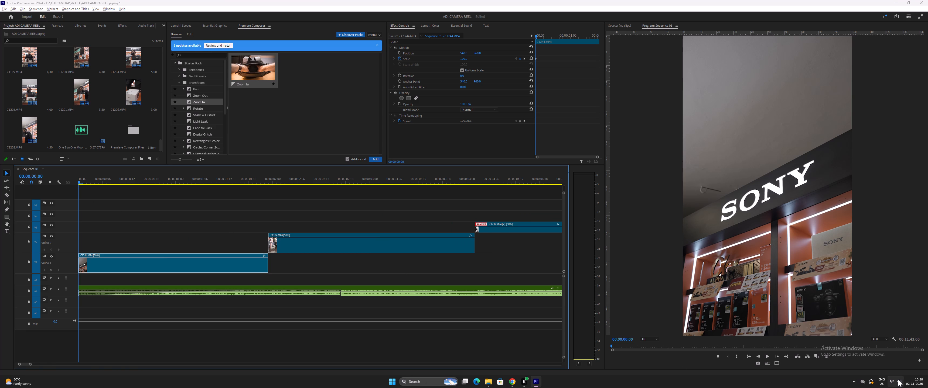
{"action": "left_click", "coordinate": [882, 295]}
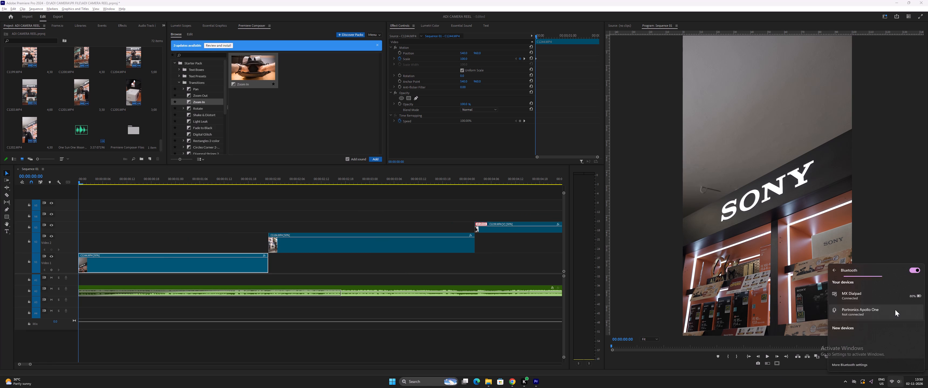
{"action": "left_click", "coordinate": [879, 314]}
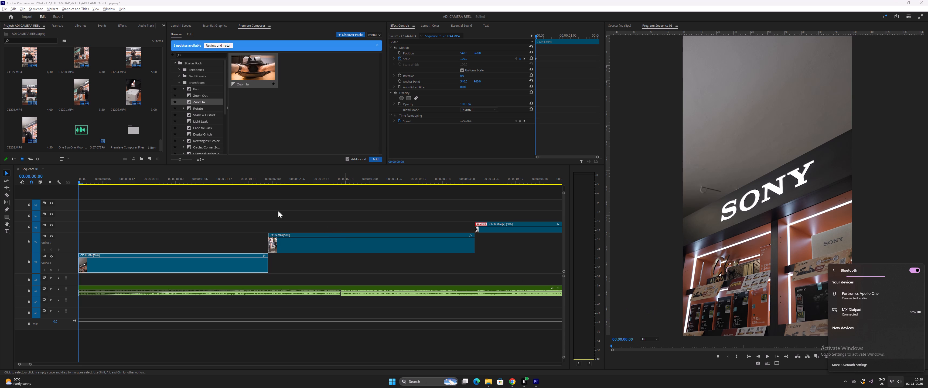
Play the sequence from its start through to the first unboxing shots to review the edit against the music.
{"action": "left_click_drag", "start_coordinate": [159, 182], "coordinate": [62, 182]}
{"action": "key", "text": "minus"}
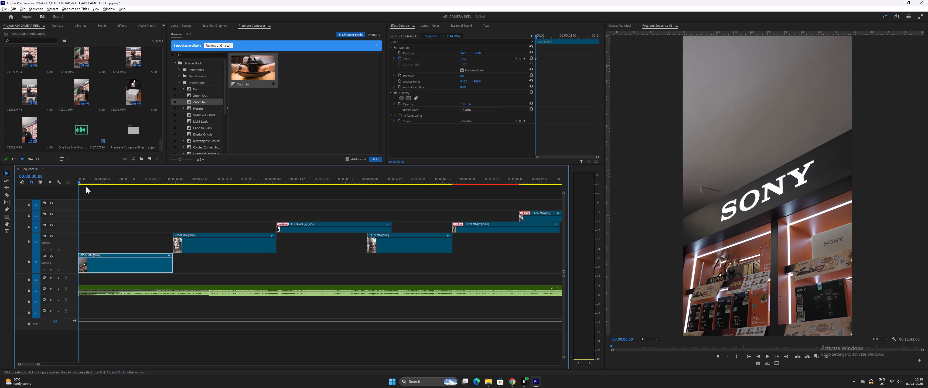
{"action": "key", "text": "minus"}
{"action": "key", "text": "minus"}
{"action": "key", "text": "minus"}
{"action": "key", "text": "equal"}
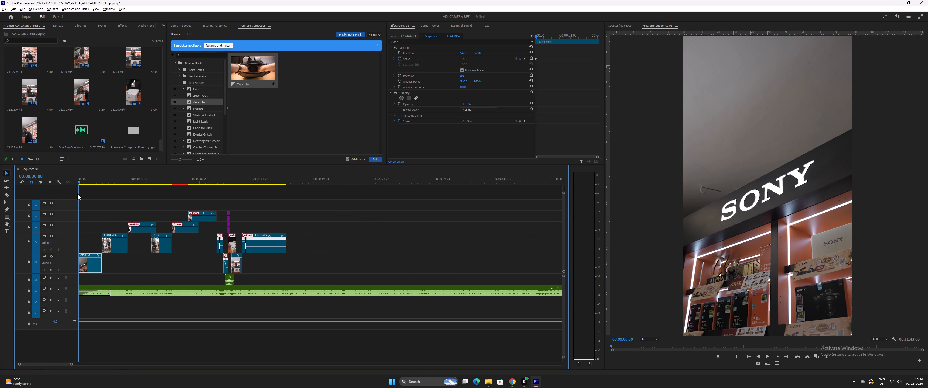
{"action": "key", "text": "space"}
{"action": "type", "text": "="}
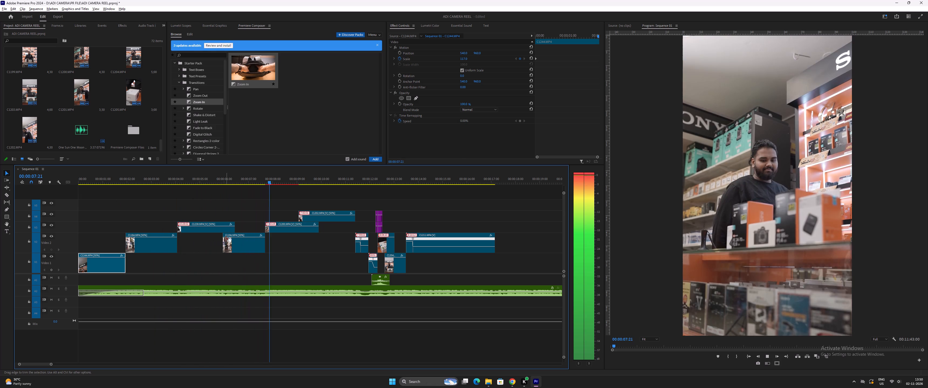
{"action": "key", "text": "space"}
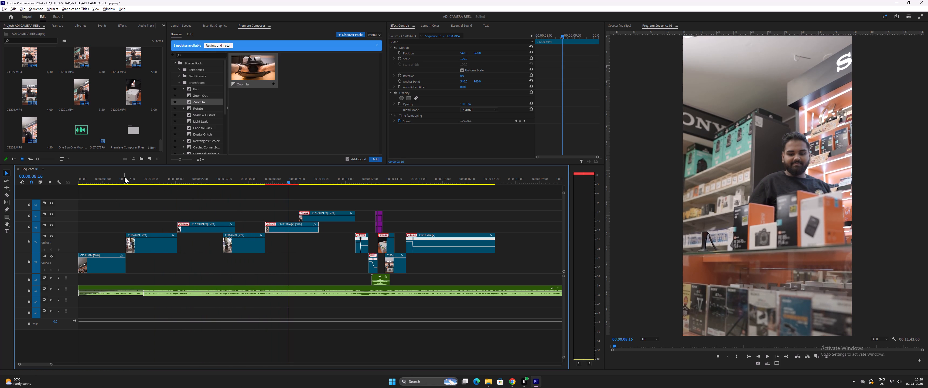
{"action": "left_click_drag", "start_coordinate": [124, 177], "coordinate": [77, 181]}
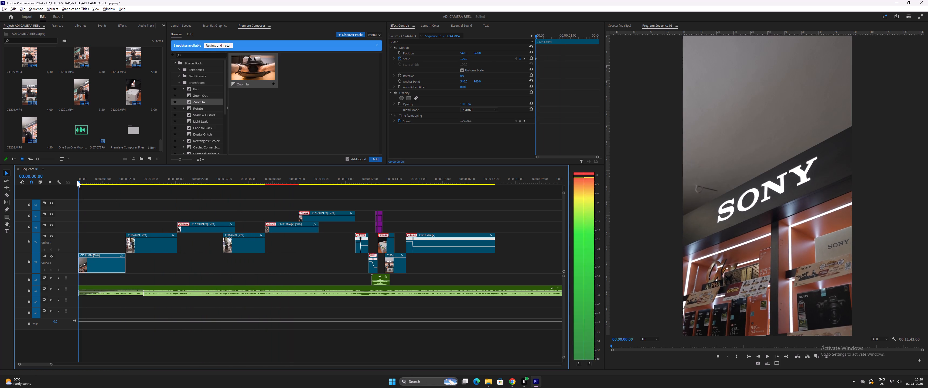
{"action": "key", "text": "space"}
{"action": "key", "text": "space"}
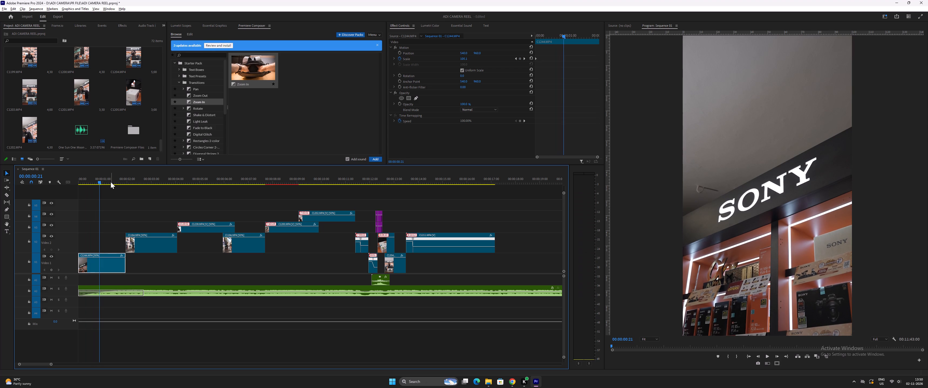
{"action": "key", "text": "space"}
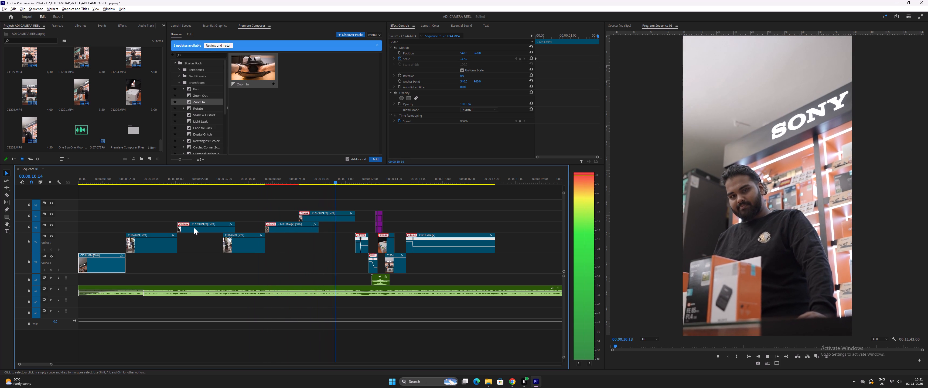
{"action": "key", "text": "space"}
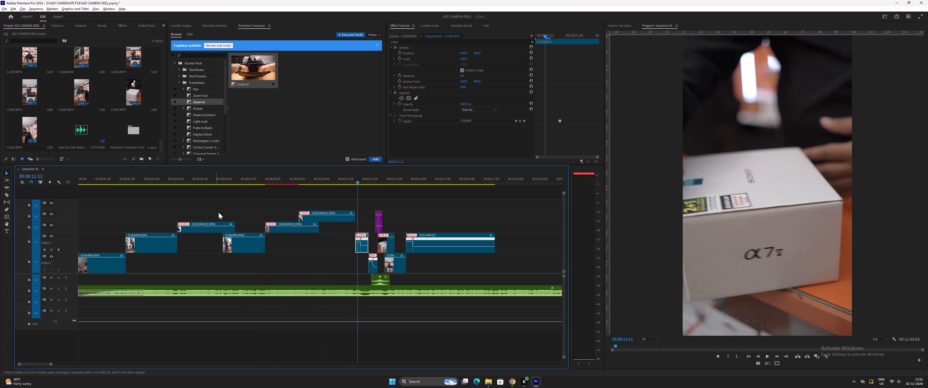
Move the clip of the man walking past the α7 V poster earlier, to start right where the opening storefront clip ends, and preview it.
{"action": "left_click", "coordinate": [141, 175]}
{"action": "key", "text": "equal"}
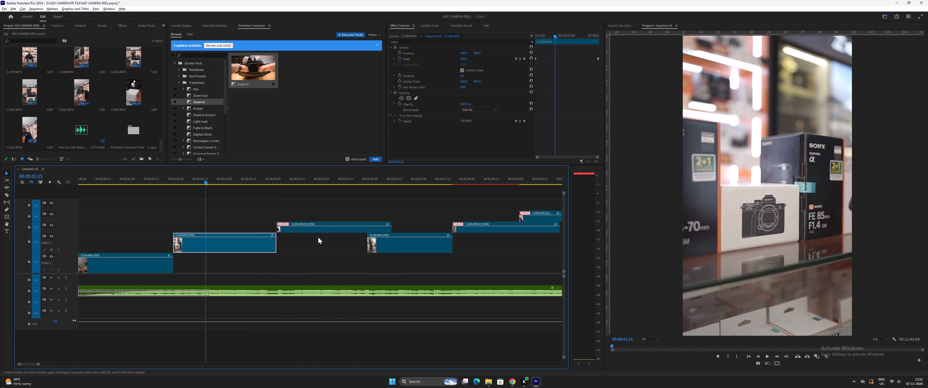
{"action": "left_click", "coordinate": [313, 229]}
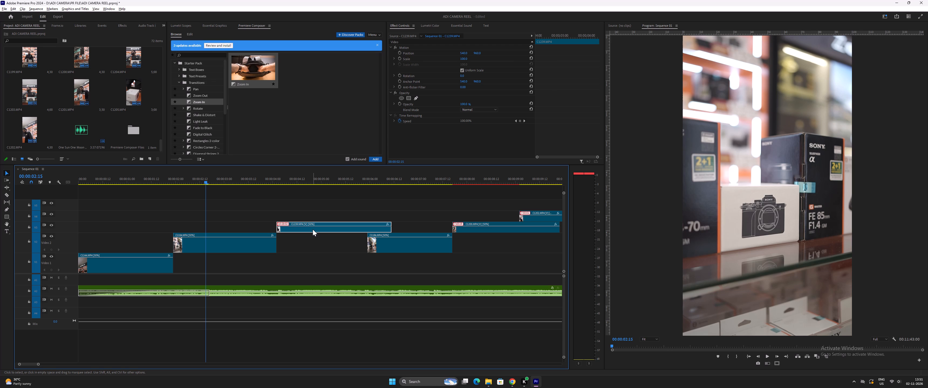
{"action": "left_click_drag", "start_coordinate": [313, 229], "coordinate": [209, 223]}
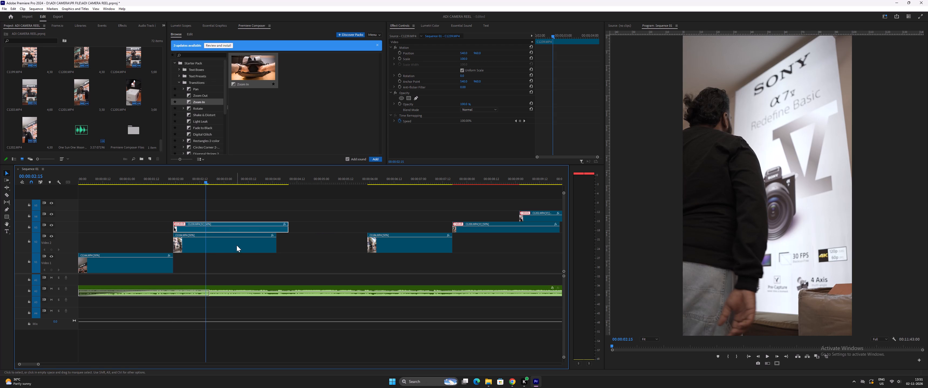
{"action": "left_click_drag", "start_coordinate": [107, 181], "coordinate": [63, 183]}
{"action": "key", "text": "space"}
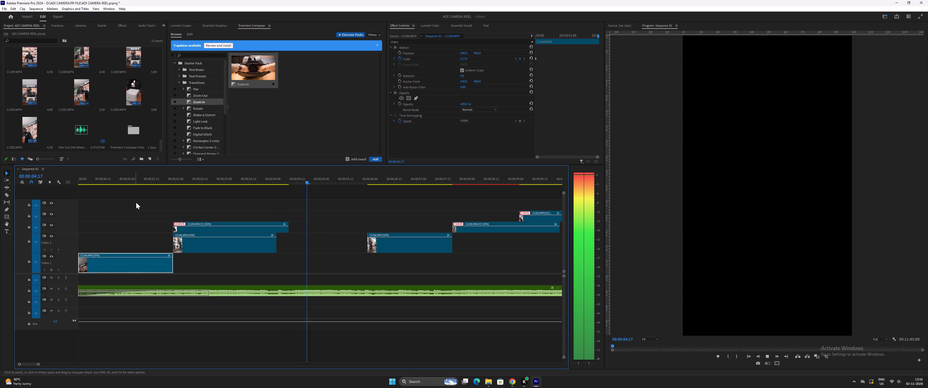
{"action": "key", "text": "space"}
Move the display-case clip beneath the poster clip later, so it ends against the next clip on its track, and preview.
{"action": "left_click_drag", "start_coordinate": [212, 248], "coordinate": [300, 250]}
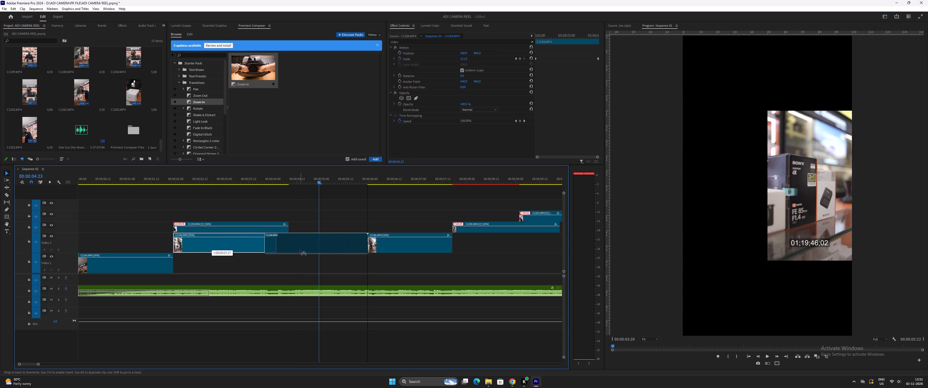
{"action": "left_click_drag", "start_coordinate": [300, 250], "coordinate": [301, 250]}
{"action": "left_click", "coordinate": [263, 175]}
{"action": "key", "text": "space"}
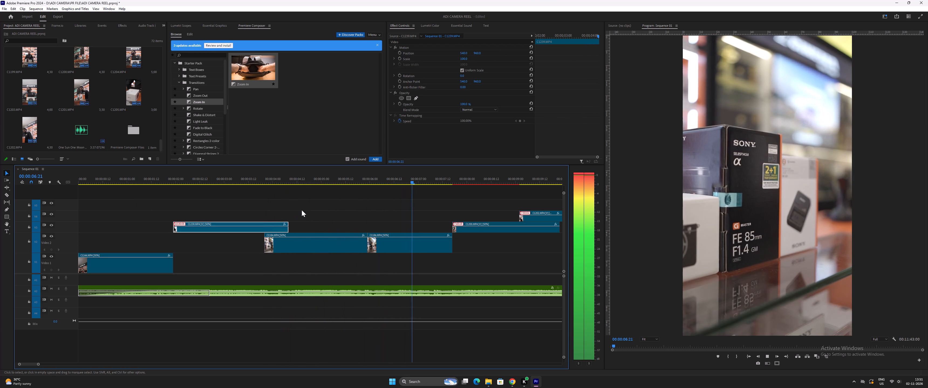
{"action": "key", "text": "space"}
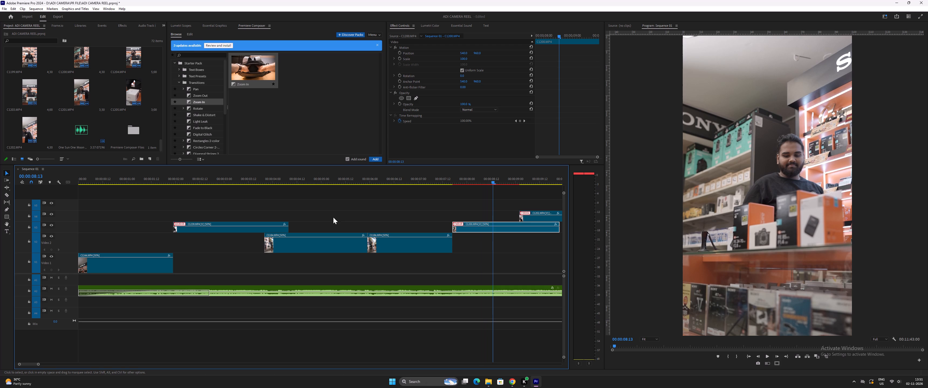
Bring the spare clip of the man facing the α7 poster from about 01:12 to the top video track at about 6 seconds, and preview.
{"action": "left_click", "coordinate": [390, 181]}
{"action": "key", "text": "minus"}
{"action": "key", "text": "minus"}
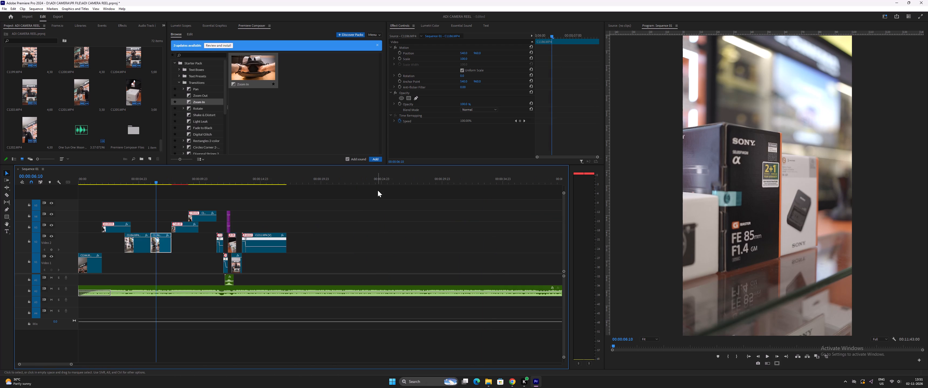
{"action": "key", "text": "minus"}
{"action": "key", "text": "minus"}
{"action": "left_click_drag", "start_coordinate": [294, 179], "coordinate": [300, 180]}
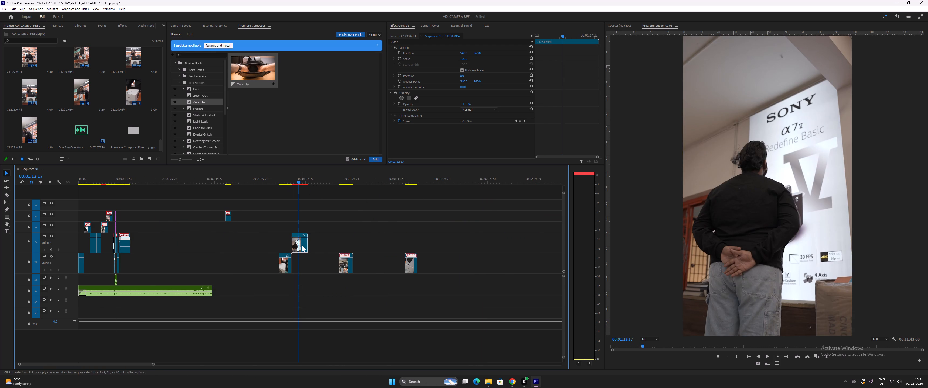
{"action": "left_click_drag", "start_coordinate": [302, 248], "coordinate": [306, 202]}
{"action": "key", "text": "equal"}
{"action": "key", "text": "equal"}
{"action": "key", "text": "equal"}
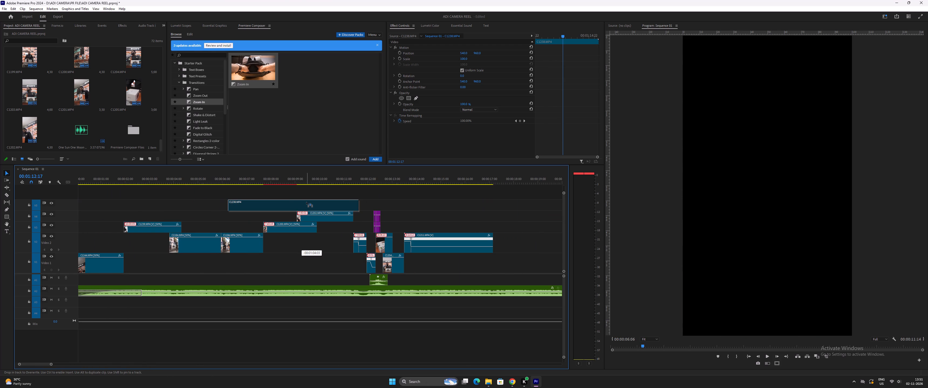
{"action": "left_click_drag", "start_coordinate": [306, 202], "coordinate": [297, 203]}
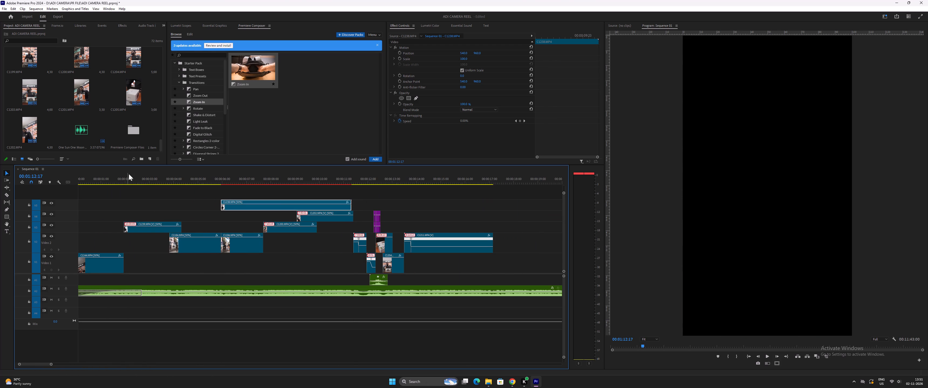
{"action": "left_click_drag", "start_coordinate": [138, 179], "coordinate": [141, 180]}
{"action": "key", "text": "space"}
{"action": "key", "text": "equal"}
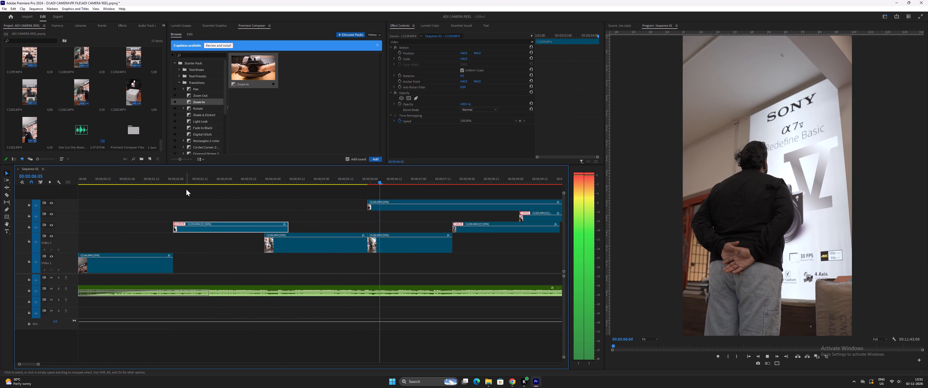
{"action": "key", "text": "space"}
Trim the end of the newly placed poster clip to the start of the man-behind-the-counter clip, and preview the cut.
{"action": "key", "text": "minus"}
{"action": "key", "text": "equal"}
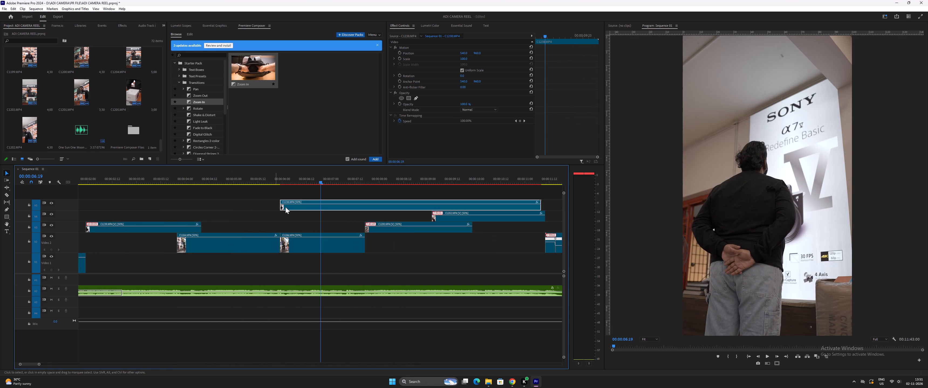
{"action": "left_click_drag", "start_coordinate": [270, 174], "coordinate": [253, 177]}
{"action": "key", "text": "space"}
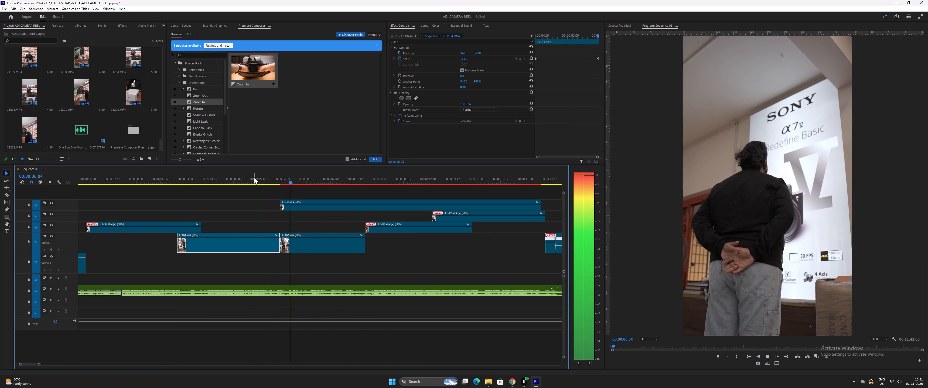
{"action": "key", "text": "space"}
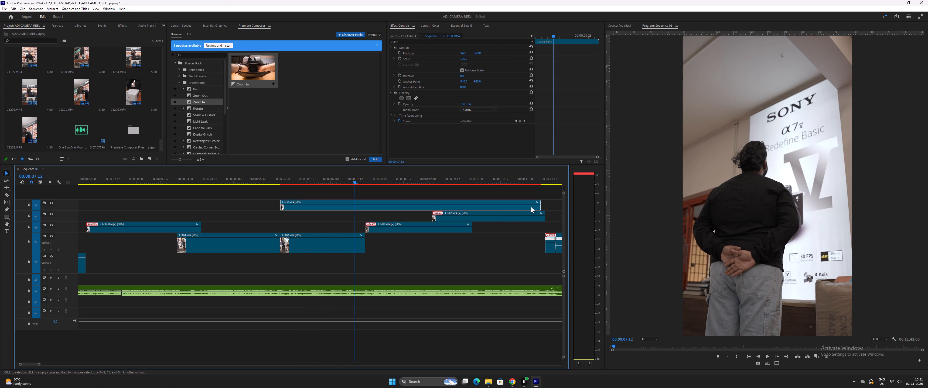
{"action": "left_click_drag", "start_coordinate": [540, 208], "coordinate": [365, 209]}
{"action": "key", "text": "space"}
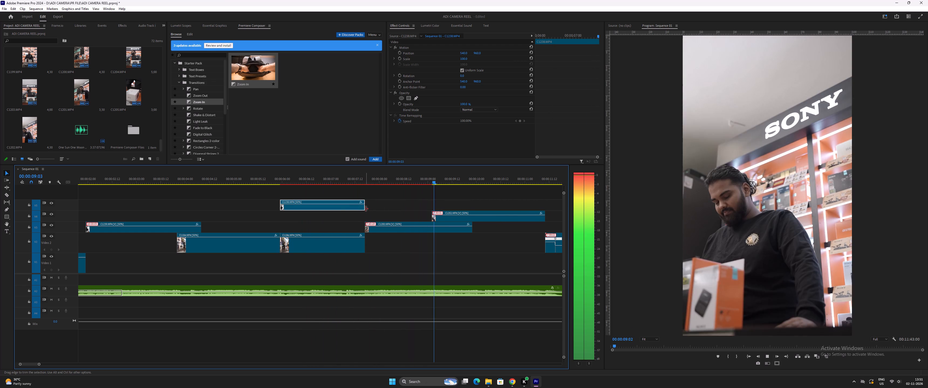
{"action": "key", "text": "space"}
Move the FE 85mm lens box clip up to the fourth video track, ending against the following Sony counter clip, and preview.
{"action": "left_click_drag", "start_coordinate": [326, 250], "coordinate": [327, 250]}
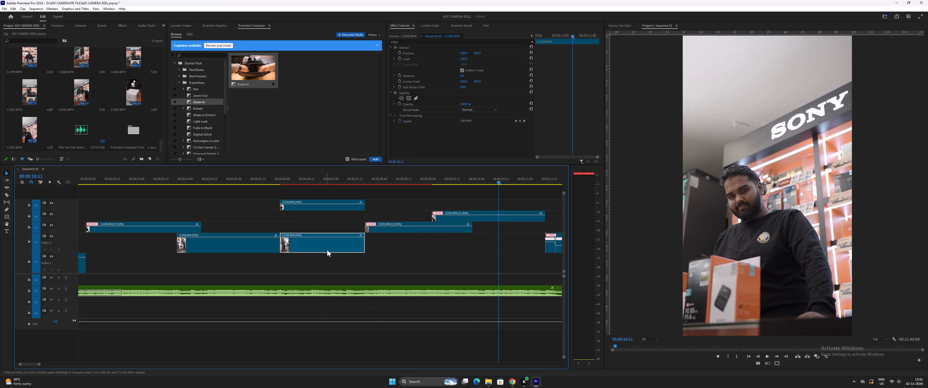
{"action": "left_click_drag", "start_coordinate": [327, 250], "coordinate": [393, 218]}
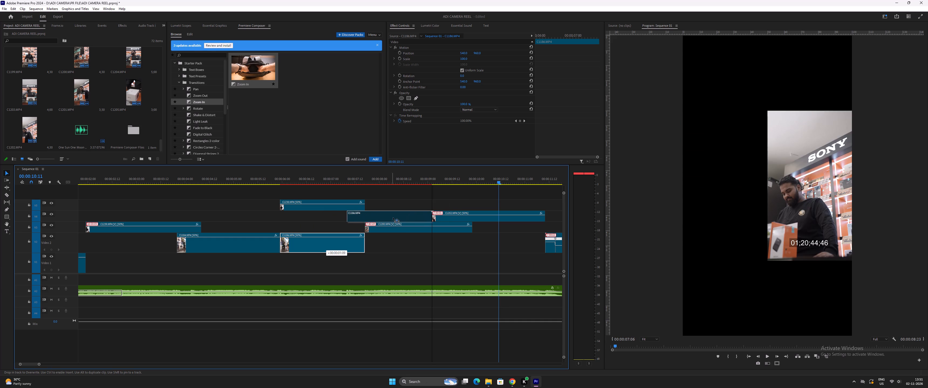
{"action": "left_click_drag", "start_coordinate": [393, 218], "coordinate": [393, 218]}
{"action": "left_click", "coordinate": [340, 180]}
{"action": "key", "text": "space"}
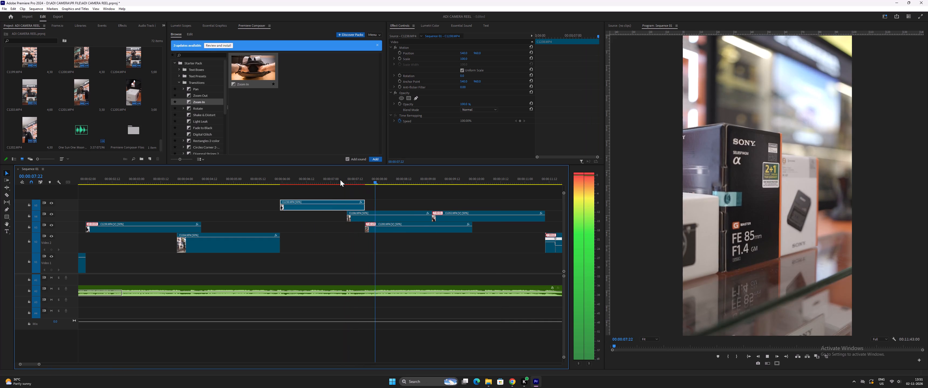
{"action": "key", "text": "minus"}
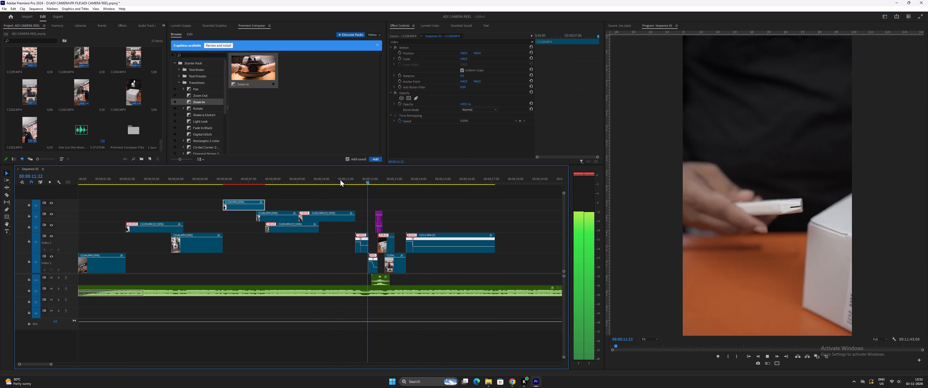
{"action": "key", "text": "space"}
Play and check the cut from the counter shot into the speed-ramped unboxing clips and the transition after them.
{"action": "left_click", "coordinate": [351, 181]}
{"action": "key", "text": "equal"}
{"action": "key", "text": "equal"}
{"action": "key", "text": "space"}
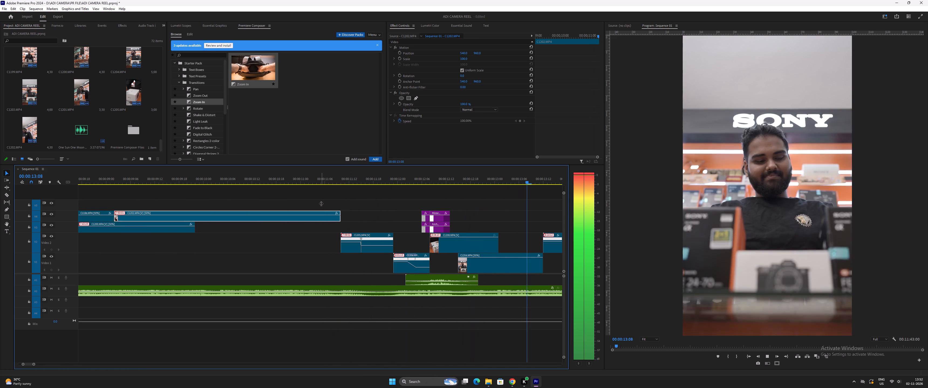
{"action": "key", "text": "space"}
{"action": "type", "text": "-"}
{"action": "key", "text": "minus"}
{"action": "left_click", "coordinate": [223, 175]}
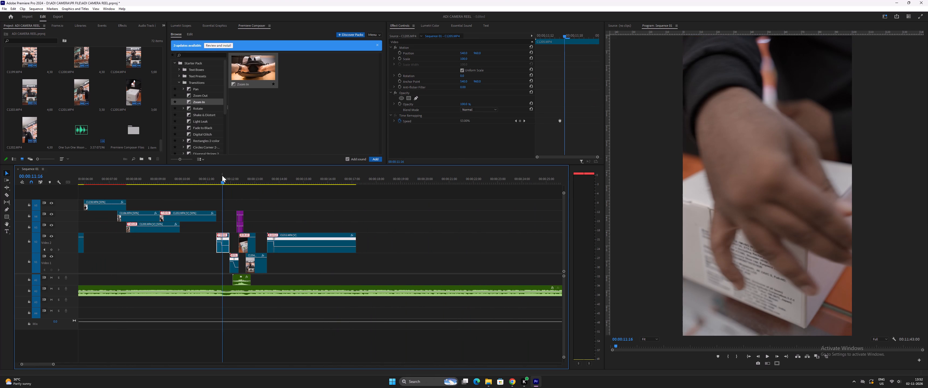
{"action": "key", "text": "equal"}
{"action": "key", "text": "equal"}
{"action": "left_click", "coordinate": [275, 179]}
{"action": "key", "text": "minus"}
{"action": "key", "text": "minus"}
{"action": "key", "text": "minus"}
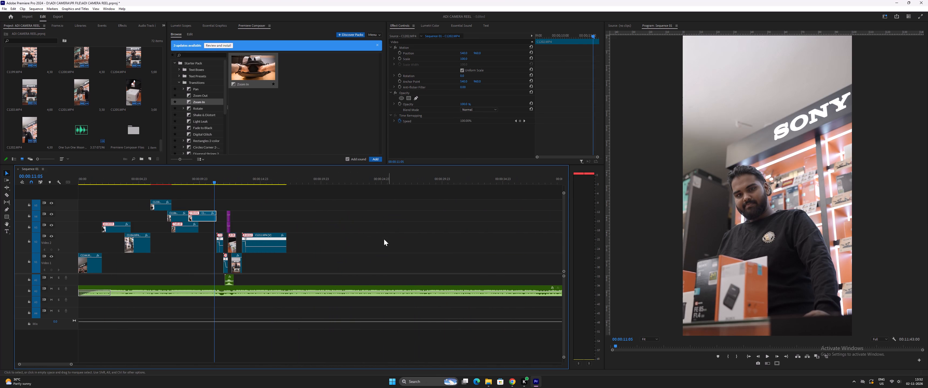
Move the long final clip down to the lowest video track and several seconds later, clear of the unboxing clips.
{"action": "left_click_drag", "start_coordinate": [267, 242], "coordinate": [370, 258]}
{"action": "key", "text": "equal"}
{"action": "key", "text": "equal"}
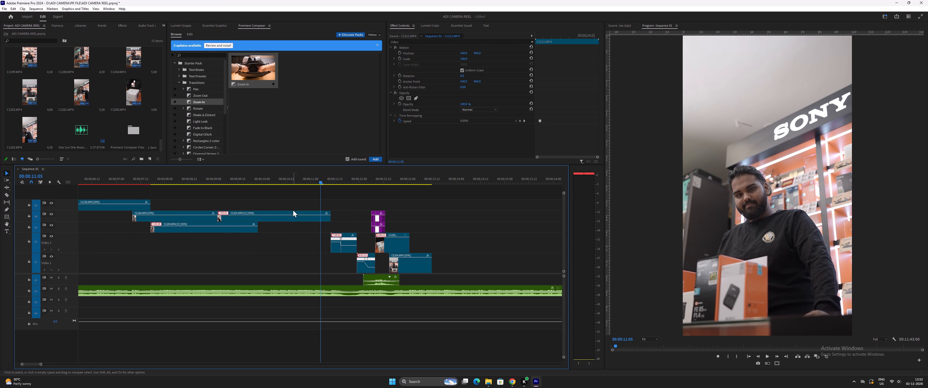
Play from the FE 85mm lens box shot through the counter shot into the unboxing clips to review the pacing.
{"action": "left_click_drag", "start_coordinate": [297, 180], "coordinate": [173, 182]}
{"action": "key", "text": "minus"}
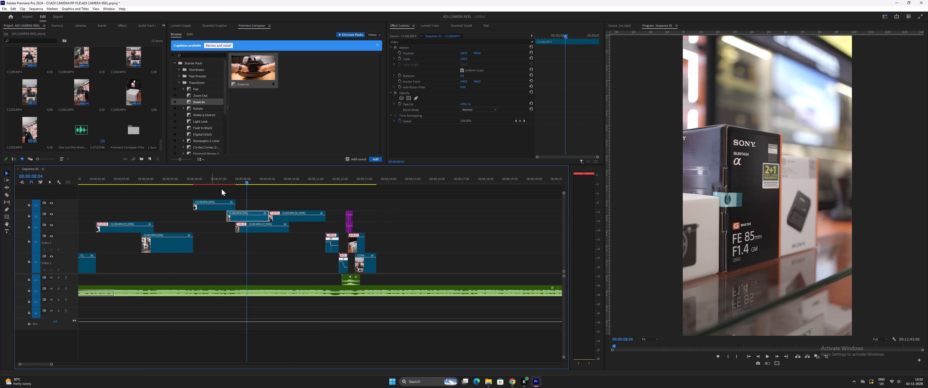
{"action": "key", "text": "space"}
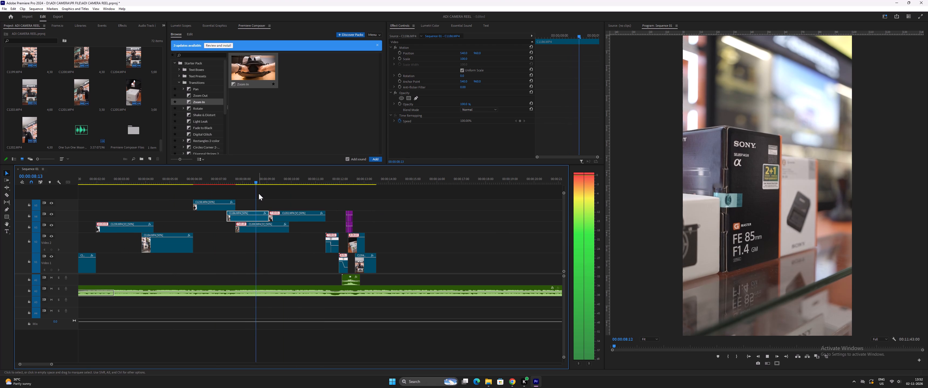
{"action": "type", "text": "=="}
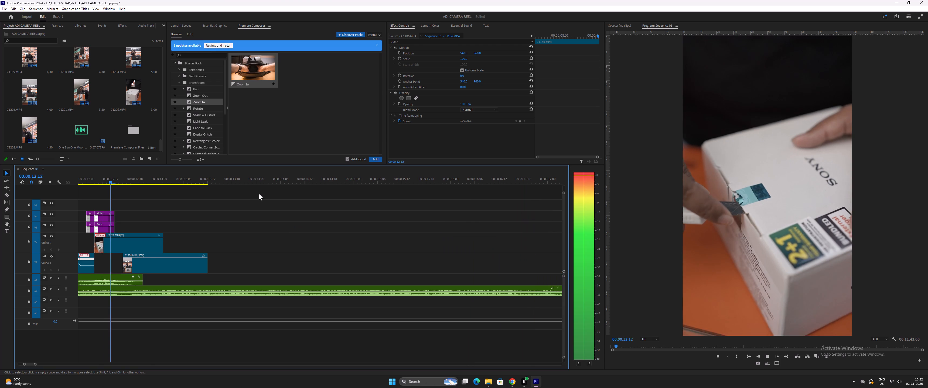
{"action": "key", "text": "space"}
{"action": "key", "text": "minus"}
{"action": "key", "text": "minus"}
Create a 1080 x 1920 black video and place it on the fifth video track over the end of the first speed-ramped clip.
{"action": "left_click_drag", "start_coordinate": [248, 180], "coordinate": [251, 181]}
{"action": "key", "text": "equal"}
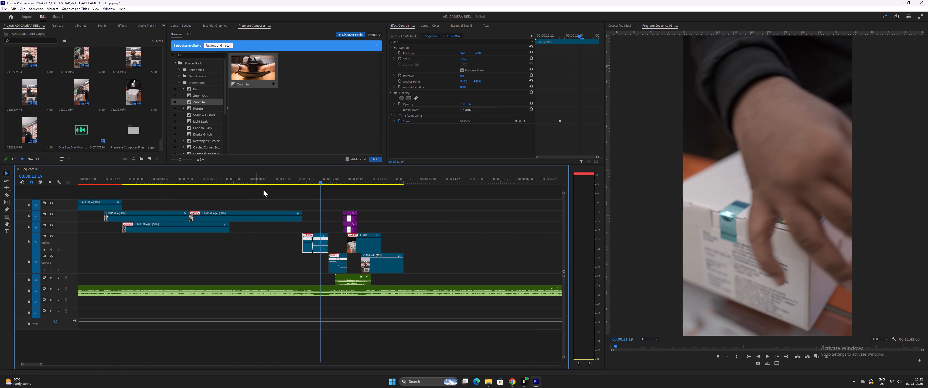
{"action": "key", "text": "equal"}
{"action": "key", "text": "equal"}
{"action": "scroll", "coordinate": [87, 116], "scroll_direction": "down", "scroll_amount": 9}
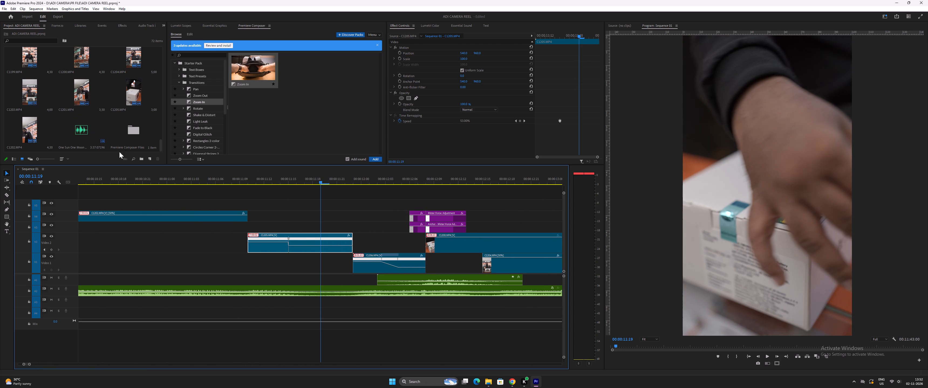
{"action": "left_click", "coordinate": [152, 157]}
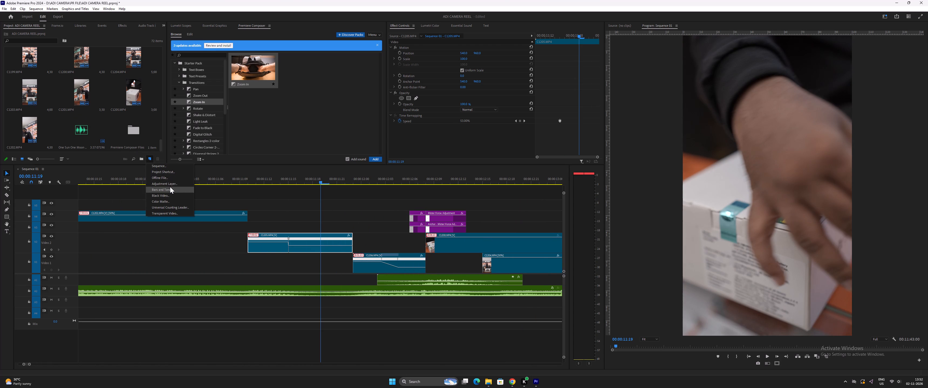
{"action": "left_click", "coordinate": [161, 196]}
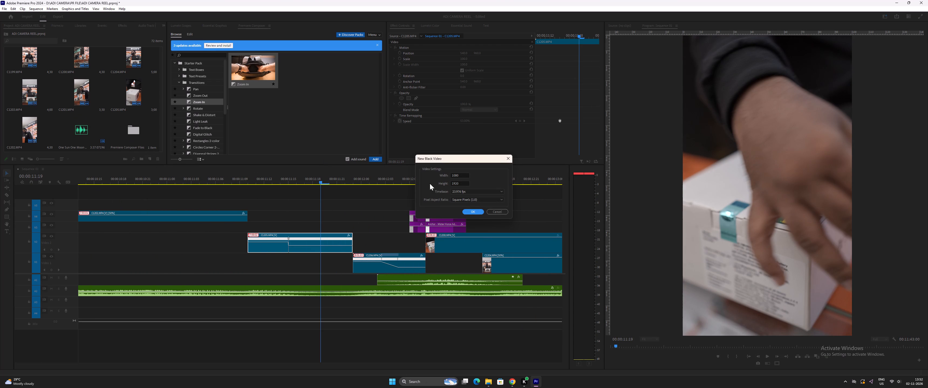
{"action": "left_click", "coordinate": [474, 212]}
{"action": "left_click_drag", "start_coordinate": [28, 129], "coordinate": [75, 144]}
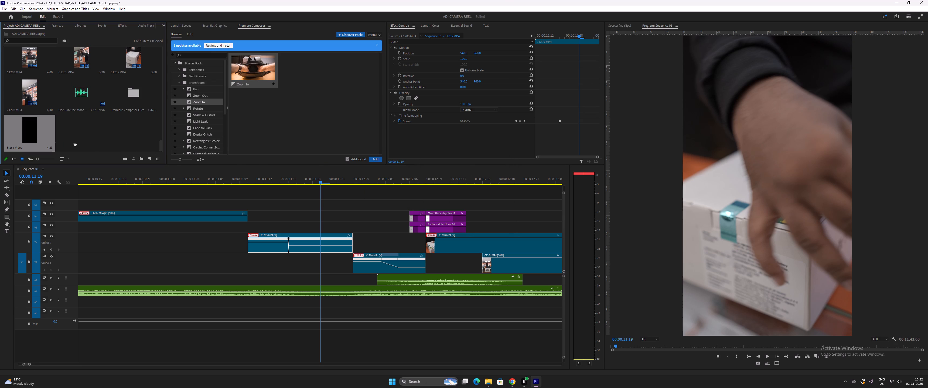
{"action": "left_click_drag", "start_coordinate": [75, 144], "coordinate": [299, 207]}
{"action": "key", "text": "minus"}
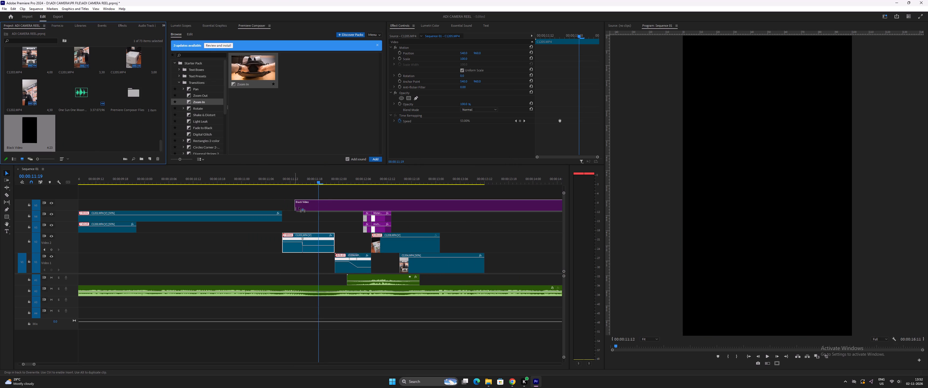
{"action": "left_click_drag", "start_coordinate": [299, 207], "coordinate": [314, 210]}
Shorten the black video by cutting off its long remainder, ending it level with the end of the first speed-ramped unboxing clip.
{"action": "left_click", "coordinate": [338, 207]}
{"action": "key", "text": "ctrl+bracketleft"}
{"action": "left_click", "coordinate": [326, 208]}
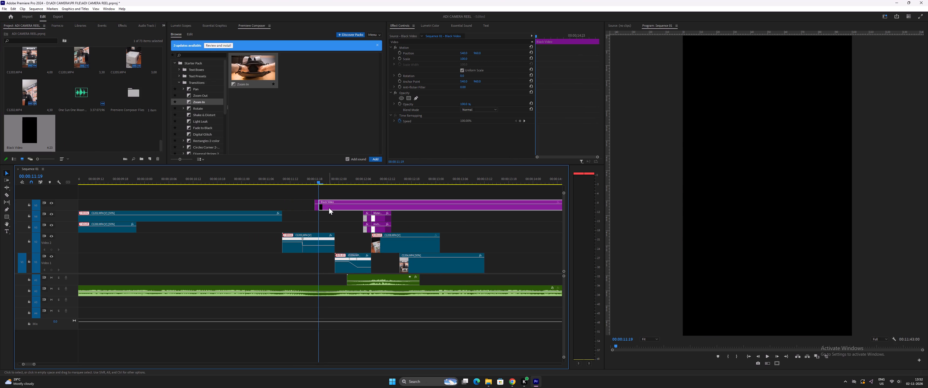
{"action": "key", "text": "Delete"}
{"action": "key", "text": "equal"}
{"action": "key", "text": "equal"}
{"action": "left_click_drag", "start_coordinate": [322, 208], "coordinate": [340, 209]}
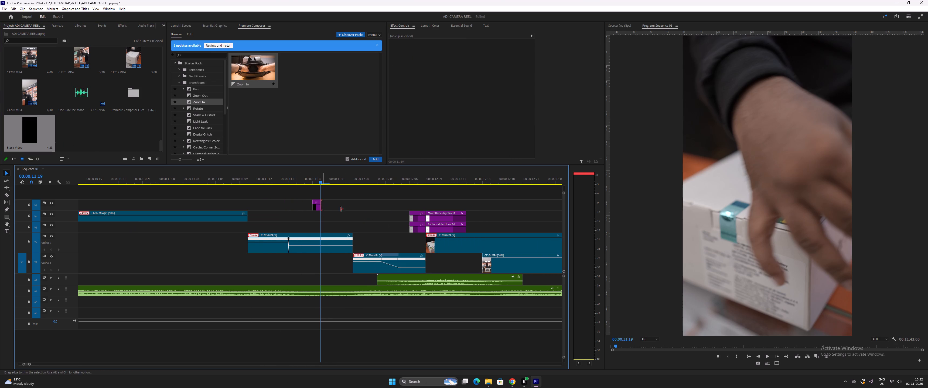
{"action": "left_click_drag", "start_coordinate": [340, 209], "coordinate": [355, 209]}
Play the passage from the counter shot through the black video into the box-opening clips repeatedly to judge the blackout's timing.
{"action": "left_click", "coordinate": [345, 176]}
{"action": "key", "text": "equal"}
{"action": "key", "text": "equal"}
{"action": "left_click_drag", "start_coordinate": [285, 179], "coordinate": [271, 179]}
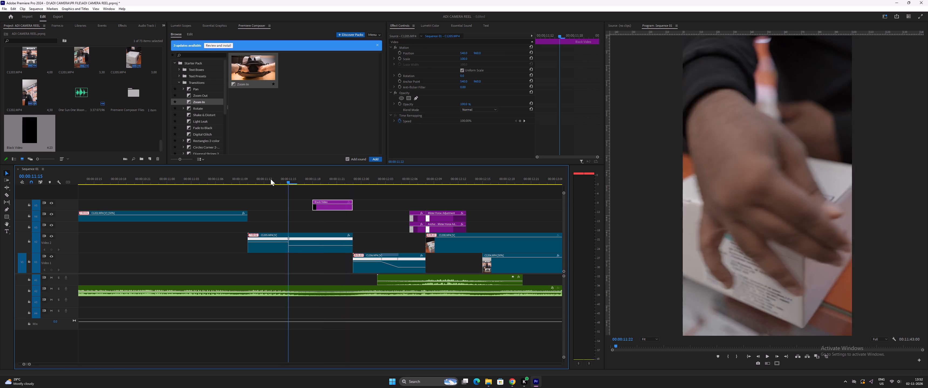
{"action": "left_click_drag", "start_coordinate": [271, 179], "coordinate": [242, 179]}
{"action": "key", "text": "space"}
{"action": "key", "text": "space"}
{"action": "left_click_drag", "start_coordinate": [279, 177], "coordinate": [299, 184]}
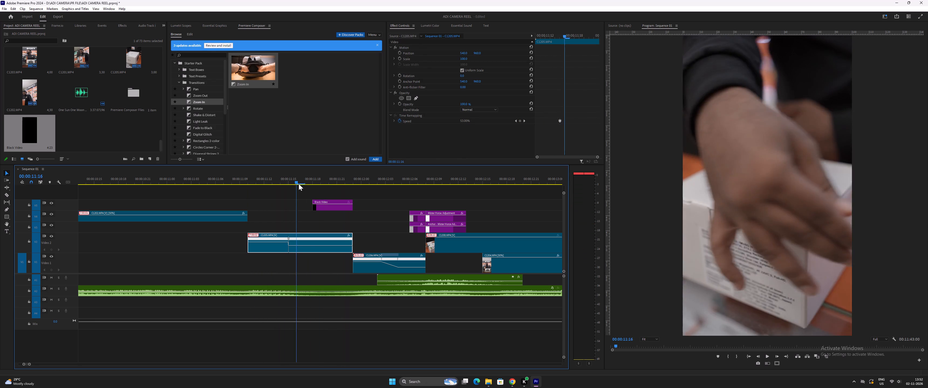
{"action": "left_click_drag", "start_coordinate": [299, 184], "coordinate": [311, 186]}
{"action": "left_click_drag", "start_coordinate": [304, 183], "coordinate": [213, 183]}
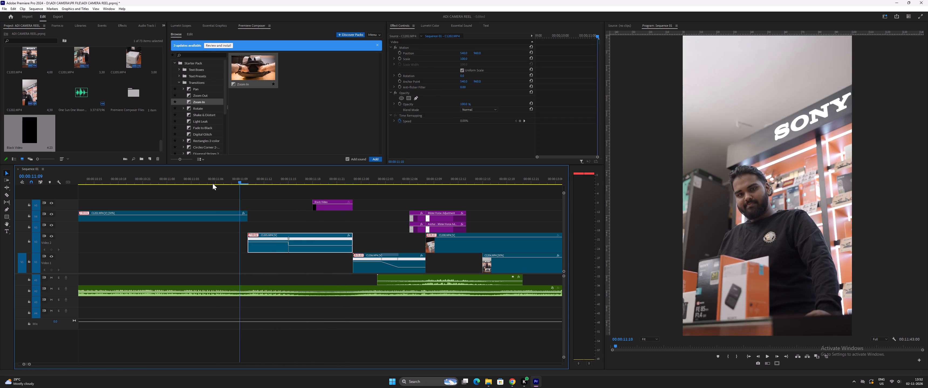
{"action": "left_click_drag", "start_coordinate": [213, 183], "coordinate": [211, 183]}
{"action": "key", "text": "space"}
{"action": "key", "text": "space"}
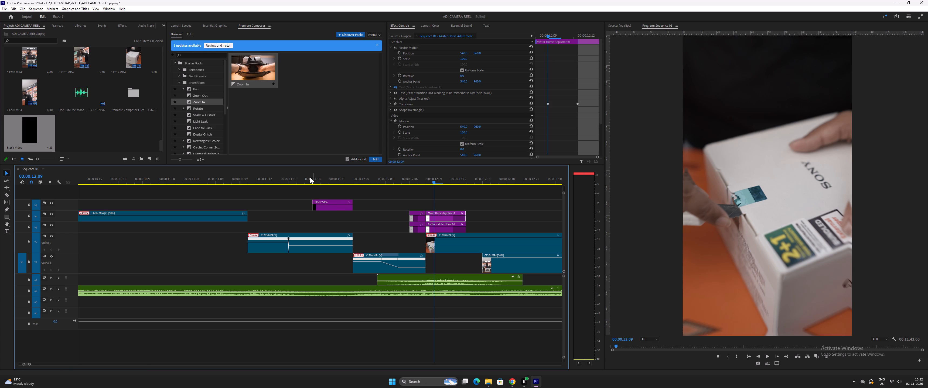
{"action": "left_click_drag", "start_coordinate": [310, 177], "coordinate": [191, 182]}
{"action": "key", "text": "space"}
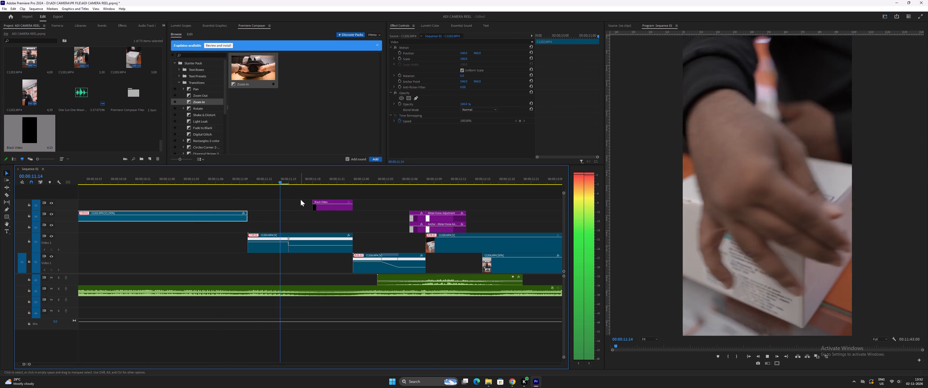
{"action": "key", "text": "space"}
{"action": "key", "text": "minus"}
{"action": "left_click", "coordinate": [219, 179]}
{"action": "key", "text": "space"}
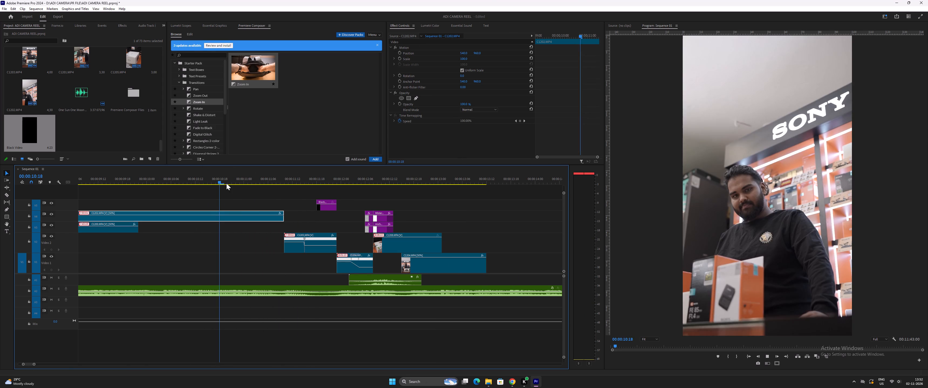
{"action": "key", "text": "space"}
{"action": "left_click", "coordinate": [240, 176]}
{"action": "key", "text": "space"}
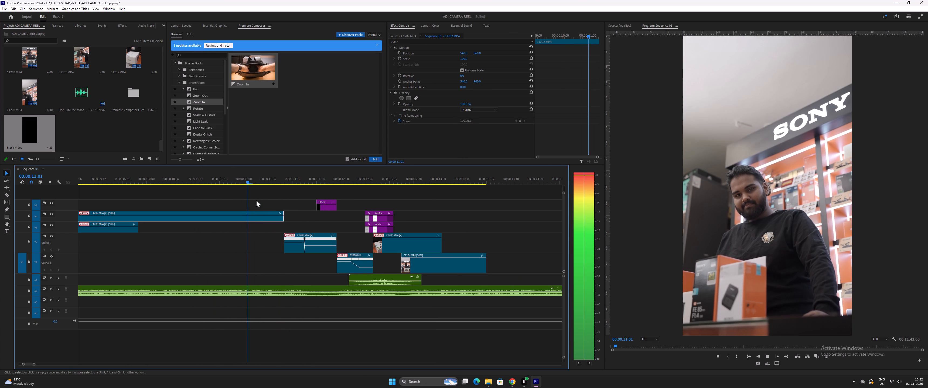
{"action": "key", "text": "space"}
Trim the black video's start to 00:00:11:20, move it down to the third video track, and preview the blackout.
{"action": "key", "text": "space"}
{"action": "key", "text": "space"}
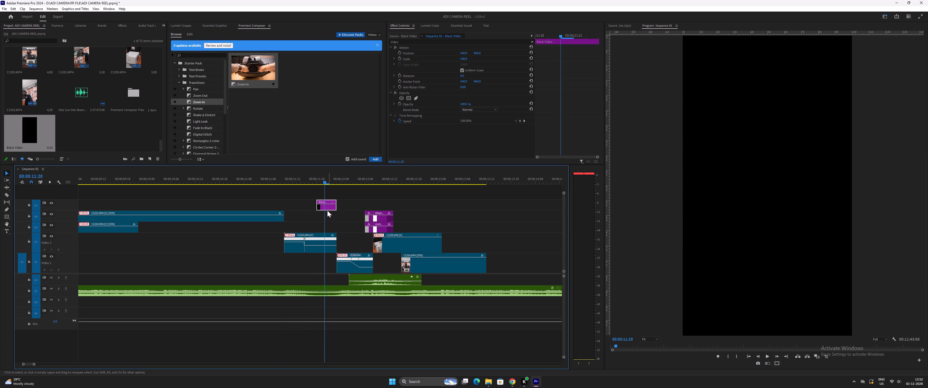
{"action": "left_click_drag", "start_coordinate": [317, 206], "coordinate": [325, 207]}
{"action": "left_click_drag", "start_coordinate": [329, 208], "coordinate": [329, 208]}
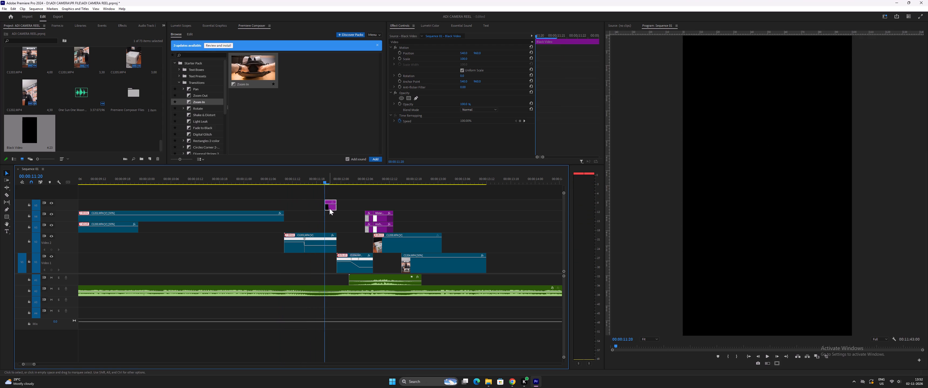
{"action": "left_click_drag", "start_coordinate": [329, 208], "coordinate": [327, 226]}
{"action": "key", "text": "space"}
{"action": "type", "text": "-"}
{"action": "key", "text": "space"}
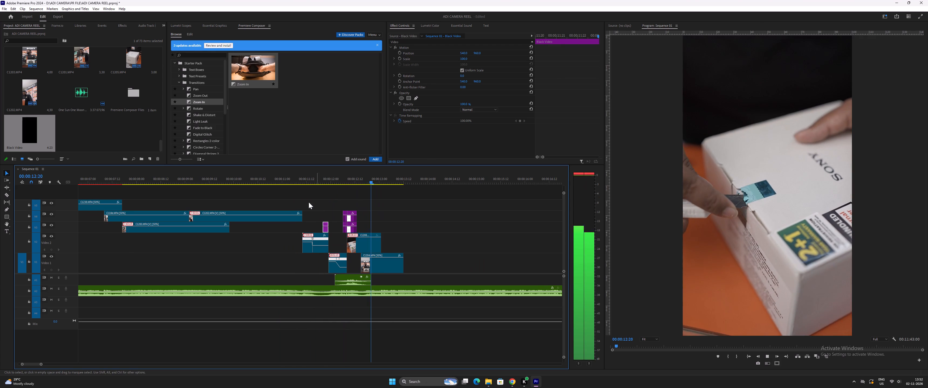
{"action": "left_click_drag", "start_coordinate": [301, 180], "coordinate": [290, 180]}
{"action": "type", "text": "="}
{"action": "key", "text": "space"}
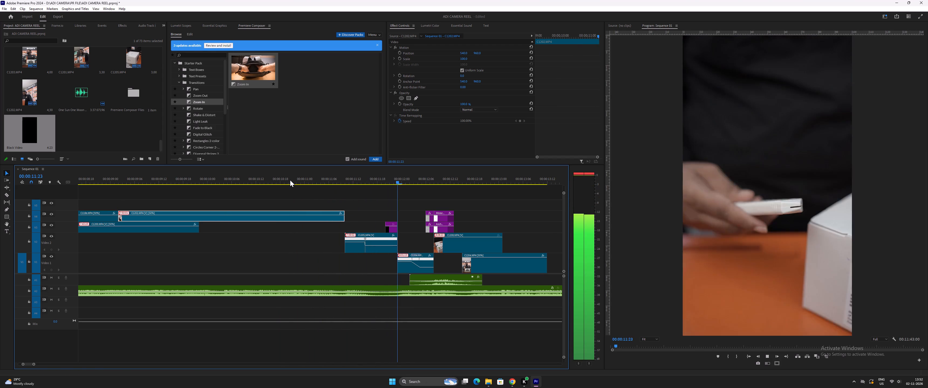
{"action": "key", "text": "space"}
Extend the black video's end by one frame, shift the second speed-ramped clip to start where it ends, and preview.
{"action": "left_click_drag", "start_coordinate": [397, 230], "coordinate": [400, 230]}
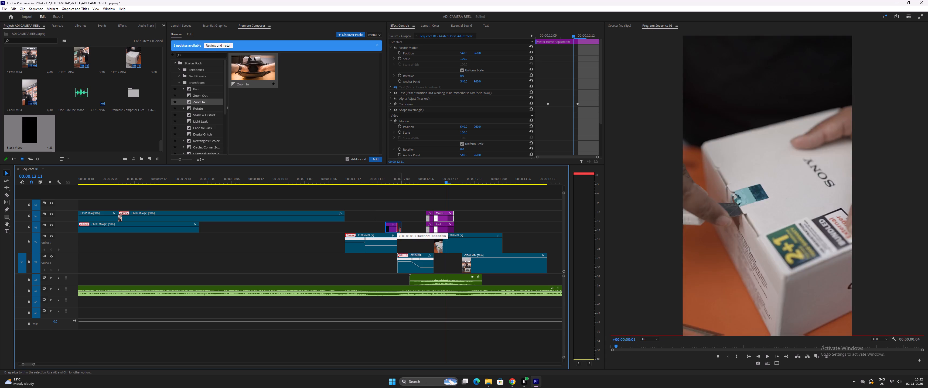
{"action": "left_click_drag", "start_coordinate": [400, 230], "coordinate": [401, 230]}
{"action": "left_click_drag", "start_coordinate": [403, 266], "coordinate": [409, 266]}
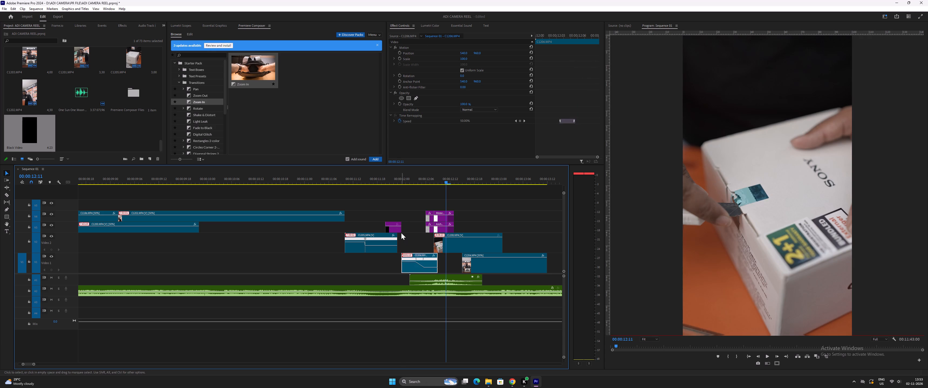
{"action": "left_click_drag", "start_coordinate": [376, 183], "coordinate": [323, 182]}
{"action": "key", "text": "space"}
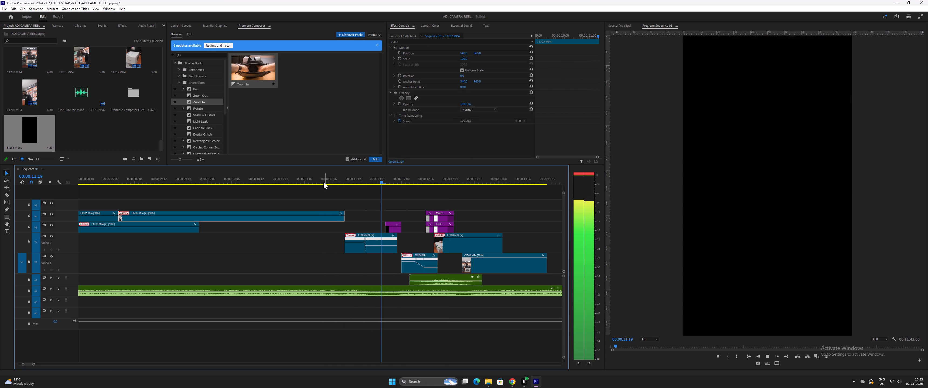
{"action": "key", "text": "space"}
Move the first speed-ramped clip about two frames earlier, trim the preceding counter clip's end to meet it, and preview.
{"action": "left_click", "coordinate": [380, 183]}
{"action": "key", "text": "equal"}
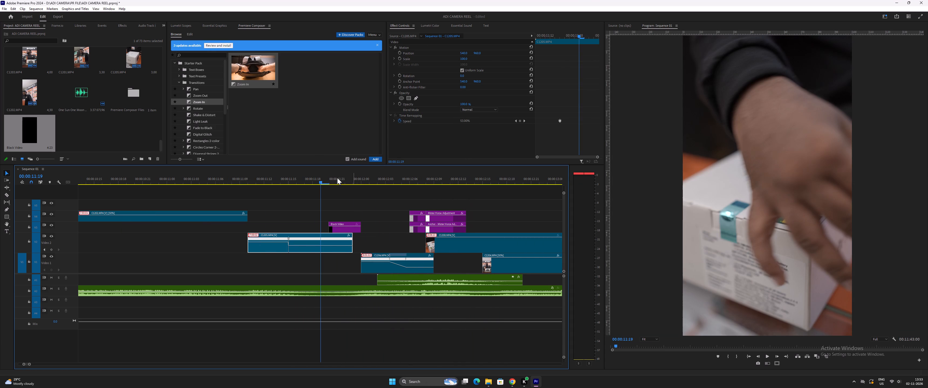
{"action": "left_click_drag", "start_coordinate": [309, 250], "coordinate": [289, 248]}
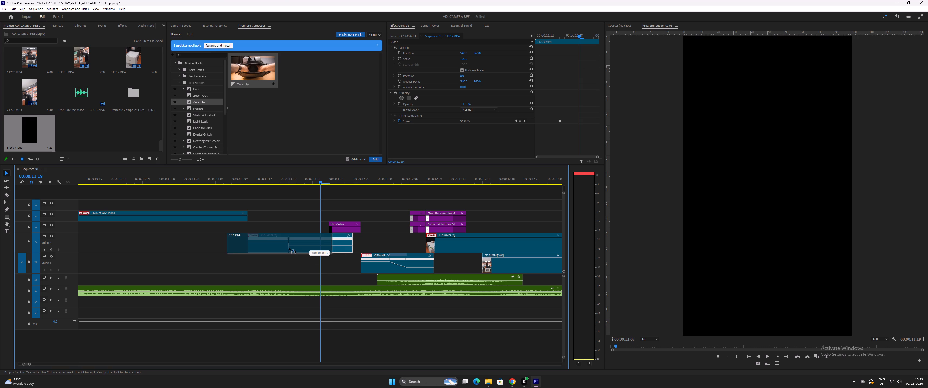
{"action": "left_click_drag", "start_coordinate": [289, 248], "coordinate": [294, 250]}
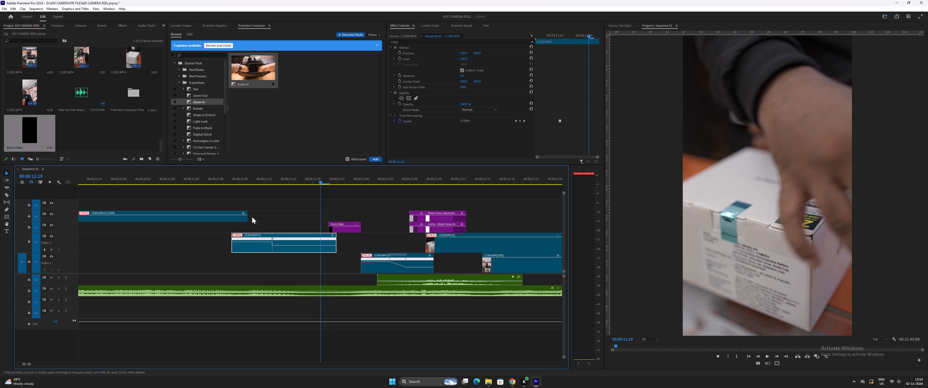
{"action": "left_click_drag", "start_coordinate": [249, 218], "coordinate": [233, 217]}
{"action": "left_click", "coordinate": [207, 177]}
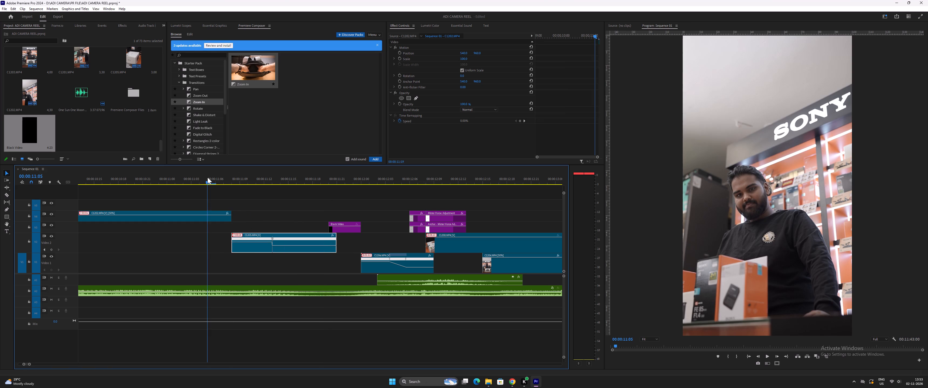
{"action": "key", "text": "space"}
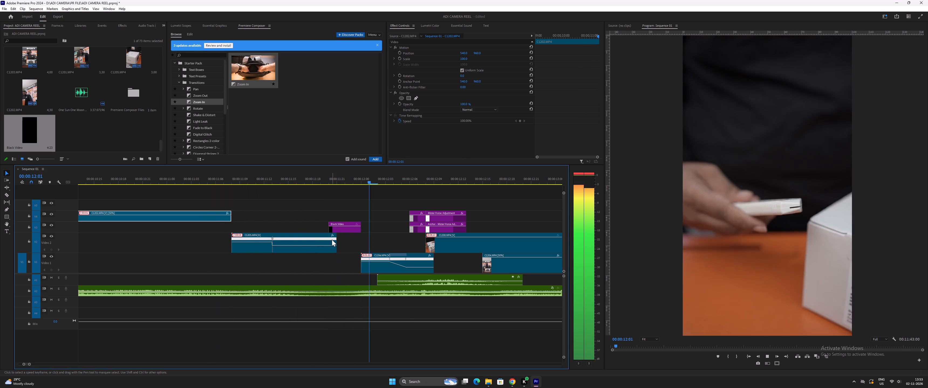
{"action": "key", "text": "space"}
Extend the black video's start about three frames earlier over the first speed-ramped clip, and preview the blackout.
{"action": "left_click", "coordinate": [340, 230]}
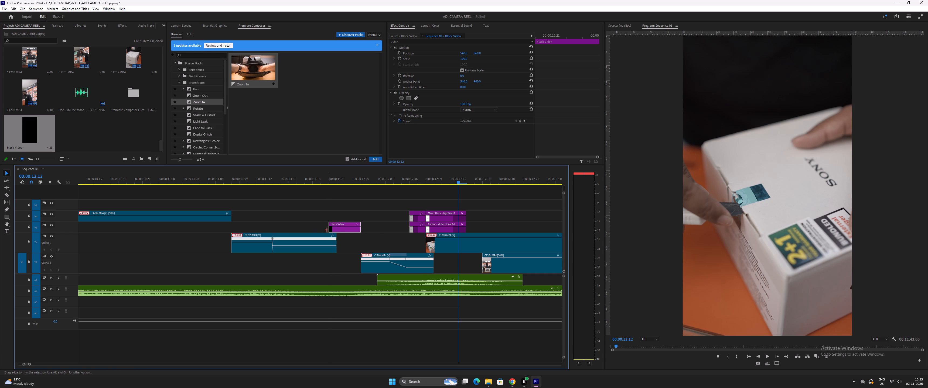
{"action": "left_click_drag", "start_coordinate": [329, 231], "coordinate": [309, 229]}
{"action": "left_click_drag", "start_coordinate": [313, 230], "coordinate": [310, 230]}
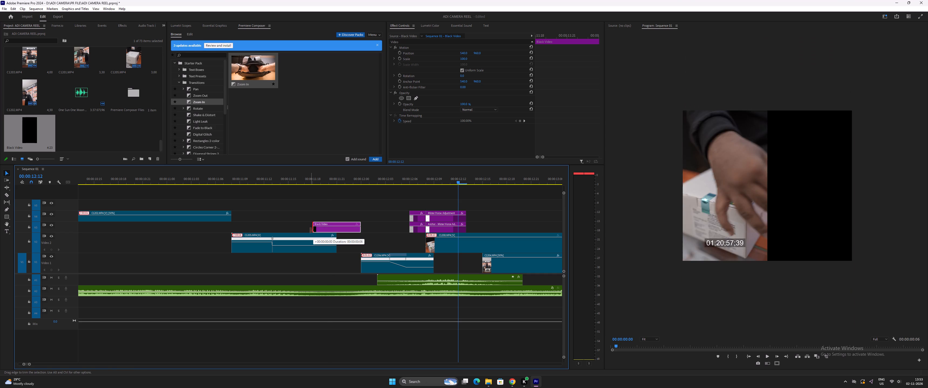
{"action": "left_click_drag", "start_coordinate": [310, 230], "coordinate": [308, 229]}
{"action": "left_click", "coordinate": [214, 180]}
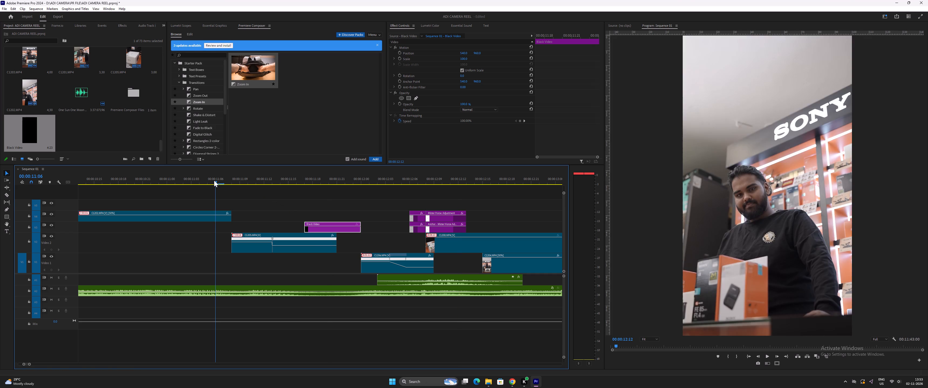
{"action": "key", "text": "space"}
{"action": "key", "text": "space"}
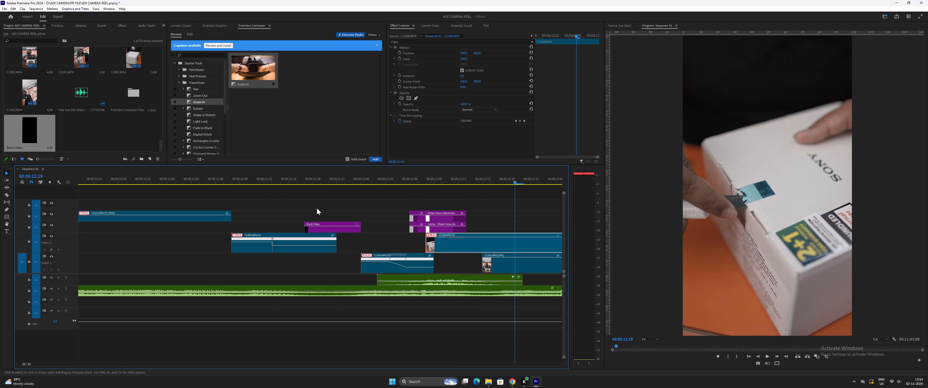
{"action": "left_click_drag", "start_coordinate": [282, 178], "coordinate": [287, 179]}
{"action": "key", "text": "space"}
{"action": "key", "text": "space"}
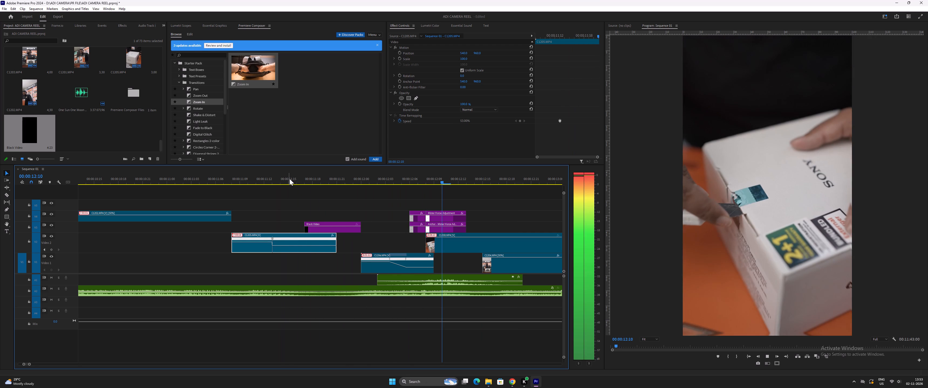
Play repeatedly from the second speed-ramped clip at 00:00:12:00 into the portrait shot, checking the cuts against the music.
{"action": "left_click", "coordinate": [362, 179]}
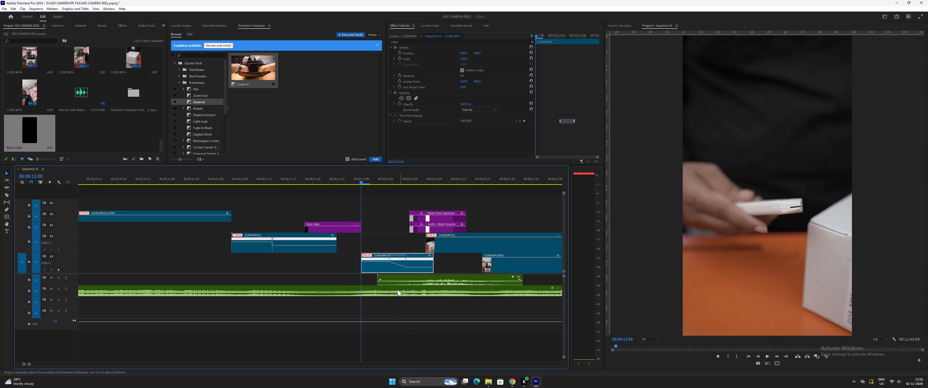
{"action": "key", "text": "space"}
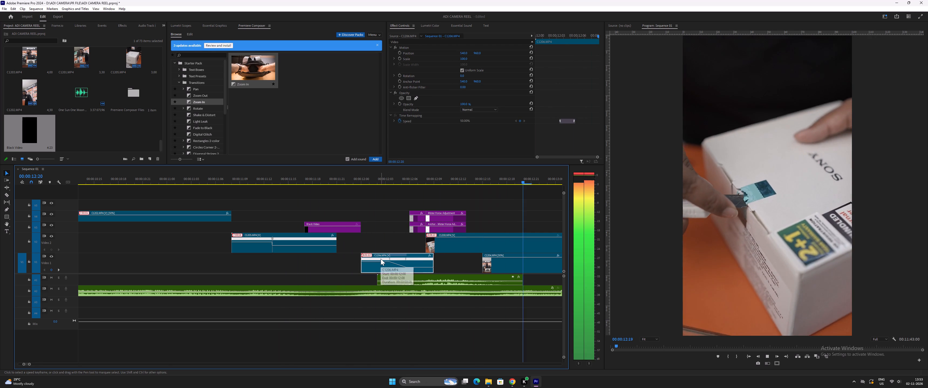
{"action": "key", "text": "space"}
{"action": "key", "text": "minus"}
{"action": "key", "text": "minus"}
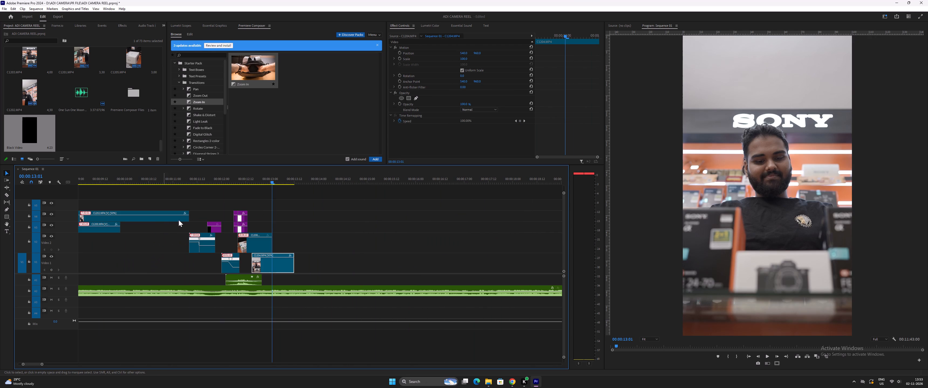
{"action": "left_click", "coordinate": [193, 177]}
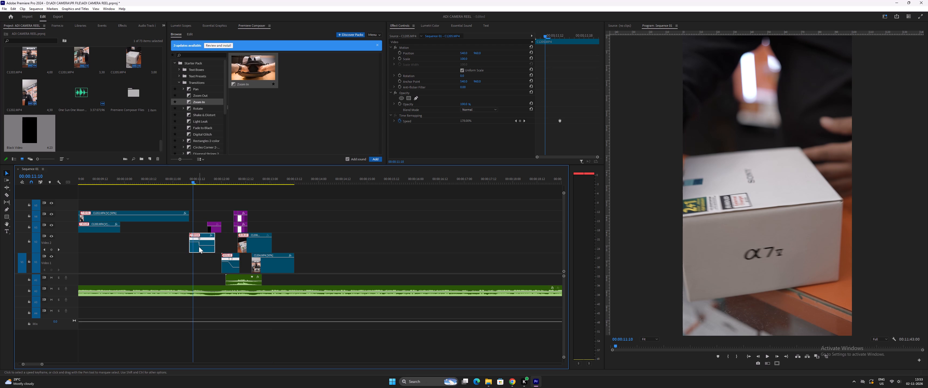
{"action": "key", "text": "equal"}
{"action": "key", "text": "equal"}
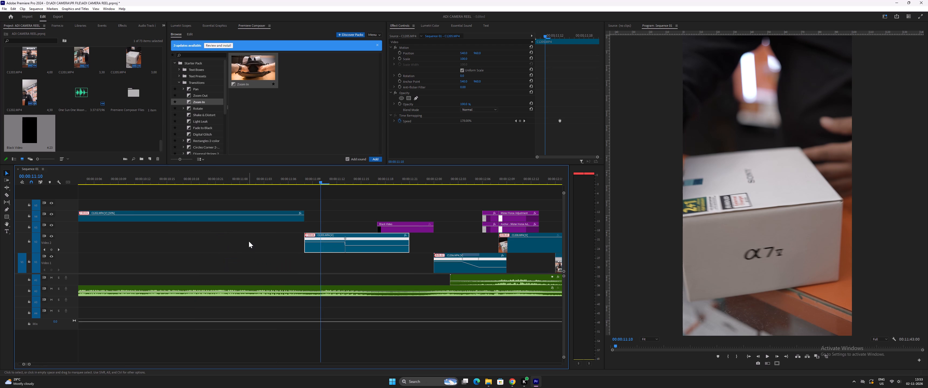
{"action": "left_click_drag", "start_coordinate": [433, 183], "coordinate": [447, 185]}
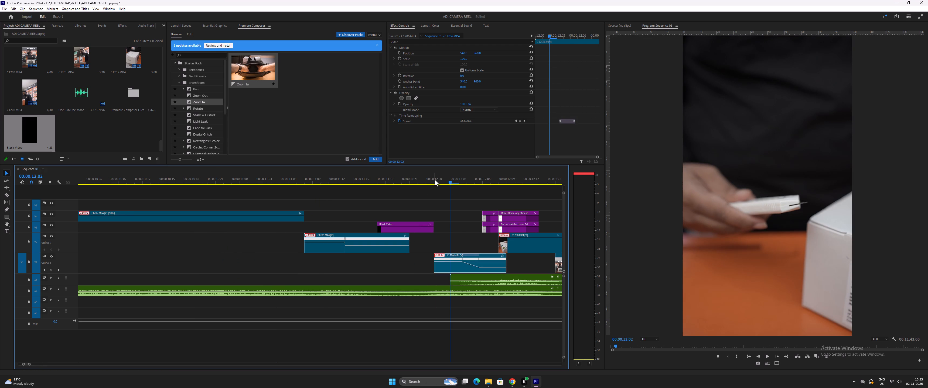
{"action": "left_click", "coordinate": [435, 179]}
{"action": "key", "text": "space"}
{"action": "key", "text": "minus"}
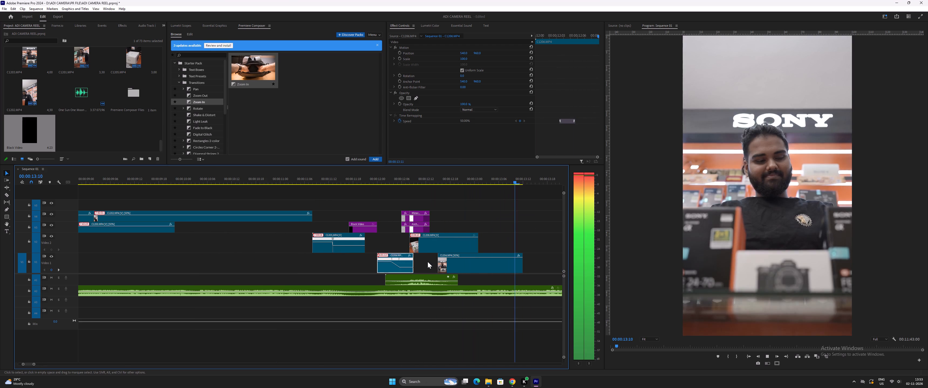
{"action": "key", "text": "space"}
{"action": "key", "text": "minus"}
{"action": "key", "text": "minus"}
{"action": "left_click_drag", "start_coordinate": [208, 181], "coordinate": [211, 181]}
{"action": "key", "text": "equal"}
{"action": "key", "text": "equal"}
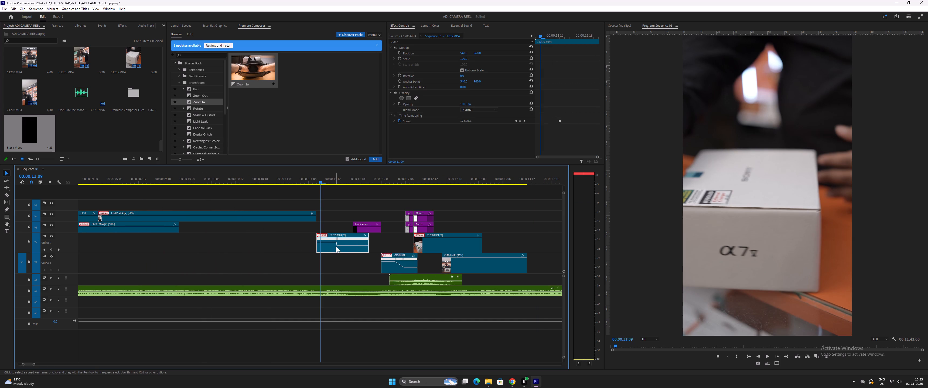
{"action": "left_click", "coordinate": [381, 178]}
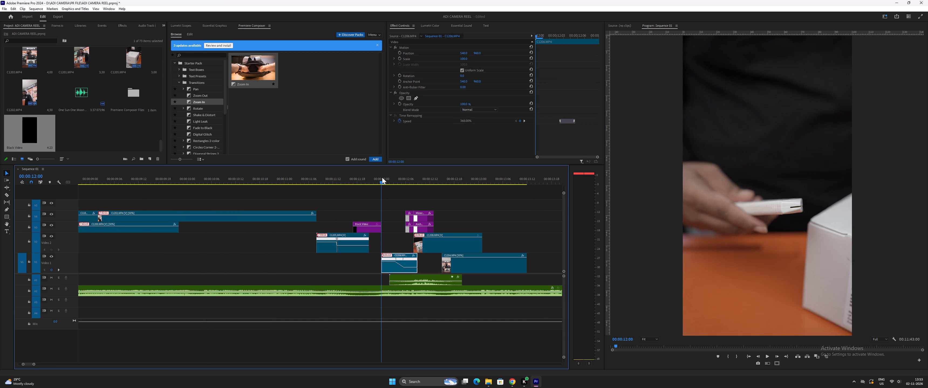
{"action": "key", "text": "space"}
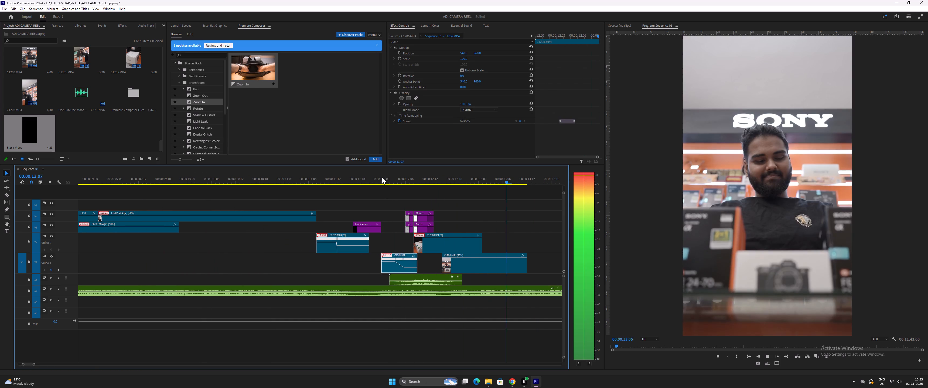
{"action": "key", "text": "minus"}
{"action": "key", "text": "space"}
{"action": "left_click", "coordinate": [137, 179]}
{"action": "key", "text": "equal"}
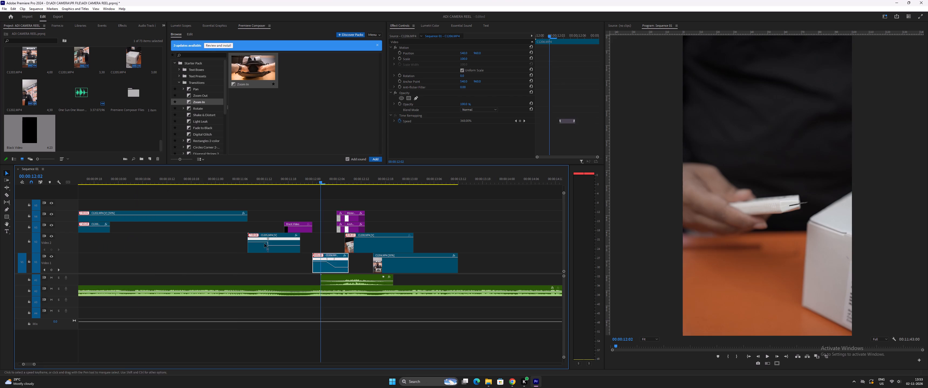
{"action": "key", "text": "space"}
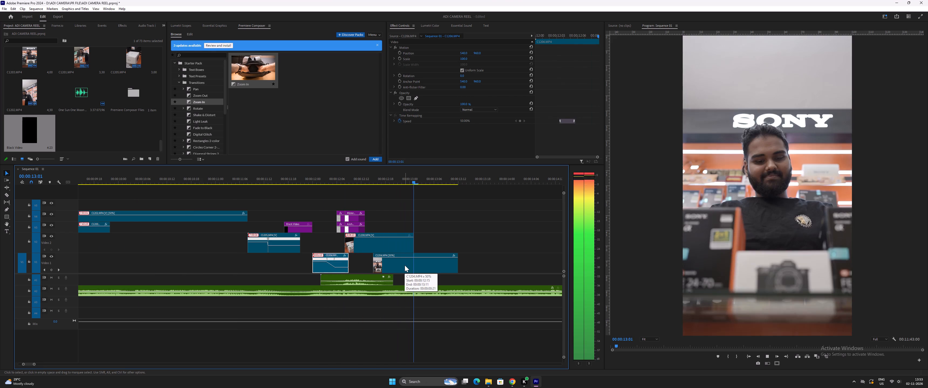
{"action": "key", "text": "space"}
Move the half-speed Sony-store portrait clip about 3.5 seconds later on the first video track, clear of the box-cutting clip.
{"action": "key", "text": "minus"}
{"action": "key", "text": "minus"}
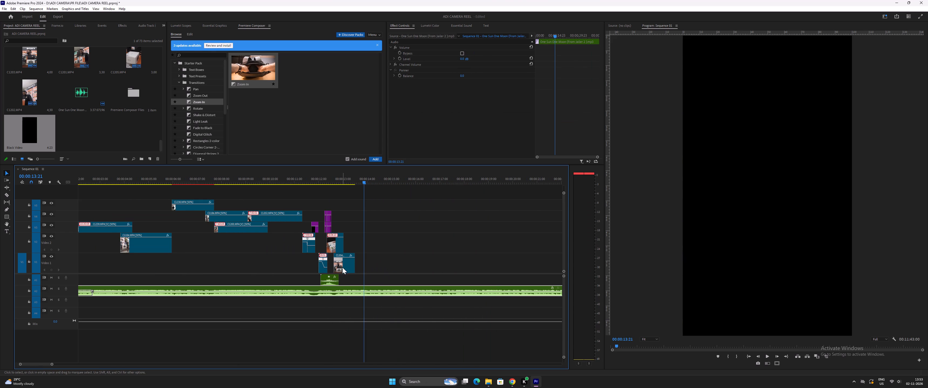
{"action": "left_click_drag", "start_coordinate": [342, 267], "coordinate": [432, 274]}
{"action": "key", "text": "minus"}
{"action": "key", "text": "minus"}
Examine the spare clips placed between about 00:00:49 and 00:01:48 for a suitable next shot.
{"action": "left_click", "coordinate": [377, 178]}
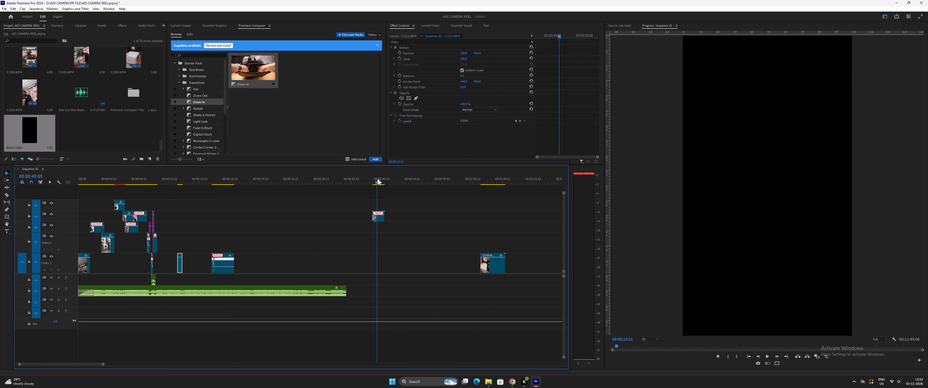
{"action": "key", "text": "minus"}
{"action": "left_click_drag", "start_coordinate": [277, 172], "coordinate": [282, 180]}
{"action": "left_click_drag", "start_coordinate": [279, 181], "coordinate": [284, 182]}
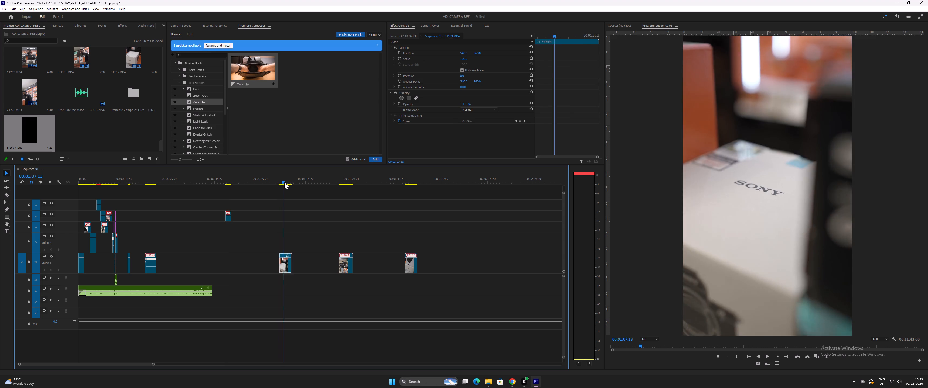
{"action": "left_click_drag", "start_coordinate": [284, 182], "coordinate": [333, 222]}
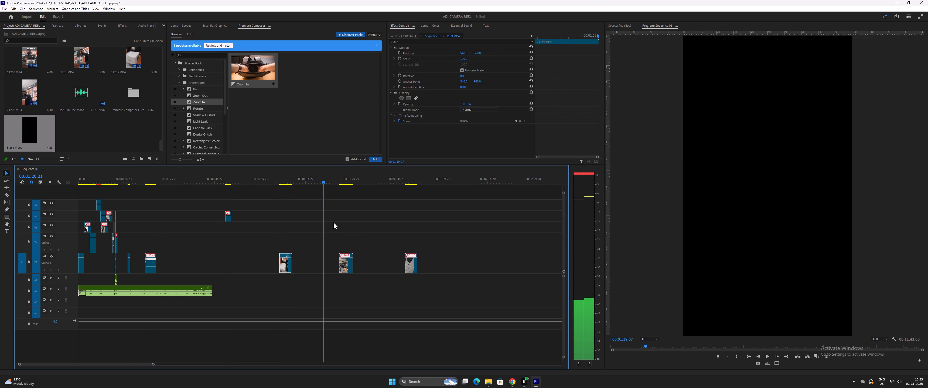
{"action": "left_click_drag", "start_coordinate": [333, 222], "coordinate": [409, 226]}
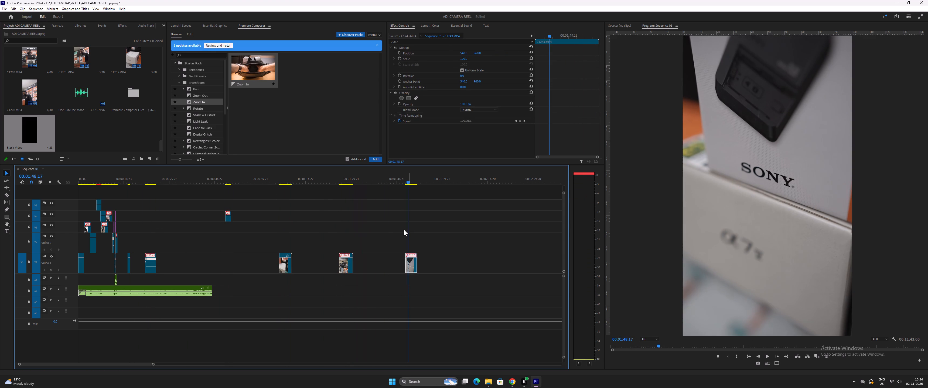
Examine the raw footage from about 00:07:10 to 00:08:45, looking for a shot of the camera coming out of its box.
{"action": "key", "text": "minus"}
{"action": "key", "text": "minus"}
{"action": "left_click", "coordinate": [404, 177]}
{"action": "key", "text": "space"}
{"action": "key", "text": "equal"}
{"action": "key", "text": "equal"}
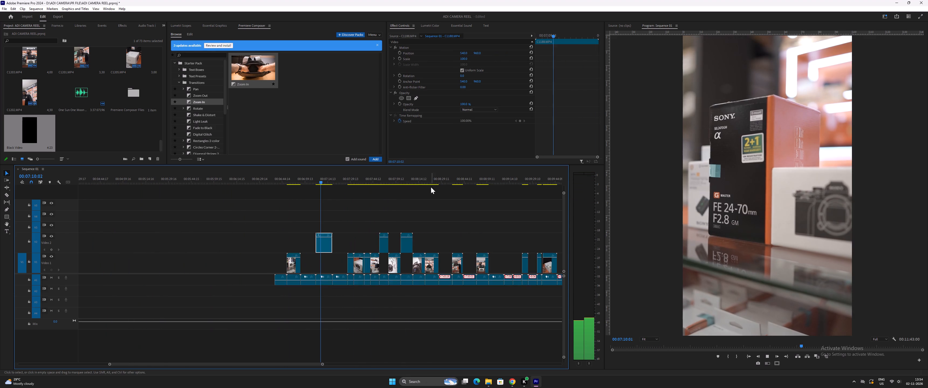
{"action": "key", "text": "equal"}
{"action": "key", "text": "space"}
{"action": "key", "text": "minus"}
{"action": "left_click_drag", "start_coordinate": [356, 178], "coordinate": [388, 186]}
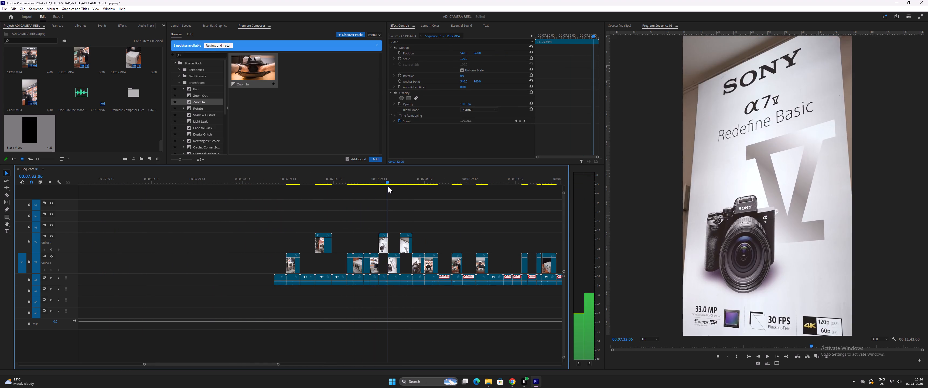
{"action": "left_click_drag", "start_coordinate": [388, 186], "coordinate": [405, 190]}
{"action": "key", "text": "minus"}
{"action": "key", "text": "minus"}
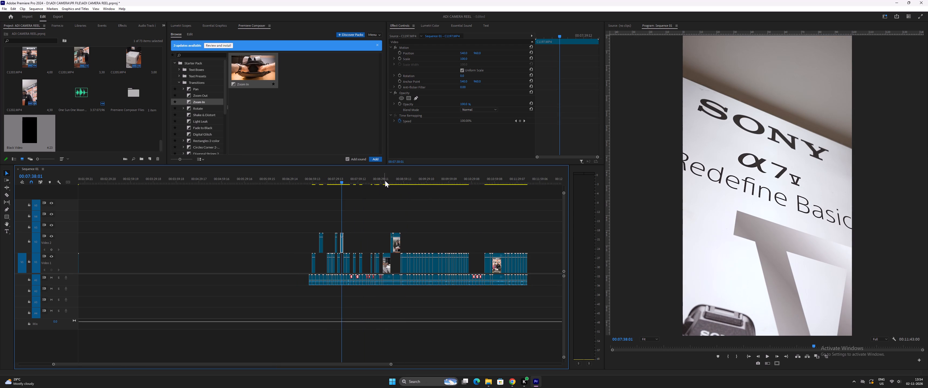
{"action": "left_click_drag", "start_coordinate": [385, 180], "coordinate": [392, 186]}
{"action": "key", "text": "space"}
{"action": "key", "text": "equal"}
{"action": "key", "text": "equal"}
{"action": "key", "text": "equal"}
{"action": "key", "text": "equal"}
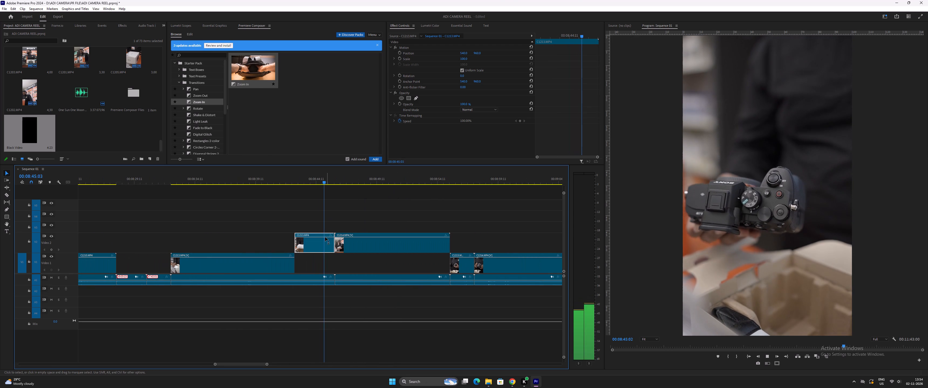
{"action": "key", "text": "space"}
Move the two adjoining camera-reveal clips near 00:08:45 to the third video track, starting where the shifted portrait clip ends.
{"action": "left_click", "coordinate": [334, 228]}
{"action": "left_click_drag", "start_coordinate": [319, 225], "coordinate": [355, 243]}
{"action": "left_click_drag", "start_coordinate": [355, 243], "coordinate": [278, 219]}
{"action": "key", "text": "minus"}
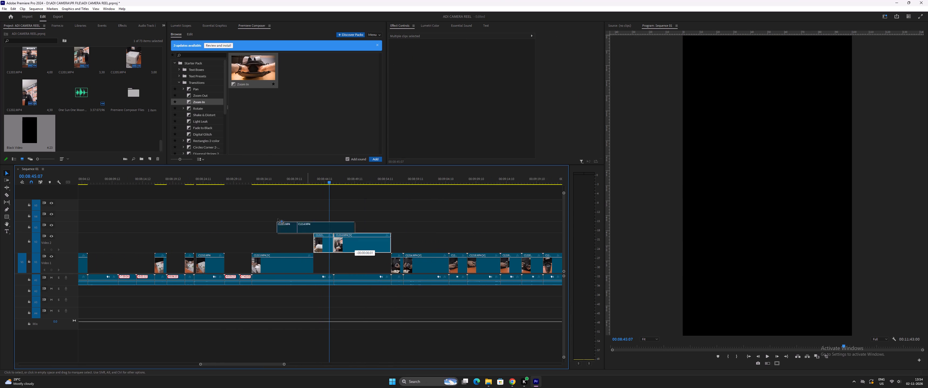
{"action": "left_click_drag", "start_coordinate": [278, 219], "coordinate": [73, 229]}
{"action": "key", "text": "minus"}
{"action": "key", "text": "minus"}
{"action": "key", "text": "minus"}
{"action": "key", "text": "minus"}
{"action": "key", "text": "equal"}
{"action": "key", "text": "equal"}
{"action": "key", "text": "equal"}
{"action": "key", "text": "equal"}
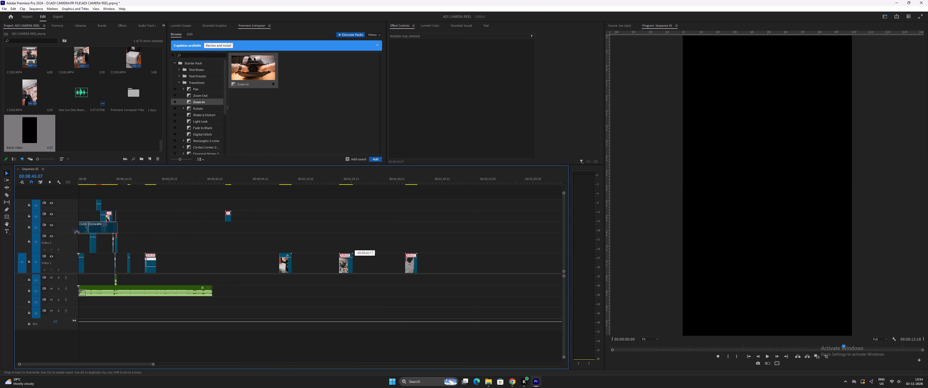
{"action": "left_click_drag", "start_coordinate": [73, 229], "coordinate": [303, 230]}
{"action": "key", "text": "equal"}
{"action": "key", "text": "equal"}
Preview the edit from about 00:00:10:23 through the blackout, speed ramps and transition to the box-cutting clip's end.
{"action": "left_click_drag", "start_coordinate": [164, 179], "coordinate": [167, 180]}
{"action": "key", "text": "space"}
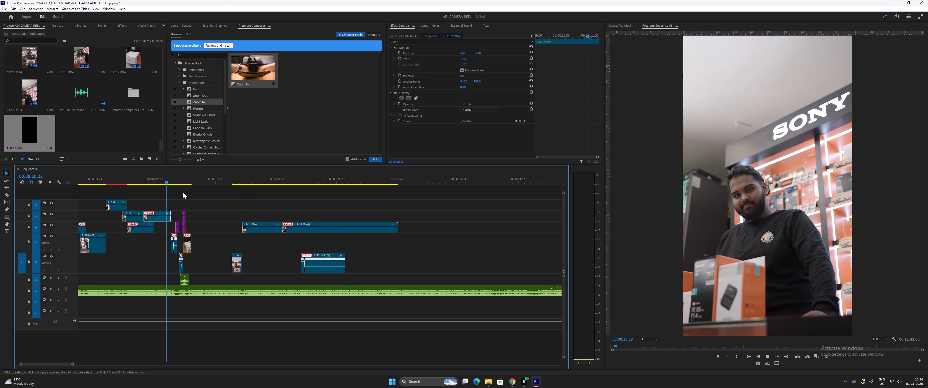
{"action": "key", "text": "equal"}
{"action": "key", "text": "equal"}
{"action": "key", "text": "space"}
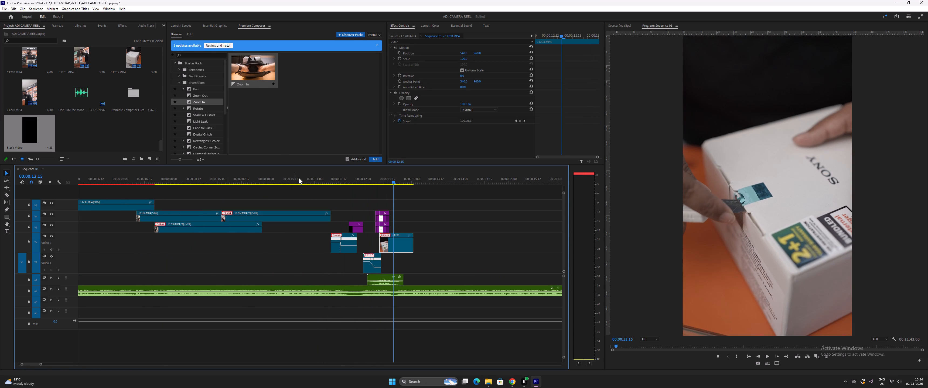
{"action": "left_click", "coordinate": [331, 180]}
{"action": "key", "text": "equal"}
{"action": "key", "text": "space"}
{"action": "key", "text": "space"}
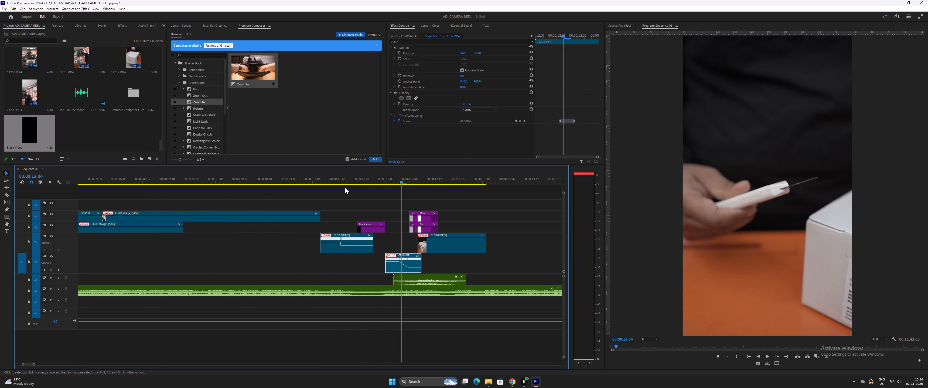
{"action": "left_click_drag", "start_coordinate": [356, 178], "coordinate": [359, 179]}
{"action": "key", "text": "equal"}
{"action": "key", "text": "space"}
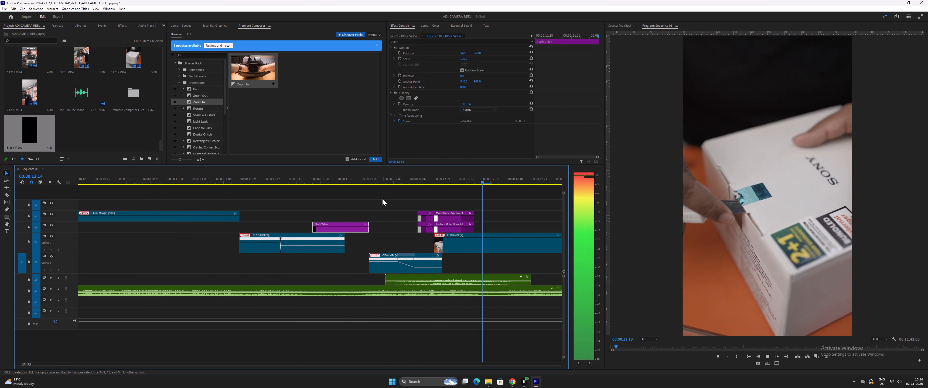
{"action": "key", "text": "space"}
{"action": "left_click_drag", "start_coordinate": [357, 179], "coordinate": [370, 183]}
{"action": "left_click", "coordinate": [368, 180]}
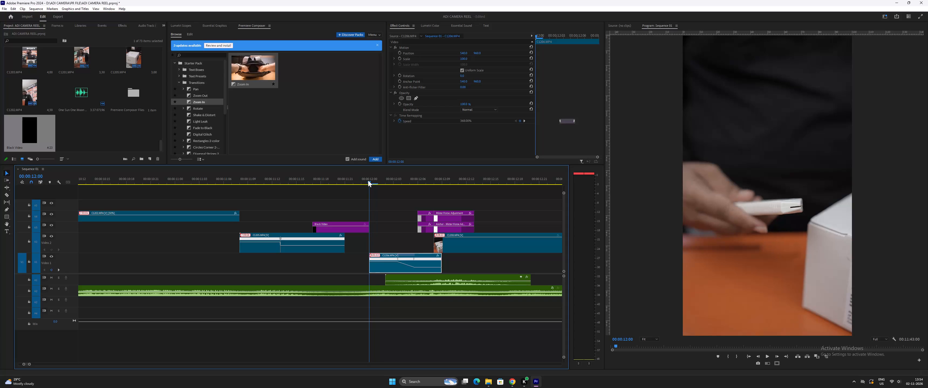
{"action": "key", "text": "space"}
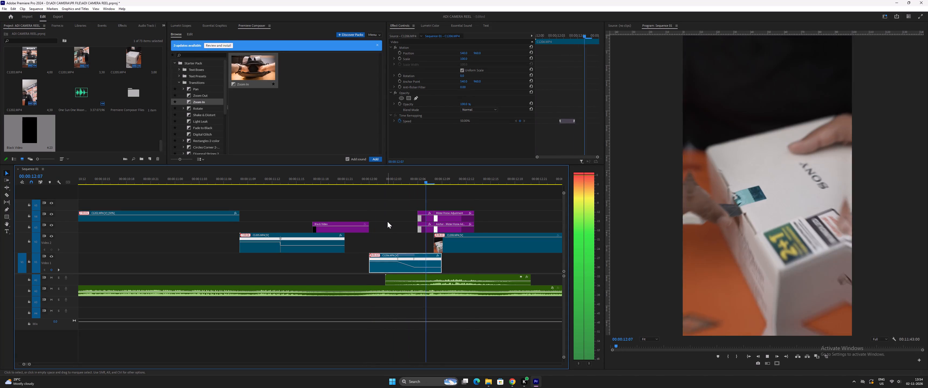
{"action": "key", "text": "minus"}
{"action": "key", "text": "space"}
{"action": "left_click", "coordinate": [168, 176]}
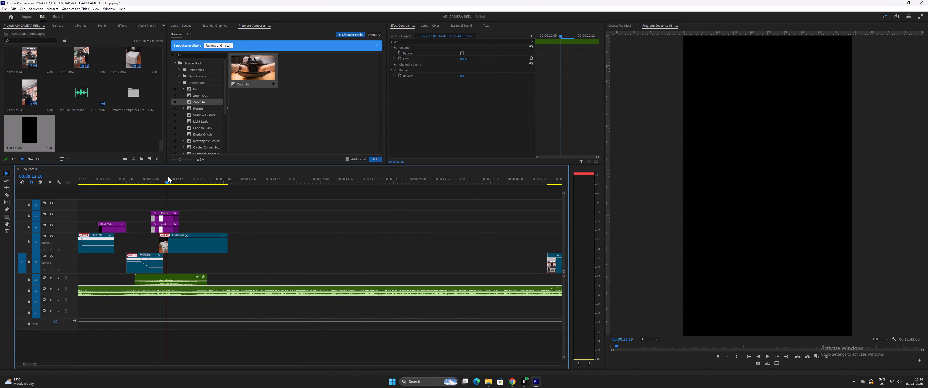
{"action": "key", "text": "space"}
{"action": "key", "text": "space"}
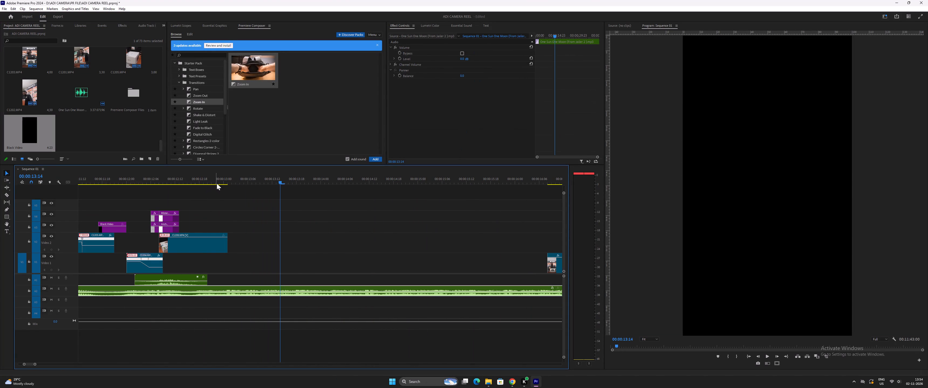
Move the first camera-reveal clip on the third video track to start at 00:00:13:01, where the box-cutting clip ends, and preview.
{"action": "left_click_drag", "start_coordinate": [221, 183], "coordinate": [229, 188]}
{"action": "key", "text": "minus"}
{"action": "key", "text": "minus"}
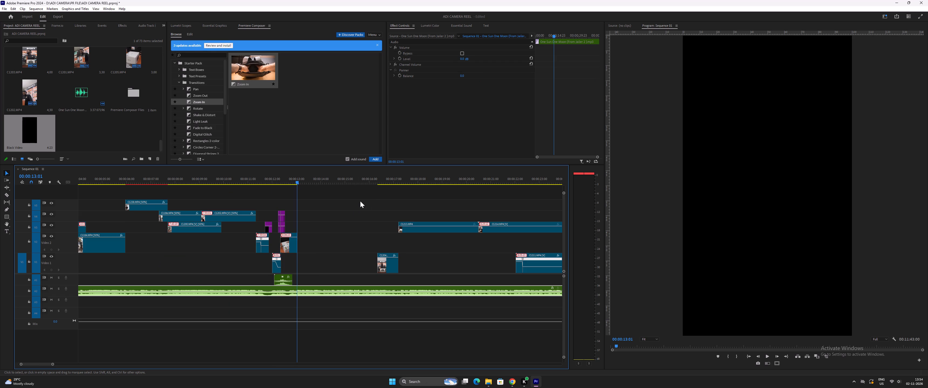
{"action": "left_click_drag", "start_coordinate": [427, 230], "coordinate": [323, 228]}
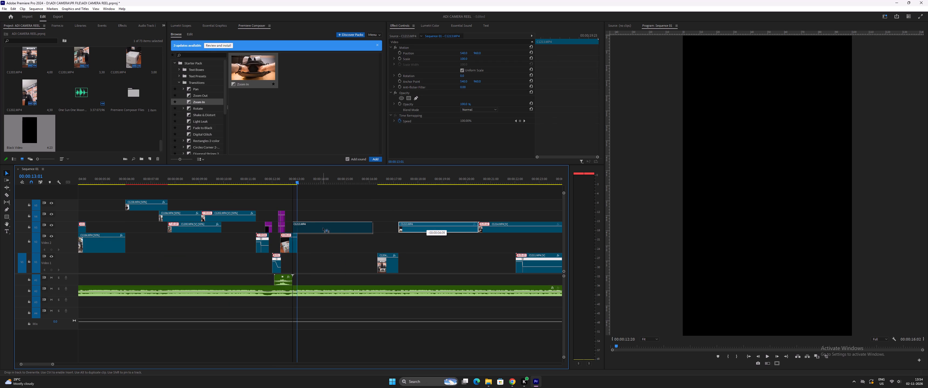
{"action": "left_click_drag", "start_coordinate": [323, 228], "coordinate": [324, 228]}
{"action": "key", "text": "space"}
{"action": "key", "text": "equal"}
{"action": "key", "text": "space"}
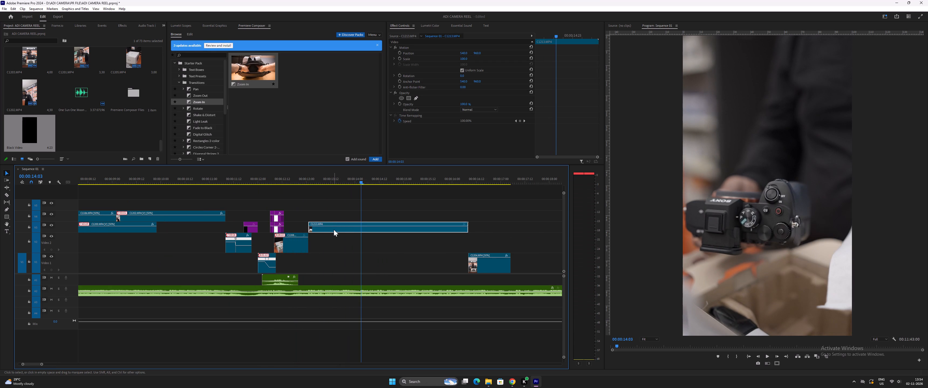
Set the camera-reveal clip at 00:00:13:01 on the third video track to 50% speed.
{"action": "left_click", "coordinate": [334, 230]}
{"action": "key", "text": "s"}
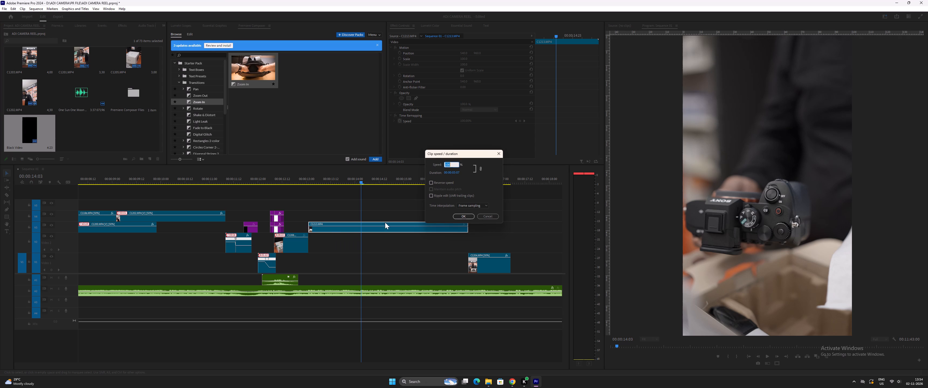
{"action": "left_click", "coordinate": [476, 207]}
{"action": "left_click", "coordinate": [475, 207]}
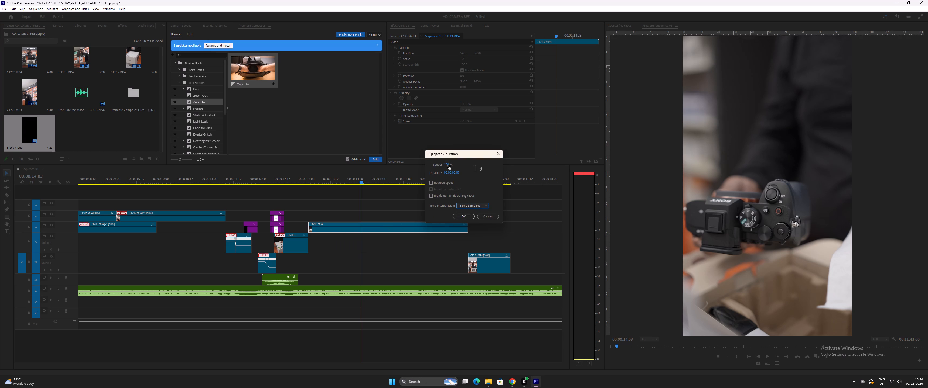
{"action": "left_click", "coordinate": [448, 164]}
{"action": "type", "text": "50"}
{"action": "left_click", "coordinate": [463, 214]}
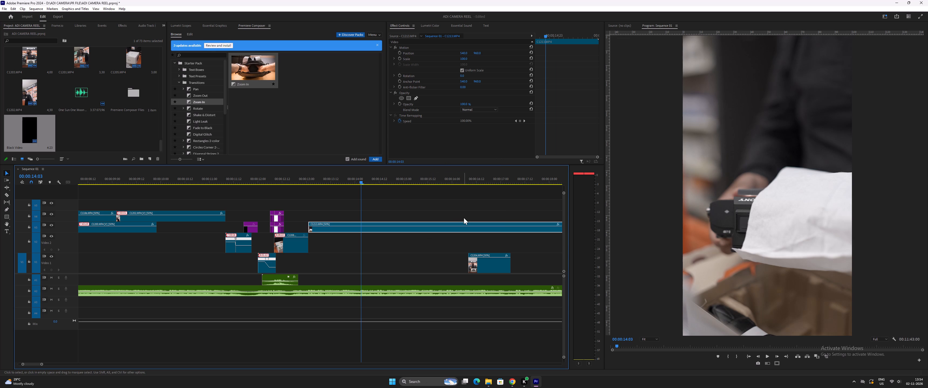
Preview the slowed reveal clip, trim its start to 00:00:13:07, and move it back against the box-cutting clip's end.
{"action": "left_click", "coordinate": [303, 178]}
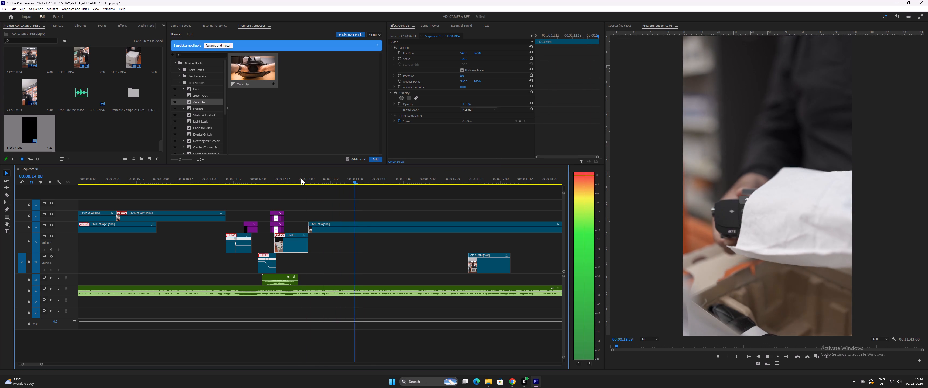
{"action": "left_click_drag", "start_coordinate": [304, 182], "coordinate": [310, 183]}
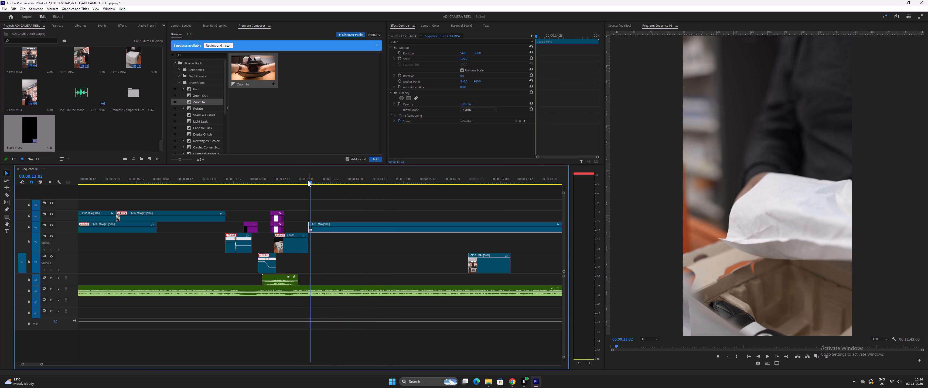
{"action": "left_click_drag", "start_coordinate": [304, 178], "coordinate": [179, 180]}
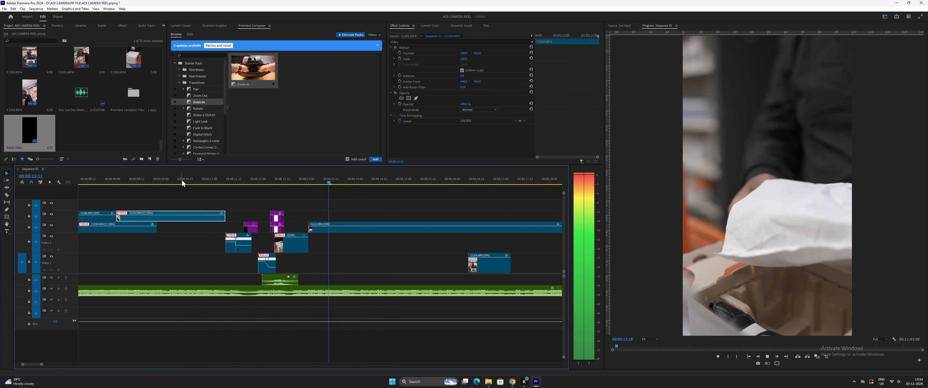
{"action": "left_click", "coordinate": [252, 178]}
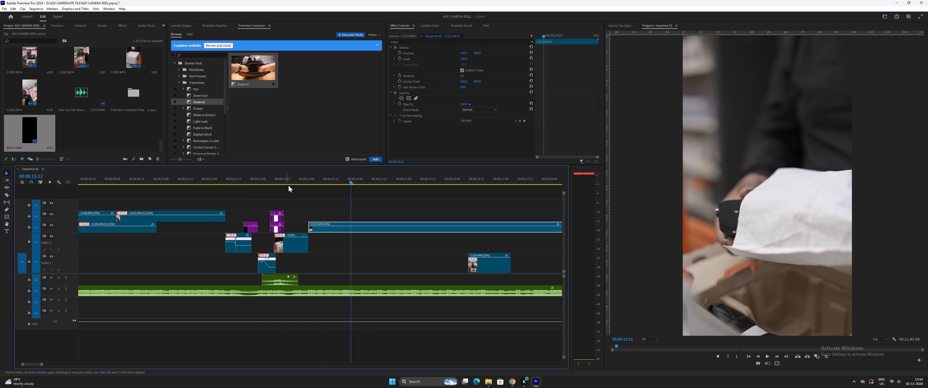
{"action": "left_click_drag", "start_coordinate": [342, 180], "coordinate": [321, 181]}
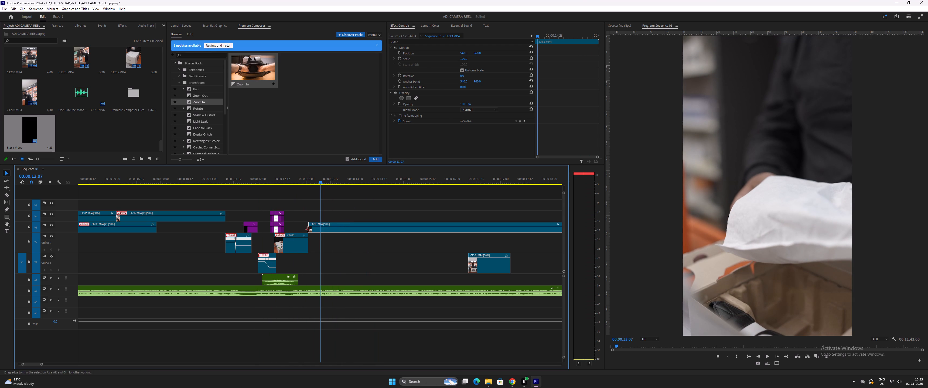
{"action": "left_click_drag", "start_coordinate": [308, 230], "coordinate": [321, 230]}
{"action": "left_click_drag", "start_coordinate": [331, 232], "coordinate": [319, 230]}
Preview the reveal shot, cut it at 00:00:13:23, and delete the remainder after the cut.
{"action": "left_click", "coordinate": [290, 178]}
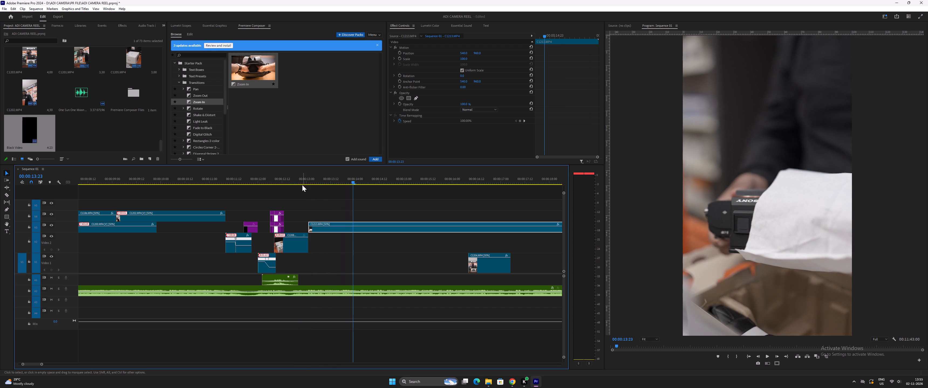
{"action": "left_click_drag", "start_coordinate": [286, 180], "coordinate": [211, 189]}
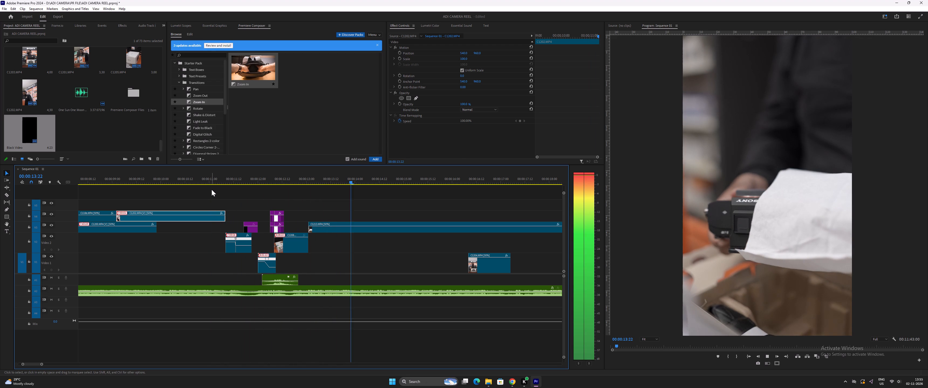
{"action": "left_click", "coordinate": [361, 230]}
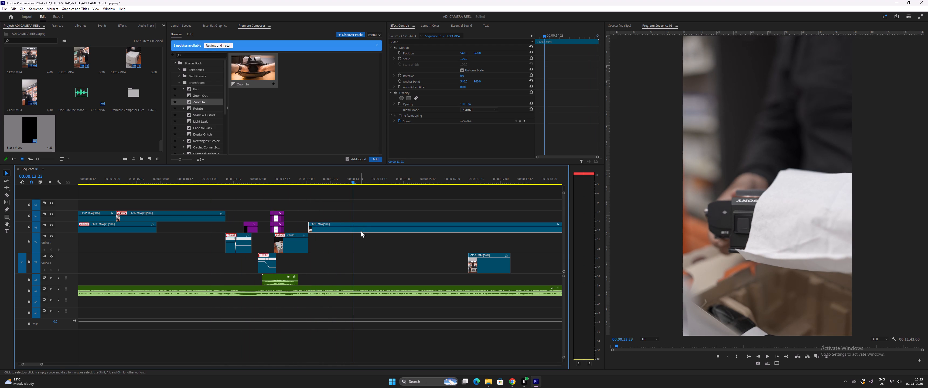
{"action": "key", "text": "ctrl+bracketleft"}
{"action": "left_click", "coordinate": [361, 231]}
{"action": "key", "text": "Delete"}
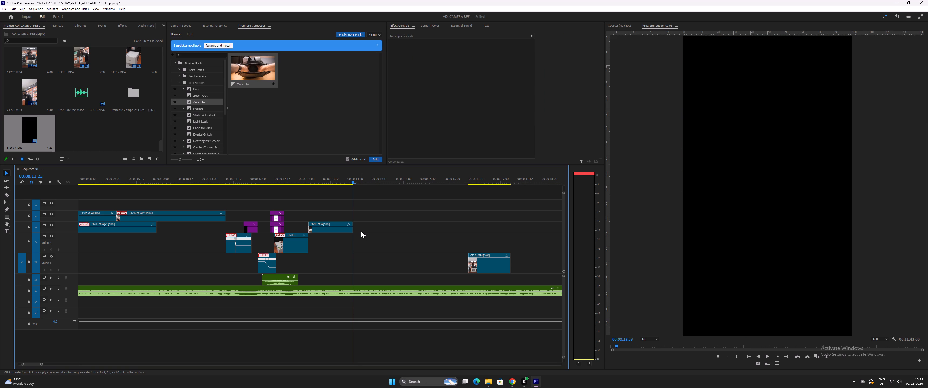
Find the clip of the man unwrapping the camera near 00:00:20 and move it to the second video track, starting where the reveal clip ends.
{"action": "key", "text": "space"}
{"action": "key", "text": "minus"}
{"action": "key", "text": "minus"}
{"action": "key", "text": "space"}
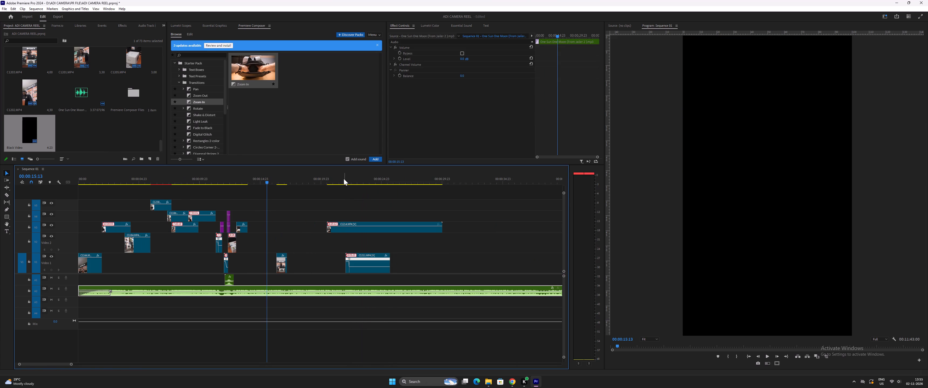
{"action": "left_click", "coordinate": [344, 179]}
{"action": "key", "text": "space"}
{"action": "key", "text": "space"}
{"action": "left_click_drag", "start_coordinate": [345, 180], "coordinate": [328, 181]}
{"action": "key", "text": "space"}
{"action": "key", "text": "space"}
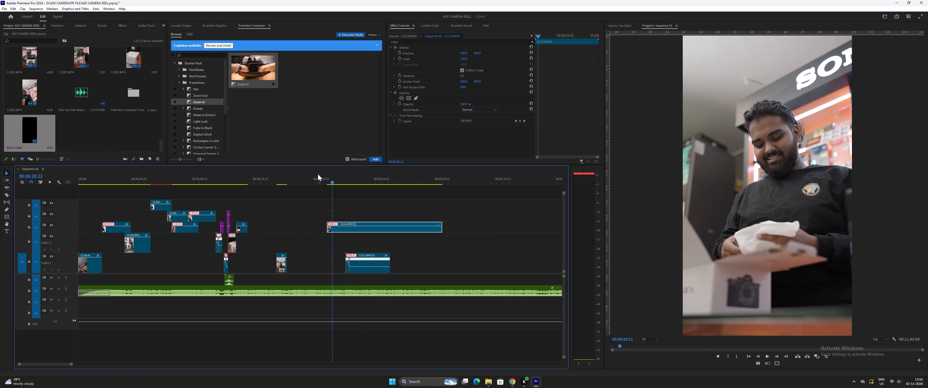
{"action": "left_click_drag", "start_coordinate": [349, 228], "coordinate": [271, 238]}
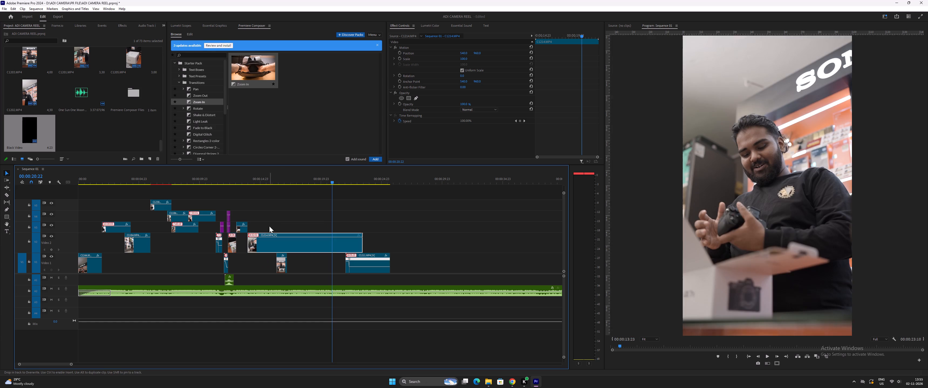
Preview the unwrapping clip, cut it at 00:00:15:03, and delete the part before the cut.
{"action": "left_click", "coordinate": [241, 182]}
{"action": "key", "text": "equal"}
{"action": "key", "text": "equal"}
{"action": "key", "text": "equal"}
{"action": "left_click_drag", "start_coordinate": [353, 177], "coordinate": [363, 182]}
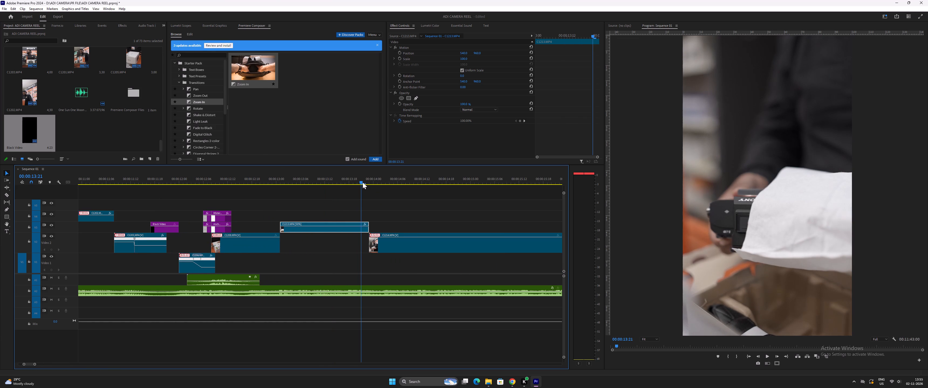
{"action": "left_click_drag", "start_coordinate": [363, 182], "coordinate": [386, 193]}
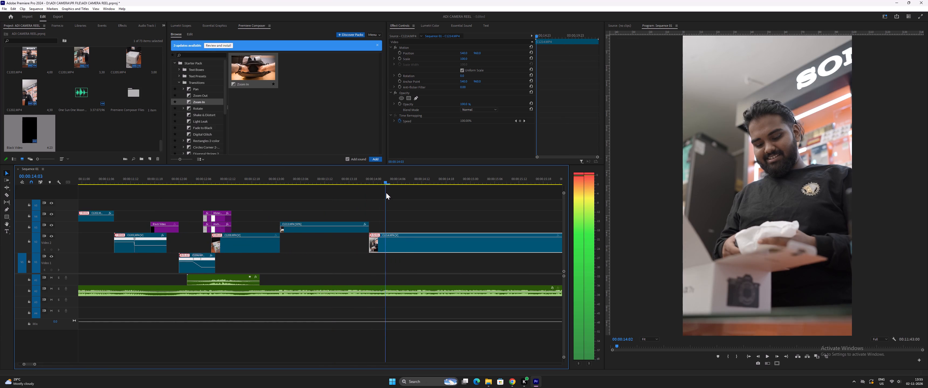
{"action": "left_click_drag", "start_coordinate": [386, 193], "coordinate": [477, 212]}
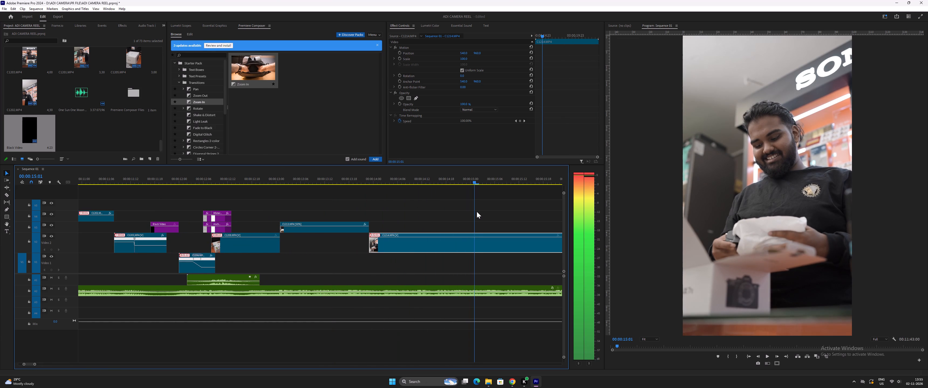
{"action": "left_click_drag", "start_coordinate": [477, 212], "coordinate": [484, 214]}
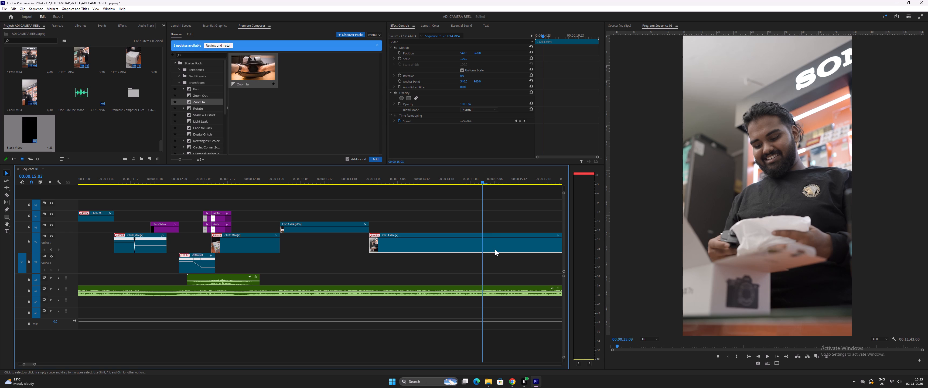
{"action": "left_click", "coordinate": [493, 246]}
{"action": "key", "text": "ctrl+bracketleft"}
{"action": "left_click", "coordinate": [448, 240]}
{"action": "key", "text": "Delete"}
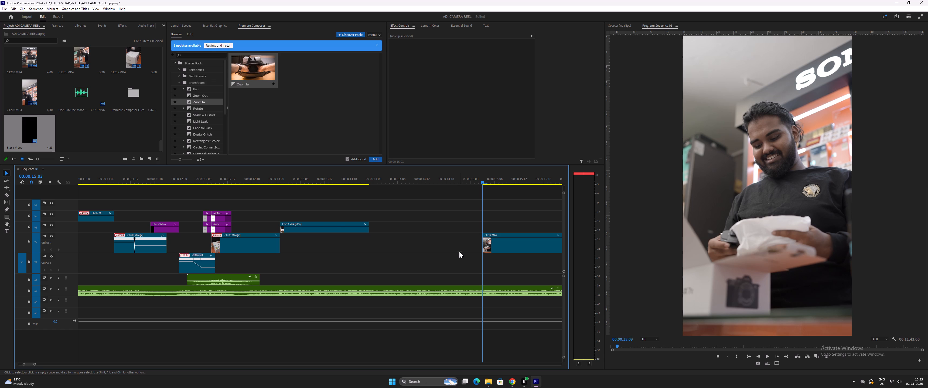
Move the remaining unwrapping clip back to start at the reveal clip's end, and preview the join.
{"action": "key", "text": "minus"}
{"action": "left_click_drag", "start_coordinate": [414, 245], "coordinate": [359, 243]}
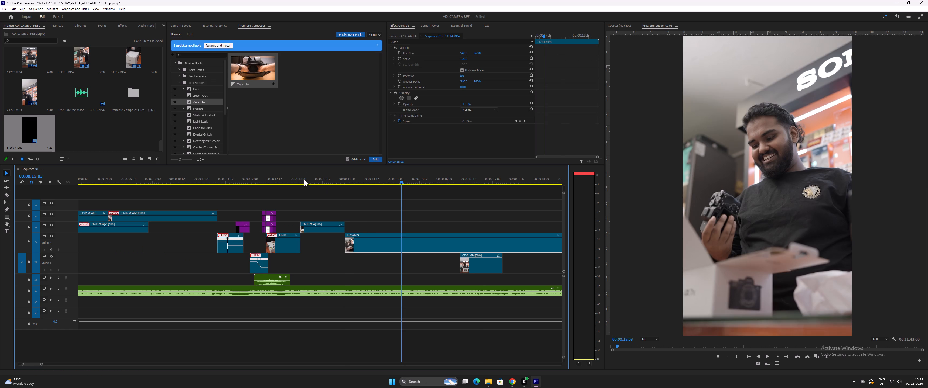
{"action": "left_click", "coordinate": [291, 177]}
{"action": "key", "text": "space"}
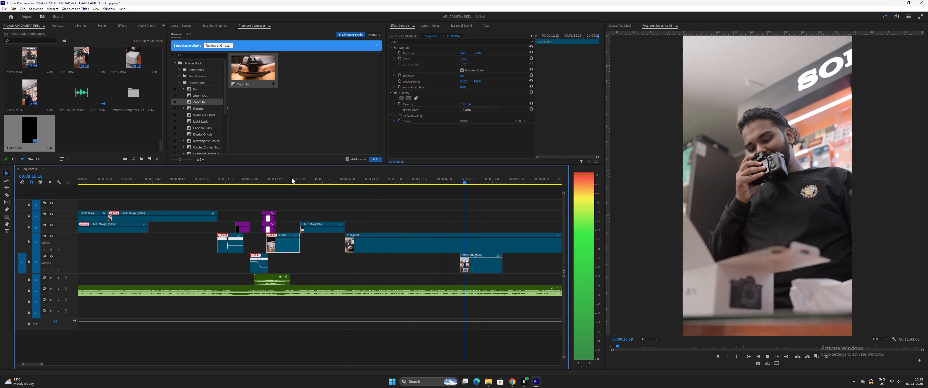
{"action": "key", "text": "space"}
Show the unwrapping clip's time-remapping speed line and lower it to about 50%.
{"action": "key", "text": "minus"}
{"action": "left_click", "coordinate": [328, 182]}
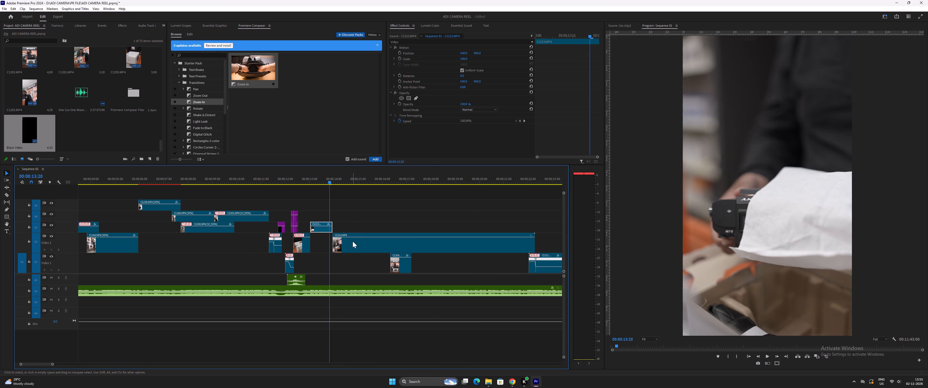
{"action": "right_click", "coordinate": [353, 241]}
{"action": "left_click", "coordinate": [398, 370]}
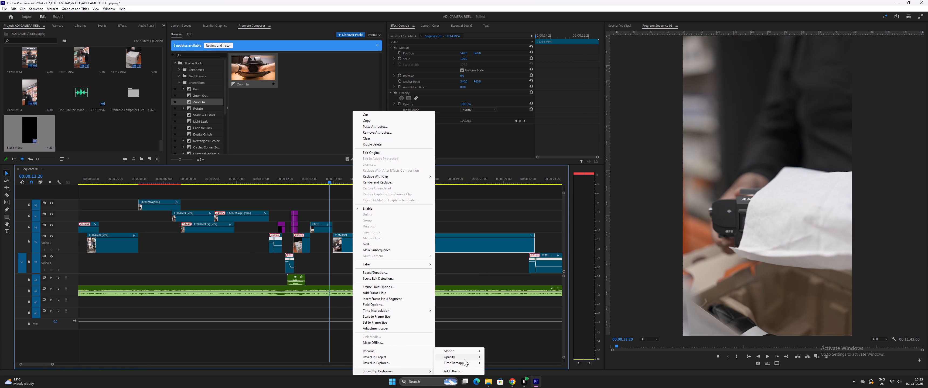
{"action": "left_click", "coordinate": [465, 363]}
{"action": "left_click", "coordinate": [509, 363]}
{"action": "left_click", "coordinate": [329, 177]}
{"action": "key", "text": "space"}
{"action": "key", "text": "equal"}
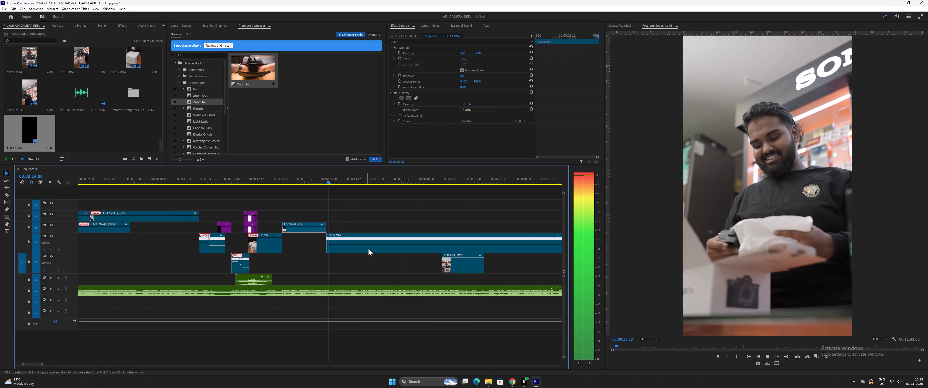
{"action": "key", "text": "space"}
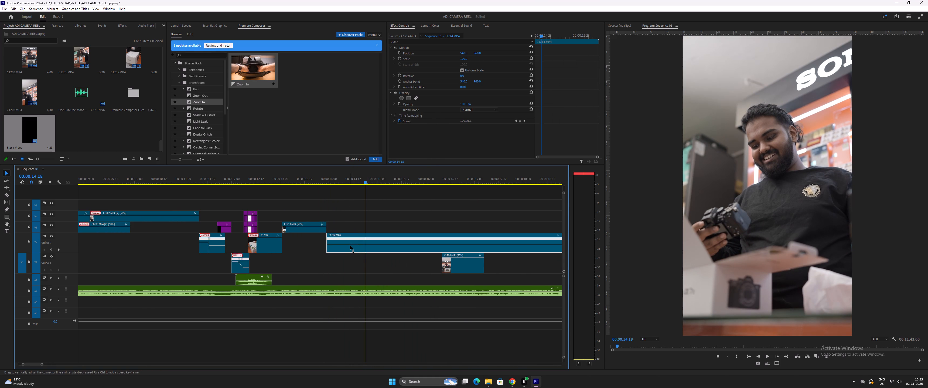
{"action": "left_click_drag", "start_coordinate": [350, 245], "coordinate": [350, 256]}
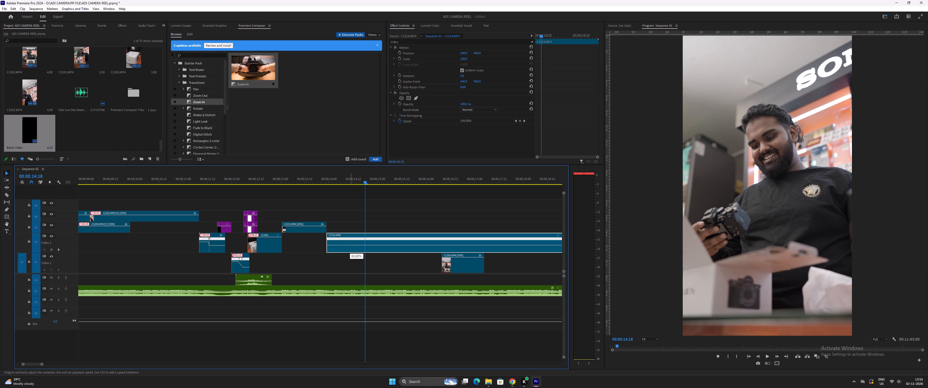
{"action": "left_click_drag", "start_coordinate": [350, 256], "coordinate": [349, 255]}
{"action": "left_click_drag", "start_coordinate": [349, 255], "coordinate": [349, 258]}
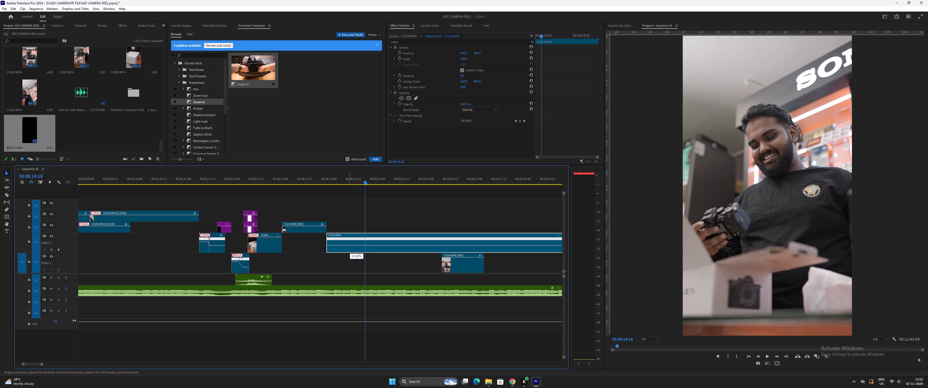
{"action": "left_click_drag", "start_coordinate": [349, 258], "coordinate": [349, 259]}
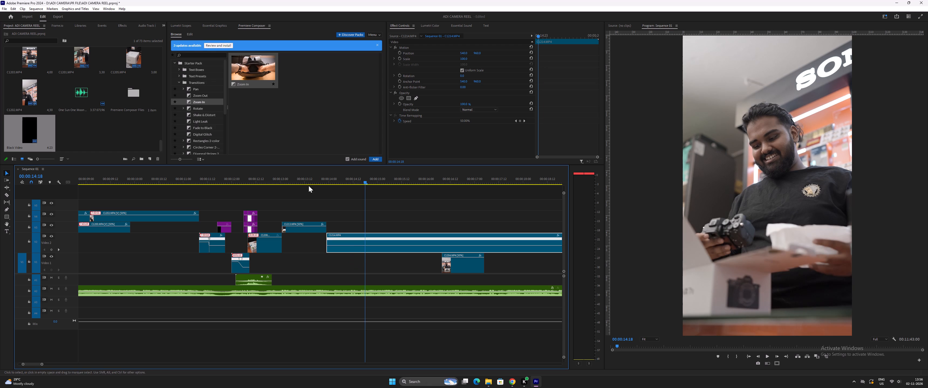
Preview the edit from about 00:00:11:06 and delete the Black Video clip at about 00:00:11:20 on the third video track.
{"action": "left_click_drag", "start_coordinate": [320, 182], "coordinate": [224, 191]}
{"action": "left_click_drag", "start_coordinate": [189, 178], "coordinate": [185, 178]}
{"action": "key", "text": "space"}
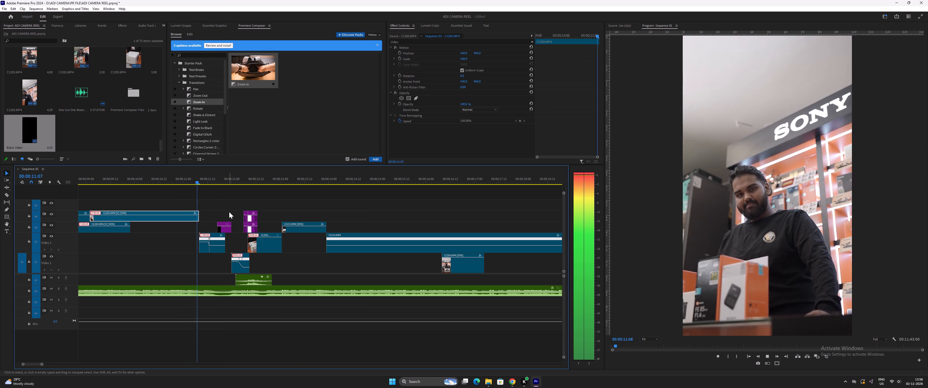
{"action": "key", "text": "minus"}
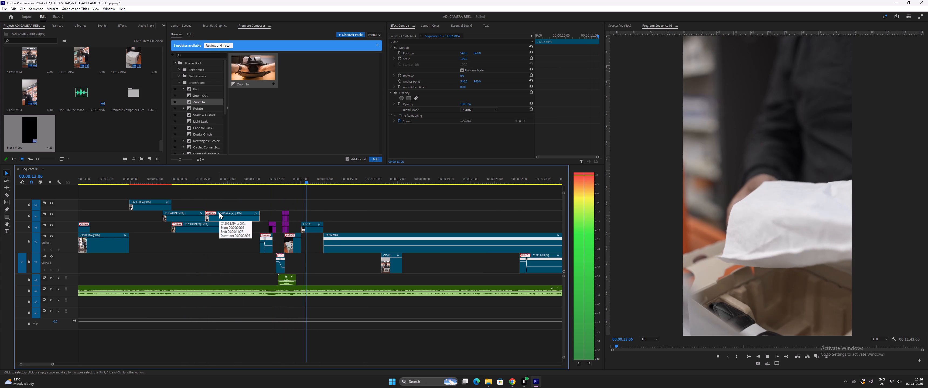
{"action": "key", "text": "space"}
{"action": "key", "text": "equal"}
{"action": "key", "text": "equal"}
{"action": "left_click_drag", "start_coordinate": [147, 212], "coordinate": [160, 222]}
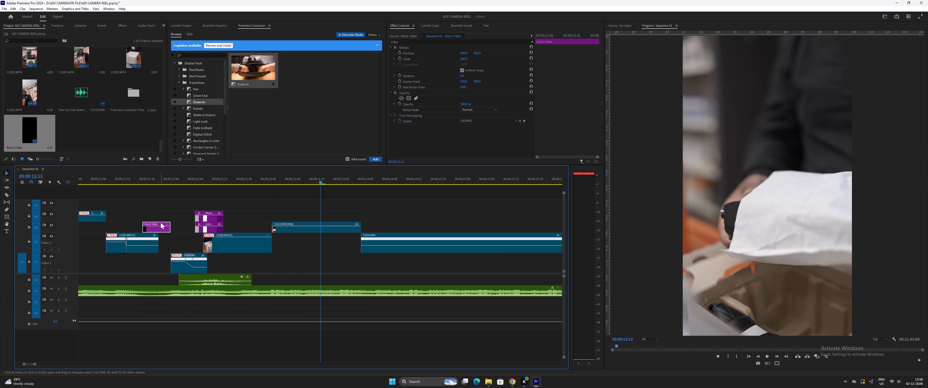
{"action": "key", "text": "Delete"}
{"action": "key", "text": "equal"}
{"action": "key", "text": "minus"}
{"action": "key", "text": "minus"}
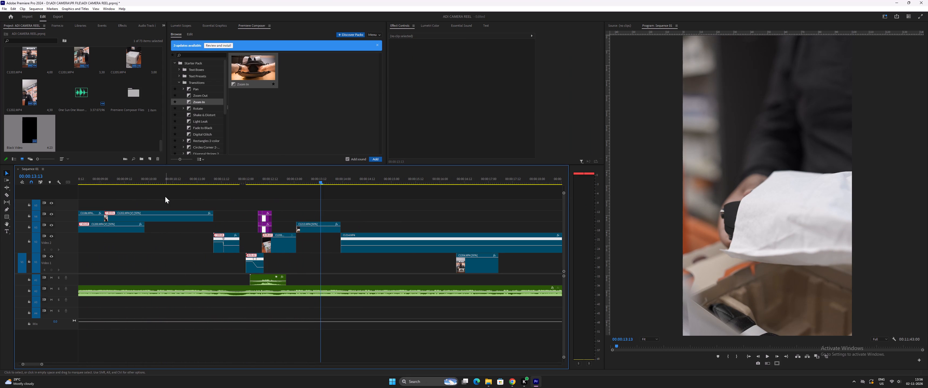
Extend the second-track clip that ends before 00:00:12:00 to meet the first-track clip starting there, and preview the join.
{"action": "left_click_drag", "start_coordinate": [203, 184], "coordinate": [206, 184]}
{"action": "key", "text": "equal"}
{"action": "key", "text": "space"}
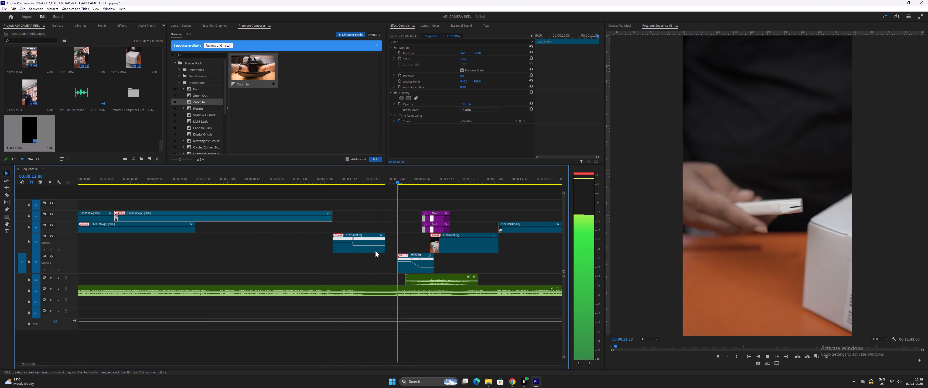
{"action": "key", "text": "space"}
{"action": "left_click_drag", "start_coordinate": [386, 242], "coordinate": [400, 244]}
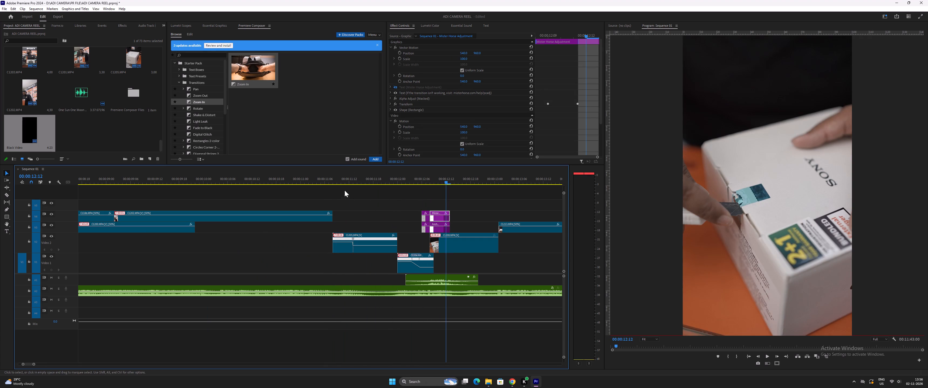
{"action": "left_click", "coordinate": [330, 181]}
{"action": "key", "text": "space"}
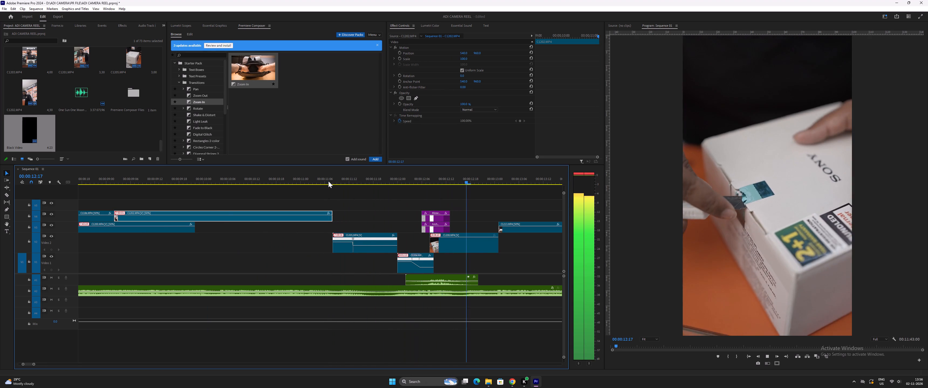
{"action": "key", "text": "minus"}
{"action": "key", "text": "space"}
Play the edit repeatedly from about 00:00:13 to 00:00:16, examining the unwrapping clip's pacing against the music.
{"action": "left_click", "coordinate": [402, 181]}
{"action": "key", "text": "space"}
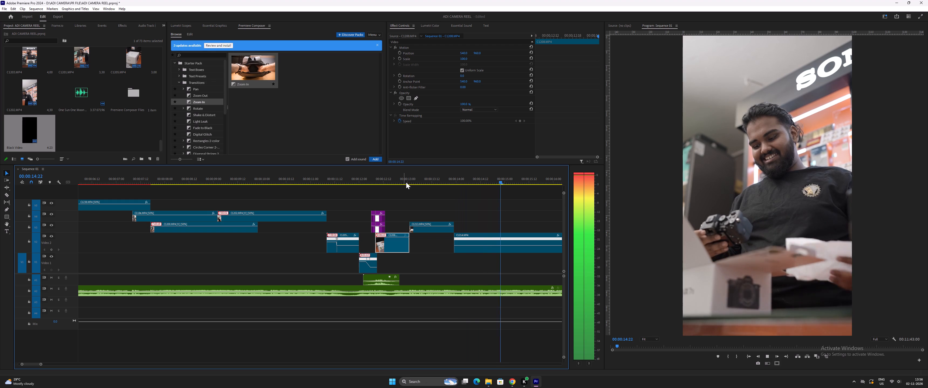
{"action": "key", "text": "space"}
{"action": "key", "text": "minus"}
{"action": "key", "text": "minus"}
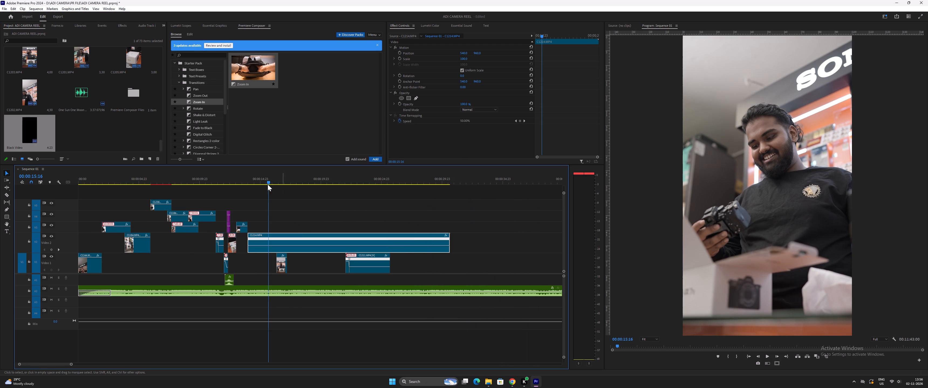
{"action": "left_click_drag", "start_coordinate": [244, 175], "coordinate": [228, 178]}
{"action": "key", "text": "space"}
{"action": "type", "text": "="}
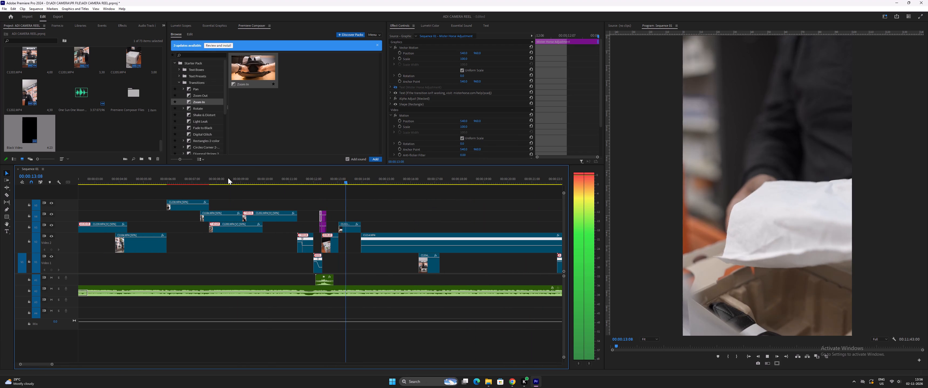
{"action": "key", "text": "space"}
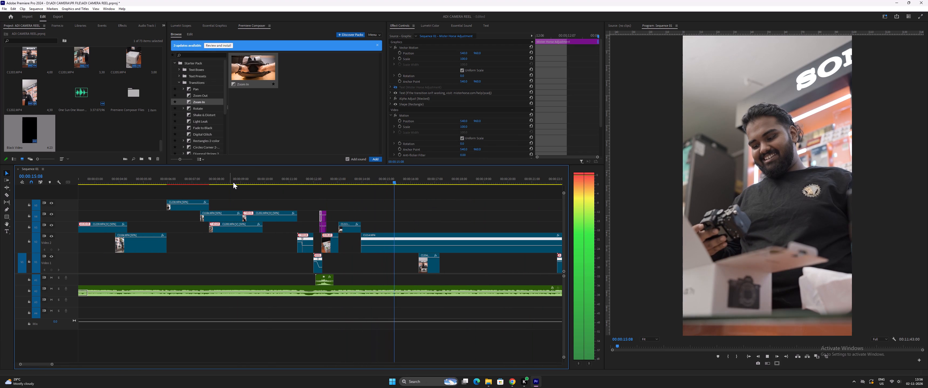
{"action": "key", "text": "space"}
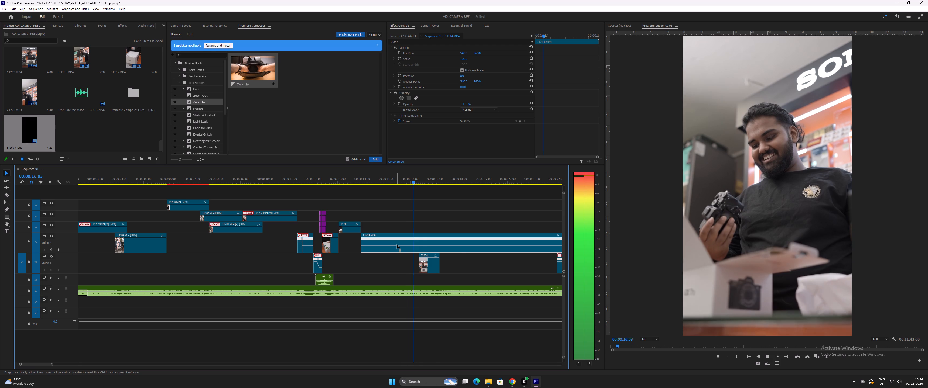
{"action": "key", "text": "space"}
{"action": "left_click_drag", "start_coordinate": [391, 181], "coordinate": [393, 181]}
{"action": "key", "text": "space"}
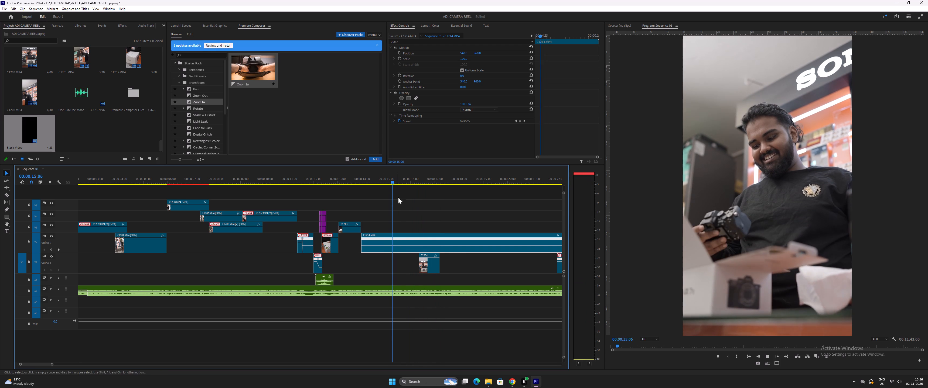
{"action": "key", "text": "space"}
{"action": "key", "text": "minus"}
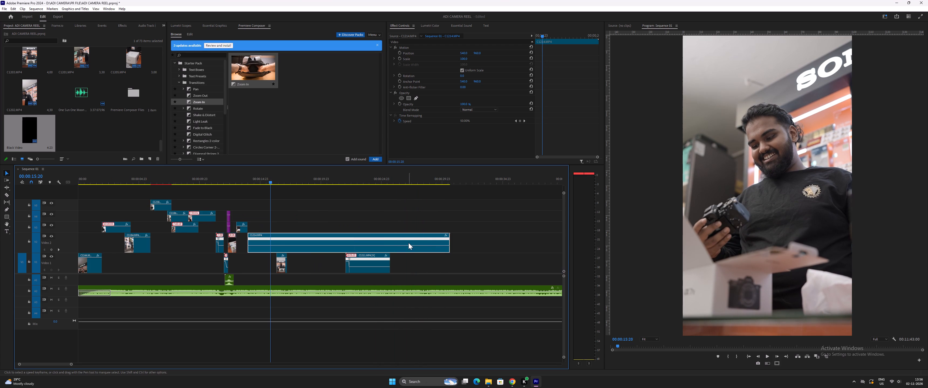
{"action": "key", "text": "equal"}
{"action": "key", "text": "equal"}
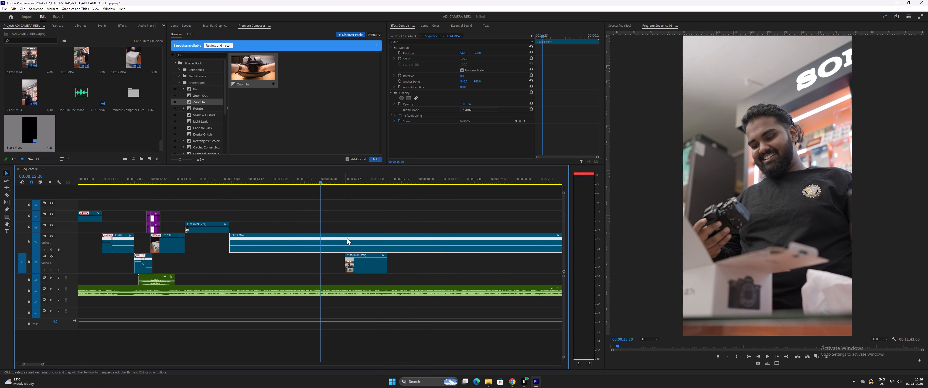
Preview the unwrapping clip from the end of the reveal clip and cut it at about 00:00:15:16.
{"action": "left_click", "coordinate": [347, 238]}
{"action": "left_click", "coordinate": [206, 180]}
{"action": "key", "text": "space"}
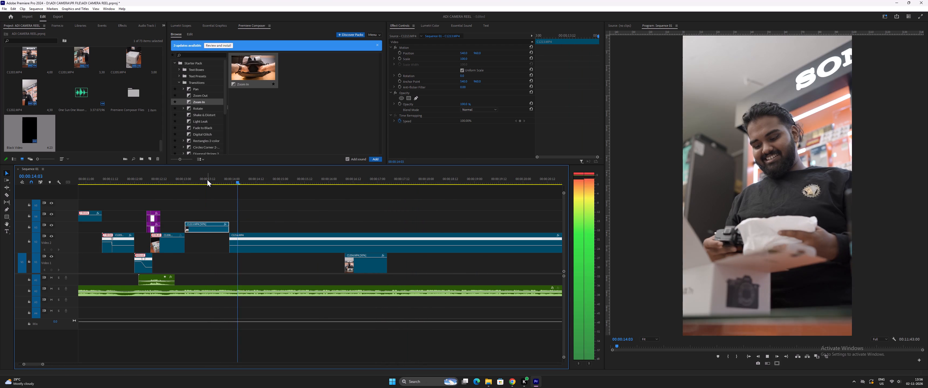
{"action": "key", "text": "space"}
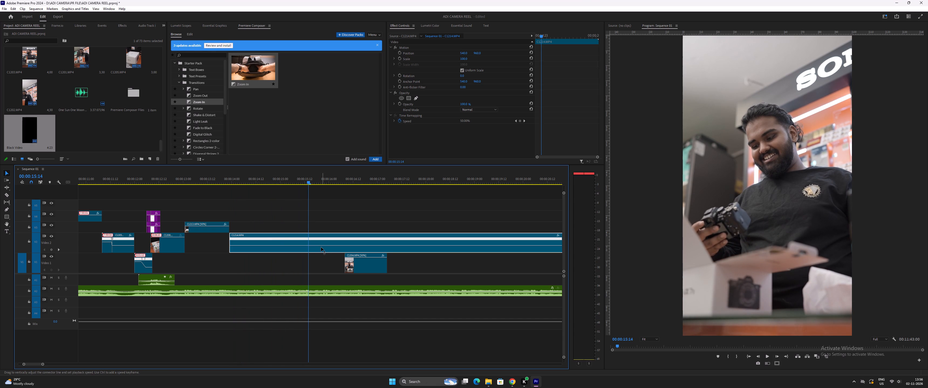
{"action": "key", "text": "space"}
{"action": "key", "text": "space"}
{"action": "left_click", "coordinate": [314, 178]}
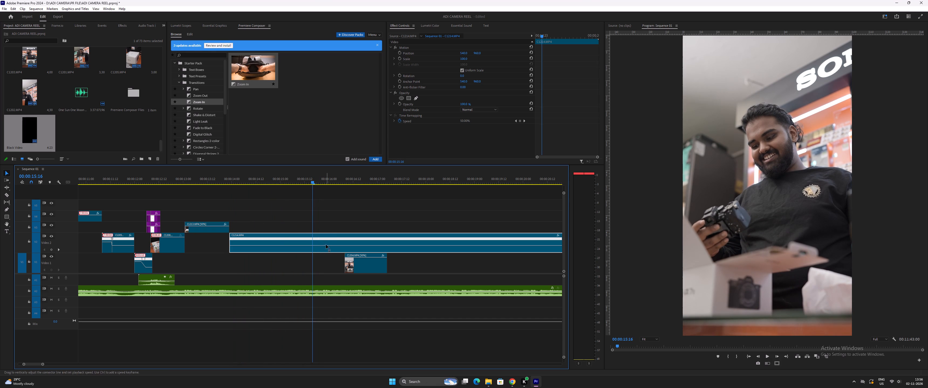
{"action": "left_click", "coordinate": [324, 237]}
{"action": "key", "text": "ctrl+bracketleft"}
Preview the part of the unwrapping clip after the cut and raise its time-remapping speed to about 174%.
{"action": "key", "text": "space"}
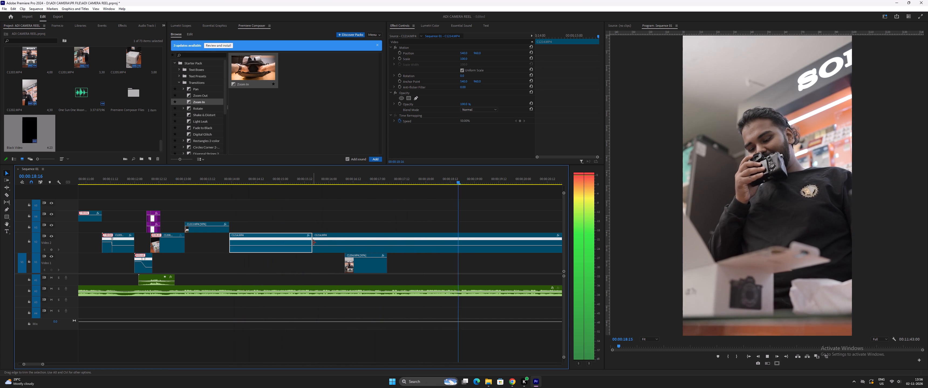
{"action": "key", "text": "space"}
{"action": "left_click_drag", "start_coordinate": [356, 178], "coordinate": [363, 178]}
{"action": "key", "text": "minus"}
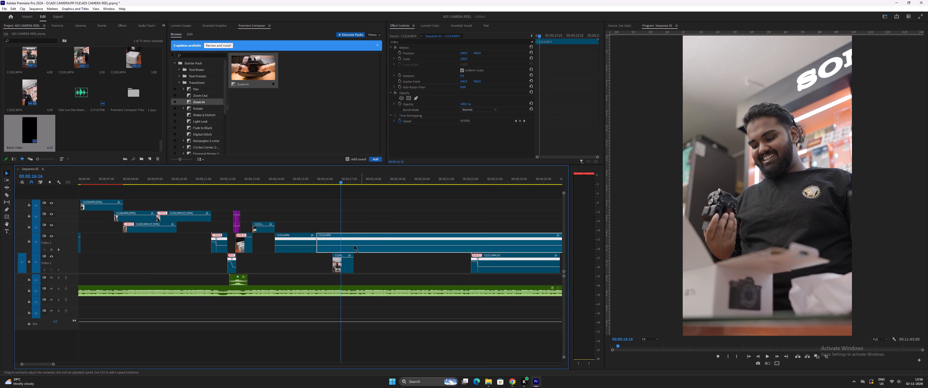
{"action": "left_click_drag", "start_coordinate": [329, 245], "coordinate": [329, 212]}
Preview the sped-up clip and add a speed keyframe to it at about 00:00:16:08.
{"action": "left_click_drag", "start_coordinate": [312, 182], "coordinate": [313, 182]}
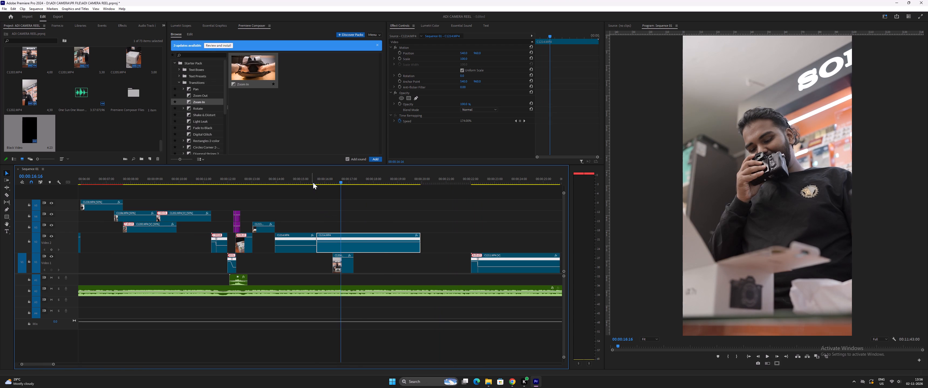
{"action": "left_click_drag", "start_coordinate": [313, 182], "coordinate": [314, 182]}
{"action": "key", "text": "space"}
{"action": "key", "text": "space"}
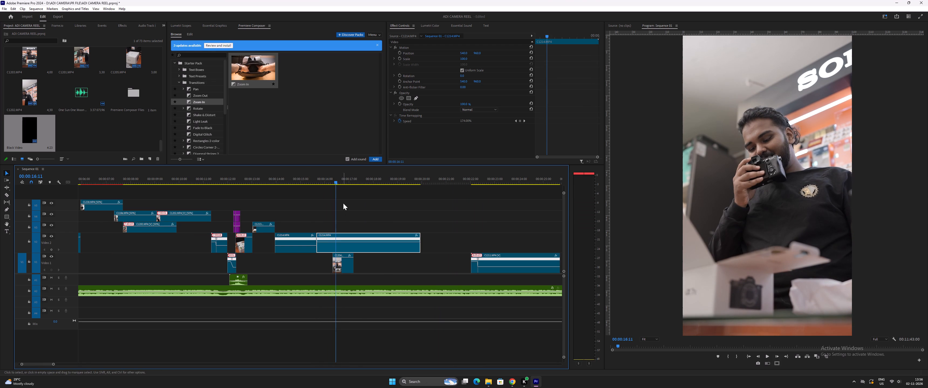
{"action": "left_click_drag", "start_coordinate": [335, 180], "coordinate": [333, 185]}
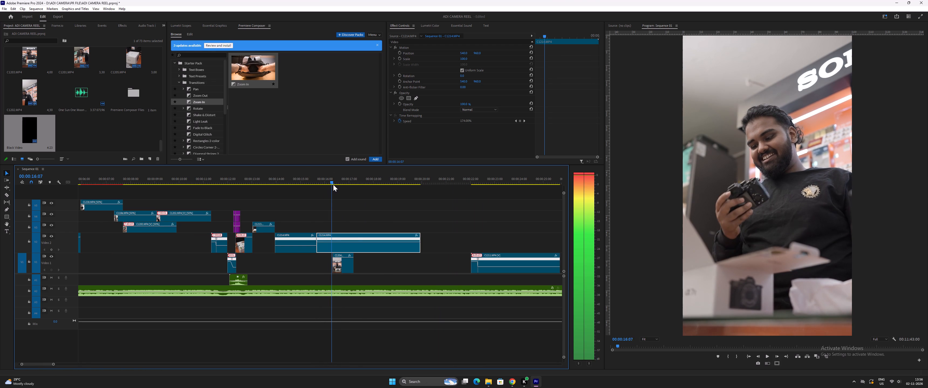
{"action": "left_click_drag", "start_coordinate": [333, 185], "coordinate": [333, 185]}
{"action": "key", "text": "p"}
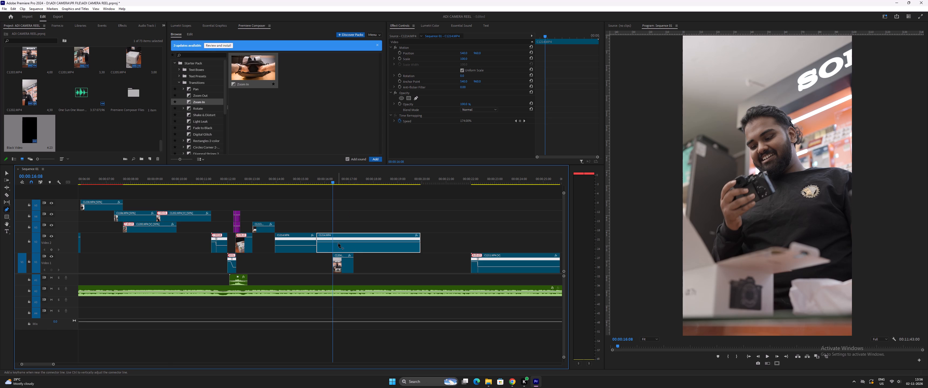
{"action": "left_click", "coordinate": [333, 241]}
Lower the clip's speed after the new keyframe to about 51%, and preview the speed change.
{"action": "key", "text": "v"}
{"action": "left_click_drag", "start_coordinate": [340, 242], "coordinate": [347, 279]}
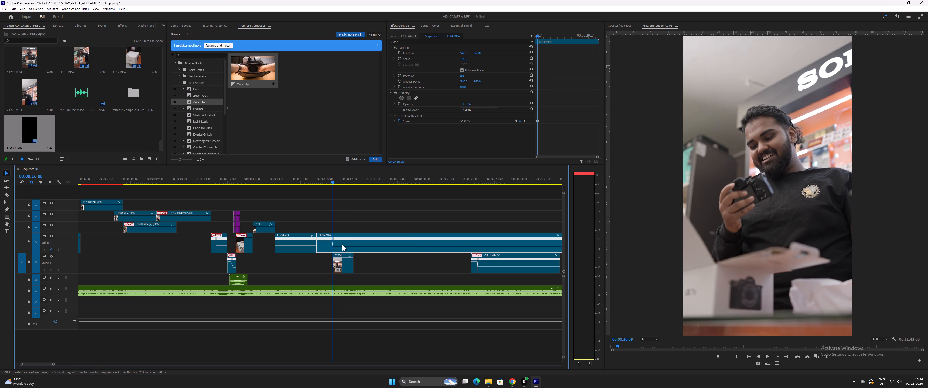
{"action": "left_click", "coordinate": [343, 245]}
{"action": "left_click_drag", "start_coordinate": [343, 246], "coordinate": [343, 243]}
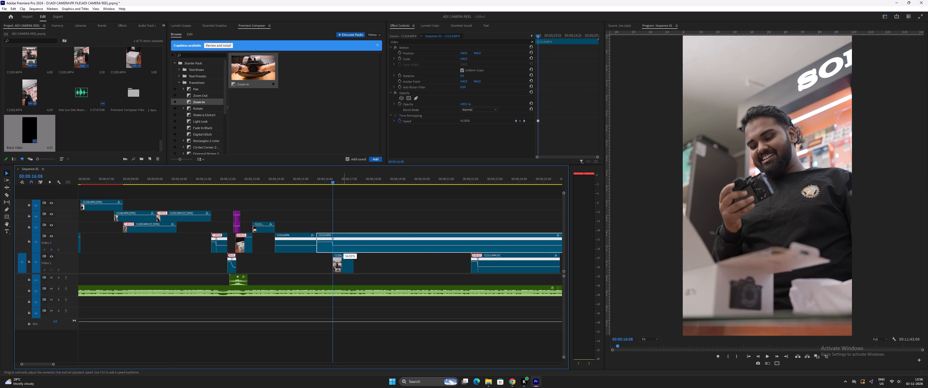
{"action": "left_click_drag", "start_coordinate": [343, 243], "coordinate": [344, 244]}
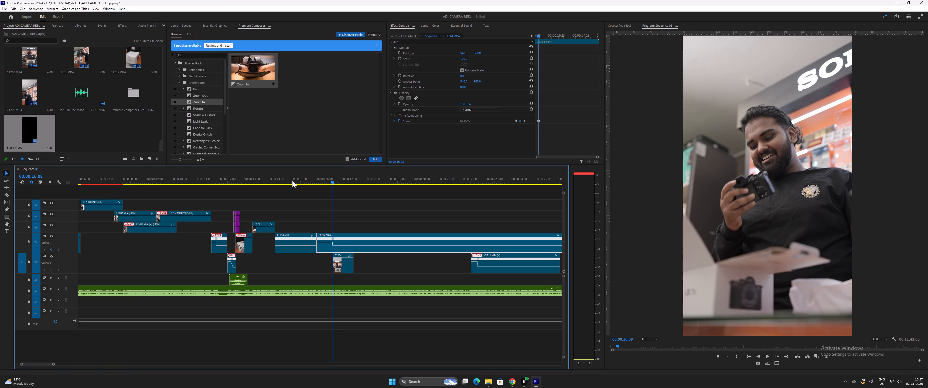
{"action": "left_click", "coordinate": [292, 181]}
{"action": "key", "text": "space"}
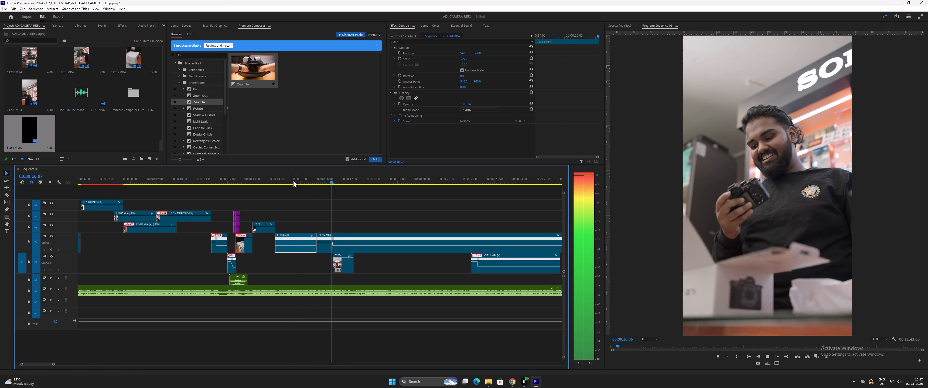
{"action": "key", "text": "space"}
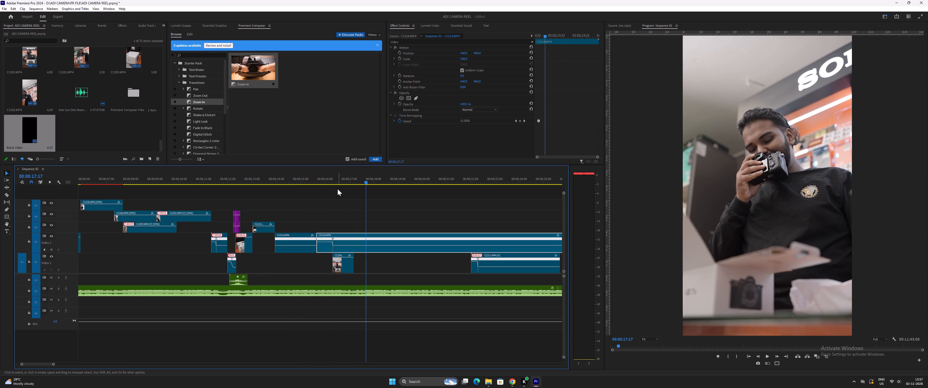
{"action": "left_click", "coordinate": [330, 180]}
{"action": "key", "text": "space"}
{"action": "key", "text": "space"}
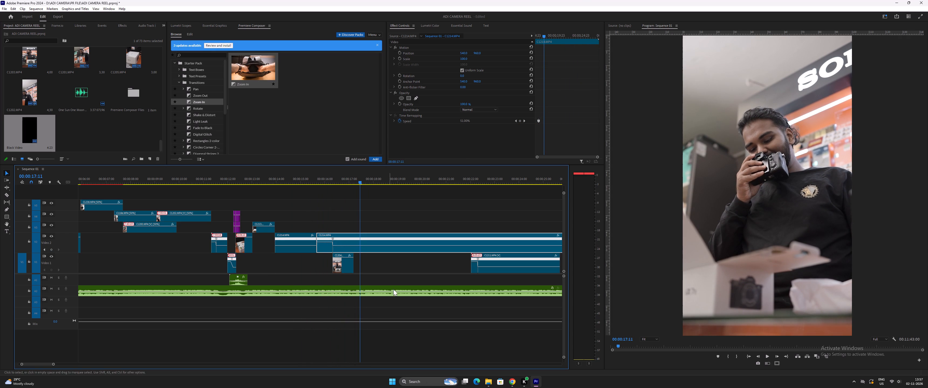
Move the speed-ramped second part of the unwrapping clip later, starting at about 00:00:18:10.
{"action": "key", "text": "minus"}
{"action": "left_click_drag", "start_coordinate": [302, 238], "coordinate": [336, 243]}
{"action": "key", "text": "space"}
{"action": "key", "text": "space"}
Preview from the unwrapping clip's first part, and move the first-track clip at about 00:00:16:07 just over three seconds later.
{"action": "left_click", "coordinate": [251, 180]}
{"action": "key", "text": "space"}
{"action": "key", "text": "equal"}
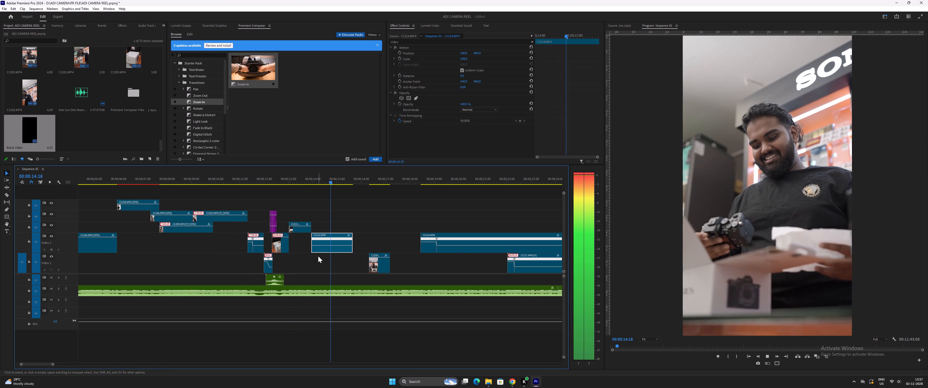
{"action": "key", "text": "minus"}
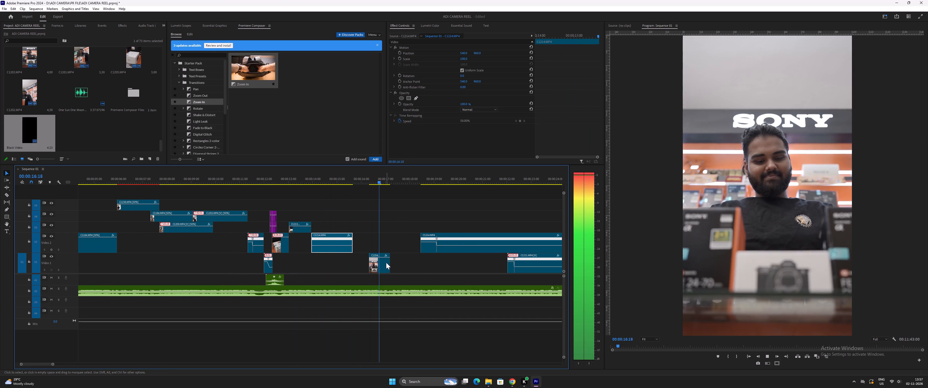
{"action": "key", "text": "space"}
{"action": "left_click_drag", "start_coordinate": [282, 269], "coordinate": [324, 268]}
Review the set-aside clips between about 00:00:50 and 00:01:50 for a shot that could follow the unwrapping clip.
{"action": "key", "text": "minus"}
{"action": "key", "text": "minus"}
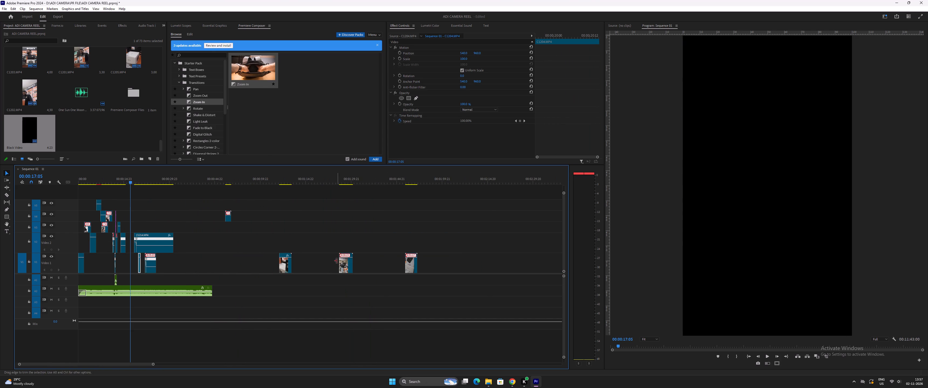
{"action": "left_click_drag", "start_coordinate": [227, 184], "coordinate": [284, 207]}
{"action": "key", "text": "space"}
{"action": "left_click_drag", "start_coordinate": [322, 179], "coordinate": [343, 190]}
{"action": "key", "text": "space"}
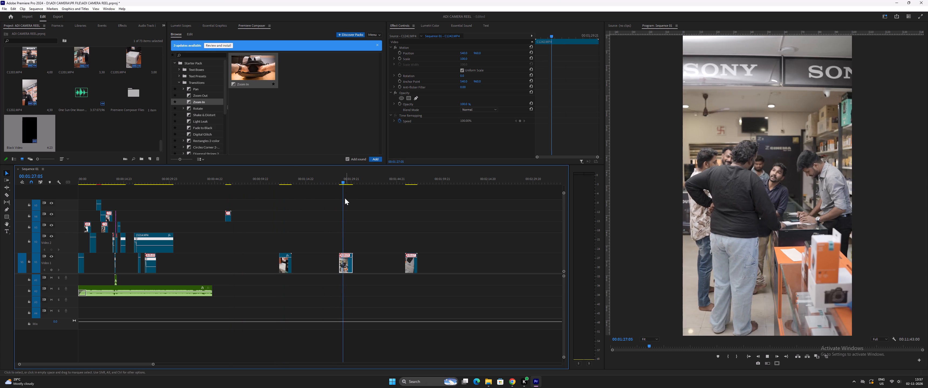
{"action": "left_click_drag", "start_coordinate": [404, 182], "coordinate": [412, 184]}
{"action": "key", "text": "space"}
{"action": "key", "text": "minus"}
{"action": "key", "text": "minus"}
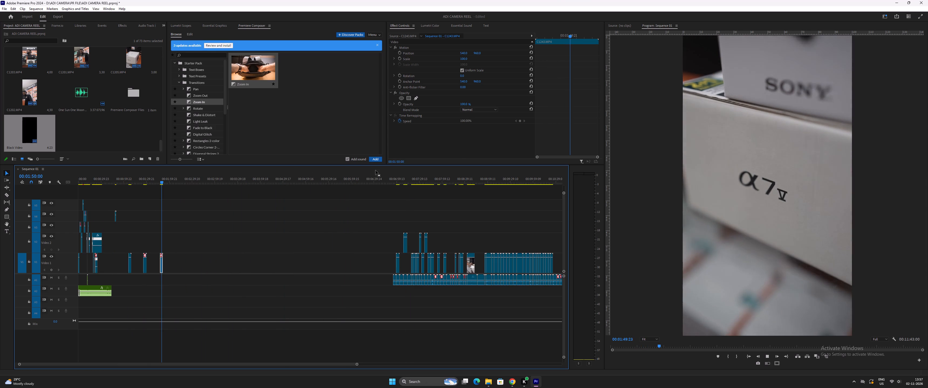
{"action": "key", "text": "space"}
Review the set-aside clips between about 00:07:06 and 00:08:08 for a shot to use in the reel.
{"action": "left_click_drag", "start_coordinate": [396, 178], "coordinate": [402, 180]}
{"action": "key", "text": "space"}
{"action": "key", "text": "equal"}
{"action": "key", "text": "equal"}
{"action": "key", "text": "equal"}
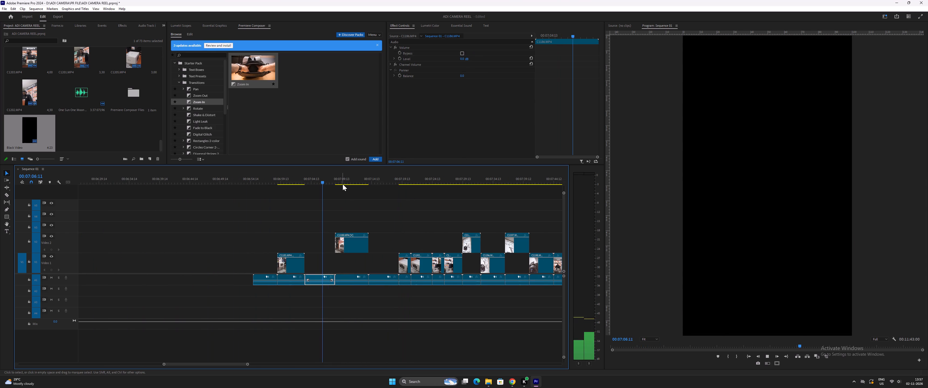
{"action": "left_click_drag", "start_coordinate": [344, 182], "coordinate": [350, 184]}
{"action": "key", "text": "space"}
{"action": "key", "text": "minus"}
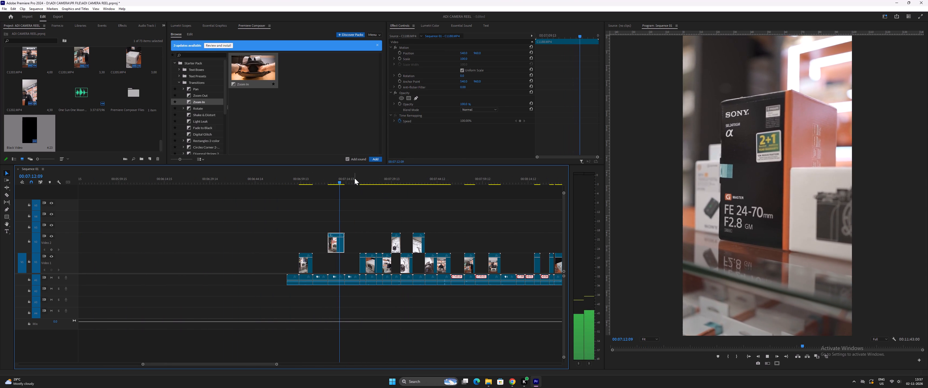
{"action": "left_click_drag", "start_coordinate": [354, 178], "coordinate": [334, 186]}
{"action": "key", "text": "space"}
{"action": "left_click_drag", "start_coordinate": [362, 180], "coordinate": [389, 190]}
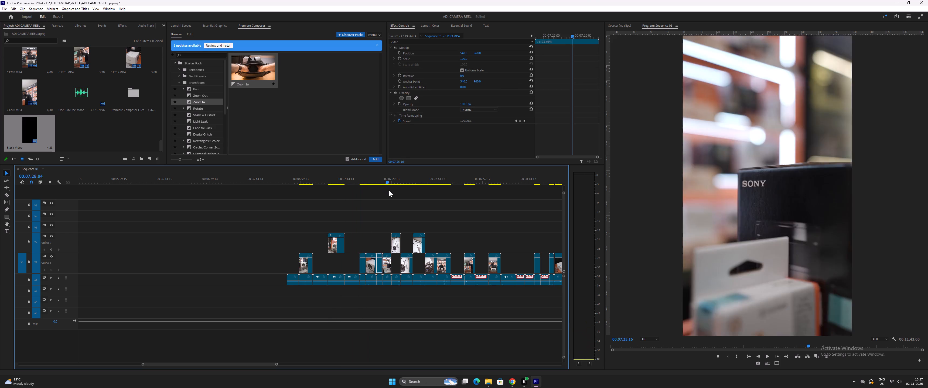
{"action": "left_click_drag", "start_coordinate": [389, 190], "coordinate": [498, 210]}
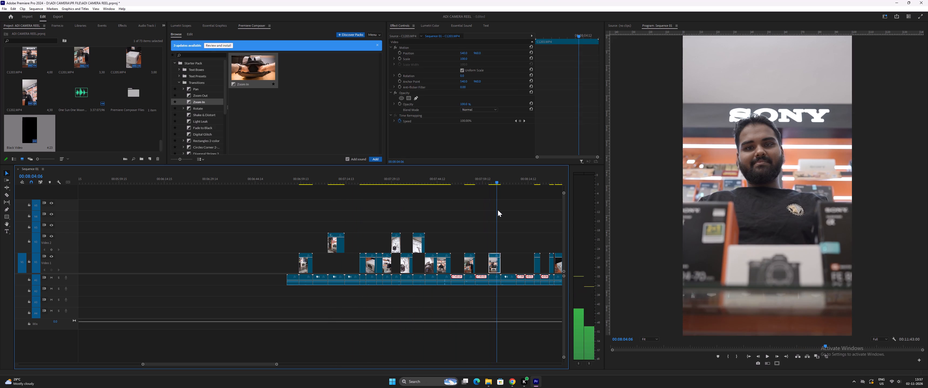
{"action": "left_click_drag", "start_coordinate": [498, 210], "coordinate": [509, 212]}
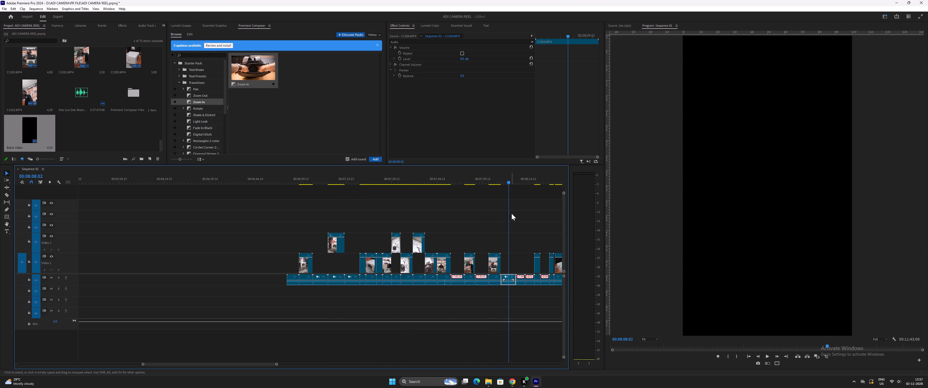
Review the set-aside clips between about 00:08:34 and 00:09:06, focusing on the shots of the unboxed camera body.
{"action": "key", "text": "minus"}
{"action": "left_click_drag", "start_coordinate": [425, 181], "coordinate": [456, 190]}
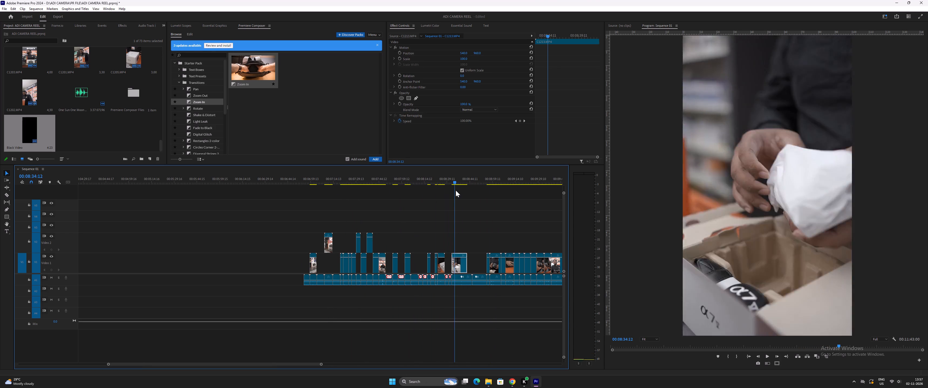
{"action": "left_click_drag", "start_coordinate": [456, 190], "coordinate": [494, 201]}
{"action": "key", "text": "space"}
{"action": "key", "text": "equal"}
{"action": "key", "text": "equal"}
{"action": "key", "text": "space"}
{"action": "left_click", "coordinate": [291, 180]}
{"action": "key", "text": "space"}
{"action": "key", "text": "equal"}
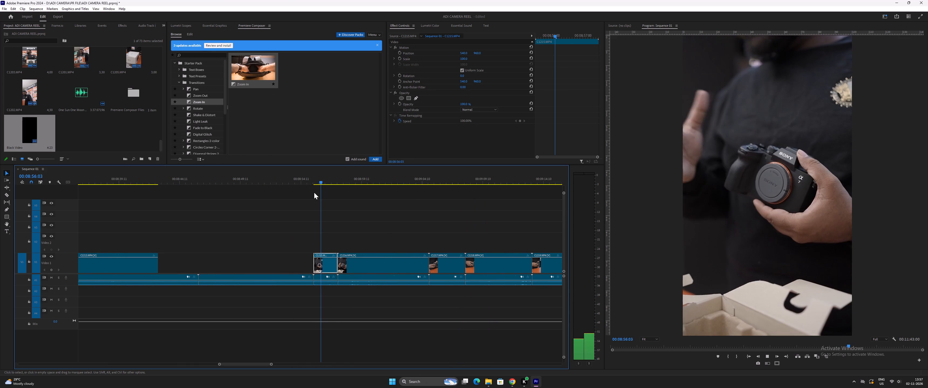
{"action": "left_click_drag", "start_coordinate": [329, 181], "coordinate": [322, 182]}
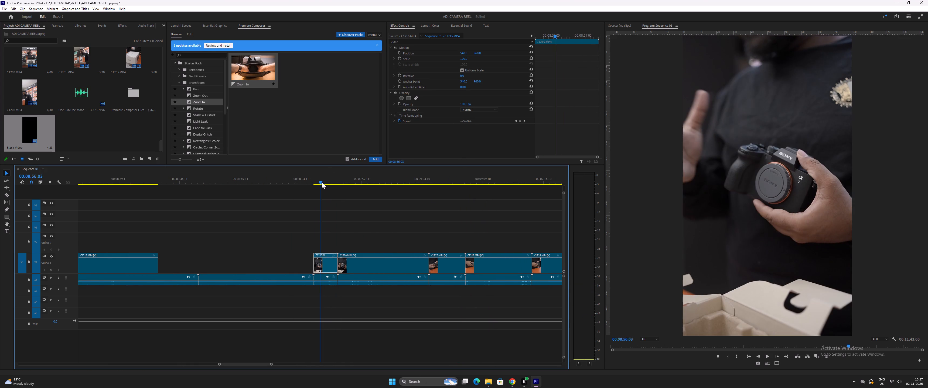
{"action": "left_click_drag", "start_coordinate": [322, 182], "coordinate": [390, 198]}
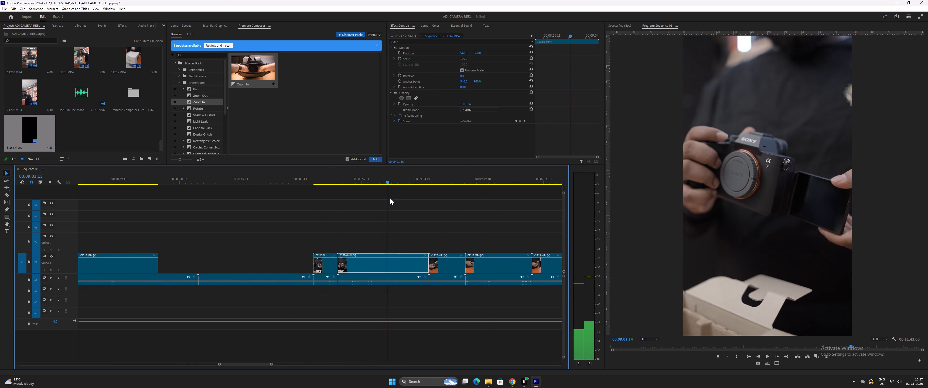
{"action": "left_click_drag", "start_coordinate": [390, 198], "coordinate": [449, 205]}
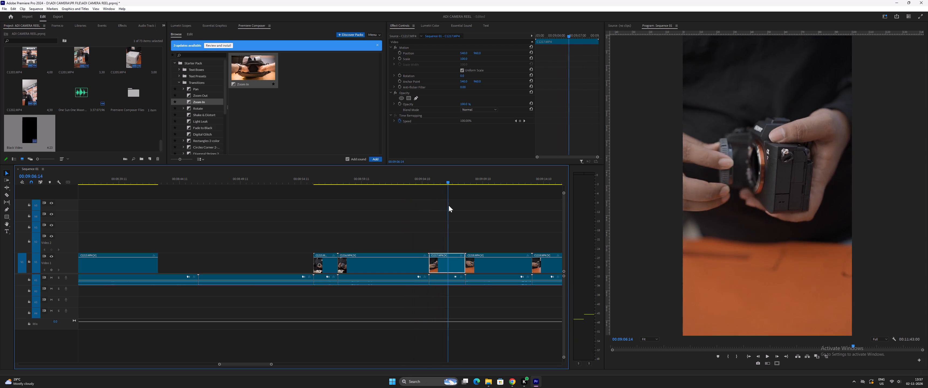
{"action": "left_click_drag", "start_coordinate": [449, 205], "coordinate": [393, 208]}
Lift the camera screen-opening clip at about 00:08:57:14 onto the second video track, and preview from the clip before it.
{"action": "left_click_drag", "start_coordinate": [375, 265], "coordinate": [377, 247]}
{"action": "left_click", "coordinate": [318, 176]}
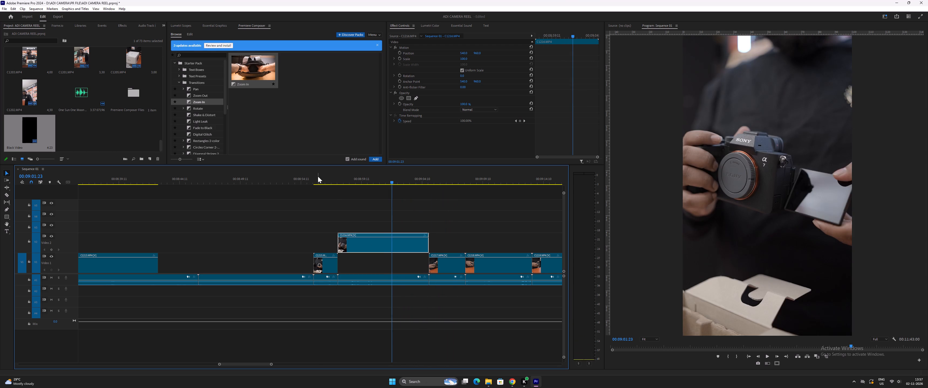
{"action": "key", "text": "space"}
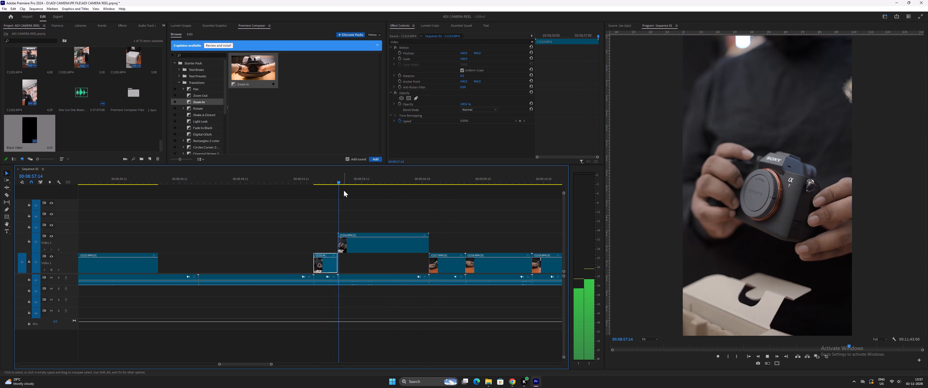
{"action": "key", "text": "space"}
Move the camera screen-opening clip into the reel on the third video track, starting at about 00:00:15:16, and preview it.
{"action": "left_click_drag", "start_coordinate": [368, 247], "coordinate": [251, 220]}
{"action": "key", "text": "minus"}
{"action": "key", "text": "minus"}
{"action": "key", "text": "minus"}
{"action": "key", "text": "minus"}
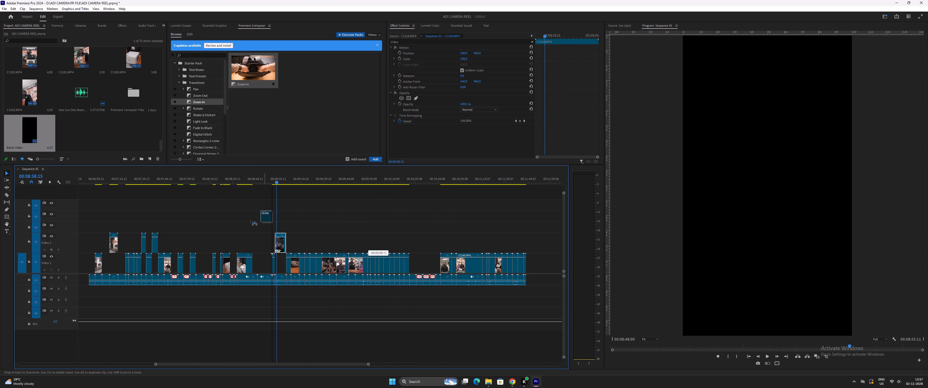
{"action": "left_click_drag", "start_coordinate": [251, 220], "coordinate": [299, 226]}
{"action": "key", "text": "minus"}
{"action": "key", "text": "equal"}
{"action": "key", "text": "equal"}
{"action": "key", "text": "equal"}
{"action": "key", "text": "equal"}
{"action": "key", "text": "equal"}
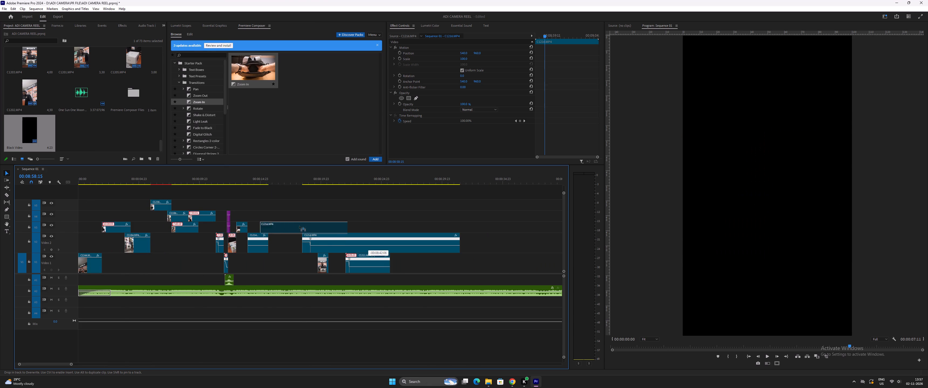
{"action": "left_click_drag", "start_coordinate": [299, 226], "coordinate": [298, 222]}
{"action": "left_click", "coordinate": [233, 178]}
{"action": "key", "text": "space"}
{"action": "key", "text": "equal"}
{"action": "key", "text": "equal"}
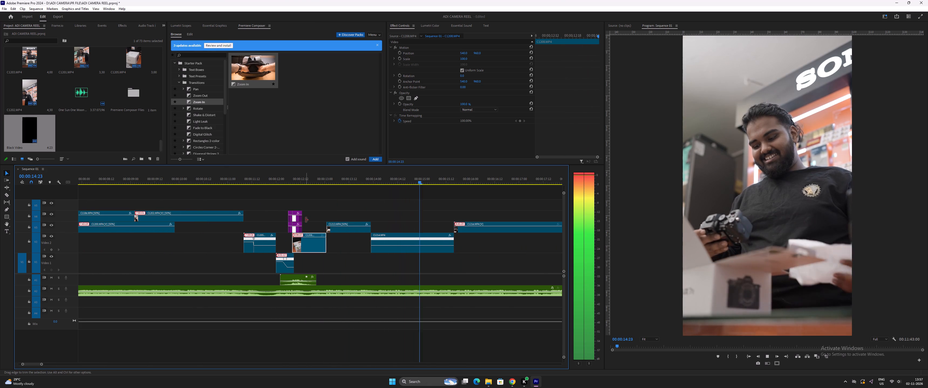
{"action": "key", "text": "minus"}
{"action": "key", "text": "space"}
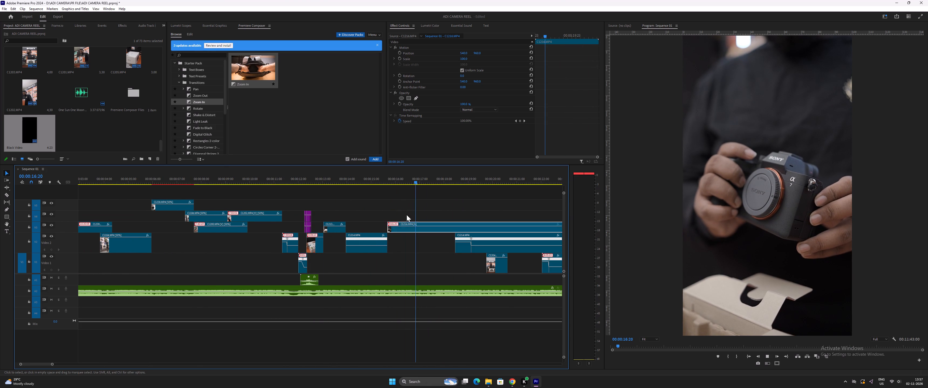
Split the camera screen-opening clip at about 00:00:18:03, delete its first part, and preview the remainder.
{"action": "key", "text": "minus"}
{"action": "key", "text": "minus"}
{"action": "key", "text": "equal"}
{"action": "key", "text": "equal"}
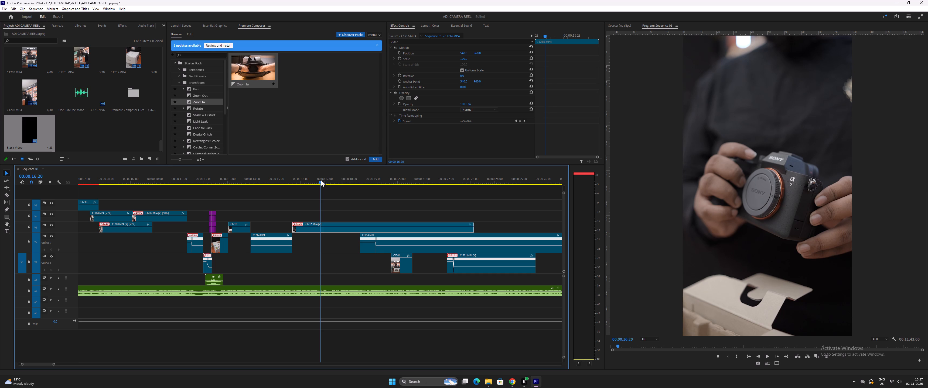
{"action": "left_click_drag", "start_coordinate": [322, 180], "coordinate": [359, 188]}
{"action": "left_click_drag", "start_coordinate": [357, 180], "coordinate": [352, 180]}
{"action": "left_click", "coordinate": [358, 228]}
{"action": "key", "text": "ctrl+bracketleft"}
{"action": "left_click", "coordinate": [344, 231]}
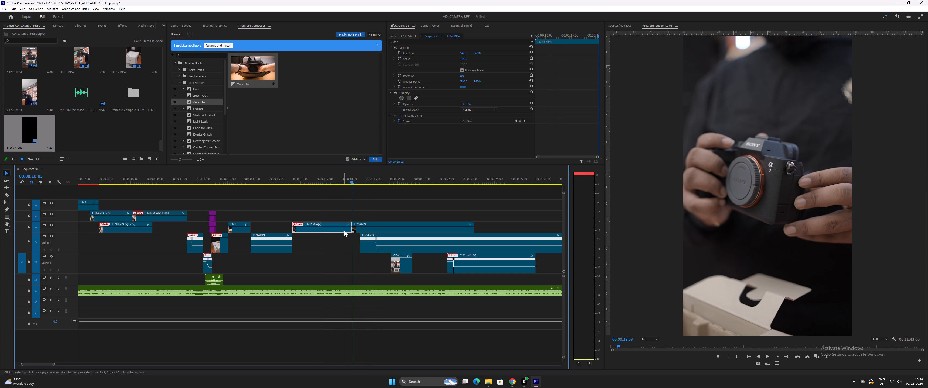
{"action": "key", "text": "Delete"}
{"action": "key", "text": "space"}
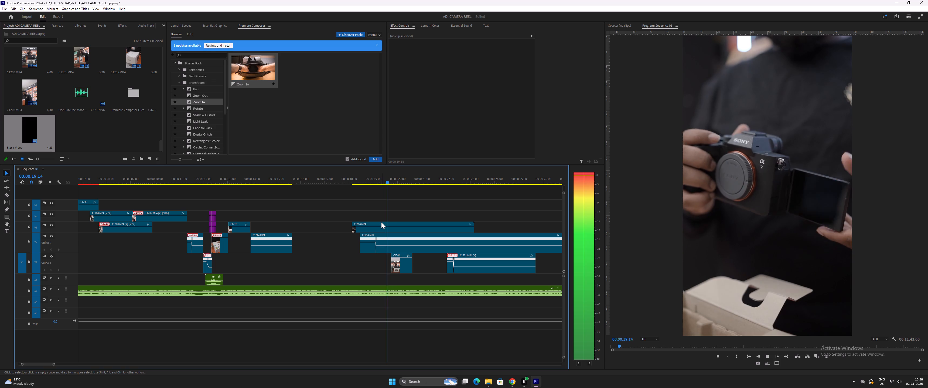
{"action": "key", "text": "space"}
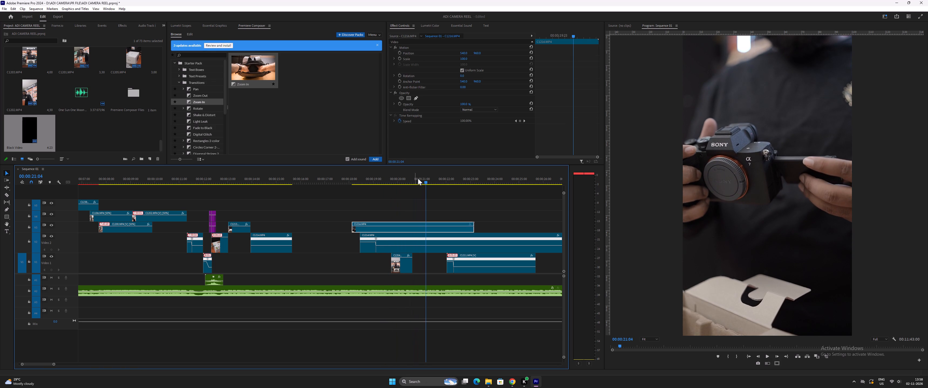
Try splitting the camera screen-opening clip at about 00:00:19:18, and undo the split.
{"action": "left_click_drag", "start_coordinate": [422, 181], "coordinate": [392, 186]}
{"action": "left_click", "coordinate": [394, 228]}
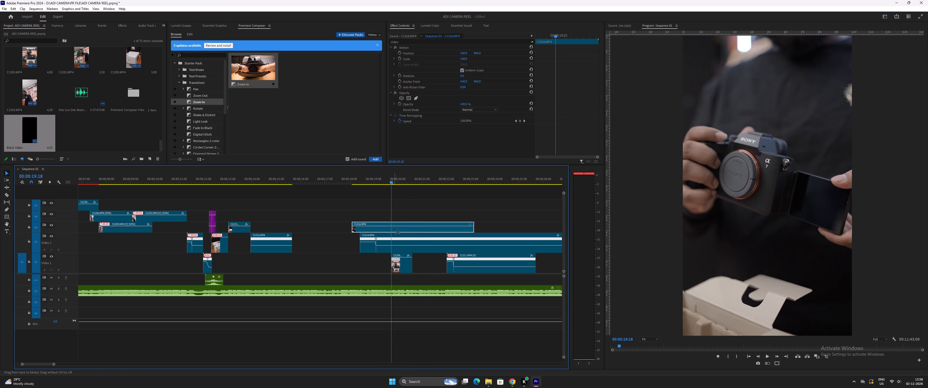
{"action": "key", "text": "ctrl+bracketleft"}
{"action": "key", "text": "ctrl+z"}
Move the trimmed camera clip back to start at about 00:00:15:16, directly after the preceding clip, and preview the cut.
{"action": "left_click_drag", "start_coordinate": [384, 229], "coordinate": [323, 222]}
{"action": "left_click_drag", "start_coordinate": [305, 229], "coordinate": [308, 230]}
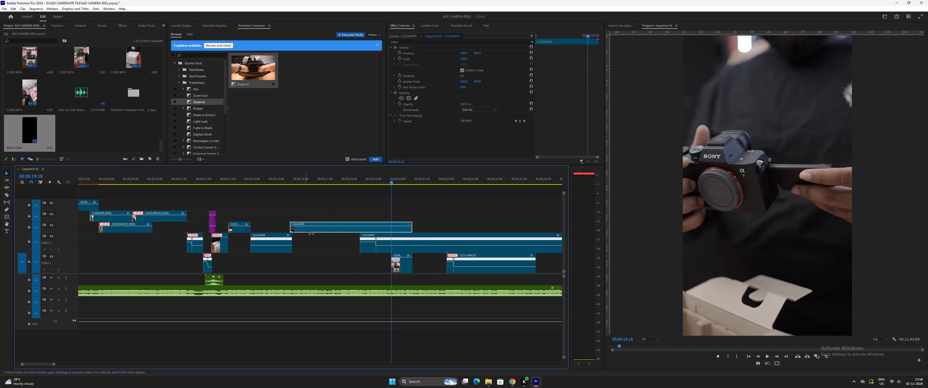
{"action": "left_click_drag", "start_coordinate": [308, 230], "coordinate": [309, 230]}
{"action": "left_click", "coordinate": [236, 183]}
{"action": "key", "text": "space"}
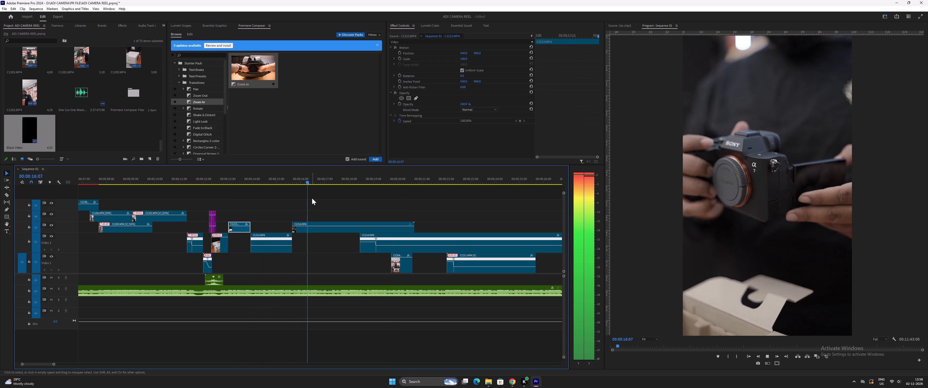
{"action": "key", "text": "space"}
Show the camera clip's speed keyframes, raise its speed to about 2.3 times normal, and preview the result.
{"action": "right_click", "coordinate": [317, 228]}
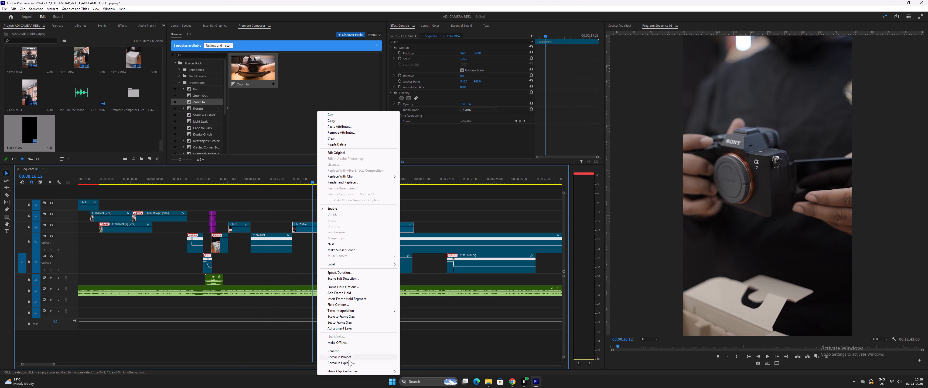
{"action": "left_click", "coordinate": [350, 371]}
{"action": "left_click", "coordinate": [420, 362]}
{"action": "left_click", "coordinate": [458, 362]}
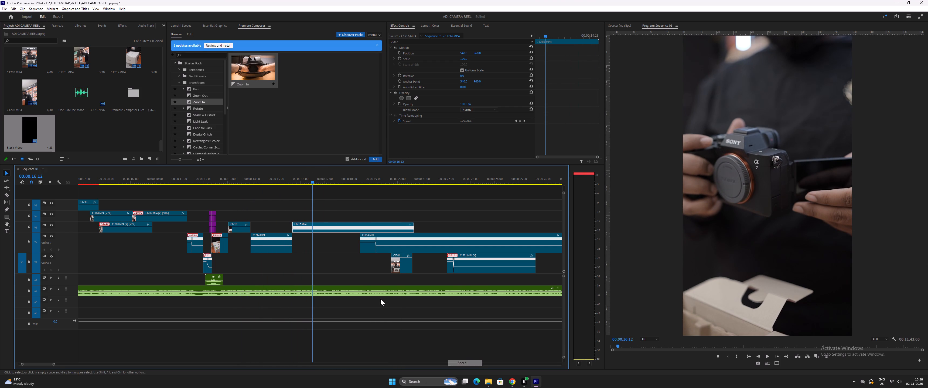
{"action": "double_click", "coordinate": [69, 228]}
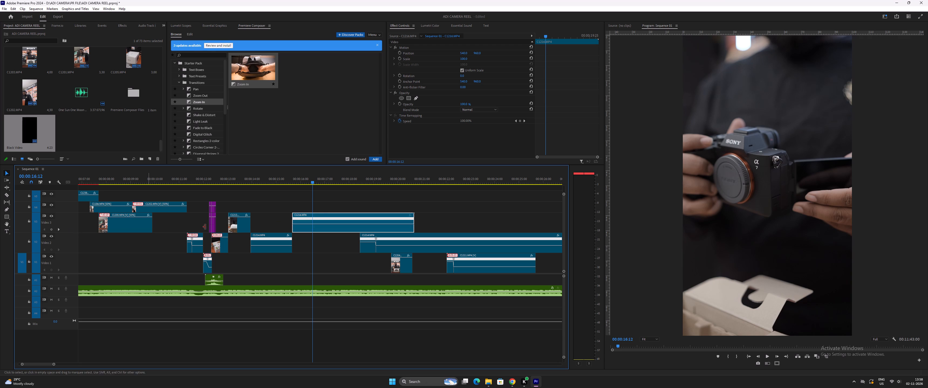
{"action": "left_click_drag", "start_coordinate": [299, 223], "coordinate": [302, 187]}
{"action": "left_click_drag", "start_coordinate": [287, 180], "coordinate": [291, 181]}
{"action": "key", "text": "space"}
{"action": "key", "text": "space"}
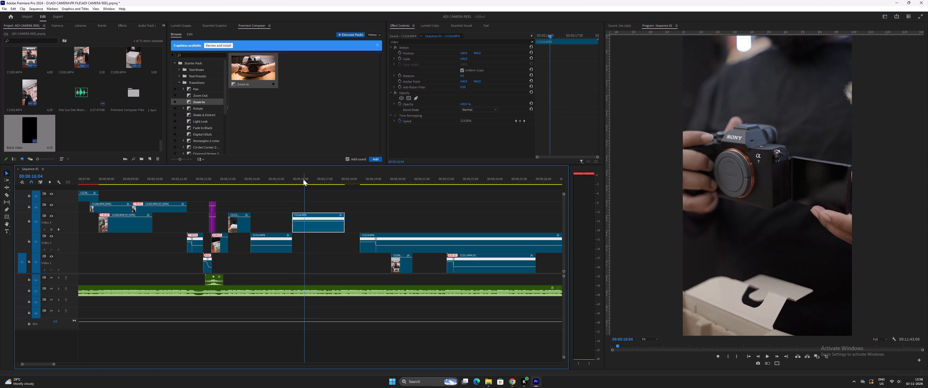
Split the sped-up camera clip at about 00:00:16:03, delete its first part, and move the remainder back to 00:00:15:16.
{"action": "left_click_drag", "start_coordinate": [303, 179], "coordinate": [297, 180]}
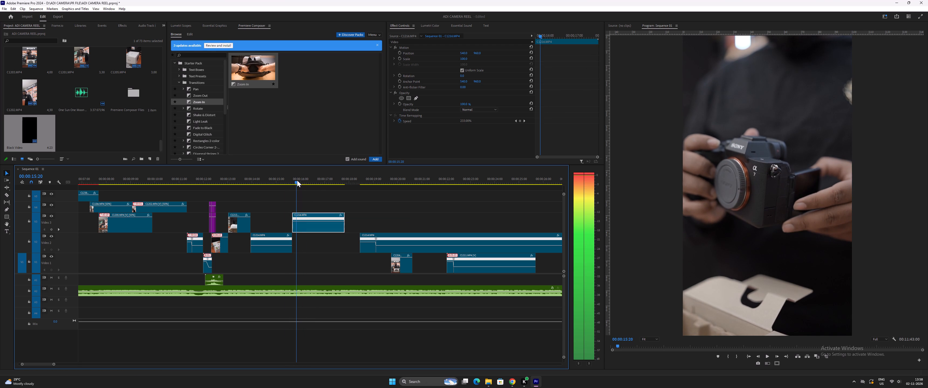
{"action": "left_click_drag", "start_coordinate": [297, 180], "coordinate": [303, 182]}
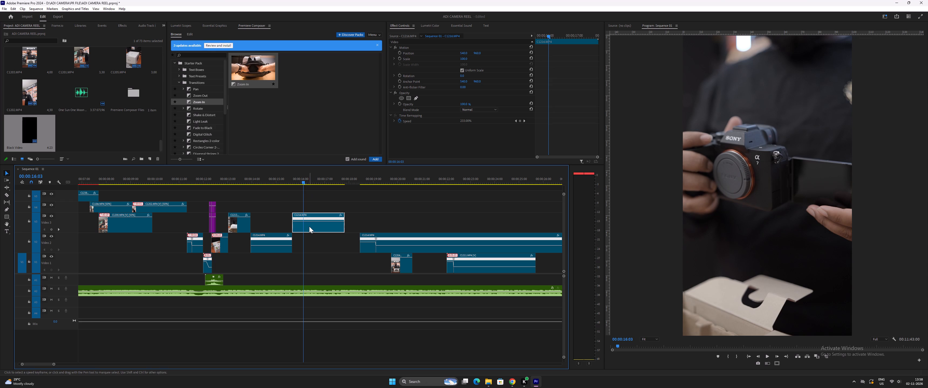
{"action": "left_click", "coordinate": [309, 226]}
{"action": "key", "text": "ctrl+bracketleft"}
{"action": "left_click", "coordinate": [299, 226]}
{"action": "key", "text": "Delete"}
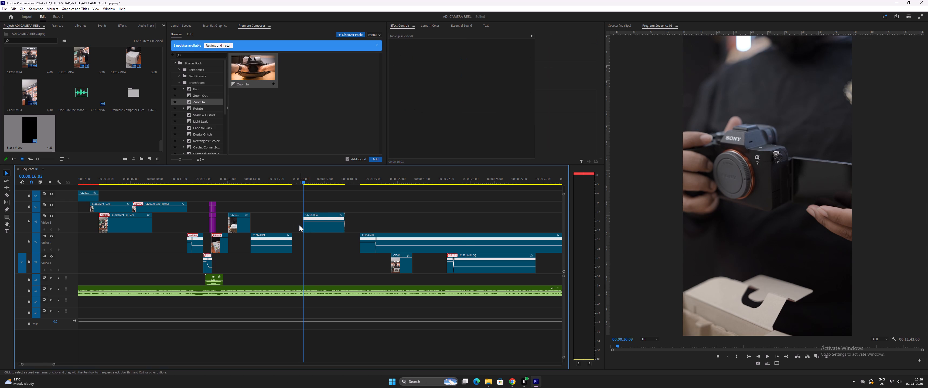
{"action": "key", "text": "equal"}
{"action": "key", "text": "equal"}
{"action": "left_click_drag", "start_coordinate": [340, 227], "coordinate": [293, 226]}
Cut the camera clip's opening off at about 00:00:15:22, close the gap back to 00:00:15:16, and preview the transition into it.
{"action": "left_click_drag", "start_coordinate": [275, 182], "coordinate": [278, 182]}
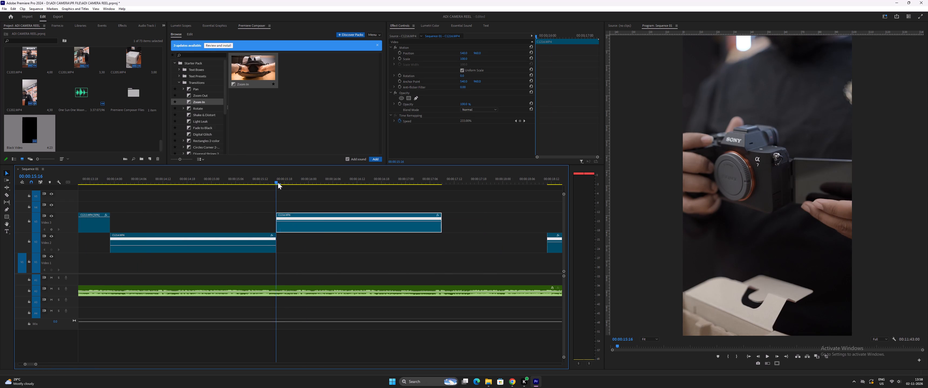
{"action": "left_click_drag", "start_coordinate": [278, 182], "coordinate": [300, 194]}
{"action": "left_click", "coordinate": [311, 225]}
{"action": "key", "text": "ctrl+bracketleft"}
{"action": "left_click", "coordinate": [292, 226]}
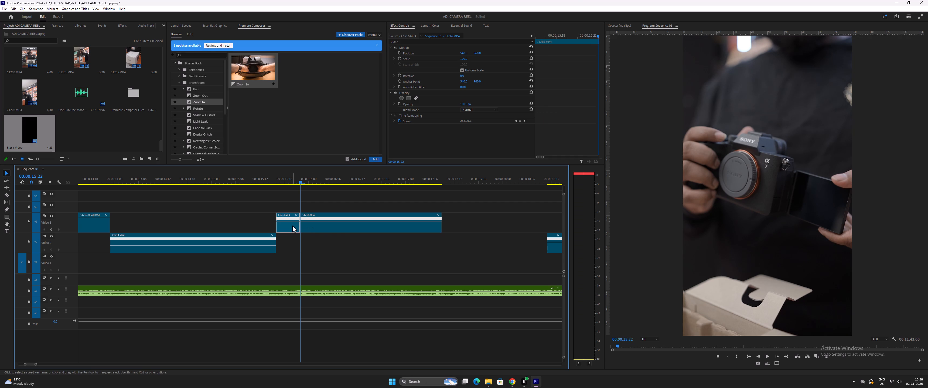
{"action": "key", "text": "Delete"}
{"action": "left_click_drag", "start_coordinate": [314, 230], "coordinate": [288, 226]}
{"action": "left_click", "coordinate": [228, 178]}
{"action": "key", "text": "space"}
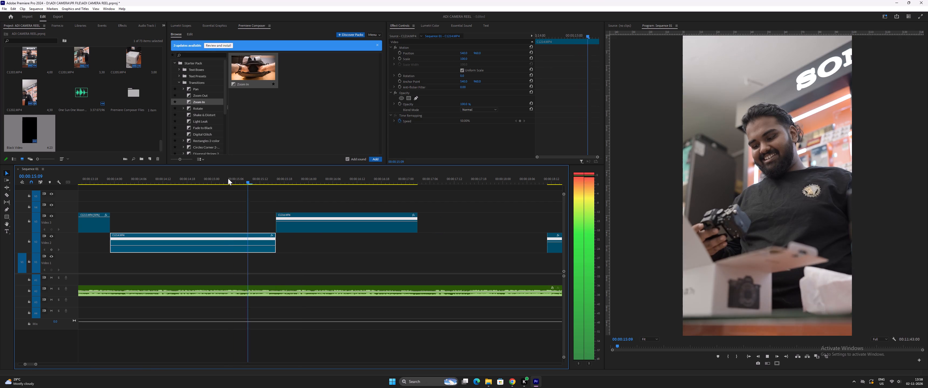
{"action": "key", "text": "space"}
{"action": "left_click", "coordinate": [277, 181]}
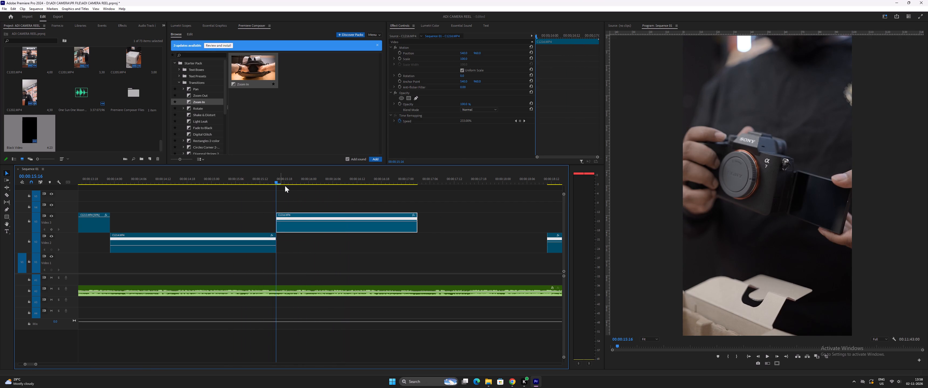
Raise the camera clip's speed to about five times normal, previewing the cut into it between adjustments.
{"action": "key", "text": "space"}
{"action": "key", "text": "space"}
{"action": "left_click_drag", "start_coordinate": [303, 221], "coordinate": [303, 181]}
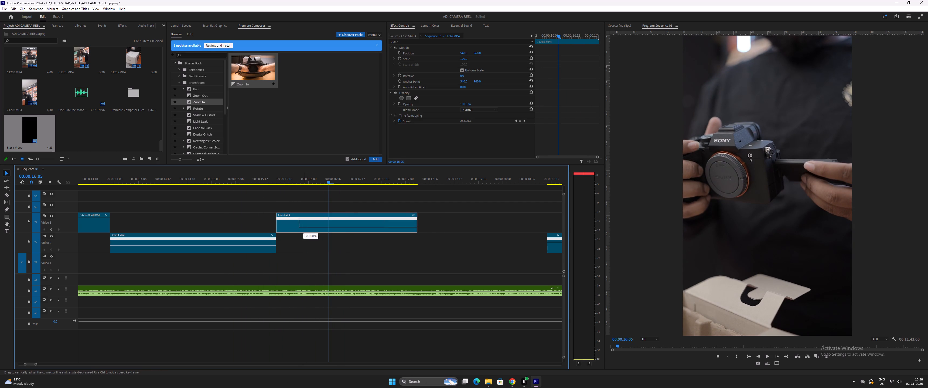
{"action": "left_click_drag", "start_coordinate": [303, 181], "coordinate": [303, 175]}
{"action": "left_click_drag", "start_coordinate": [269, 177], "coordinate": [272, 177]}
{"action": "key", "text": "space"}
{"action": "key", "text": "space"}
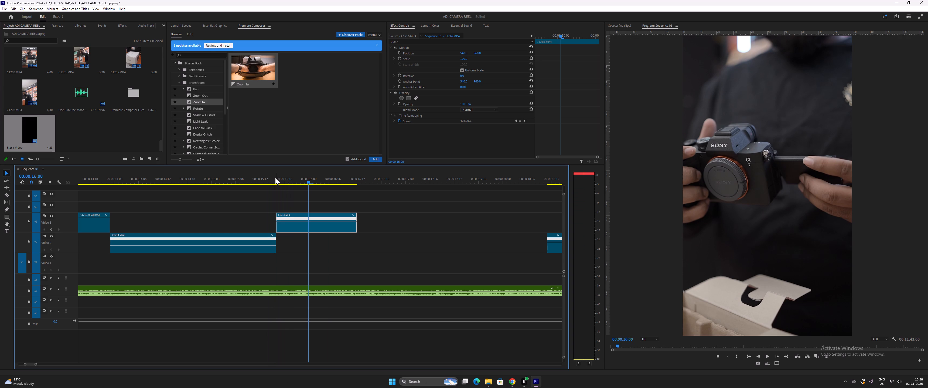
{"action": "left_click_drag", "start_coordinate": [275, 176], "coordinate": [278, 180]}
{"action": "left_click", "coordinate": [276, 180]}
{"action": "key", "text": "space"}
{"action": "key", "text": "space"}
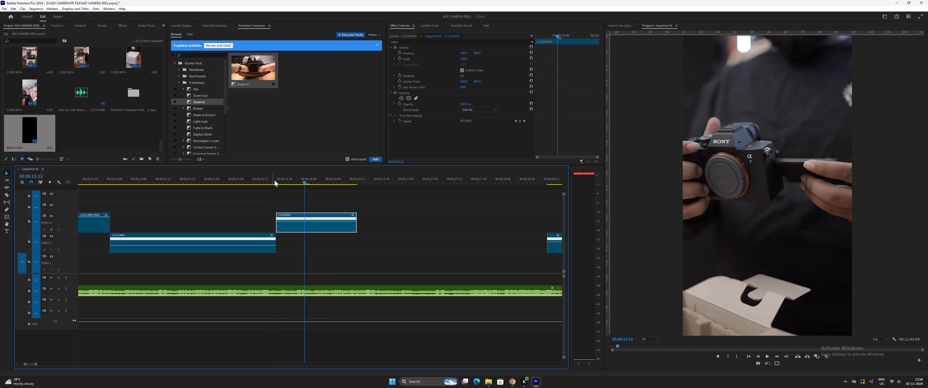
{"action": "left_click_drag", "start_coordinate": [301, 181], "coordinate": [297, 184]}
{"action": "left_click_drag", "start_coordinate": [284, 221], "coordinate": [284, 200]}
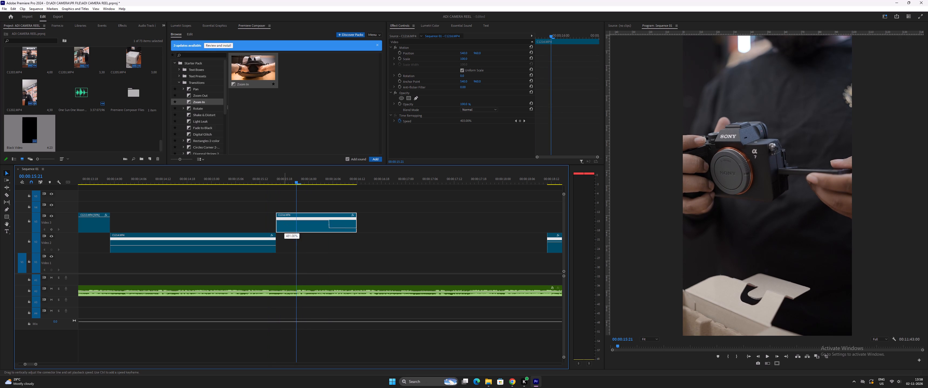
{"action": "left_click_drag", "start_coordinate": [284, 200], "coordinate": [284, 195]}
{"action": "left_click_drag", "start_coordinate": [265, 177], "coordinate": [259, 179]}
{"action": "key", "text": "space"}
{"action": "key", "text": "space"}
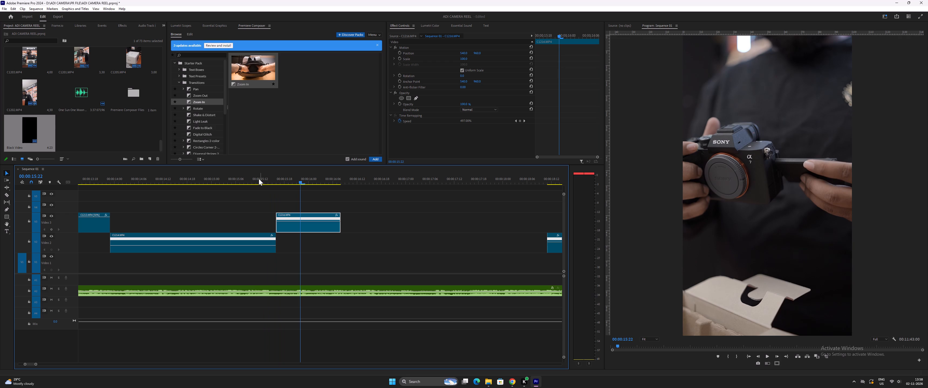
Add a speed keyframe to the camera clip at 00:00:15:21, slow the part after it to about 1.3 times normal, and preview.
{"action": "left_click_drag", "start_coordinate": [300, 181], "coordinate": [296, 183]}
{"action": "key", "text": "p"}
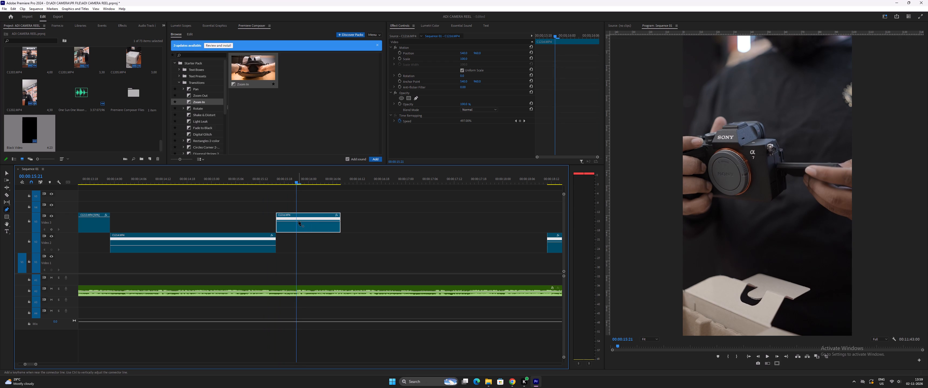
{"action": "left_click", "coordinate": [297, 220]}
{"action": "key", "text": "v"}
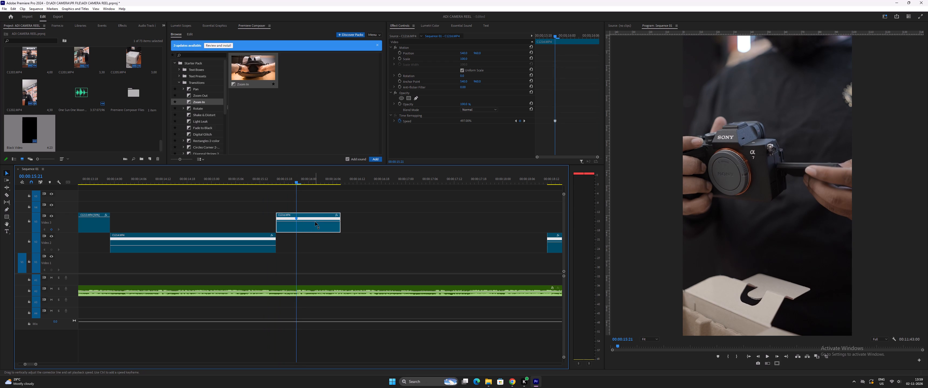
{"action": "left_click_drag", "start_coordinate": [315, 222], "coordinate": [322, 255]}
{"action": "left_click_drag", "start_coordinate": [309, 223], "coordinate": [308, 287]}
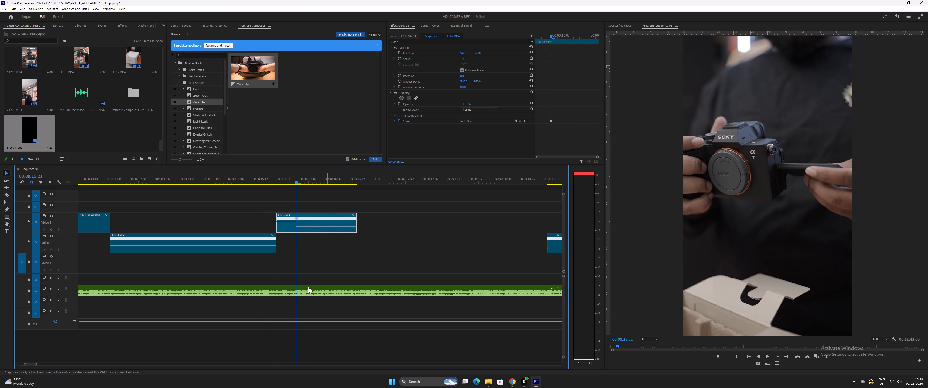
{"action": "left_click_drag", "start_coordinate": [308, 287], "coordinate": [327, 288]}
{"action": "left_click", "coordinate": [263, 179]}
{"action": "key", "text": "space"}
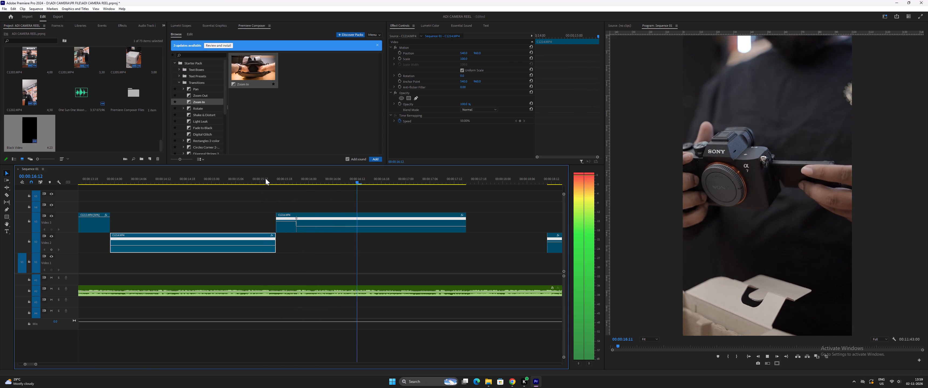
{"action": "key", "text": "space"}
{"action": "left_click_drag", "start_coordinate": [276, 179], "coordinate": [93, 200]}
{"action": "key", "text": "space"}
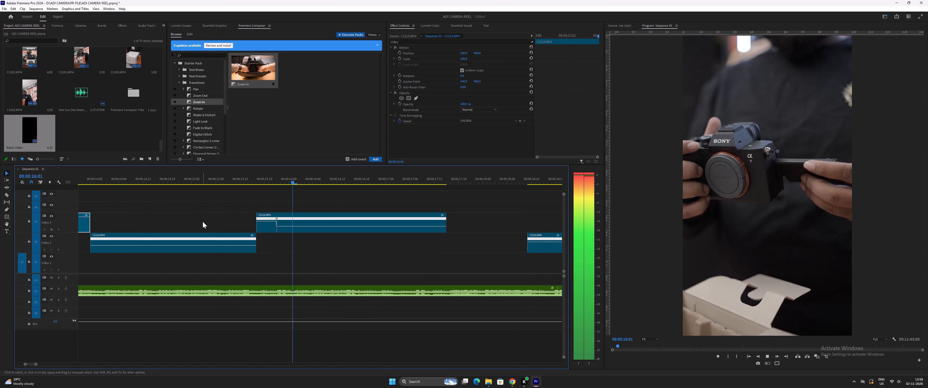
{"action": "key", "text": "space"}
{"action": "left_click", "coordinate": [186, 176]}
{"action": "key", "text": "space"}
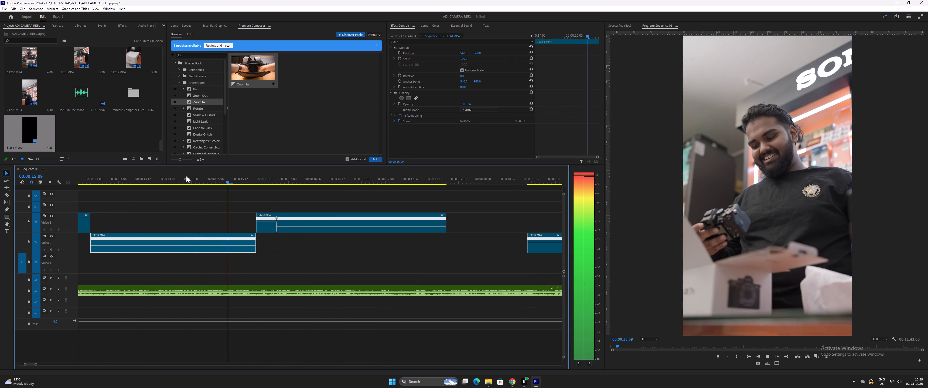
{"action": "key", "text": "space"}
Add the Zoom In transition at 00:00:15:16, trim it to run from 00:00:15:14 to about 00:00:15:19, and preview it.
{"action": "left_click_drag", "start_coordinate": [251, 178], "coordinate": [255, 182]}
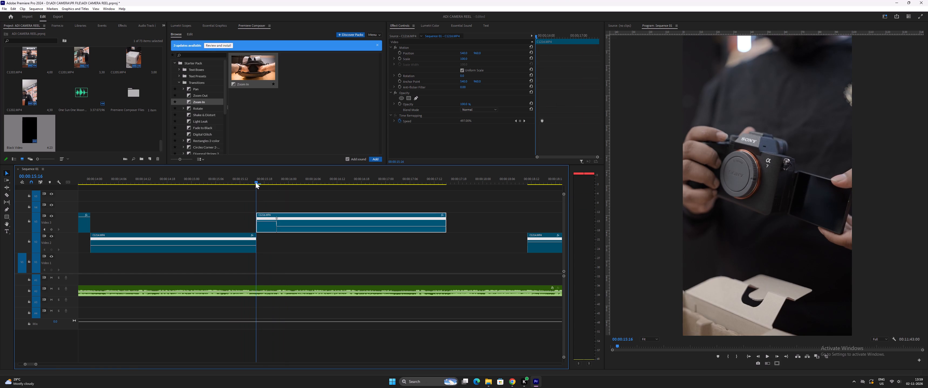
{"action": "left_click_drag", "start_coordinate": [255, 182], "coordinate": [241, 183]}
{"action": "left_click", "coordinate": [255, 176]}
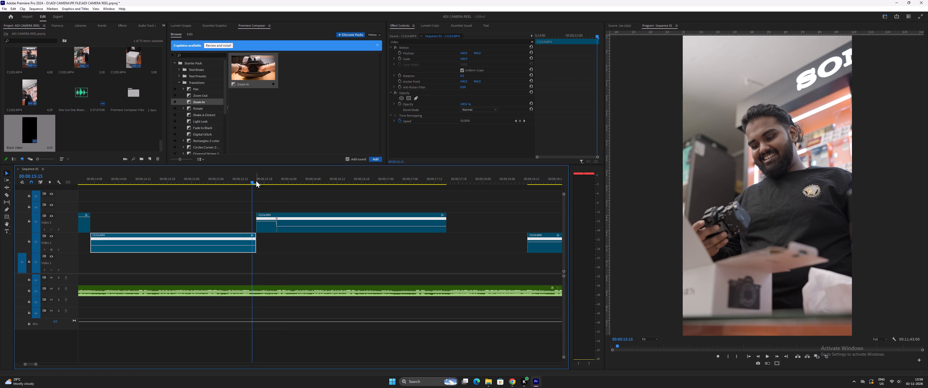
{"action": "left_click", "coordinate": [256, 181]}
{"action": "double_click", "coordinate": [196, 101]}
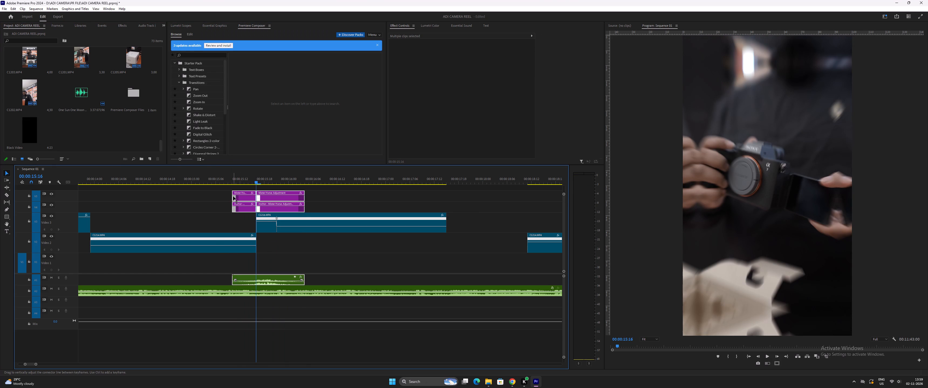
{"action": "left_click_drag", "start_coordinate": [233, 198], "coordinate": [248, 198]}
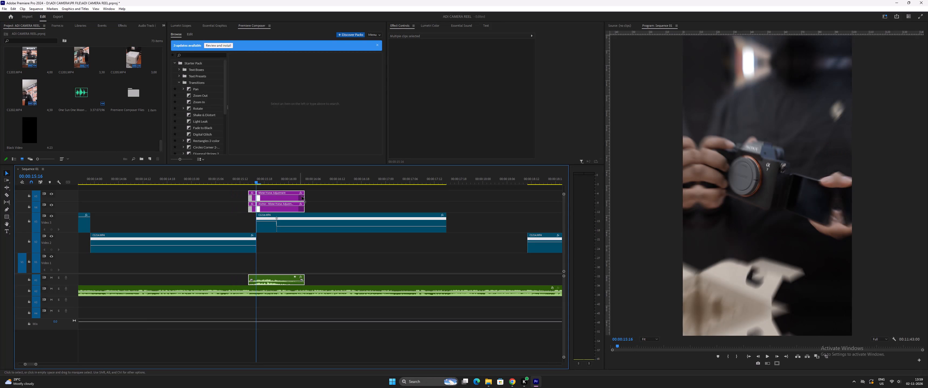
{"action": "left_click_drag", "start_coordinate": [305, 197], "coordinate": [269, 196]}
{"action": "left_click_drag", "start_coordinate": [251, 182], "coordinate": [243, 182]}
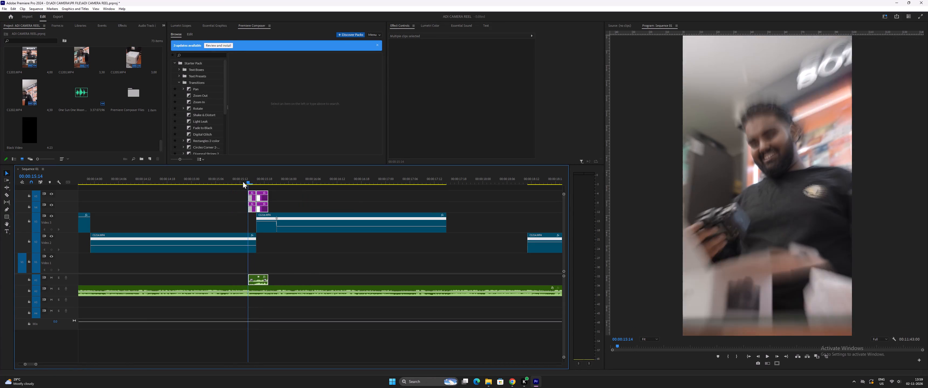
{"action": "left_click_drag", "start_coordinate": [243, 182], "coordinate": [223, 184]}
{"action": "key", "text": "space"}
{"action": "key", "text": "space"}
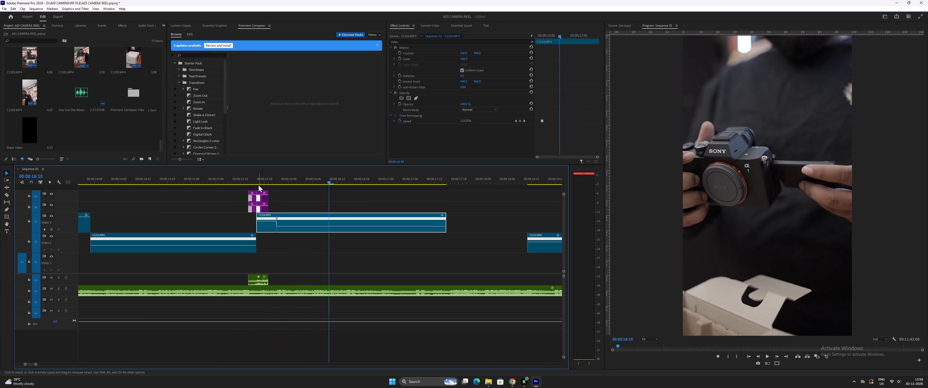
Delete the zoom transition's adjustment layers above the cut, keeping its sound effect, and preview the cut.
{"action": "left_click_drag", "start_coordinate": [241, 188], "coordinate": [281, 209]}
{"action": "key", "text": "Delete"}
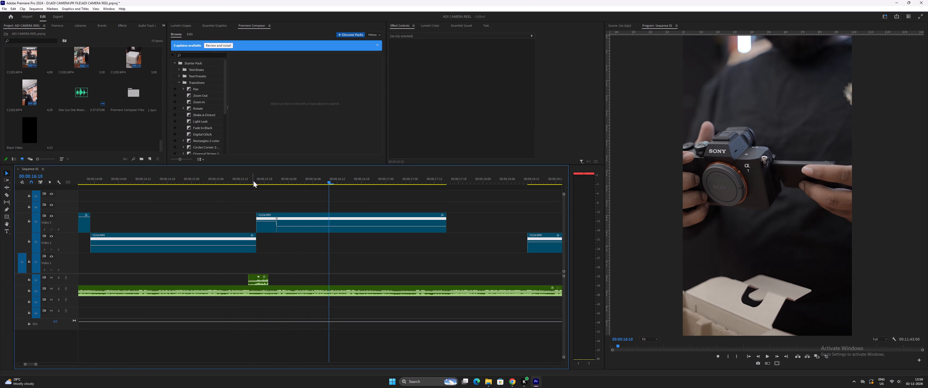
{"action": "left_click_drag", "start_coordinate": [225, 177], "coordinate": [196, 177]}
{"action": "key", "text": "space"}
{"action": "key", "text": "equal"}
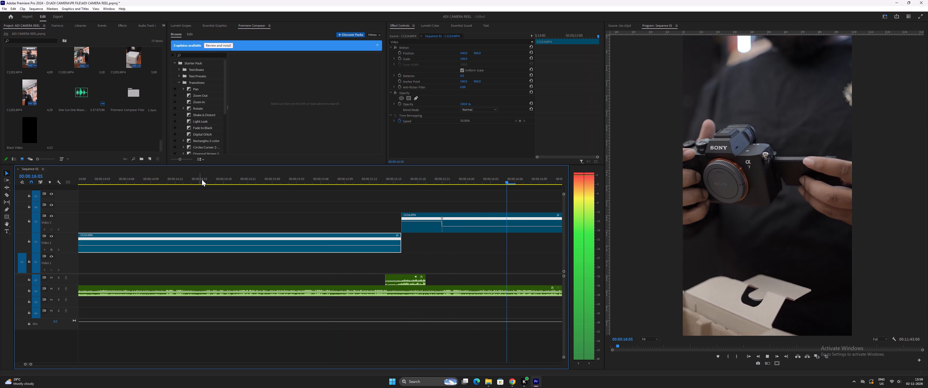
{"action": "key", "text": "space"}
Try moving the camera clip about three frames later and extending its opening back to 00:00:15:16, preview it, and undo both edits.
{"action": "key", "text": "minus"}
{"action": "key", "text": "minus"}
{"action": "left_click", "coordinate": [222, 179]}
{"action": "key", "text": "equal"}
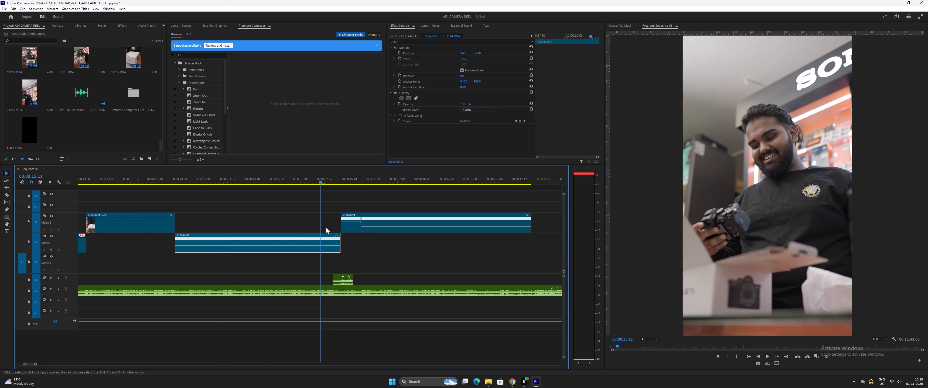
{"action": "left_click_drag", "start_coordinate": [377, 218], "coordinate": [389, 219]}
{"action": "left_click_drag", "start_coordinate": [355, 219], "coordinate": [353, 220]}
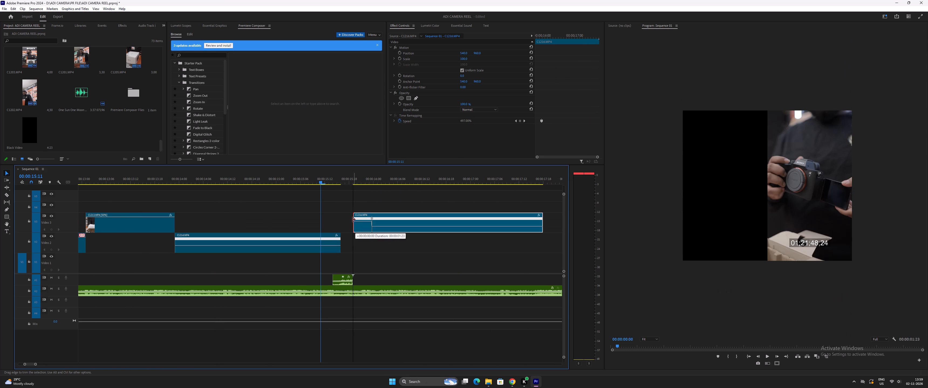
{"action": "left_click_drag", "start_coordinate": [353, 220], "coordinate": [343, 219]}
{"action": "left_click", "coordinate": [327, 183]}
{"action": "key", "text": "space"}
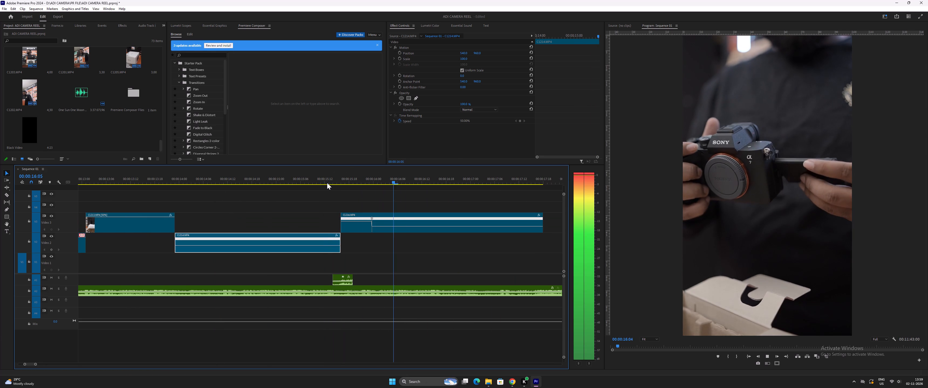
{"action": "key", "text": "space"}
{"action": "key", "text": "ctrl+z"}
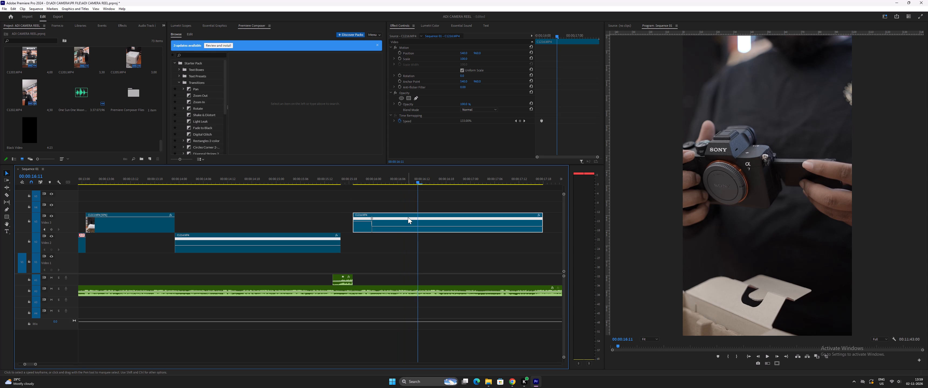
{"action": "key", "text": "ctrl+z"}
Play back the cut into the camera clip and its speed ramp against the music.
{"action": "left_click", "coordinate": [303, 180]}
{"action": "key", "text": "space"}
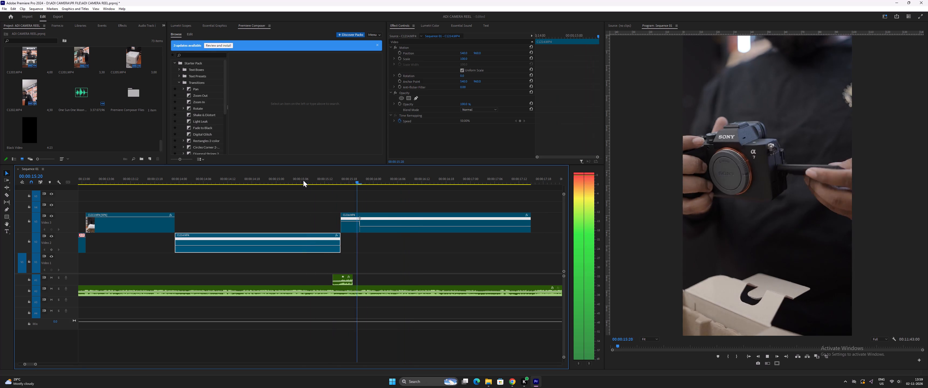
{"action": "key", "text": "space"}
{"action": "left_click", "coordinate": [338, 181]}
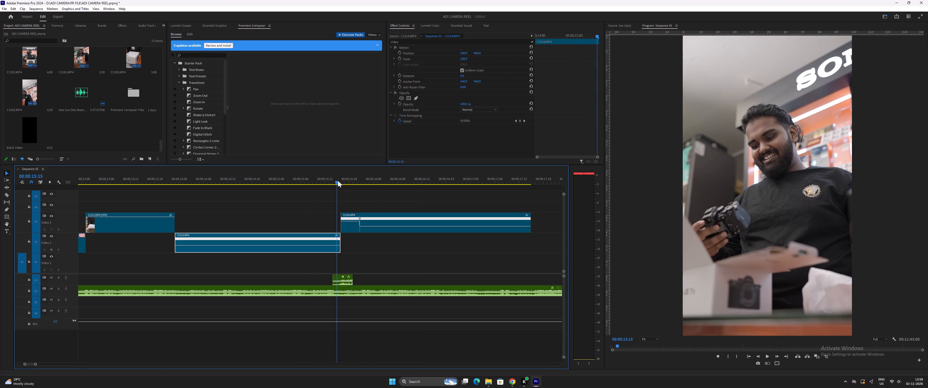
{"action": "key", "text": "space"}
{"action": "key", "text": "space"}
{"action": "key", "text": "space"}
{"action": "key", "text": "space"}
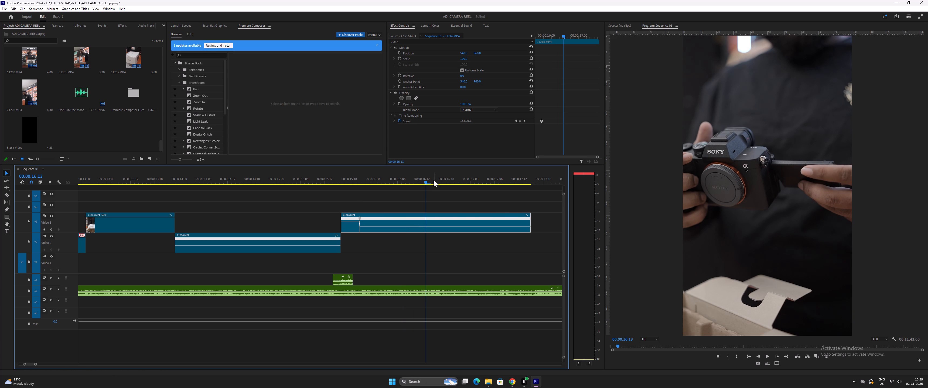
Split the camera clip at 00:00:16:14, delete the part after the split, and preview the shortened shot.
{"action": "left_click_drag", "start_coordinate": [429, 181], "coordinate": [431, 184]}
{"action": "left_click", "coordinate": [440, 220]}
{"action": "key", "text": "Menu"}
{"action": "key", "text": "Menu"}
{"action": "key", "text": "Menu"}
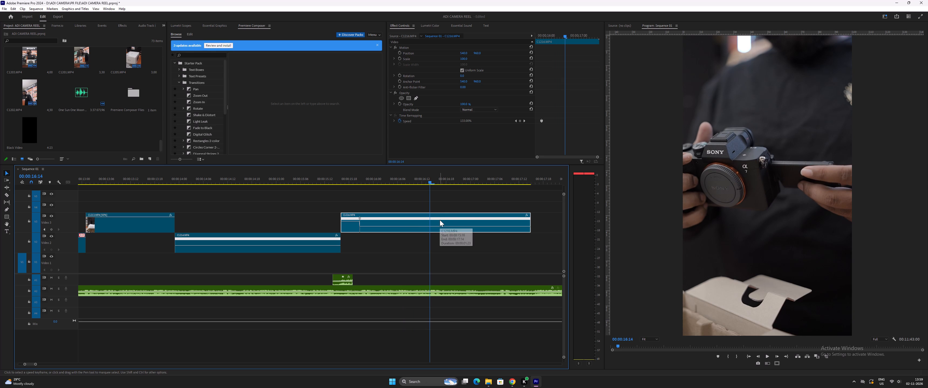
{"action": "key", "text": "ctrl+bracketleft"}
{"action": "key", "text": "space"}
{"action": "type", "text": "-"}
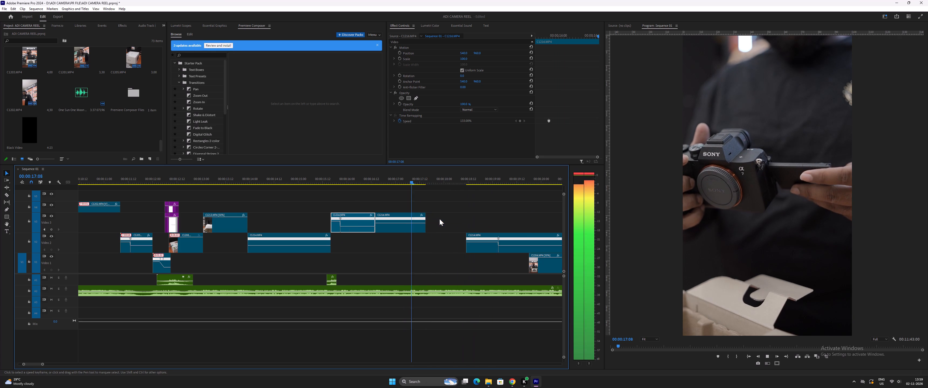
{"action": "key", "text": "space"}
{"action": "left_click", "coordinate": [393, 216]}
{"action": "key", "text": "Delete"}
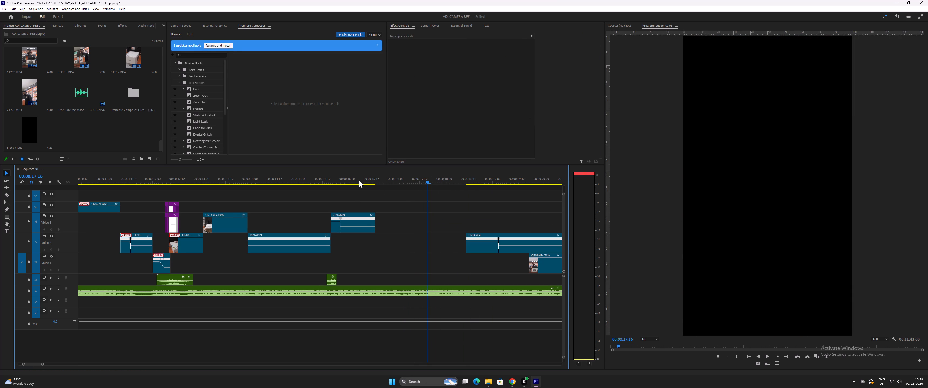
{"action": "left_click_drag", "start_coordinate": [352, 178], "coordinate": [261, 186]}
{"action": "key", "text": "space"}
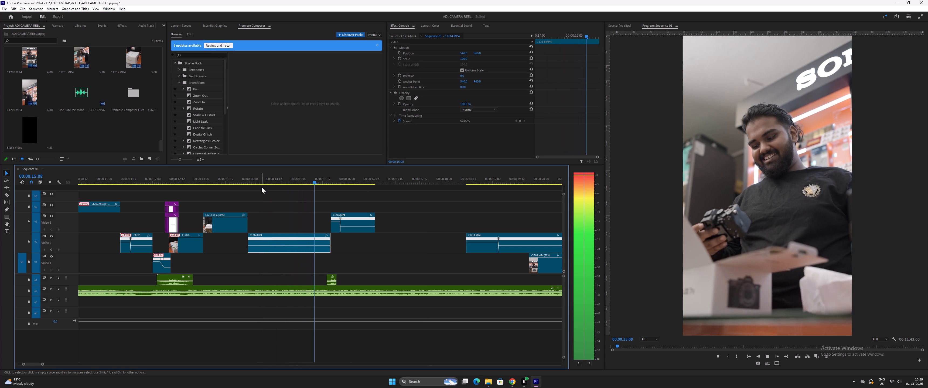
{"action": "key", "text": "space"}
{"action": "key", "text": "space"}
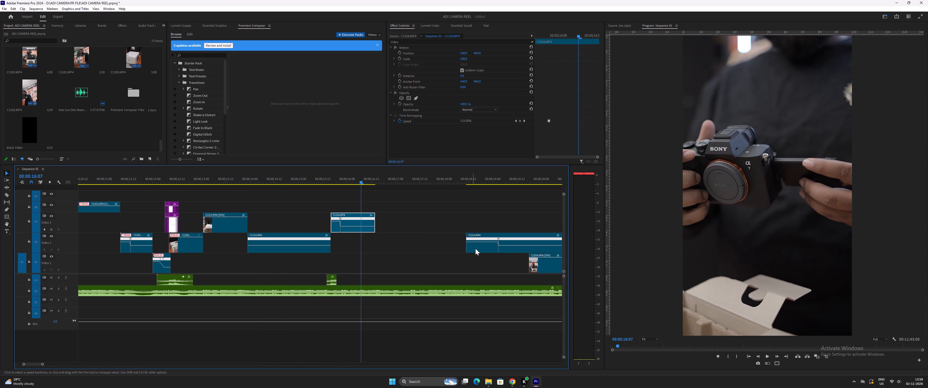
{"action": "key", "text": "space"}
Move the following clip back to start at 00:00:16:14, directly after the camera clip, and preview the sequence from the earlier shots.
{"action": "left_click_drag", "start_coordinate": [483, 249], "coordinate": [388, 243]}
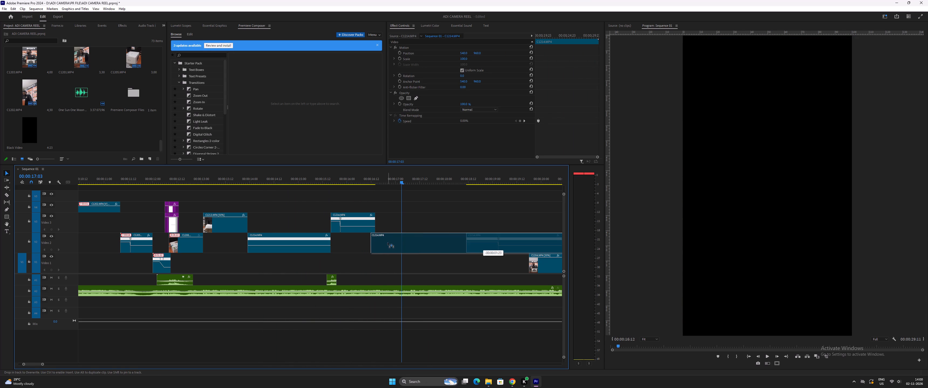
{"action": "left_click_drag", "start_coordinate": [388, 243], "coordinate": [392, 243]}
{"action": "left_click_drag", "start_coordinate": [301, 178], "coordinate": [254, 184]}
{"action": "key", "text": "space"}
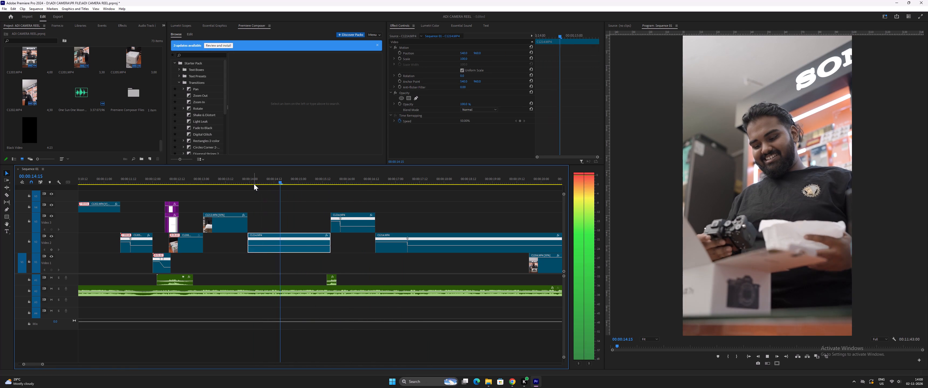
{"action": "key", "text": "space"}
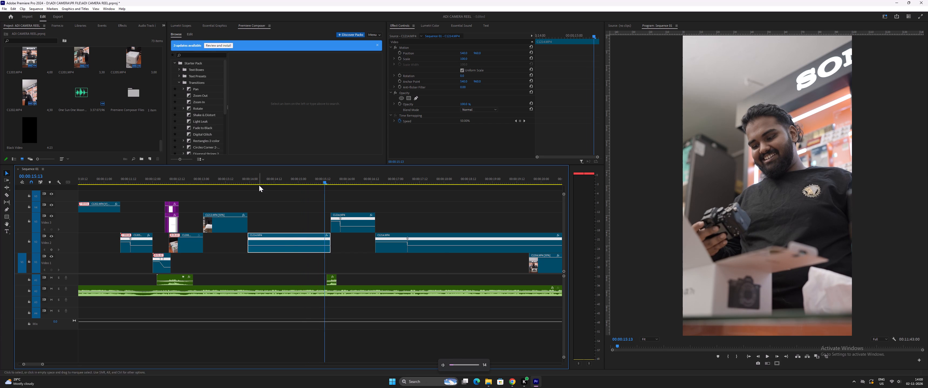
{"action": "key", "text": "minus"}
{"action": "left_click", "coordinate": [265, 180]}
{"action": "key", "text": "space"}
{"action": "key", "text": "equal"}
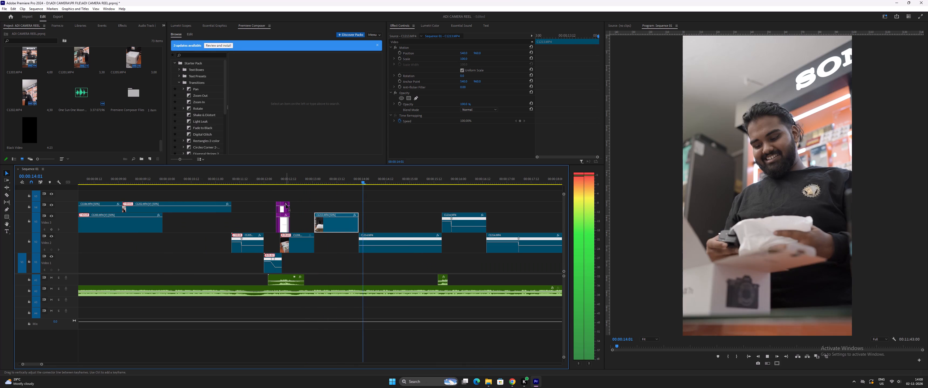
Play back the cut into the camera clip several times against the music to judge its timing.
{"action": "key", "text": "space"}
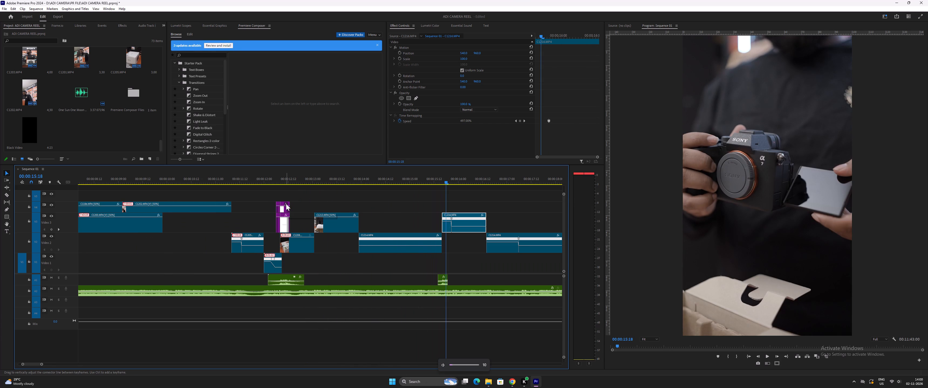
{"action": "left_click", "coordinate": [349, 179]}
{"action": "key", "text": "space"}
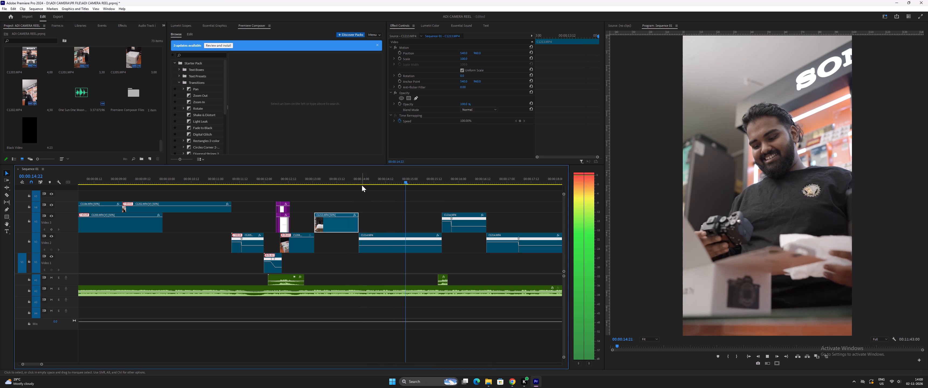
{"action": "key", "text": "space"}
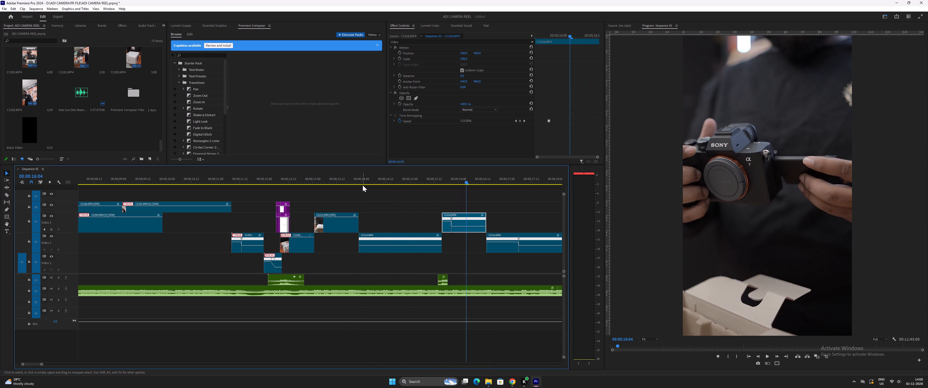
{"action": "key", "text": "equal"}
{"action": "left_click_drag", "start_coordinate": [244, 178], "coordinate": [231, 180]}
{"action": "key", "text": "space"}
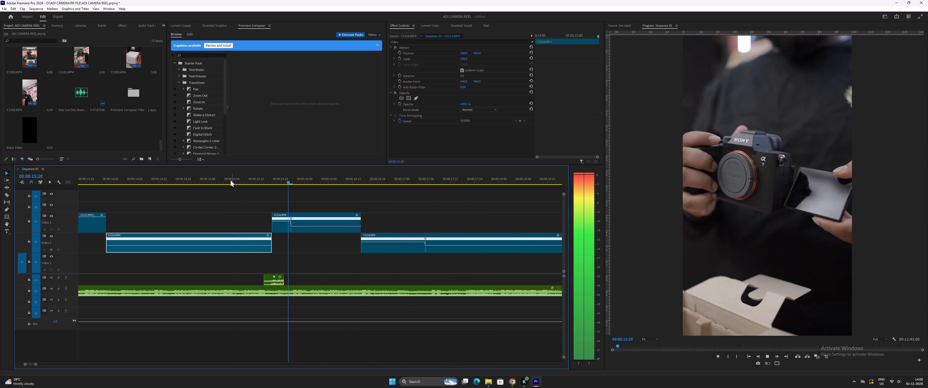
{"action": "key", "text": "space"}
{"action": "left_click_drag", "start_coordinate": [249, 181], "coordinate": [272, 186]}
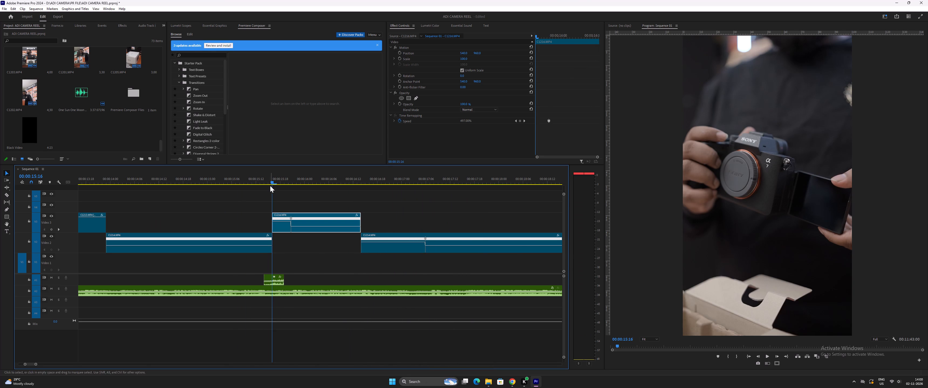
{"action": "left_click", "coordinate": [226, 179]}
{"action": "key", "text": "space"}
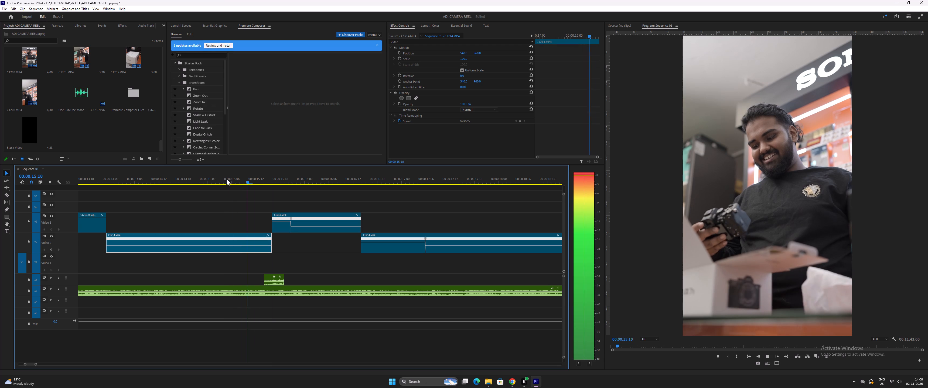
{"action": "key", "text": "space"}
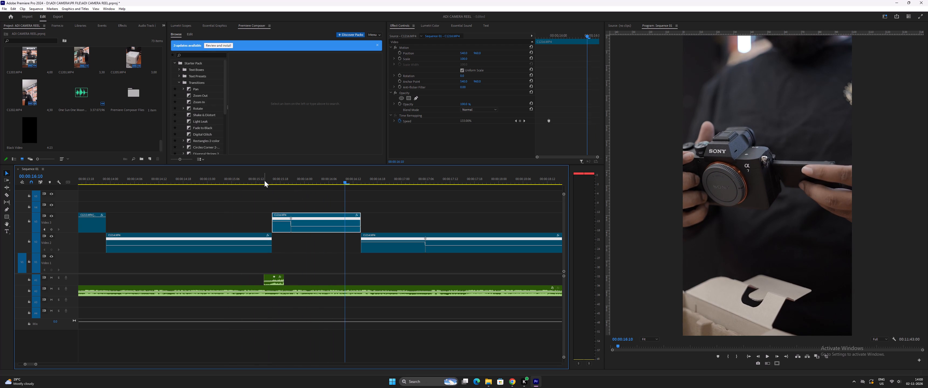
{"action": "left_click_drag", "start_coordinate": [253, 178], "coordinate": [173, 183]}
{"action": "key", "text": "space"}
{"action": "key", "text": "space"}
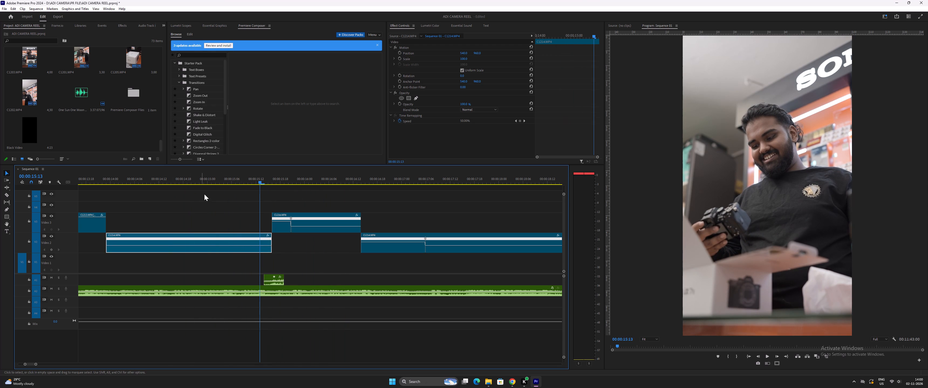
Find the music beat before the cut, move the camera clip earlier to start at 00:00:15:12, and preview the new timing.
{"action": "left_click", "coordinate": [260, 181]}
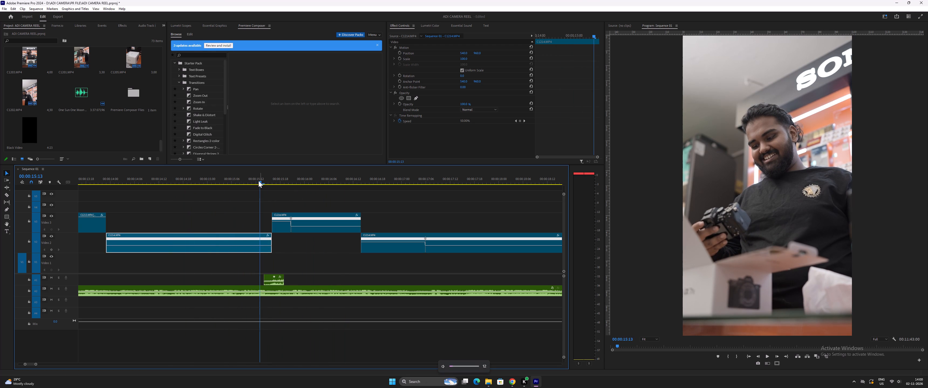
{"action": "left_click", "coordinate": [168, 186]}
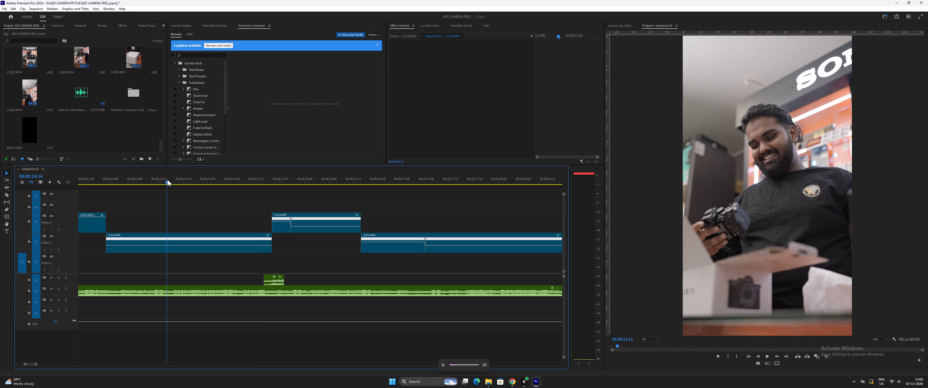
{"action": "left_click", "coordinate": [167, 179]}
{"action": "key", "text": "space"}
{"action": "key", "text": "space"}
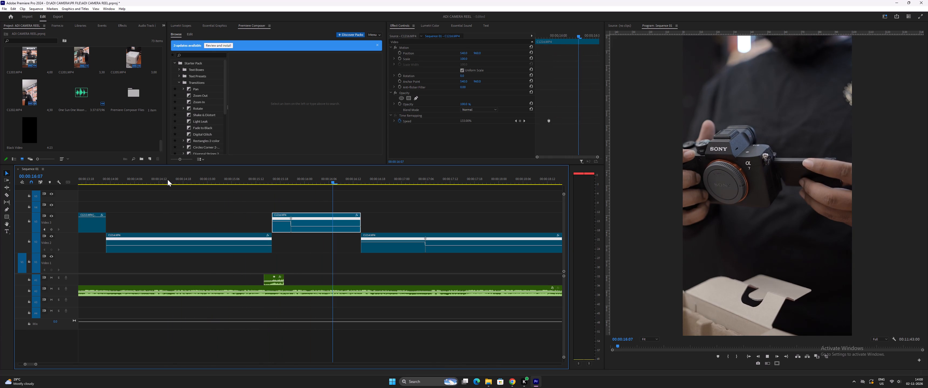
{"action": "left_click", "coordinate": [201, 178]}
{"action": "key", "text": "space"}
{"action": "key", "text": "space"}
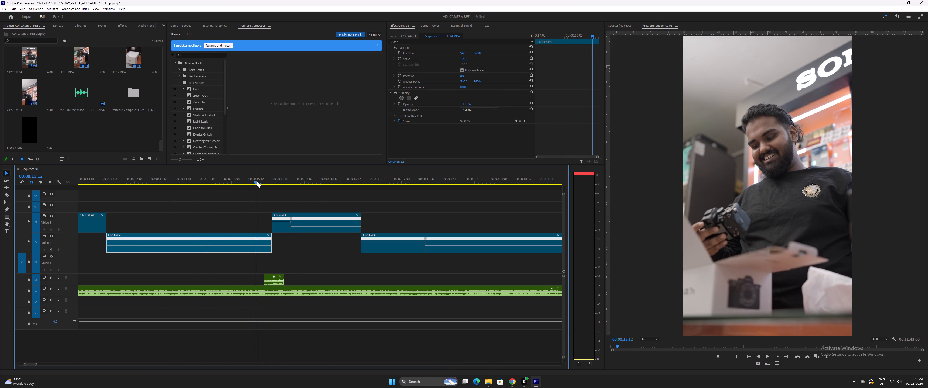
{"action": "left_click_drag", "start_coordinate": [282, 228], "coordinate": [263, 226]}
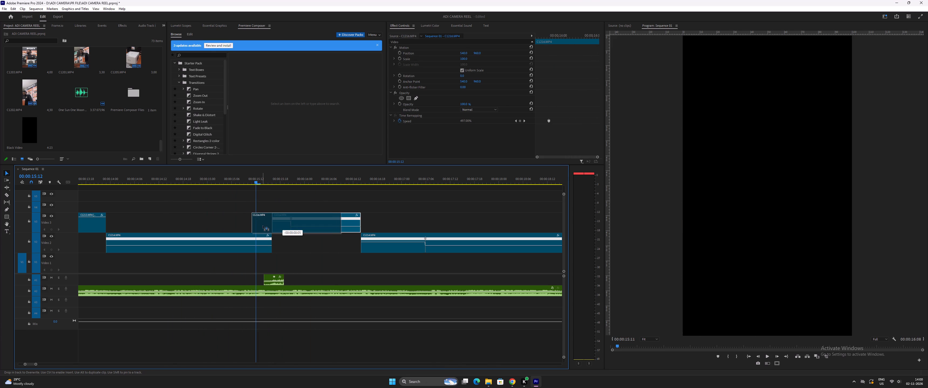
{"action": "left_click_drag", "start_coordinate": [263, 226], "coordinate": [269, 226]}
{"action": "left_click", "coordinate": [99, 179]}
{"action": "key", "text": "space"}
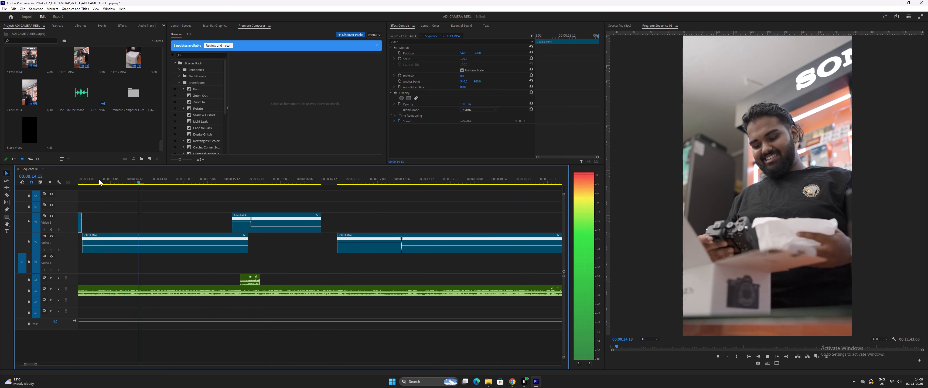
{"action": "key", "text": "space"}
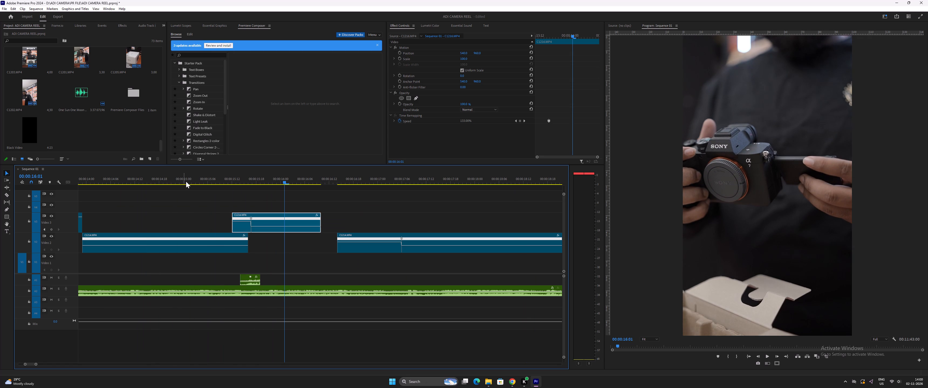
Add the Rotate CCW transition with its sound at the camera clip's start, 00:00:15:12, and preview it.
{"action": "left_click_drag", "start_coordinate": [217, 182], "coordinate": [232, 185]}
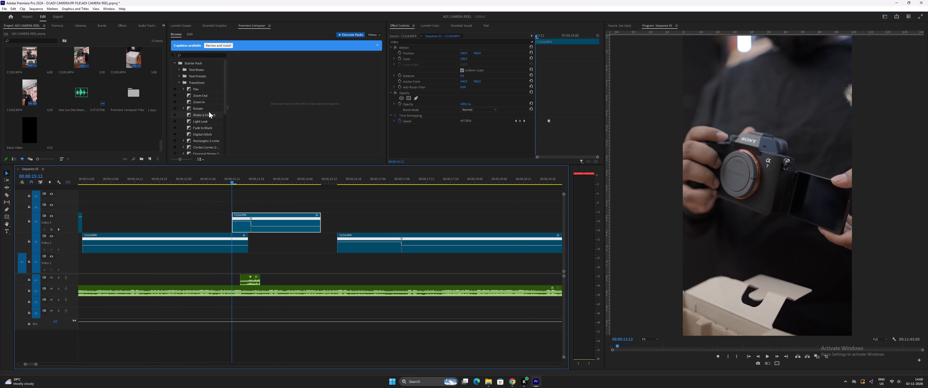
{"action": "double_click", "coordinate": [203, 108]}
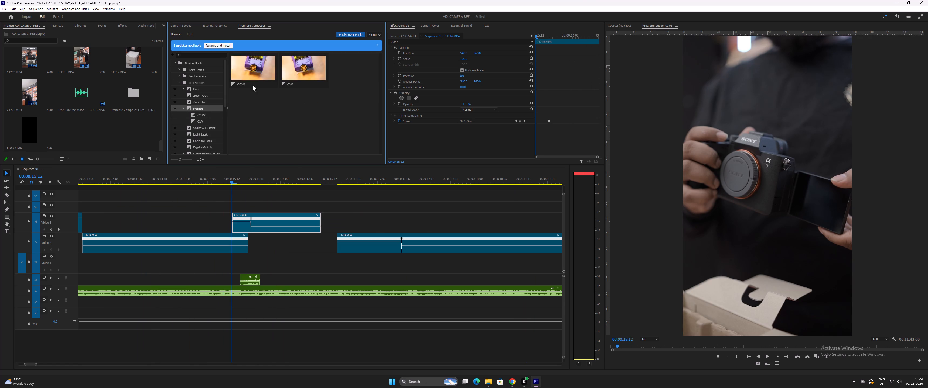
{"action": "double_click", "coordinate": [253, 71]}
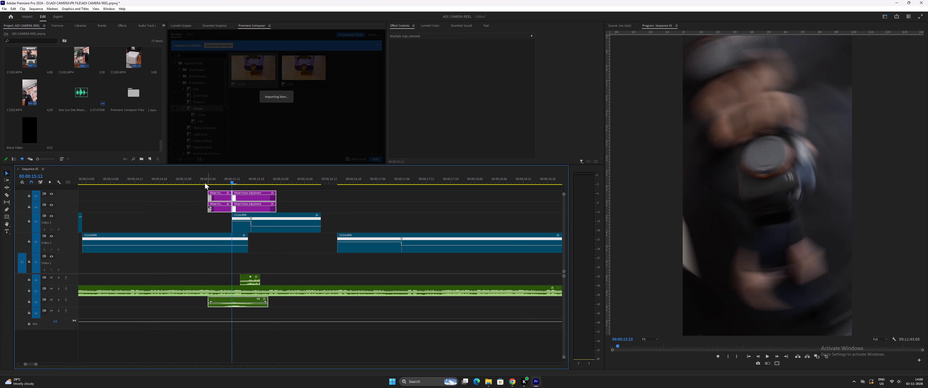
{"action": "left_click", "coordinate": [198, 179]}
{"action": "key", "text": "space"}
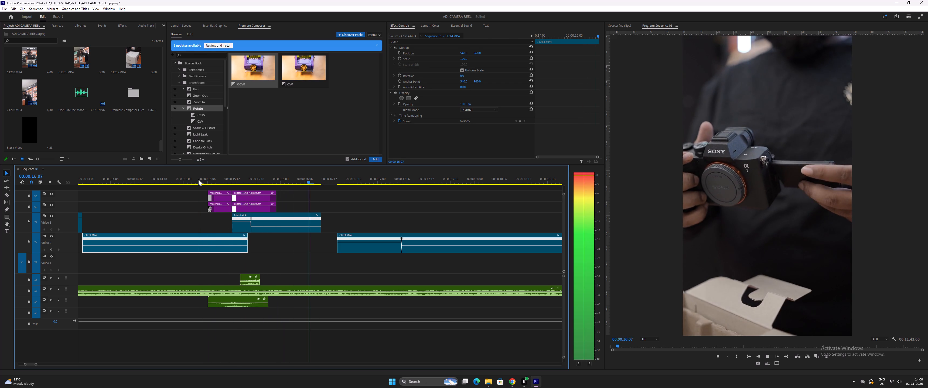
{"action": "key", "text": "space"}
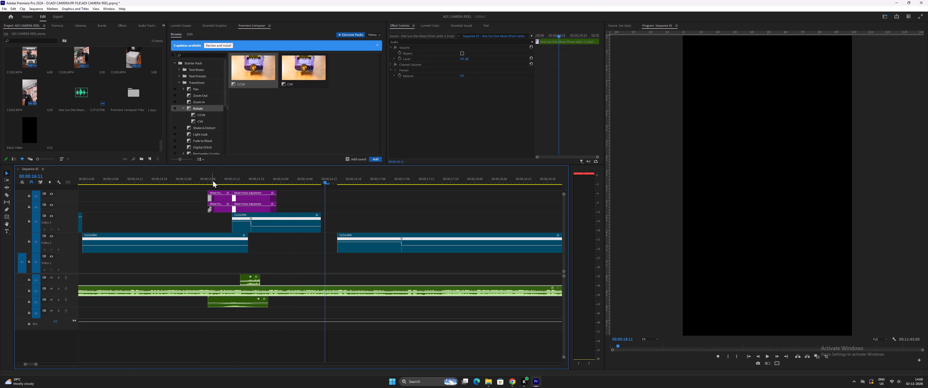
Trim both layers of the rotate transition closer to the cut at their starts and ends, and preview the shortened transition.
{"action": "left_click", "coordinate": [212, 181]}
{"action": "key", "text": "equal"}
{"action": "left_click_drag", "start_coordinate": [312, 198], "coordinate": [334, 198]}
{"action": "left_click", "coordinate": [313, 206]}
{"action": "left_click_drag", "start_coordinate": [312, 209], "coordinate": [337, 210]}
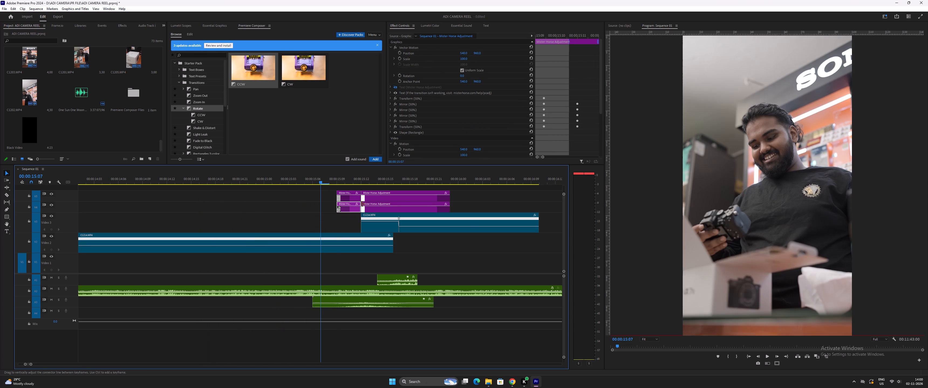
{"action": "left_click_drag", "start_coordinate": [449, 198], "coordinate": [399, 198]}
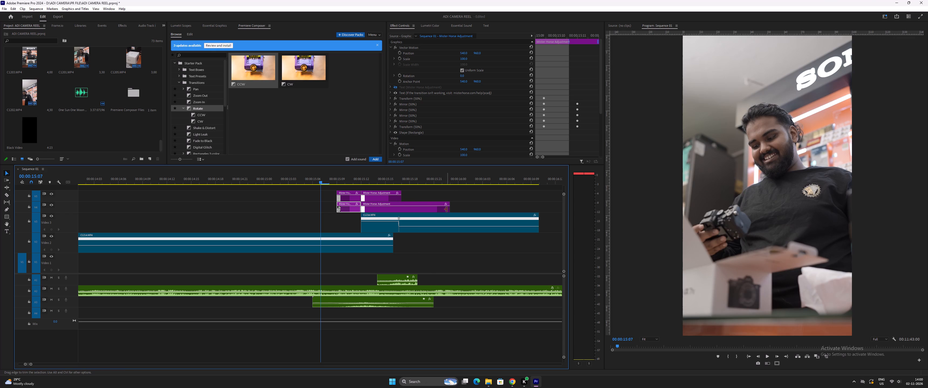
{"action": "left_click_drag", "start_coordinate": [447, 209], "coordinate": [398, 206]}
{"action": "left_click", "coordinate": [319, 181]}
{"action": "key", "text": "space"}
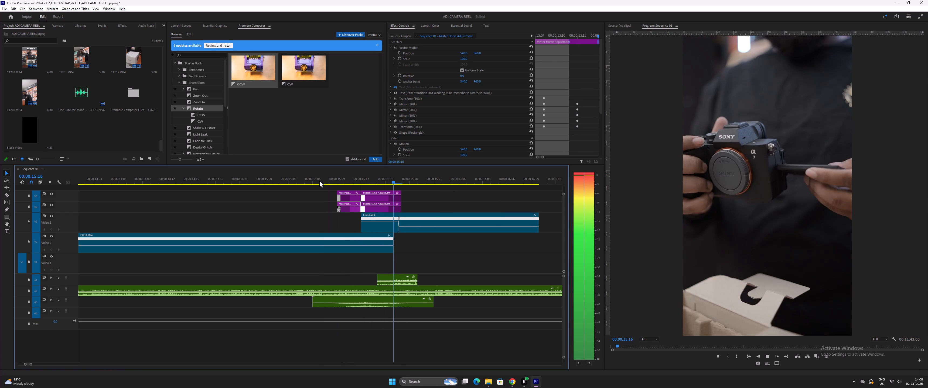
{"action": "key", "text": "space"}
Delete the rotate transition's four adjustment clips above the cut and preview the cut with its sound effect.
{"action": "key", "text": "minus"}
{"action": "left_click_drag", "start_coordinate": [318, 194], "coordinate": [365, 206]}
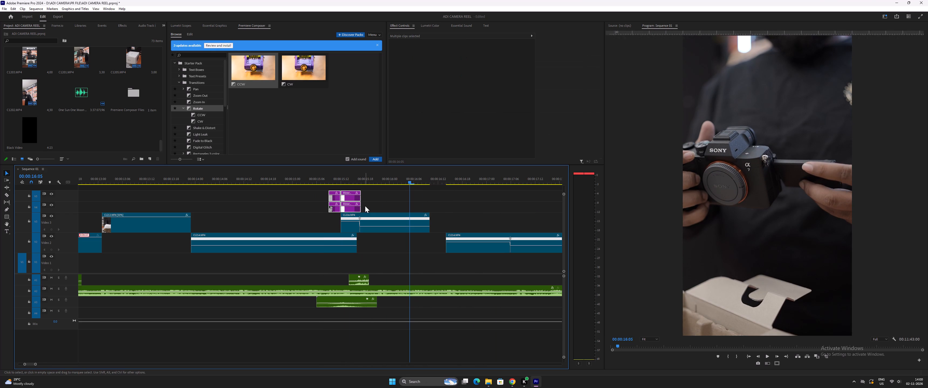
{"action": "key", "text": "Delete"}
{"action": "left_click_drag", "start_coordinate": [314, 177], "coordinate": [317, 178]}
{"action": "key", "text": "space"}
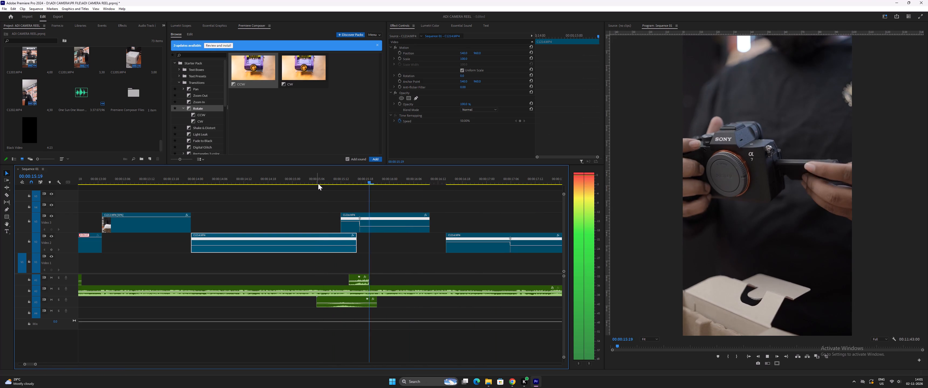
{"action": "key", "text": "space"}
Split the camera clip's speed keyframe into a gradual ramp about two frames long and preview it.
{"action": "left_click_drag", "start_coordinate": [334, 180], "coordinate": [341, 183]}
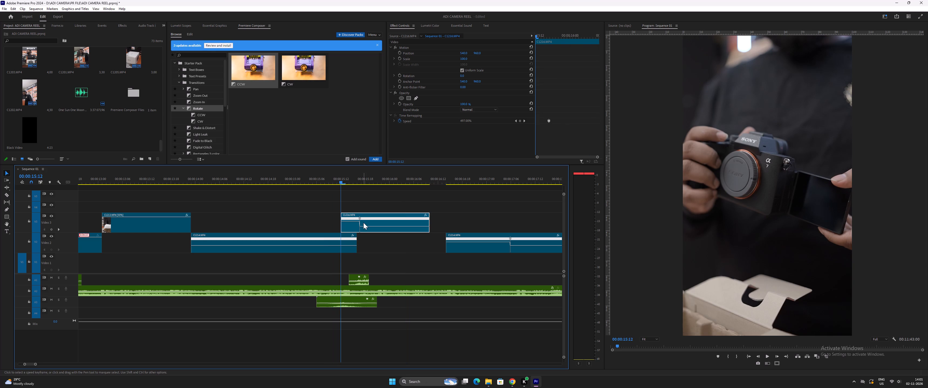
{"action": "left_click_drag", "start_coordinate": [360, 218], "coordinate": [370, 218]}
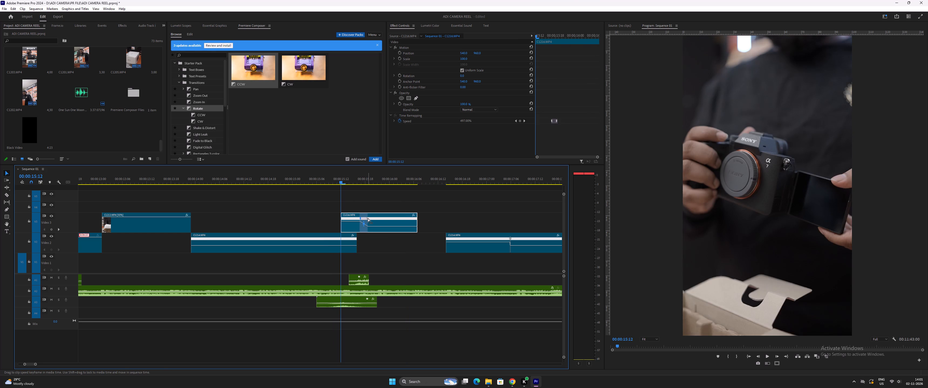
{"action": "key", "text": "space"}
{"action": "key", "text": "space"}
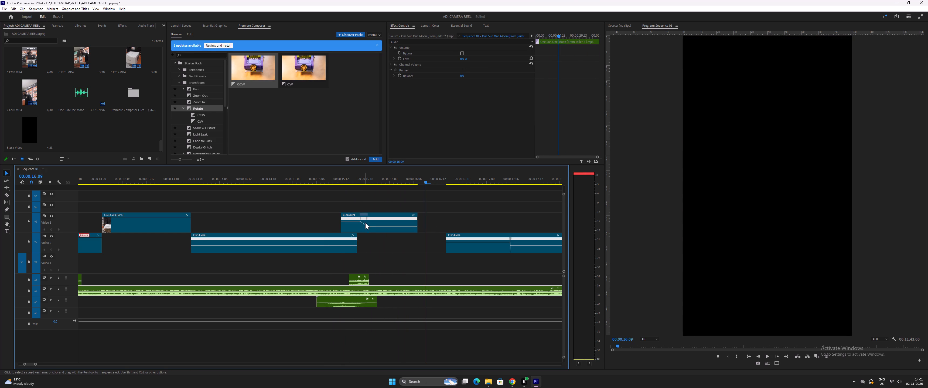
Smooth the camera clip's speed ramp into a curved ease and preview it from just before the cut.
{"action": "left_click", "coordinate": [367, 218]}
{"action": "left_click_drag", "start_coordinate": [364, 227], "coordinate": [385, 230]}
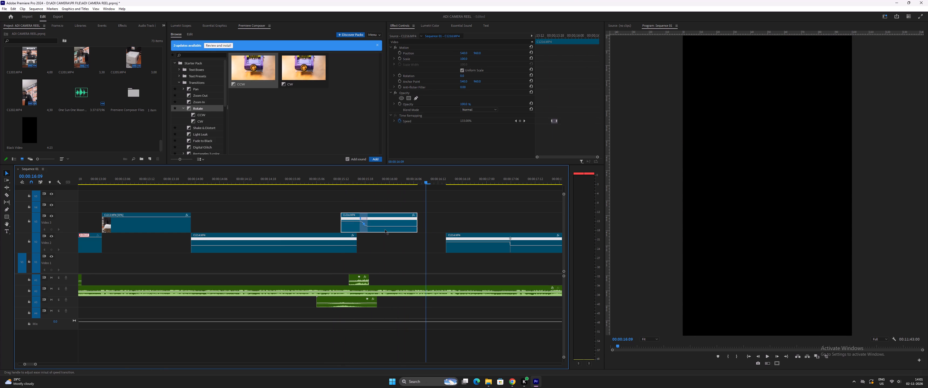
{"action": "left_click_drag", "start_coordinate": [385, 230], "coordinate": [394, 230]}
{"action": "left_click", "coordinate": [329, 180]}
{"action": "key", "text": "space"}
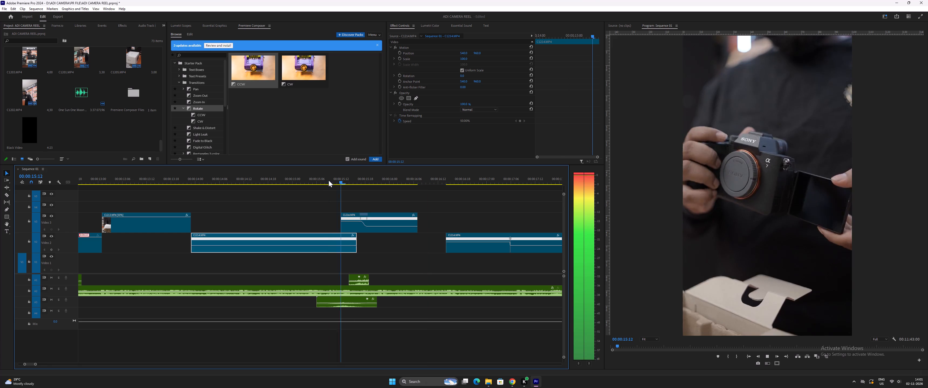
{"action": "key", "text": "space"}
Play back the smoothed speed ramp, the passage into the following clip, and the lead-in from the earlier shots against the music.
{"action": "left_click", "coordinate": [337, 180]}
{"action": "key", "text": "space"}
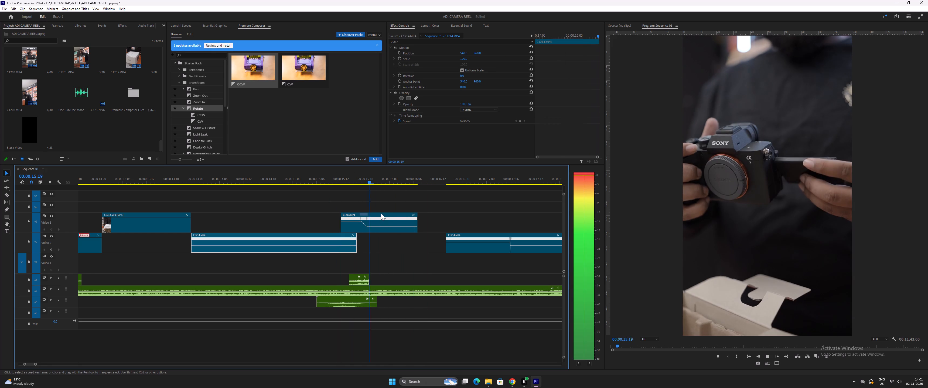
{"action": "key", "text": "space"}
{"action": "left_click", "coordinate": [364, 180]}
{"action": "key", "text": "space"}
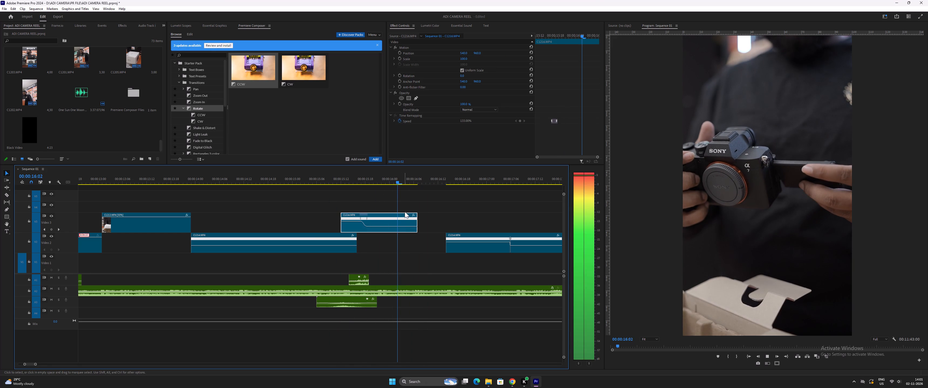
{"action": "key", "text": "space"}
{"action": "key", "text": "space"}
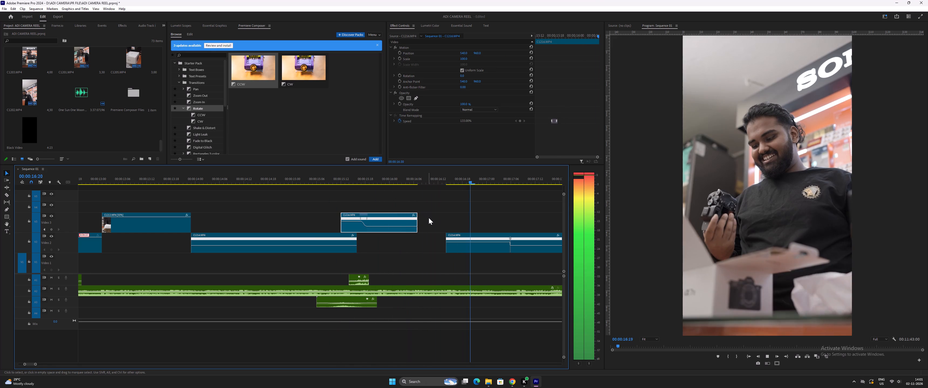
{"action": "key", "text": "space"}
{"action": "left_click_drag", "start_coordinate": [330, 180], "coordinate": [180, 182]}
{"action": "key", "text": "space"}
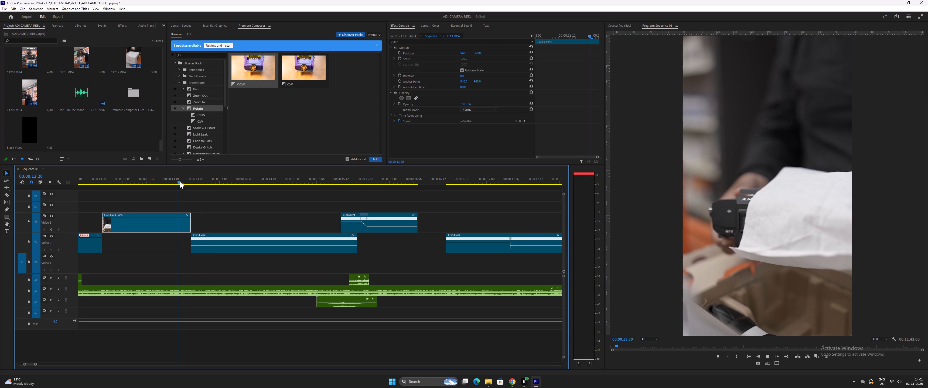
{"action": "key", "text": "space"}
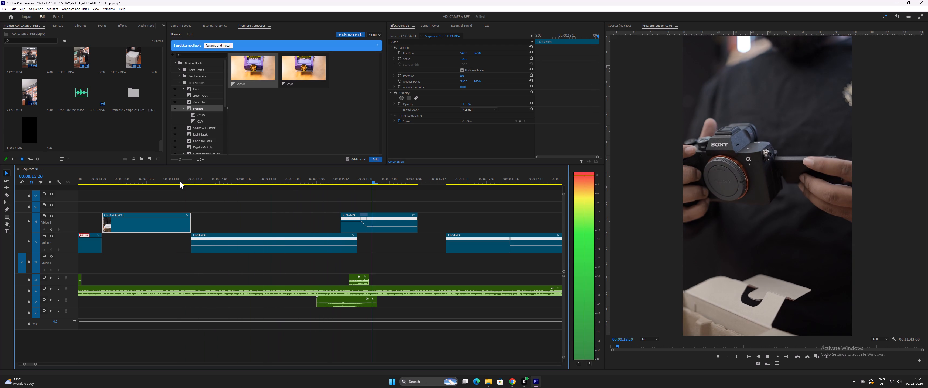
Close the gap after the camera screen-opening clip by moving the clip of the man holding the camera against its end, and preview the cut.
{"action": "left_click_drag", "start_coordinate": [335, 181], "coordinate": [338, 183]}
{"action": "key", "text": "space"}
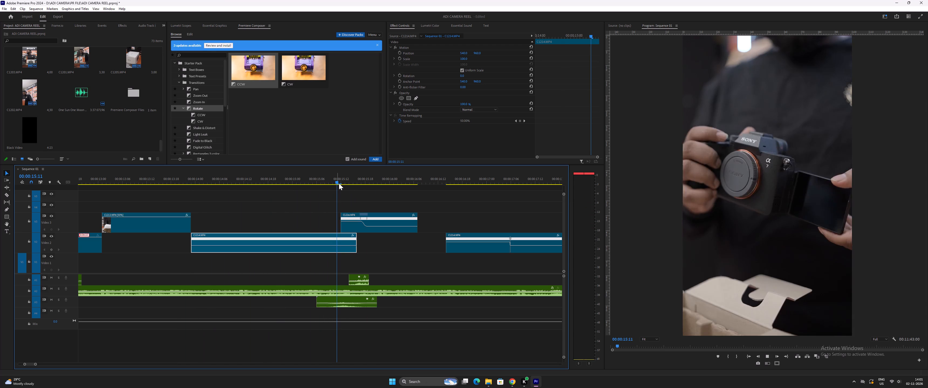
{"action": "key", "text": "space"}
{"action": "key", "text": "space"}
{"action": "key", "text": "space"}
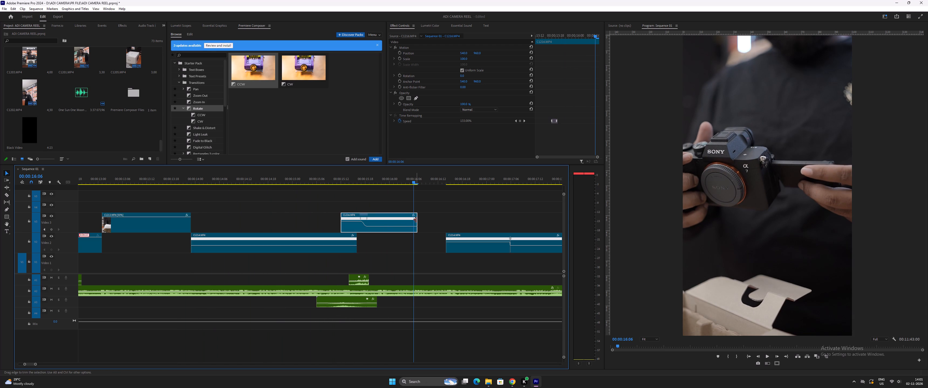
{"action": "left_click_drag", "start_coordinate": [463, 247], "coordinate": [432, 245]}
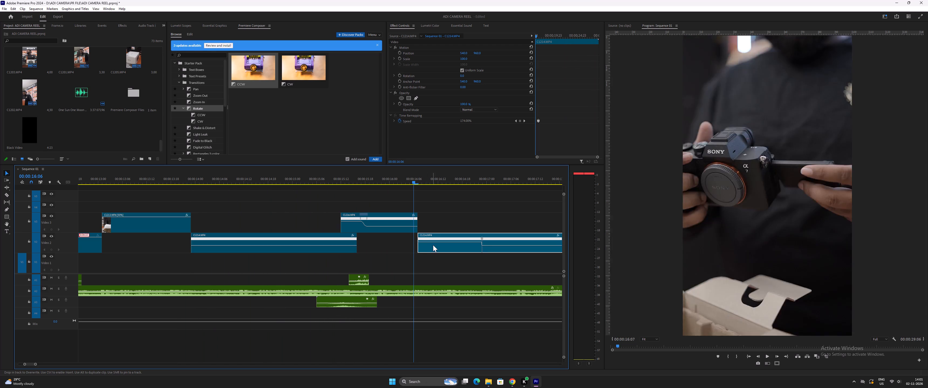
{"action": "key", "text": "space"}
{"action": "key", "text": "space"}
Slide the clip of the man about 10 frames earlier, partly beneath the camera clip, and preview the cut with its lead-in.
{"action": "key", "text": "minus"}
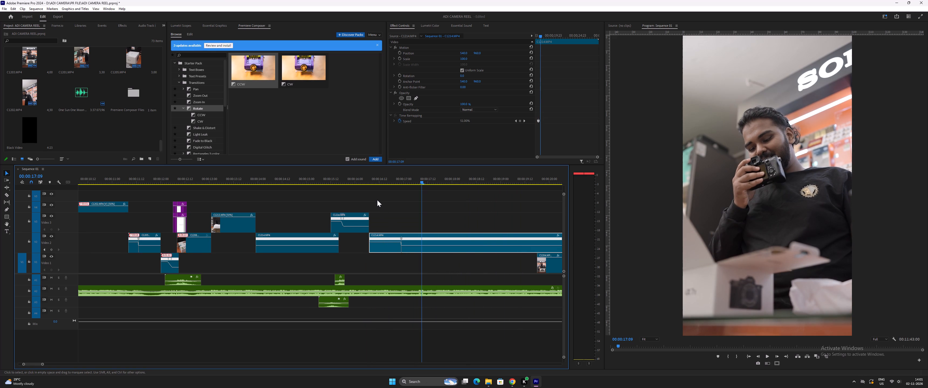
{"action": "left_click_drag", "start_coordinate": [379, 182], "coordinate": [385, 183]}
{"action": "left_click_drag", "start_coordinate": [413, 252], "coordinate": [396, 251]}
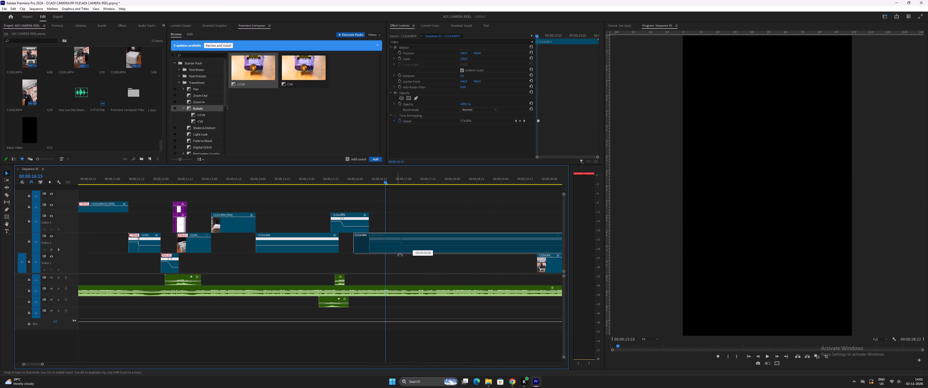
{"action": "left_click_drag", "start_coordinate": [396, 251], "coordinate": [395, 251]}
{"action": "left_click", "coordinate": [363, 182]}
{"action": "key", "text": "space"}
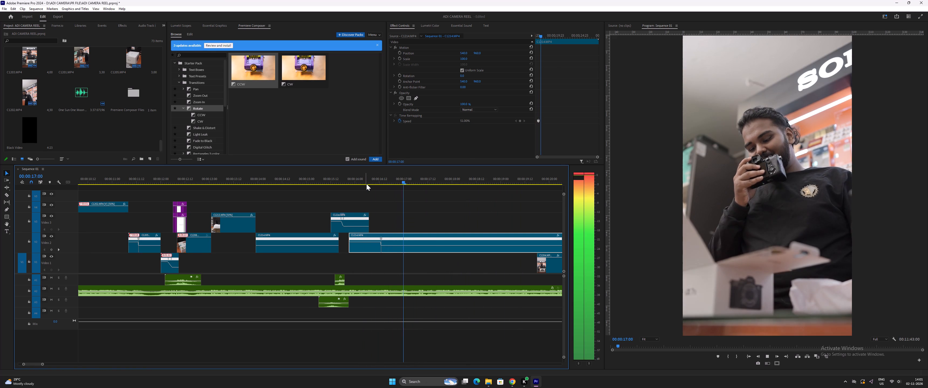
{"action": "key", "text": "space"}
{"action": "key", "text": "minus"}
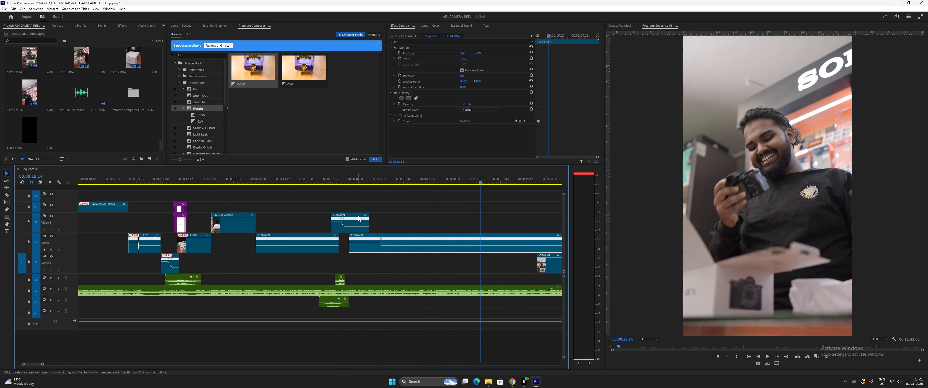
{"action": "left_click_drag", "start_coordinate": [323, 181], "coordinate": [267, 187]}
{"action": "key", "text": "space"}
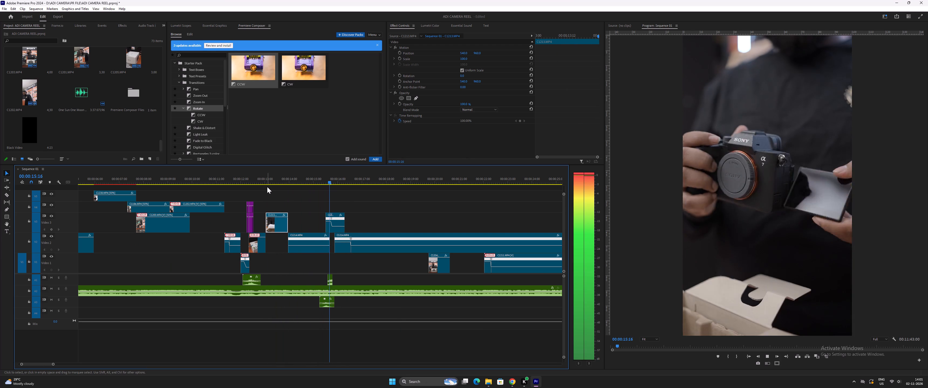
{"action": "key", "text": "space"}
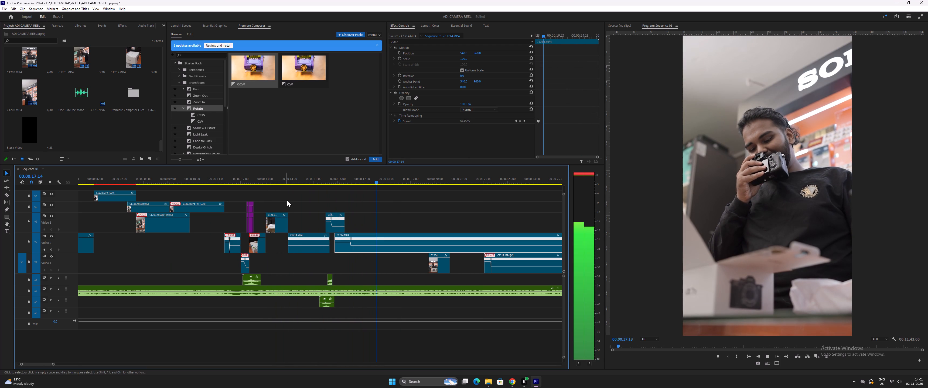
Add a second speed keyframe to the man's clip at 00:00:17:04, raise the speed after it, and preview.
{"action": "left_click", "coordinate": [342, 181]}
{"action": "key", "text": "space"}
{"action": "key", "text": "space"}
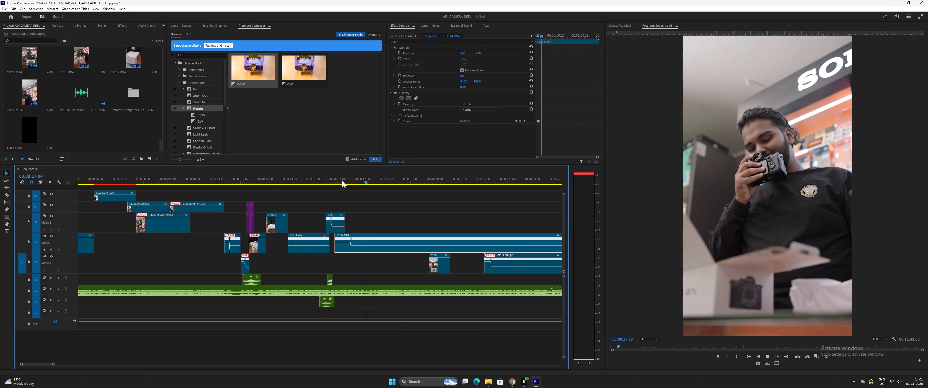
{"action": "key", "text": "p"}
{"action": "left_click", "coordinate": [368, 245]}
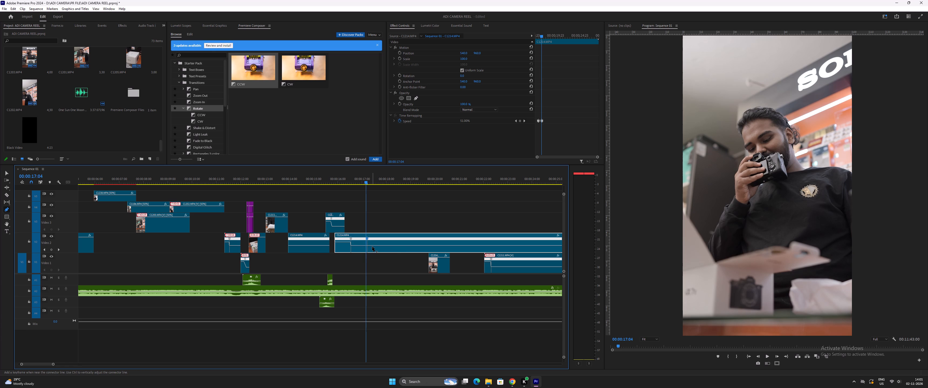
{"action": "key", "text": "v"}
{"action": "left_click_drag", "start_coordinate": [374, 246], "coordinate": [374, 211]}
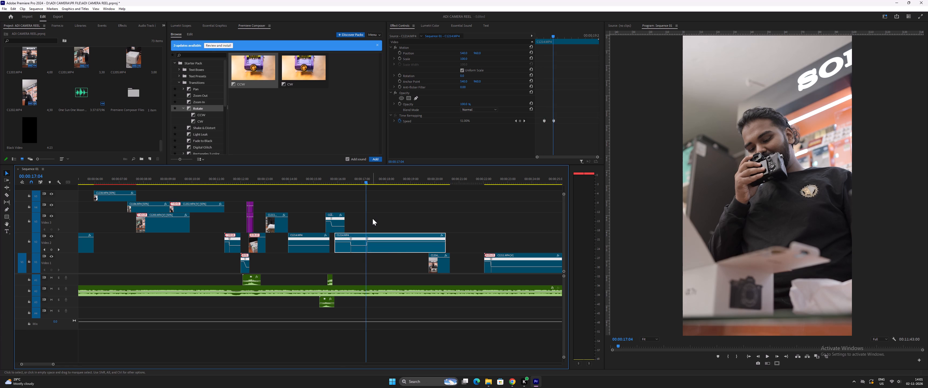
{"action": "left_click", "coordinate": [342, 181]}
{"action": "key", "text": "space"}
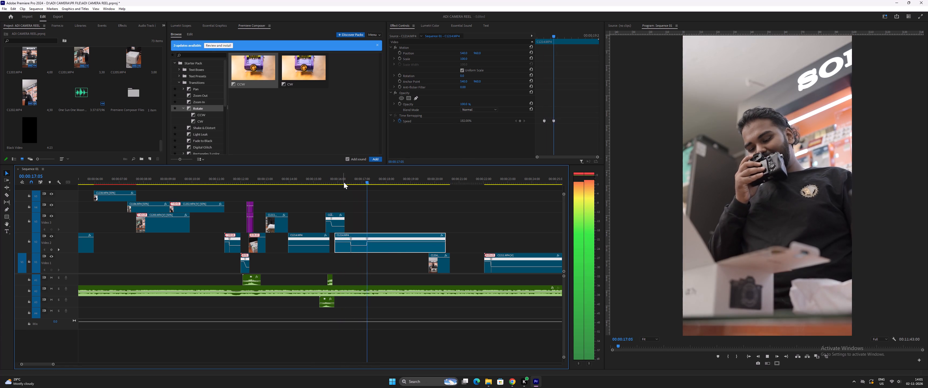
{"action": "key", "text": "space"}
Lower the man's clip speed after the second keyframe in small adjustments and preview the passage.
{"action": "left_click", "coordinate": [367, 181]}
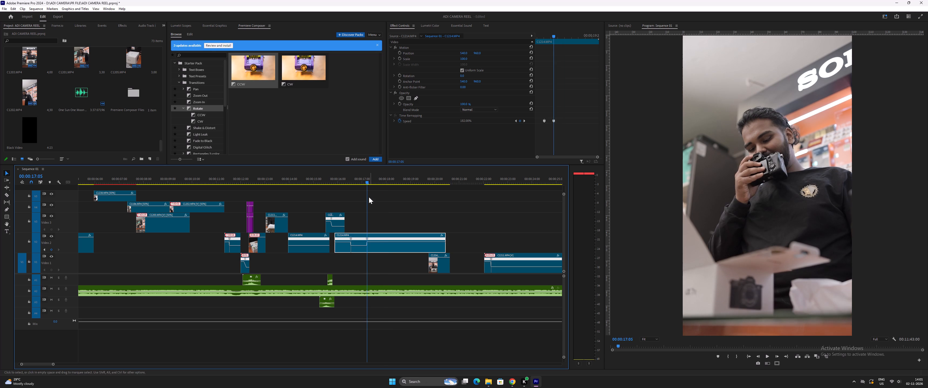
{"action": "key", "text": "space"}
{"action": "key", "text": "space"}
{"action": "left_click_drag", "start_coordinate": [383, 242], "coordinate": [383, 247]}
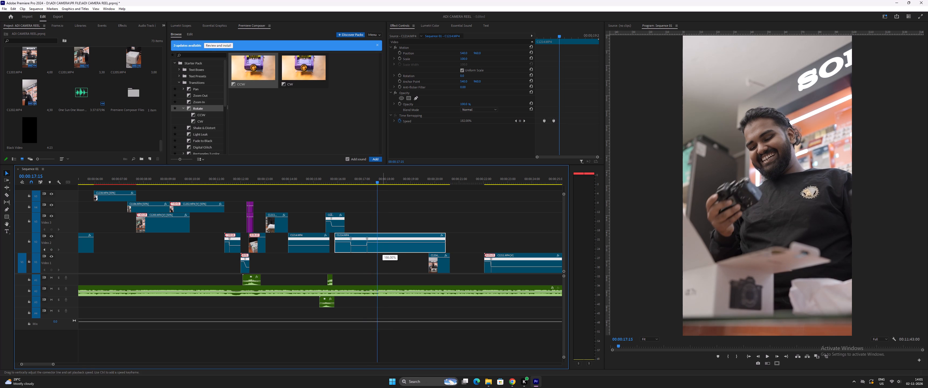
{"action": "left_click_drag", "start_coordinate": [383, 247], "coordinate": [383, 250]}
{"action": "left_click_drag", "start_coordinate": [374, 243], "coordinate": [374, 246]}
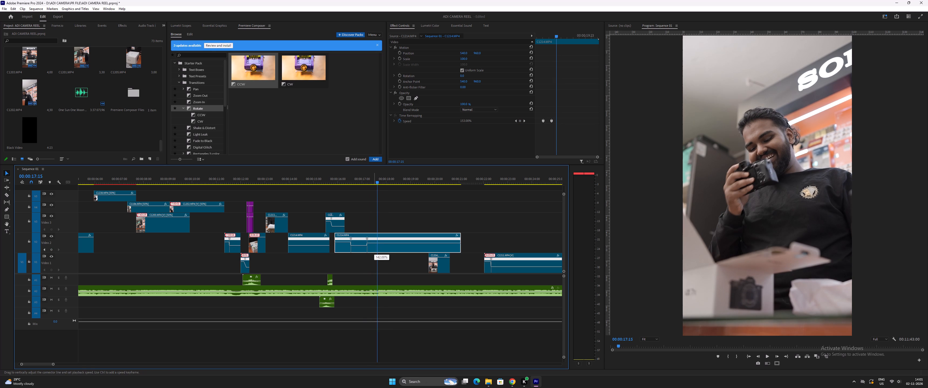
{"action": "left_click_drag", "start_coordinate": [374, 246], "coordinate": [374, 247]}
{"action": "left_click", "coordinate": [360, 183]}
{"action": "key", "text": "space"}
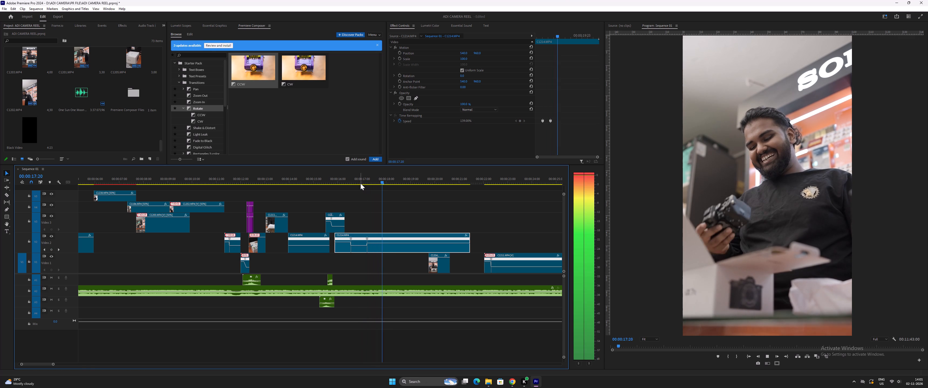
{"action": "key", "text": "space"}
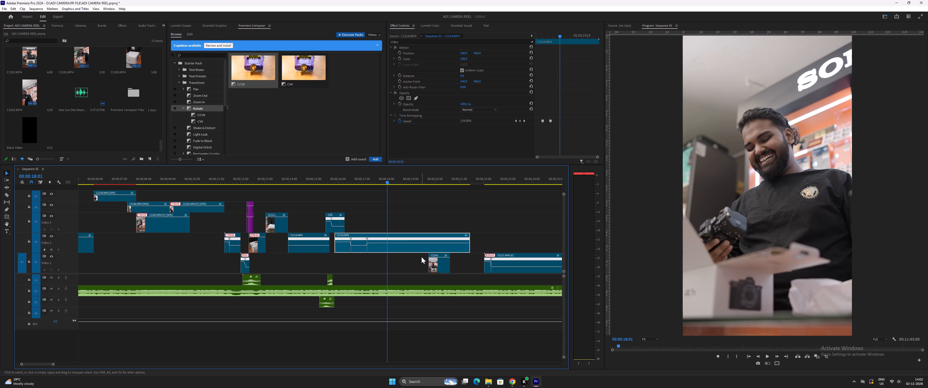
{"action": "key", "text": "space"}
{"action": "key", "text": "space"}
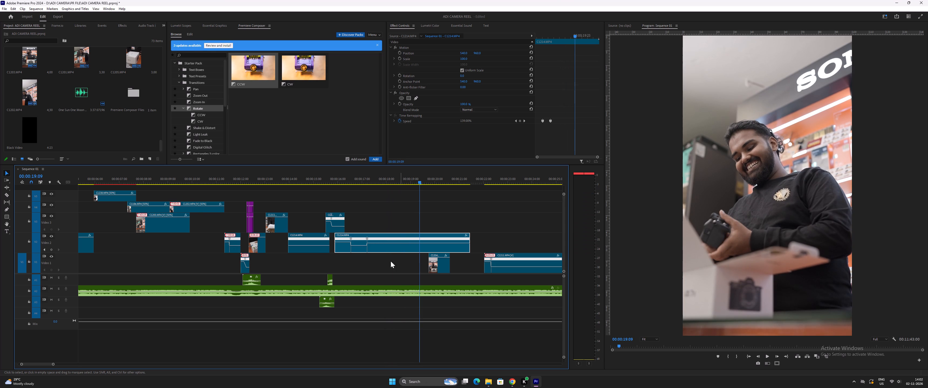
Play through the man's clip, cut it at 00:00:17:23 and delete the remainder.
{"action": "key", "text": "minus"}
{"action": "left_click", "coordinate": [285, 182]}
{"action": "key", "text": "equal"}
{"action": "key", "text": "equal"}
{"action": "key", "text": "space"}
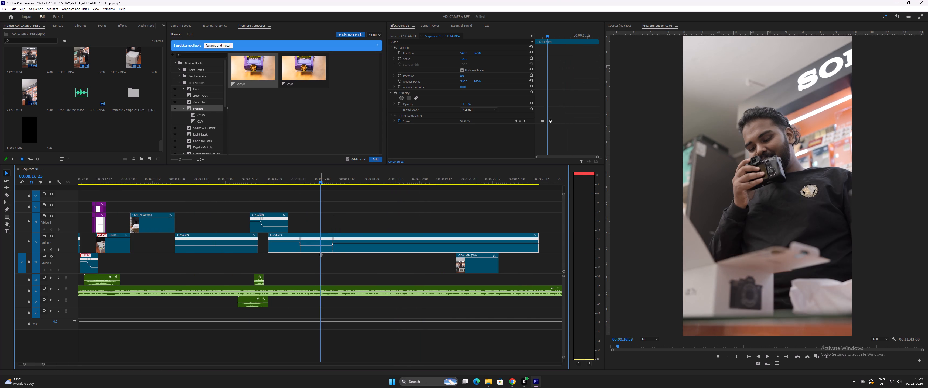
{"action": "key", "text": "space"}
{"action": "left_click", "coordinate": [377, 239]}
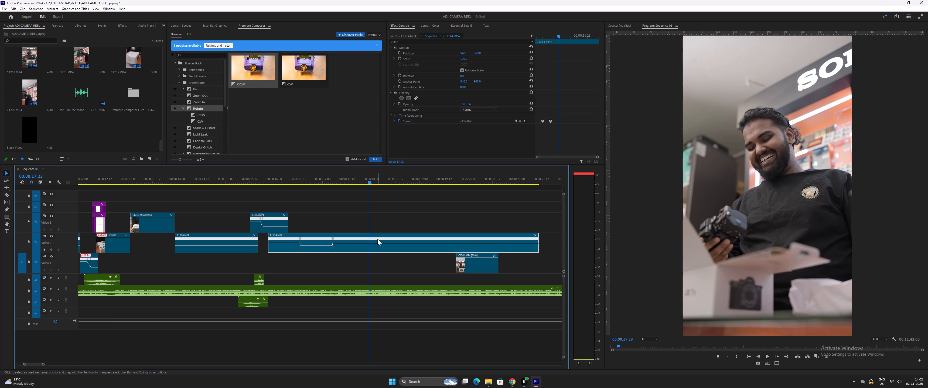
{"action": "key", "text": "ctrl+bracketleft"}
{"action": "left_click", "coordinate": [382, 238]}
{"action": "key", "text": "Delete"}
Review the two following clips on the lowest video track and move them together much later, near the music's end.
{"action": "key", "text": "space"}
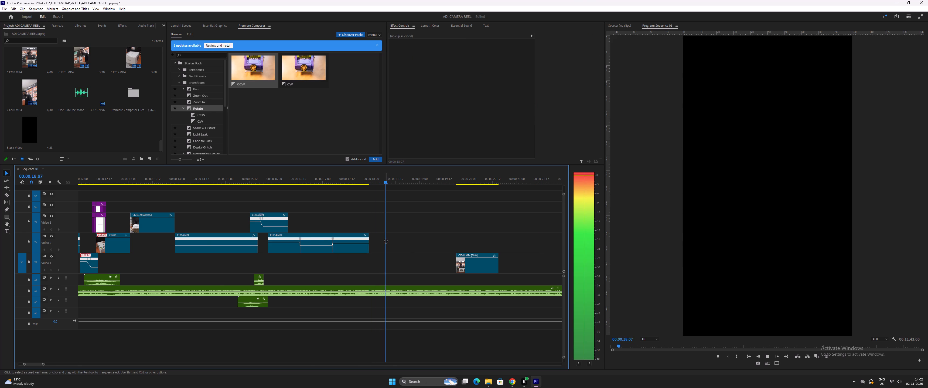
{"action": "key", "text": "minus"}
{"action": "key", "text": "minus"}
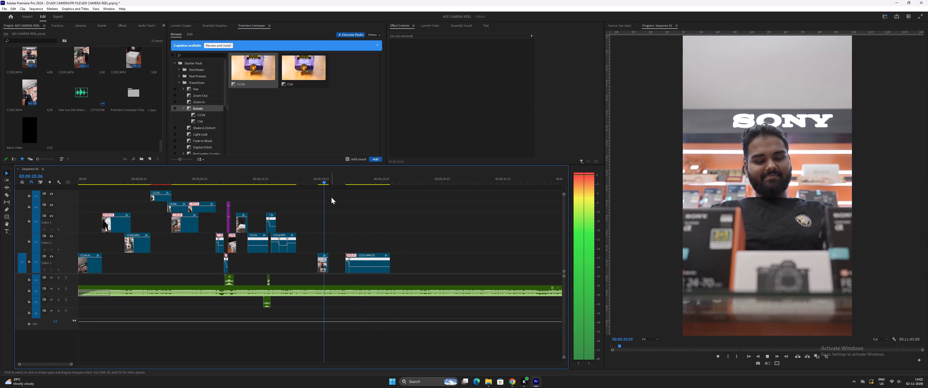
{"action": "key", "text": "space"}
{"action": "left_click", "coordinate": [349, 179]}
{"action": "key", "text": "space"}
{"action": "key", "text": "minus"}
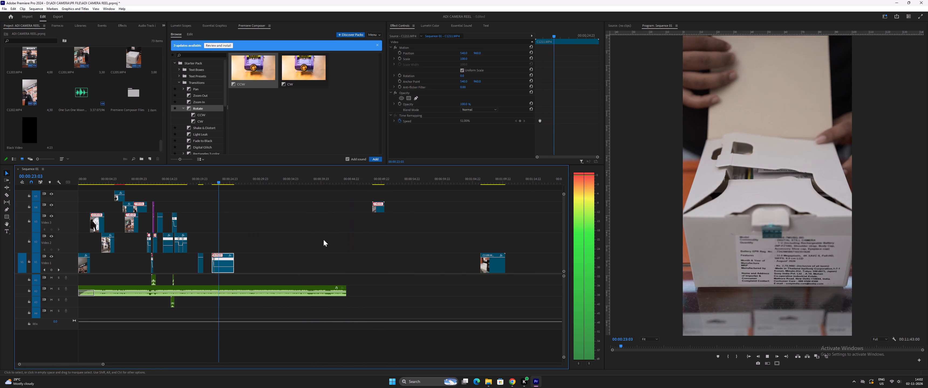
{"action": "key", "text": "space"}
{"action": "left_click_drag", "start_coordinate": [197, 249], "coordinate": [229, 264]}
{"action": "left_click_drag", "start_coordinate": [228, 263], "coordinate": [335, 271]}
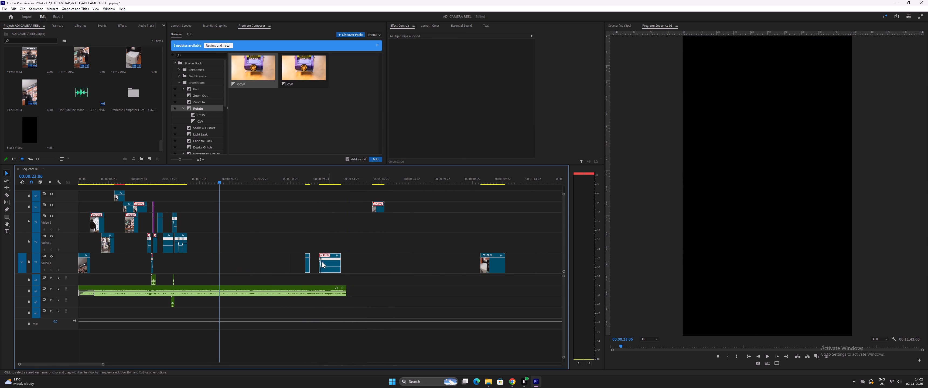
Play back the reel from the box-opening shots through the camera screen-opening passage and check the cuts against the music.
{"action": "left_click", "coordinate": [138, 176]}
{"action": "key", "text": "space"}
{"action": "key", "text": "equal"}
{"action": "key", "text": "equal"}
{"action": "key", "text": "equal"}
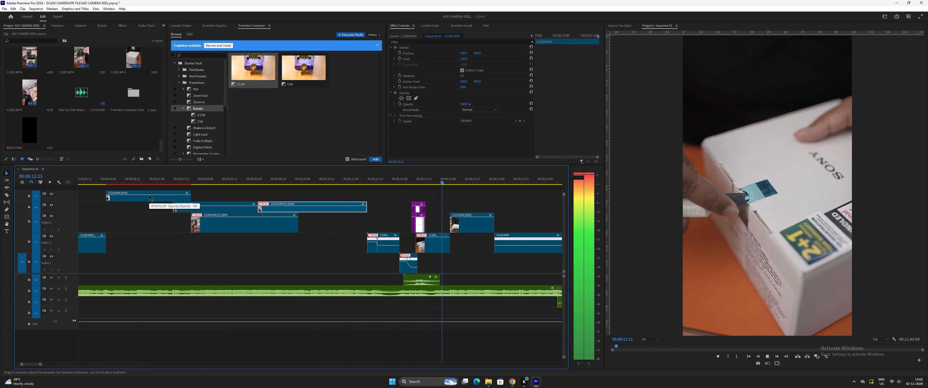
{"action": "key", "text": "minus"}
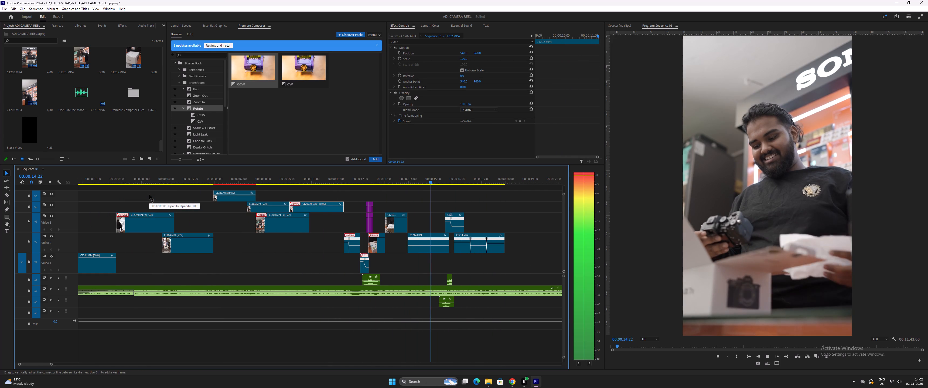
{"action": "key", "text": "space"}
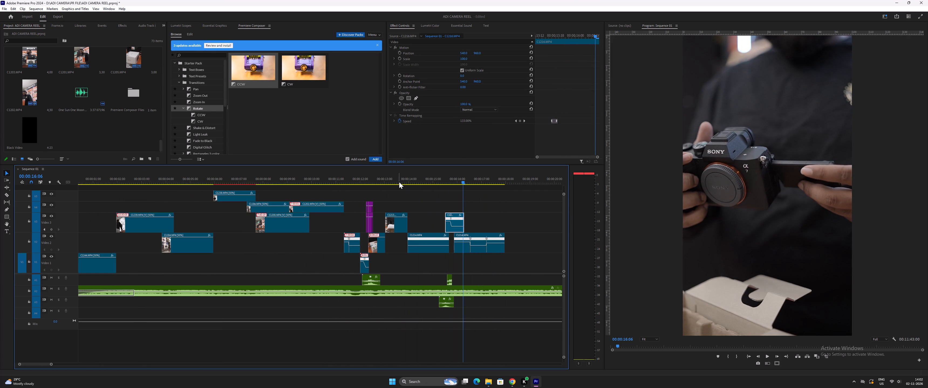
{"action": "left_click", "coordinate": [436, 175]}
{"action": "key", "text": "equal"}
{"action": "key", "text": "equal"}
{"action": "key", "text": "space"}
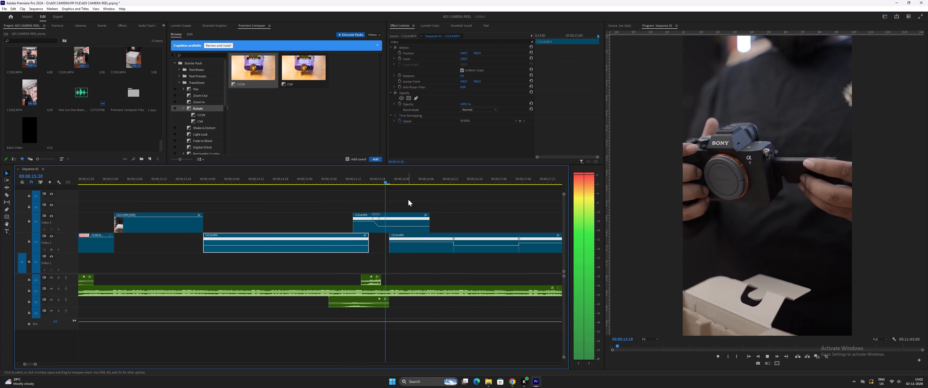
{"action": "key", "text": "space"}
Slightly slow the camera screen-opening clip's section before its speed ramp and preview it through the man's clip.
{"action": "left_click_drag", "start_coordinate": [362, 221], "coordinate": [358, 246]}
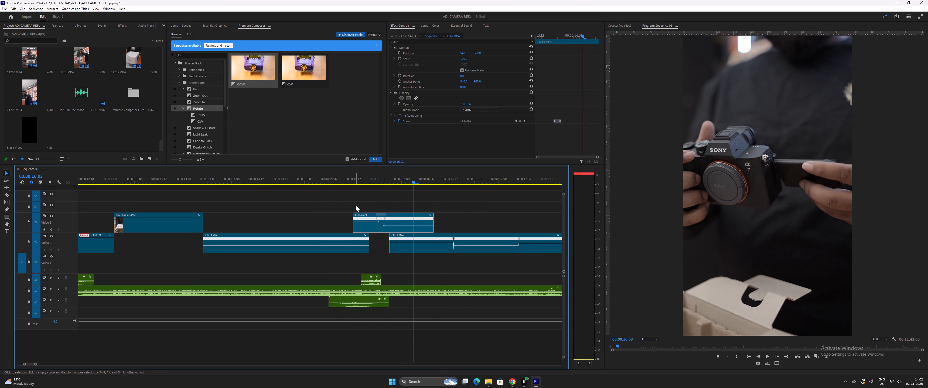
{"action": "left_click", "coordinate": [349, 181]}
{"action": "key", "text": "space"}
{"action": "key", "text": "space"}
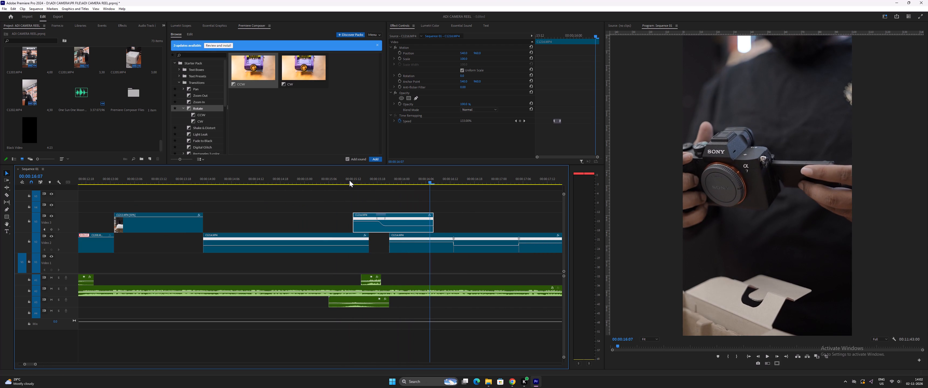
{"action": "left_click", "coordinate": [353, 180]}
{"action": "key", "text": "space"}
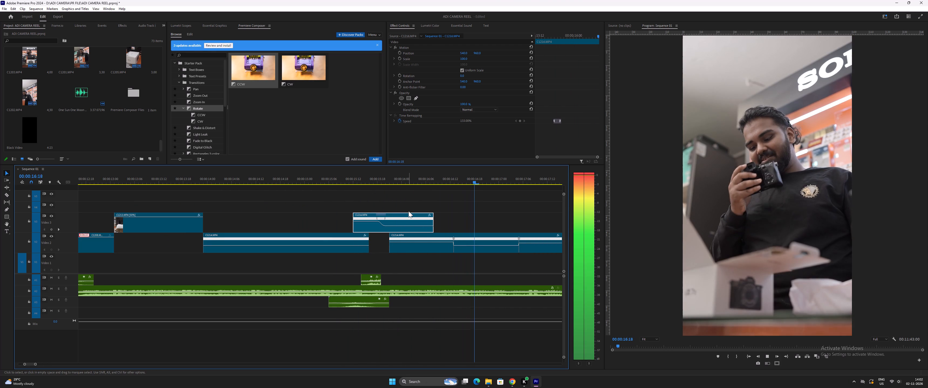
{"action": "key", "text": "minus"}
{"action": "key", "text": "space"}
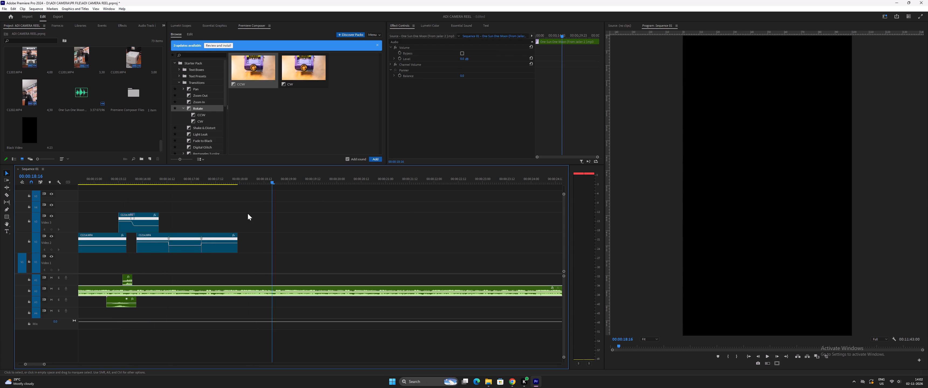
{"action": "key", "text": "equal"}
{"action": "key", "text": "minus"}
{"action": "left_click", "coordinate": [155, 176]}
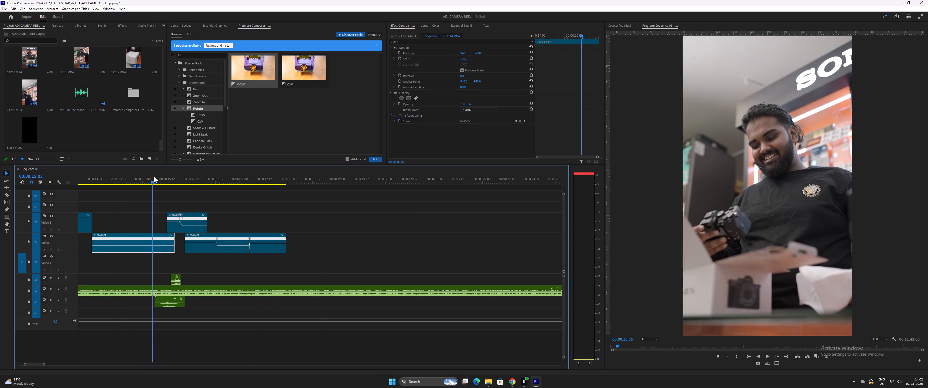
{"action": "key", "text": "space"}
{"action": "key", "text": "equal"}
{"action": "key", "text": "space"}
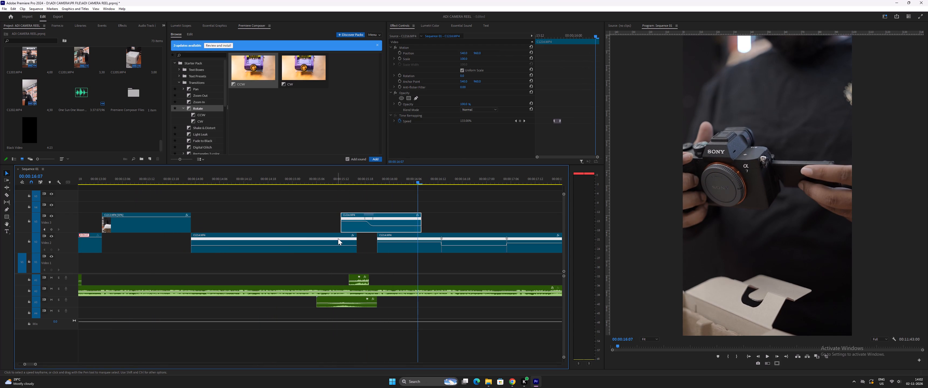
Shift the man's camera-holding clip on Video 2 slightly later and preview it through to its end.
{"action": "left_click_drag", "start_coordinate": [432, 235], "coordinate": [440, 235]}
{"action": "key", "text": "space"}
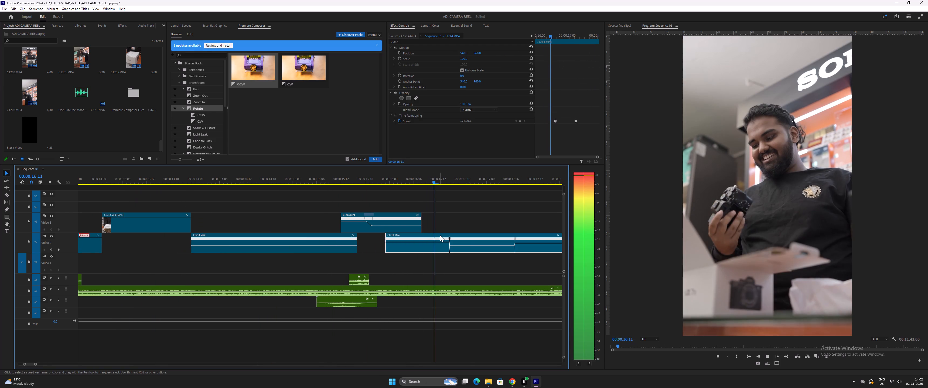
{"action": "key", "text": "minus"}
{"action": "key", "text": "space"}
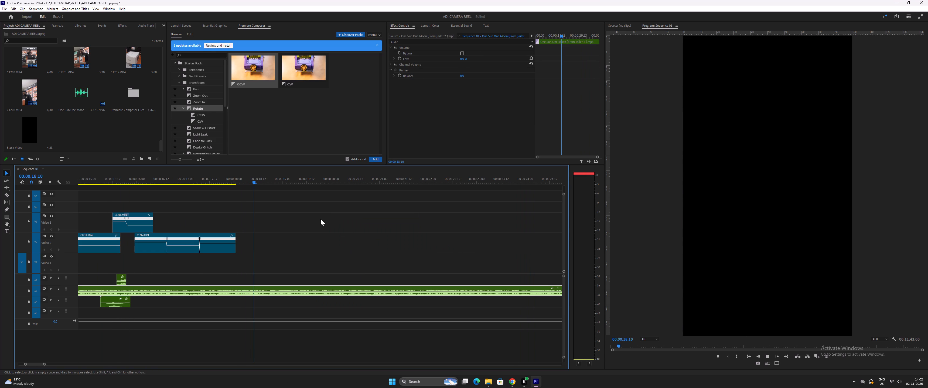
{"action": "left_click", "coordinate": [166, 181]}
{"action": "key", "text": "space"}
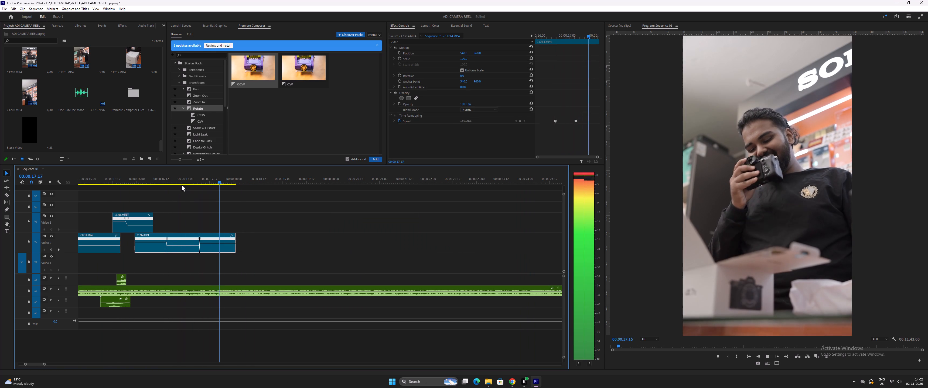
{"action": "key", "text": "space"}
{"action": "key", "text": "space"}
Scan the parked clips around the music's end and the unused footage further along for shots to follow the man's clip.
{"action": "key", "text": "minus"}
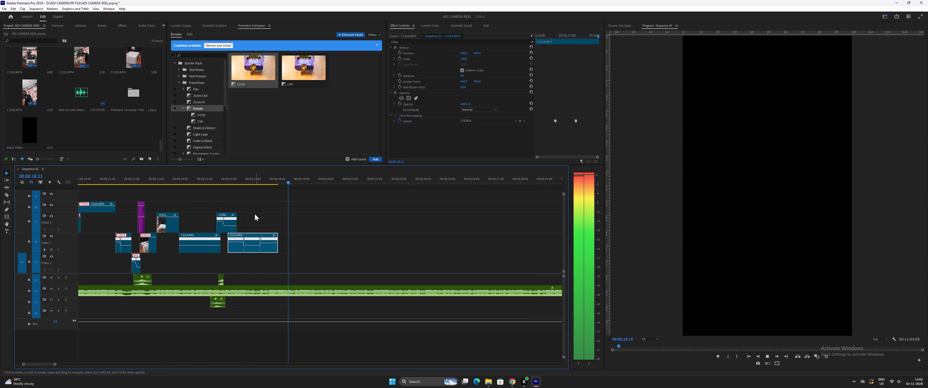
{"action": "key", "text": "minus"}
{"action": "key", "text": "minus"}
{"action": "key", "text": "space"}
{"action": "left_click", "coordinate": [309, 178]}
{"action": "key", "text": "space"}
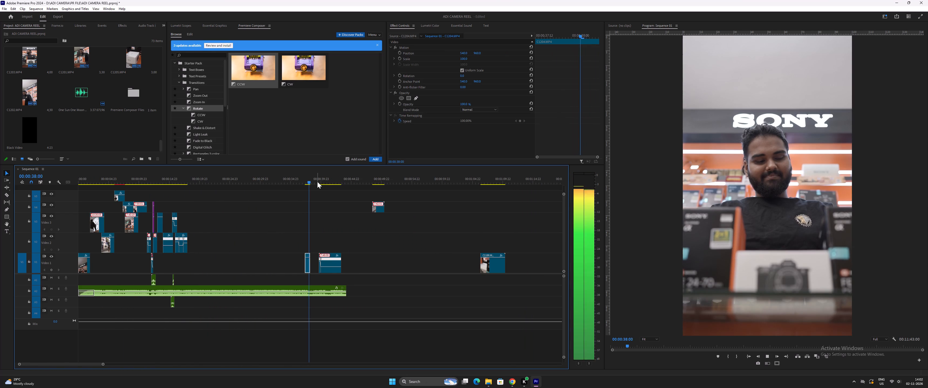
{"action": "key", "text": "space"}
{"action": "key", "text": "minus"}
{"action": "left_click_drag", "start_coordinate": [227, 183], "coordinate": [230, 184]}
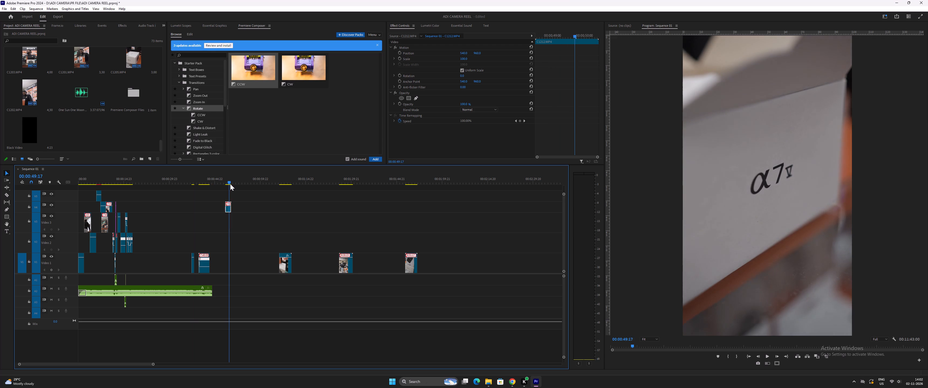
{"action": "left_click_drag", "start_coordinate": [230, 184], "coordinate": [346, 203]}
{"action": "key", "text": "minus"}
{"action": "key", "text": "minus"}
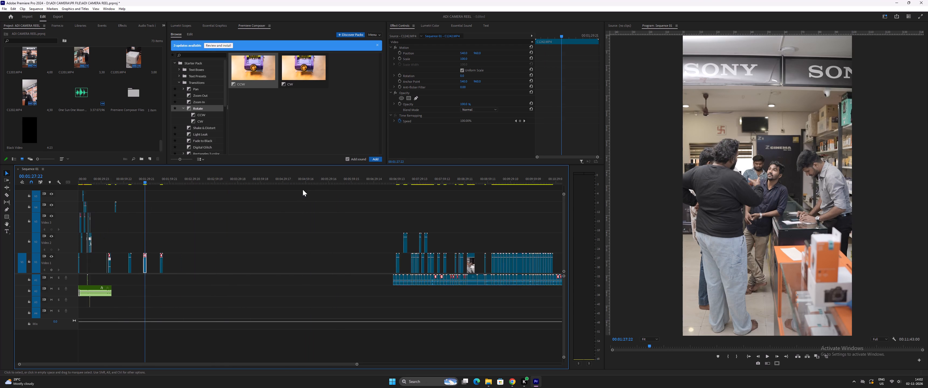
{"action": "key", "text": "minus"}
{"action": "left_click", "coordinate": [262, 184]}
{"action": "key", "text": "equal"}
{"action": "left_click_drag", "start_coordinate": [340, 179], "coordinate": [342, 182]}
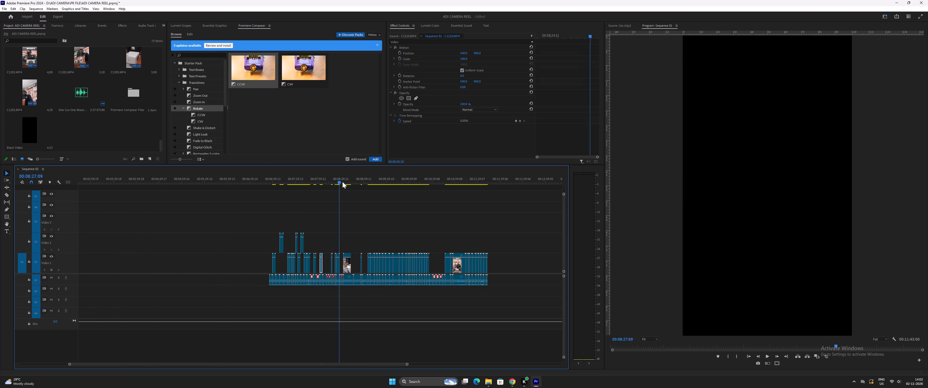
{"action": "left_click_drag", "start_coordinate": [342, 182], "coordinate": [374, 190]}
{"action": "key", "text": "equal"}
{"action": "key", "text": "equal"}
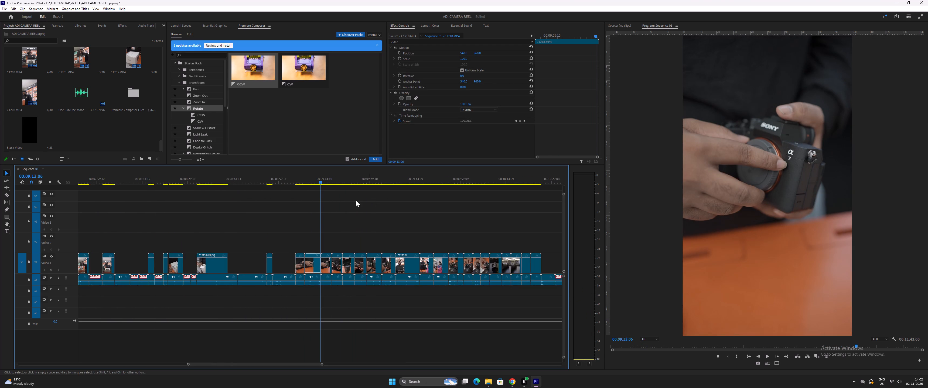
{"action": "key", "text": "equal"}
{"action": "left_click_drag", "start_coordinate": [261, 179], "coordinate": [217, 187]}
Review the camera close-ups from about 00:08:56 to 00:09:15 and raise the body-cap removal clip to Video 2.
{"action": "key", "text": "space"}
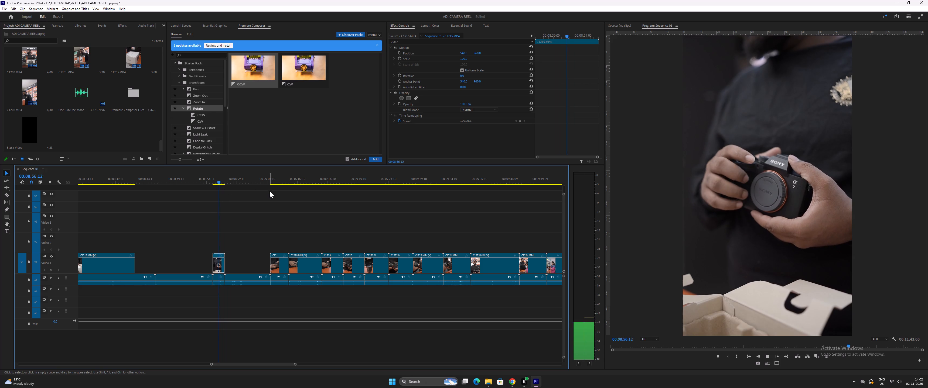
{"action": "key", "text": "space"}
{"action": "left_click_drag", "start_coordinate": [267, 175], "coordinate": [272, 177]}
{"action": "key", "text": "space"}
{"action": "key", "text": "equal"}
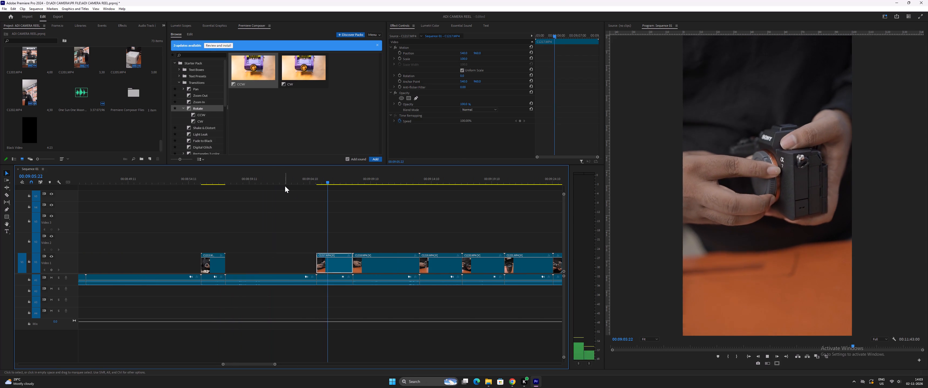
{"action": "key", "text": "space"}
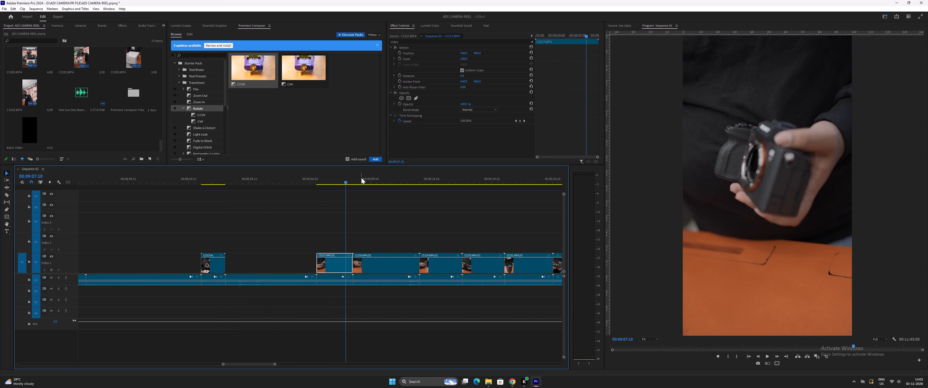
{"action": "left_click_drag", "start_coordinate": [361, 178], "coordinate": [366, 179]}
{"action": "key", "text": "space"}
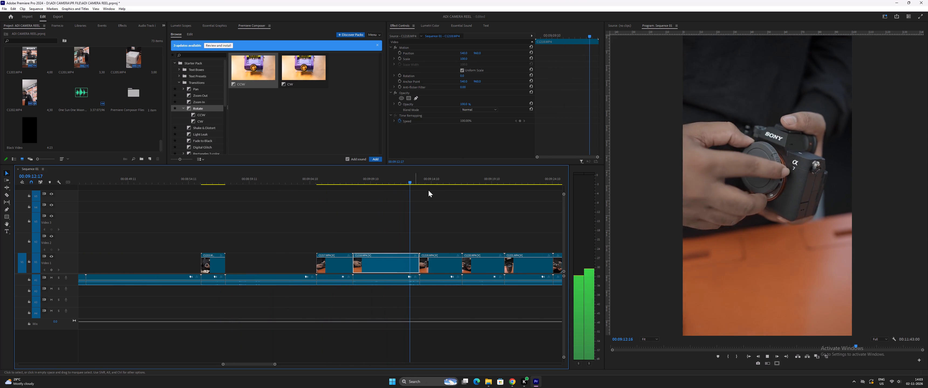
{"action": "key", "text": "space"}
{"action": "left_click", "coordinate": [428, 179]}
{"action": "key", "text": "space"}
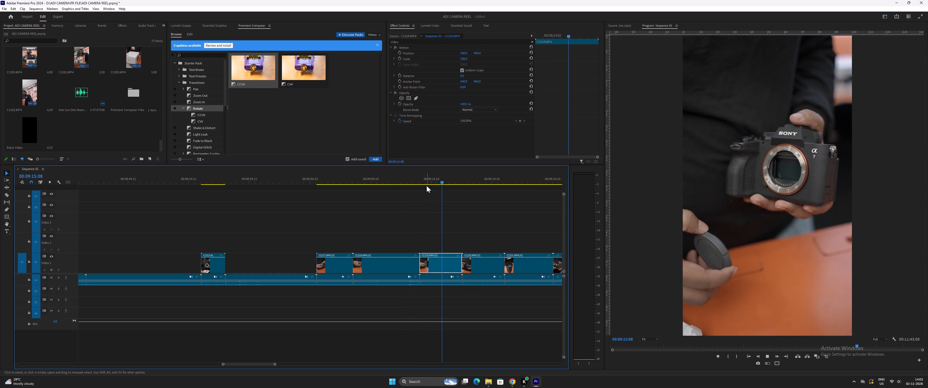
{"action": "key", "text": "space"}
{"action": "key", "text": "space"}
{"action": "left_click_drag", "start_coordinate": [444, 264], "coordinate": [442, 242]}
Preview the adjacent clip of hands holding the lens and its cap, and raise it to Video 2.
{"action": "key", "text": "space"}
{"action": "left_click_drag", "start_coordinate": [466, 179], "coordinate": [469, 179]}
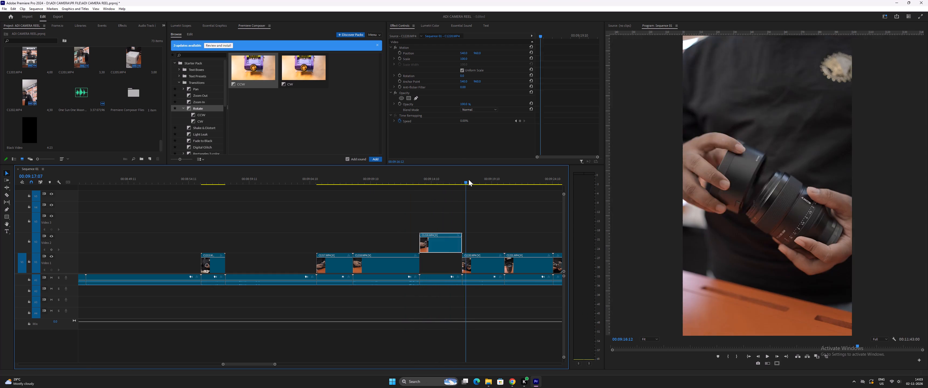
{"action": "left_click_drag", "start_coordinate": [469, 179], "coordinate": [469, 179]}
{"action": "key", "text": "space"}
{"action": "key", "text": "space"}
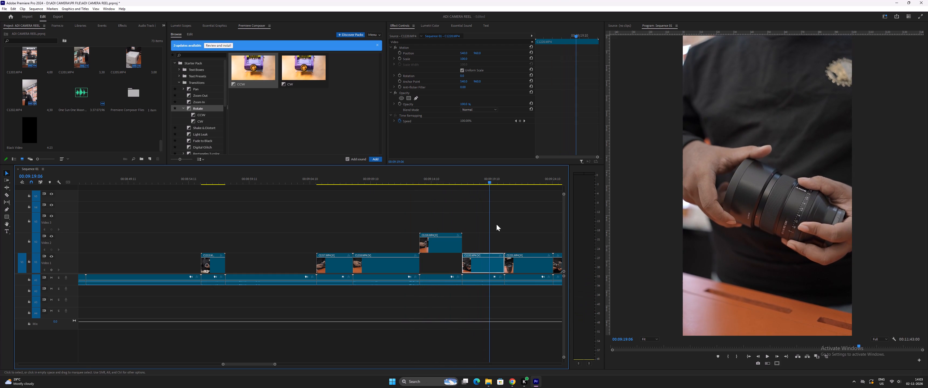
{"action": "left_click_drag", "start_coordinate": [482, 263], "coordinate": [477, 237]}
Compare the handheld lens shot with the Sony lens close-up that follows it, and raise the close-up to Video 2.
{"action": "key", "text": "space"}
{"action": "key", "text": "minus"}
{"action": "key", "text": "space"}
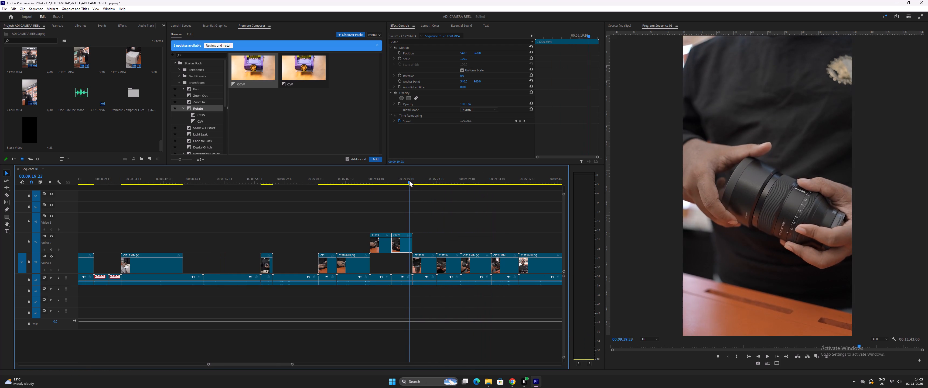
{"action": "left_click_drag", "start_coordinate": [410, 180], "coordinate": [416, 182]}
{"action": "key", "text": "space"}
{"action": "key", "text": "space"}
{"action": "left_click_drag", "start_coordinate": [421, 180], "coordinate": [426, 181]}
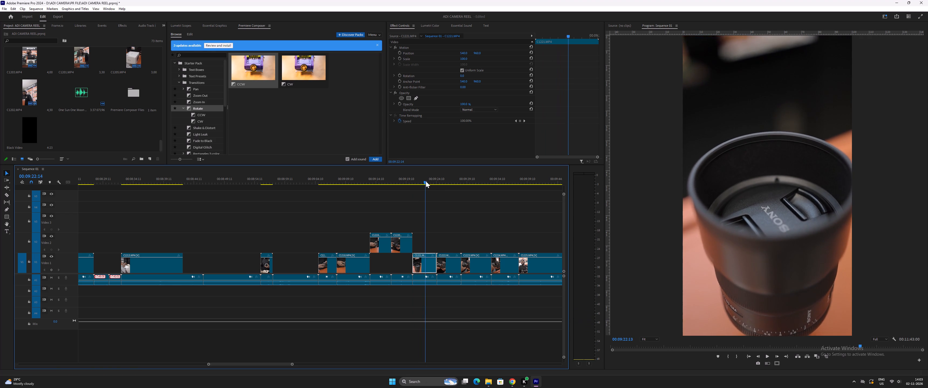
{"action": "left_click_drag", "start_coordinate": [426, 181], "coordinate": [404, 183]}
{"action": "key", "text": "space"}
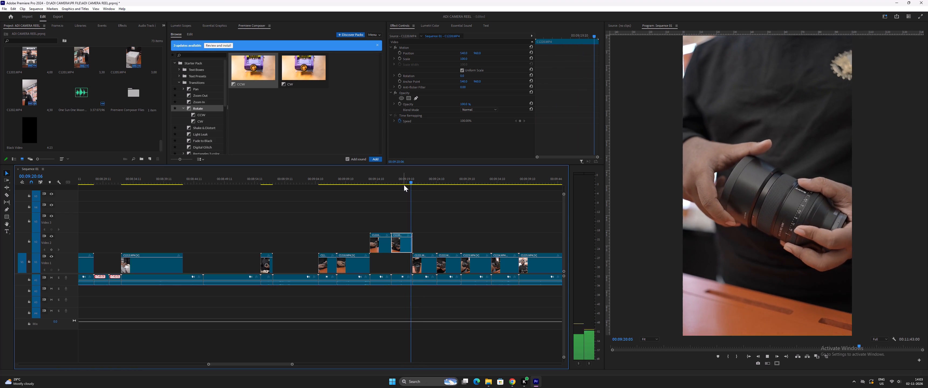
{"action": "key", "text": "space"}
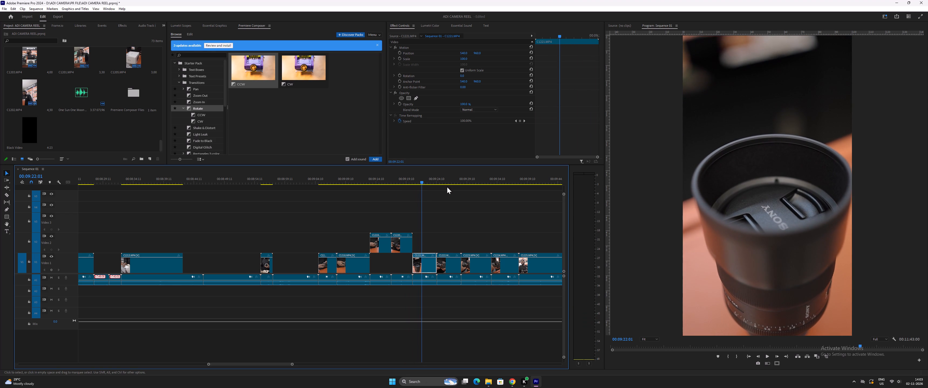
{"action": "key", "text": "space"}
{"action": "key", "text": "space"}
{"action": "left_click_drag", "start_coordinate": [393, 178], "coordinate": [411, 186]}
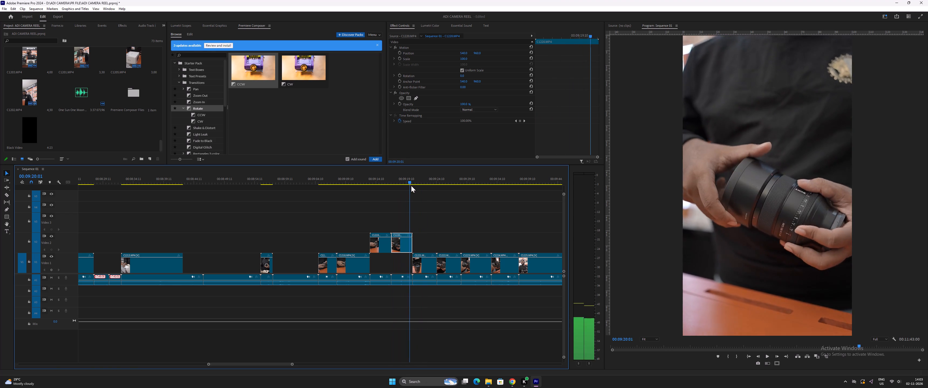
{"action": "left_click_drag", "start_coordinate": [411, 186], "coordinate": [449, 194]}
{"action": "left_click_drag", "start_coordinate": [424, 266], "coordinate": [424, 247]}
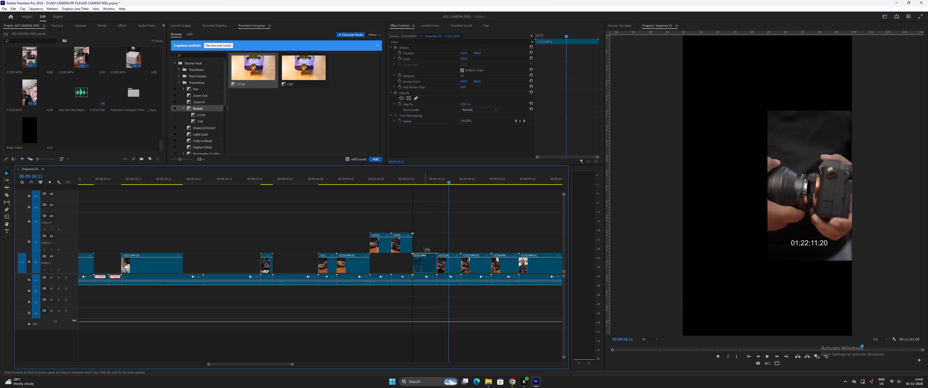
{"action": "left_click_drag", "start_coordinate": [424, 247], "coordinate": [424, 245]}
Review the lens-mounting shots and raise the one around 00:09:36 to Video 2.
{"action": "key", "text": "space"}
{"action": "left_click", "coordinate": [442, 179]}
{"action": "key", "text": "space"}
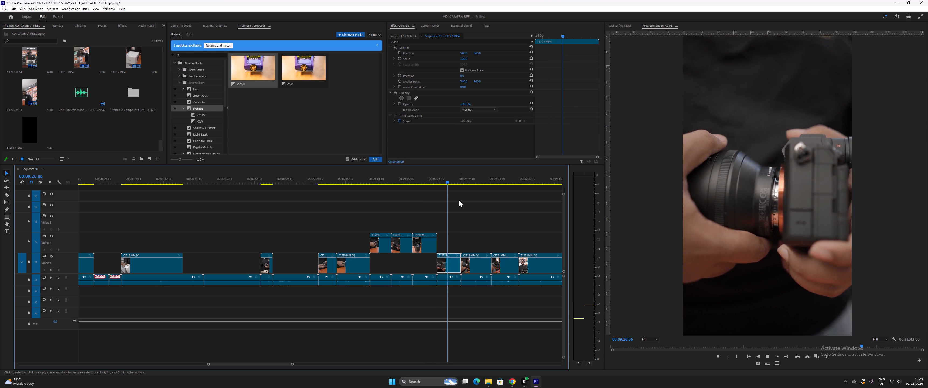
{"action": "key", "text": "space"}
{"action": "left_click_drag", "start_coordinate": [464, 177], "coordinate": [470, 179]}
{"action": "key", "text": "space"}
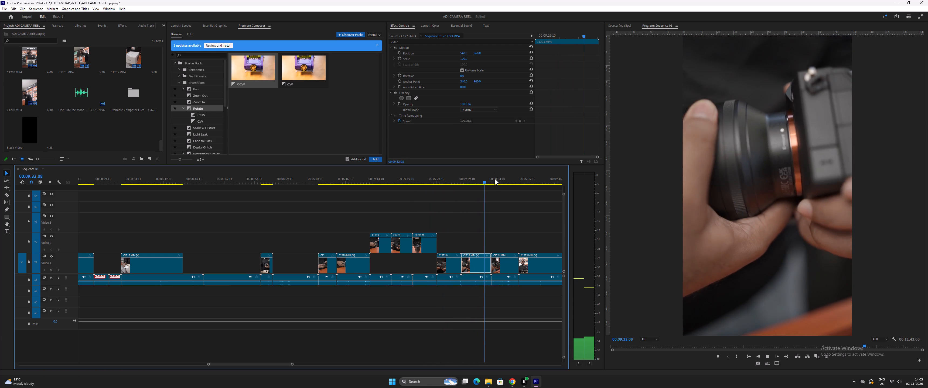
{"action": "left_click_drag", "start_coordinate": [494, 178], "coordinate": [503, 181]}
{"action": "left_click_drag", "start_coordinate": [499, 182], "coordinate": [494, 181]}
{"action": "key", "text": "space"}
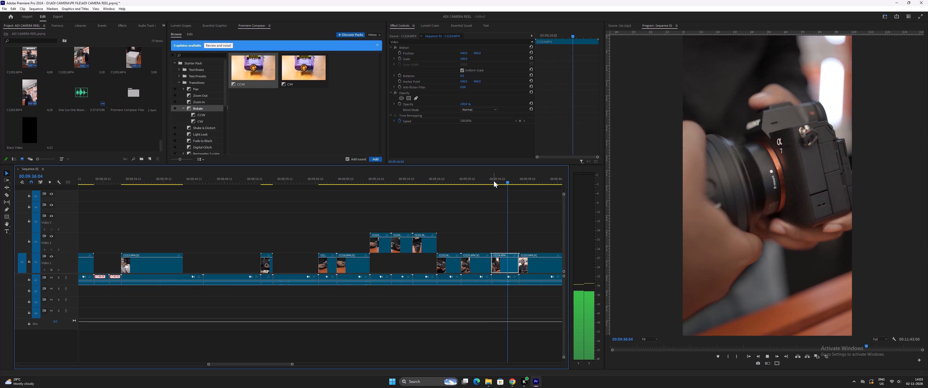
{"action": "key", "text": "space"}
{"action": "left_click_drag", "start_coordinate": [502, 265], "coordinate": [500, 240]}
Review the shots after the lens mounting, including the smiling man and the woman holding the camera, up to about 00:09:48.
{"action": "key", "text": "space"}
{"action": "key", "text": "minus"}
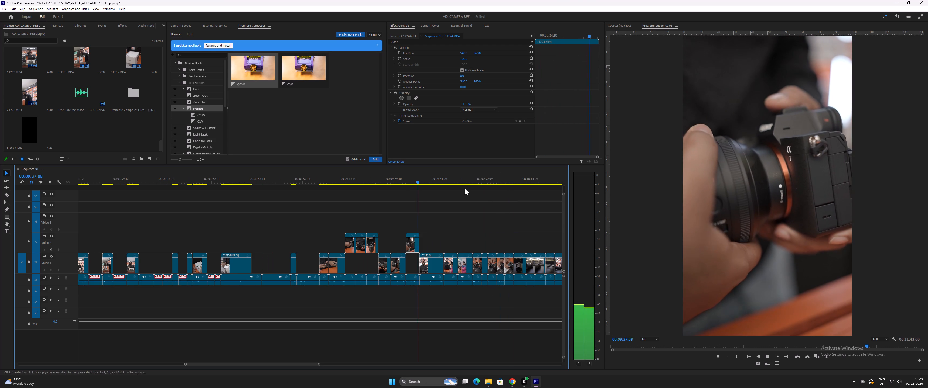
{"action": "left_click_drag", "start_coordinate": [423, 180], "coordinate": [428, 181]}
{"action": "key", "text": "space"}
{"action": "key", "text": "minus"}
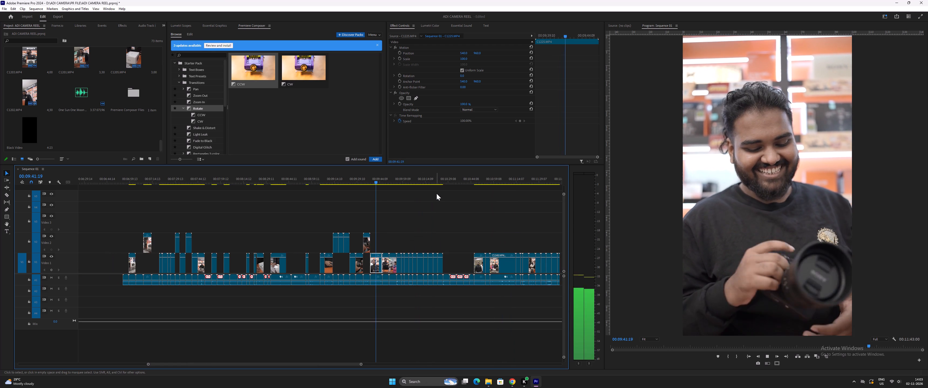
{"action": "left_click_drag", "start_coordinate": [382, 179], "coordinate": [385, 182]}
{"action": "key", "text": "space"}
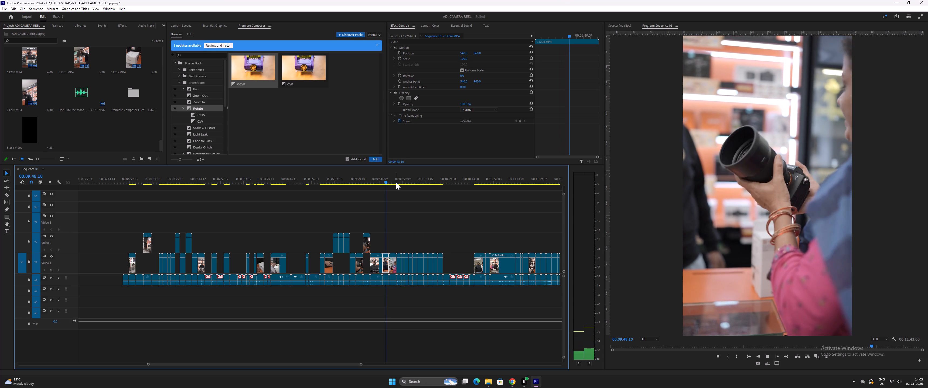
{"action": "key", "text": "space"}
Move the four raised camera and lens clips together on Video 2 back into the reel area, after the man's clip.
{"action": "left_click_drag", "start_coordinate": [332, 219], "coordinate": [371, 240]}
{"action": "left_click_drag", "start_coordinate": [368, 248], "coordinate": [366, 247]}
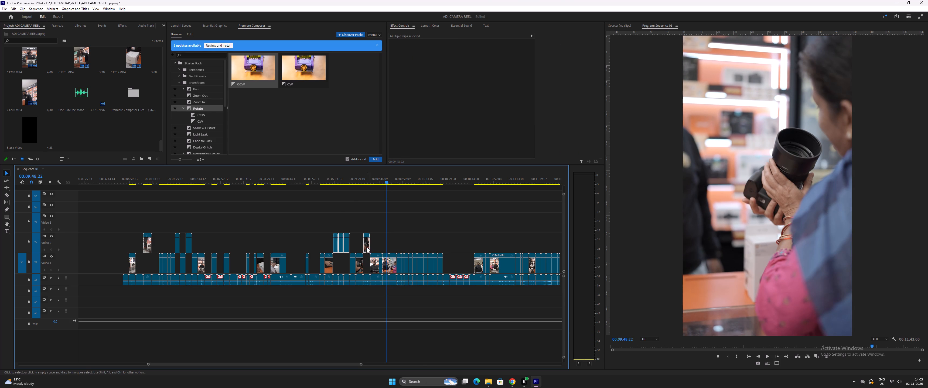
{"action": "left_click_drag", "start_coordinate": [366, 247], "coordinate": [77, 235]}
{"action": "key", "text": "minus"}
{"action": "key", "text": "minus"}
{"action": "key", "text": "minus"}
{"action": "key", "text": "minus"}
{"action": "key", "text": "equal"}
{"action": "key", "text": "equal"}
{"action": "key", "text": "equal"}
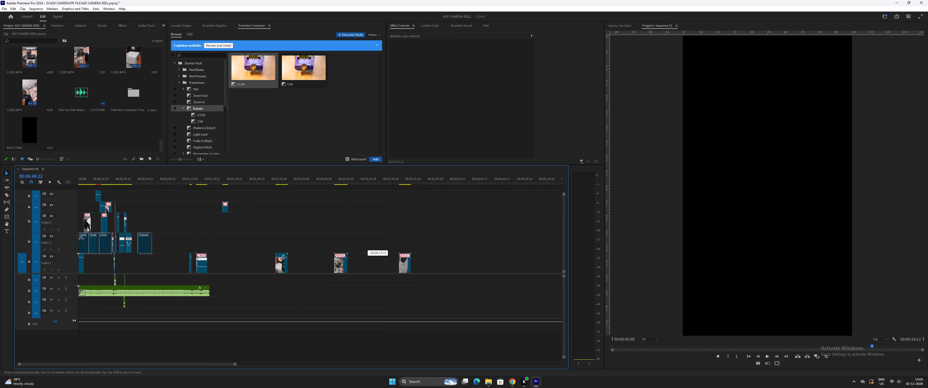
{"action": "left_click_drag", "start_coordinate": [77, 235], "coordinate": [332, 237]}
Move the two parked Video 1 clips and the α7V box shot past the music's end, lowering the box shot to Video 2.
{"action": "key", "text": "equal"}
{"action": "left_click_drag", "start_coordinate": [277, 263], "coordinate": [329, 265]}
{"action": "left_click_drag", "start_coordinate": [317, 261], "coordinate": [399, 260]}
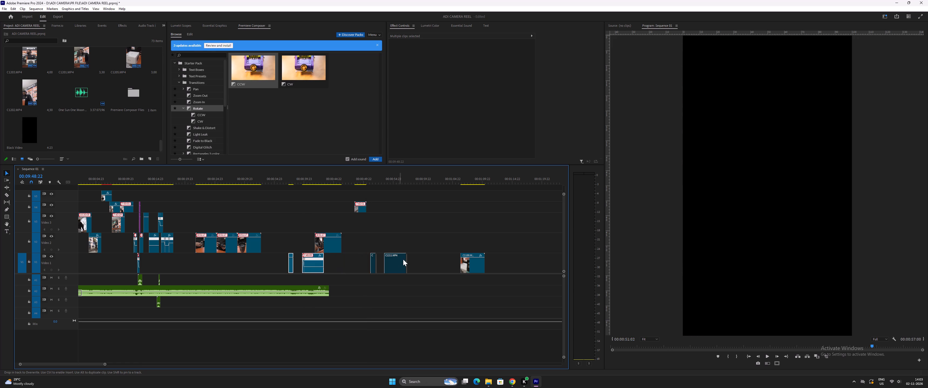
{"action": "left_click_drag", "start_coordinate": [356, 187], "coordinate": [372, 213]}
{"action": "left_click_drag", "start_coordinate": [359, 210], "coordinate": [360, 244]}
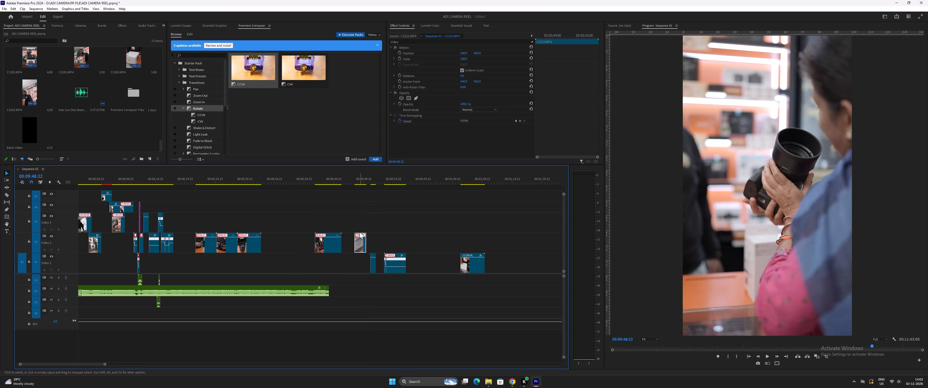
{"action": "left_click_drag", "start_coordinate": [360, 226], "coordinate": [421, 272]}
{"action": "left_click_drag", "start_coordinate": [395, 270], "coordinate": [430, 270]}
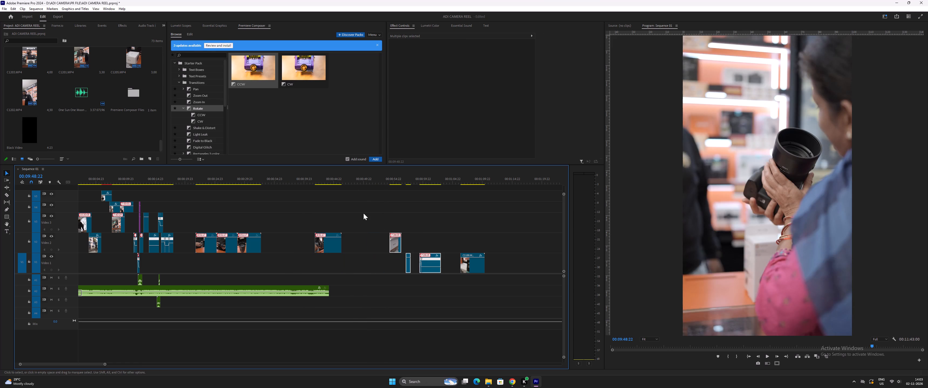
Play back the reel from around 00:00:14 through the man's clips, and the first camera clip around 00:00:22.
{"action": "left_click_drag", "start_coordinate": [176, 179], "coordinate": [104, 185]}
{"action": "key", "text": "equal"}
{"action": "key", "text": "equal"}
{"action": "key", "text": "space"}
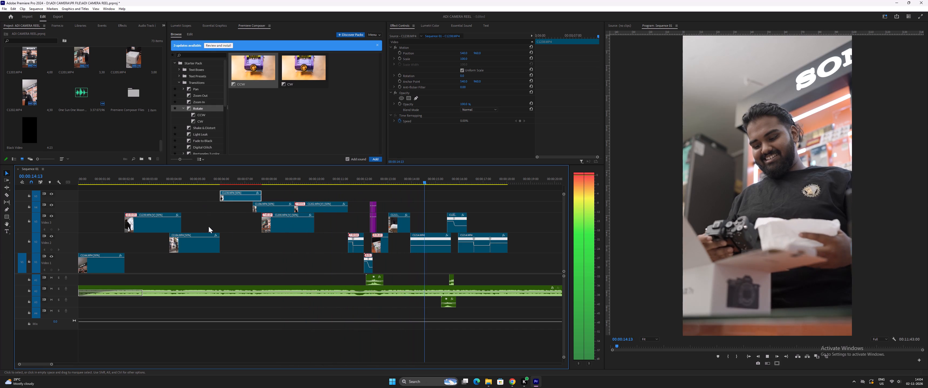
{"action": "key", "text": "minus"}
{"action": "key", "text": "equal"}
{"action": "key", "text": "equal"}
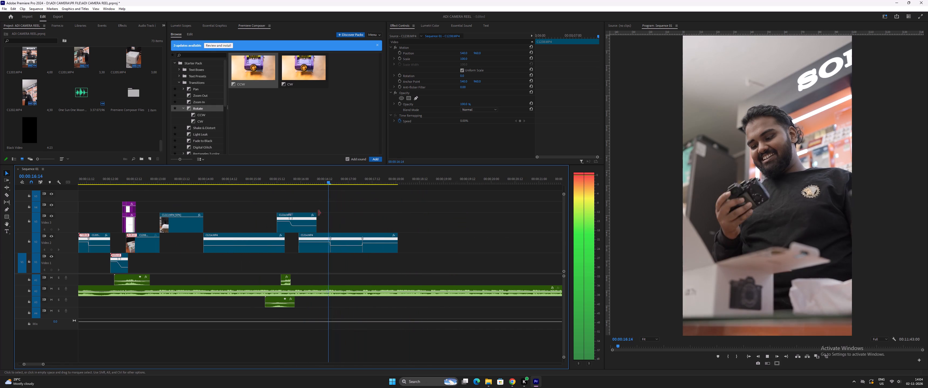
{"action": "key", "text": "space"}
{"action": "left_click", "coordinate": [265, 184]}
{"action": "type", "text": "="}
{"action": "key", "text": "space"}
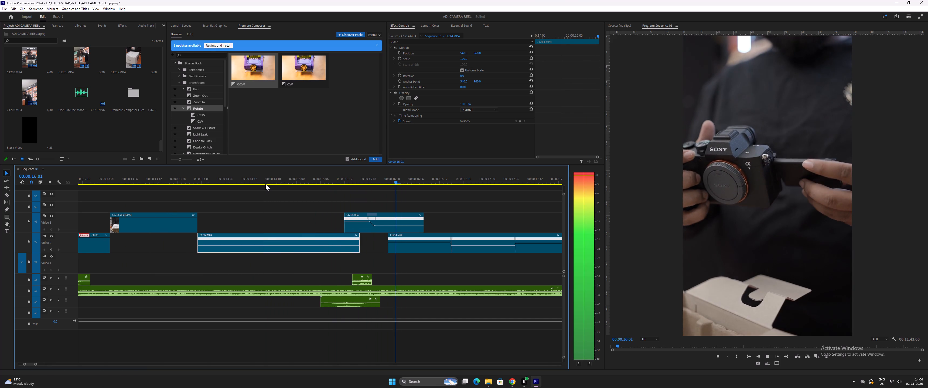
{"action": "key", "text": "minus"}
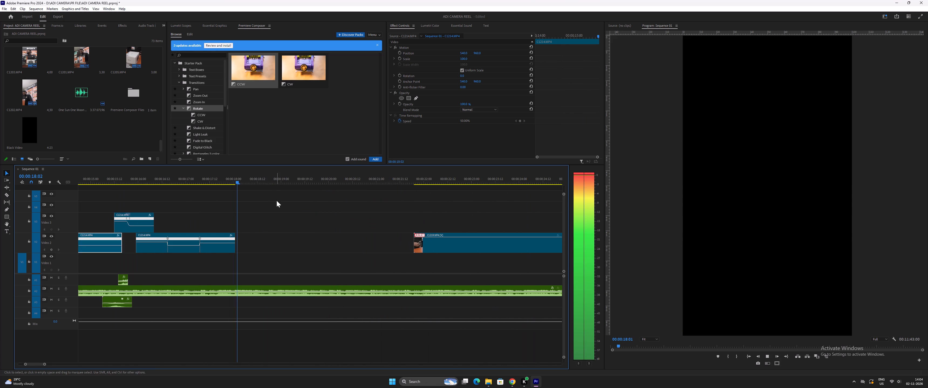
{"action": "key", "text": "space"}
{"action": "left_click", "coordinate": [197, 179]}
{"action": "key", "text": "space"}
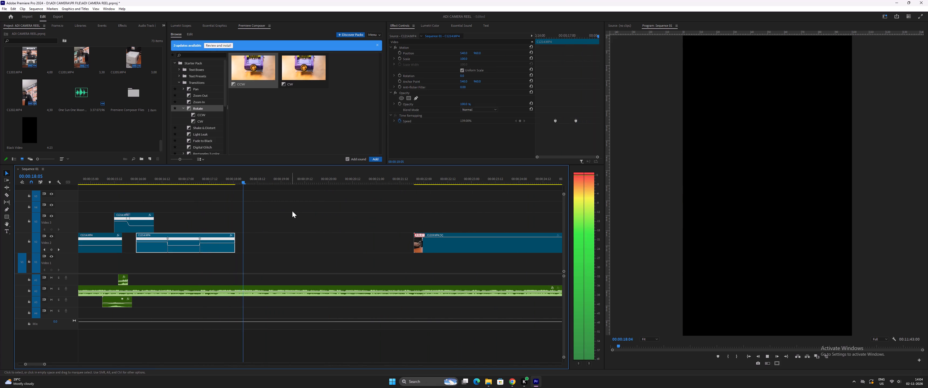
{"action": "key", "text": "space"}
{"action": "key", "text": "minus"}
{"action": "left_click_drag", "start_coordinate": [370, 182], "coordinate": [374, 182]}
{"action": "key", "text": "space"}
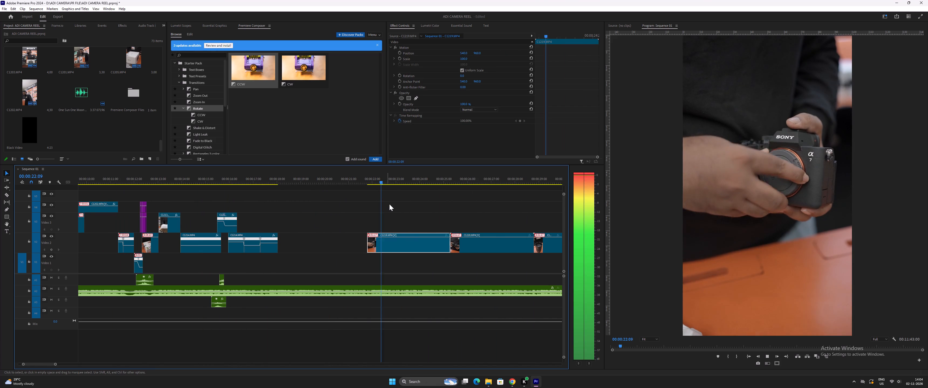
{"action": "key", "text": "space"}
Move the first camera clip down to Video 1, directly after the smiling man's clip at about 00:00:18, and play the join.
{"action": "left_click_drag", "start_coordinate": [402, 247], "coordinate": [311, 264]}
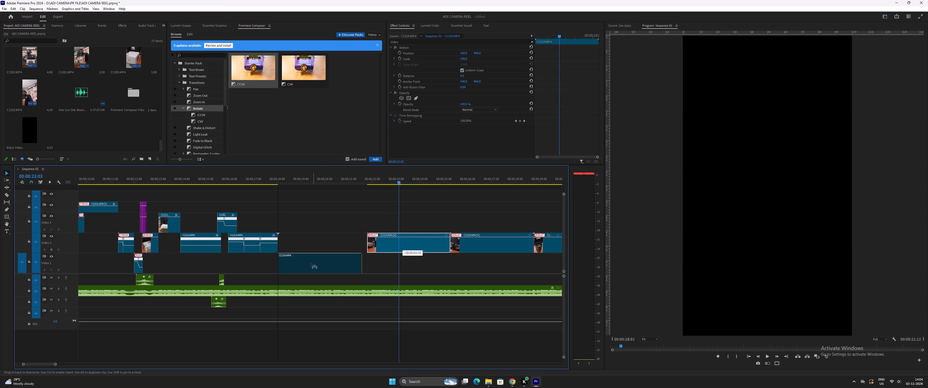
{"action": "left_click_drag", "start_coordinate": [311, 264], "coordinate": [309, 263]}
{"action": "left_click", "coordinate": [245, 182]}
{"action": "key", "text": "space"}
{"action": "key", "text": "equal"}
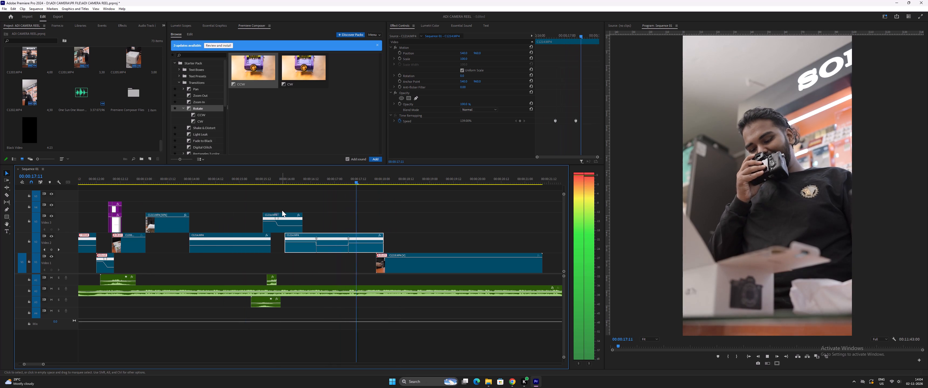
{"action": "key", "text": "space"}
{"action": "key", "text": "minus"}
Save the camera reel project.
{"action": "key", "text": "ctrl+s"}
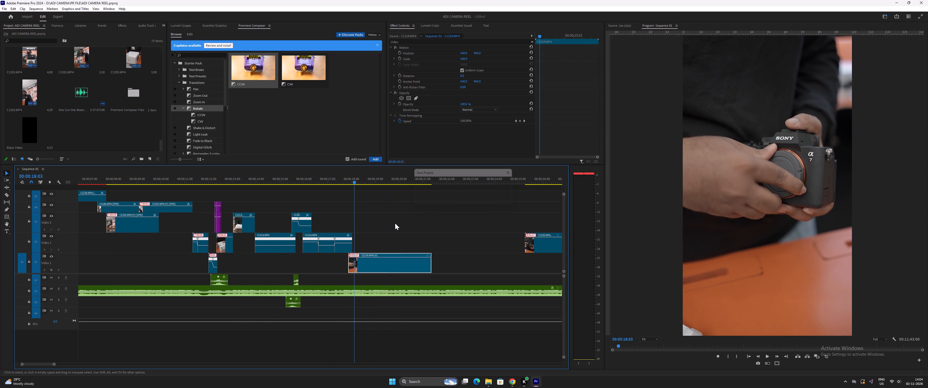
{"action": "key", "text": "ctrl+s"}
{"action": "key", "text": "ctrl+s"}
Open the temple reel project from its pr file folder on drive D and cancel linking its missing media.
{"action": "left_click", "coordinate": [4, 8]}
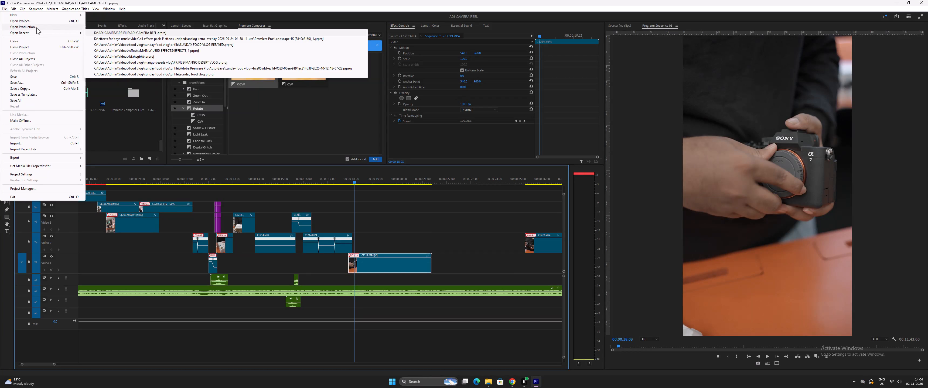
{"action": "left_click", "coordinate": [32, 21]}
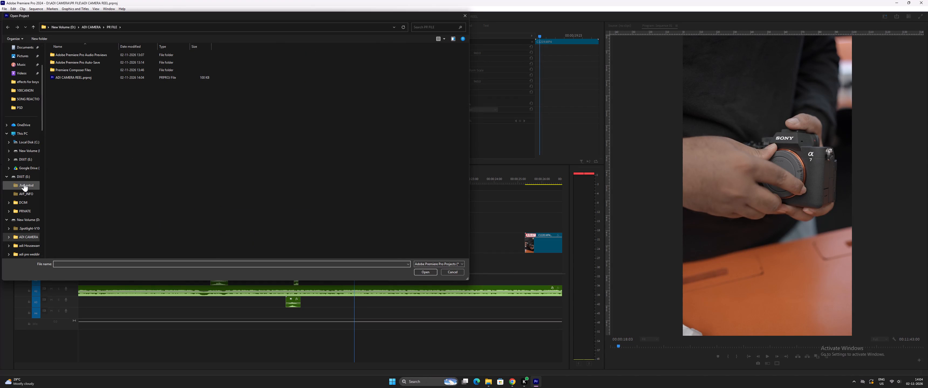
{"action": "left_click", "coordinate": [23, 133]}
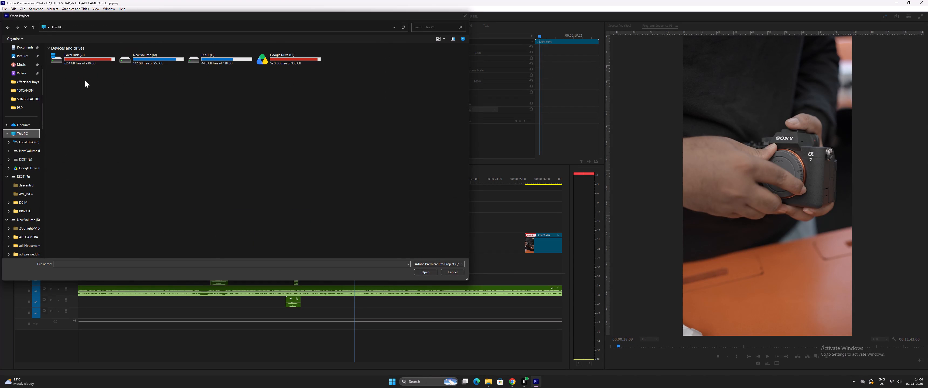
{"action": "double_click", "coordinate": [209, 60]}
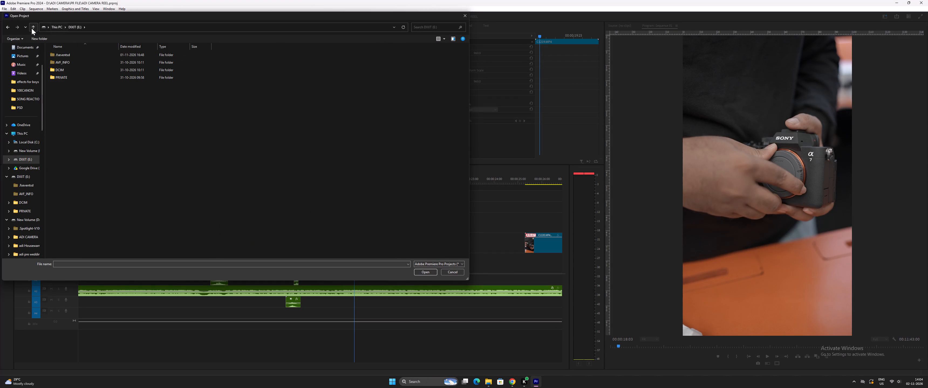
{"action": "left_click", "coordinate": [31, 27]}
{"action": "double_click", "coordinate": [145, 61]}
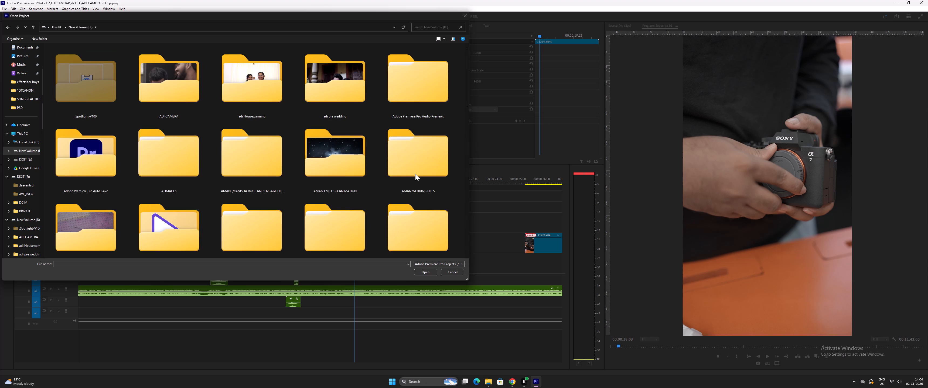
{"action": "scroll", "coordinate": [306, 179], "scroll_direction": "down", "scroll_amount": 1}
{"action": "scroll", "coordinate": [153, 199], "scroll_direction": "down", "scroll_amount": 1}
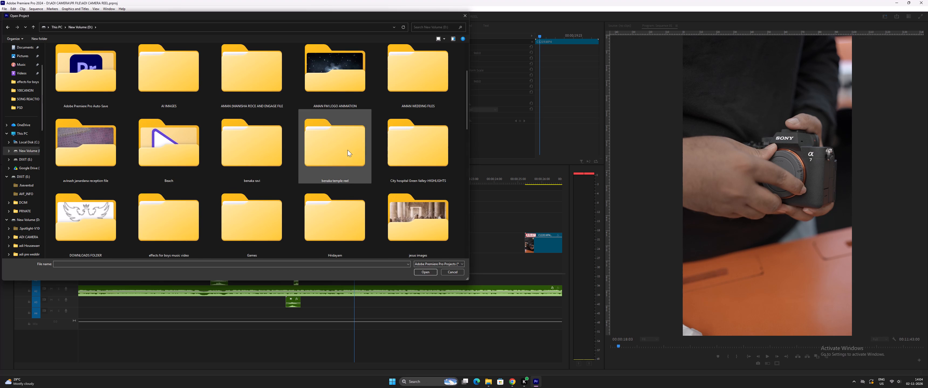
{"action": "double_click", "coordinate": [327, 151]}
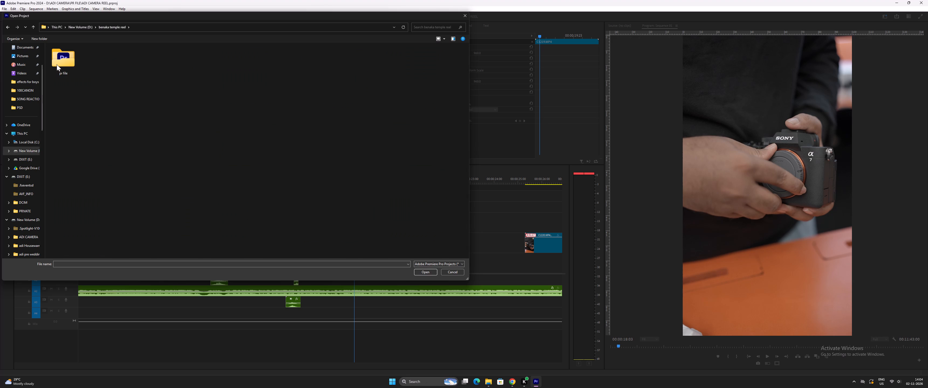
{"action": "double_click", "coordinate": [59, 57]}
{"action": "double_click", "coordinate": [70, 93]}
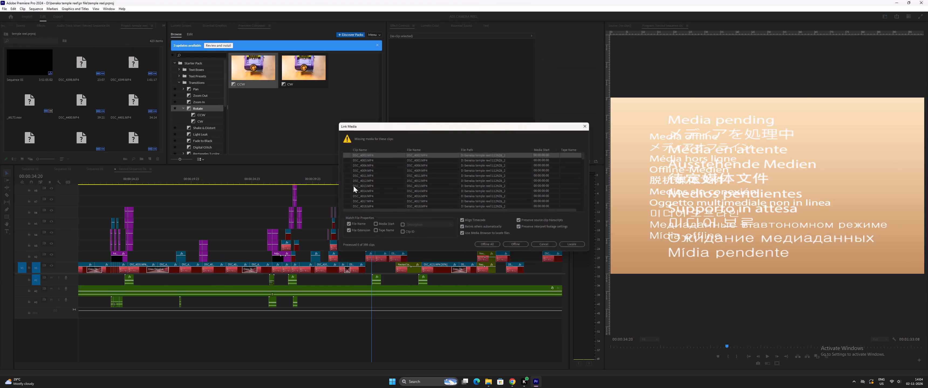
{"action": "left_click", "coordinate": [544, 243]}
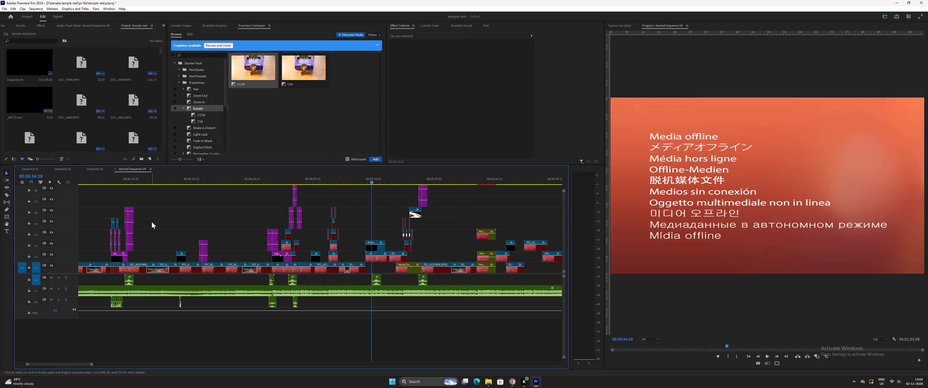
Return to the camera reel's Sequence 01 and replay the man's clip up to its cut against the music.
{"action": "left_click", "coordinate": [32, 170]}
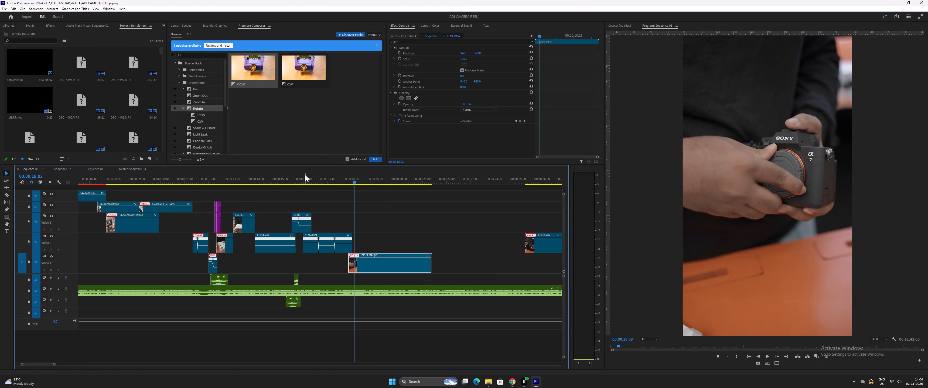
{"action": "left_click", "coordinate": [306, 175]}
{"action": "key", "text": "space"}
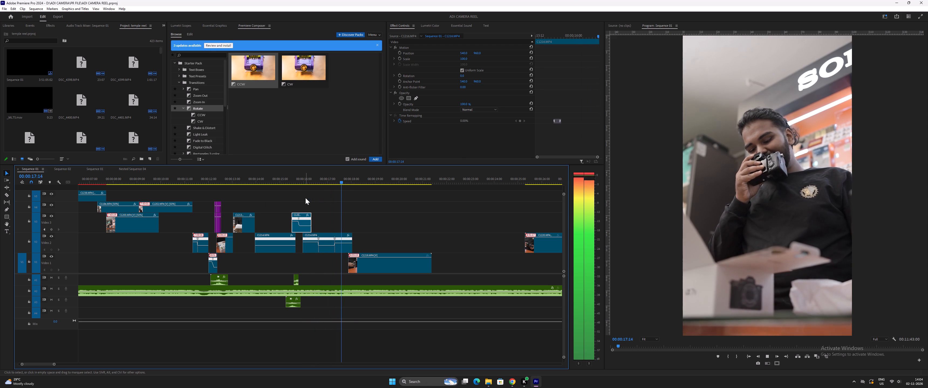
{"action": "key", "text": "space"}
{"action": "left_click", "coordinate": [325, 179]}
{"action": "key", "text": "equal"}
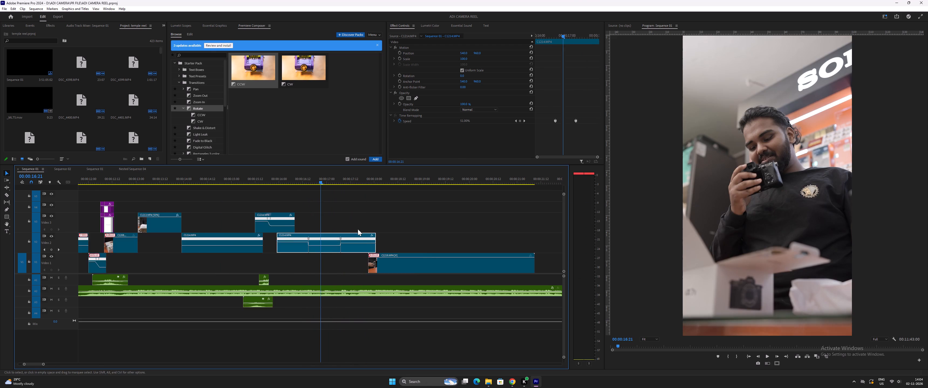
{"action": "key", "text": "equal"}
{"action": "key", "text": "space"}
{"action": "key", "text": "space"}
{"action": "key", "text": "space"}
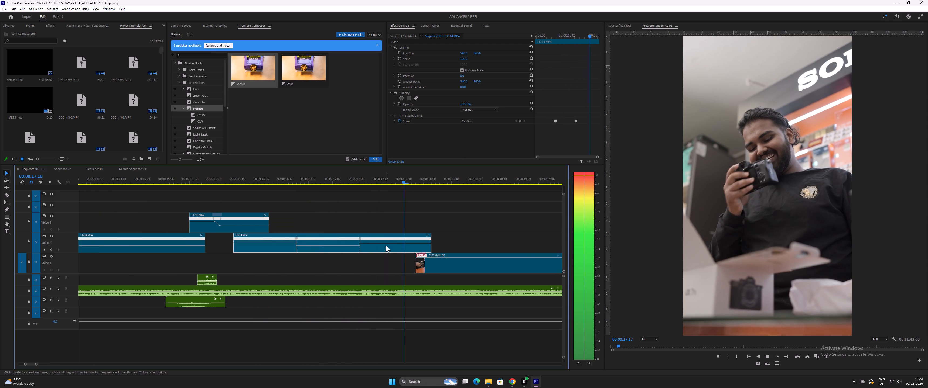
{"action": "key", "text": "space"}
{"action": "left_click", "coordinate": [376, 181]}
{"action": "key", "text": "space"}
{"action": "key", "text": "space"}
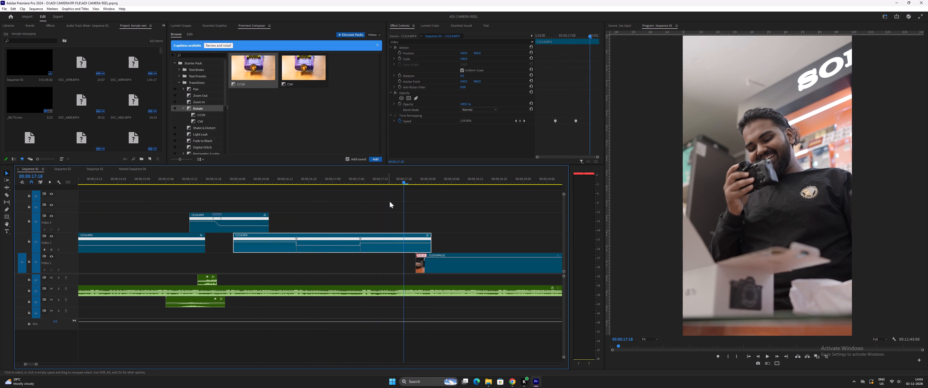
Add a speed keyframe to the man's clip at 00:00:17:17, slow the section after it, and replay that ending.
{"action": "left_click_drag", "start_coordinate": [403, 180], "coordinate": [397, 181]}
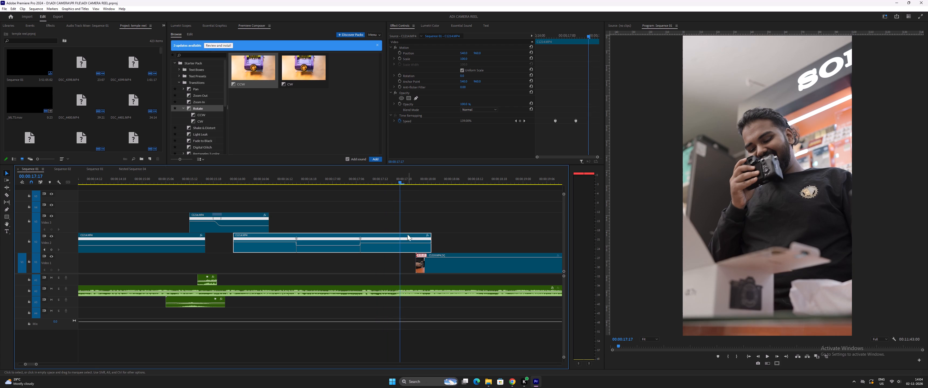
{"action": "key", "text": "p"}
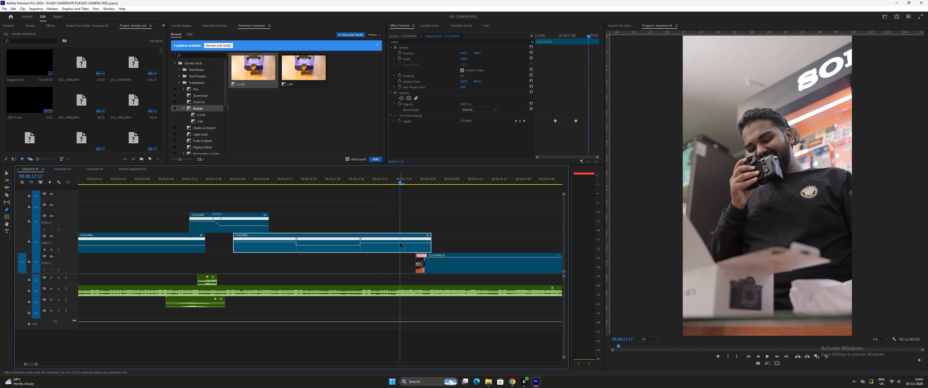
{"action": "left_click", "coordinate": [400, 243]}
{"action": "key", "text": "ctrl+z"}
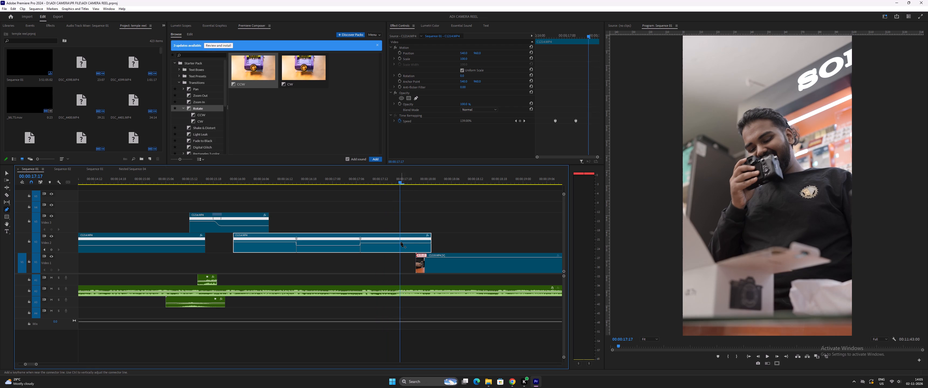
{"action": "left_click", "coordinate": [400, 242]}
{"action": "key", "text": "v"}
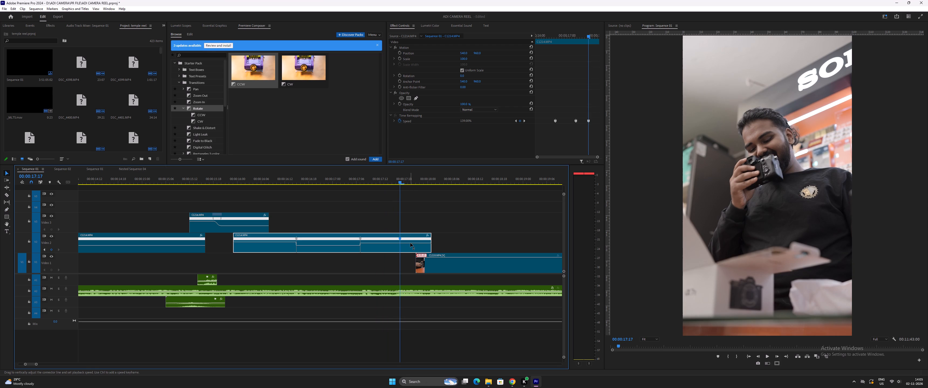
{"action": "left_click_drag", "start_coordinate": [410, 243], "coordinate": [411, 258]}
{"action": "left_click", "coordinate": [387, 181]}
{"action": "key", "text": "space"}
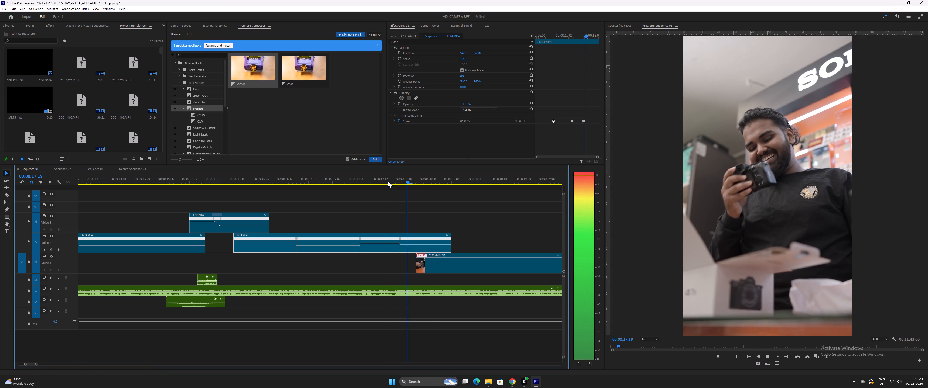
{"action": "key", "text": "space"}
{"action": "left_click_drag", "start_coordinate": [393, 176], "coordinate": [397, 180]}
{"action": "key", "text": "space"}
{"action": "key", "text": "space"}
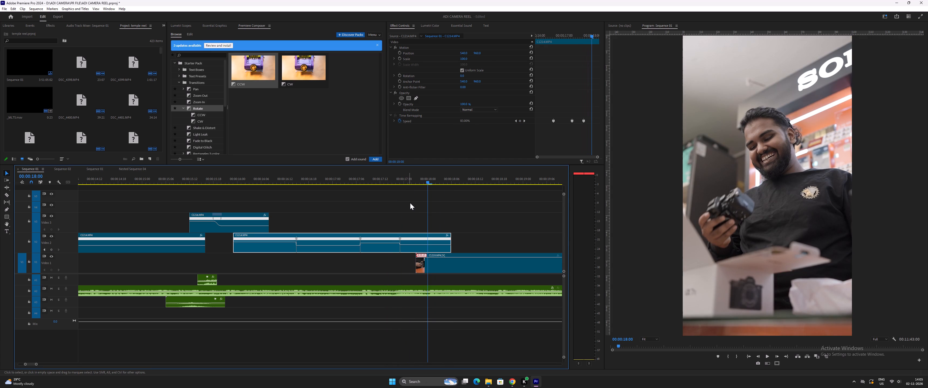
Trim the end of the man's clip back to 00:00:18:01 and play on into the camera clip.
{"action": "left_click_drag", "start_coordinate": [426, 182], "coordinate": [429, 183]}
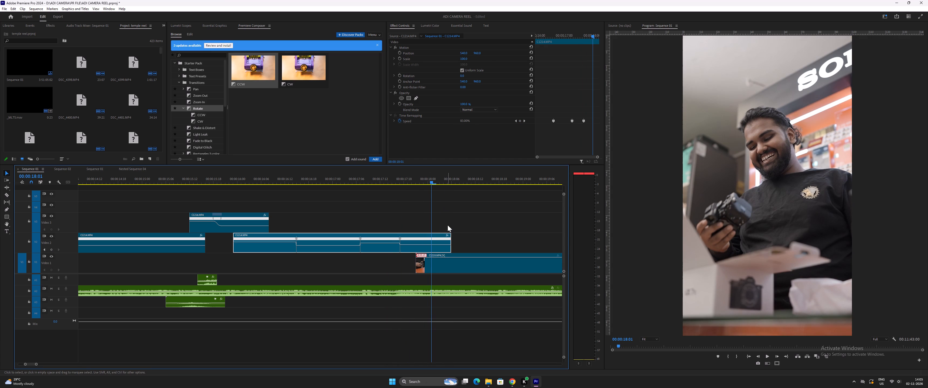
{"action": "left_click_drag", "start_coordinate": [451, 234], "coordinate": [431, 233]}
{"action": "key", "text": "space"}
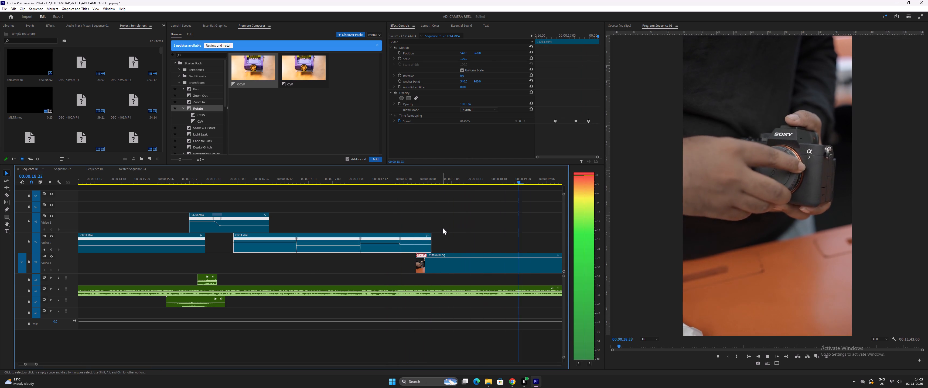
{"action": "key", "text": "minus"}
{"action": "key", "text": "minus"}
{"action": "key", "text": "minus"}
{"action": "key", "text": "space"}
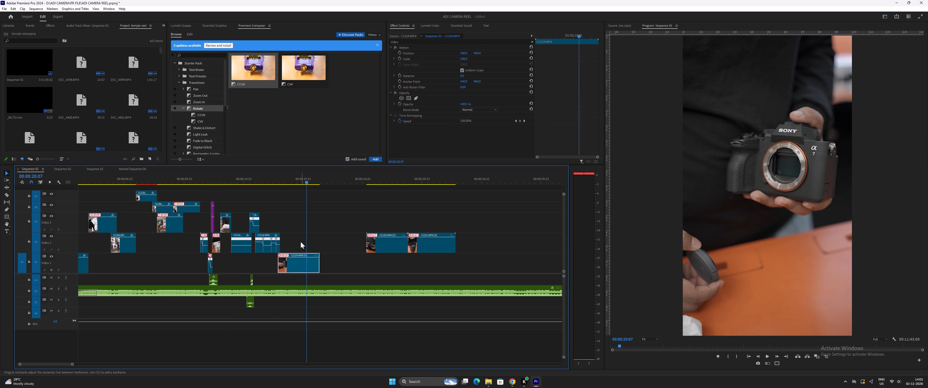
Move the Video 1 camera clip and the two Video 2 lens clips later together, starting around 00:00:31, leaving a gap after the man's clip.
{"action": "left_click_drag", "start_coordinate": [300, 238], "coordinate": [324, 265]}
{"action": "left_click_drag", "start_coordinate": [305, 266], "coordinate": [356, 266]}
{"action": "key", "text": "minus"}
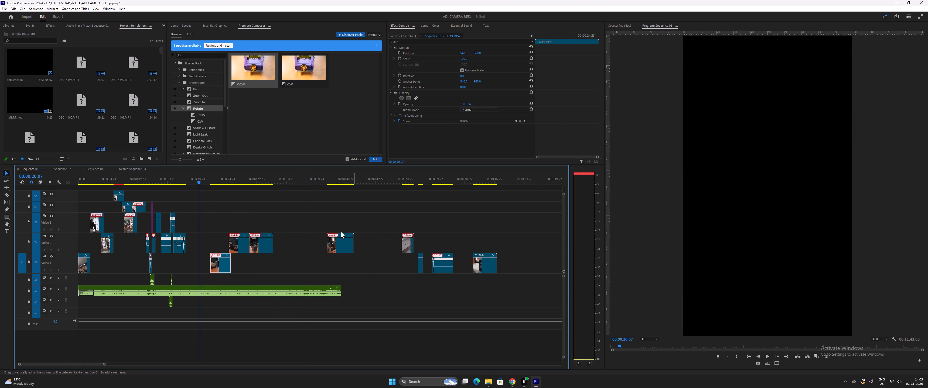
{"action": "left_click_drag", "start_coordinate": [220, 226], "coordinate": [303, 260]}
{"action": "left_click_drag", "start_coordinate": [263, 244], "coordinate": [306, 249]}
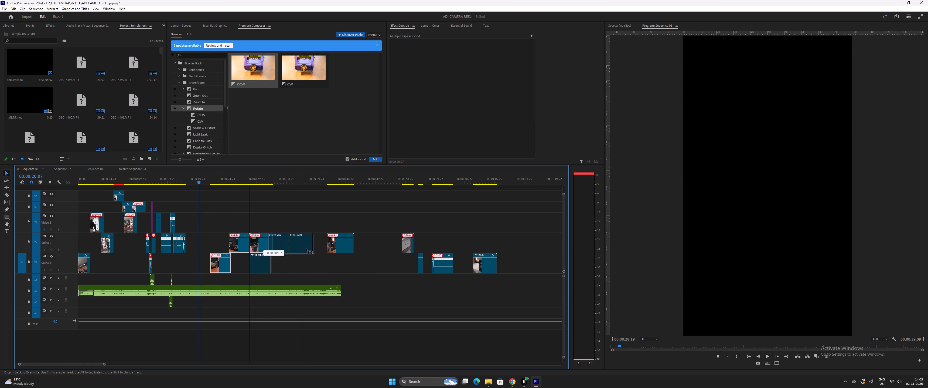
{"action": "left_click_drag", "start_coordinate": [306, 249], "coordinate": [317, 249]}
{"action": "key", "text": "equal"}
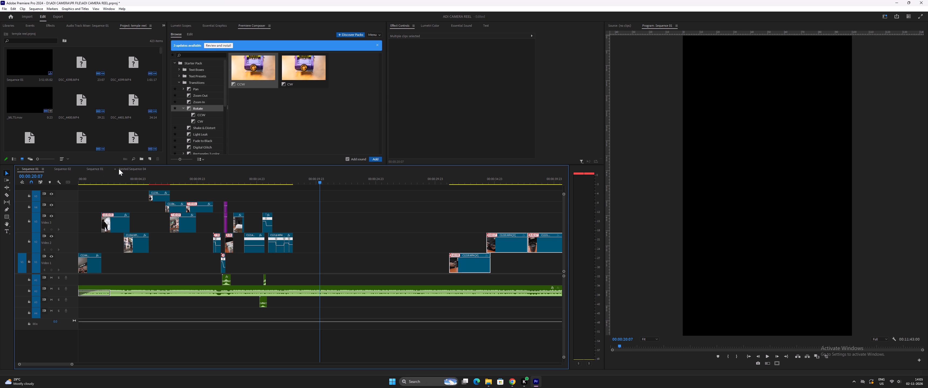
Open the temple reel's Nested Sequence 04 and play it to the flash transitions ending around 00:00:14:08.
{"action": "left_click", "coordinate": [100, 167]}
{"action": "left_click", "coordinate": [66, 168]}
{"action": "key", "text": "equal"}
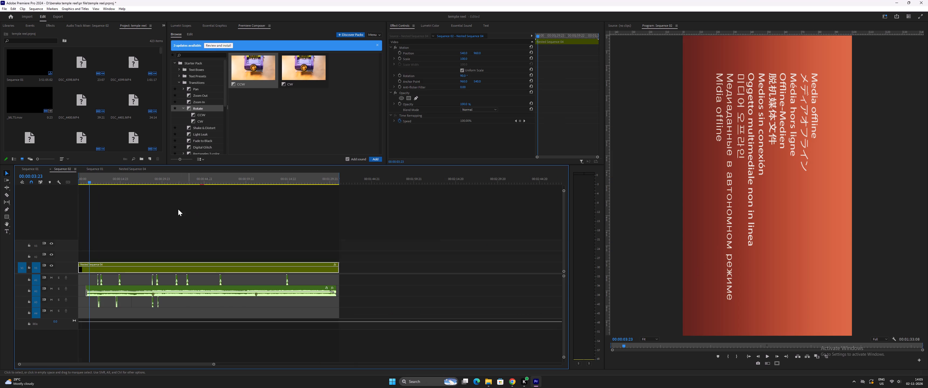
{"action": "key", "text": "equal"}
{"action": "key", "text": "equal"}
{"action": "key", "text": "minus"}
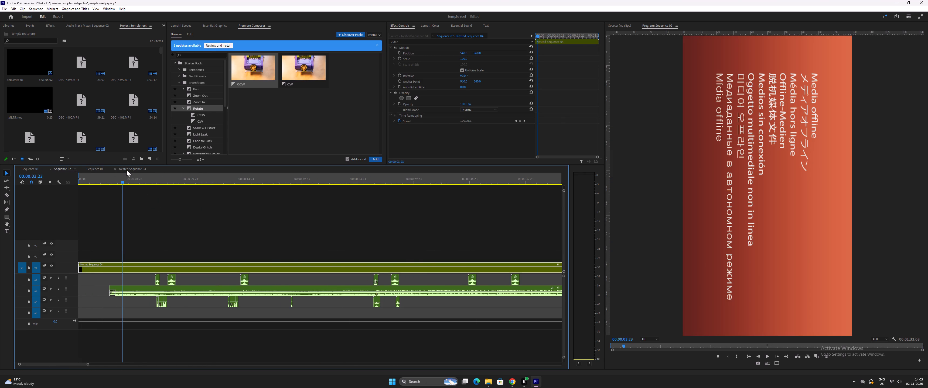
{"action": "left_click", "coordinate": [127, 170]}
{"action": "left_click", "coordinate": [110, 177]}
{"action": "key", "text": "space"}
{"action": "key", "text": "equal"}
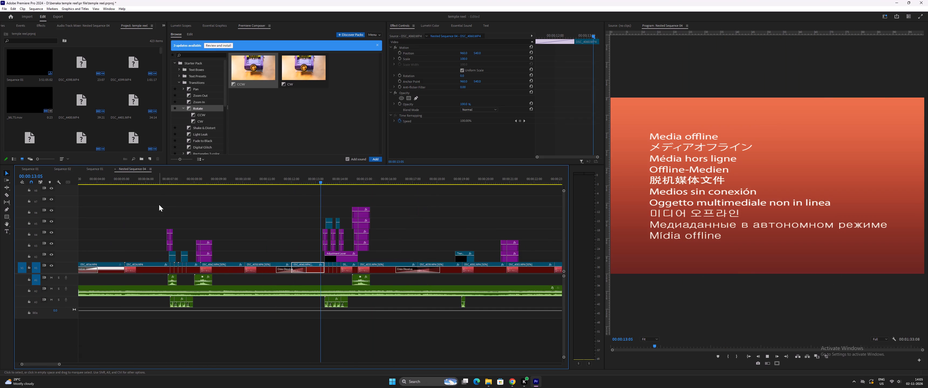
{"action": "key", "text": "equal"}
{"action": "key", "text": "equal"}
{"action": "key", "text": "space"}
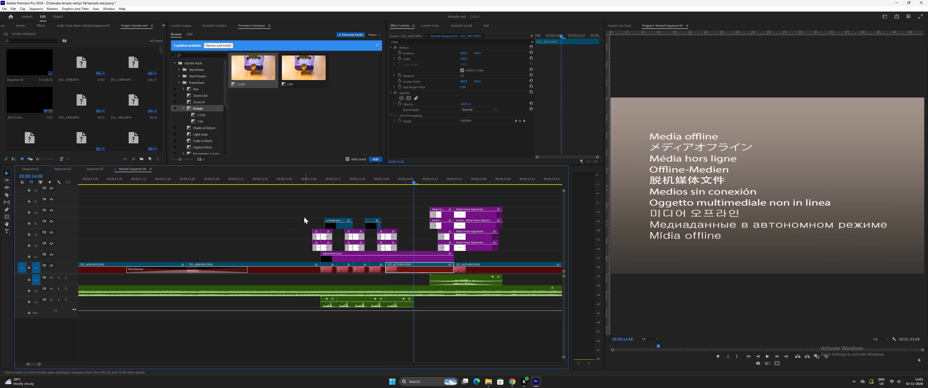
Copy the temple reel's adjustment transitions, two film-burn overlays and shutter sounds into the camera reel's Sequence 01, just after the man's clip.
{"action": "left_click_drag", "start_coordinate": [298, 214], "coordinate": [410, 246]}
{"action": "left_click_drag", "start_coordinate": [406, 318], "coordinate": [342, 302], "text": "shift"}
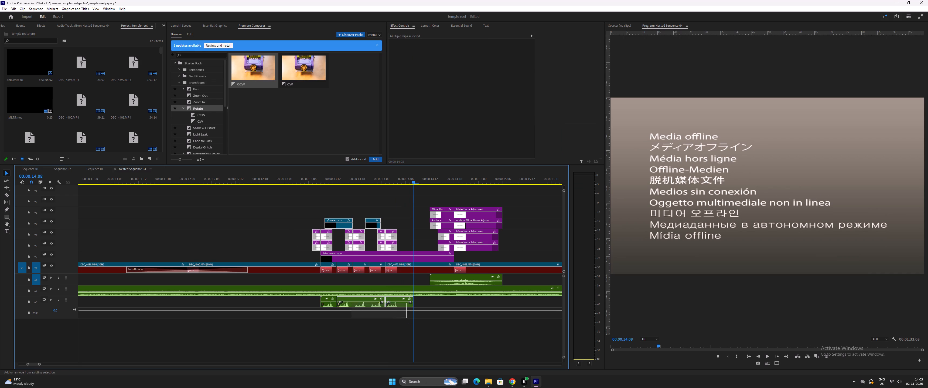
{"action": "left_click_drag", "start_coordinate": [342, 302], "coordinate": [327, 301], "text": "shift"}
{"action": "left_click_drag", "start_coordinate": [357, 248], "coordinate": [147, 182]}
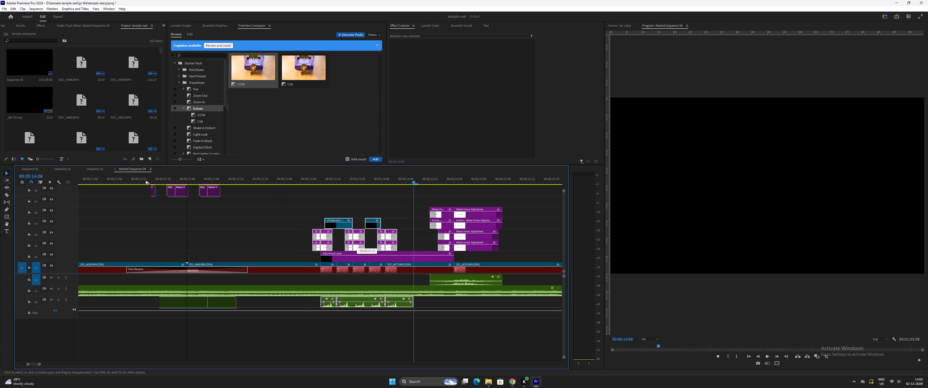
{"action": "left_click_drag", "start_coordinate": [147, 182], "coordinate": [34, 170]}
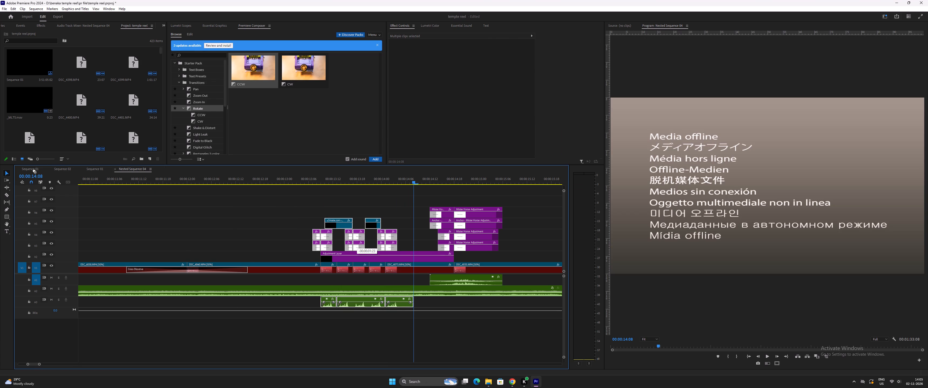
{"action": "left_click_drag", "start_coordinate": [34, 170], "coordinate": [296, 299]}
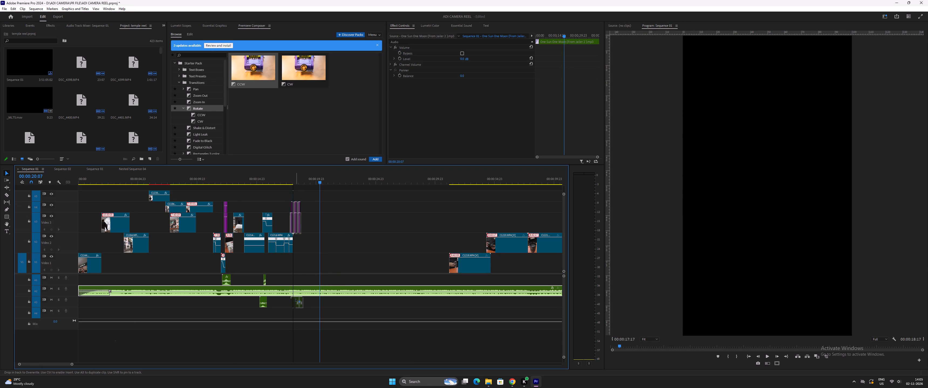
{"action": "left_click_drag", "start_coordinate": [296, 299], "coordinate": [298, 303]}
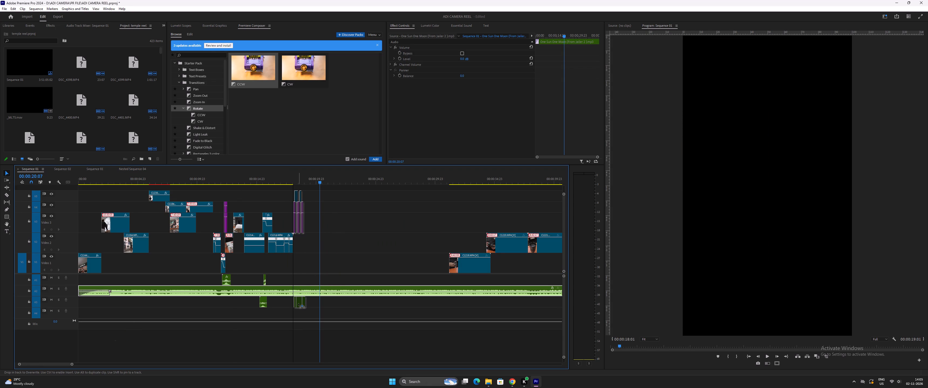
{"action": "left_click_drag", "start_coordinate": [298, 303], "coordinate": [302, 280]}
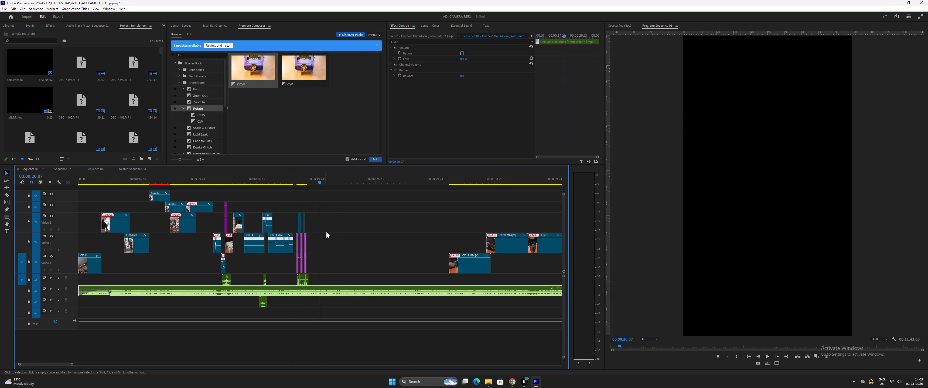
Move the man's speed-ramped clip from Video 2 down to Video 1, keeping its timing.
{"action": "left_click", "coordinate": [278, 179]}
{"action": "key", "text": "equal"}
{"action": "key", "text": "equal"}
{"action": "key", "text": "equal"}
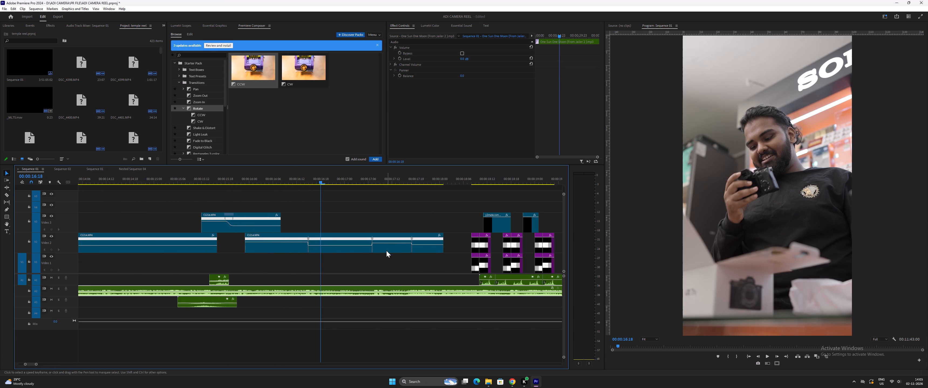
{"action": "left_click_drag", "start_coordinate": [388, 250], "coordinate": [388, 261]}
Raise the copied transitions and overlays above Video 1 and shift them earlier with the shutter sounds, which start at the man's clip end.
{"action": "key", "text": "minus"}
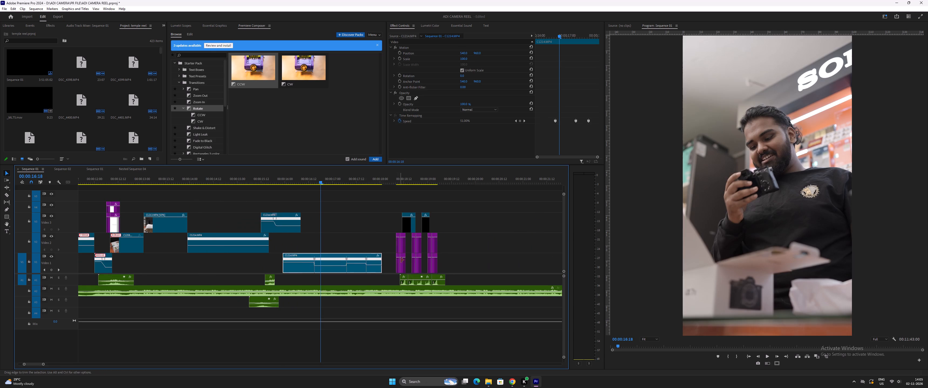
{"action": "key", "text": "minus"}
{"action": "key", "text": "equal"}
{"action": "key", "text": "equal"}
{"action": "key", "text": "minus"}
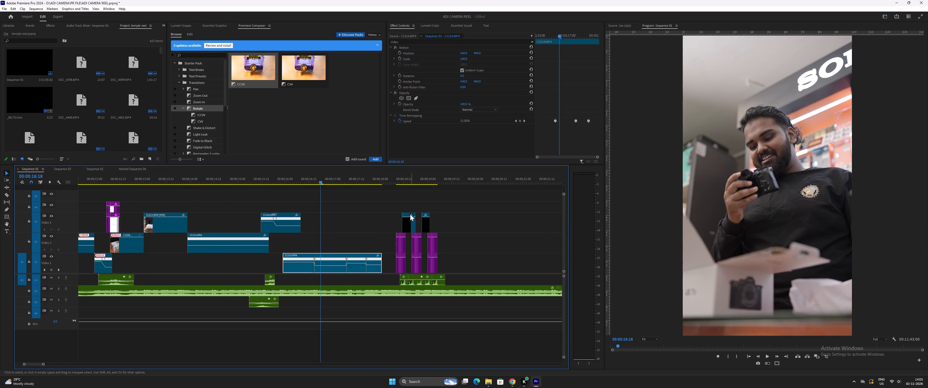
{"action": "left_click_drag", "start_coordinate": [393, 206], "coordinate": [451, 266]}
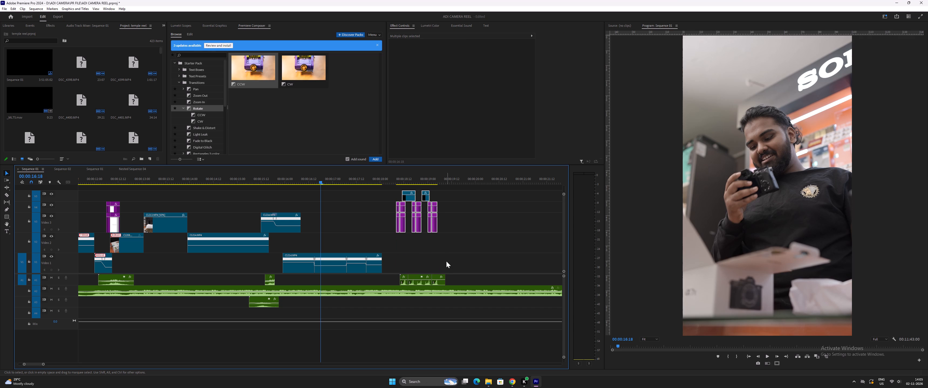
{"action": "left_click", "coordinate": [472, 251]}
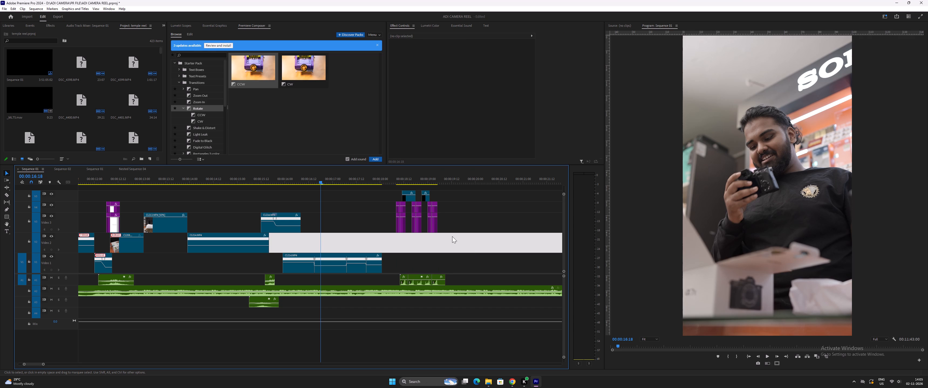
{"action": "left_click_drag", "start_coordinate": [393, 194], "coordinate": [467, 280]}
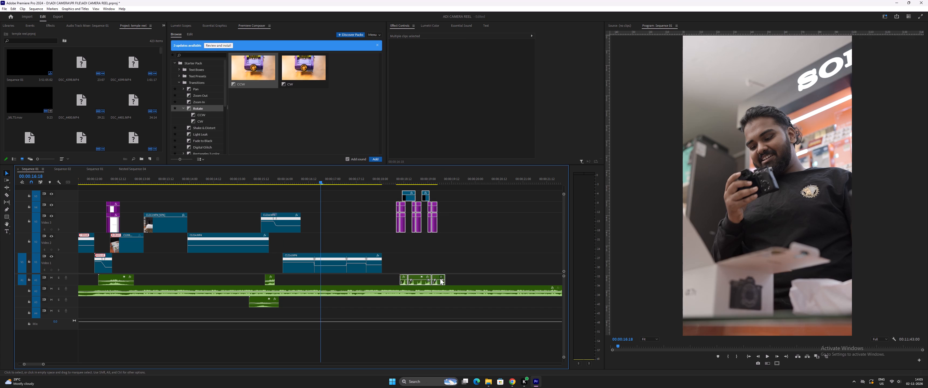
{"action": "left_click_drag", "start_coordinate": [416, 276], "coordinate": [403, 252]}
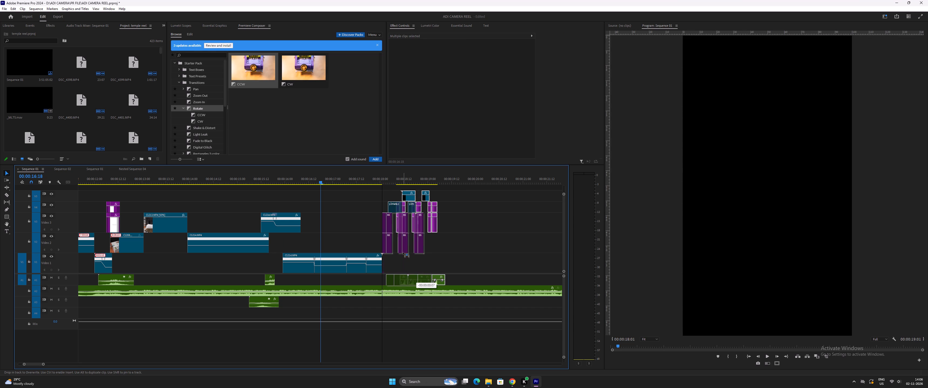
{"action": "left_click_drag", "start_coordinate": [403, 252], "coordinate": [398, 250]}
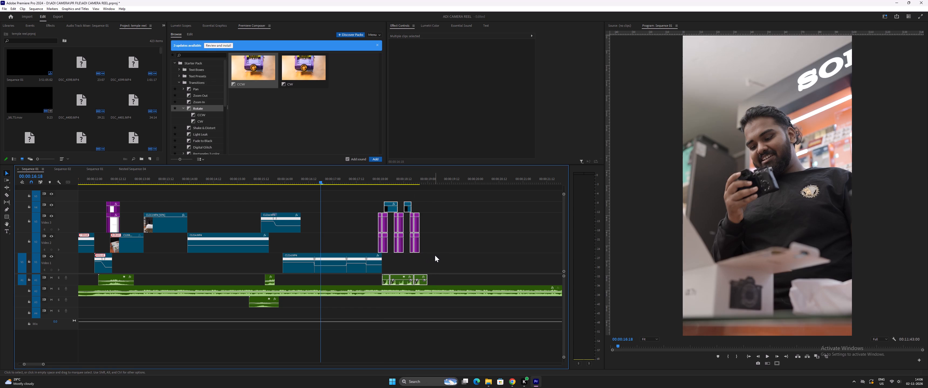
Replay the man's clip into the copied transitions to check their timing against the music and shutter sounds.
{"action": "left_click", "coordinate": [288, 179]}
{"action": "key", "text": "space"}
{"action": "key", "text": "equal"}
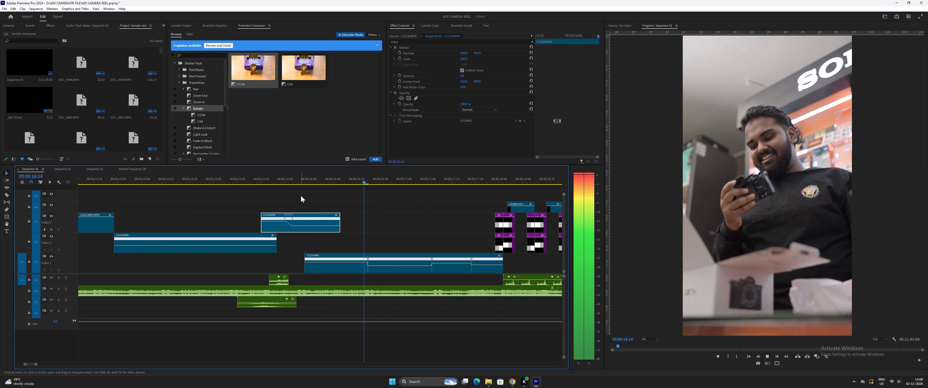
{"action": "key", "text": "minus"}
{"action": "key", "text": "equal"}
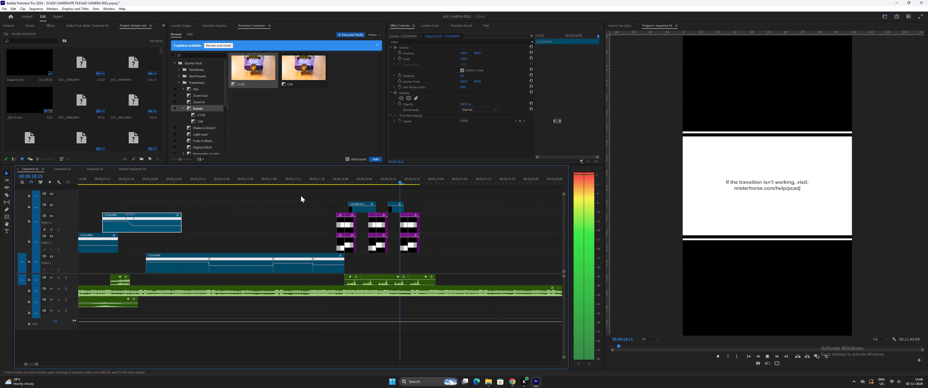
{"action": "key", "text": "space"}
{"action": "left_click", "coordinate": [334, 178]}
{"action": "key", "text": "equal"}
{"action": "key", "text": "equal"}
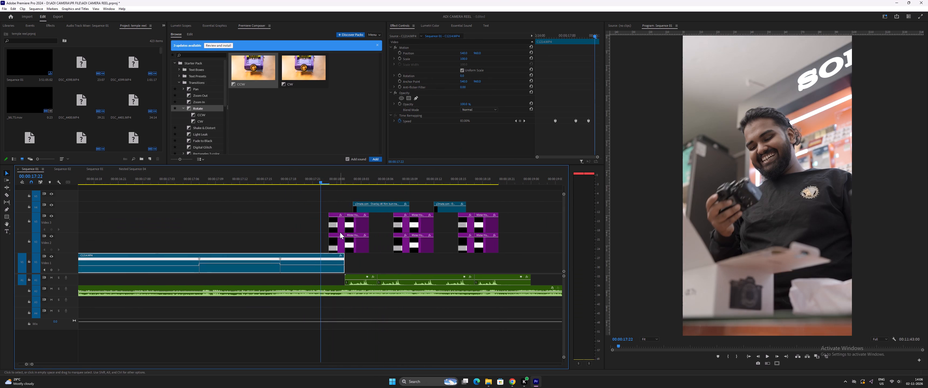
{"action": "key", "text": "space"}
{"action": "key", "text": "space"}
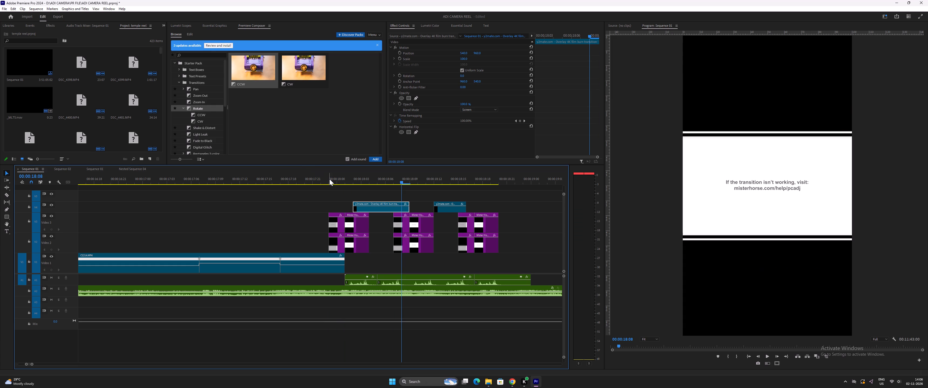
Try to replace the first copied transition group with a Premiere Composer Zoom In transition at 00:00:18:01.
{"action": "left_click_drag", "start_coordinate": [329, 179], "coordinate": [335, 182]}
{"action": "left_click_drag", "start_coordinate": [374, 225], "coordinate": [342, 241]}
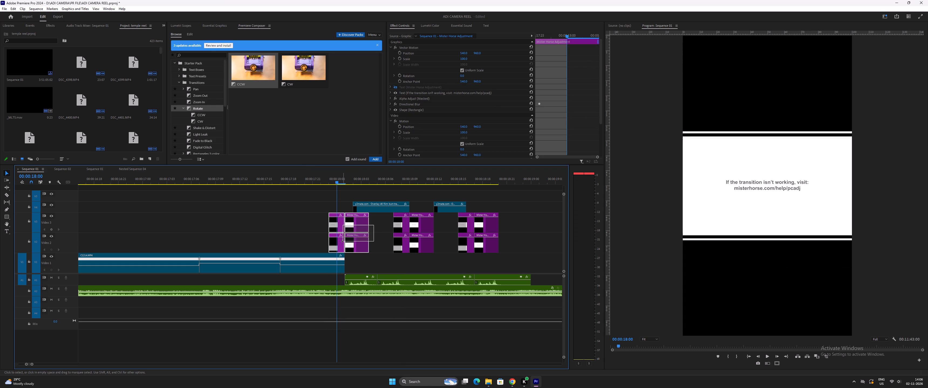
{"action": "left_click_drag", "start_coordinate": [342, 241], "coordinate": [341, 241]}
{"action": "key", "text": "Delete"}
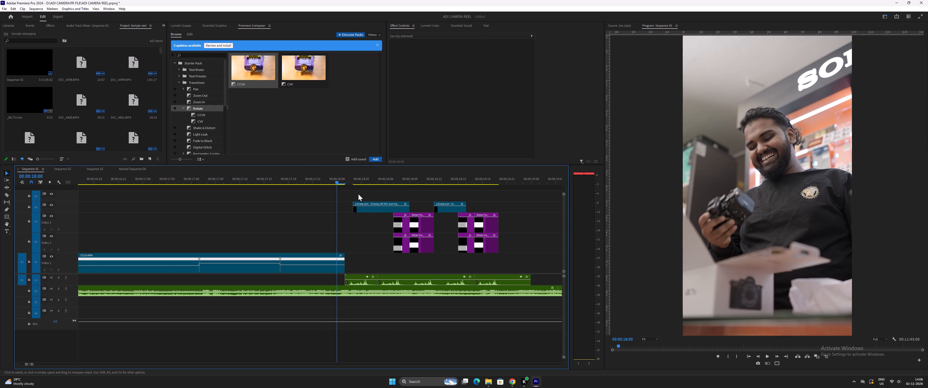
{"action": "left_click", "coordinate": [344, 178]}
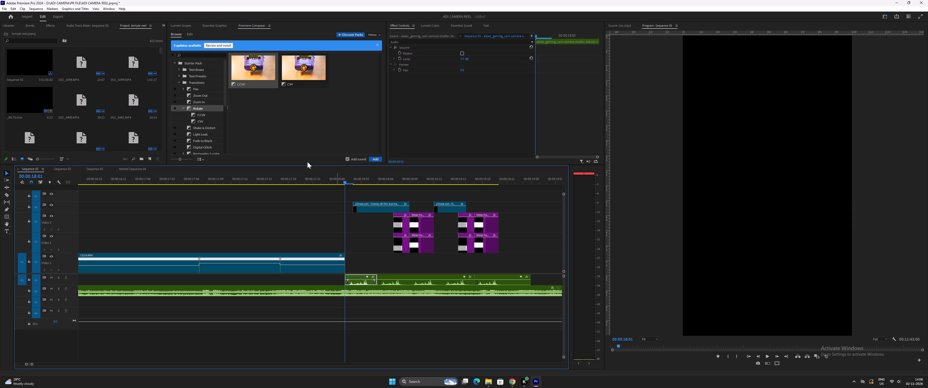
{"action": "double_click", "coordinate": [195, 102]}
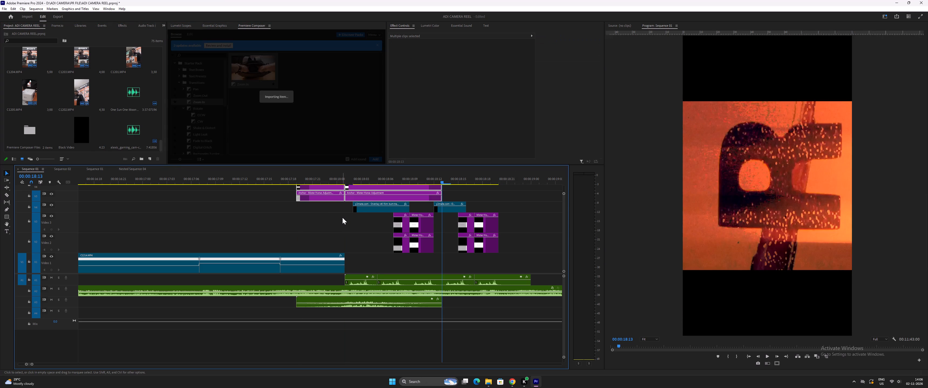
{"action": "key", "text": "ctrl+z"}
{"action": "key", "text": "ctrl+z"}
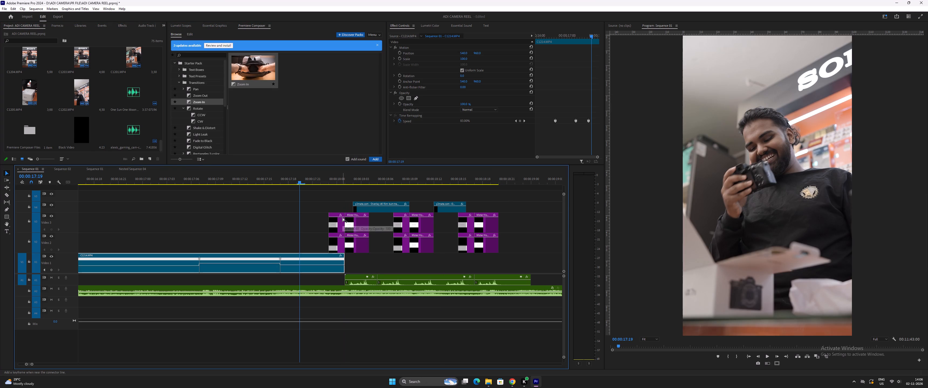
Add the Zoom In transition at 00:00:18:01, enlarge the timeline area, and delete the transition's own sound clip.
{"action": "left_click_drag", "start_coordinate": [340, 178], "coordinate": [342, 179]}
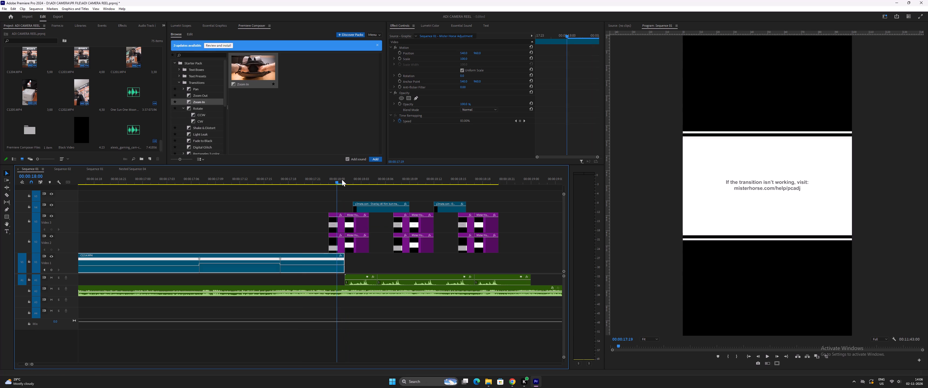
{"action": "left_click_drag", "start_coordinate": [342, 179], "coordinate": [346, 181]}
{"action": "double_click", "coordinate": [203, 101]}
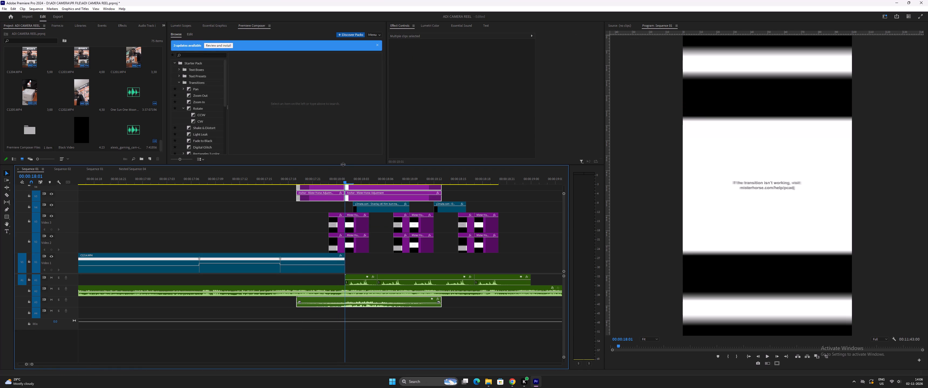
{"action": "left_click_drag", "start_coordinate": [343, 164], "coordinate": [343, 132]}
{"action": "left_click", "coordinate": [364, 289]}
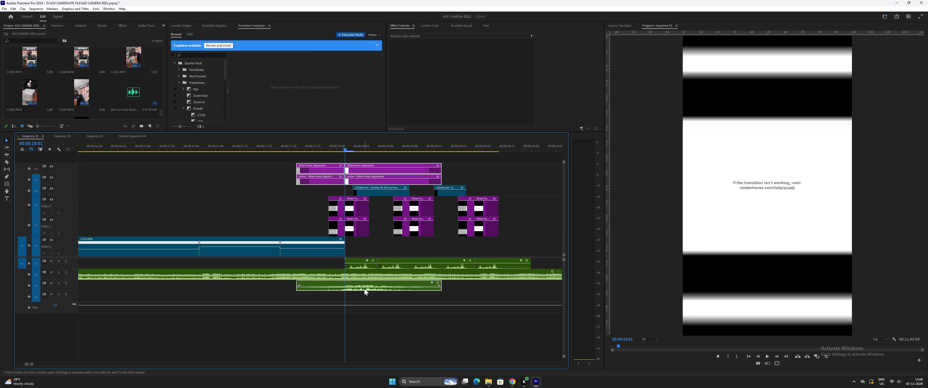
{"action": "left_click", "coordinate": [364, 297]}
{"action": "left_click", "coordinate": [366, 290]}
{"action": "key", "text": "Delete"}
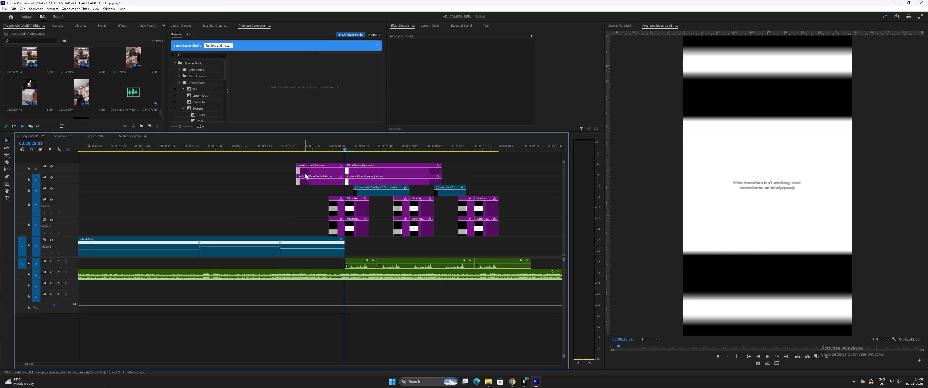
Trim both ends of the Zoom In adjustment layers to match the length of the first copied transition group.
{"action": "left_click_drag", "start_coordinate": [294, 157], "coordinate": [303, 175]}
{"action": "left_click_drag", "start_coordinate": [289, 164], "coordinate": [305, 184]}
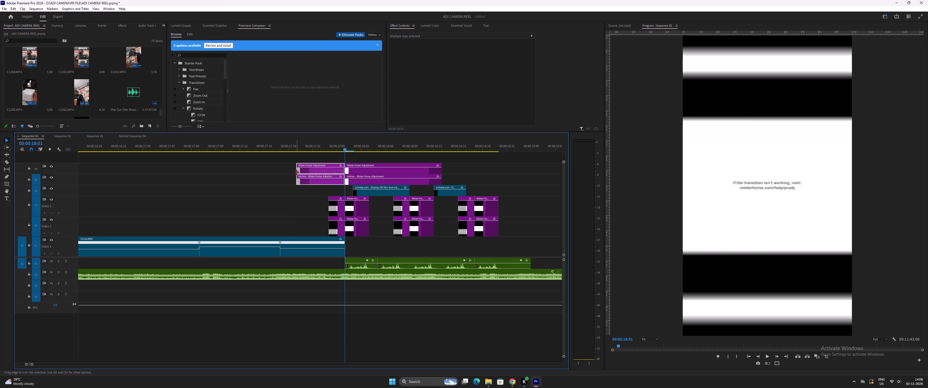
{"action": "left_click_drag", "start_coordinate": [296, 172], "coordinate": [327, 176]}
{"action": "left_click_drag", "start_coordinate": [452, 163], "coordinate": [428, 181]}
{"action": "left_click_drag", "start_coordinate": [439, 172], "coordinate": [368, 173]}
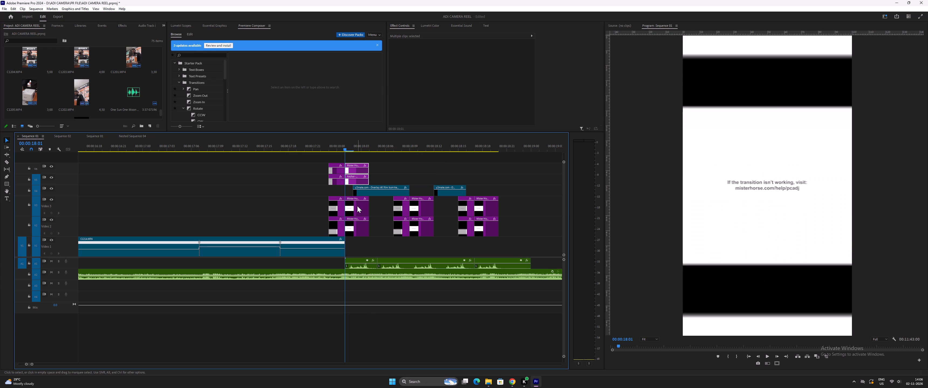
Delete the first copied transition group beneath the trimmed Zoom In layers.
{"action": "left_click_drag", "start_coordinate": [375, 205], "coordinate": [334, 221]}
{"action": "key", "text": "Delete"}
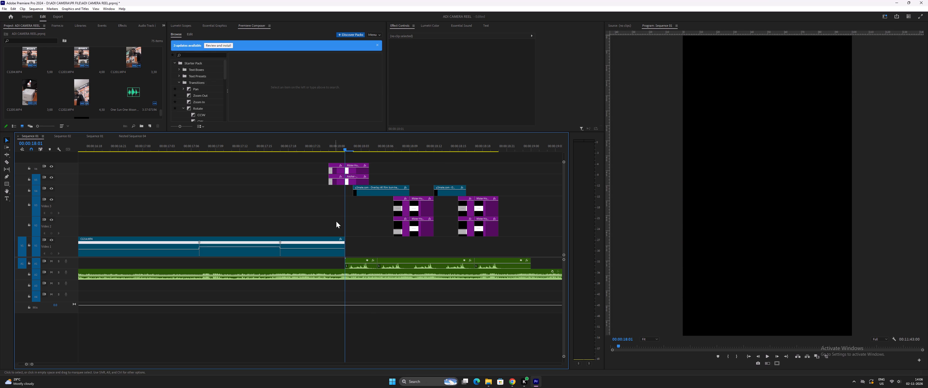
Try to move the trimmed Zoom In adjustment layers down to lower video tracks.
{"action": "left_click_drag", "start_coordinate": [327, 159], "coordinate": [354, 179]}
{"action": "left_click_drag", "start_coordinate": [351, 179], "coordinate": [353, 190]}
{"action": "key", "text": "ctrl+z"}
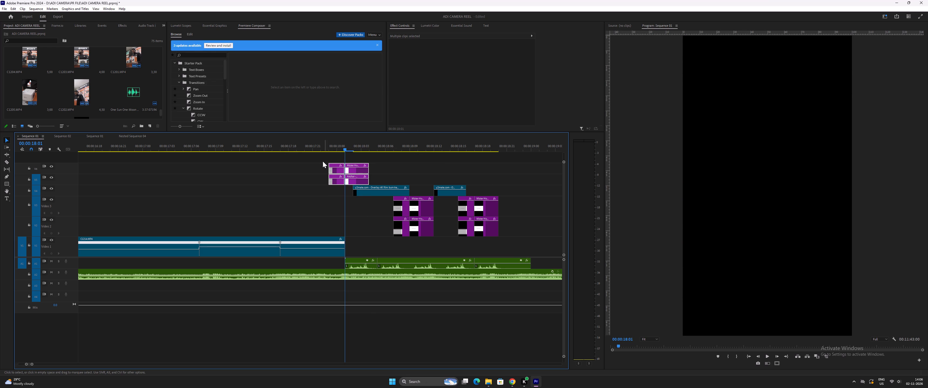
Move the trimmed Zoom In adjustment layers at 00:00:18:01 down to video tracks 2 and 3.
{"action": "left_click_drag", "start_coordinate": [320, 162], "coordinate": [363, 176]}
{"action": "left_click_drag", "start_coordinate": [358, 183], "coordinate": [358, 230]}
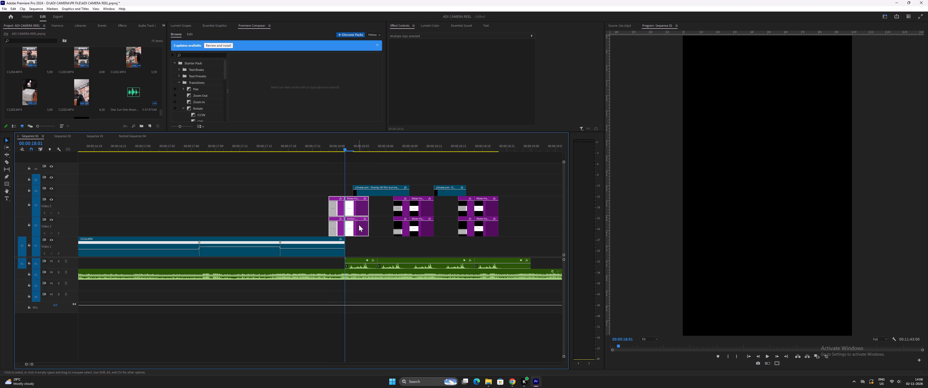
Duplicate the trimmed Zoom In group twice, placing the copies directly above the second and third copied transition groups.
{"action": "left_click_drag", "start_coordinate": [357, 230], "coordinate": [424, 179], "text": "alt"}
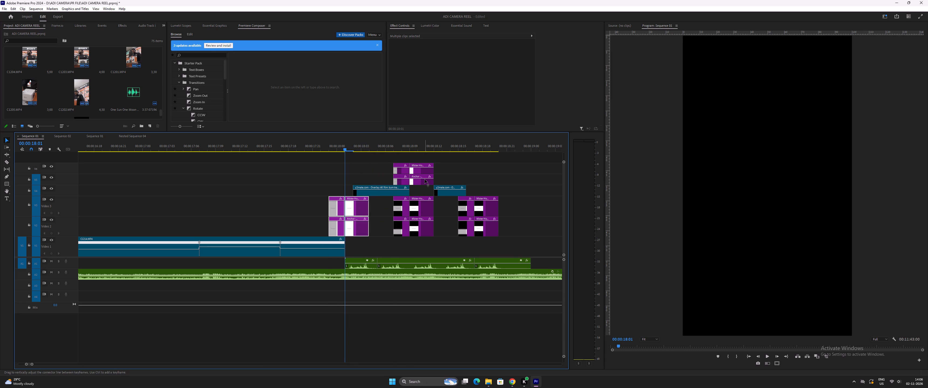
{"action": "left_click_drag", "start_coordinate": [381, 164], "coordinate": [431, 183]}
{"action": "left_click_drag", "start_coordinate": [423, 182], "coordinate": [486, 183], "text": "alt"}
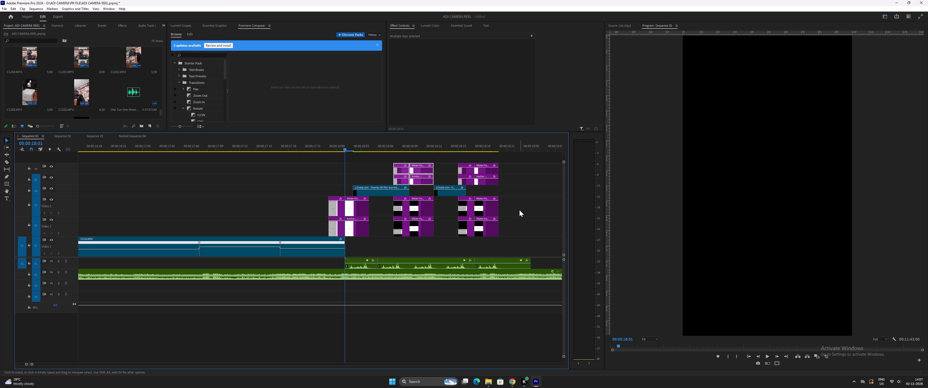
Delete the second and third copied transition groups beneath the Zoom In duplicates.
{"action": "left_click_drag", "start_coordinate": [512, 203], "coordinate": [394, 227]}
{"action": "key", "text": "Delete"}
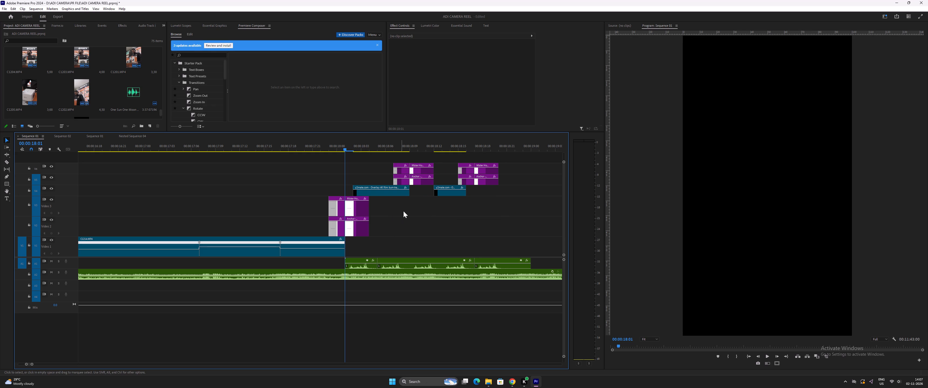
Move both Zoom In duplicates down to video tracks 2 and 3 and play the transition section back.
{"action": "left_click_drag", "start_coordinate": [391, 157], "coordinate": [490, 182]}
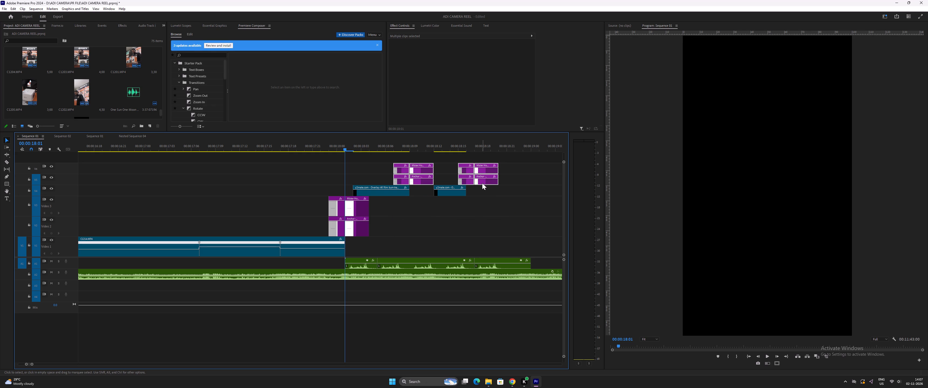
{"action": "left_click_drag", "start_coordinate": [482, 183], "coordinate": [482, 245]}
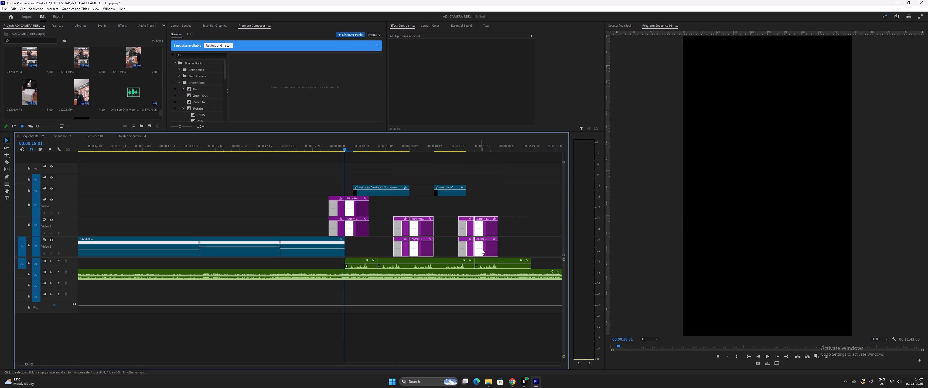
{"action": "left_click_drag", "start_coordinate": [480, 252], "coordinate": [480, 232]}
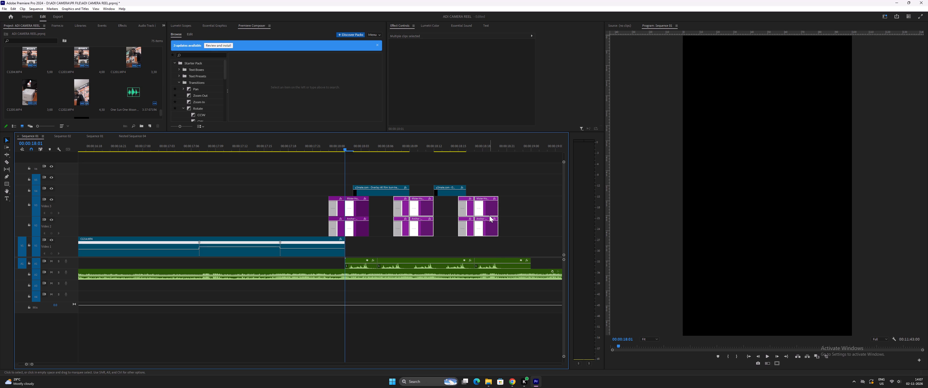
{"action": "key", "text": "minus"}
{"action": "left_click", "coordinate": [248, 150]}
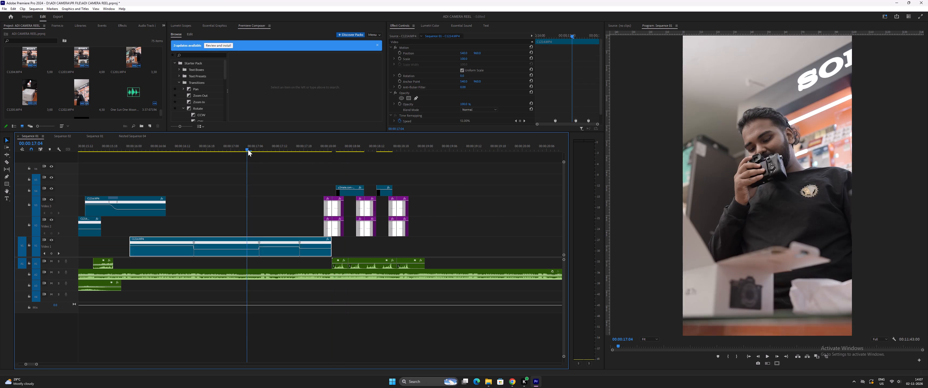
{"action": "key", "text": "space"}
{"action": "key", "text": "space"}
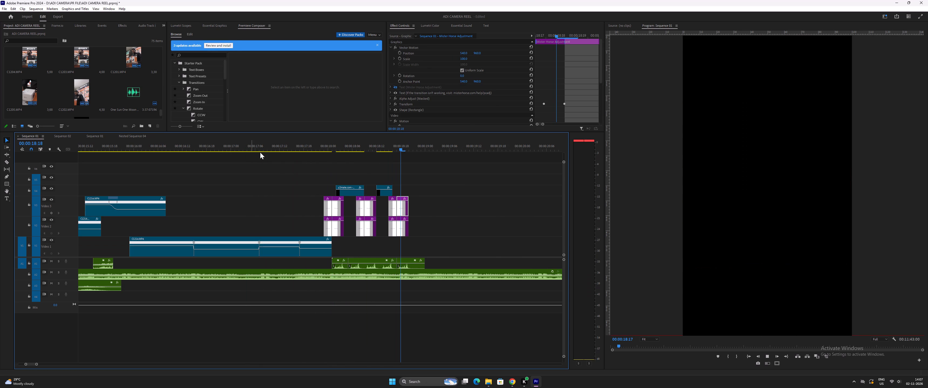
Scale up both film burn overlay clips on video track 4 until they fill the vertical frame, checking with playback.
{"action": "left_click_drag", "start_coordinate": [326, 143], "coordinate": [348, 157]}
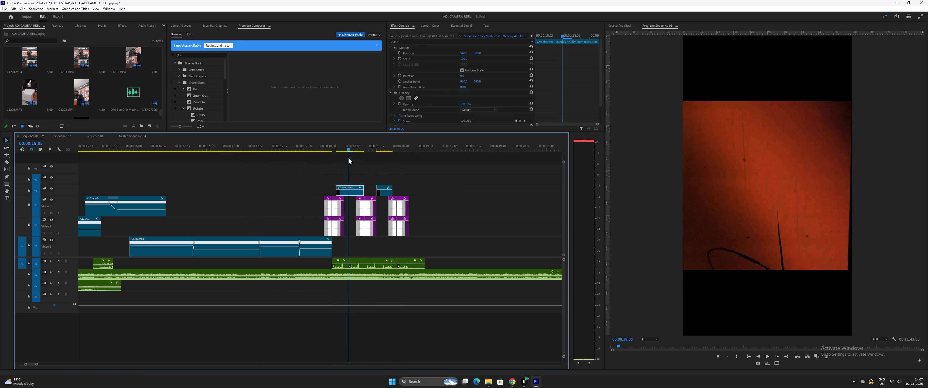
{"action": "left_click_drag", "start_coordinate": [348, 157], "coordinate": [348, 157]}
{"action": "left_click", "coordinate": [347, 193]}
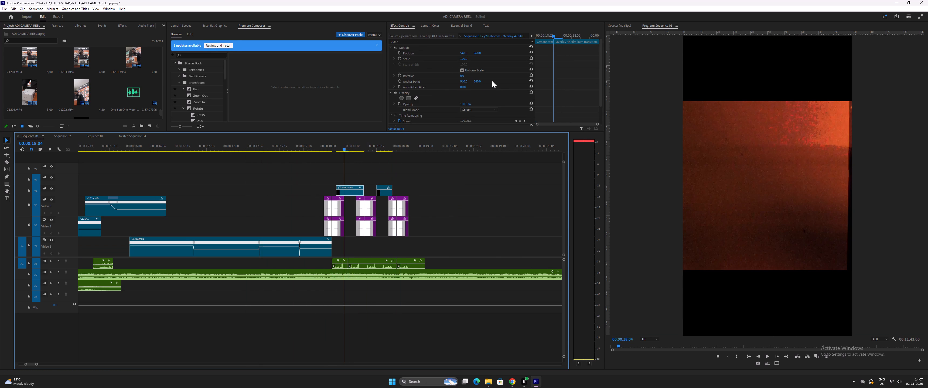
{"action": "left_click_drag", "start_coordinate": [464, 59], "coordinate": [488, 65]}
{"action": "left_click_drag", "start_coordinate": [381, 146], "coordinate": [385, 148]}
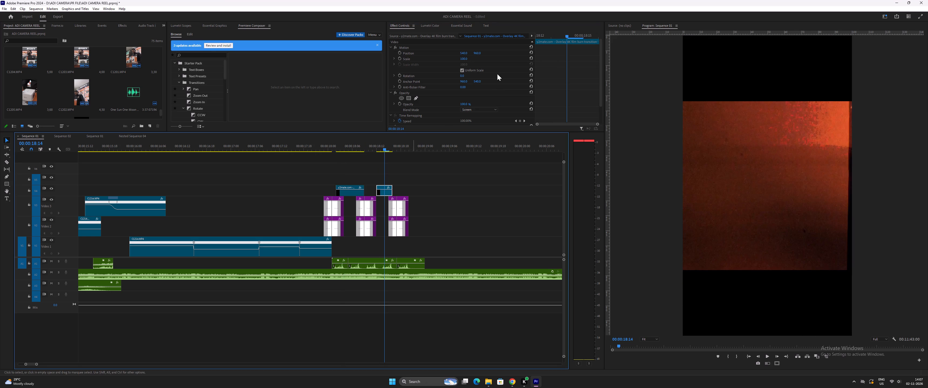
{"action": "left_click_drag", "start_coordinate": [464, 58], "coordinate": [485, 63]}
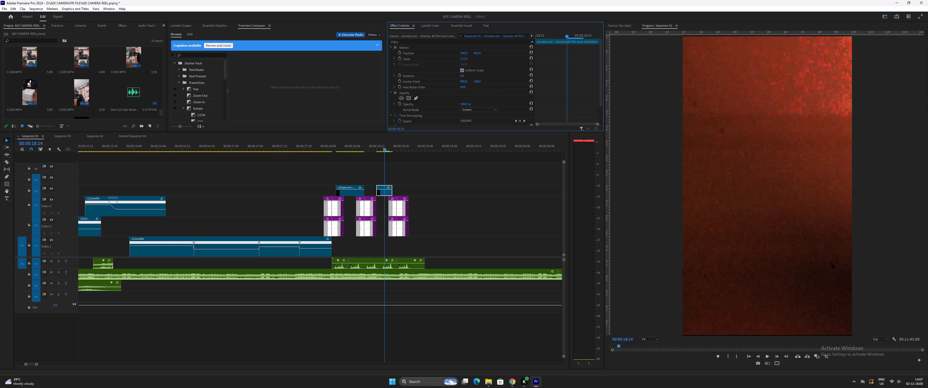
{"action": "left_click_drag", "start_coordinate": [485, 63], "coordinate": [487, 64]}
{"action": "scroll", "coordinate": [697, 221], "scroll_direction": "down", "scroll_amount": 2}
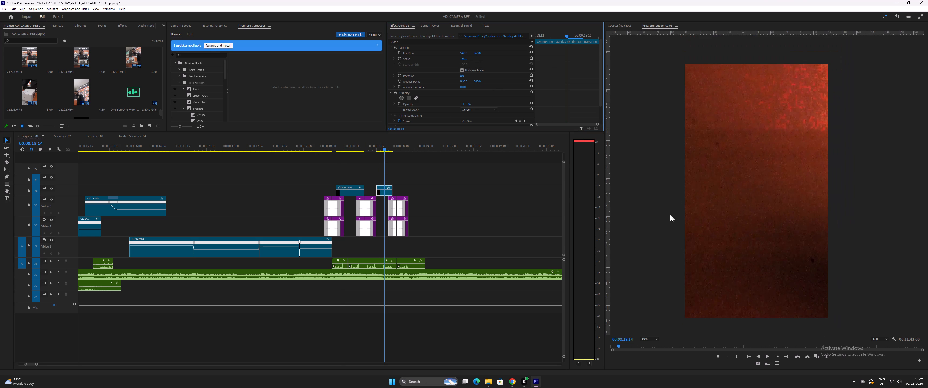
{"action": "left_click", "coordinate": [313, 147]}
{"action": "key", "text": "space"}
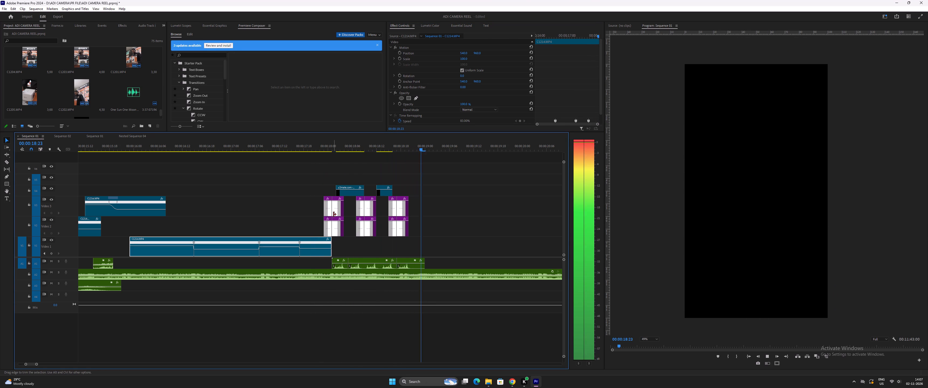
{"action": "key", "text": "space"}
Preview the Sony camera close-up clip near 00:00:32 and move it to video track 1 at 00:00:18:01, under the transitions.
{"action": "key", "text": "minus"}
{"action": "key", "text": "minus"}
{"action": "key", "text": "minus"}
{"action": "key", "text": "minus"}
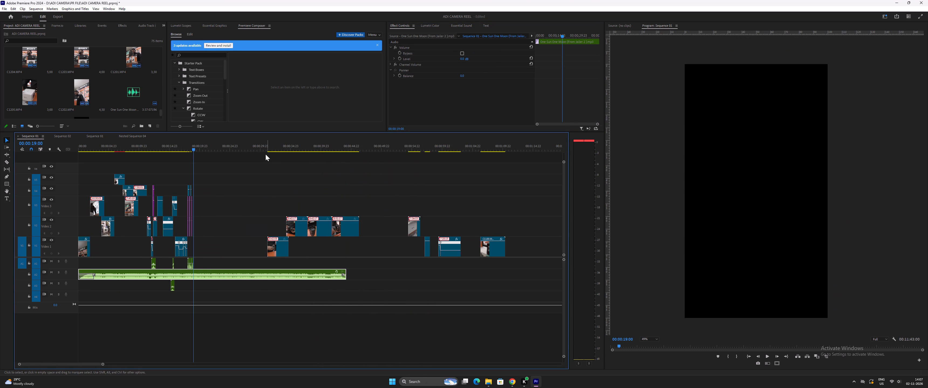
{"action": "left_click_drag", "start_coordinate": [268, 151], "coordinate": [274, 151]}
{"action": "key", "text": "equal"}
{"action": "key", "text": "equal"}
{"action": "key", "text": "space"}
{"action": "key", "text": "space"}
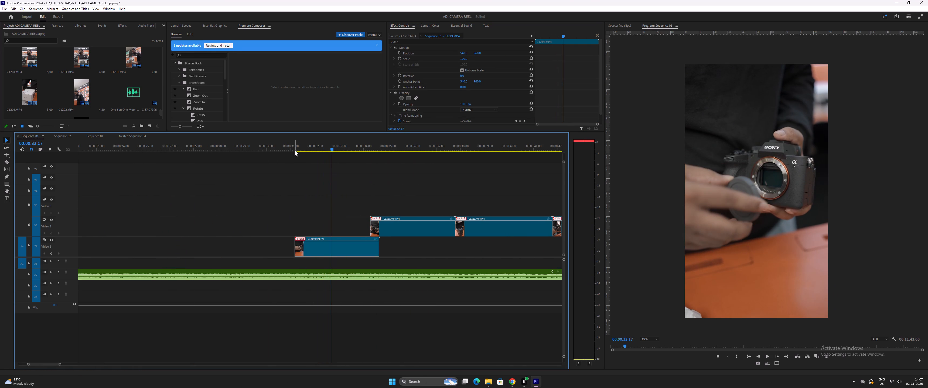
{"action": "left_click_drag", "start_coordinate": [294, 149], "coordinate": [297, 149]}
{"action": "key", "text": "space"}
{"action": "key", "text": "space"}
{"action": "left_click_drag", "start_coordinate": [317, 250], "coordinate": [303, 245]}
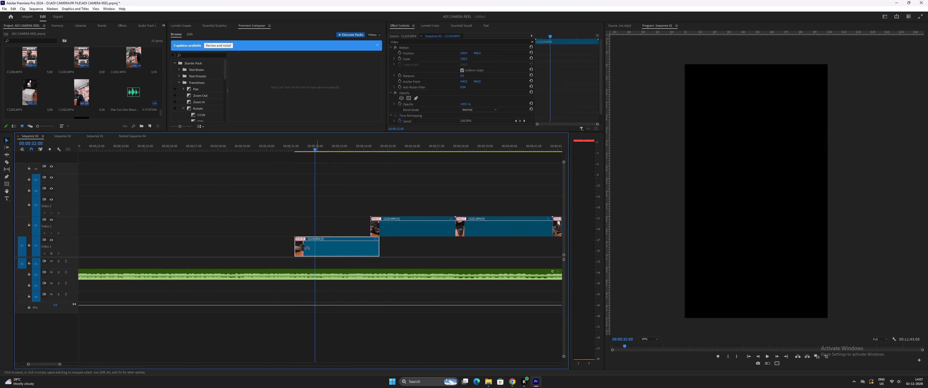
{"action": "left_click_drag", "start_coordinate": [303, 245], "coordinate": [320, 245]}
{"action": "key", "text": "minus"}
{"action": "key", "text": "minus"}
{"action": "key", "text": "equal"}
{"action": "key", "text": "equal"}
{"action": "key", "text": "equal"}
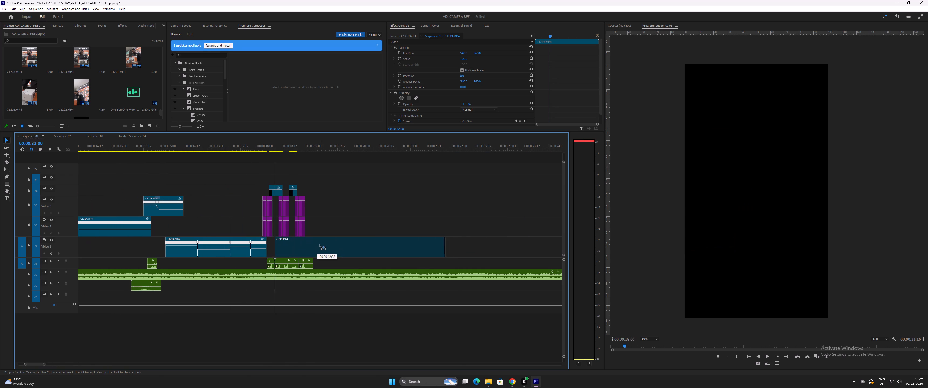
{"action": "left_click_drag", "start_coordinate": [320, 245], "coordinate": [311, 245]}
Play and scrub through the Zoom In transitions and film burn overlays above the newly placed camera clip.
{"action": "left_click", "coordinate": [263, 145]}
{"action": "key", "text": "equal"}
{"action": "key", "text": "equal"}
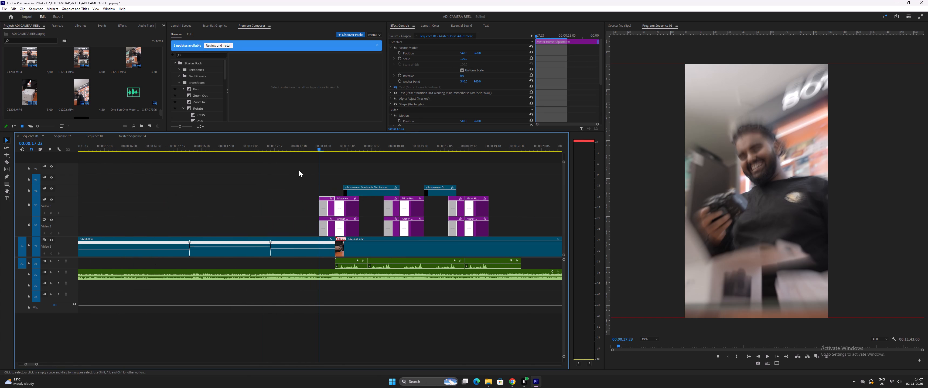
{"action": "left_click_drag", "start_coordinate": [332, 146], "coordinate": [335, 148]}
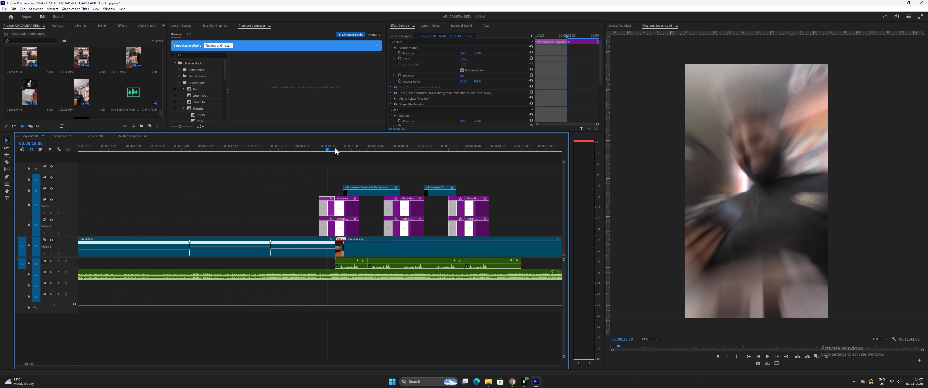
{"action": "left_click_drag", "start_coordinate": [335, 148], "coordinate": [338, 149]}
{"action": "key", "text": "space"}
{"action": "key", "text": "space"}
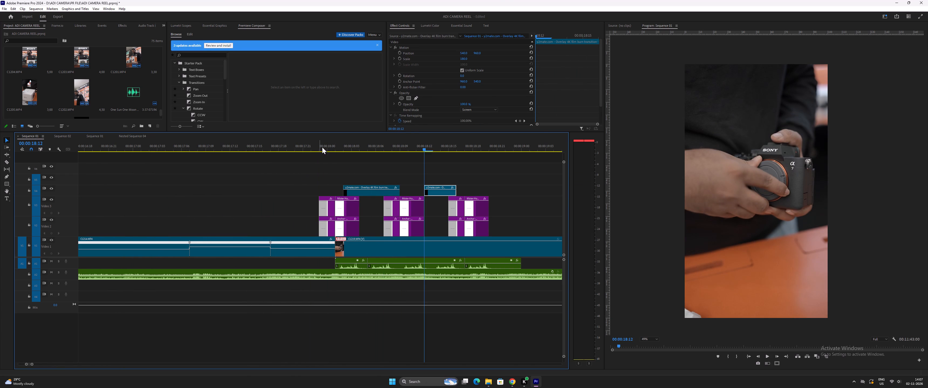
{"action": "left_click_drag", "start_coordinate": [336, 145], "coordinate": [367, 152]}
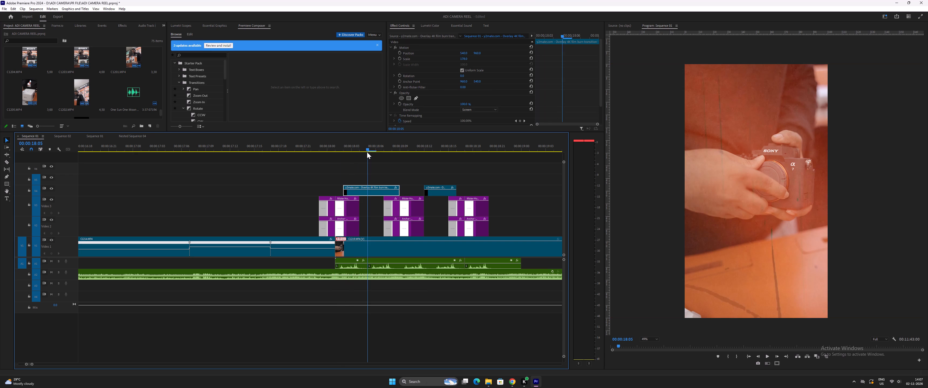
{"action": "left_click_drag", "start_coordinate": [367, 152], "coordinate": [366, 152]}
{"action": "left_click_drag", "start_coordinate": [366, 148], "coordinate": [350, 151]}
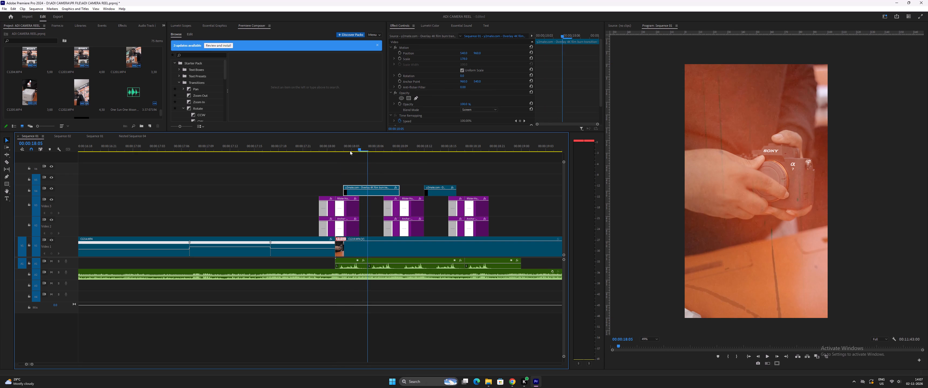
{"action": "left_click_drag", "start_coordinate": [350, 151], "coordinate": [346, 166]}
Show the Time Remapping speed keyframes on the camera close-up clip and raise its speed, previewing from 00:00:18:01.
{"action": "right_click", "coordinate": [388, 251]}
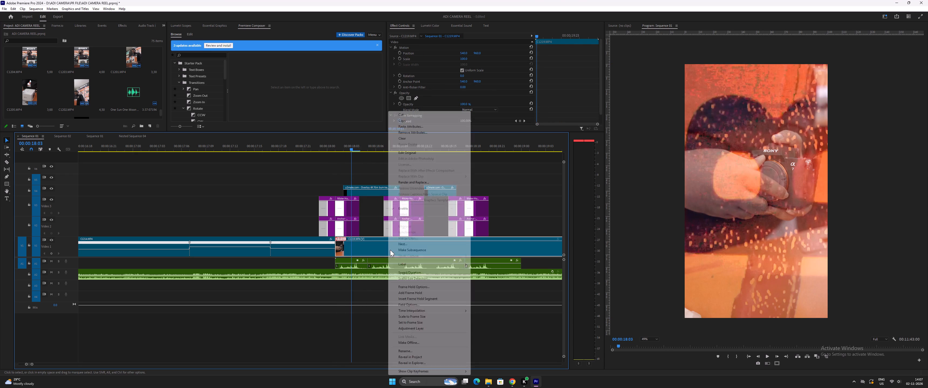
{"action": "left_click", "coordinate": [439, 370]}
{"action": "left_click_drag", "start_coordinate": [488, 362], "coordinate": [492, 363]}
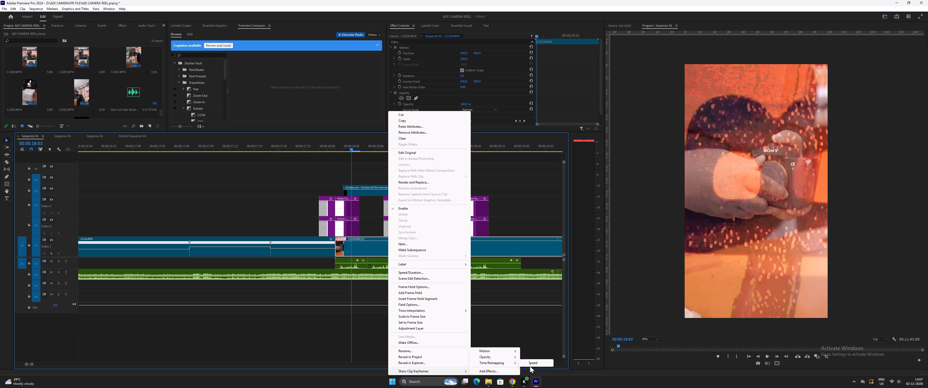
{"action": "left_click", "coordinate": [532, 363]}
{"action": "left_click_drag", "start_coordinate": [364, 248], "coordinate": [363, 232]}
{"action": "left_click", "coordinate": [331, 148]}
{"action": "left_click", "coordinate": [336, 147]}
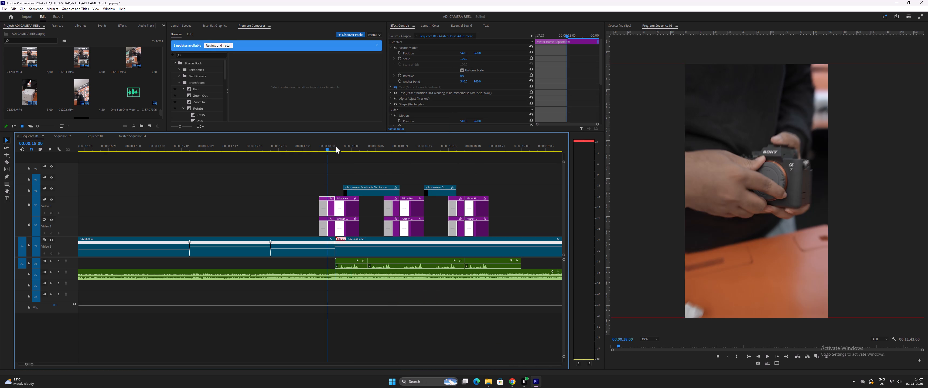
{"action": "key", "text": "space"}
{"action": "key", "text": "space"}
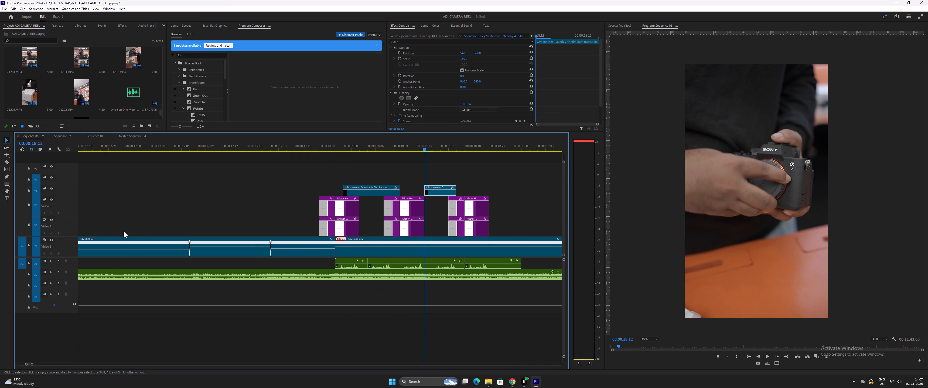
Turn off the output of video tracks 2, 3 and 4 holding the transitions and overlays.
{"action": "key", "text": "minus"}
{"action": "left_click", "coordinate": [50, 220]}
{"action": "left_click", "coordinate": [50, 199]}
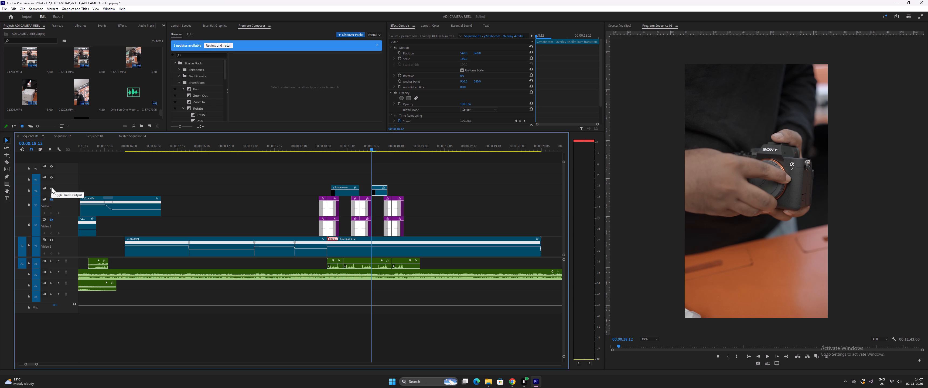
{"action": "left_click", "coordinate": [51, 187]}
Raise the camera close-up clip's speed further and review its motion from 00:00:18:01.
{"action": "left_click", "coordinate": [325, 152]}
{"action": "key", "text": "equal"}
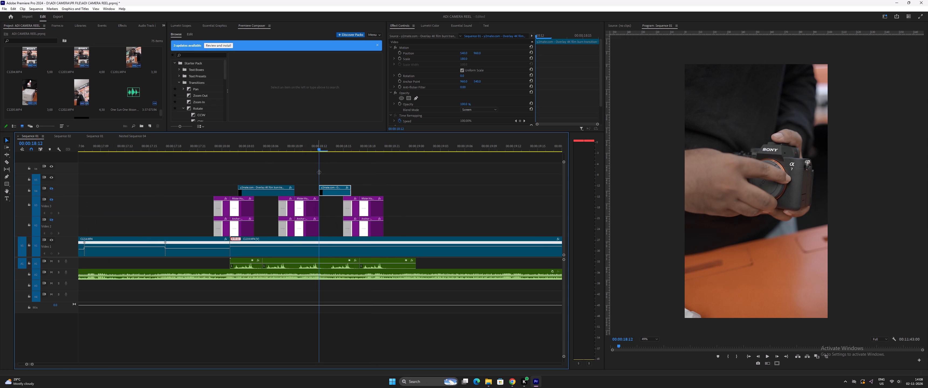
{"action": "left_click", "coordinate": [229, 149]}
{"action": "key", "text": "equal"}
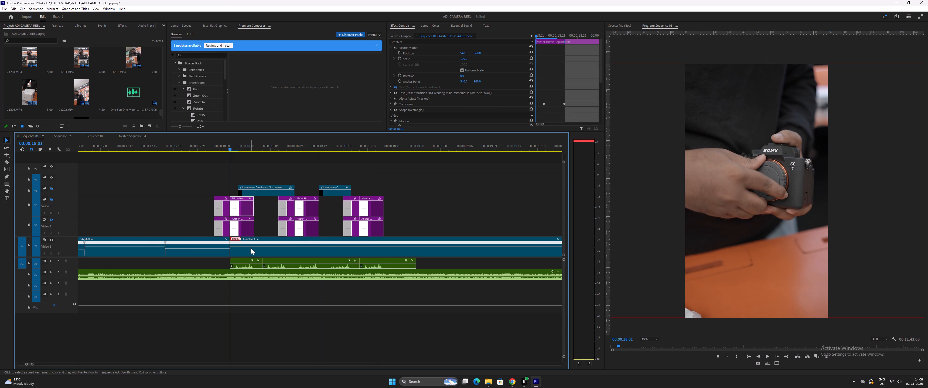
{"action": "left_click_drag", "start_coordinate": [250, 247], "coordinate": [258, 199]}
{"action": "key", "text": "space"}
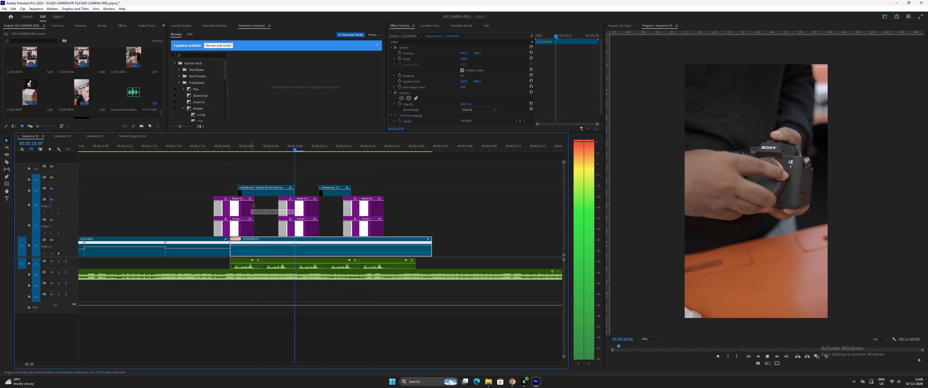
{"action": "key", "text": "space"}
{"action": "left_click_drag", "start_coordinate": [228, 150], "coordinate": [231, 150]}
{"action": "key", "text": "space"}
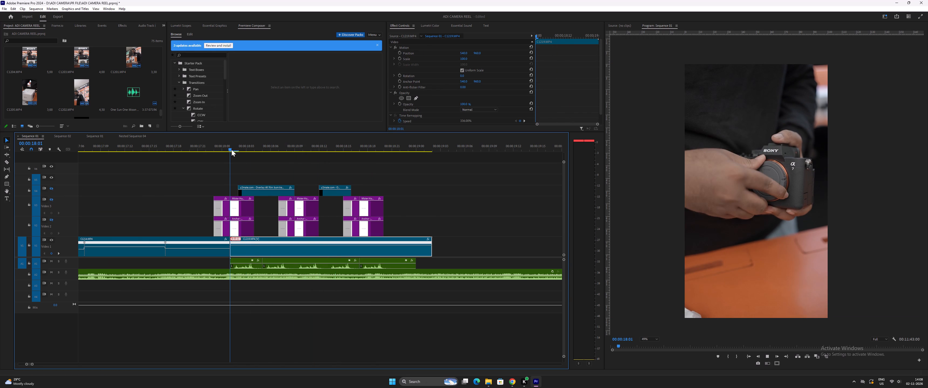
{"action": "key", "text": "space"}
{"action": "left_click_drag", "start_coordinate": [277, 146], "coordinate": [248, 151]}
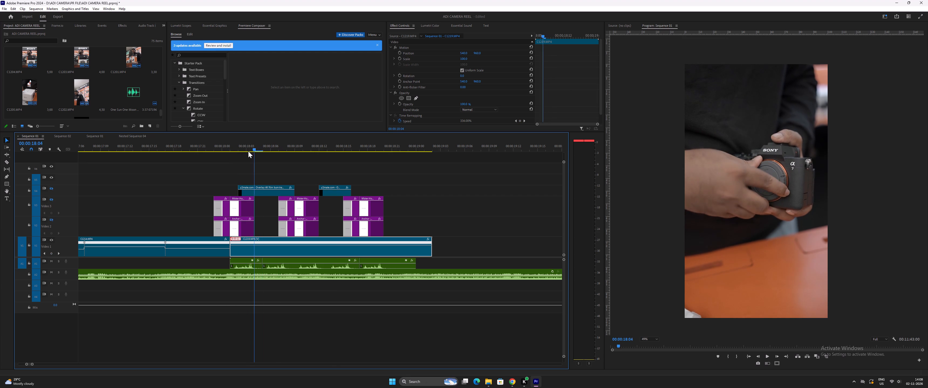
Raise the camera close-up clip's speed slightly and review its motion from 00:00:18:01.
{"action": "left_click_drag", "start_coordinate": [248, 151], "coordinate": [265, 159]}
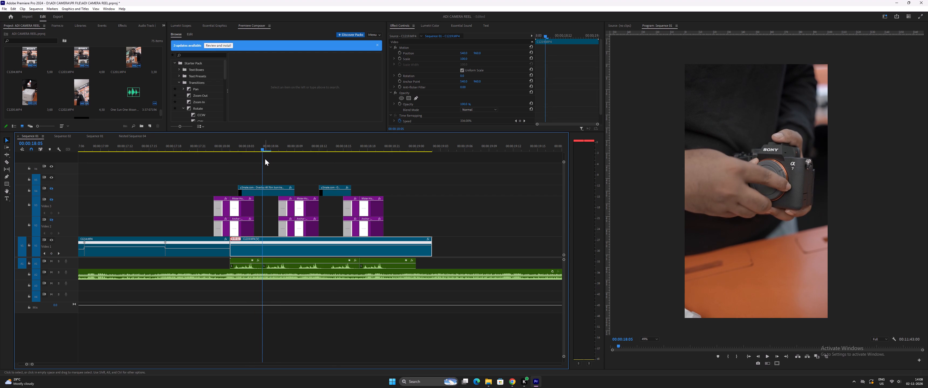
{"action": "left_click", "coordinate": [267, 149]}
{"action": "left_click", "coordinate": [265, 145]}
{"action": "left_click_drag", "start_coordinate": [276, 246], "coordinate": [276, 241]}
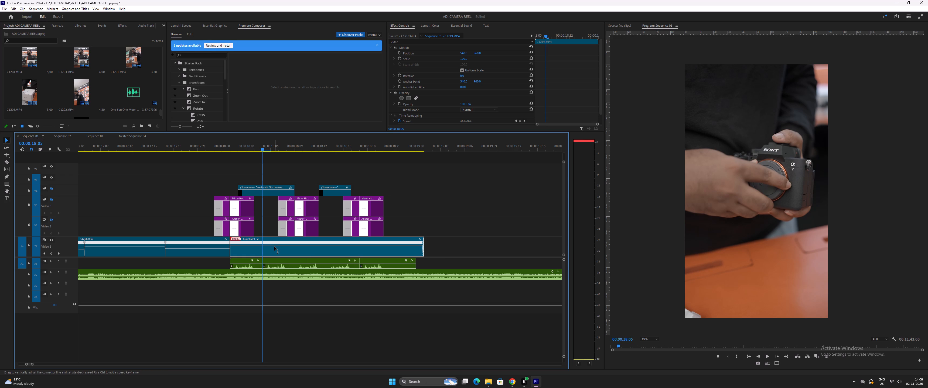
{"action": "left_click_drag", "start_coordinate": [263, 148], "coordinate": [240, 152]}
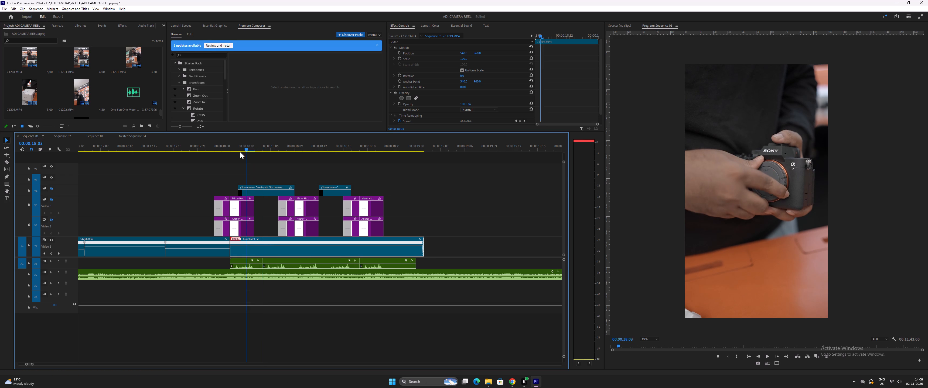
{"action": "left_click_drag", "start_coordinate": [240, 152], "coordinate": [234, 153]}
{"action": "key", "text": "space"}
{"action": "key", "text": "space"}
{"action": "key", "text": "space"}
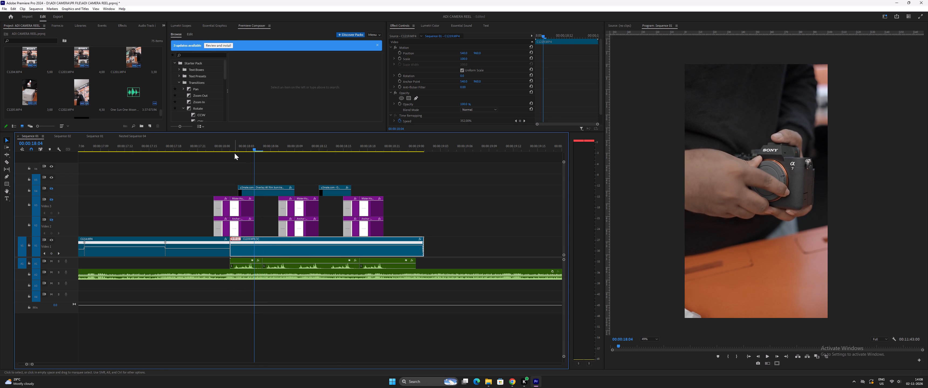
{"action": "key", "text": "space"}
{"action": "left_click_drag", "start_coordinate": [227, 149], "coordinate": [231, 149]}
{"action": "key", "text": "space"}
{"action": "key", "text": "space"}
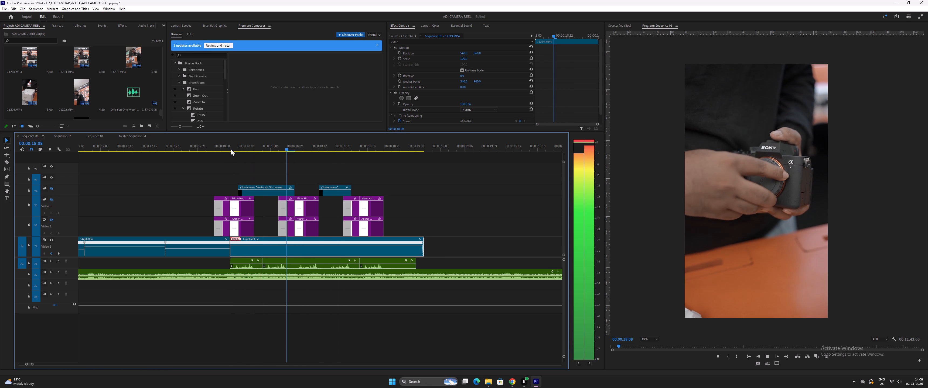
{"action": "left_click_drag", "start_coordinate": [249, 143], "coordinate": [264, 152]}
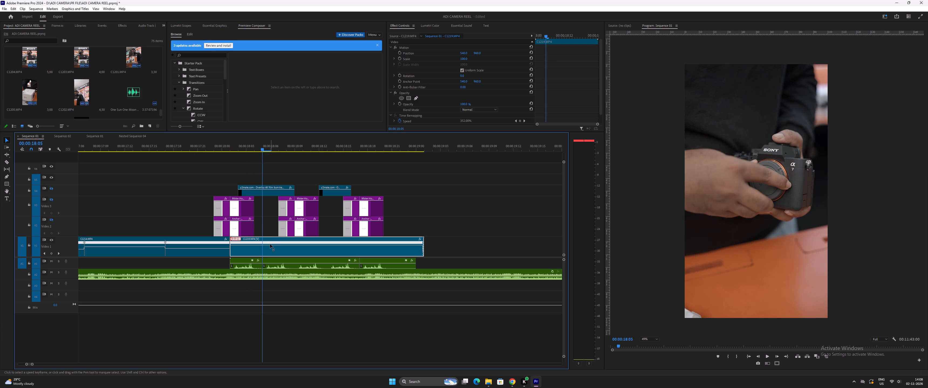
{"action": "left_click_drag", "start_coordinate": [263, 148], "coordinate": [286, 155]}
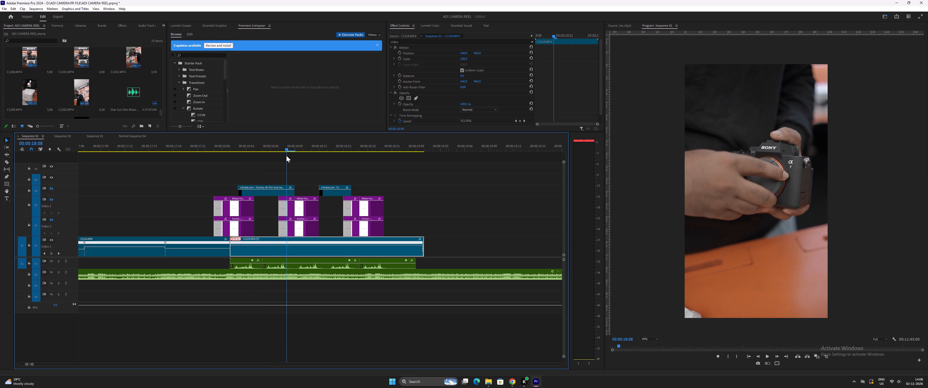
{"action": "left_click_drag", "start_coordinate": [286, 155], "coordinate": [265, 155]}
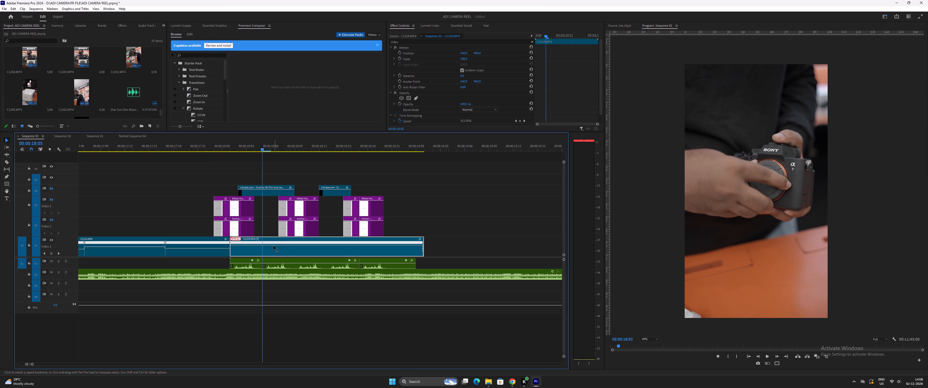
Raise the camera close-up clip's speed much further in two passes and preview it from 00:00:18:01.
{"action": "left_click_drag", "start_coordinate": [273, 245], "coordinate": [269, 200]}
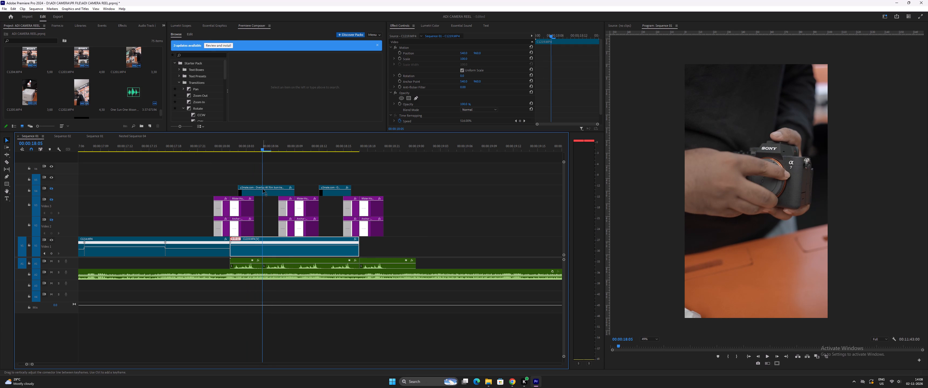
{"action": "left_click_drag", "start_coordinate": [266, 245], "coordinate": [265, 209]}
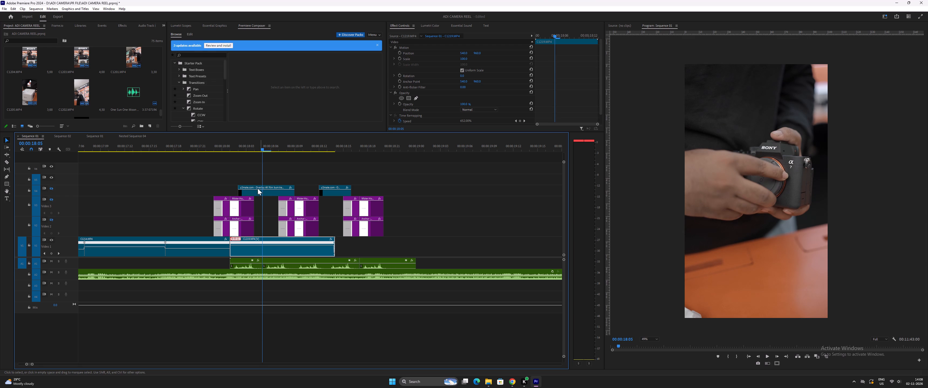
{"action": "left_click_drag", "start_coordinate": [259, 148], "coordinate": [229, 153]}
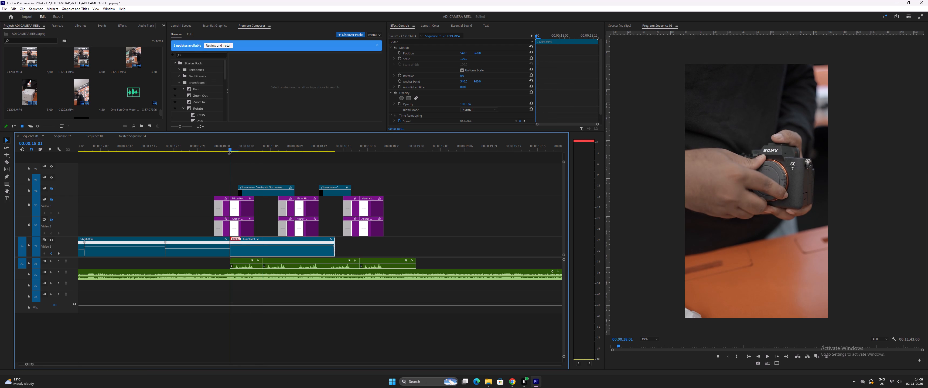
{"action": "key", "text": "space"}
{"action": "key", "text": "space"}
Trim the end of the sped-up camera close-up clip back to 00:00:18:05.
{"action": "left_click_drag", "start_coordinate": [260, 149], "coordinate": [262, 150]}
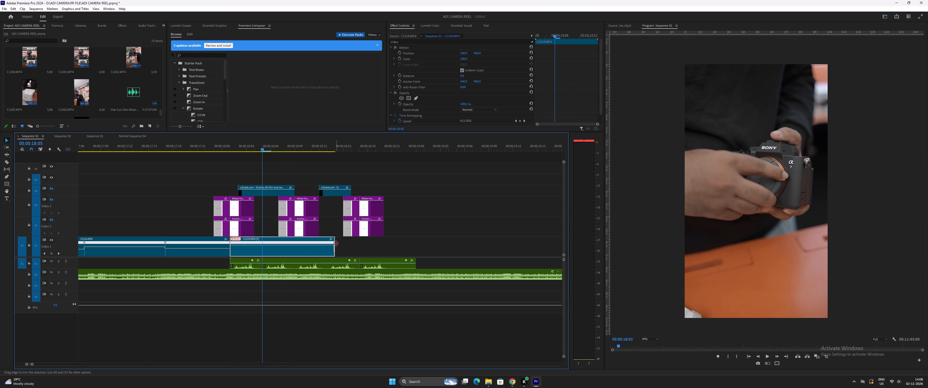
{"action": "left_click_drag", "start_coordinate": [336, 243], "coordinate": [262, 243]}
Move the lens clip from video track 2 down to video track 1, a little after the camera close-up.
{"action": "key", "text": "minus"}
{"action": "key", "text": "minus"}
{"action": "key", "text": "minus"}
{"action": "key", "text": "minus"}
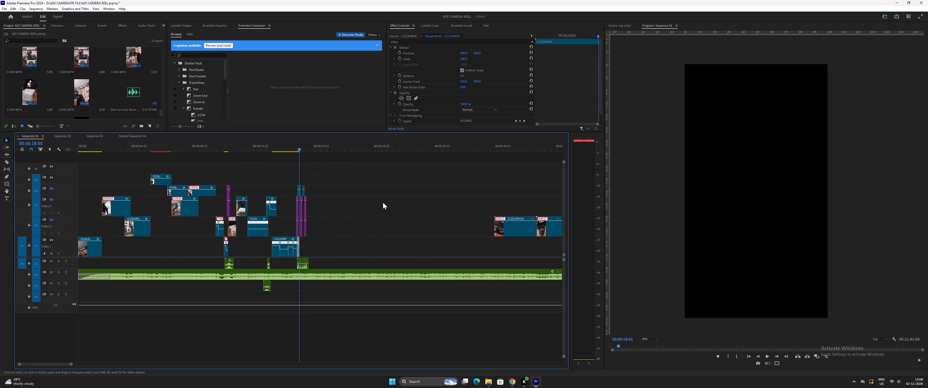
{"action": "left_click_drag", "start_coordinate": [511, 226], "coordinate": [467, 242]}
{"action": "key", "text": "equal"}
{"action": "key", "text": "equal"}
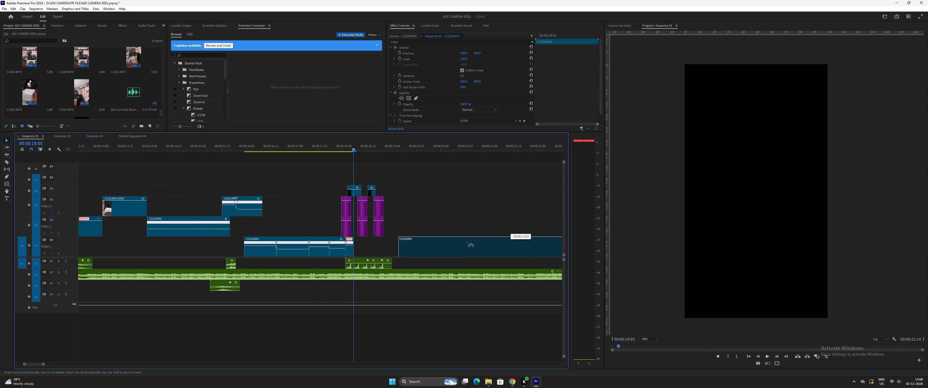
{"action": "left_click_drag", "start_coordinate": [467, 242], "coordinate": [470, 242]}
Split the lens clip on video track 1 at 00:00:19:11 and delete the part before the cut.
{"action": "left_click", "coordinate": [406, 148]}
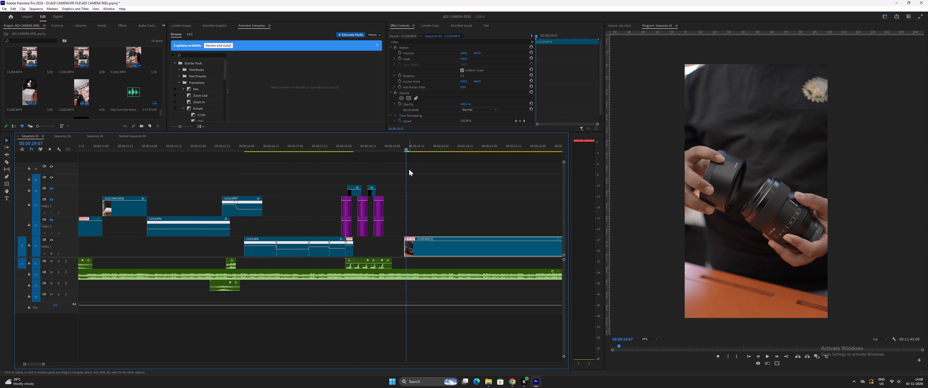
{"action": "key", "text": "minus"}
{"action": "left_click_drag", "start_coordinate": [365, 148], "coordinate": [374, 151]}
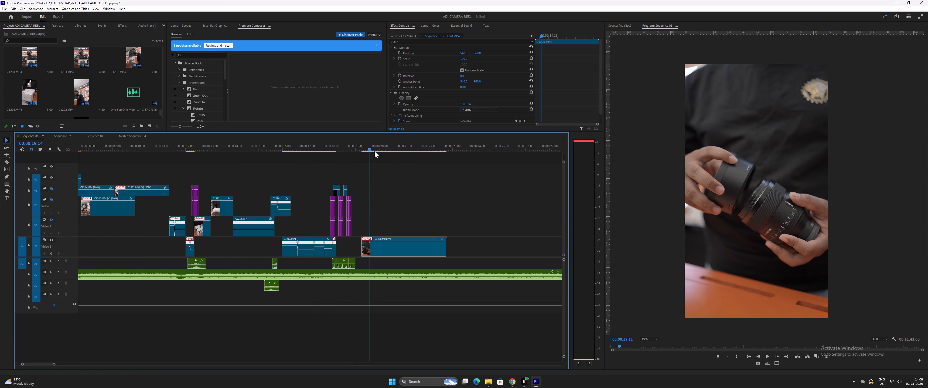
{"action": "left_click_drag", "start_coordinate": [374, 151], "coordinate": [367, 151]}
{"action": "left_click", "coordinate": [383, 248]}
{"action": "key", "text": "ctrl+bracketleft"}
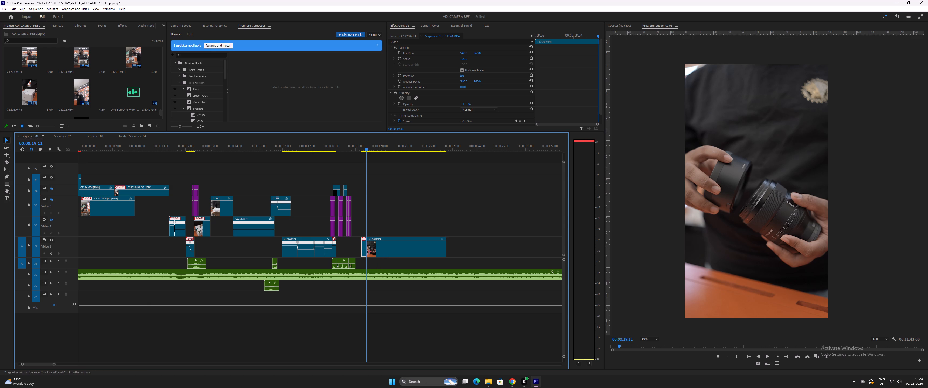
{"action": "left_click", "coordinate": [363, 250]}
{"action": "key", "text": "Delete"}
Check the shortened lens clip's first frames around 00:00:19:11 and save the project.
{"action": "key", "text": "equal"}
{"action": "key", "text": "equal"}
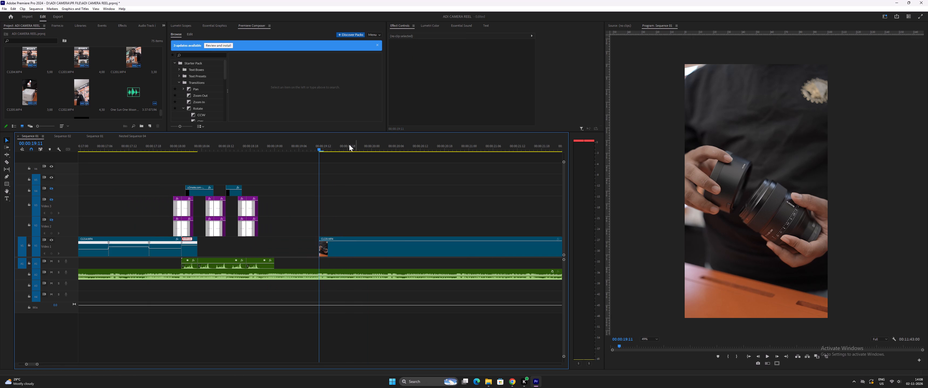
{"action": "left_click_drag", "start_coordinate": [319, 148], "coordinate": [322, 148]}
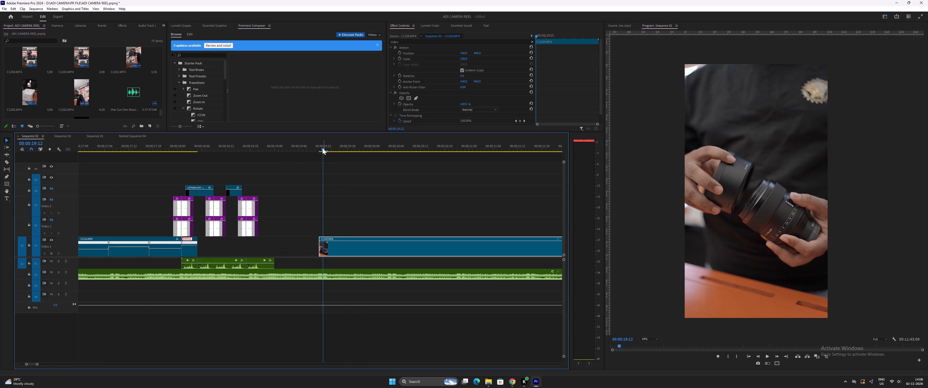
{"action": "left_click_drag", "start_coordinate": [322, 148], "coordinate": [319, 148]}
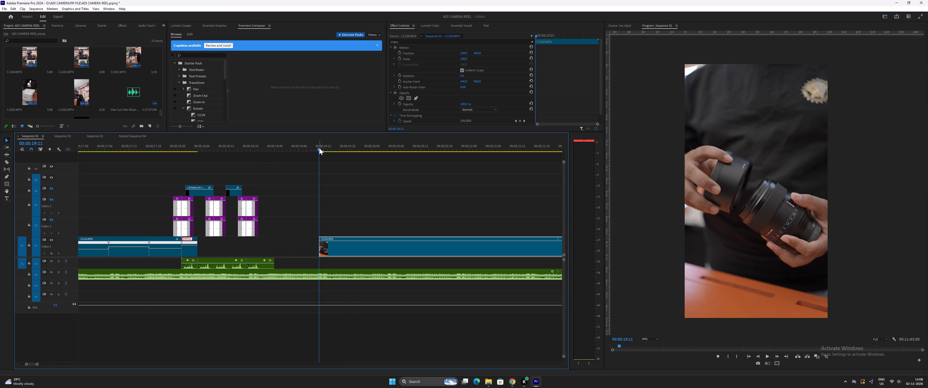
{"action": "key", "text": "ctrl+s"}
Show the Time Remapping speed keyframes on the lens clip and raise its speed.
{"action": "left_click_drag", "start_coordinate": [319, 150], "coordinate": [320, 150]}
{"action": "left_click_drag", "start_coordinate": [320, 150], "coordinate": [367, 160]}
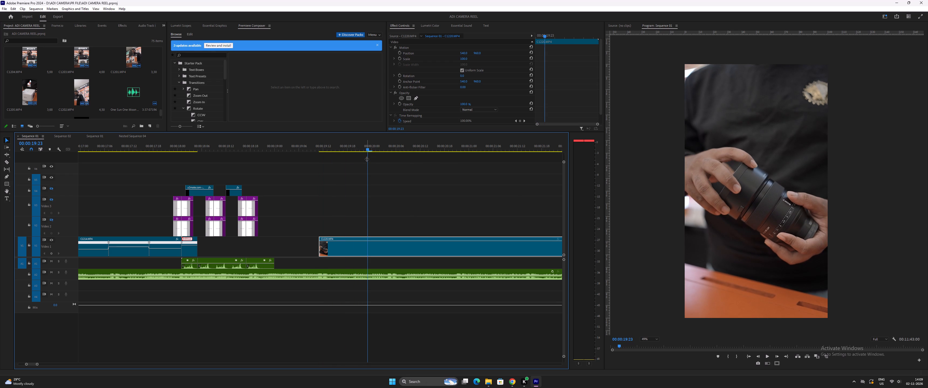
{"action": "left_click_drag", "start_coordinate": [366, 149], "coordinate": [330, 154]}
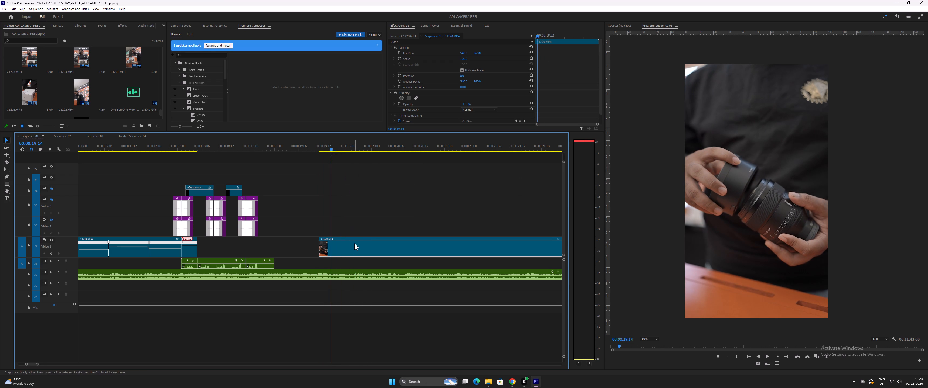
{"action": "right_click", "coordinate": [353, 244]}
{"action": "left_click", "coordinate": [393, 372]}
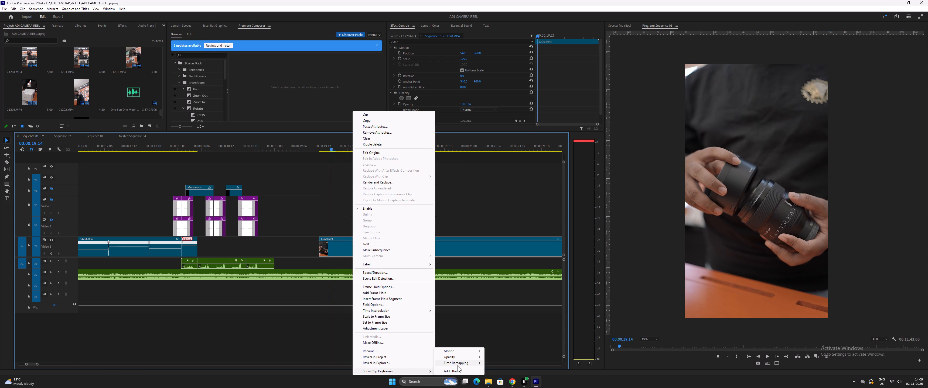
{"action": "left_click", "coordinate": [458, 365]}
{"action": "left_click", "coordinate": [491, 361]}
{"action": "left_click", "coordinate": [352, 246]}
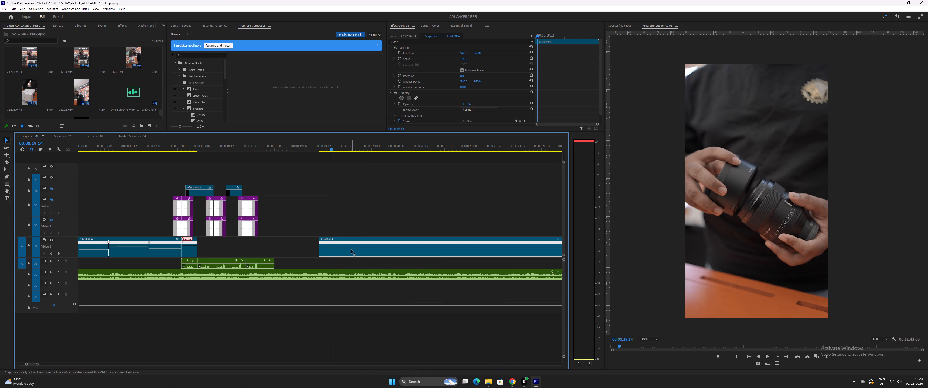
{"action": "left_click_drag", "start_coordinate": [351, 248], "coordinate": [350, 202]}
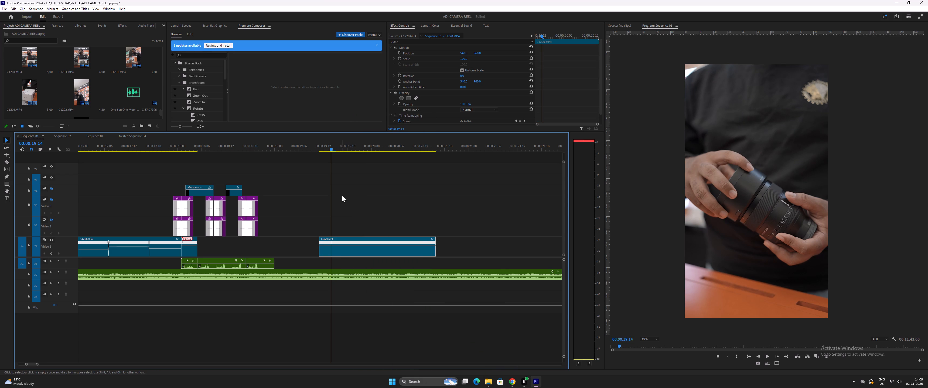
Raise the lens clip's speed further and play it from 00:00:19:11.
{"action": "left_click", "coordinate": [320, 149]}
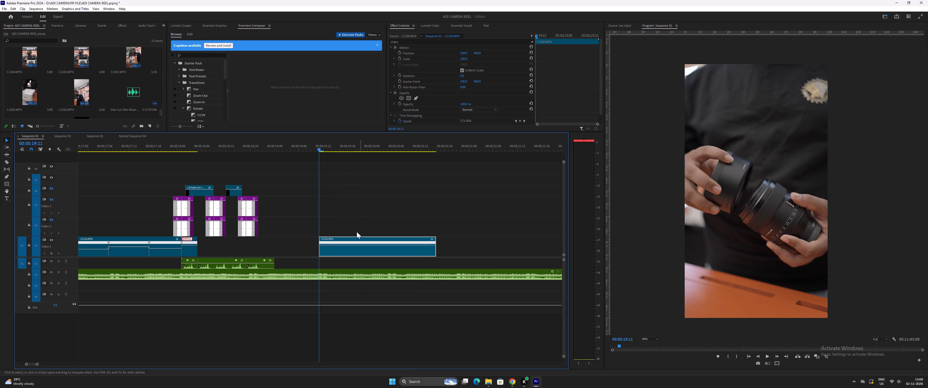
{"action": "left_click_drag", "start_coordinate": [335, 245], "coordinate": [335, 218]}
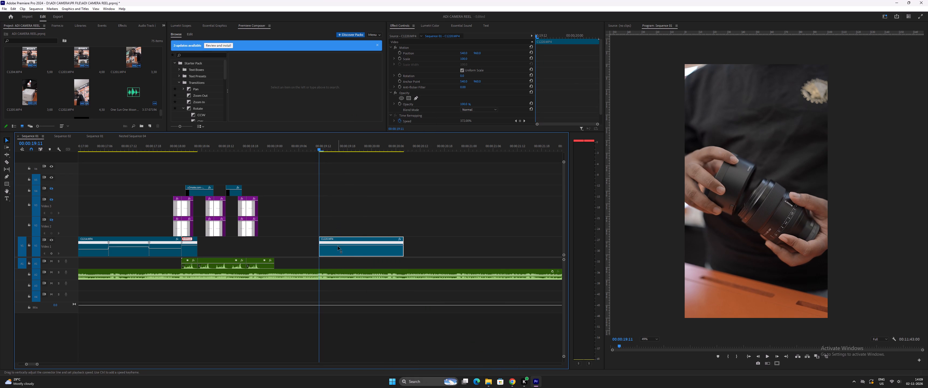
{"action": "key", "text": "space"}
{"action": "key", "text": "space"}
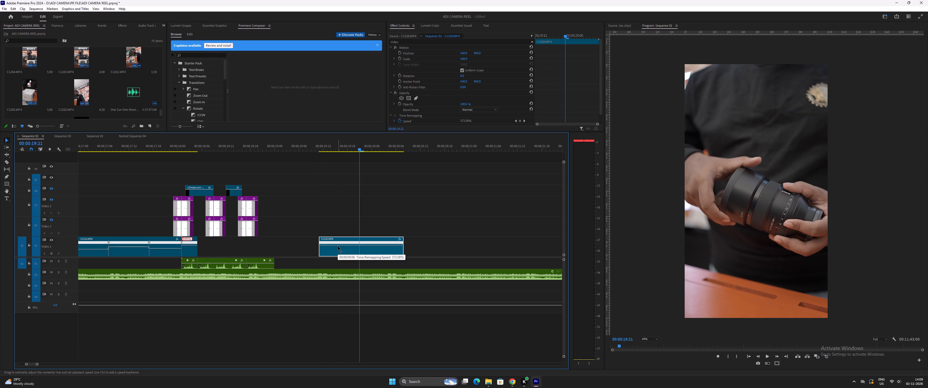
Trim the end of the lens clip back to 00:00:19:21.
{"action": "left_click_drag", "start_coordinate": [406, 247], "coordinate": [360, 240]}
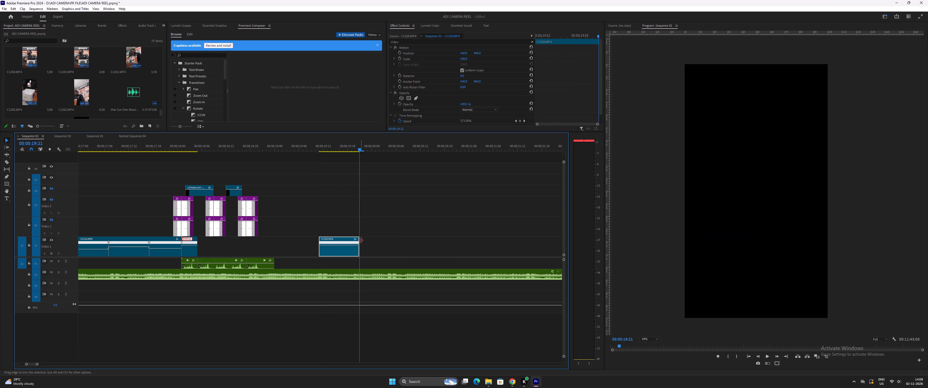
Raise the trimmed lens clip's speed once more and play it back from 00:00:19:11.
{"action": "left_click_drag", "start_coordinate": [335, 245], "coordinate": [331, 217]}
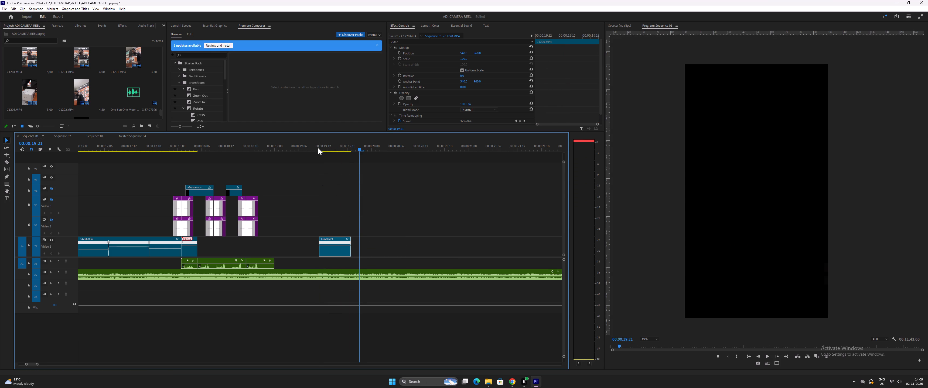
{"action": "left_click", "coordinate": [318, 148]}
{"action": "key", "text": "space"}
{"action": "key", "text": "space"}
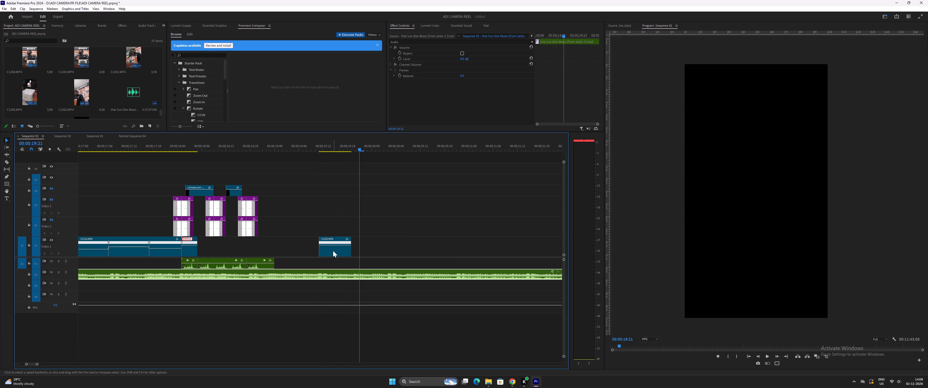
Move the lens clip directly against the end of the camera close-up clip on video track 1.
{"action": "left_click_drag", "start_coordinate": [331, 251], "coordinate": [211, 244]}
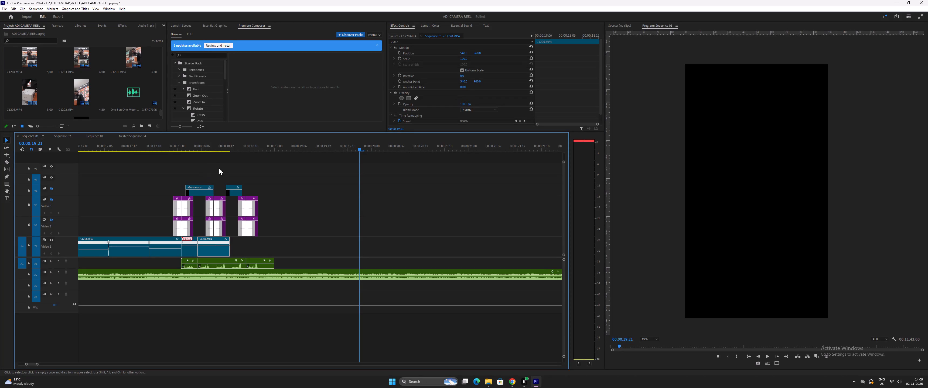
Play and scrub the lens clips beneath the flash transitions to examine their timing around 00:00:18:03 to 00:00:18:12.
{"action": "left_click_drag", "start_coordinate": [206, 149], "coordinate": [165, 156]}
{"action": "key", "text": "space"}
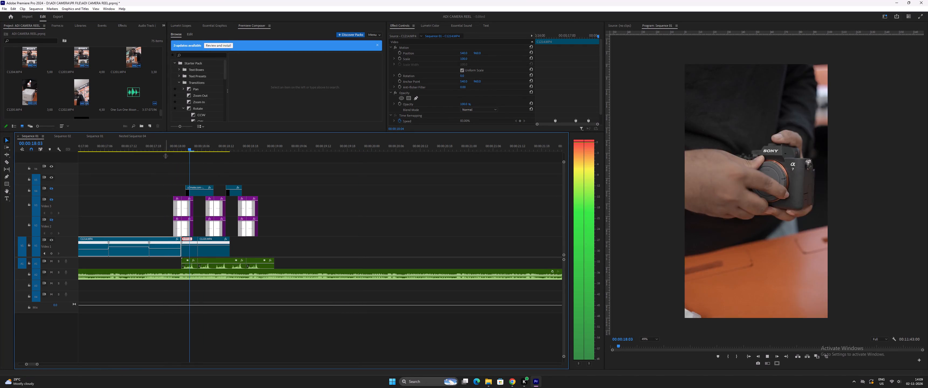
{"action": "key", "text": "space"}
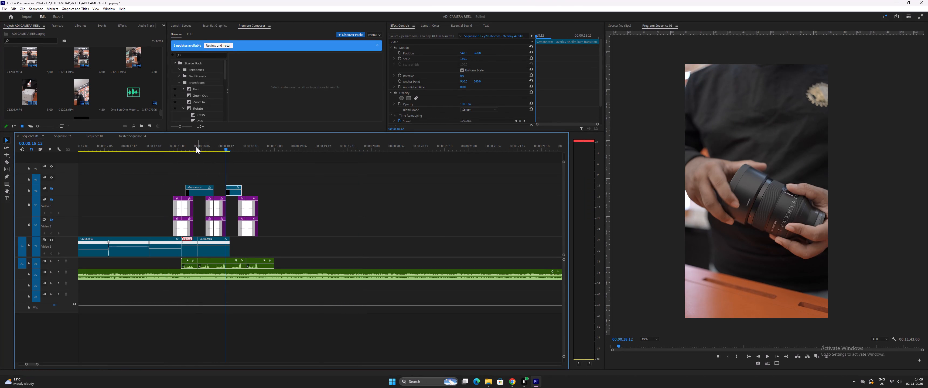
{"action": "left_click", "coordinate": [196, 147]}
{"action": "key", "text": "equal"}
{"action": "key", "text": "equal"}
{"action": "left_click_drag", "start_coordinate": [318, 149], "coordinate": [322, 149]}
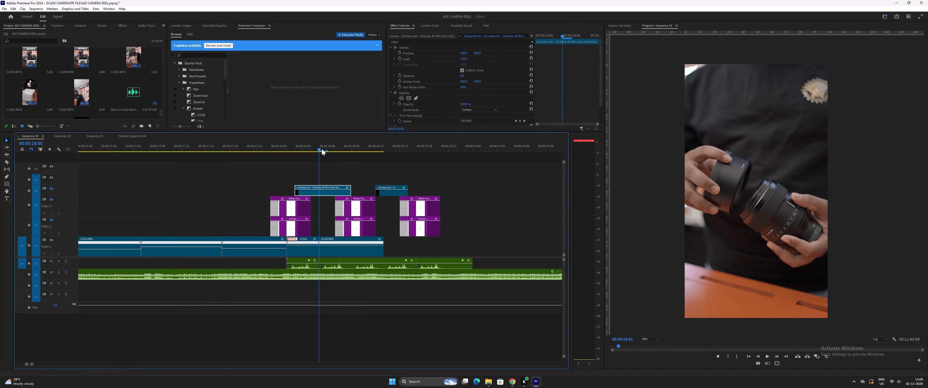
{"action": "left_click_drag", "start_coordinate": [322, 149], "coordinate": [349, 154]}
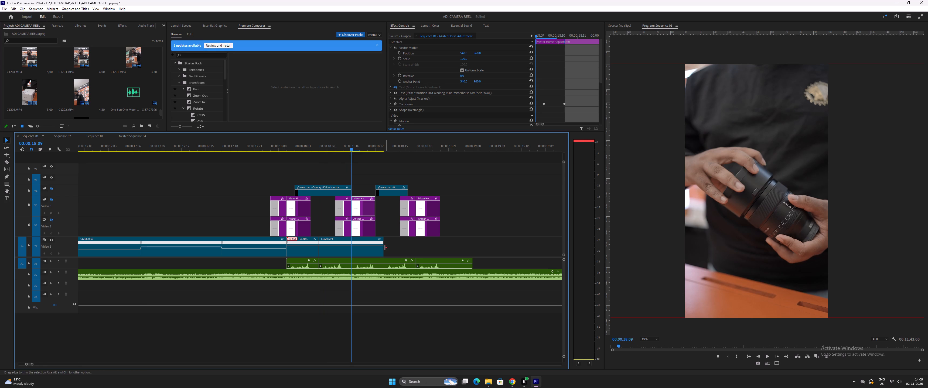
{"action": "left_click_drag", "start_coordinate": [352, 148], "coordinate": [369, 153]}
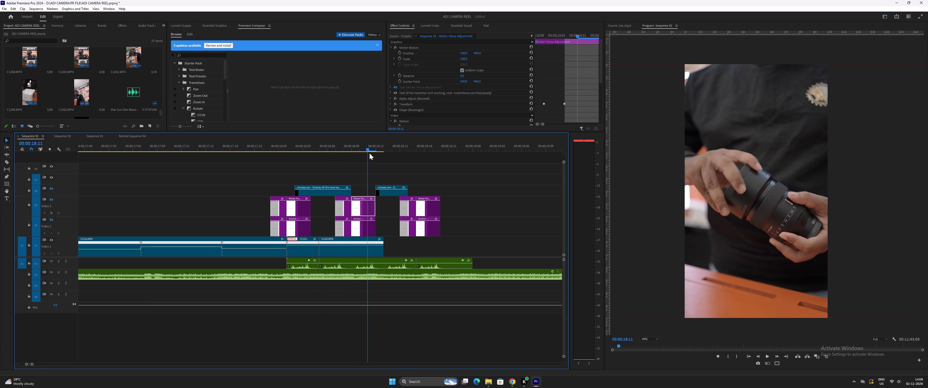
{"action": "left_click_drag", "start_coordinate": [369, 153], "coordinate": [339, 160]}
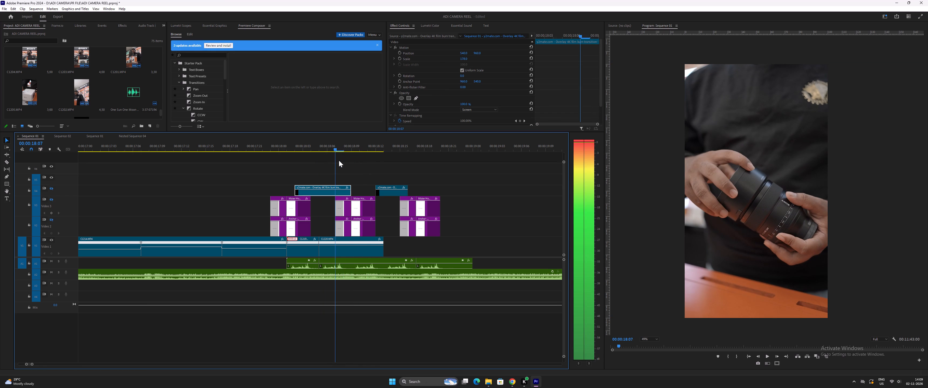
{"action": "left_click_drag", "start_coordinate": [339, 160], "coordinate": [320, 165]}
{"action": "key", "text": "space"}
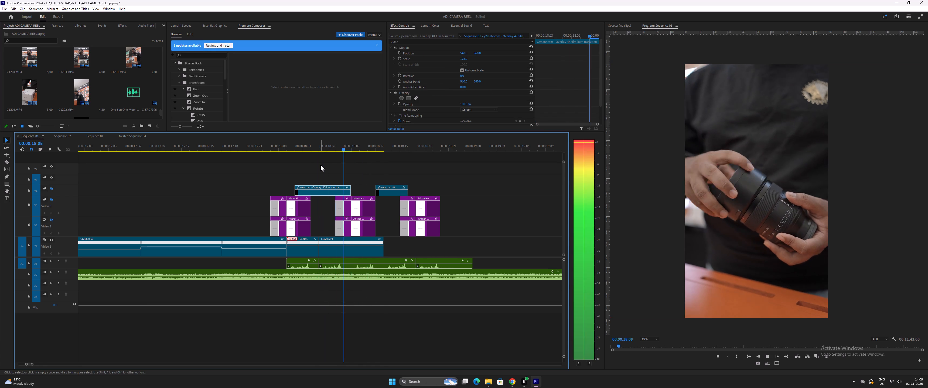
{"action": "key", "text": "space"}
Trim the end of the handheld lens clip on video track 1 back to 00:00:18:09.
{"action": "left_click_drag", "start_coordinate": [332, 146], "coordinate": [354, 153]}
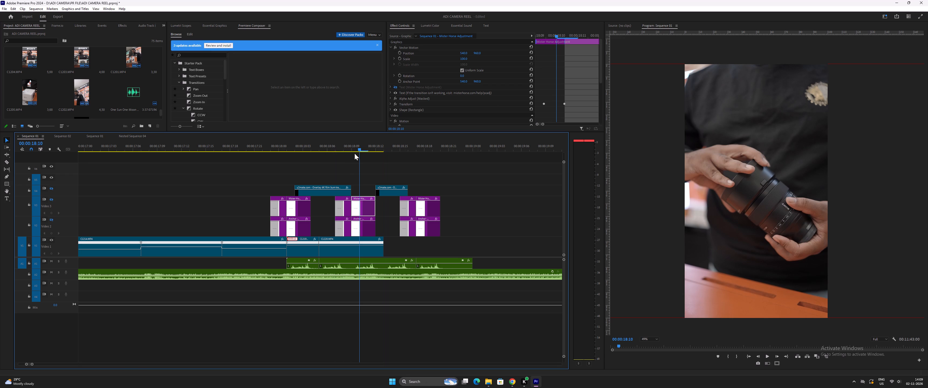
{"action": "left_click_drag", "start_coordinate": [346, 147], "coordinate": [353, 151]}
{"action": "left_click_drag", "start_coordinate": [385, 249], "coordinate": [355, 247]}
Move the upright lens close-up clip from video track 2 near 00:00:38 to video track 1, shortly after the flash transitions.
{"action": "key", "text": "minus"}
{"action": "key", "text": "minus"}
{"action": "key", "text": "minus"}
{"action": "key", "text": "minus"}
{"action": "key", "text": "minus"}
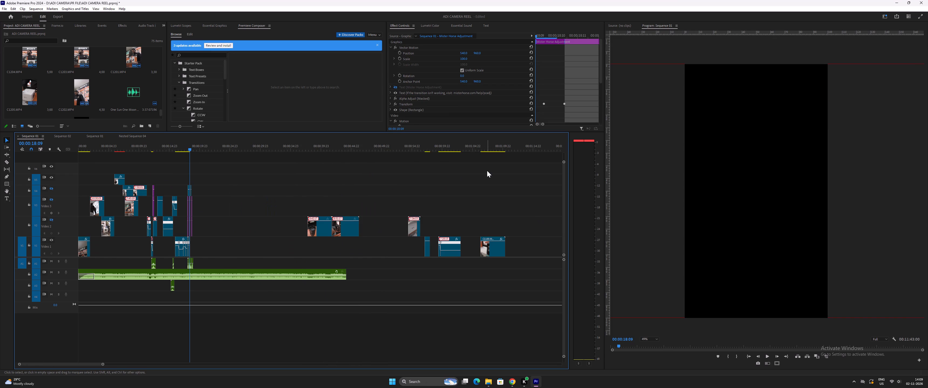
{"action": "left_click", "coordinate": [309, 147]}
{"action": "key", "text": "space"}
{"action": "key", "text": "equal"}
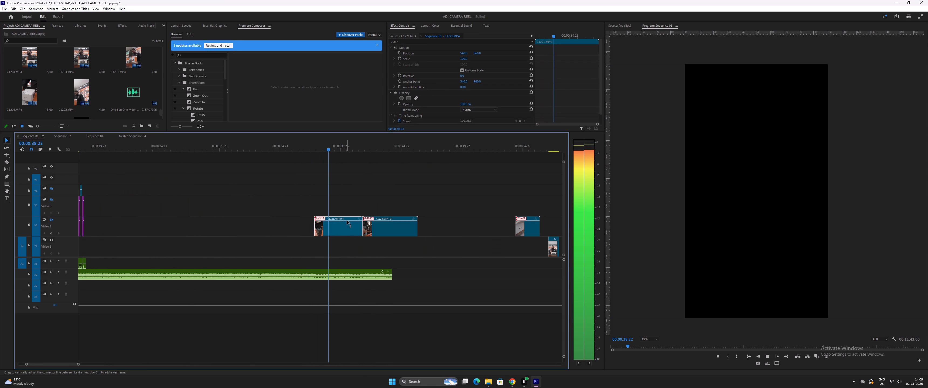
{"action": "key", "text": "space"}
{"action": "left_click_drag", "start_coordinate": [341, 230], "coordinate": [123, 231]}
{"action": "key", "text": "minus"}
{"action": "key", "text": "minus"}
{"action": "key", "text": "equal"}
{"action": "key", "text": "equal"}
{"action": "key", "text": "equal"}
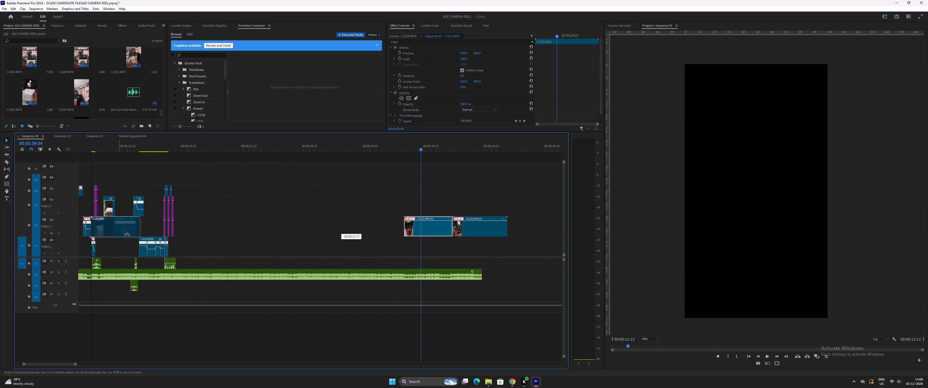
{"action": "left_click_drag", "start_coordinate": [123, 231], "coordinate": [449, 250]}
{"action": "key", "text": "equal"}
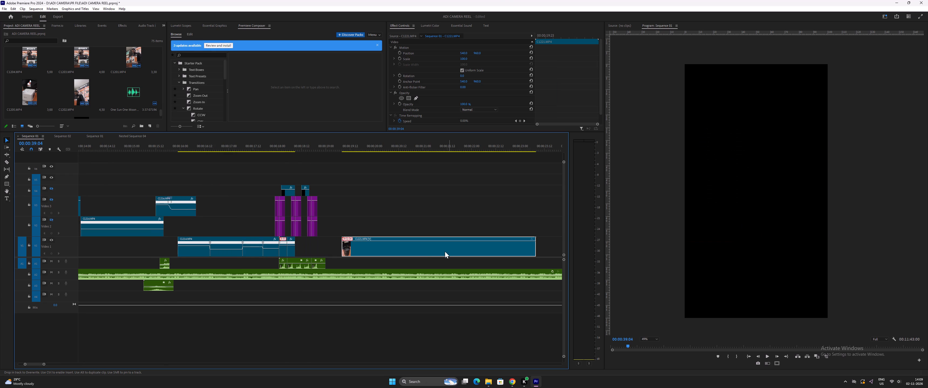
Show the time remapping speed line on the upright lens clip.
{"action": "right_click", "coordinate": [421, 251]}
{"action": "left_click", "coordinate": [461, 372]}
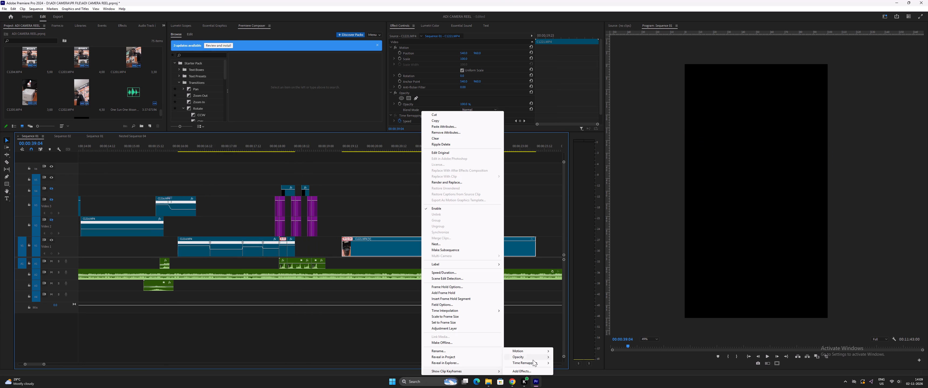
{"action": "left_click", "coordinate": [533, 362]}
{"action": "left_click", "coordinate": [564, 362]}
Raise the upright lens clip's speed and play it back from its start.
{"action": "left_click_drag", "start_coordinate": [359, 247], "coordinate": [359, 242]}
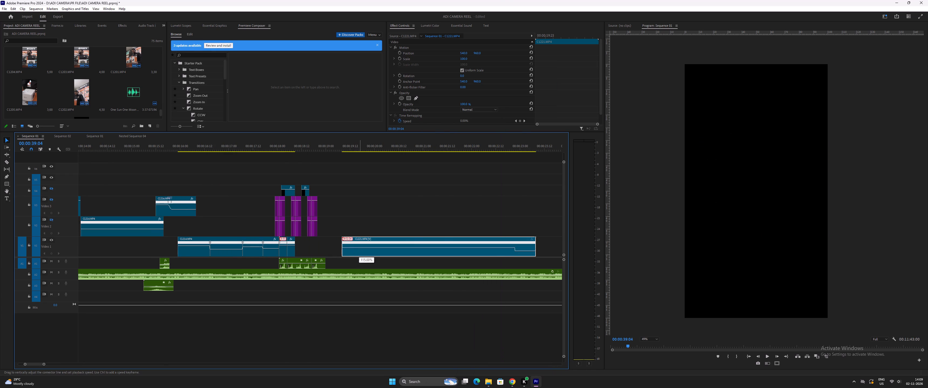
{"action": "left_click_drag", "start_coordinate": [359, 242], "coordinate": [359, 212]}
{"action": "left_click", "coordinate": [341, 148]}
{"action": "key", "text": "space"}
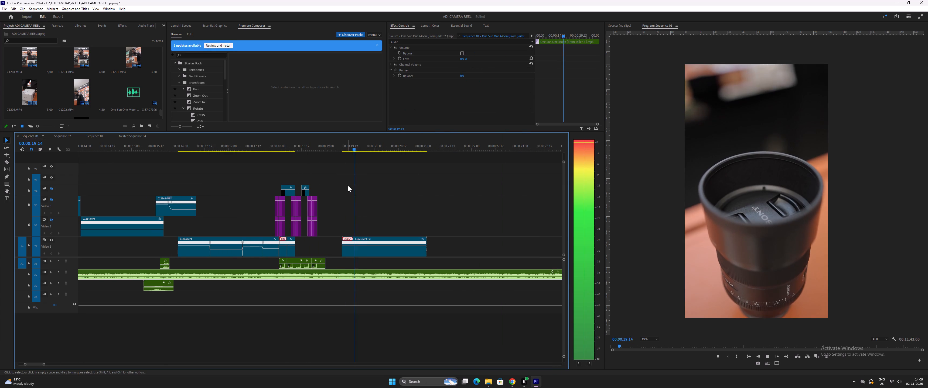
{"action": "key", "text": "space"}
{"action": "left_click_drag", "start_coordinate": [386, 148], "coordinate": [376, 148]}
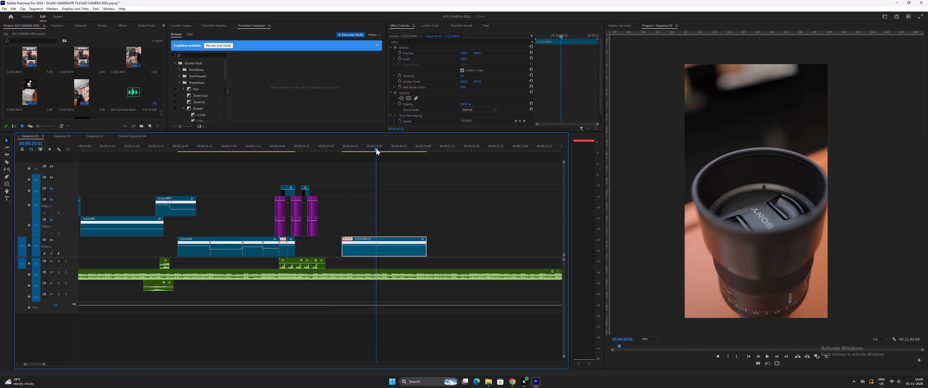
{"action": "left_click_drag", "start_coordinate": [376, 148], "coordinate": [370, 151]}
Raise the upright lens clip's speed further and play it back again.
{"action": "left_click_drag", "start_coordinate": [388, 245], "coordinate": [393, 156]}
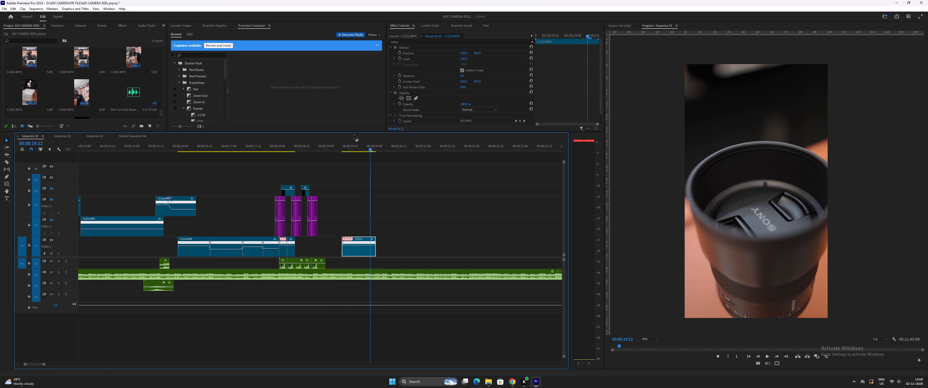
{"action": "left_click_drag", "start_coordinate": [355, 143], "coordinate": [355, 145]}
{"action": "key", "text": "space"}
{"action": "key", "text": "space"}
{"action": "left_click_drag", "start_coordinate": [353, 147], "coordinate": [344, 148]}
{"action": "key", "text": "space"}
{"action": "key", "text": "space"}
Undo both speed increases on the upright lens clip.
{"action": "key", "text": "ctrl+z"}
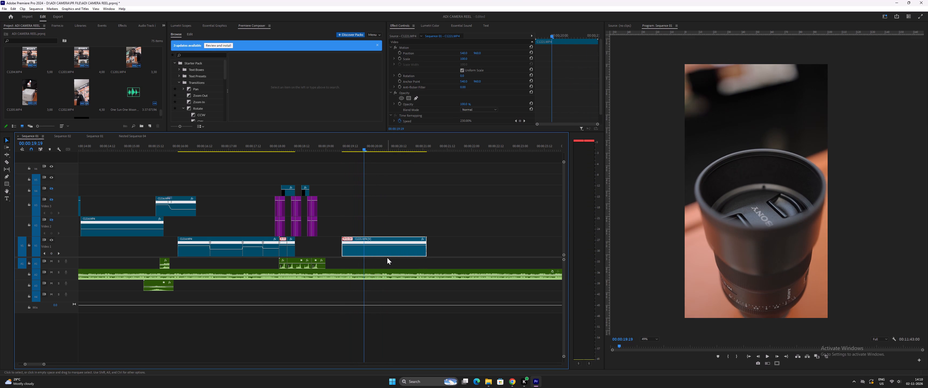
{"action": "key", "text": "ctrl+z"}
Play the upright lens clip and trim its start forward to 00:00:19:23.
{"action": "key", "text": "space"}
{"action": "key", "text": "space"}
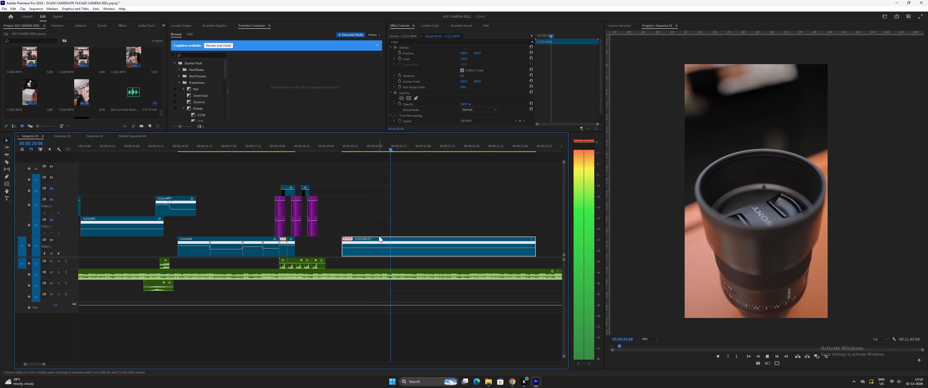
{"action": "left_click_drag", "start_coordinate": [390, 150], "coordinate": [373, 154]}
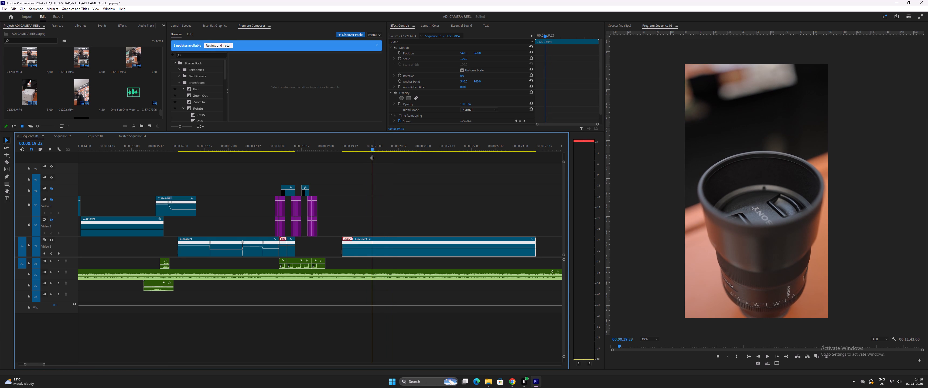
{"action": "left_click_drag", "start_coordinate": [344, 252], "coordinate": [374, 252]}
Move the trimmed upright lens clip against the end of the handheld lens clip and play the join from 00:00:17:17.
{"action": "left_click_drag", "start_coordinate": [384, 252], "coordinate": [329, 252]}
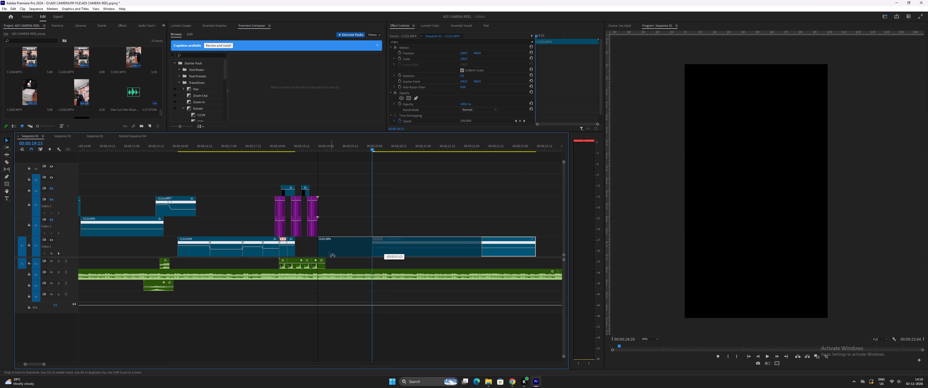
{"action": "left_click_drag", "start_coordinate": [329, 252], "coordinate": [307, 253]}
{"action": "left_click_drag", "start_coordinate": [281, 143], "coordinate": [264, 147]}
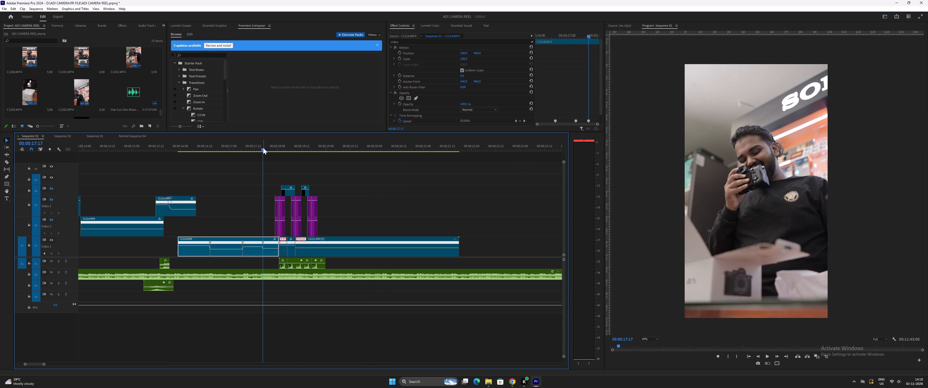
{"action": "key", "text": "space"}
{"action": "key", "text": "space"}
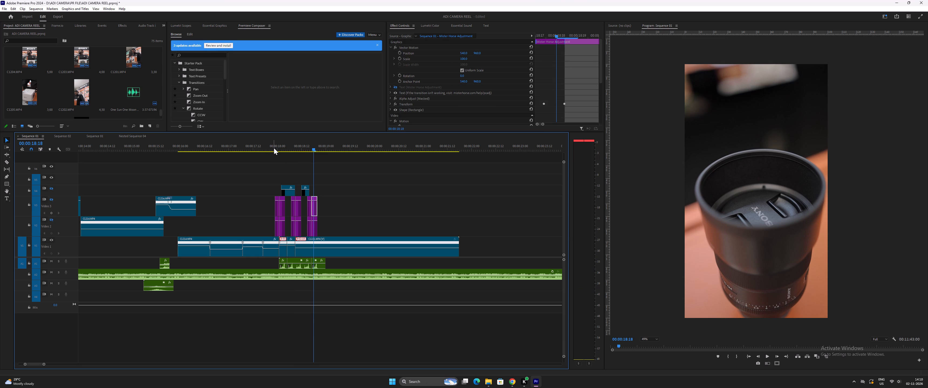
Split the upright lens clip at 00:00:18:13, delete the part after the cut, and play the new ending.
{"action": "key", "text": "equal"}
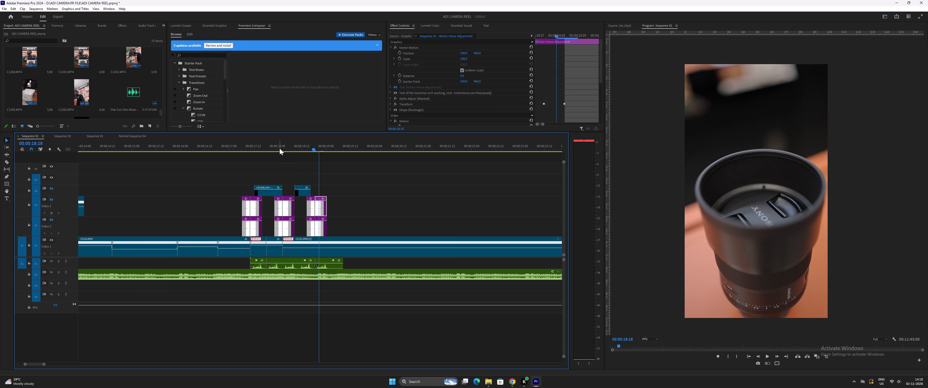
{"action": "left_click_drag", "start_coordinate": [231, 144], "coordinate": [226, 145]}
{"action": "key", "text": "space"}
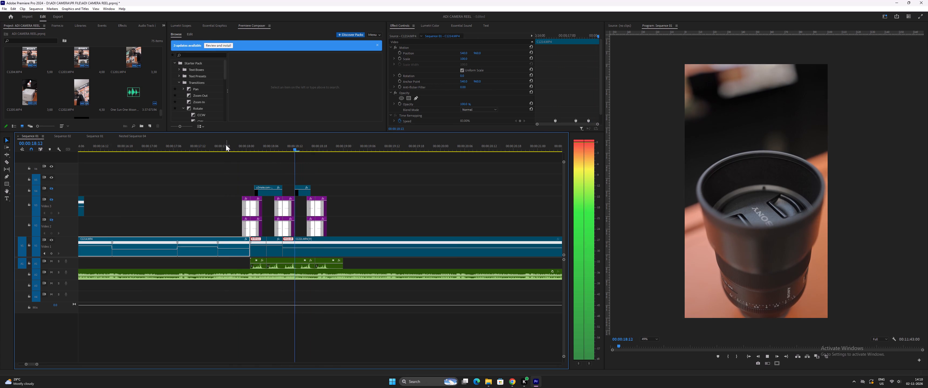
{"action": "key", "text": "space"}
{"action": "left_click_drag", "start_coordinate": [278, 145], "coordinate": [299, 151]}
{"action": "left_click", "coordinate": [308, 249]}
{"action": "key", "text": "ctrl+bracketleft"}
{"action": "left_click", "coordinate": [308, 243]}
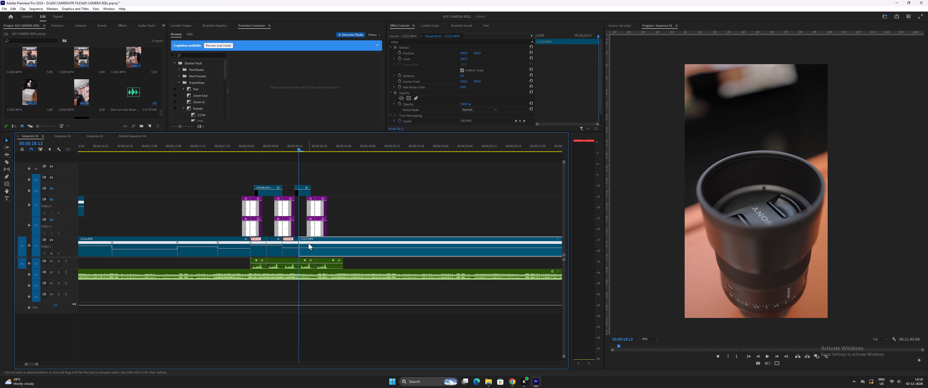
{"action": "key", "text": "Delete"}
{"action": "key", "text": "space"}
{"action": "key", "text": "space"}
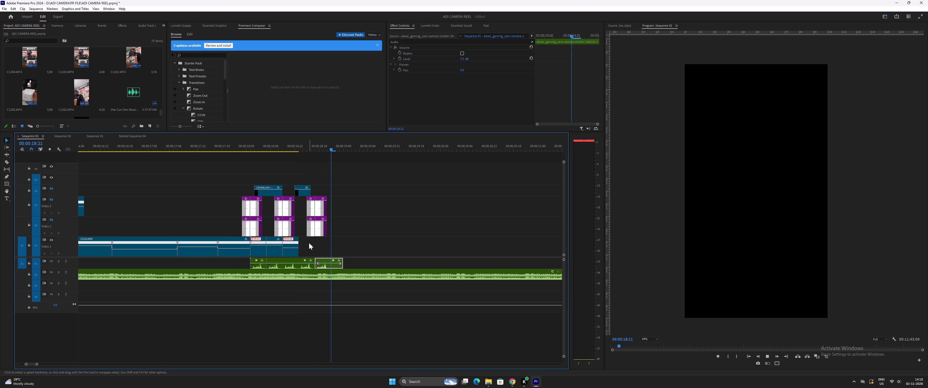
Check the remaining clip near 00:00:42 and turn the output of video tracks 2, 3 and 4 back on.
{"action": "key", "text": "minus"}
{"action": "key", "text": "minus"}
{"action": "key", "text": "minus"}
{"action": "key", "text": "minus"}
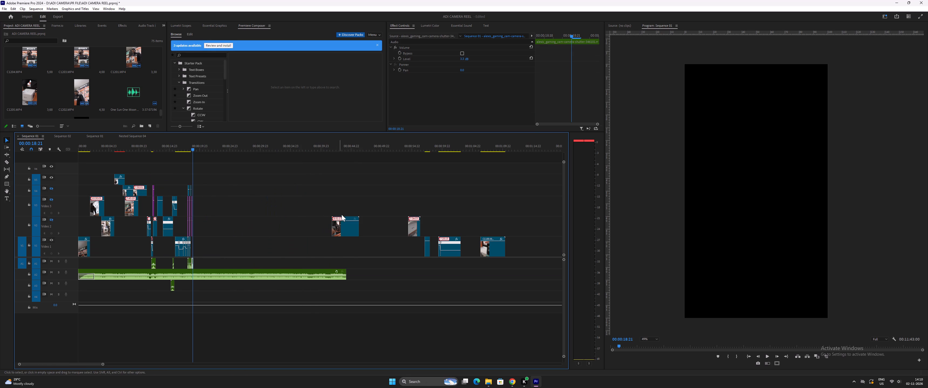
{"action": "left_click_drag", "start_coordinate": [339, 149], "coordinate": [346, 150]}
{"action": "key", "text": "space"}
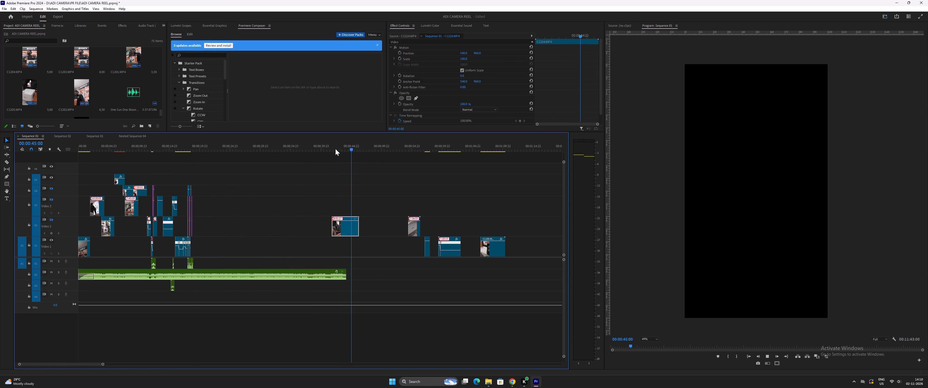
{"action": "key", "text": "space"}
{"action": "left_click", "coordinate": [330, 147]}
{"action": "key", "text": "space"}
{"action": "key", "text": "space"}
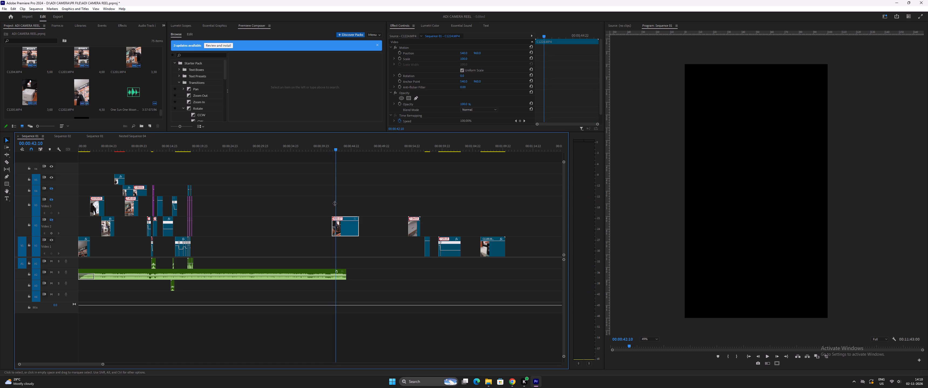
{"action": "left_click", "coordinate": [51, 220]}
{"action": "left_click", "coordinate": [49, 199]}
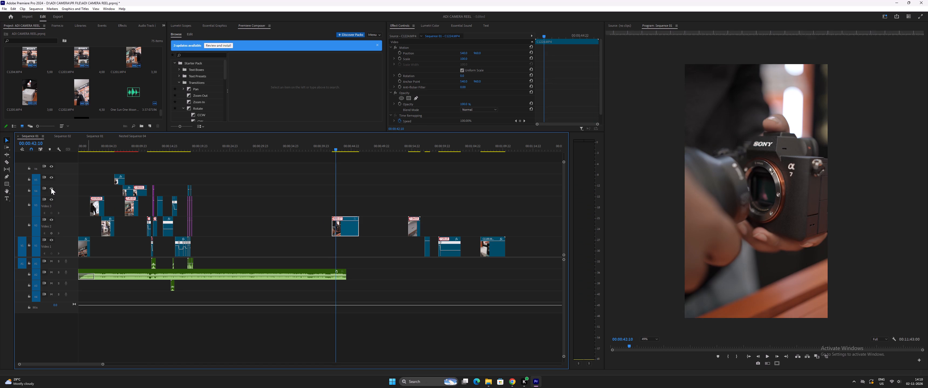
{"action": "left_click", "coordinate": [51, 188]}
Play the lens-mounting clip near 00:00:42, split it at 00:00:42:03 and delete the part before the cut.
{"action": "left_click", "coordinate": [328, 149]}
{"action": "key", "text": "space"}
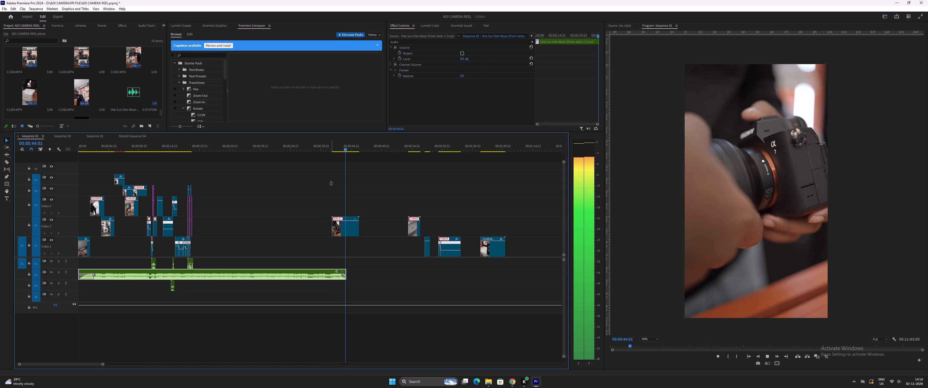
{"action": "key", "text": "space"}
{"action": "left_click_drag", "start_coordinate": [347, 148], "coordinate": [332, 151]}
{"action": "key", "text": "space"}
{"action": "key", "text": "equal"}
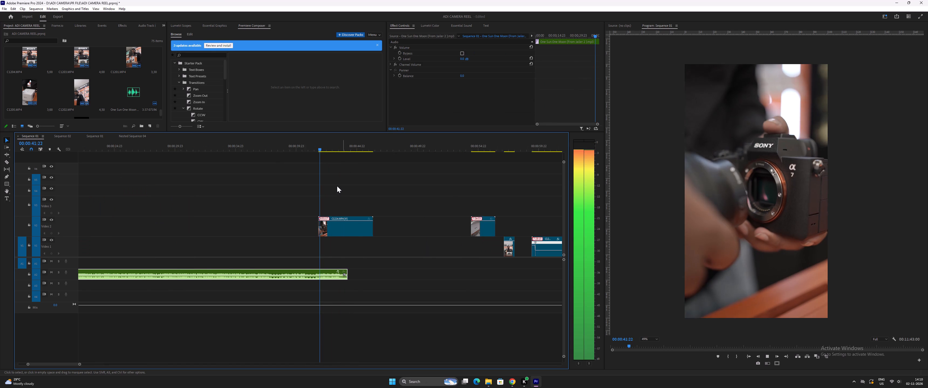
{"action": "key", "text": "equal"}
{"action": "key", "text": "space"}
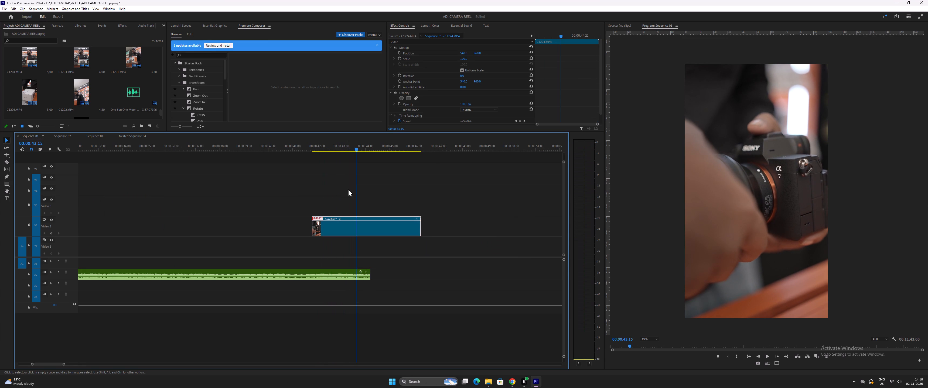
{"action": "left_click_drag", "start_coordinate": [356, 151], "coordinate": [335, 154]}
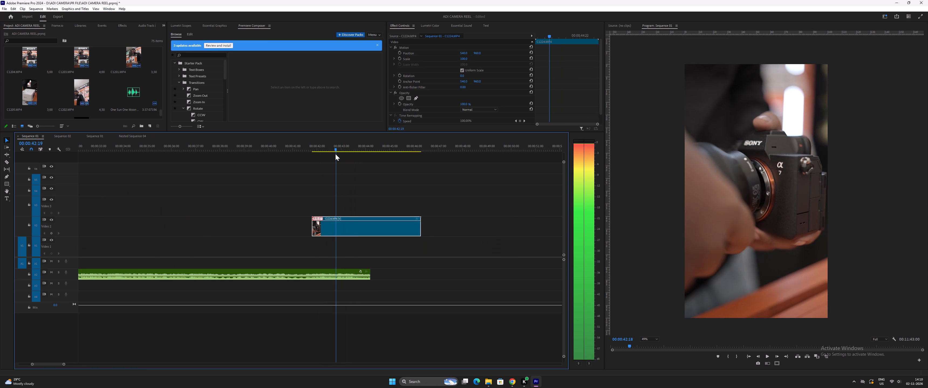
{"action": "left_click_drag", "start_coordinate": [335, 154], "coordinate": [319, 158]}
{"action": "left_click", "coordinate": [331, 226]}
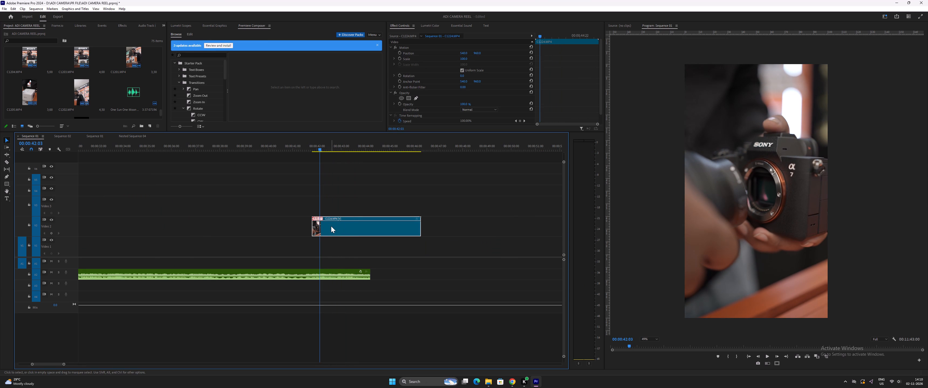
{"action": "key", "text": "ctrl+bracketleft"}
{"action": "left_click", "coordinate": [314, 230]}
{"action": "left_click", "coordinate": [315, 230]}
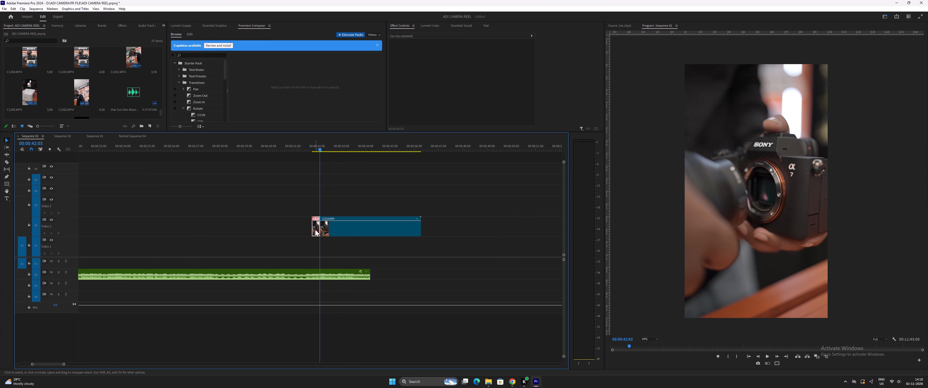
{"action": "key", "text": "Delete"}
Show the speed keyframes on the lens-mounting clip, raise its speed in stages to about 400%, and play it back.
{"action": "right_click", "coordinate": [350, 230]}
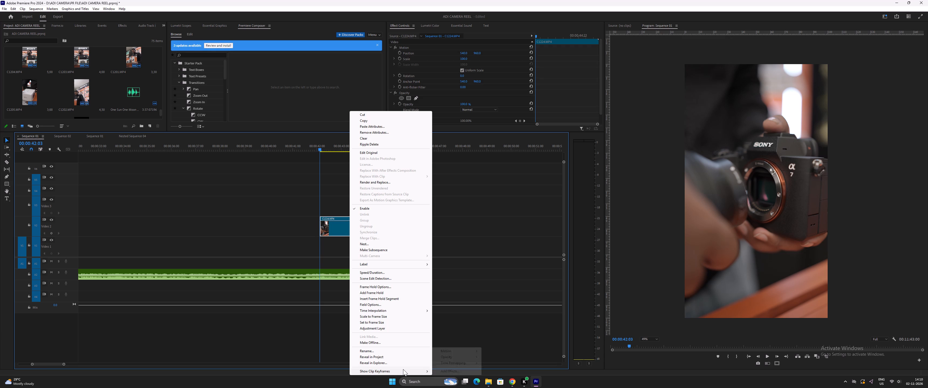
{"action": "left_click", "coordinate": [403, 369]}
{"action": "left_click", "coordinate": [450, 362]}
{"action": "left_click", "coordinate": [493, 362]}
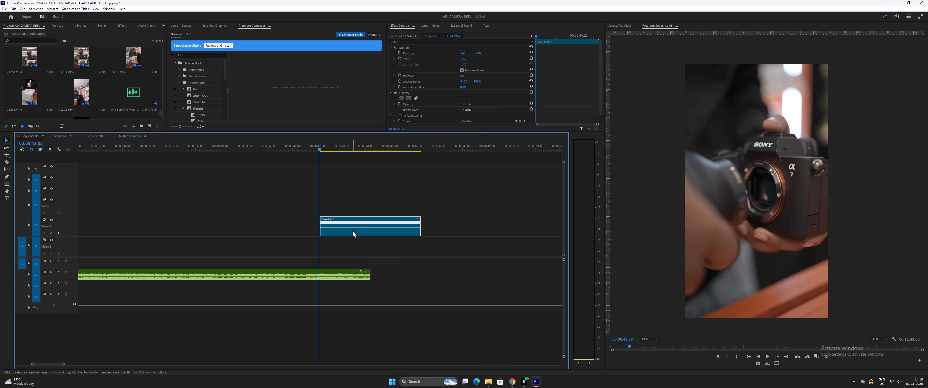
{"action": "left_click_drag", "start_coordinate": [352, 228], "coordinate": [348, 201]}
{"action": "key", "text": "space"}
{"action": "key", "text": "space"}
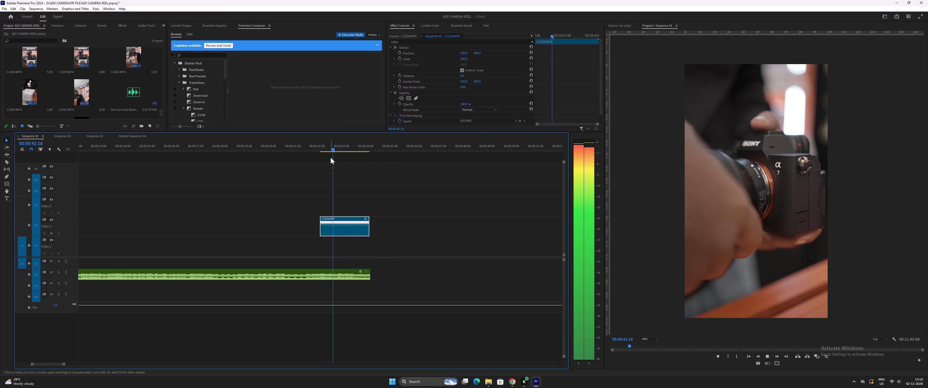
{"action": "left_click_drag", "start_coordinate": [330, 149], "coordinate": [317, 151]}
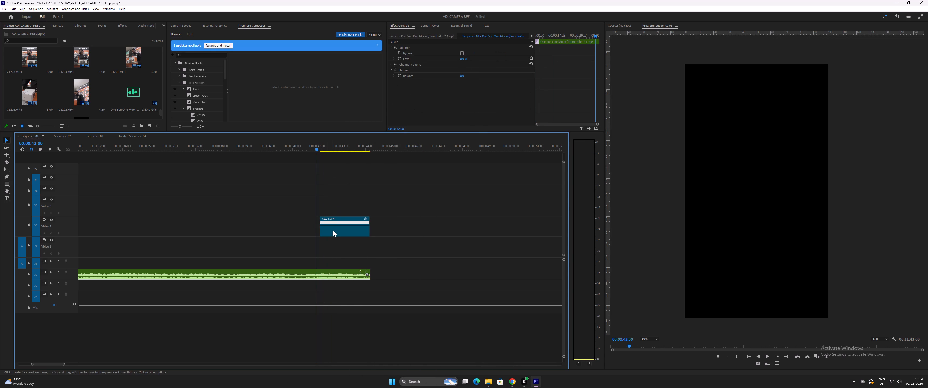
{"action": "left_click_drag", "start_coordinate": [335, 224], "coordinate": [333, 170]}
{"action": "key", "text": "space"}
{"action": "key", "text": "space"}
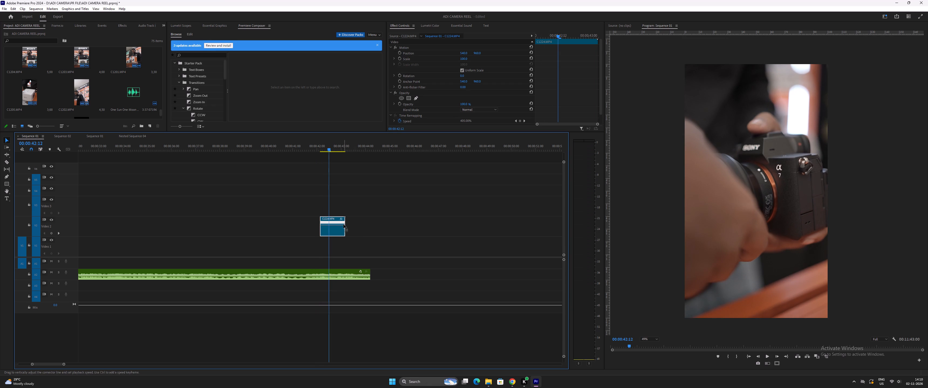
{"action": "key", "text": "space"}
{"action": "key", "text": "space"}
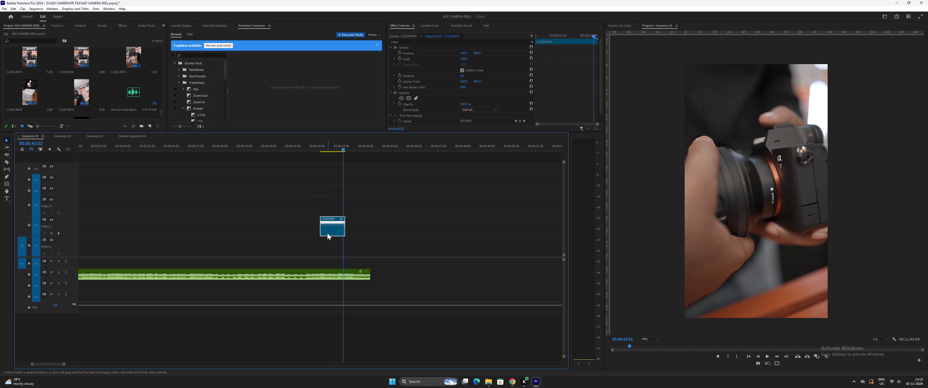
Move the sped-up lens-mounting clip to video track 1, directly after the upright lens clip at 00:00:18:13.
{"action": "left_click_drag", "start_coordinate": [328, 233], "coordinate": [180, 237]}
{"action": "key", "text": "minus"}
{"action": "key", "text": "minus"}
{"action": "key", "text": "minus"}
{"action": "key", "text": "equal"}
{"action": "key", "text": "equal"}
{"action": "key", "text": "equal"}
{"action": "key", "text": "equal"}
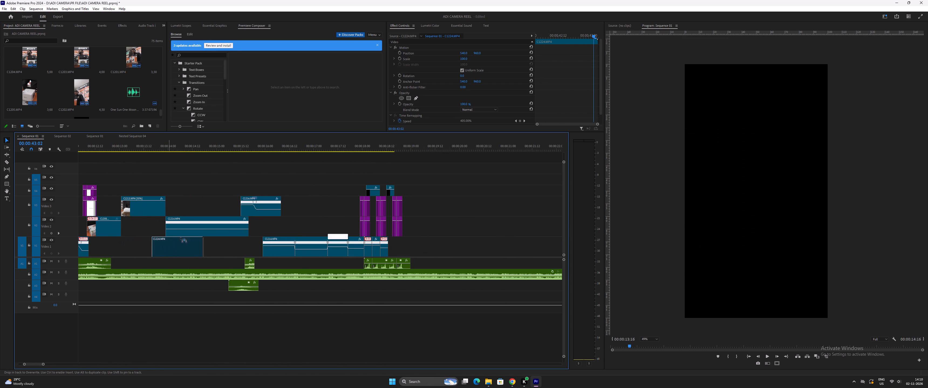
{"action": "left_click_drag", "start_coordinate": [180, 237], "coordinate": [405, 237]}
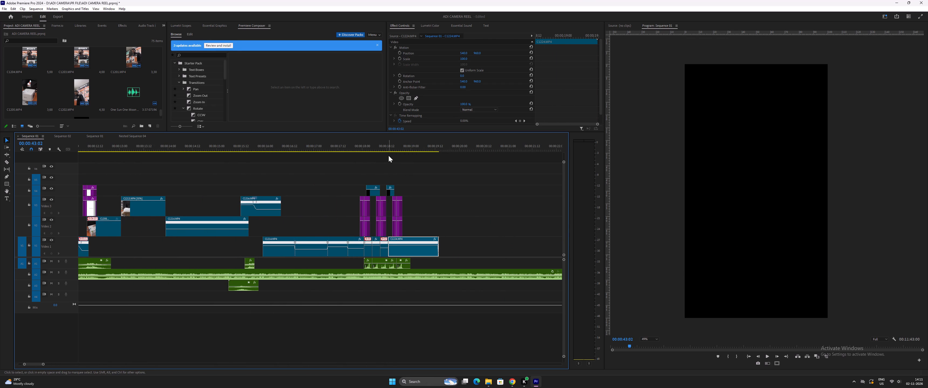
Scrub the lens-mounting clip to 00:00:18:17 and raise its speed further, to over 600%.
{"action": "left_click", "coordinate": [387, 150]}
{"action": "key", "text": "equal"}
{"action": "key", "text": "equal"}
{"action": "left_click_drag", "start_coordinate": [326, 145], "coordinate": [329, 147]}
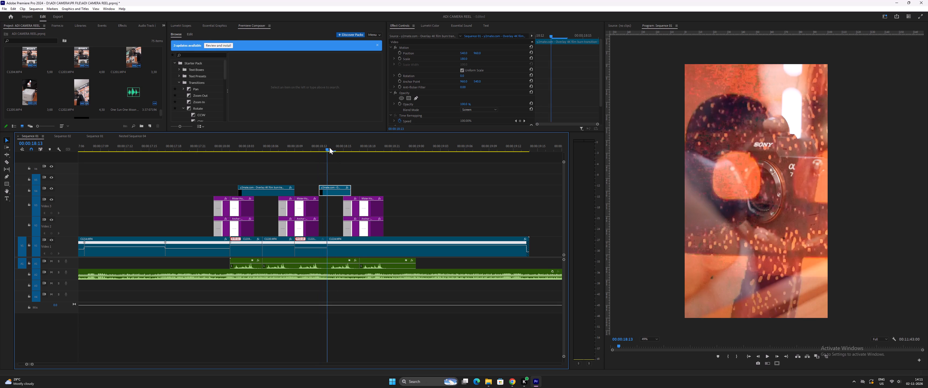
{"action": "left_click_drag", "start_coordinate": [329, 147], "coordinate": [358, 155]}
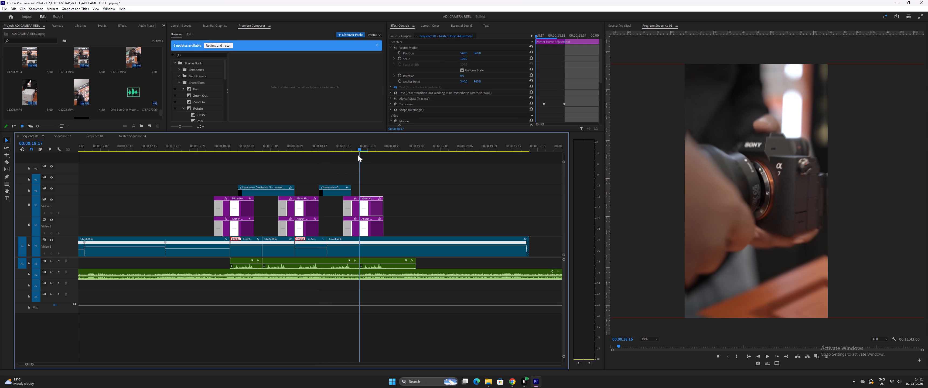
{"action": "left_click_drag", "start_coordinate": [358, 155], "coordinate": [362, 156]}
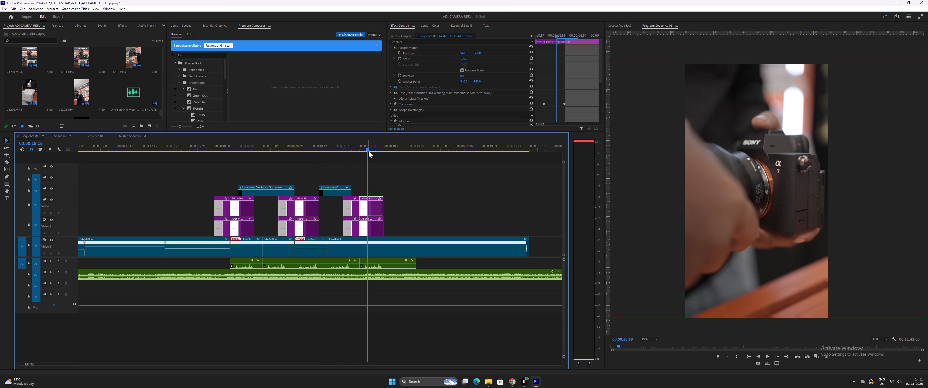
{"action": "left_click_drag", "start_coordinate": [369, 151], "coordinate": [363, 150]}
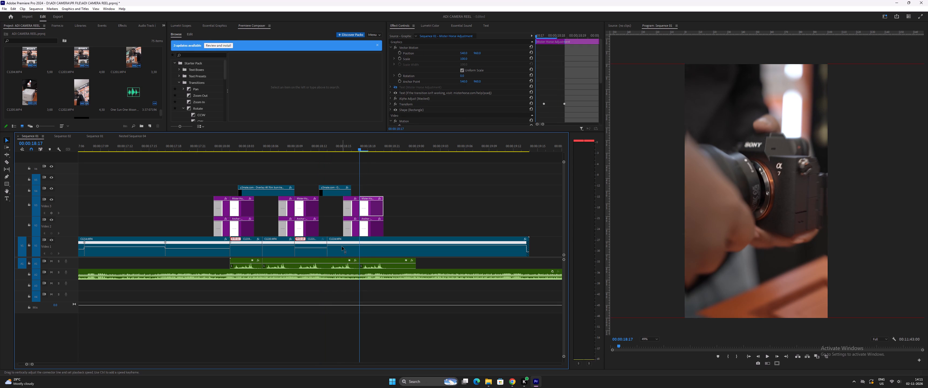
{"action": "left_click_drag", "start_coordinate": [342, 245], "coordinate": [342, 206]}
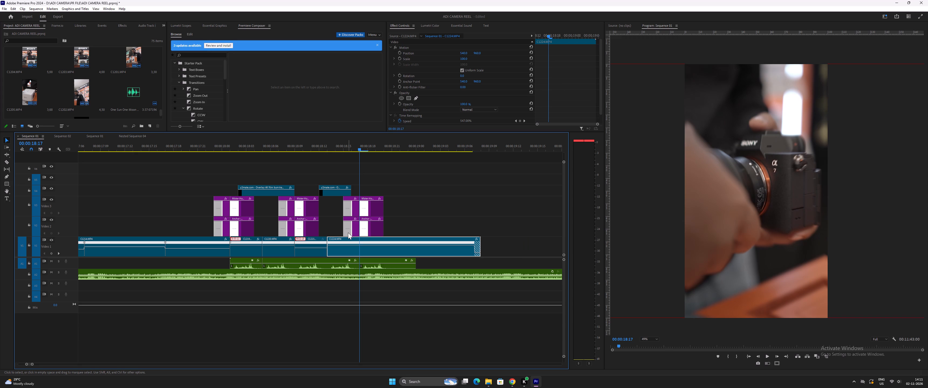
{"action": "left_click_drag", "start_coordinate": [351, 245], "coordinate": [351, 217]}
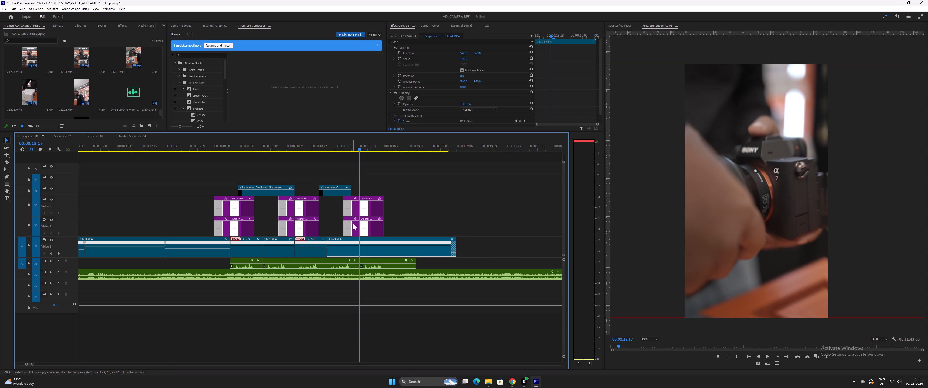
Split the lens-mounting clip at 00:00:18:17 and move the part after the cut well down the timeline, past 00:00:19:01.
{"action": "left_click", "coordinate": [367, 249]}
{"action": "key", "text": "ctrl+bracketleft"}
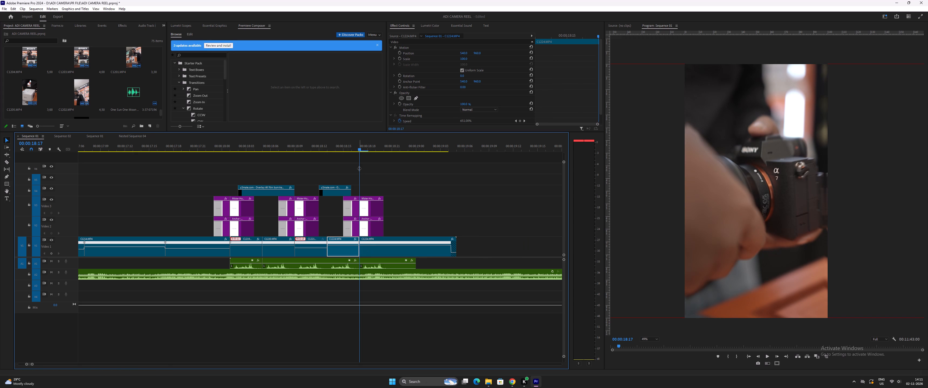
{"action": "left_click_drag", "start_coordinate": [360, 150], "coordinate": [398, 158]}
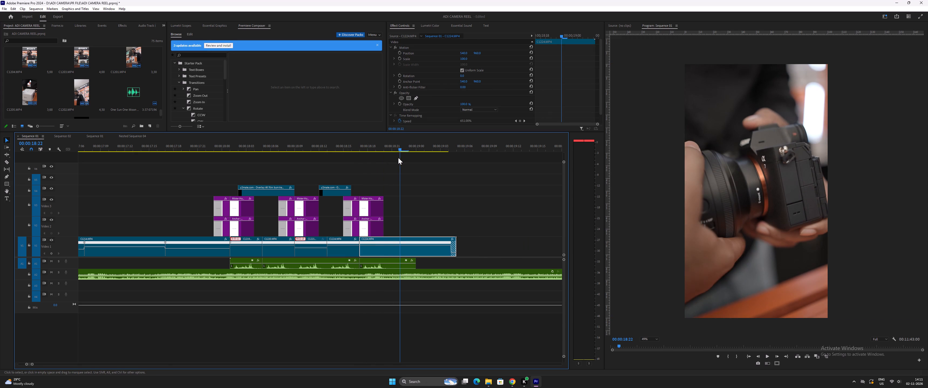
{"action": "left_click_drag", "start_coordinate": [398, 158], "coordinate": [364, 165]}
{"action": "left_click_drag", "start_coordinate": [386, 251], "coordinate": [471, 245]}
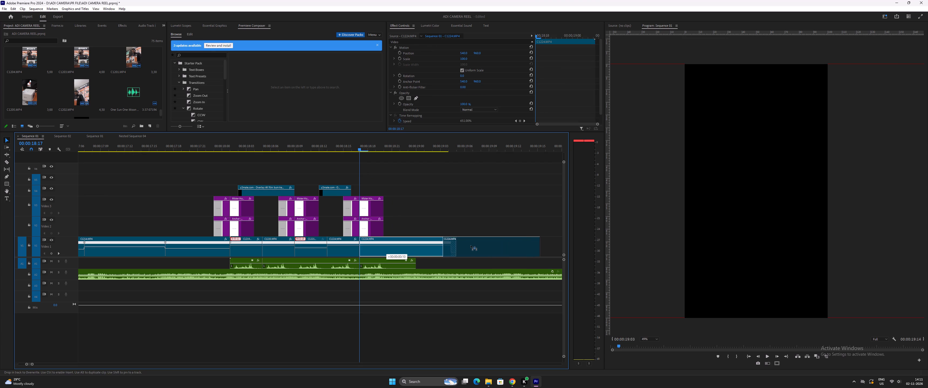
{"action": "left_click_drag", "start_coordinate": [471, 245], "coordinate": [472, 245]}
{"action": "key", "text": "minus"}
{"action": "key", "text": "space"}
{"action": "key", "text": "space"}
{"action": "left_click_drag", "start_coordinate": [404, 252], "coordinate": [474, 251]}
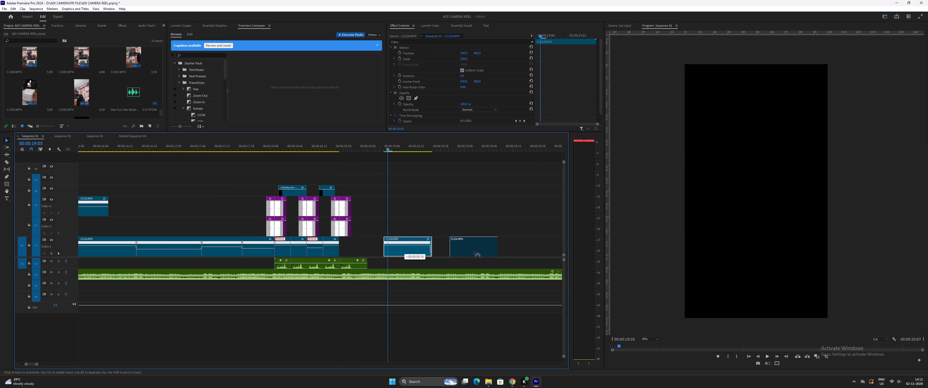
{"action": "left_click_drag", "start_coordinate": [474, 251], "coordinate": [479, 251]}
Play the camera and lens cuts from about 00:00:17:21 to 00:00:18:22 and inspect the frames at 00:00:18:02 and 00:00:18:01.
{"action": "left_click", "coordinate": [244, 143]}
{"action": "key", "text": "space"}
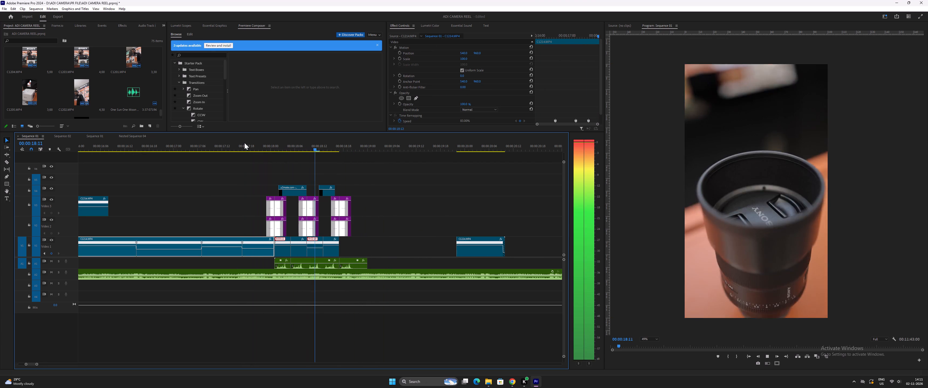
{"action": "key", "text": "space"}
{"action": "left_click", "coordinate": [261, 147]}
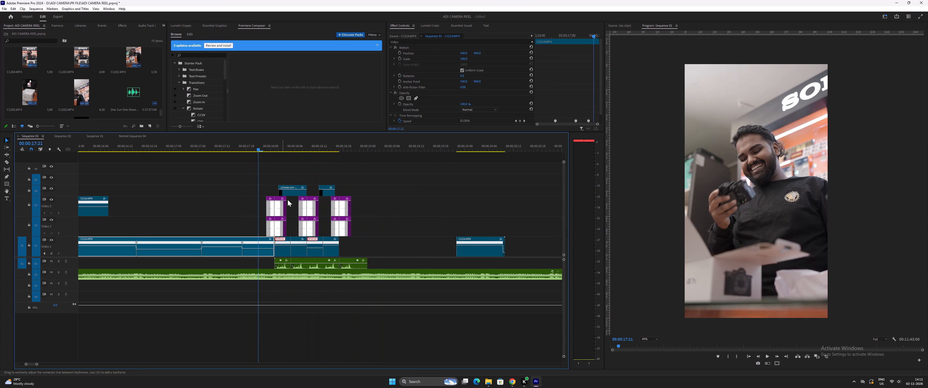
{"action": "key", "text": "equal"}
{"action": "key", "text": "minus"}
{"action": "key", "text": "space"}
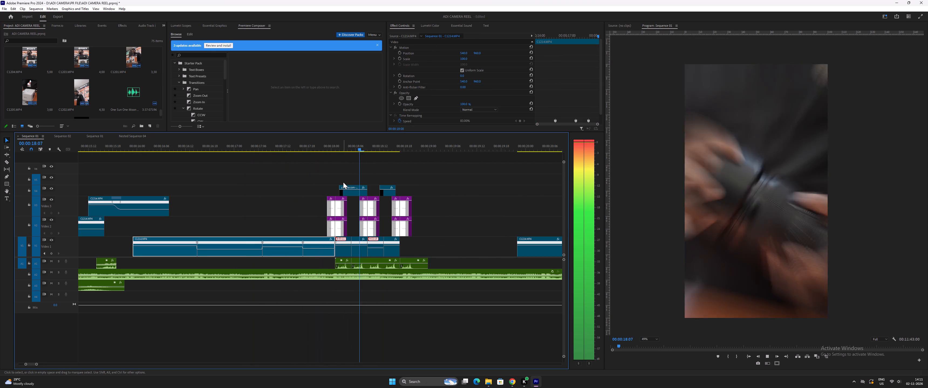
{"action": "key", "text": "space"}
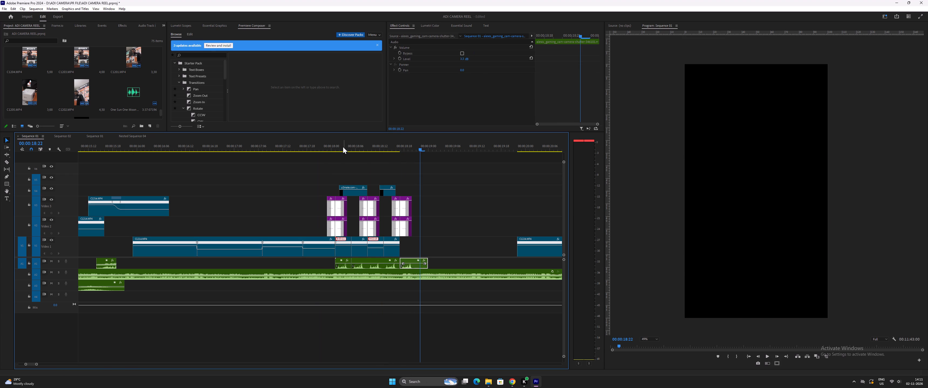
{"action": "left_click", "coordinate": [339, 147]}
{"action": "key", "text": "equal"}
{"action": "key", "text": "equal"}
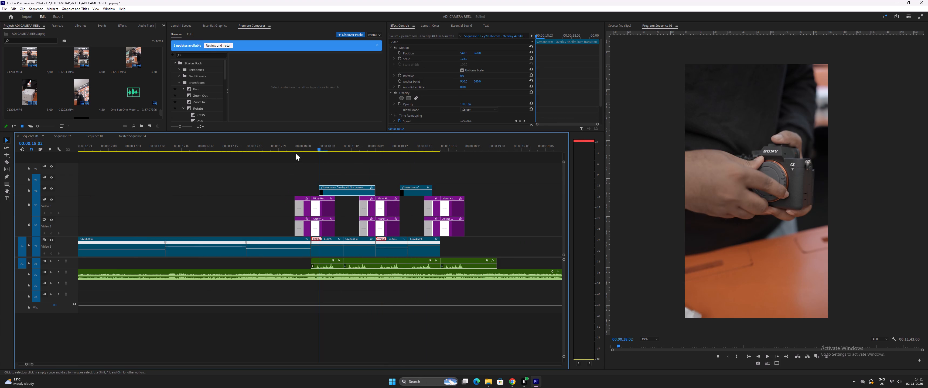
{"action": "left_click", "coordinate": [311, 146]}
{"action": "key", "text": "minus"}
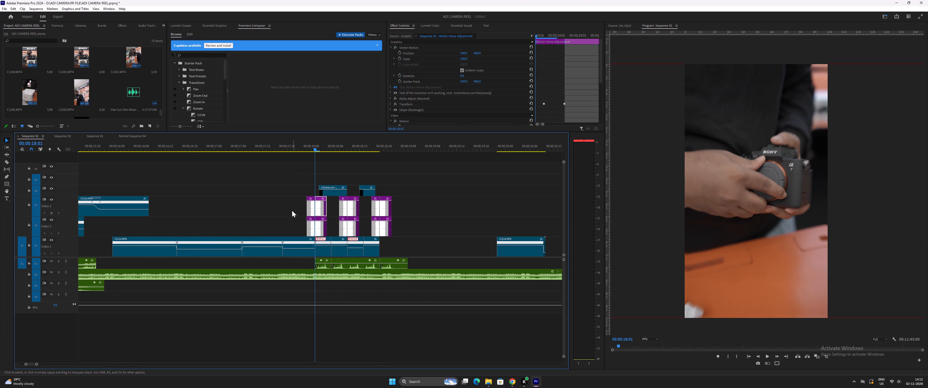
Turn off the output of video tracks 2 and 3, which hold the zoom and flash transition layers.
{"action": "left_click_drag", "start_coordinate": [292, 207], "coordinate": [401, 225]}
{"action": "key", "text": "minus"}
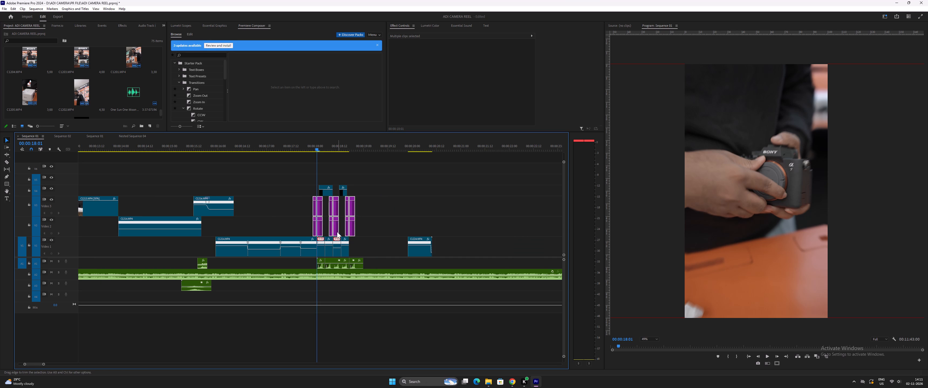
{"action": "left_click", "coordinate": [50, 198]}
{"action": "left_click", "coordinate": [50, 218]}
{"action": "left_click", "coordinate": [51, 219]}
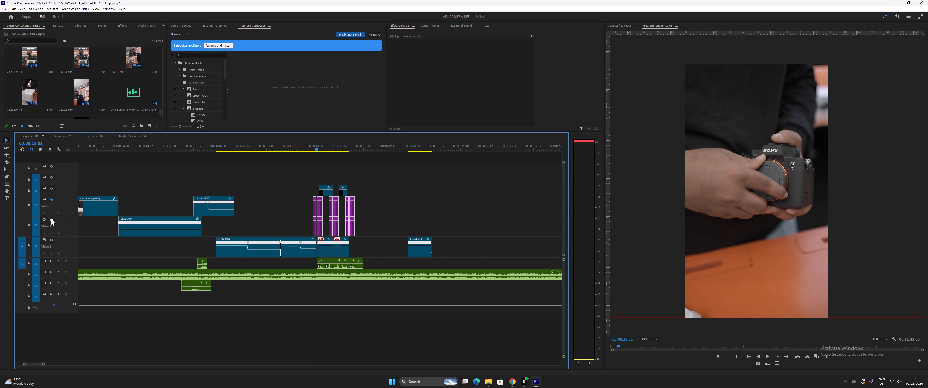
Play the camera clip and the quick lens cuts without the transitions, and return to 00:00:17:21.
{"action": "left_click_drag", "start_coordinate": [237, 146], "coordinate": [242, 146]}
{"action": "key", "text": "space"}
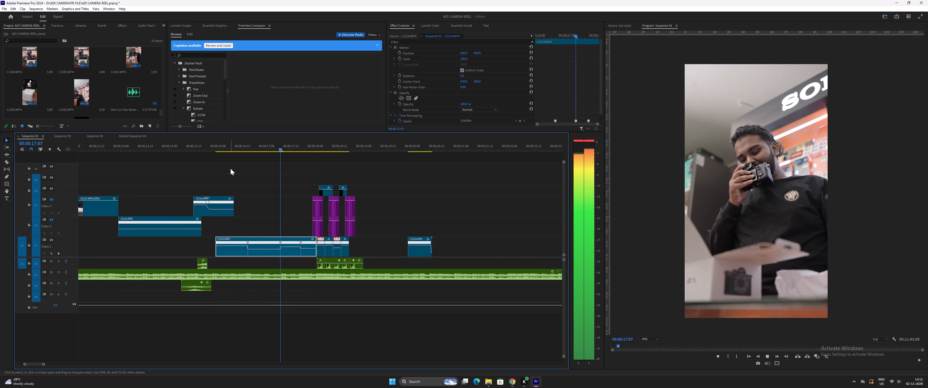
{"action": "key", "text": "space"}
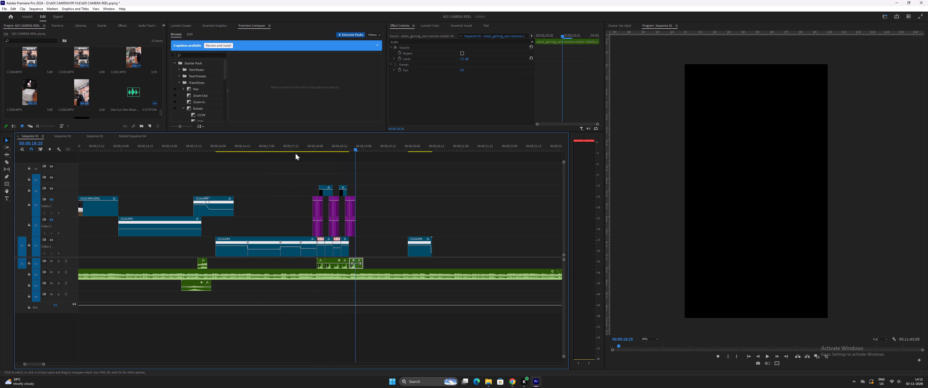
{"action": "left_click", "coordinate": [310, 148]}
{"action": "key", "text": "equal"}
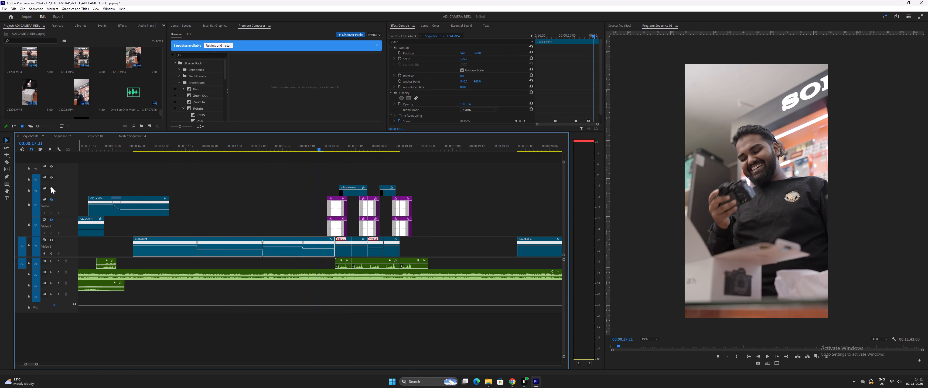
Turn the output of video tracks 2 and 3 back on and hide video track 4, which holds the film burn overlays.
{"action": "left_click", "coordinate": [51, 187]}
{"action": "left_click", "coordinate": [50, 199]}
{"action": "left_click", "coordinate": [53, 219]}
Play the lead-in clip and quick camera cuts with the zoom transitions but no film burn, examining the frames around 00:00:18:01.
{"action": "left_click", "coordinate": [301, 144]}
{"action": "key", "text": "space"}
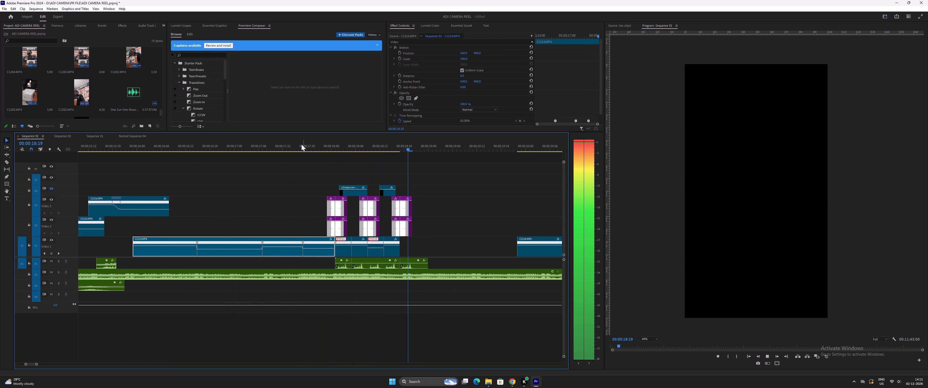
{"action": "key", "text": "space"}
{"action": "key", "text": "minus"}
{"action": "left_click_drag", "start_coordinate": [321, 148], "coordinate": [159, 160]}
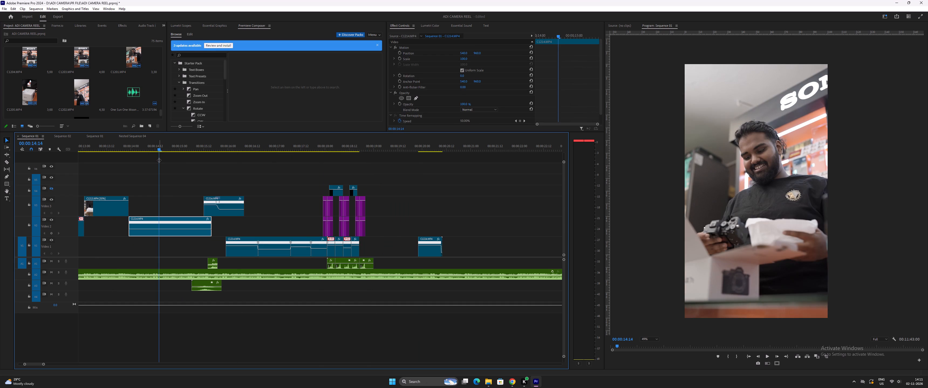
{"action": "key", "text": "space"}
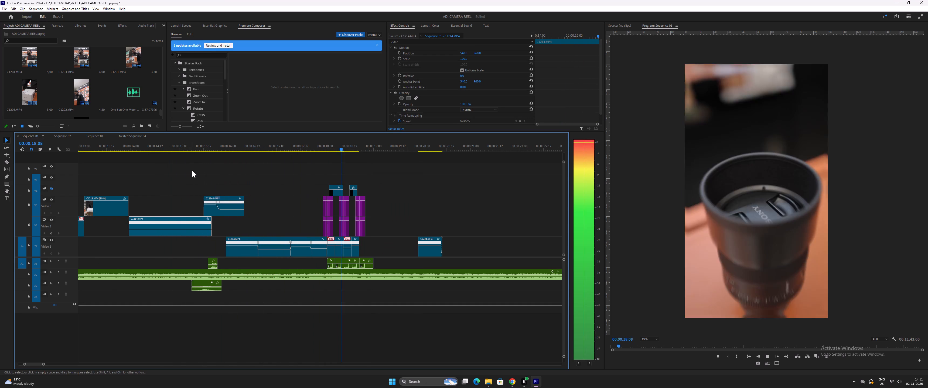
{"action": "left_click", "coordinate": [313, 150]}
{"action": "key", "text": "space"}
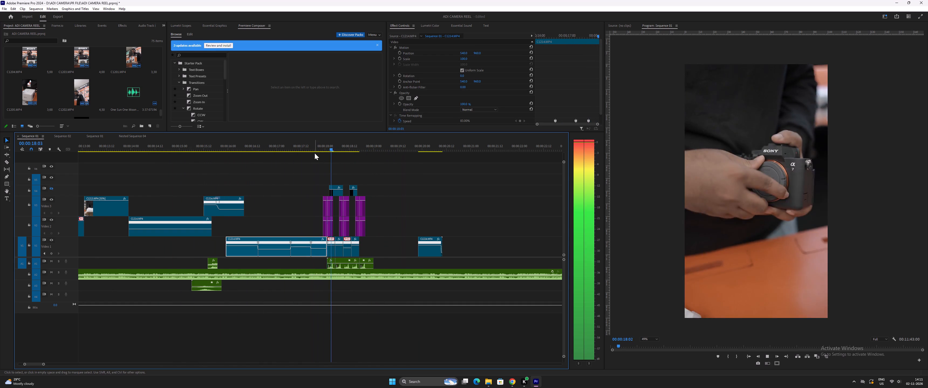
{"action": "key", "text": "space"}
{"action": "left_click", "coordinate": [321, 147]}
{"action": "key", "text": "equal"}
{"action": "key", "text": "equal"}
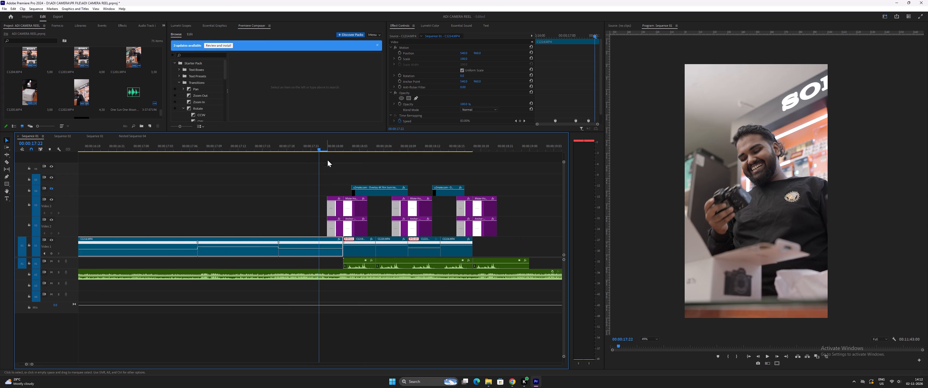
{"action": "left_click_drag", "start_coordinate": [326, 147], "coordinate": [353, 156]}
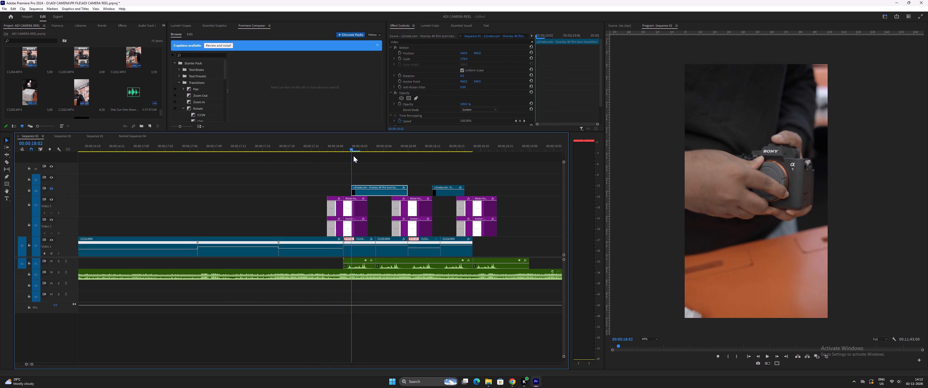
{"action": "left_click_drag", "start_coordinate": [353, 156], "coordinate": [267, 160]}
{"action": "key", "text": "space"}
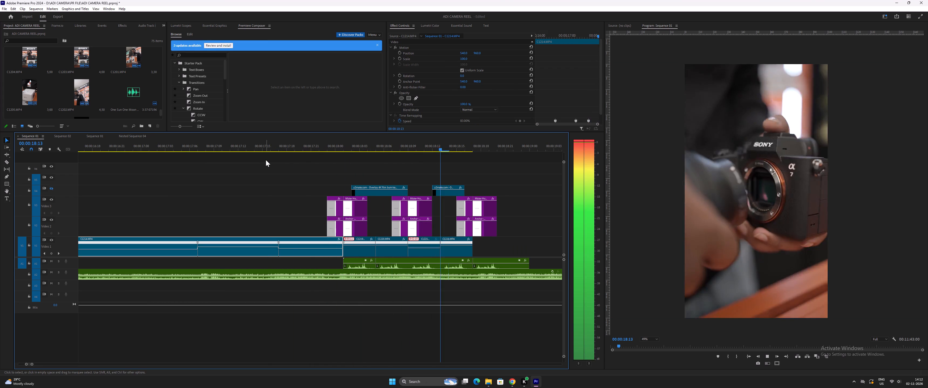
{"action": "key", "text": "space"}
{"action": "left_click", "coordinate": [340, 145]}
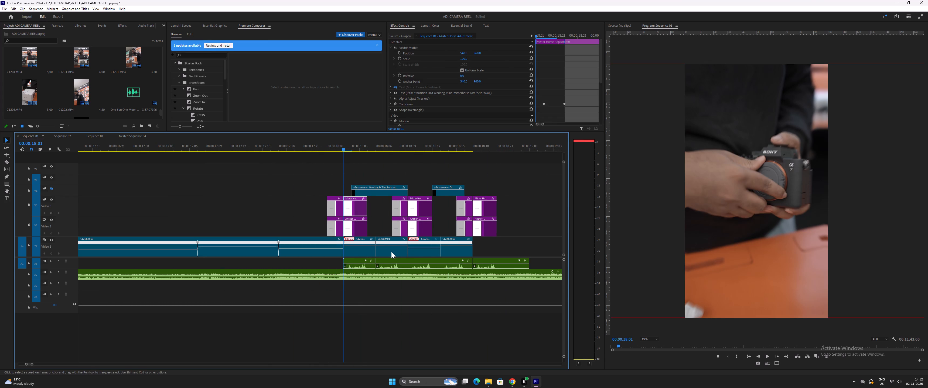
Move the last three quick-cut clips on video track 1 to start at 00:00:18:09, and extend the preceding camera clip to fill the gap.
{"action": "left_click_drag", "start_coordinate": [490, 249], "coordinate": [391, 251]}
{"action": "left_click", "coordinate": [378, 252]}
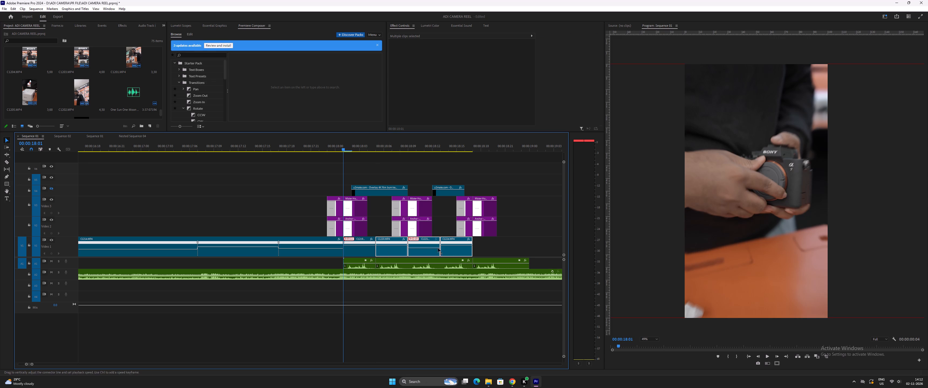
{"action": "left_click_drag", "start_coordinate": [483, 250], "coordinate": [401, 252]}
{"action": "left_click_drag", "start_coordinate": [391, 253], "coordinate": [421, 253]}
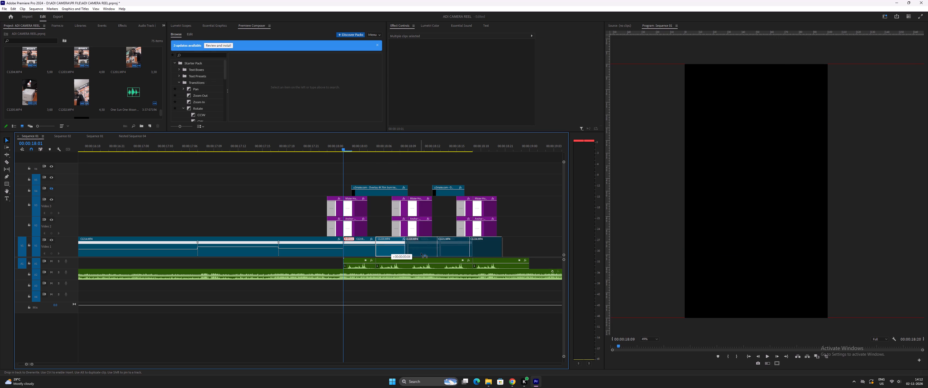
{"action": "left_click_drag", "start_coordinate": [421, 253], "coordinate": [422, 253]}
{"action": "left_click_drag", "start_coordinate": [378, 250], "coordinate": [404, 250]}
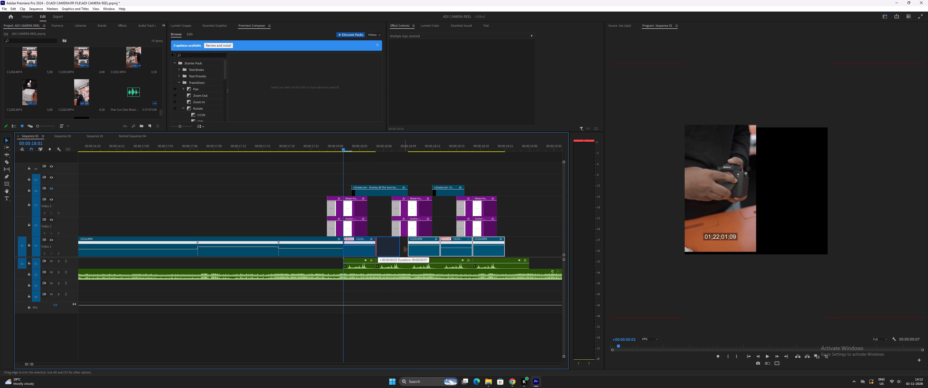
{"action": "left_click_drag", "start_coordinate": [404, 250], "coordinate": [407, 250]}
Play the extended camera cut and the shifted lens cuts against the music and shutter sounds to check their timing.
{"action": "key", "text": "space"}
{"action": "key", "text": "space"}
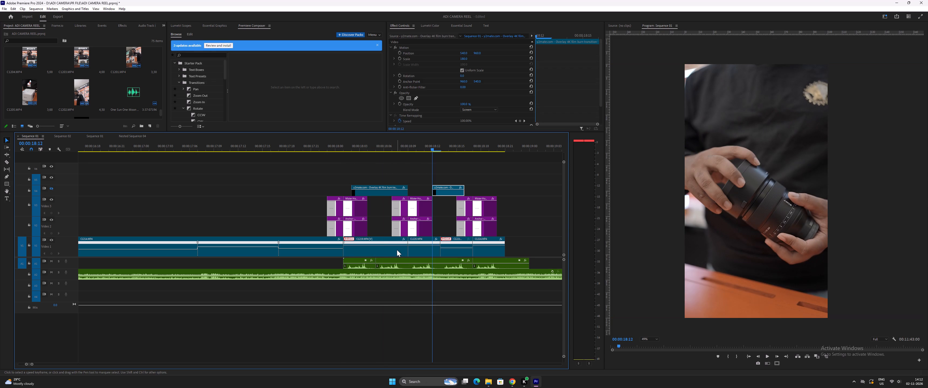
{"action": "left_click_drag", "start_coordinate": [338, 143], "coordinate": [348, 150]}
{"action": "key", "text": "space"}
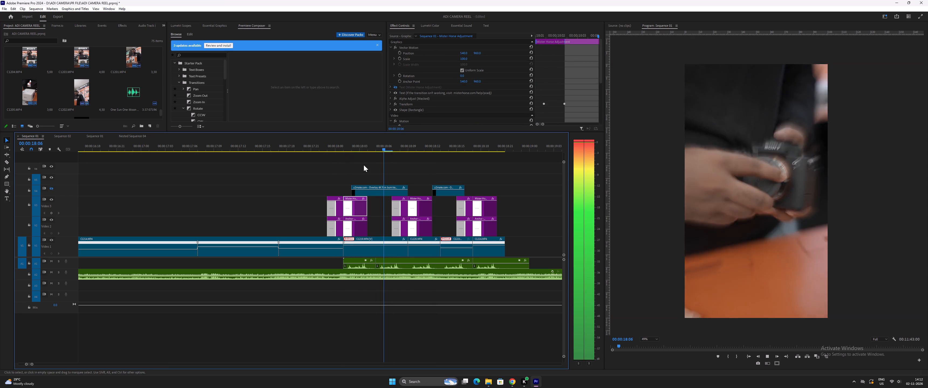
{"action": "key", "text": "space"}
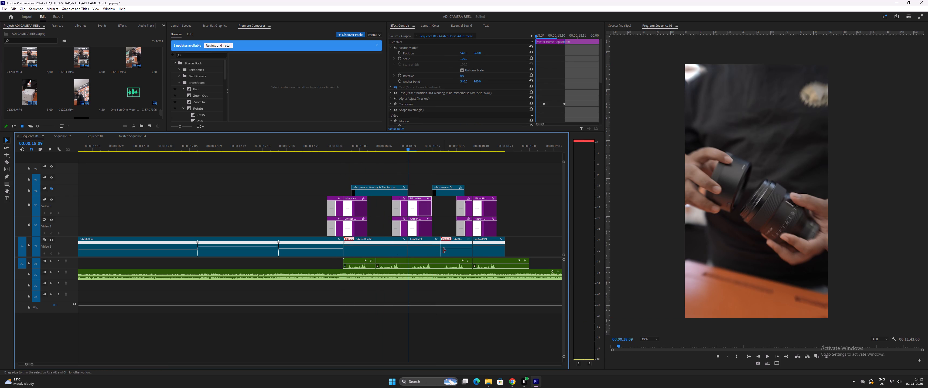
{"action": "key", "text": "space"}
{"action": "key", "text": "minus"}
{"action": "key", "text": "minus"}
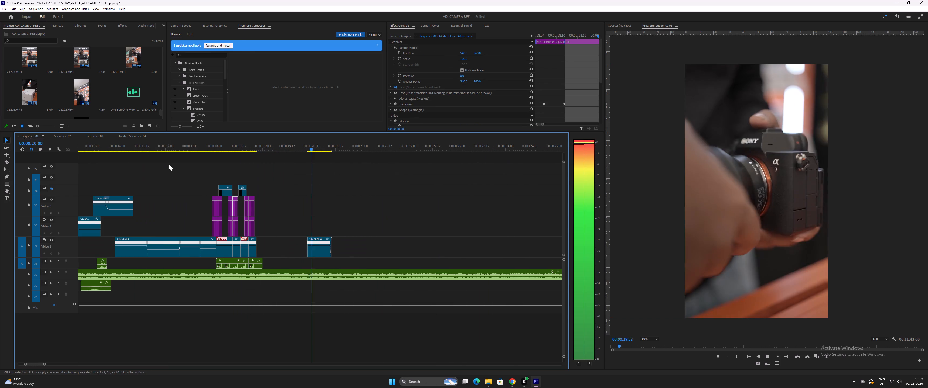
{"action": "key", "text": "space"}
{"action": "left_click_drag", "start_coordinate": [231, 145], "coordinate": [160, 156]}
{"action": "key", "text": "space"}
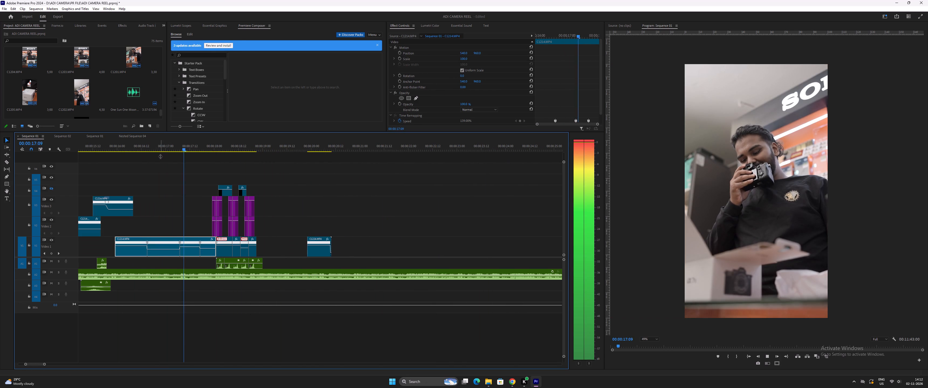
{"action": "key", "text": "space"}
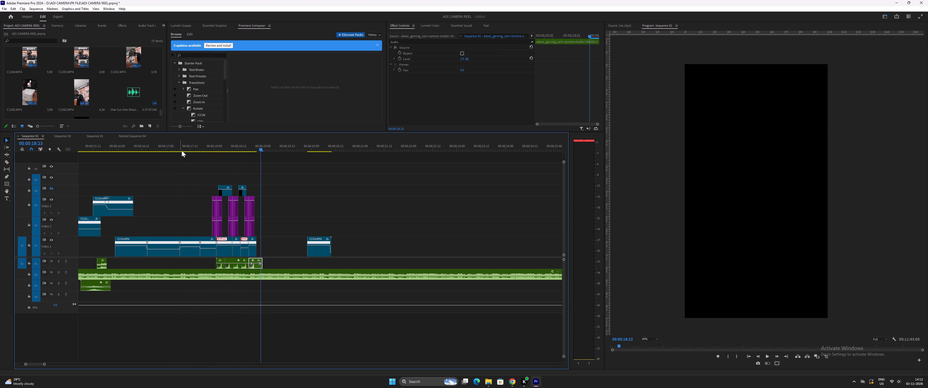
{"action": "left_click", "coordinate": [194, 148]}
{"action": "key", "text": "equal"}
{"action": "key", "text": "space"}
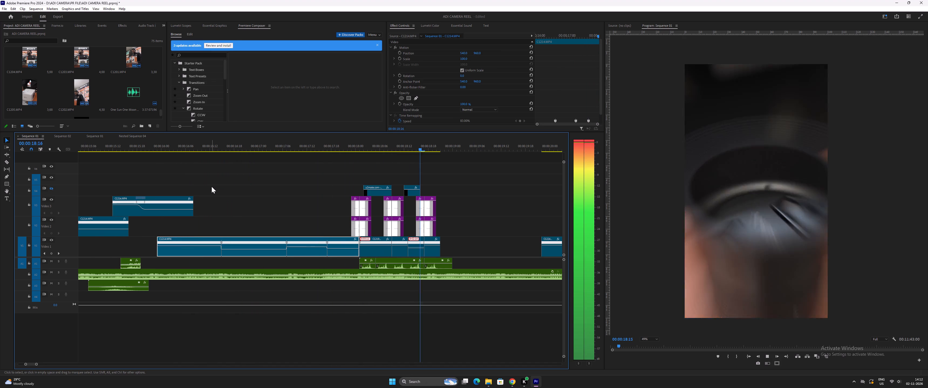
{"action": "key", "text": "space"}
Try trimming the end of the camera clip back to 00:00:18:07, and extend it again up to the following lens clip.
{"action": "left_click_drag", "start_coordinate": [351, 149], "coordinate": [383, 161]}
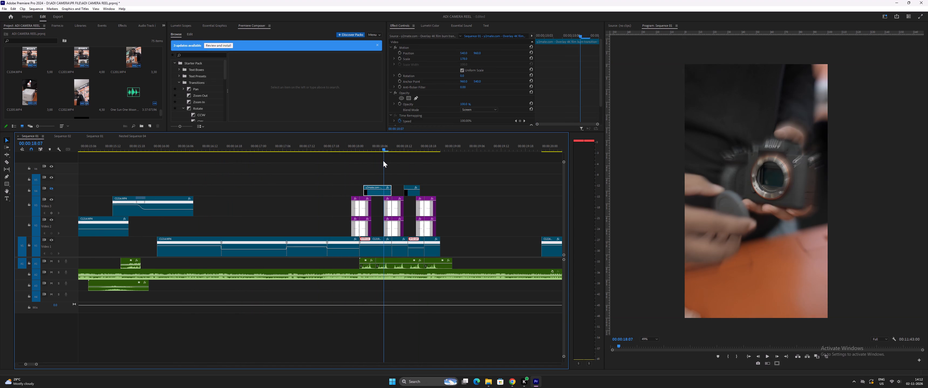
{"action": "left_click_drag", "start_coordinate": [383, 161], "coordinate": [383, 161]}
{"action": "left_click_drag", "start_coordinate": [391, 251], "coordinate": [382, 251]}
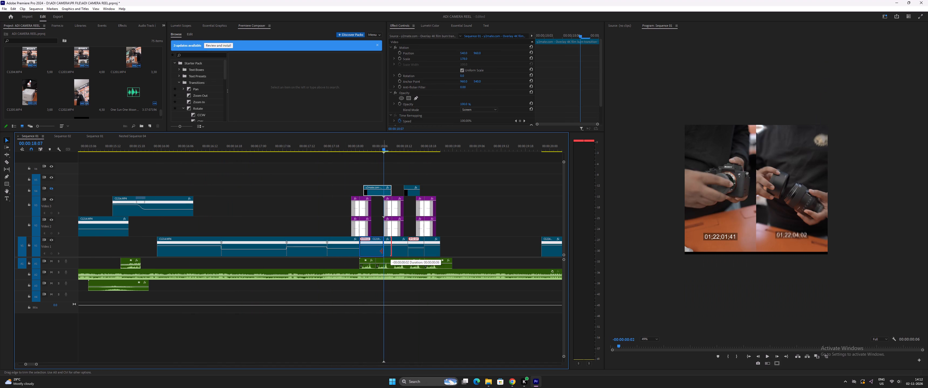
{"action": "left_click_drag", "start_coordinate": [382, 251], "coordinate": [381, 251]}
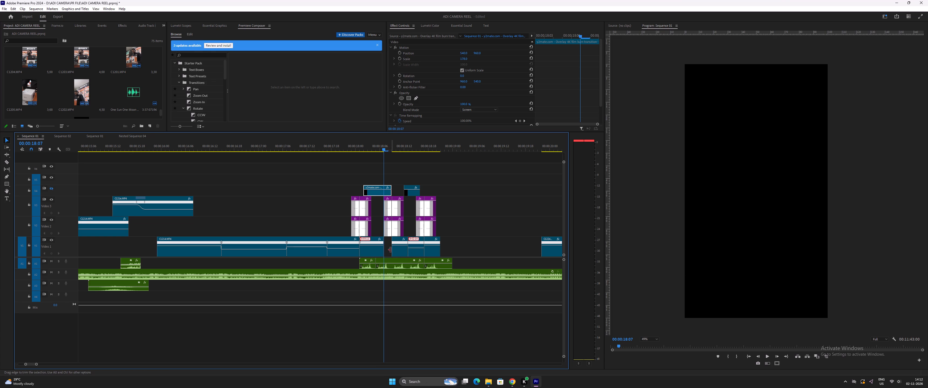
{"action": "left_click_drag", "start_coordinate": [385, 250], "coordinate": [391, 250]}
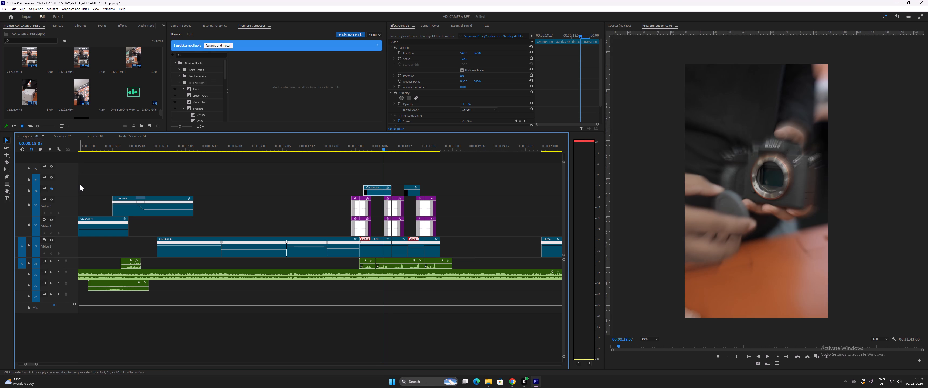
Turn the output of video track 4 back on and play the quick cuts with the film burn overlays.
{"action": "left_click", "coordinate": [52, 188]}
{"action": "left_click", "coordinate": [294, 145]}
{"action": "key", "text": "space"}
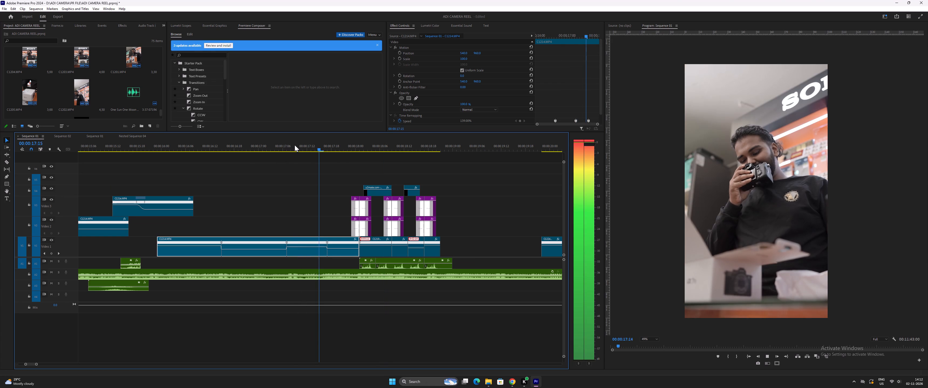
{"action": "key", "text": "space"}
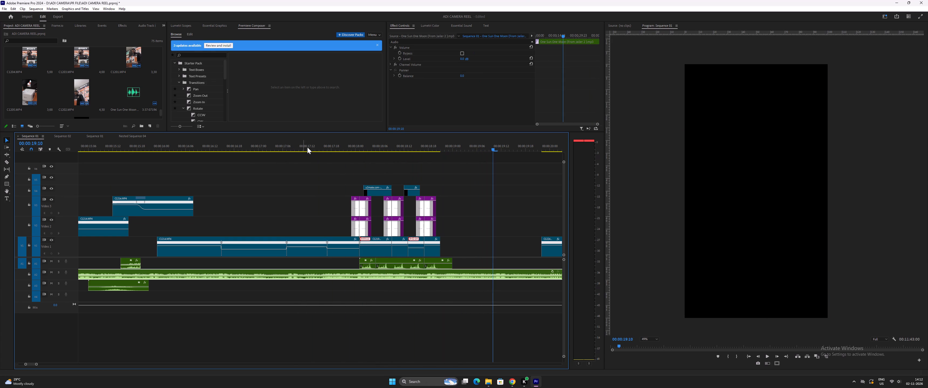
{"action": "left_click_drag", "start_coordinate": [344, 144], "coordinate": [349, 145]}
{"action": "key", "text": "space"}
{"action": "key", "text": "space"}
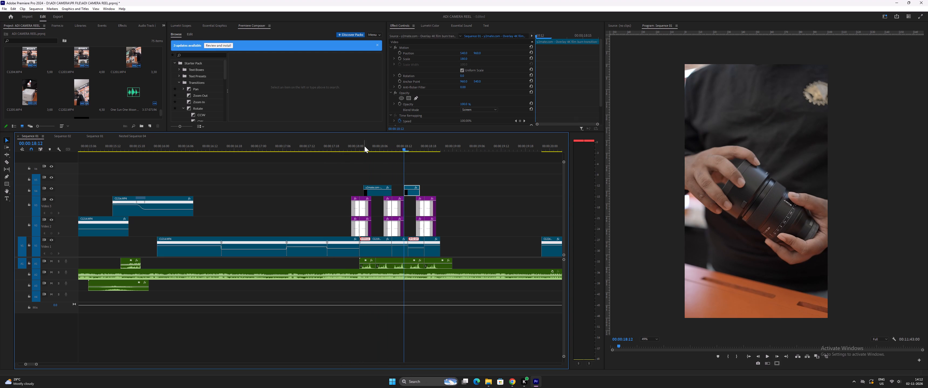
Lower the opacity of both film burn overlays on video track 4 above the quick camera and lens cuts.
{"action": "left_click", "coordinate": [371, 145]}
{"action": "key", "text": "equal"}
{"action": "key", "text": "equal"}
{"action": "left_click_drag", "start_coordinate": [325, 189], "coordinate": [326, 190]}
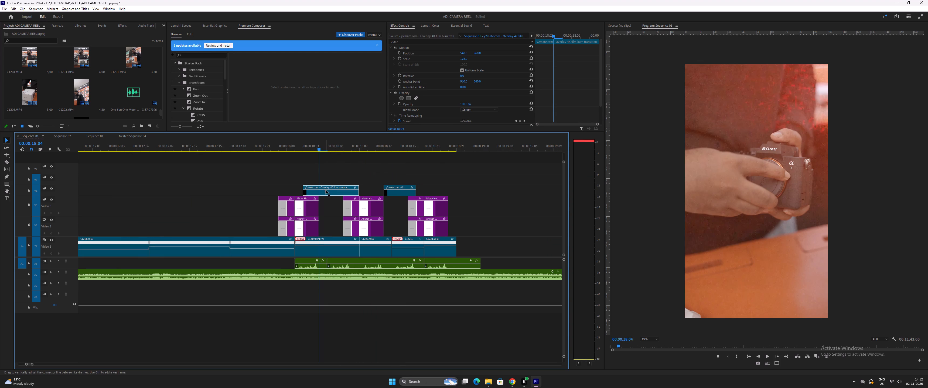
{"action": "left_click_drag", "start_coordinate": [326, 190], "coordinate": [326, 192]}
{"action": "left_click_drag", "start_coordinate": [401, 190], "coordinate": [401, 191]}
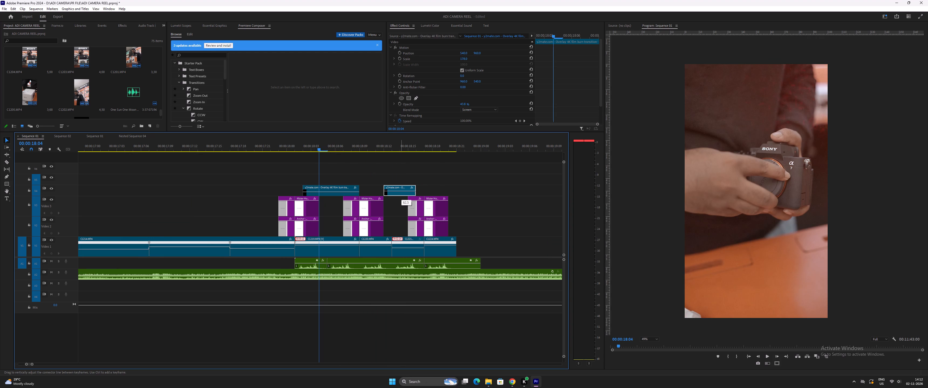
{"action": "left_click_drag", "start_coordinate": [401, 191], "coordinate": [401, 192]}
Play the quick cuts with the softened film burns from 00:00:17:19, and replay from the earlier unboxing clip through 00:00:18:17.
{"action": "left_click", "coordinate": [244, 146]}
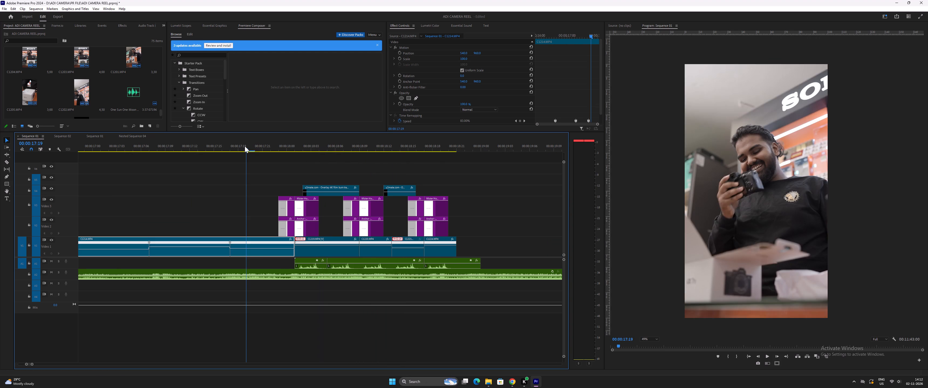
{"action": "key", "text": "space"}
{"action": "key", "text": "minus"}
{"action": "key", "text": "space"}
{"action": "key", "text": "minus"}
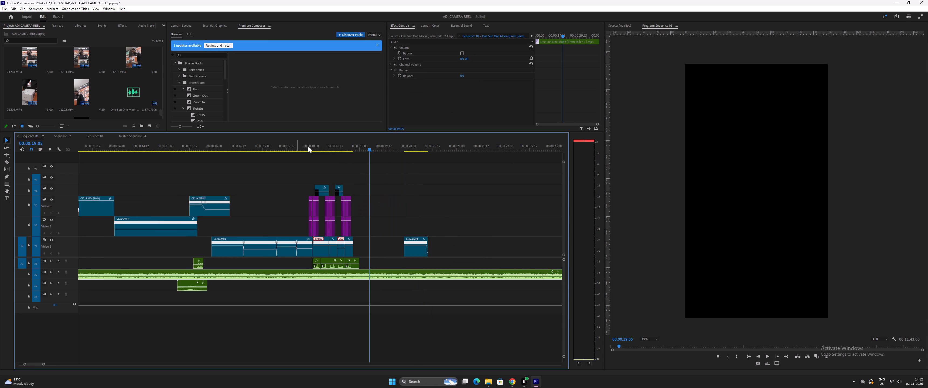
{"action": "key", "text": "minus"}
{"action": "left_click_drag", "start_coordinate": [331, 147], "coordinate": [225, 159]}
{"action": "key", "text": "space"}
{"action": "key", "text": "equal"}
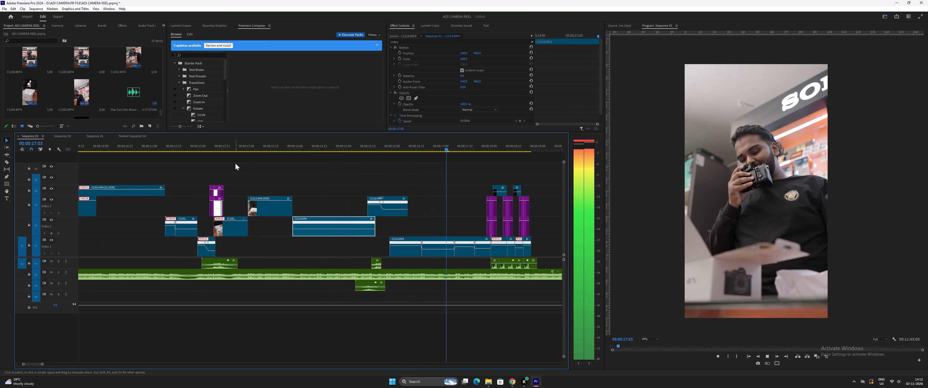
{"action": "key", "text": "space"}
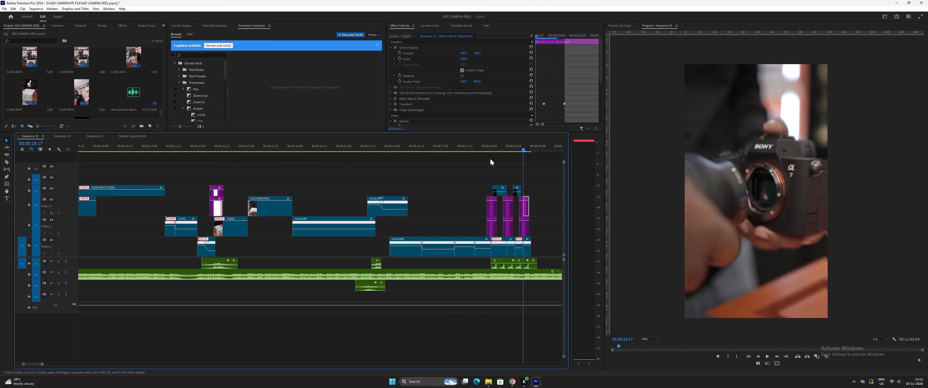
Play the end of the smiling camera shot into the first zoom transition and examine it around 00:00:18:00.
{"action": "left_click", "coordinate": [464, 149]}
{"action": "key", "text": "equal"}
{"action": "key", "text": "space"}
{"action": "key", "text": "space"}
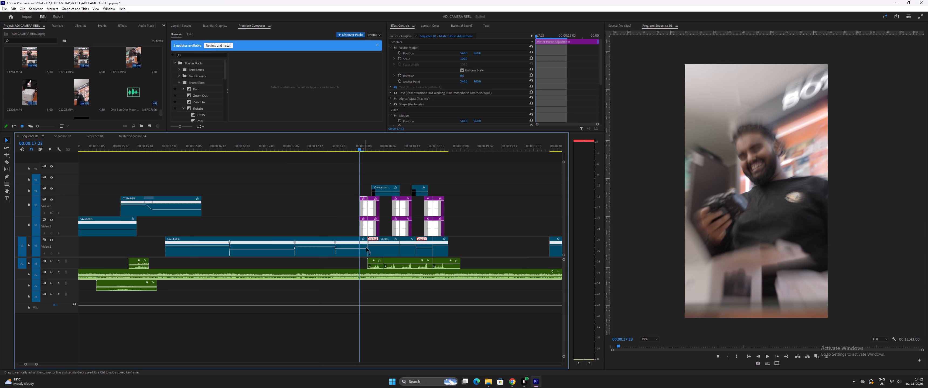
{"action": "key", "text": "equal"}
{"action": "key", "text": "minus"}
{"action": "left_click_drag", "start_coordinate": [259, 145], "coordinate": [248, 146]}
{"action": "key", "text": "space"}
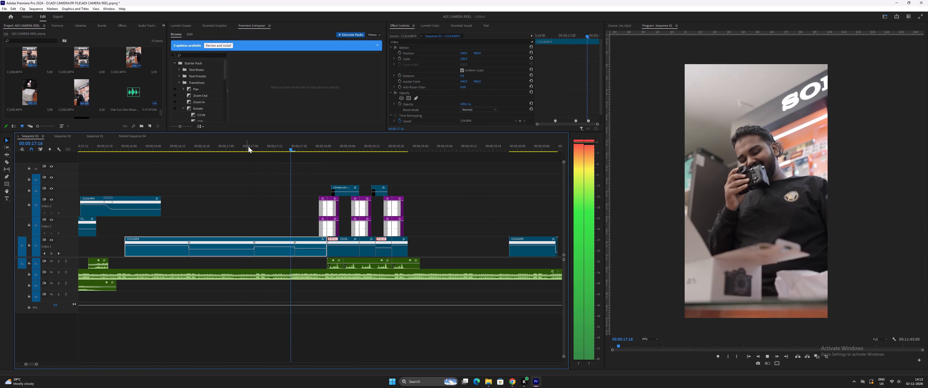
{"action": "key", "text": "space"}
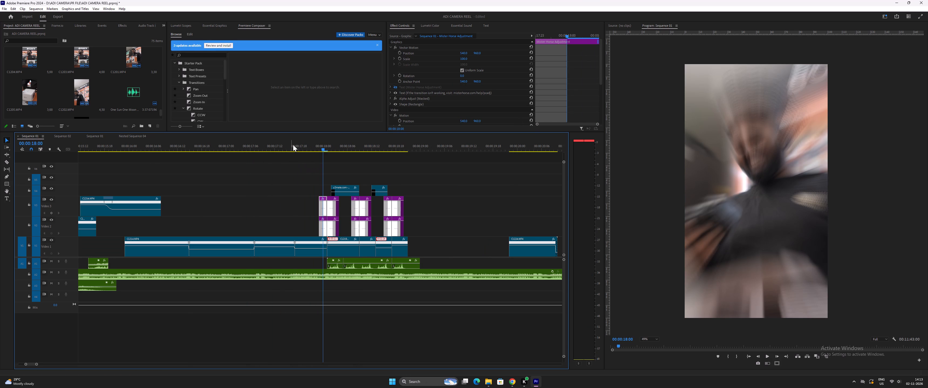
Replay the smiling camera shot from 00:00:17:16 through the quick camera and lens cuts.
{"action": "left_click", "coordinate": [292, 145]}
{"action": "key", "text": "equal"}
{"action": "left_click_drag", "start_coordinate": [356, 249], "coordinate": [354, 263]}
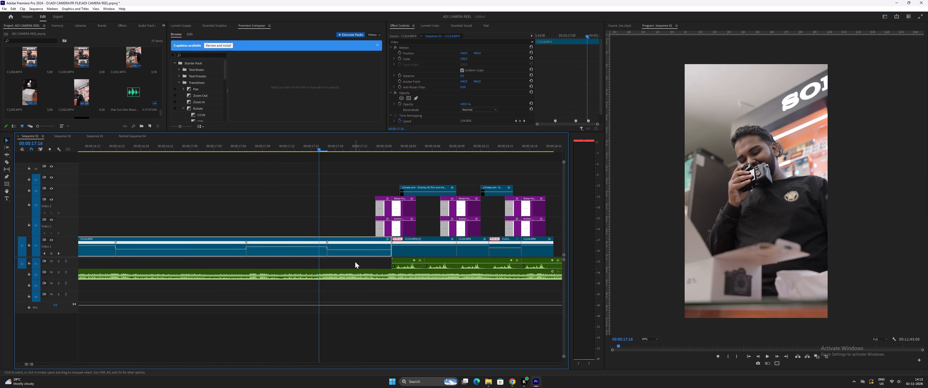
{"action": "key", "text": "space"}
{"action": "key", "text": "space"}
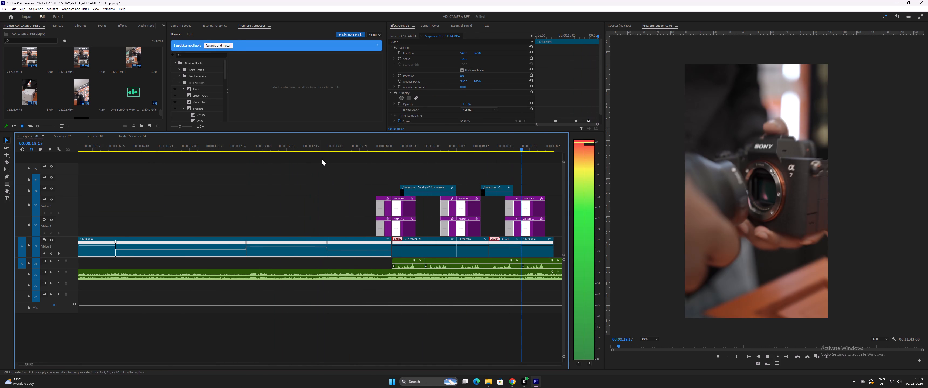
{"action": "left_click", "coordinate": [324, 147]}
{"action": "key", "text": "space"}
{"action": "key", "text": "space"}
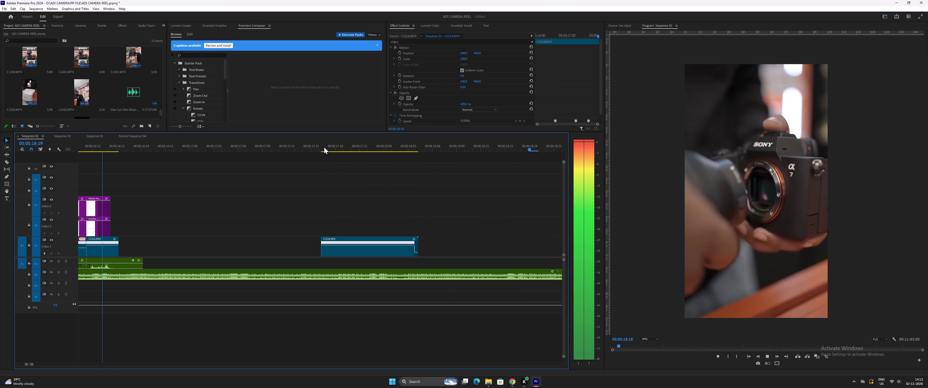
Save the project.
{"action": "key", "text": "minus"}
{"action": "key", "text": "minus"}
{"action": "left_click_drag", "start_coordinate": [250, 147], "coordinate": [125, 161]}
{"action": "key", "text": "ctrl+s"}
{"action": "key", "text": "ctrl+s"}
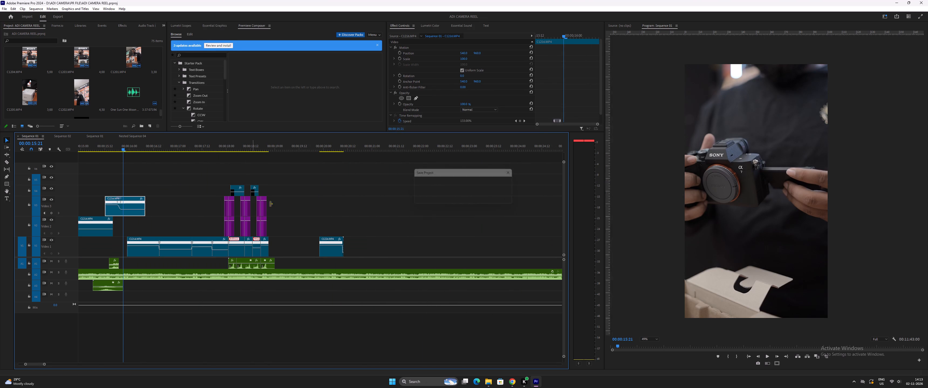
Move the leftover camera clip after the reel's end further along video track 1 to about 00:00:22:10, and play it.
{"action": "left_click", "coordinate": [267, 145]}
{"action": "key", "text": "space"}
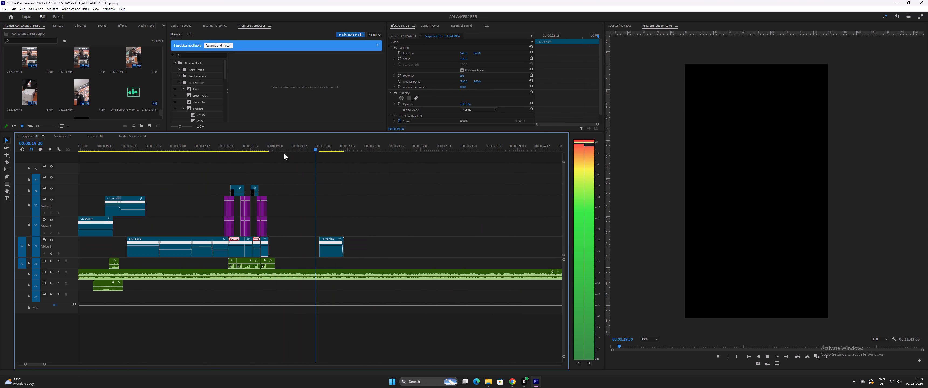
{"action": "key", "text": "space"}
{"action": "left_click_drag", "start_coordinate": [332, 253], "coordinate": [453, 253]}
{"action": "left_click", "coordinate": [445, 146]}
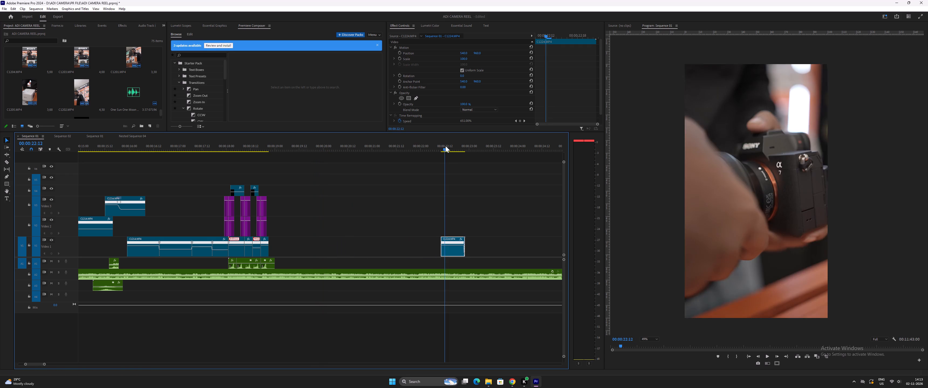
{"action": "key", "text": "space"}
{"action": "key", "text": "space"}
Replay the quick cuts from 00:00:17:17 and examine the last camera shot at 00:00:18:17.
{"action": "left_click", "coordinate": [213, 147]}
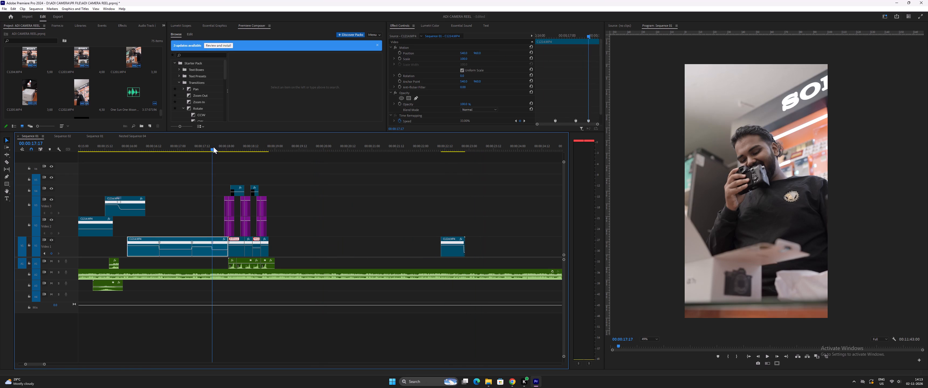
{"action": "key", "text": "equal"}
{"action": "key", "text": "equal"}
{"action": "key", "text": "space"}
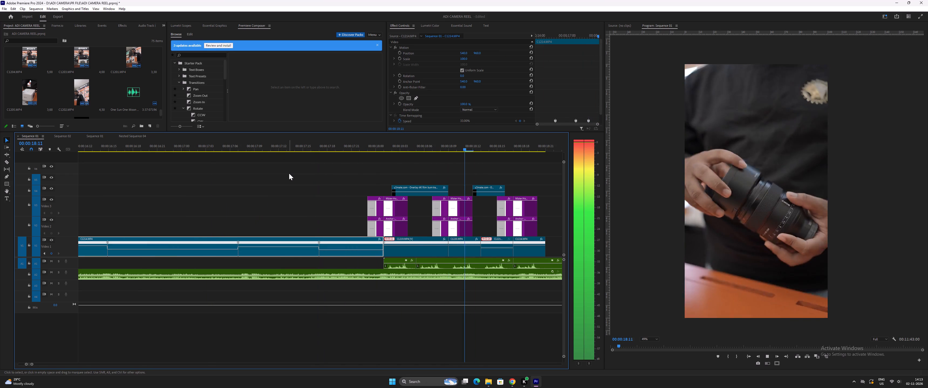
{"action": "key", "text": "space"}
{"action": "key", "text": "minus"}
{"action": "key", "text": "minus"}
{"action": "left_click", "coordinate": [256, 144]}
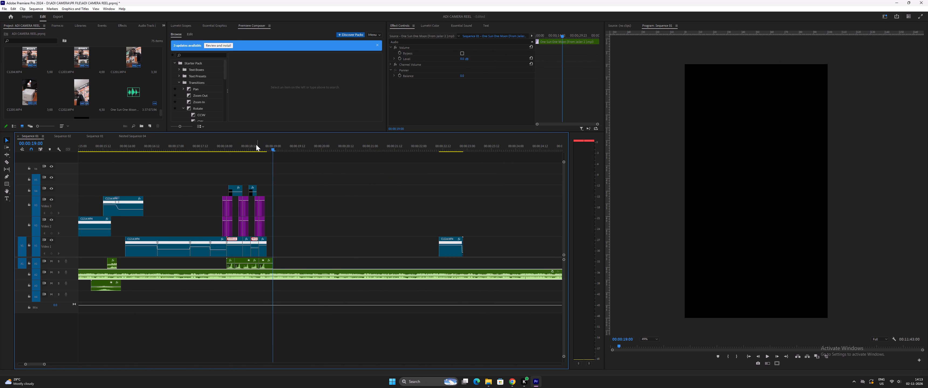
{"action": "key", "text": "equal"}
{"action": "key", "text": "equal"}
{"action": "left_click_drag", "start_coordinate": [331, 142], "coordinate": [337, 147]}
Look through the raw footage clips far along the timeline, from about 00:09:33 to 00:10:13, for further camera shots.
{"action": "key", "text": "minus"}
{"action": "key", "text": "minus"}
{"action": "key", "text": "minus"}
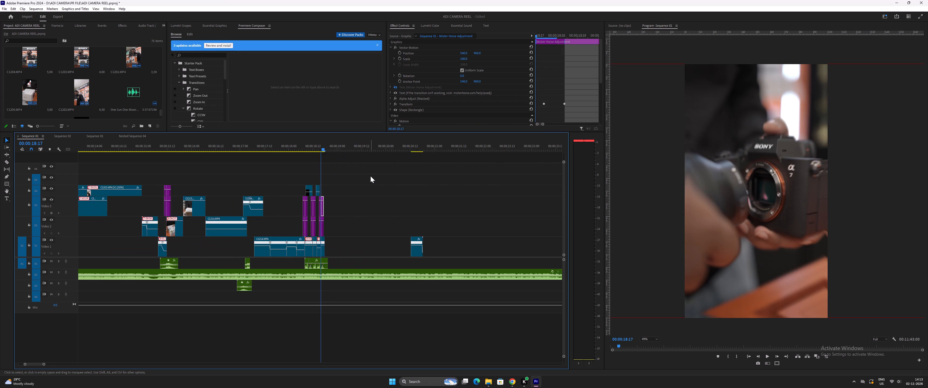
{"action": "key", "text": "minus"}
{"action": "key", "text": "minus"}
{"action": "key", "text": "minus"}
{"action": "key", "text": "minus"}
{"action": "key", "text": "minus"}
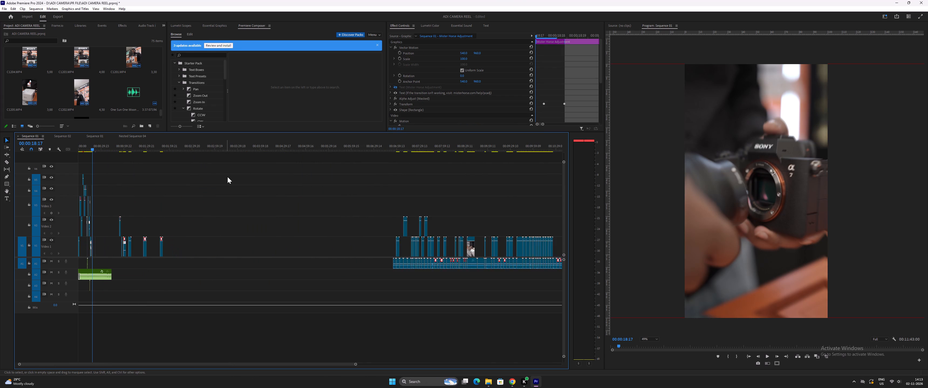
{"action": "key", "text": "minus"}
{"action": "left_click", "coordinate": [296, 147]}
{"action": "key", "text": "equal"}
{"action": "key", "text": "equal"}
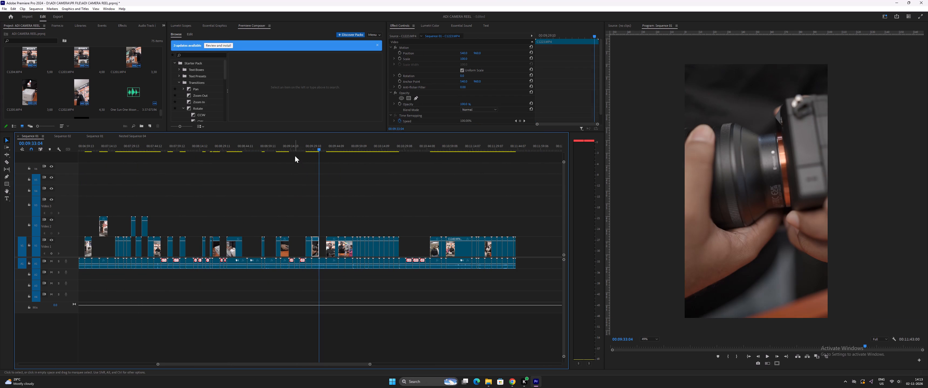
{"action": "left_click_drag", "start_coordinate": [305, 145], "coordinate": [355, 159]}
{"action": "key", "text": "equal"}
{"action": "left_click_drag", "start_coordinate": [318, 147], "coordinate": [341, 154]}
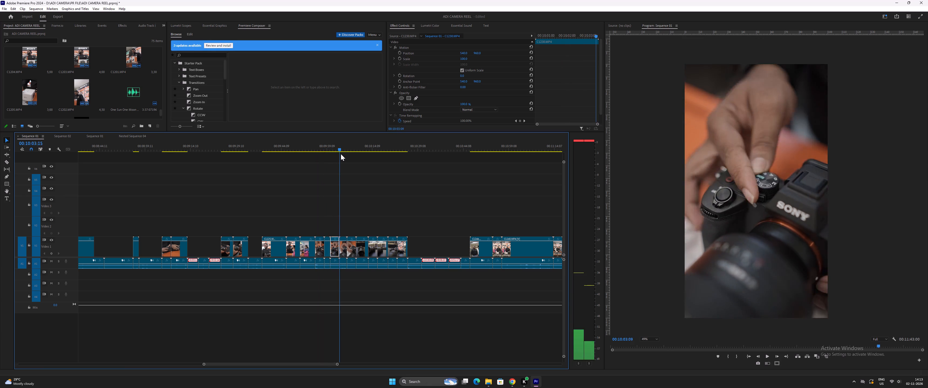
{"action": "left_click_drag", "start_coordinate": [341, 154], "coordinate": [369, 160]}
{"action": "key", "text": "equal"}
{"action": "key", "text": "equal"}
{"action": "key", "text": "minus"}
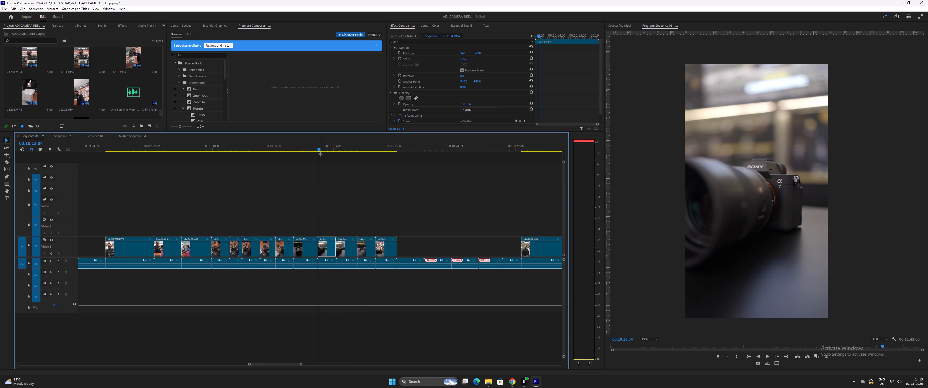
{"action": "key", "text": "minus"}
Examine the raw handling and camera dial clips between about 00:09:50 and 00:10:07 in more detail.
{"action": "left_click_drag", "start_coordinate": [319, 147], "coordinate": [281, 157]}
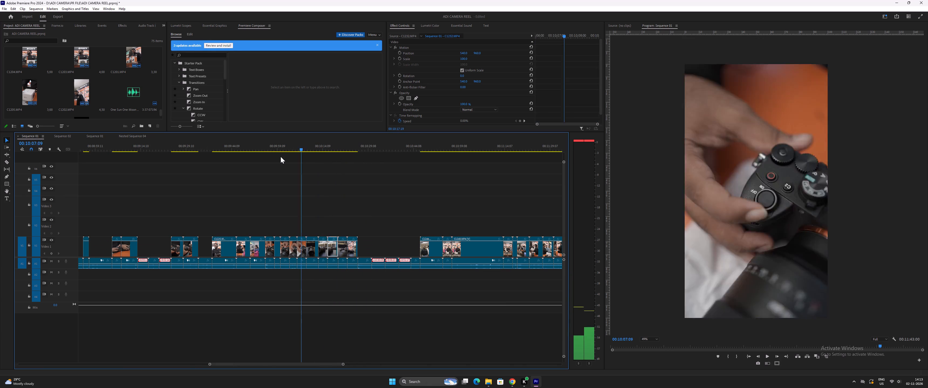
{"action": "left_click_drag", "start_coordinate": [281, 157], "coordinate": [248, 163]}
{"action": "key", "text": "space"}
{"action": "key", "text": "equal"}
{"action": "key", "text": "space"}
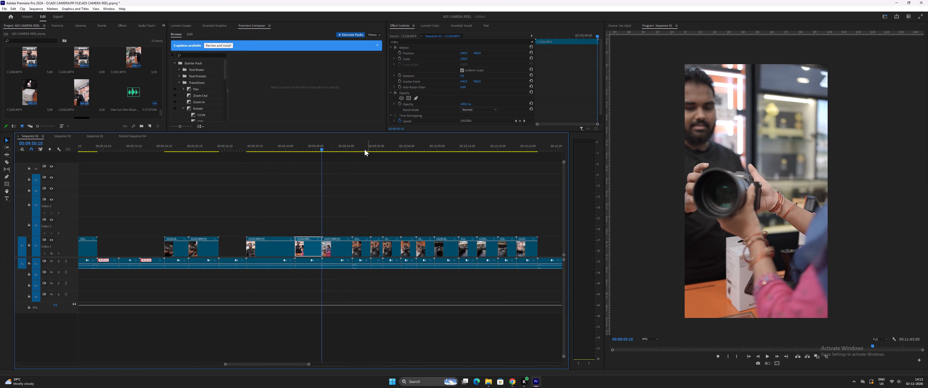
{"action": "left_click_drag", "start_coordinate": [357, 148], "coordinate": [361, 150]}
{"action": "key", "text": "space"}
{"action": "key", "text": "equal"}
{"action": "key", "text": "space"}
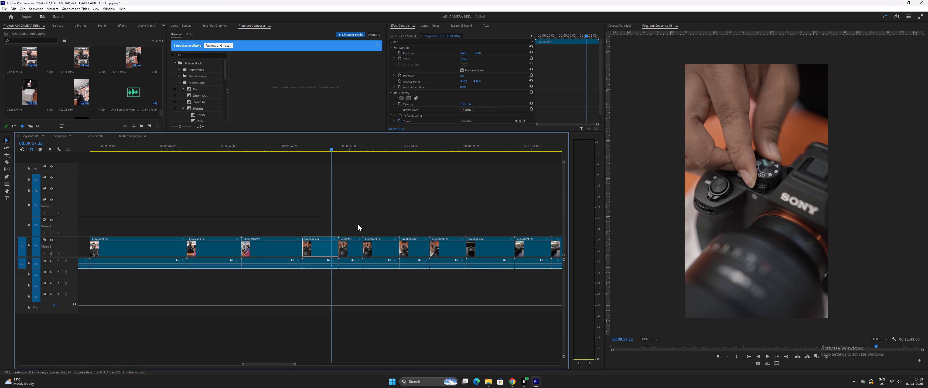
Raise the raw camera dial clip at about 00:09:56 from video track 1 to video track 2, and play it.
{"action": "left_click_drag", "start_coordinate": [324, 251], "coordinate": [325, 227]}
{"action": "key", "text": "space"}
{"action": "left_click", "coordinate": [311, 149]}
{"action": "key", "text": "space"}
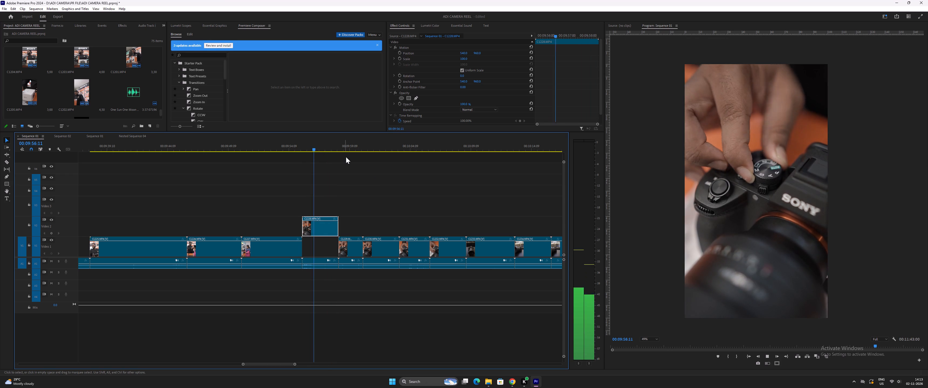
{"action": "key", "text": "space"}
Review the following raw camera clips up to 00:10:22, and move them with the raised dial clip to the empty stretch after the reel's spare clips.
{"action": "left_click_drag", "start_coordinate": [333, 145], "coordinate": [370, 155]}
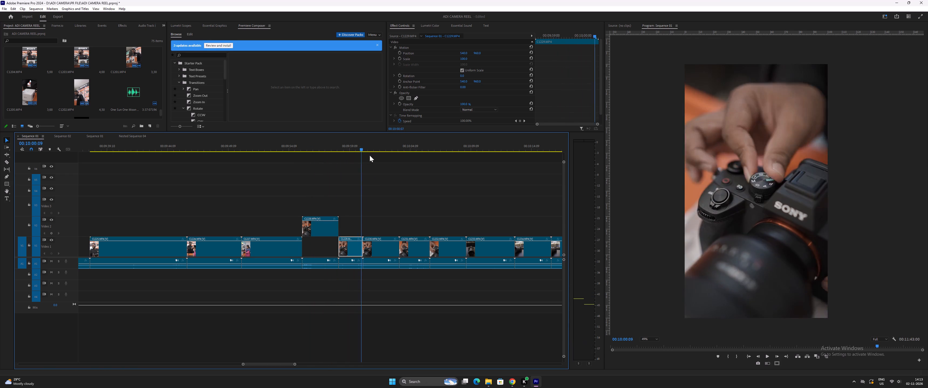
{"action": "left_click_drag", "start_coordinate": [370, 155], "coordinate": [440, 161]}
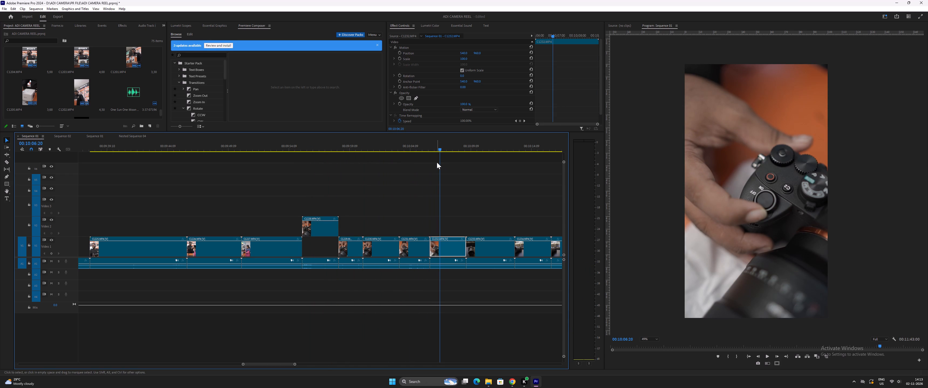
{"action": "key", "text": "space"}
{"action": "key", "text": "minus"}
{"action": "left_click_drag", "start_coordinate": [391, 146], "coordinate": [415, 154]}
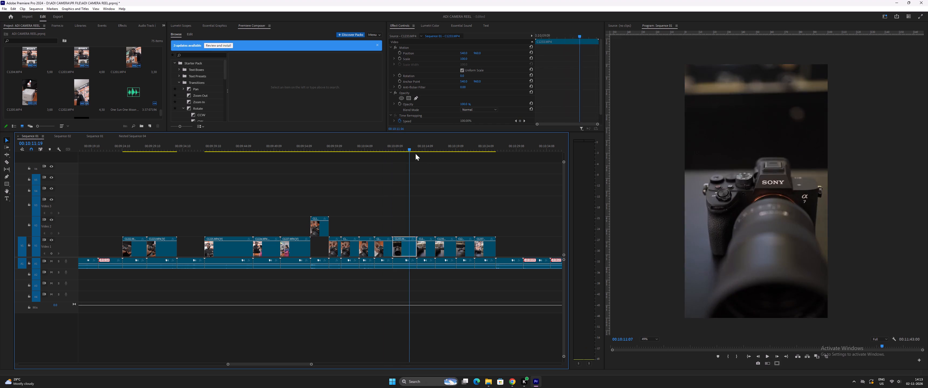
{"action": "left_click_drag", "start_coordinate": [415, 154], "coordinate": [474, 164]}
{"action": "left_click_drag", "start_coordinate": [319, 199], "coordinate": [499, 245]}
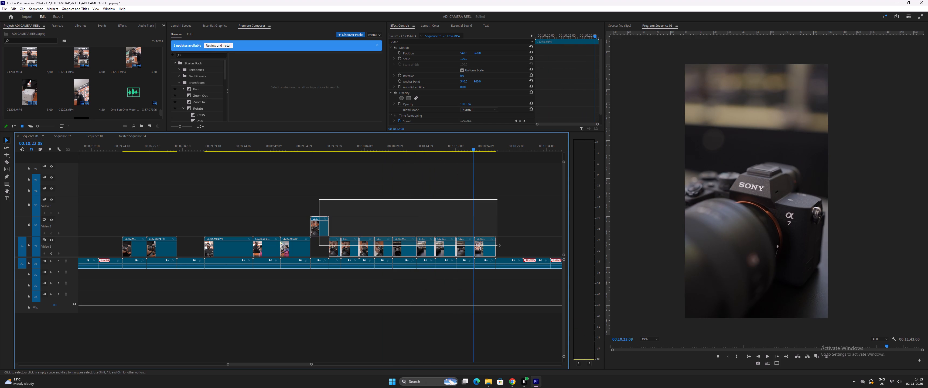
{"action": "left_click_drag", "start_coordinate": [499, 245], "coordinate": [499, 245]}
{"action": "left_click_drag", "start_coordinate": [427, 248], "coordinate": [148, 197]}
{"action": "key", "text": "minus"}
{"action": "key", "text": "minus"}
{"action": "key", "text": "minus"}
{"action": "key", "text": "minus"}
{"action": "key", "text": "minus"}
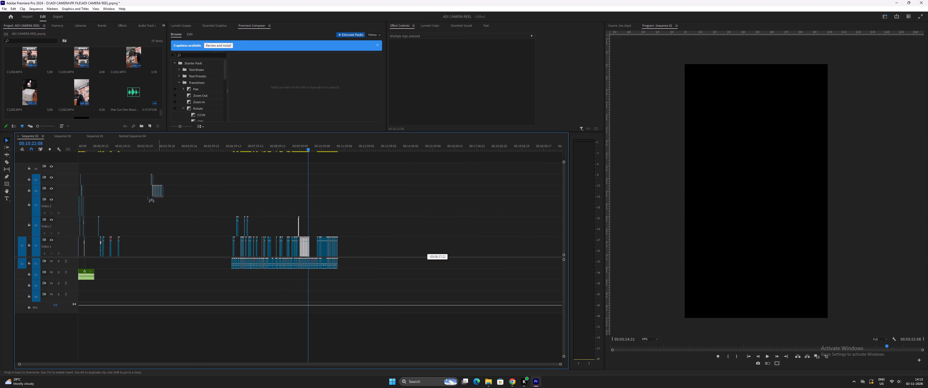
{"action": "left_click_drag", "start_coordinate": [148, 197], "coordinate": [290, 245]}
{"action": "key", "text": "equal"}
{"action": "key", "text": "equal"}
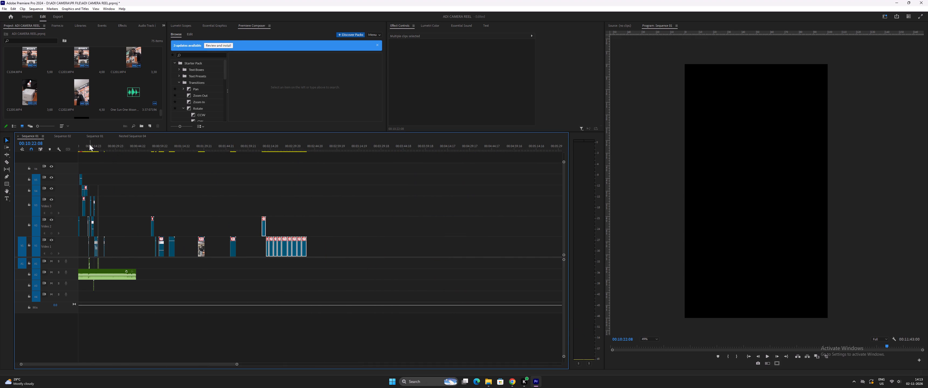
Play the reel from the earlier unboxing shots through to the quick lens cut at 00:00:18:10.
{"action": "left_click", "coordinate": [89, 144]}
{"action": "key", "text": "equal"}
{"action": "key", "text": "equal"}
{"action": "key", "text": "space"}
{"action": "key", "text": "equal"}
{"action": "key", "text": "equal"}
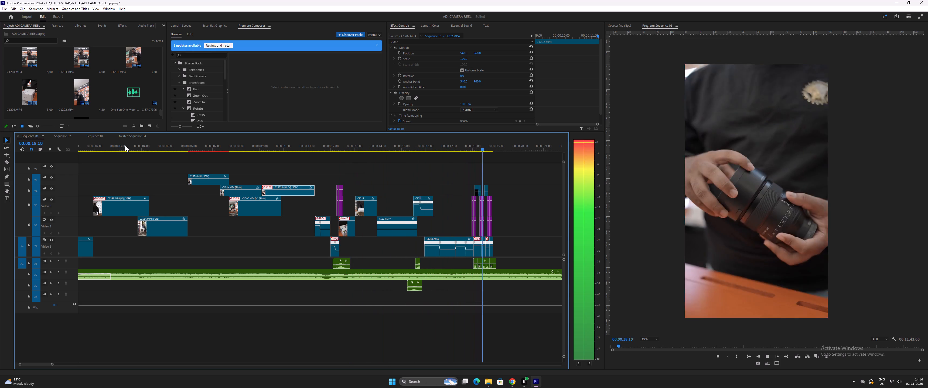
{"action": "key", "text": "space"}
Select both film burn overlays above the quick cuts and turn off the output of video track 4.
{"action": "left_click_drag", "start_coordinate": [463, 148], "coordinate": [468, 149]}
{"action": "key", "text": "equal"}
{"action": "key", "text": "equal"}
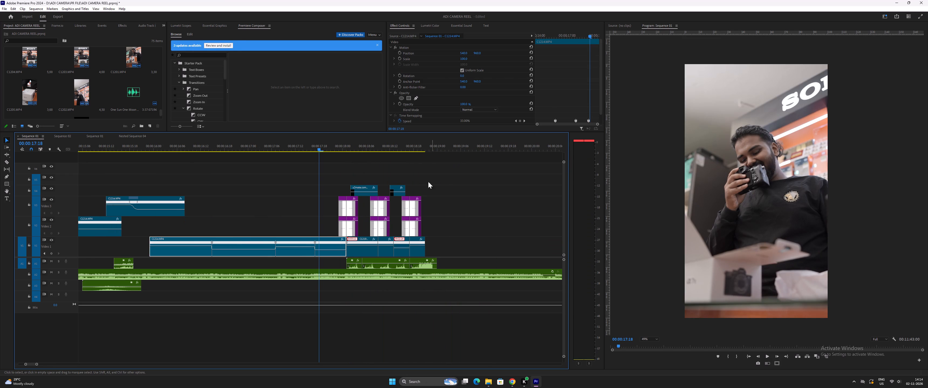
{"action": "left_click_drag", "start_coordinate": [362, 176], "coordinate": [413, 192]}
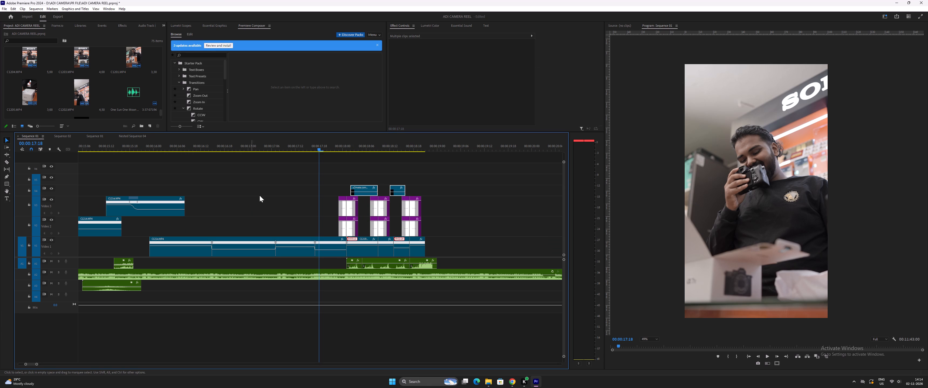
{"action": "left_click", "coordinate": [50, 189]}
Play the quick camera and lens cuts twice without the film burn overlays, through 00:00:18:18.
{"action": "key", "text": "equal"}
{"action": "left_click", "coordinate": [352, 148]}
{"action": "key", "text": "space"}
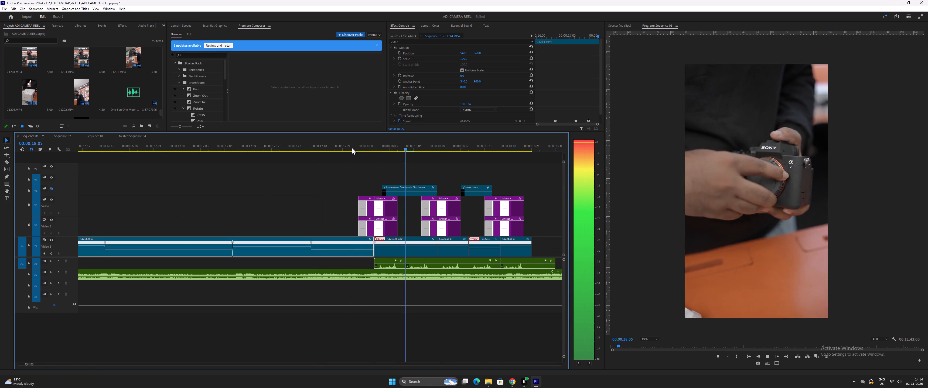
{"action": "key", "text": "space"}
{"action": "key", "text": "minus"}
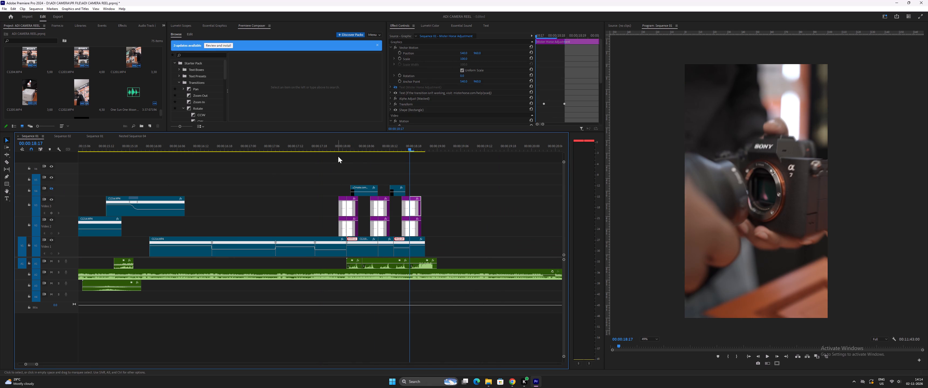
{"action": "left_click", "coordinate": [322, 146]}
{"action": "key", "text": "space"}
{"action": "key", "text": "space"}
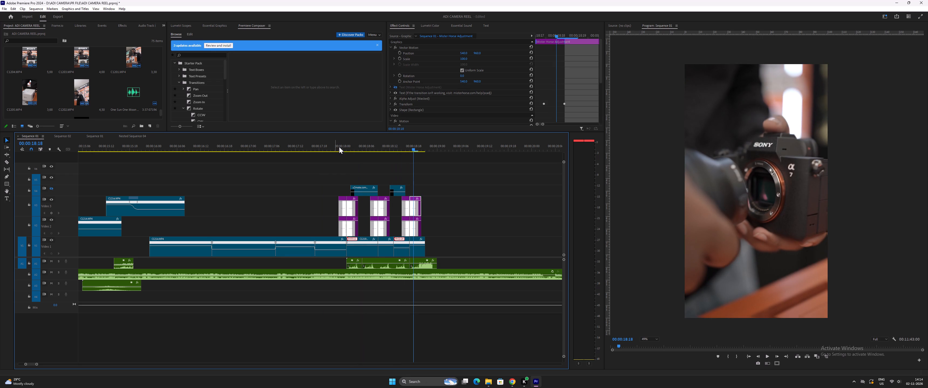
Replay the quick cuts up to 00:00:18:13 and examine the first zoom transition and the camera shot after it frame by frame.
{"action": "left_click_drag", "start_coordinate": [339, 147], "coordinate": [350, 151]}
{"action": "key", "text": "space"}
{"action": "key", "text": "equal"}
{"action": "key", "text": "space"}
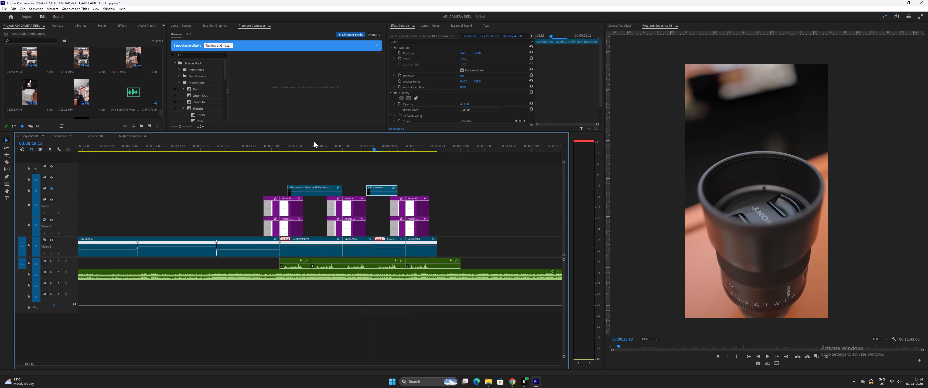
{"action": "left_click_drag", "start_coordinate": [276, 144], "coordinate": [276, 152]}
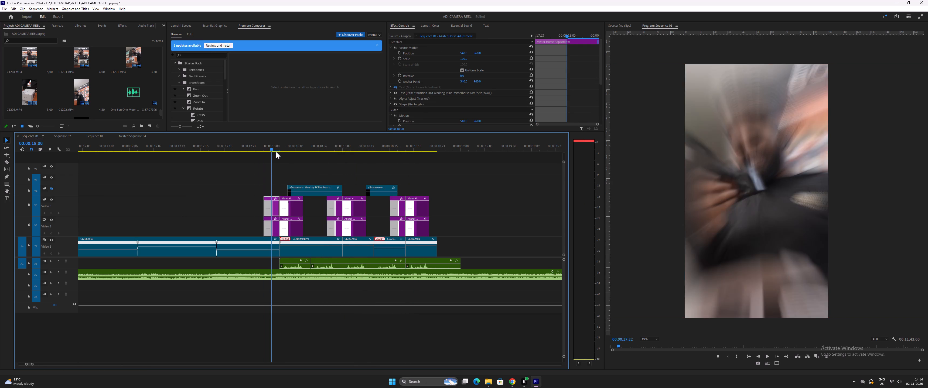
{"action": "left_click_drag", "start_coordinate": [276, 152], "coordinate": [302, 154]}
{"action": "key", "text": "equal"}
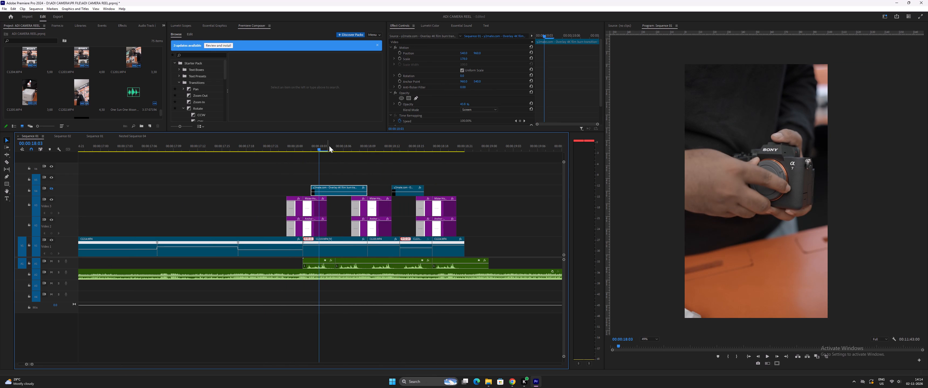
{"action": "left_click_drag", "start_coordinate": [329, 146], "coordinate": [339, 151]}
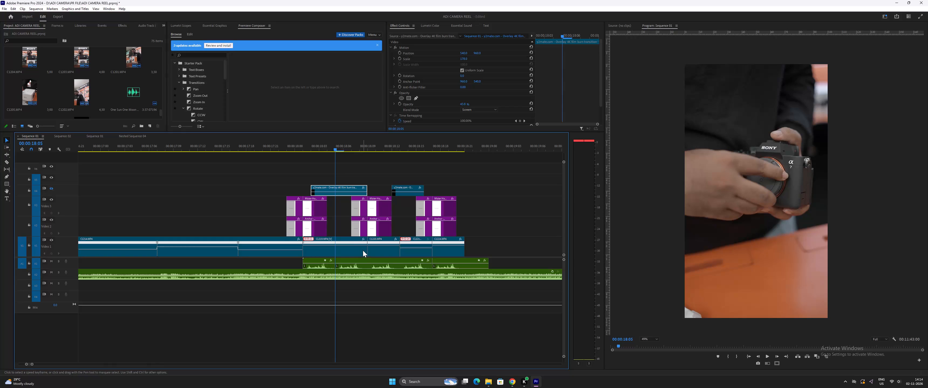
Trim the end of the first quick camera shot to 00:00:18:05 and move the three following clips earlier to close the gap.
{"action": "left_click_drag", "start_coordinate": [366, 250], "coordinate": [337, 247]}
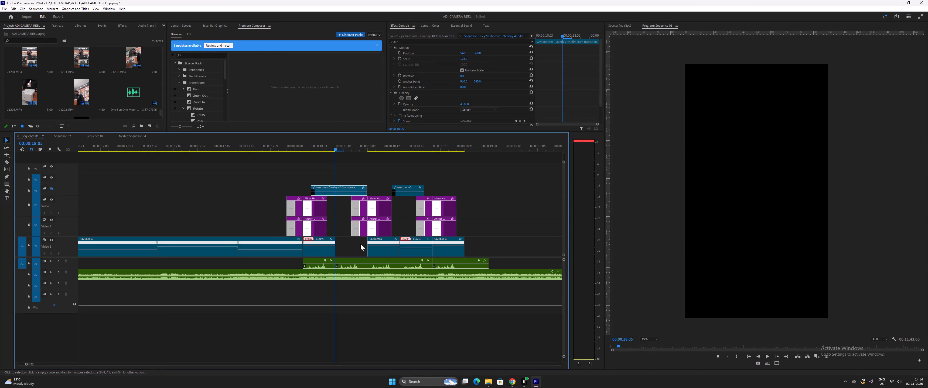
{"action": "left_click_drag", "start_coordinate": [376, 251], "coordinate": [345, 250]}
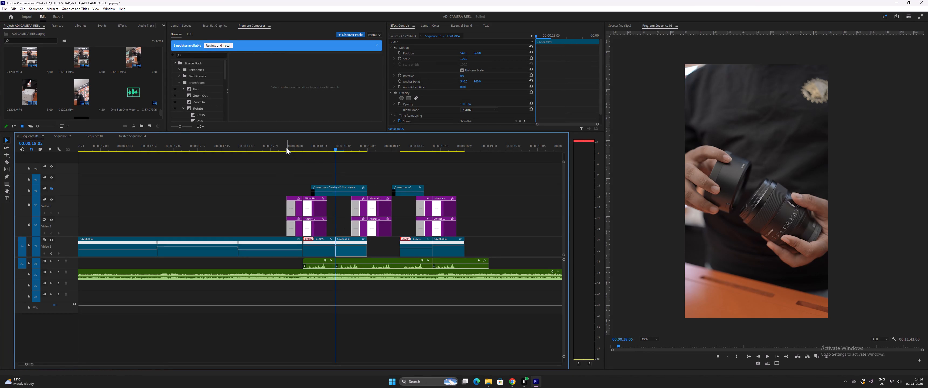
{"action": "left_click_drag", "start_coordinate": [279, 139], "coordinate": [278, 144]}
{"action": "left_click", "coordinate": [278, 148]}
{"action": "key", "text": "space"}
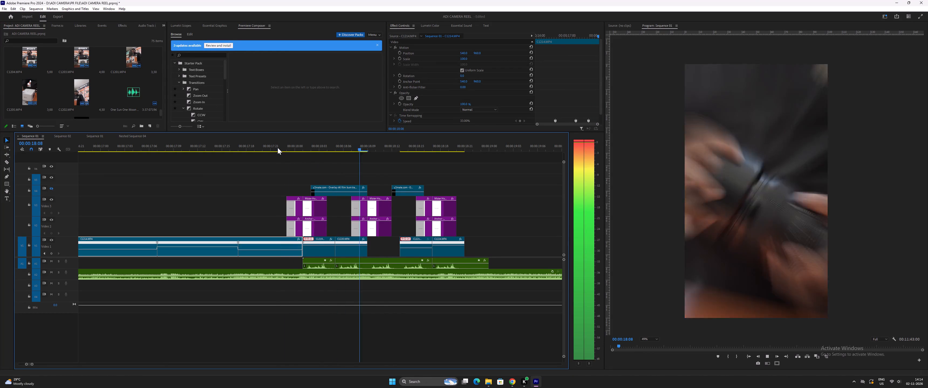
{"action": "key", "text": "space"}
{"action": "left_click_drag", "start_coordinate": [418, 251], "coordinate": [386, 248]}
{"action": "left_click_drag", "start_coordinate": [442, 253], "coordinate": [411, 250]}
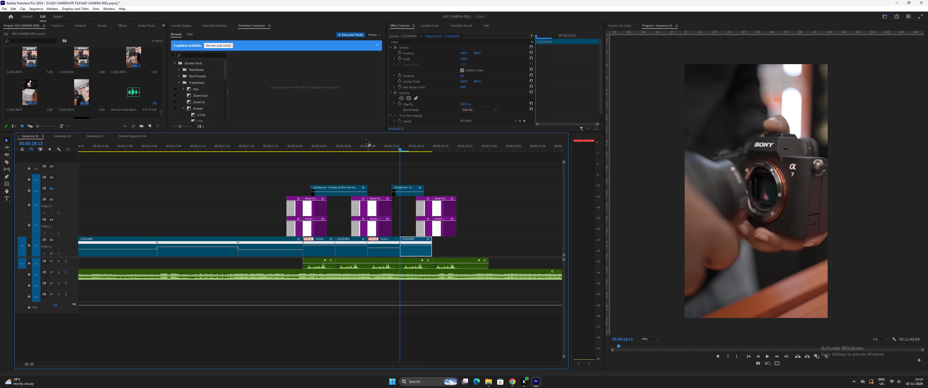
Play the tightened camera and lens cuts from the earlier smiling shot through the third zoom transition.
{"action": "left_click_drag", "start_coordinate": [383, 146], "coordinate": [282, 159]}
{"action": "left_click_drag", "start_coordinate": [219, 149], "coordinate": [213, 148]}
{"action": "key", "text": "space"}
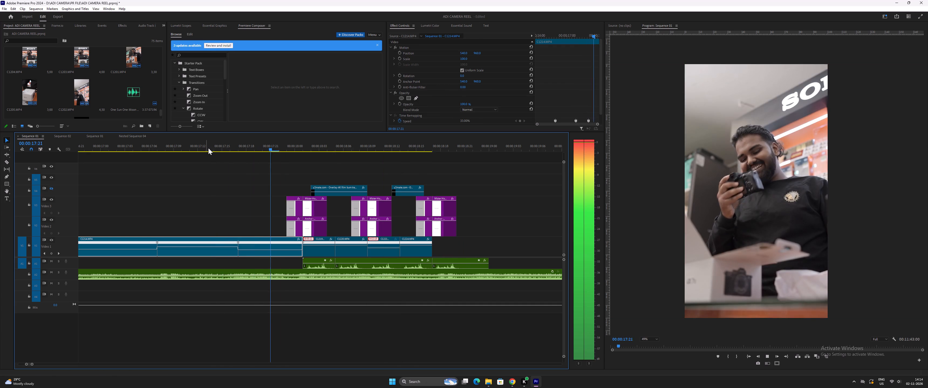
{"action": "key", "text": "space"}
{"action": "left_click", "coordinate": [270, 145]}
{"action": "key", "text": "space"}
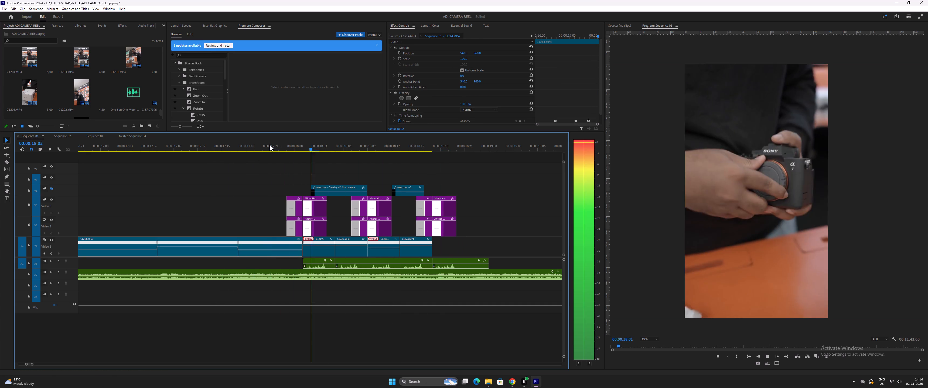
{"action": "key", "text": "space"}
{"action": "left_click_drag", "start_coordinate": [298, 147], "coordinate": [324, 156]}
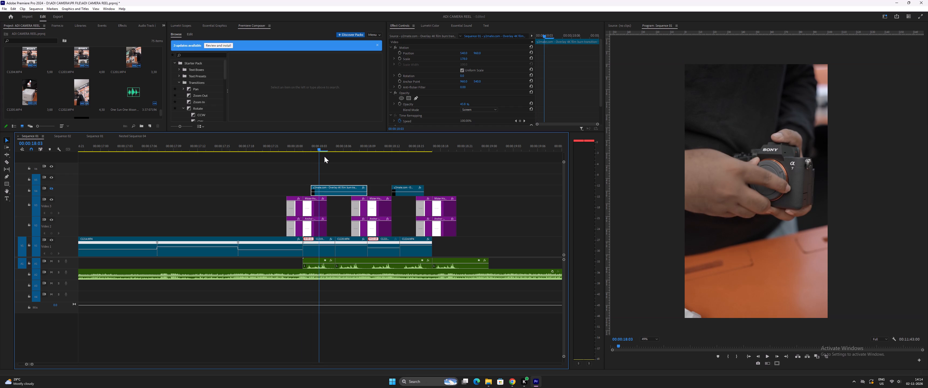
{"action": "left_click_drag", "start_coordinate": [324, 156], "coordinate": [333, 158]}
{"action": "key", "text": "space"}
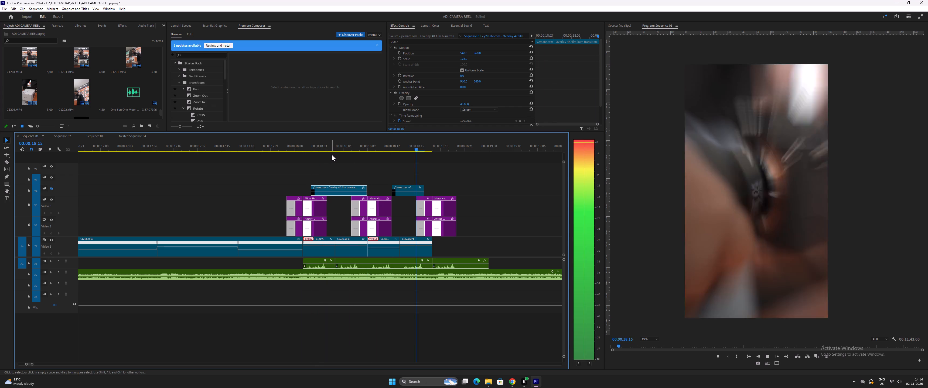
{"action": "key", "text": "space"}
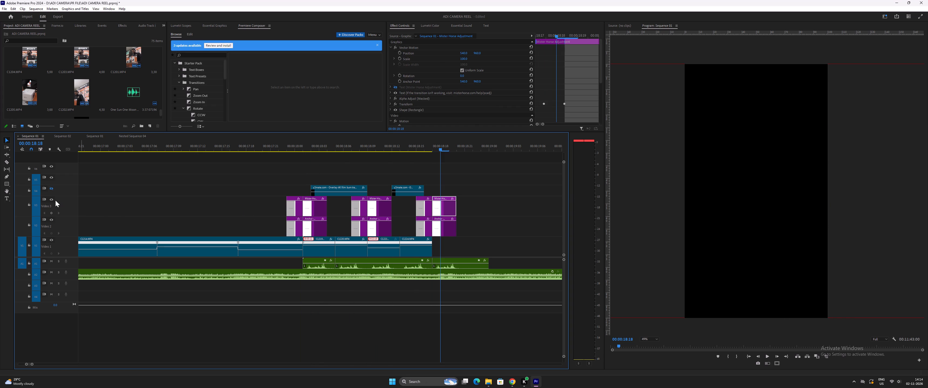
Turn off the output of video tracks 2 and 3, which hold the zoom and flash transitions.
{"action": "left_click", "coordinate": [50, 198]}
{"action": "left_click", "coordinate": [52, 220]}
Replay the quick cuts without the transitions and examine their timing against the music around the last camera shot.
{"action": "left_click", "coordinate": [250, 146]}
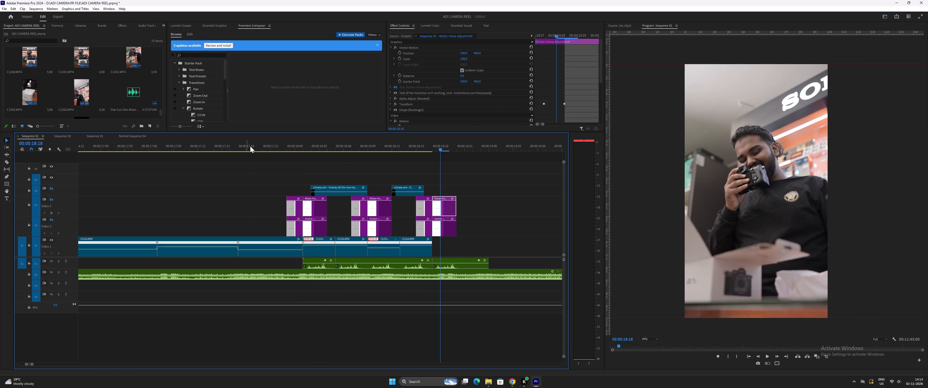
{"action": "key", "text": "space"}
{"action": "key", "text": "space"}
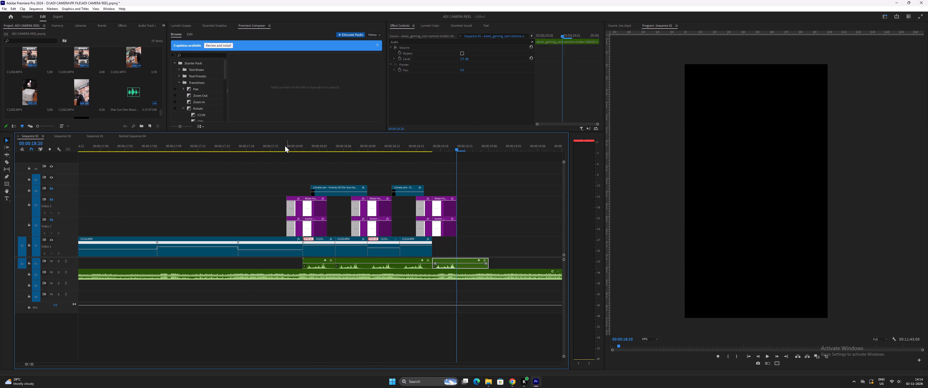
{"action": "left_click", "coordinate": [285, 146]}
{"action": "key", "text": "space"}
{"action": "key", "text": "space"}
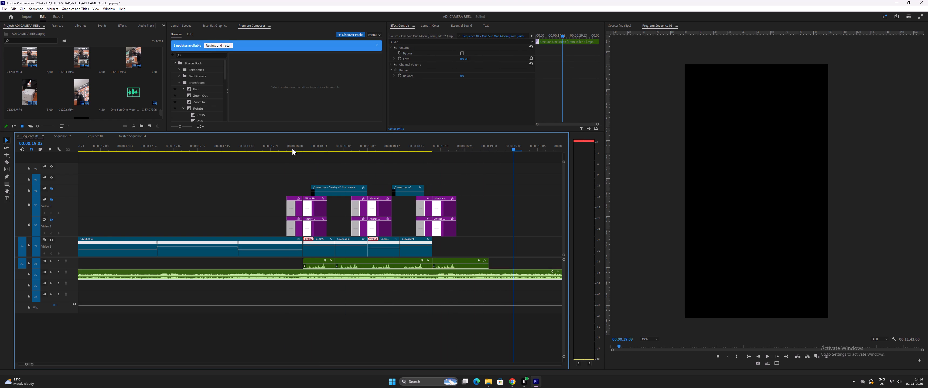
{"action": "key", "text": "minus"}
{"action": "left_click_drag", "start_coordinate": [363, 147], "coordinate": [368, 149]}
{"action": "key", "text": "space"}
{"action": "key", "text": "space"}
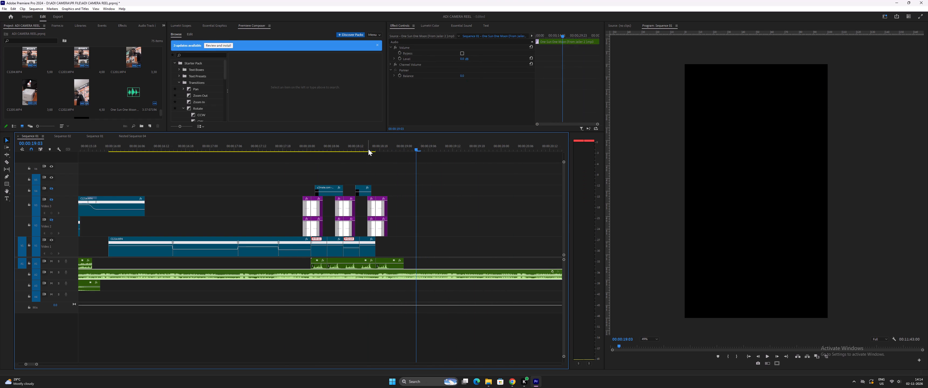
{"action": "key", "text": "minus"}
{"action": "left_click", "coordinate": [347, 144]}
{"action": "type", "text": "=="}
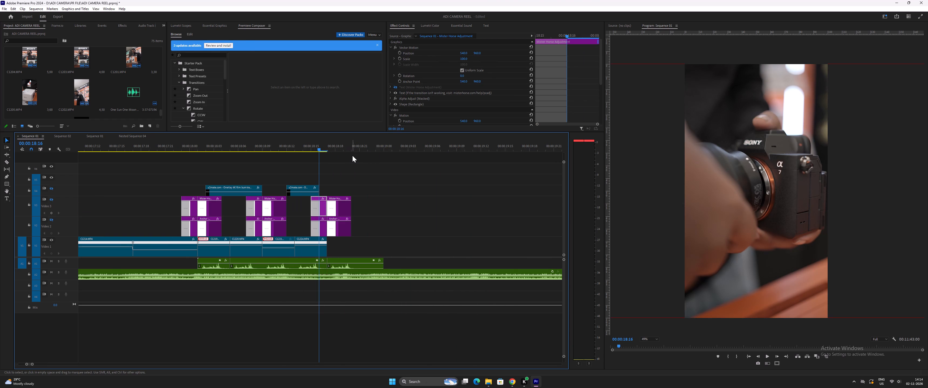
{"action": "key", "text": "space"}
{"action": "key", "text": "space"}
Trim the start of the separate camera clip on video track 1 to 00:00:22:12.
{"action": "key", "text": "minus"}
{"action": "key", "text": "minus"}
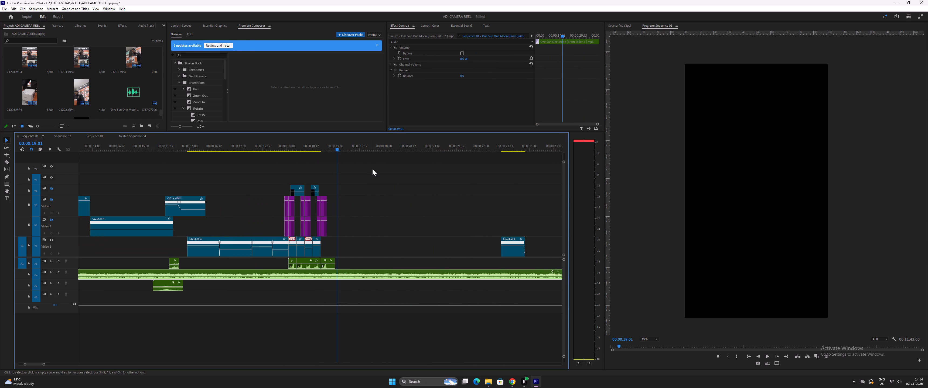
{"action": "left_click_drag", "start_coordinate": [499, 148], "coordinate": [504, 149]}
{"action": "key", "text": "space"}
{"action": "key", "text": "equal"}
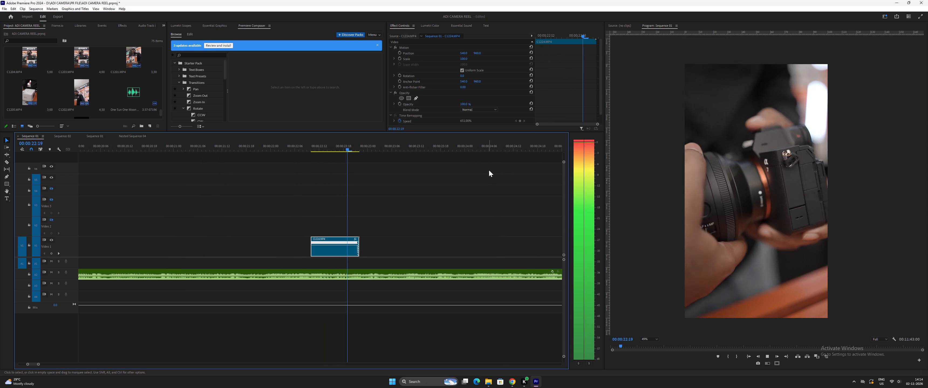
{"action": "key", "text": "space"}
{"action": "left_click_drag", "start_coordinate": [318, 144], "coordinate": [327, 149]}
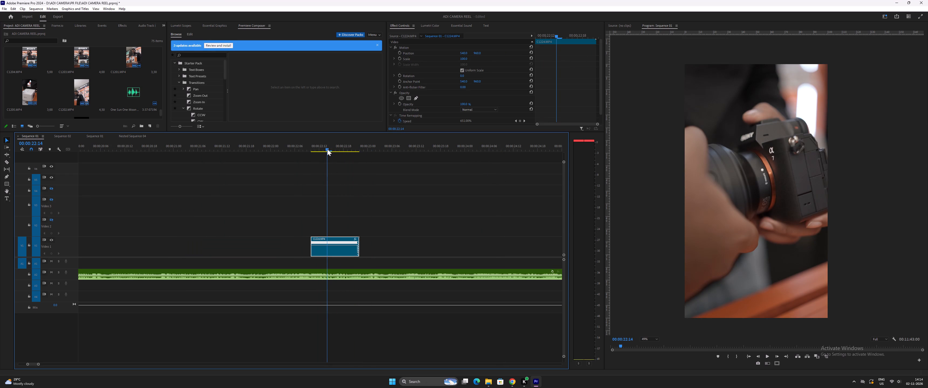
{"action": "left_click_drag", "start_coordinate": [327, 149], "coordinate": [325, 149]}
{"action": "left_click_drag", "start_coordinate": [328, 149], "coordinate": [320, 157]}
{"action": "left_click_drag", "start_coordinate": [312, 241], "coordinate": [320, 242]}
Move the trimmed camera clip to directly after the last quick cut, starting at 00:00:18:17 on video track 1.
{"action": "left_click_drag", "start_coordinate": [330, 242], "coordinate": [203, 242]}
{"action": "key", "text": "minus"}
{"action": "key", "text": "minus"}
{"action": "key", "text": "equal"}
{"action": "key", "text": "equal"}
{"action": "key", "text": "equal"}
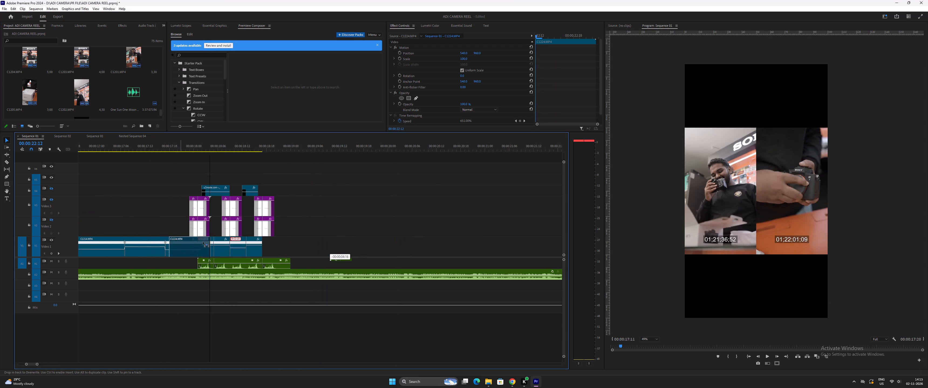
{"action": "left_click_drag", "start_coordinate": [203, 242], "coordinate": [362, 242]}
Trim the end of the added camera shot to 00:00:19:01 and replay the join.
{"action": "left_click", "coordinate": [340, 149]}
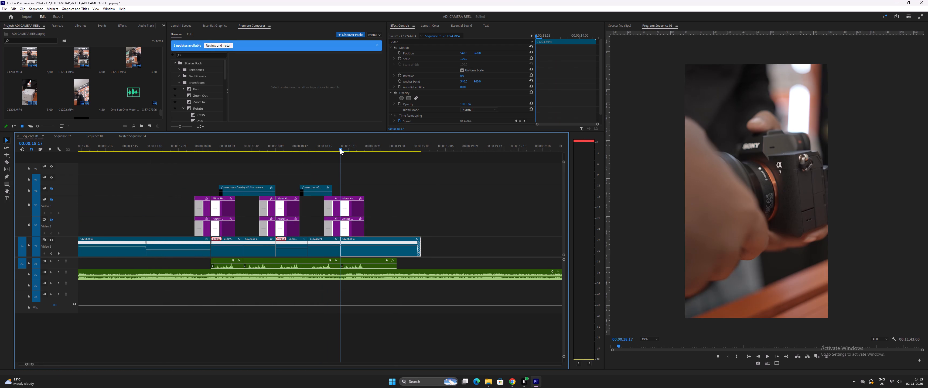
{"action": "key", "text": "space"}
{"action": "key", "text": "space"}
{"action": "left_click", "coordinate": [342, 146]}
{"action": "key", "text": "space"}
{"action": "key", "text": "space"}
{"action": "left_click_drag", "start_coordinate": [424, 245], "coordinate": [420, 244]}
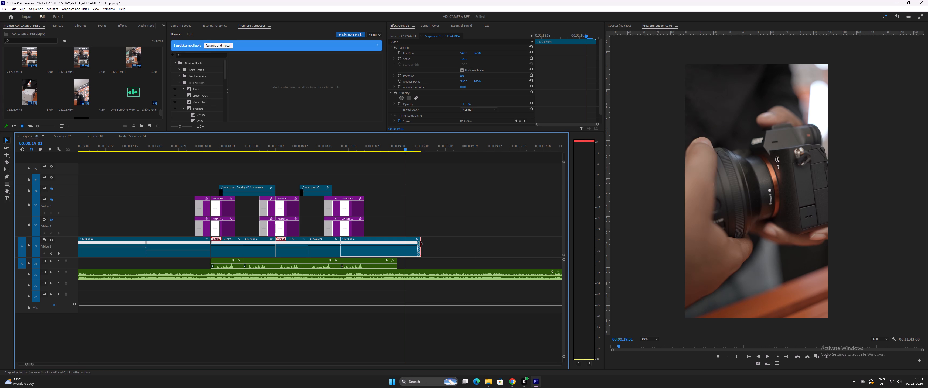
{"action": "left_click_drag", "start_coordinate": [420, 244], "coordinate": [404, 241]}
{"action": "left_click", "coordinate": [326, 143]}
{"action": "key", "text": "space"}
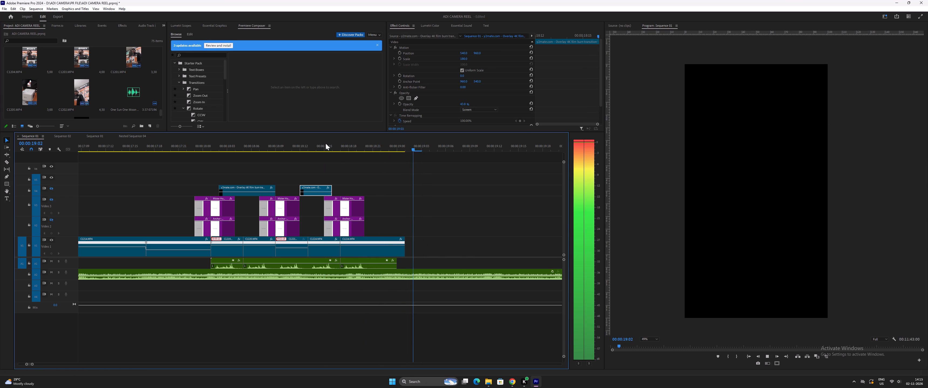
{"action": "key", "text": "space"}
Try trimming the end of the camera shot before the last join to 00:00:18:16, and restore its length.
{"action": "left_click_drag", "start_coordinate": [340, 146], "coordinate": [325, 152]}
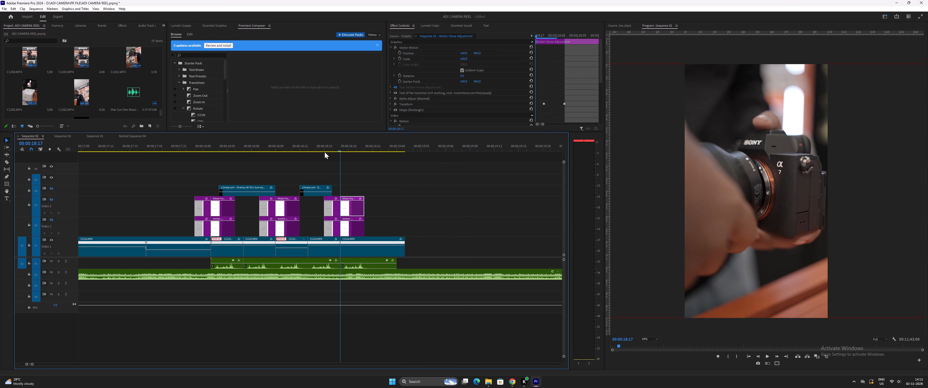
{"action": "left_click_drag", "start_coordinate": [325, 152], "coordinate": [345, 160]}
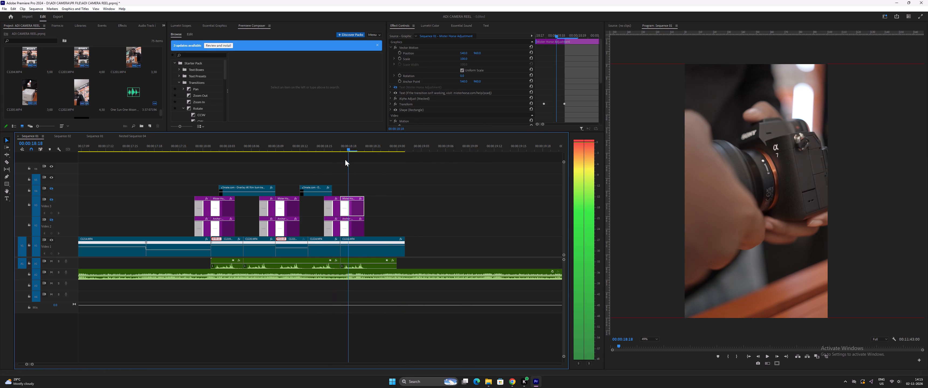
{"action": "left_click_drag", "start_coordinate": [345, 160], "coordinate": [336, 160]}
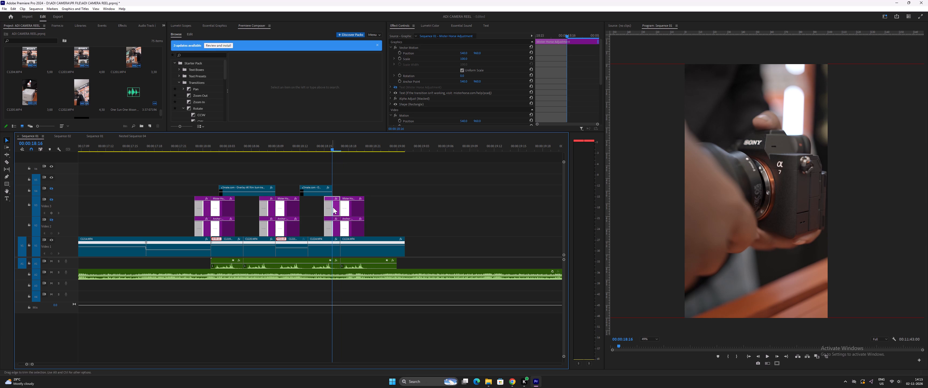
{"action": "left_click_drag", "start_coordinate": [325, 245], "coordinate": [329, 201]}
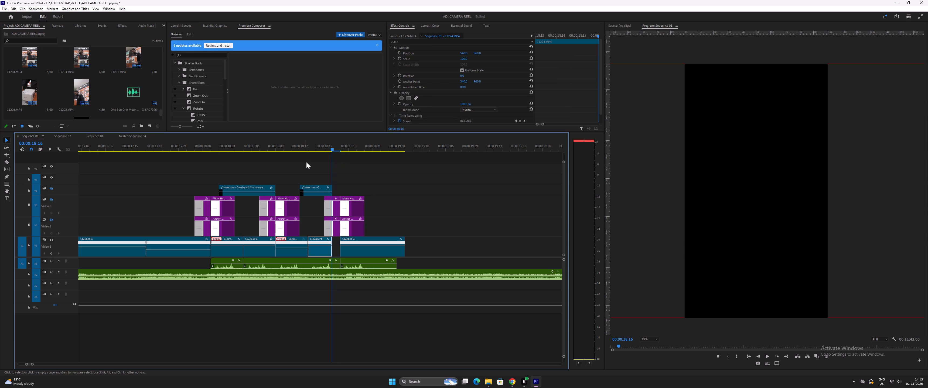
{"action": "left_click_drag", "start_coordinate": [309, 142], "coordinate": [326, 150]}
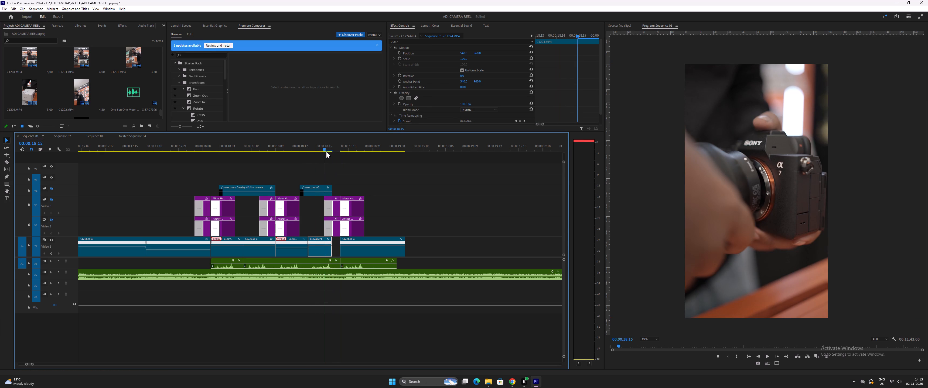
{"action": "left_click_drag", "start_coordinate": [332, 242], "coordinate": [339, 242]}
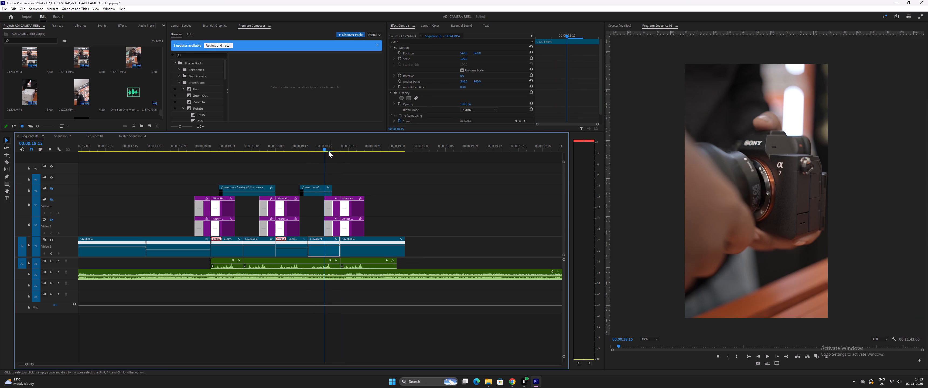
Play the quick cuts through the added camera shot and examine the final join and the music after it.
{"action": "left_click_drag", "start_coordinate": [325, 148], "coordinate": [350, 154]}
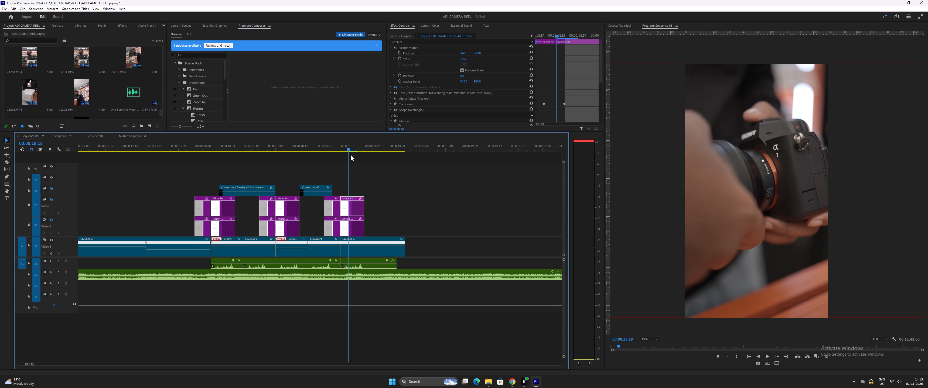
{"action": "left_click_drag", "start_coordinate": [350, 154], "coordinate": [239, 169]}
{"action": "key", "text": "space"}
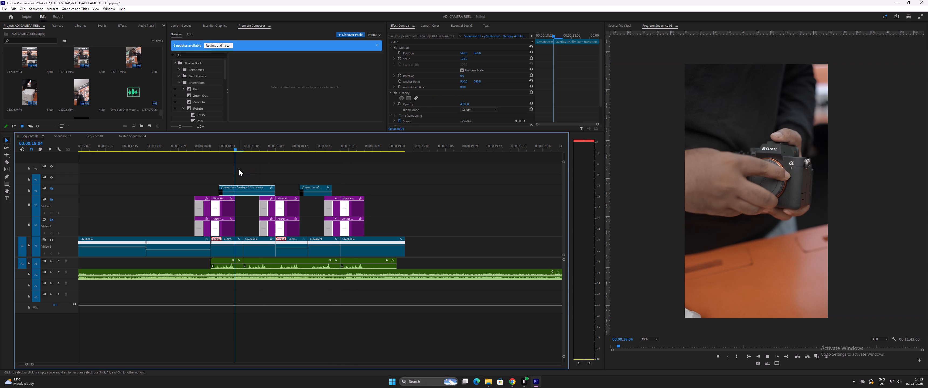
{"action": "key", "text": "space"}
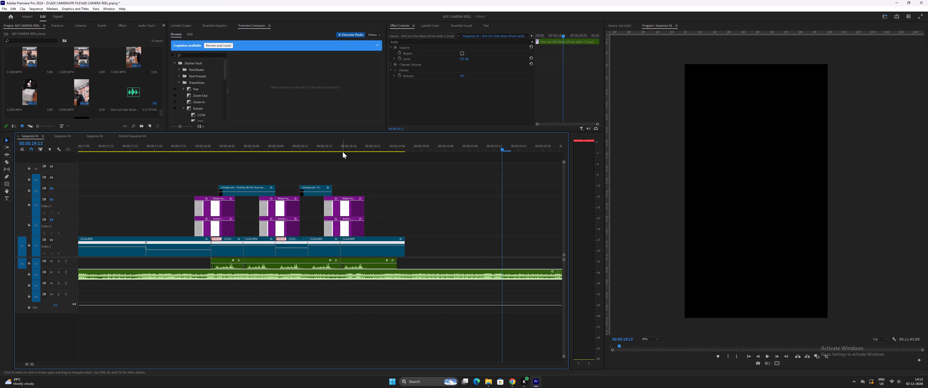
{"action": "left_click", "coordinate": [336, 147]}
{"action": "key", "text": "space"}
{"action": "key", "text": "minus"}
{"action": "key", "text": "space"}
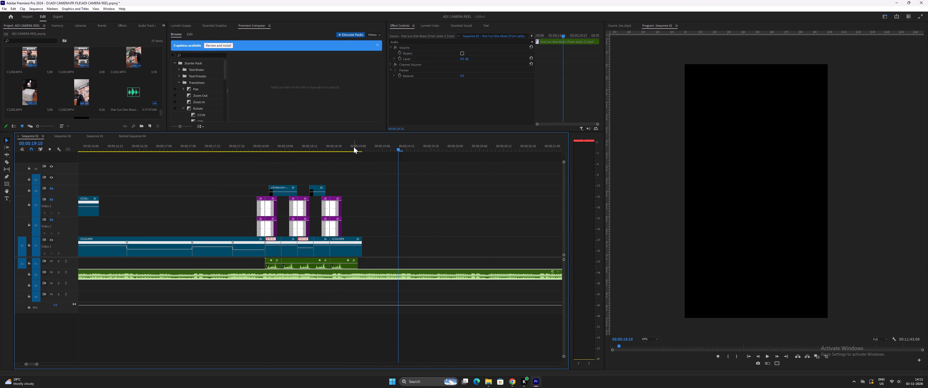
{"action": "left_click_drag", "start_coordinate": [354, 147], "coordinate": [362, 150]}
{"action": "key", "text": "space"}
{"action": "key", "text": "minus"}
{"action": "key", "text": "space"}
Turn the output of video tracks 2, 3 and 4 back on to show the raw clips after the reel.
{"action": "key", "text": "minus"}
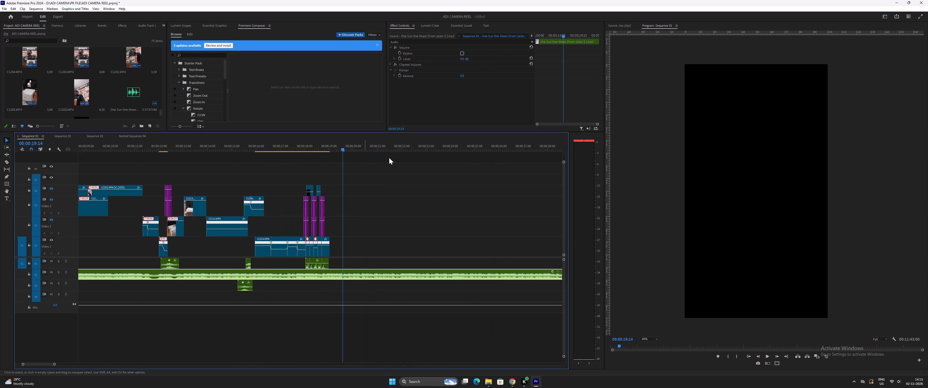
{"action": "key", "text": "minus"}
{"action": "key", "text": "minus"}
{"action": "key", "text": "minus"}
{"action": "left_click_drag", "start_coordinate": [248, 148], "coordinate": [247, 149]}
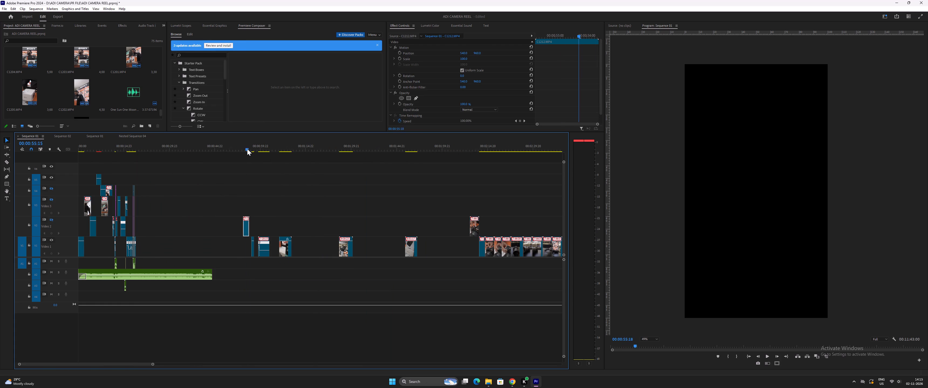
{"action": "left_click_drag", "start_coordinate": [247, 149], "coordinate": [246, 150]}
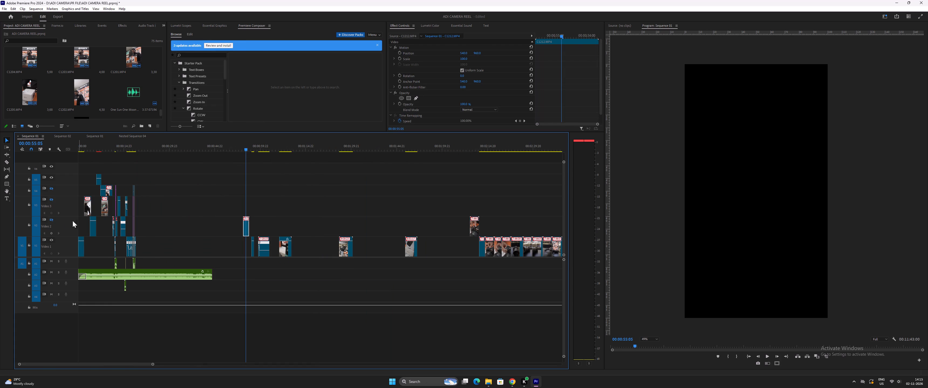
{"action": "left_click", "coordinate": [53, 220]}
{"action": "left_click", "coordinate": [50, 198]}
{"action": "left_click", "coordinate": [51, 187]}
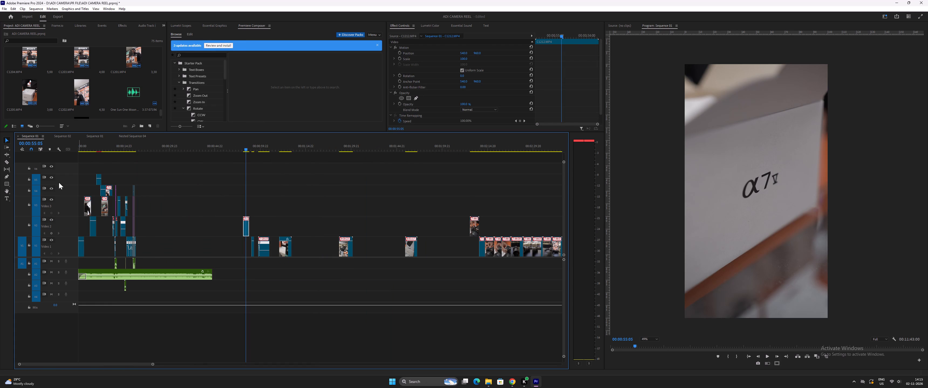
Skim the unused raw clips after the reel, through the later group around 00:09:39, to find a shot for continuing the edit.
{"action": "left_click", "coordinate": [238, 148]}
{"action": "key", "text": "space"}
{"action": "left_click_drag", "start_coordinate": [259, 146], "coordinate": [265, 146]}
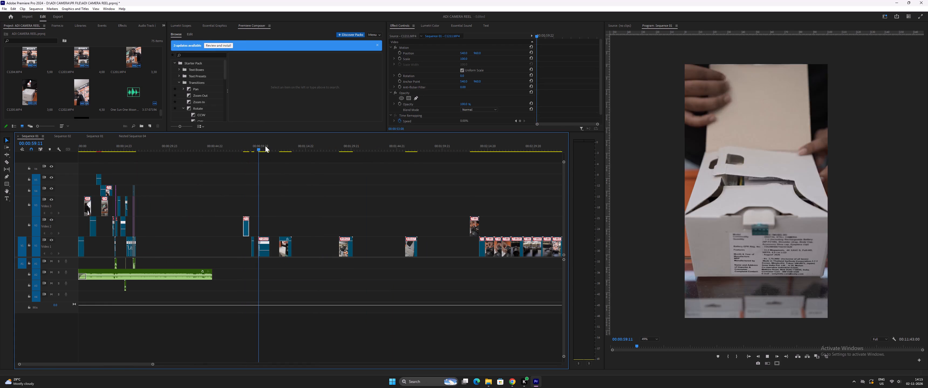
{"action": "left_click_drag", "start_coordinate": [265, 146], "coordinate": [382, 171]}
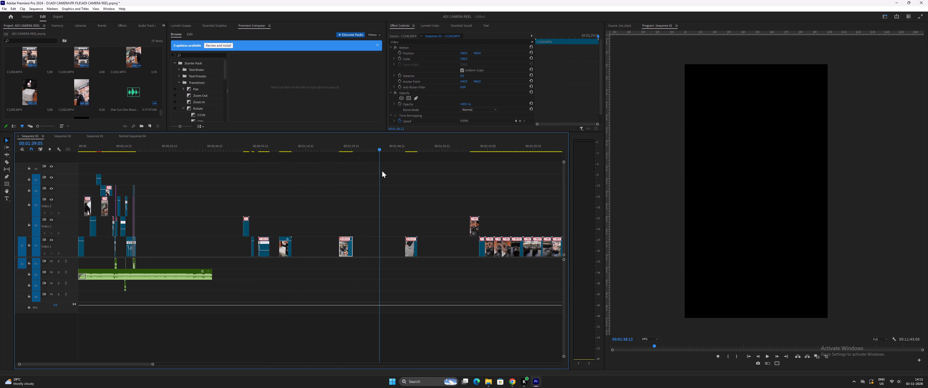
{"action": "left_click_drag", "start_coordinate": [382, 171], "coordinate": [473, 185]}
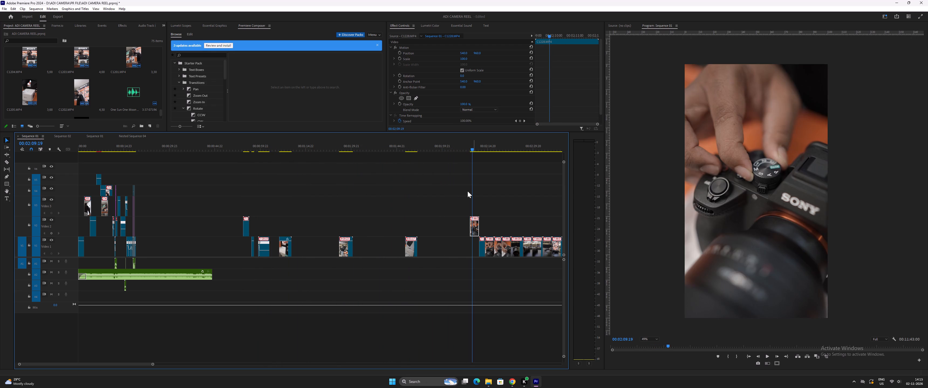
{"action": "key", "text": "space"}
{"action": "key", "text": "space"}
{"action": "key", "text": "minus"}
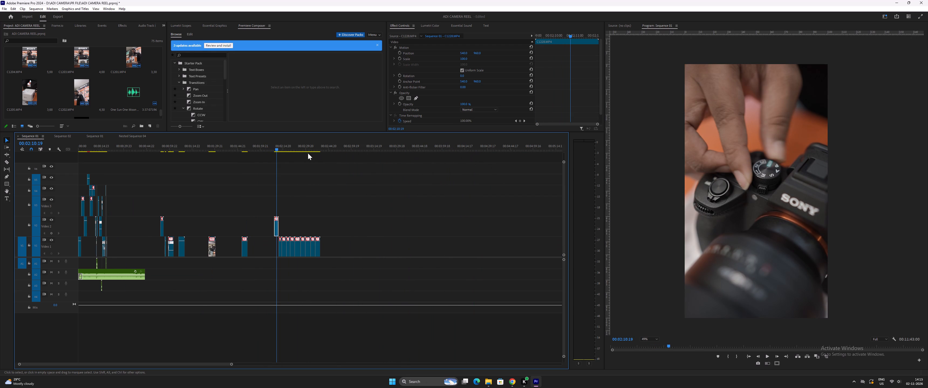
{"action": "key", "text": "minus"}
{"action": "key", "text": "minus"}
{"action": "left_click_drag", "start_coordinate": [263, 145], "coordinate": [265, 146]}
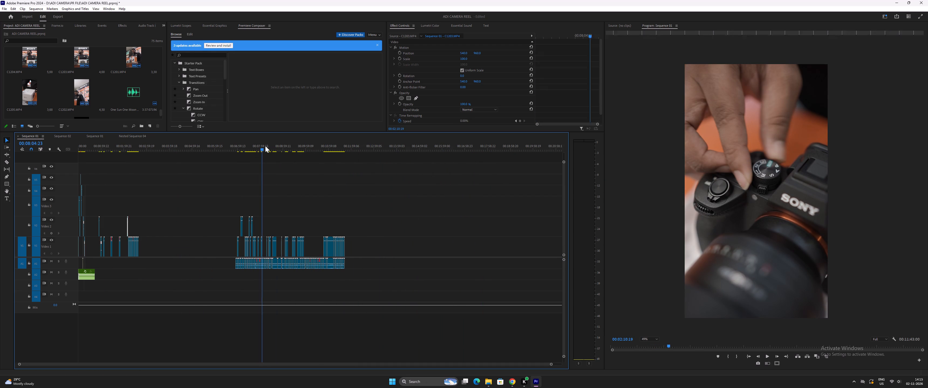
{"action": "left_click_drag", "start_coordinate": [265, 146], "coordinate": [267, 146]}
{"action": "key", "text": "equal"}
{"action": "key", "text": "equal"}
{"action": "left_click_drag", "start_coordinate": [340, 147], "coordinate": [398, 161]}
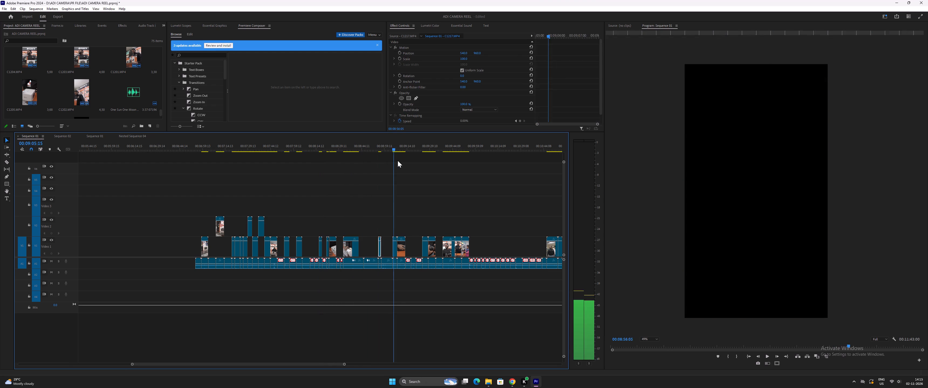
{"action": "left_click_drag", "start_coordinate": [398, 161], "coordinate": [405, 171]}
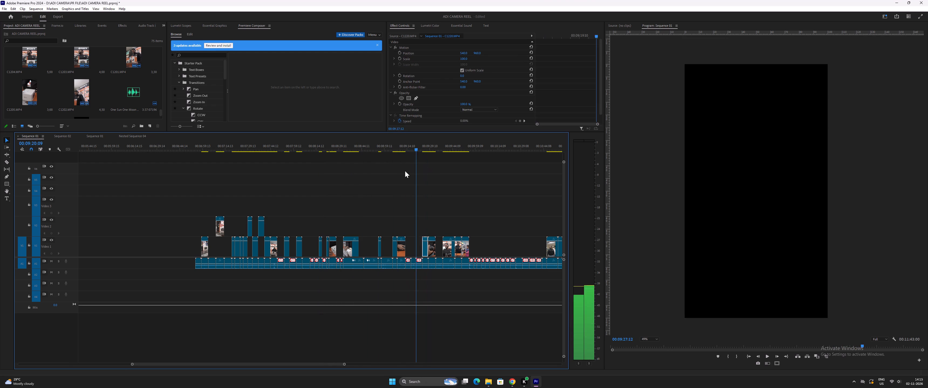
{"action": "left_click_drag", "start_coordinate": [405, 171], "coordinate": [446, 178]}
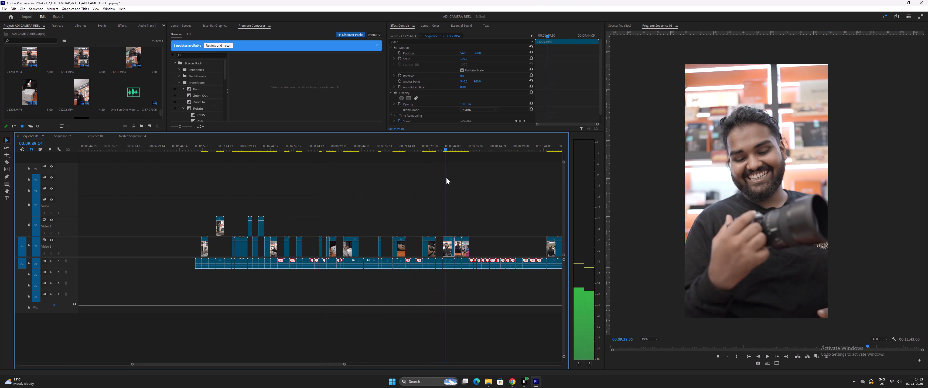
{"action": "left_click_drag", "start_coordinate": [446, 178], "coordinate": [449, 178]}
Preview the raw clips between 00:09:29 and 00:09:53, including the smiling man and the woman holding the camera.
{"action": "key", "text": "equal"}
{"action": "key", "text": "equal"}
{"action": "left_click_drag", "start_coordinate": [245, 148], "coordinate": [250, 148]}
{"action": "key", "text": "space"}
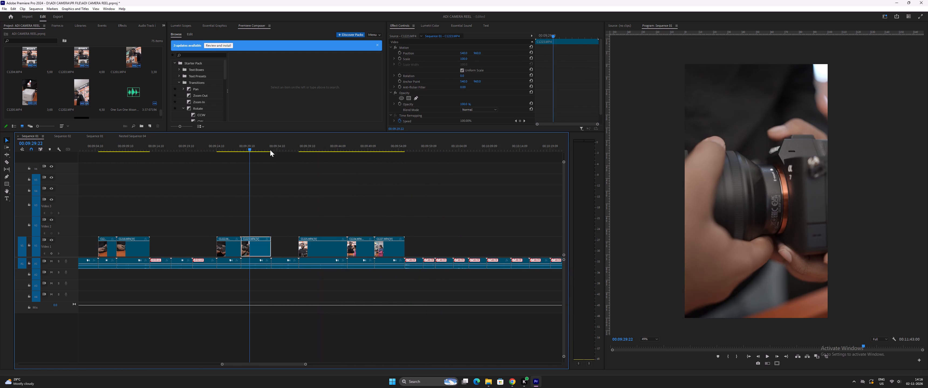
{"action": "left_click_drag", "start_coordinate": [306, 147], "coordinate": [319, 151]}
{"action": "key", "text": "space"}
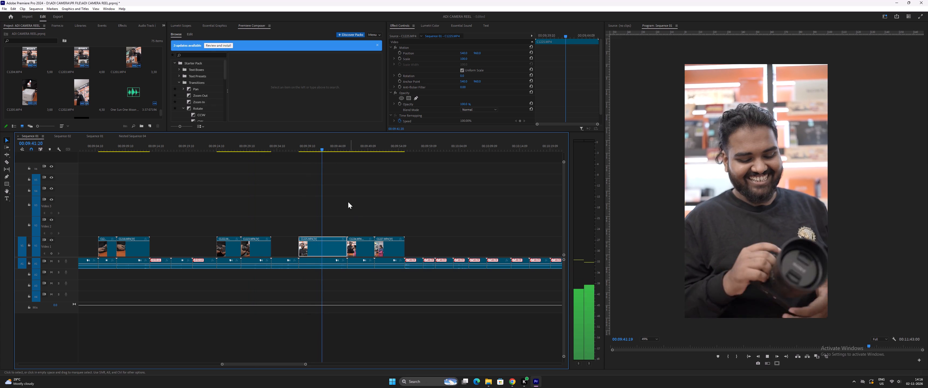
{"action": "key", "text": "space"}
{"action": "left_click_drag", "start_coordinate": [347, 148], "coordinate": [363, 155]}
{"action": "key", "text": "space"}
{"action": "left_click_drag", "start_coordinate": [384, 145], "coordinate": [390, 148]}
{"action": "key", "text": "space"}
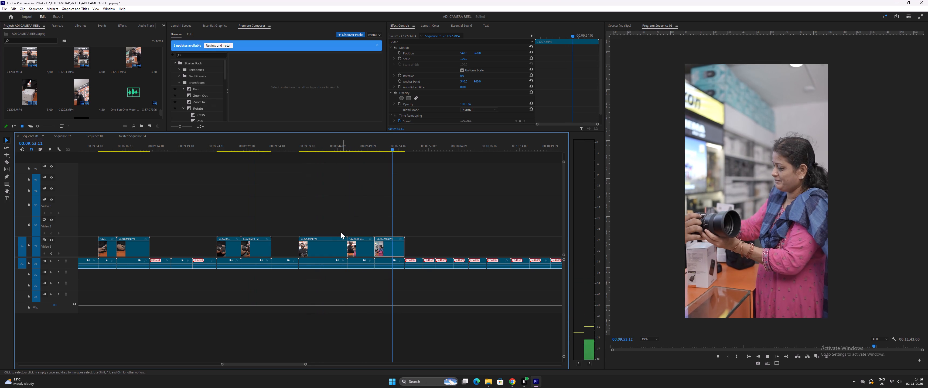
{"action": "key", "text": "space"}
Move the three adjacent raw clips of people holding the camera to video track 4, near the end of the music.
{"action": "left_click_drag", "start_coordinate": [323, 226], "coordinate": [385, 250]}
{"action": "left_click_drag", "start_coordinate": [384, 248], "coordinate": [134, 187]}
{"action": "key", "text": "minus"}
{"action": "key", "text": "minus"}
{"action": "key", "text": "minus"}
{"action": "key", "text": "minus"}
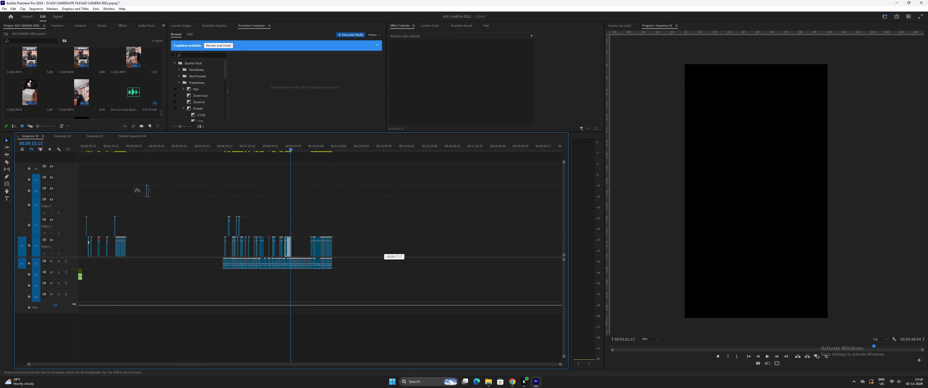
{"action": "left_click_drag", "start_coordinate": [134, 187], "coordinate": [212, 190]}
{"action": "key", "text": "minus"}
{"action": "key", "text": "minus"}
{"action": "key", "text": "equal"}
{"action": "key", "text": "equal"}
{"action": "key", "text": "equal"}
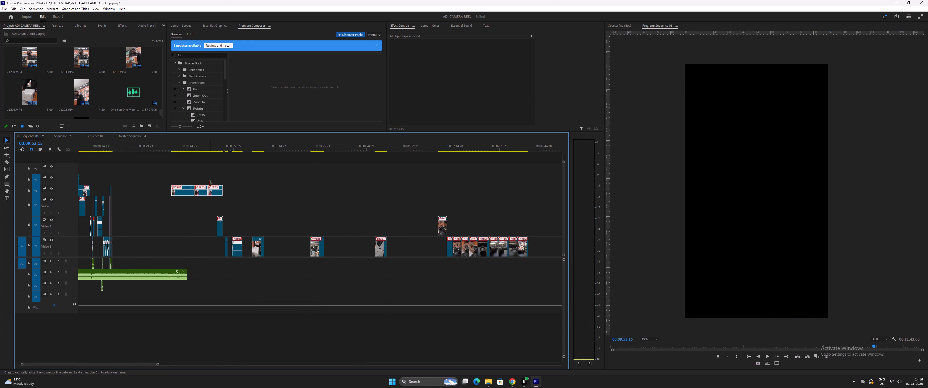
{"action": "left_click", "coordinate": [194, 167]}
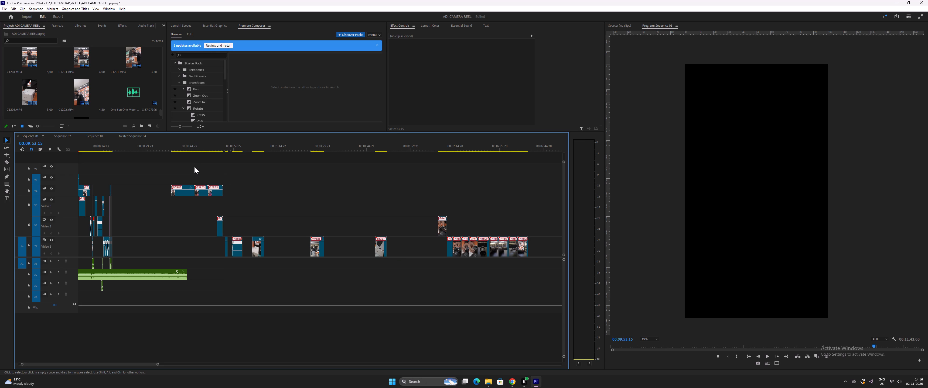
Play the reel from the store and boxed-camera shots towards the quick camera cuts to judge where the new clips fit.
{"action": "key", "text": "minus"}
{"action": "left_click_drag", "start_coordinate": [107, 145], "coordinate": [95, 148]}
{"action": "key", "text": "space"}
{"action": "key", "text": "equal"}
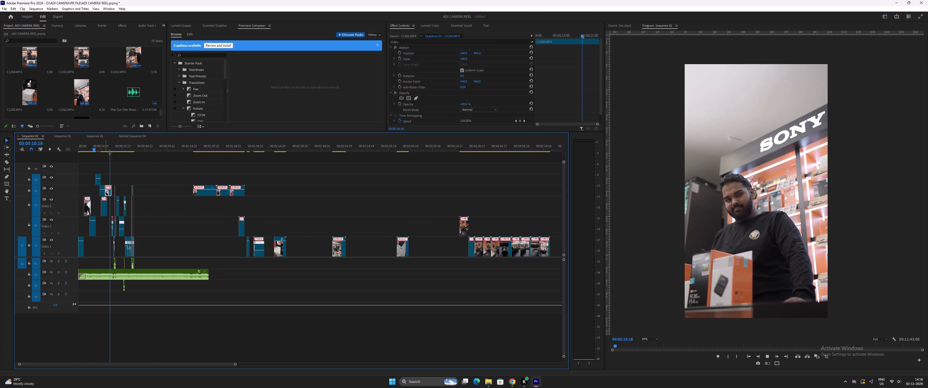
{"action": "key", "text": "equal"}
{"action": "key", "text": "equal"}
{"action": "key", "text": "equal"}
{"action": "key", "text": "minus"}
{"action": "key", "text": "minus"}
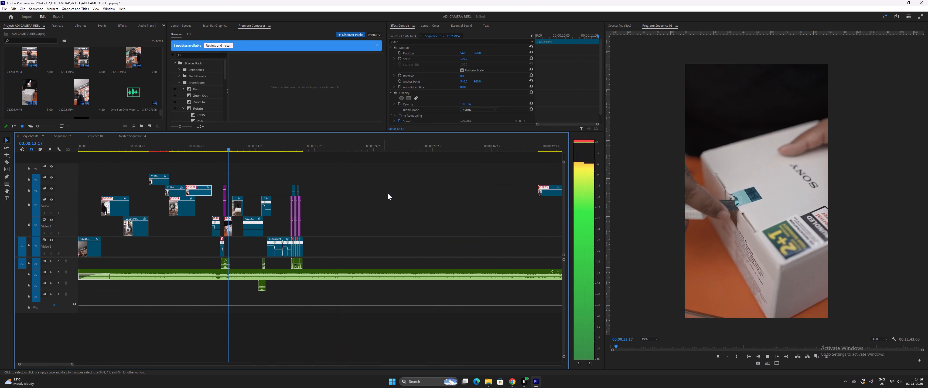
{"action": "key", "text": "minus"}
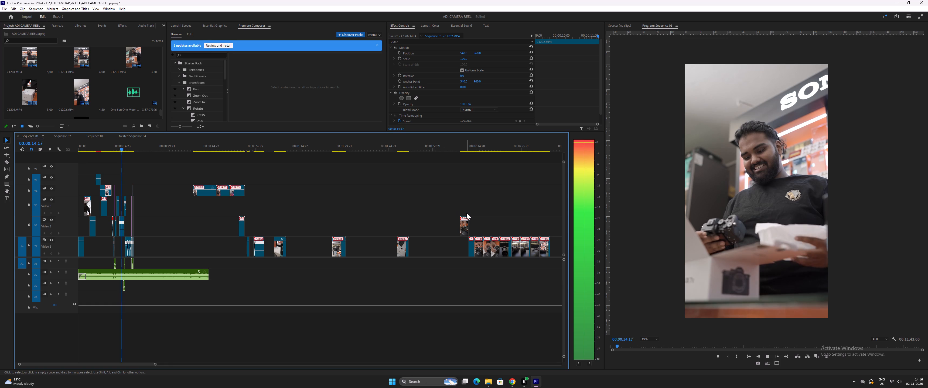
{"action": "key", "text": "equal"}
{"action": "key", "text": "equal"}
{"action": "key", "text": "minus"}
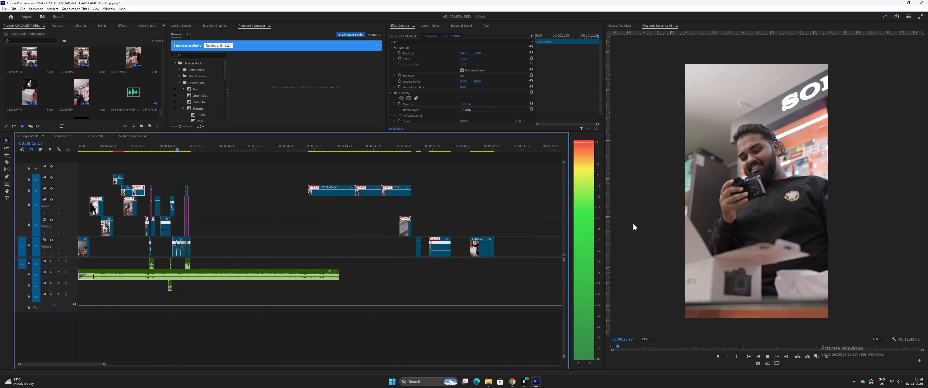
Move the clip of the smiling man with the camera to video track 2, shortly after the last quick cut.
{"action": "left_click_drag", "start_coordinate": [329, 193], "coordinate": [288, 219]}
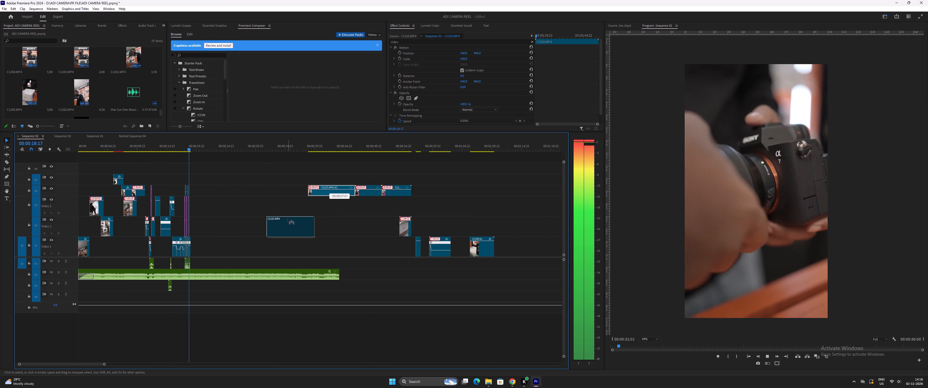
{"action": "left_click_drag", "start_coordinate": [288, 219], "coordinate": [398, 221]}
{"action": "key", "text": "equal"}
{"action": "key", "text": "equal"}
{"action": "key", "text": "equal"}
{"action": "key", "text": "space"}
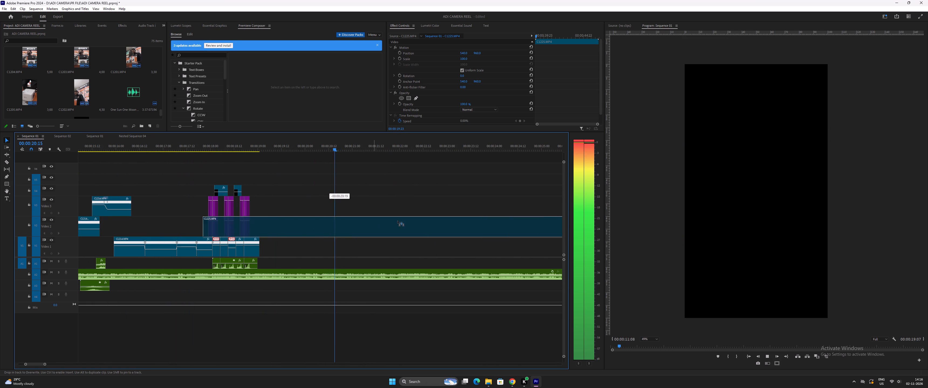
{"action": "left_click_drag", "start_coordinate": [398, 221], "coordinate": [454, 221]}
Replay the quick cuts with their transitions and examine the timing up to the end of the last camera shot.
{"action": "key", "text": "space"}
{"action": "left_click", "coordinate": [185, 145]}
{"action": "key", "text": "space"}
{"action": "key", "text": "equal"}
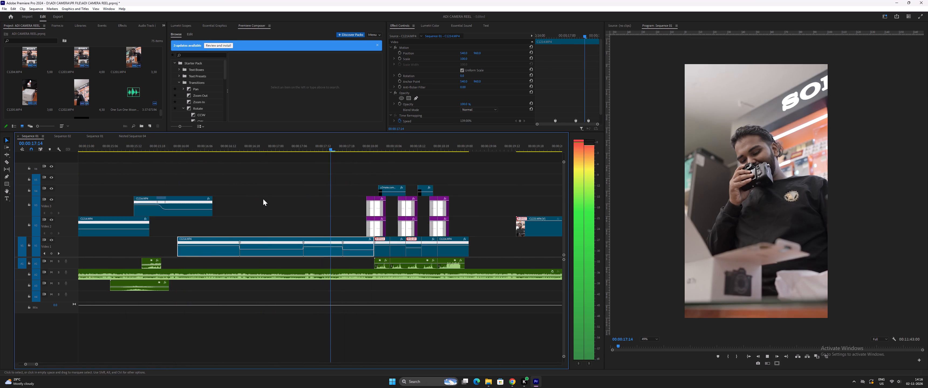
{"action": "key", "text": "equal"}
{"action": "type", "text": "-"}
{"action": "key", "text": "space"}
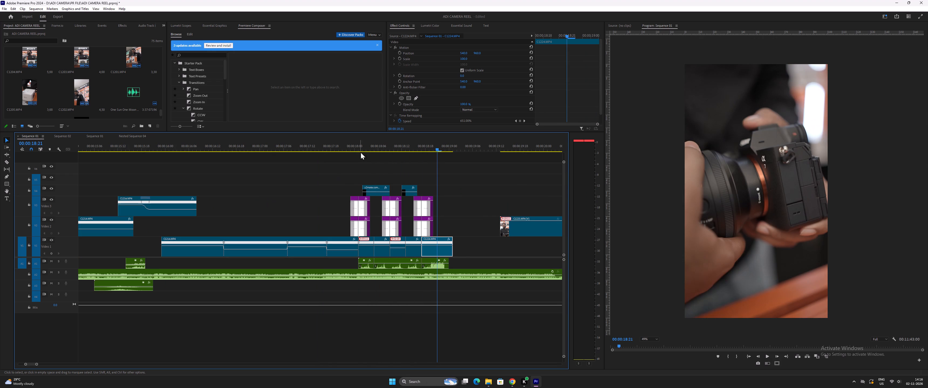
{"action": "left_click", "coordinate": [352, 143]}
{"action": "key", "text": "space"}
{"action": "key", "text": "equal"}
{"action": "key", "text": "space"}
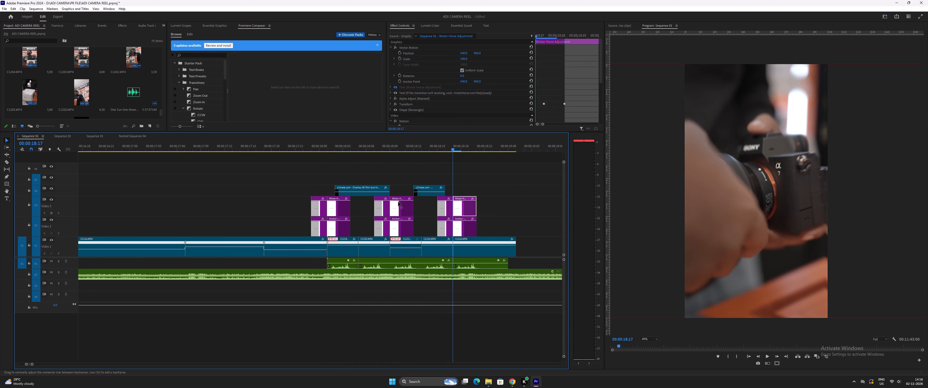
{"action": "key", "text": "space"}
{"action": "type", "text": "-"}
{"action": "key", "text": "space"}
{"action": "key", "text": "minus"}
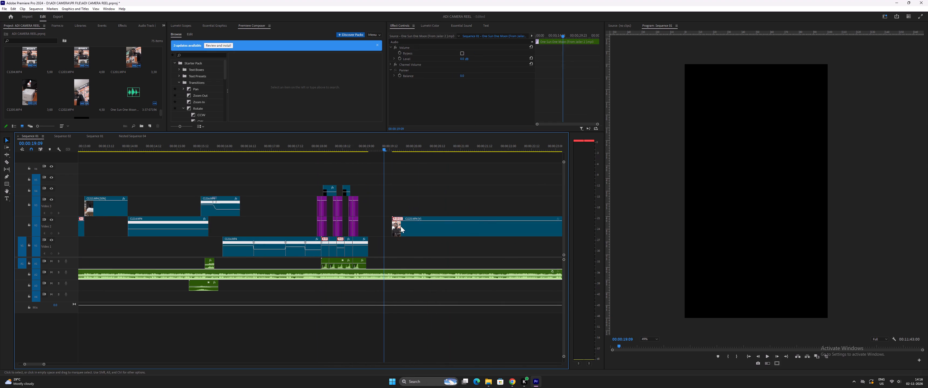
Move the smiling-man clip on video track 2 to start directly after the last quick cut at 00:00:19:01, and replay the join.
{"action": "left_click_drag", "start_coordinate": [407, 229], "coordinate": [383, 226]}
{"action": "left_click", "coordinate": [359, 147]}
{"action": "key", "text": "space"}
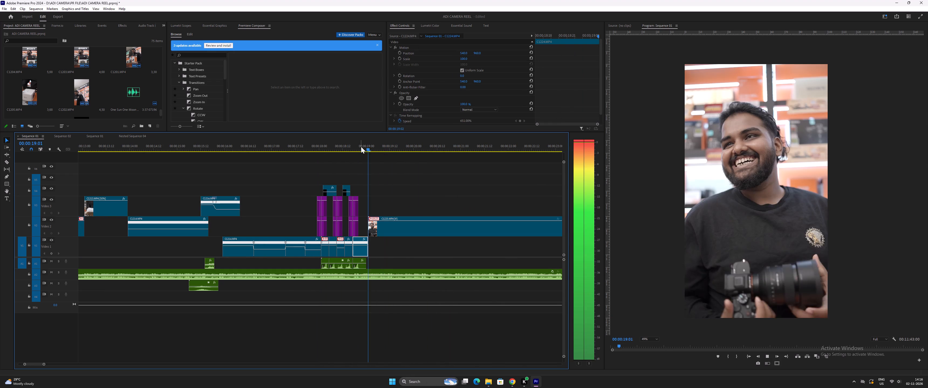
{"action": "key", "text": "minus"}
{"action": "key", "text": "space"}
{"action": "key", "text": "minus"}
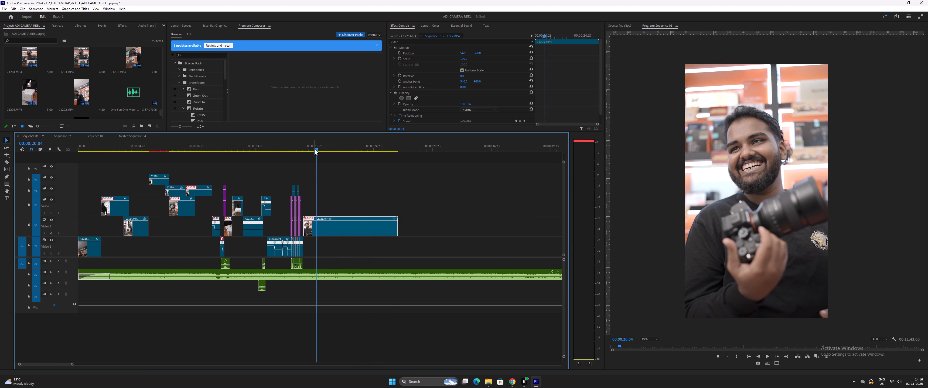
Split the smiling-man clip at 00:00:20:06 and delete the part before the cut.
{"action": "key", "text": "space"}
{"action": "key", "text": "space"}
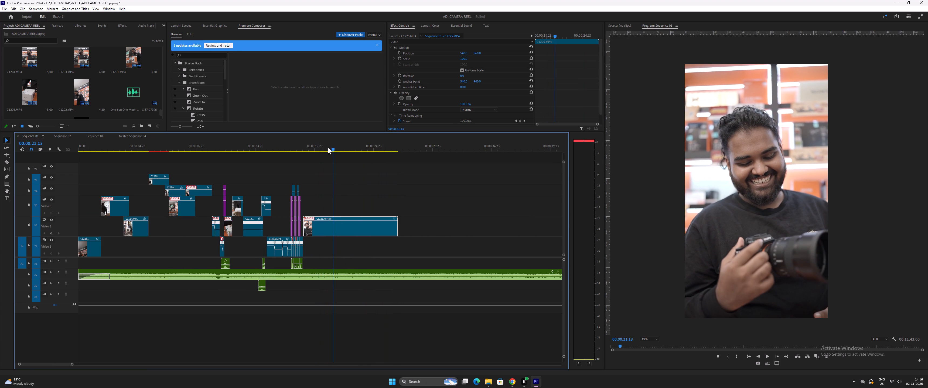
{"action": "left_click_drag", "start_coordinate": [330, 147], "coordinate": [322, 152]}
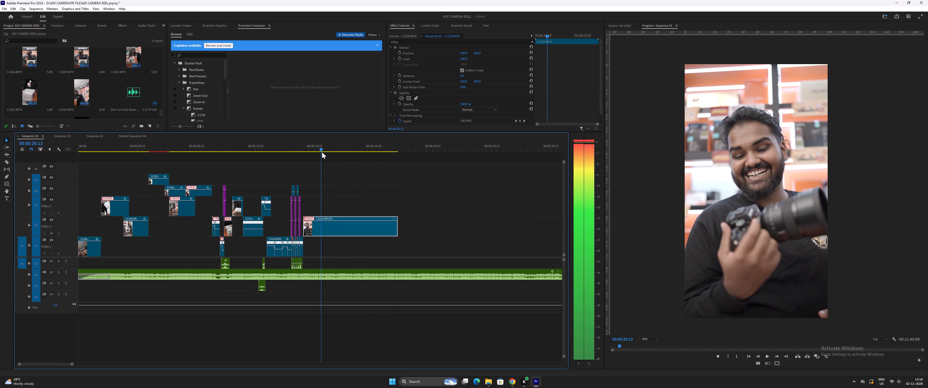
{"action": "left_click_drag", "start_coordinate": [322, 152], "coordinate": [318, 153]}
{"action": "left_click", "coordinate": [335, 232]}
{"action": "key", "text": "ctrl+bracketleft"}
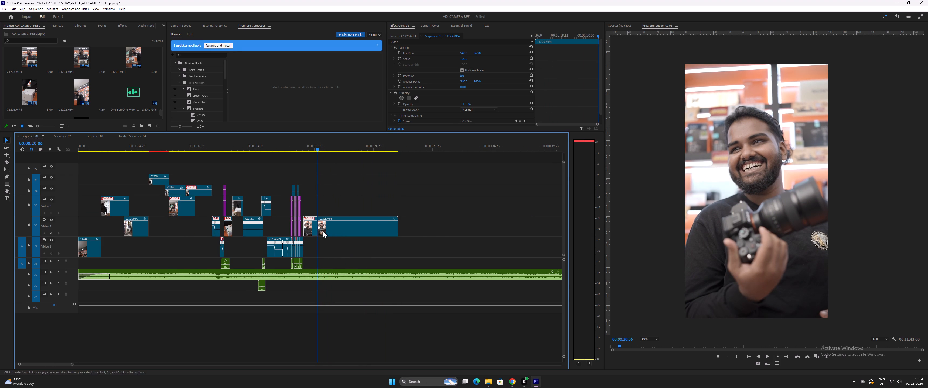
{"action": "left_click", "coordinate": [312, 228]}
{"action": "key", "text": "Delete"}
Slow the remaining smiling-man clip on video track 2 to 50% speed.
{"action": "left_click", "coordinate": [339, 230]}
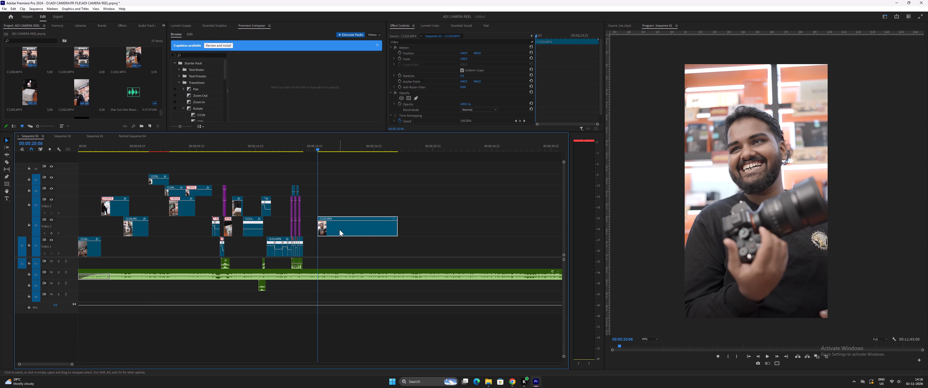
{"action": "left_click", "coordinate": [323, 245]}
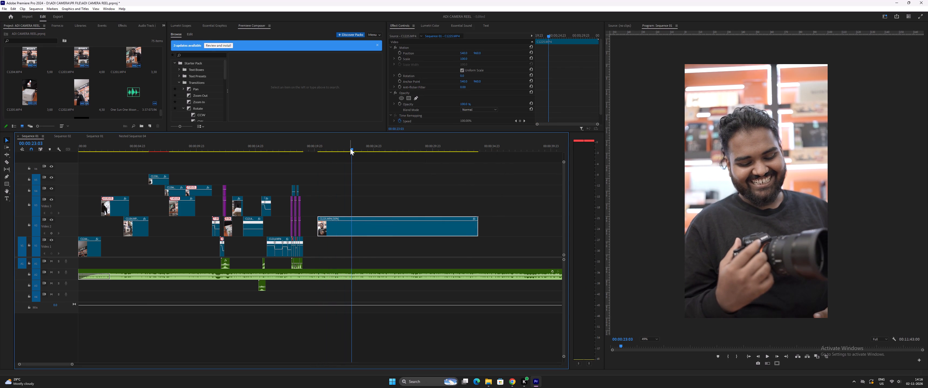
Trim the start of the slowed smiling-man clip to about 00:00:21:15 and move it directly after the last quick cut on video track 2.
{"action": "left_click_drag", "start_coordinate": [350, 148], "coordinate": [335, 148]}
{"action": "left_click_drag", "start_coordinate": [319, 230], "coordinate": [332, 230]}
{"action": "left_click_drag", "start_coordinate": [347, 230], "coordinate": [346, 230]}
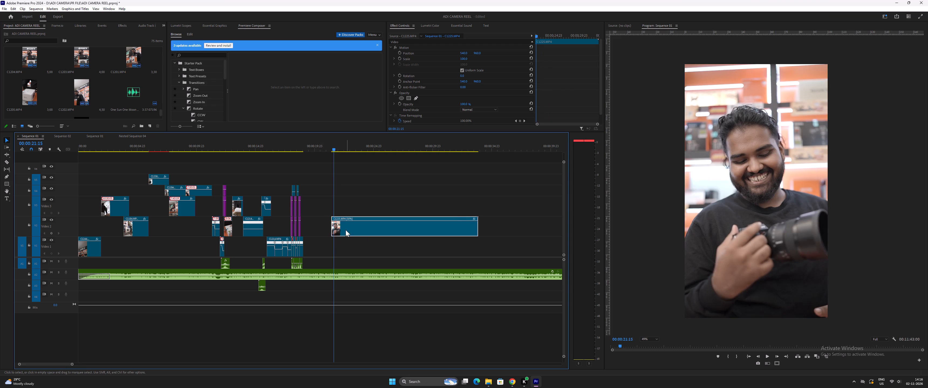
{"action": "left_click_drag", "start_coordinate": [346, 230], "coordinate": [318, 229]}
Replay the last quick cuts into the smiling-man clip and examine the timing of the join.
{"action": "left_click_drag", "start_coordinate": [283, 149], "coordinate": [286, 149]}
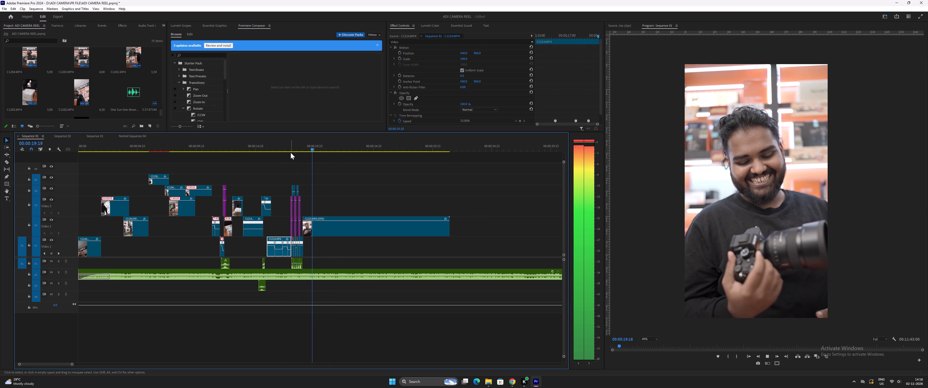
{"action": "key", "text": "space"}
{"action": "left_click", "coordinate": [293, 142]}
{"action": "key", "text": "equal"}
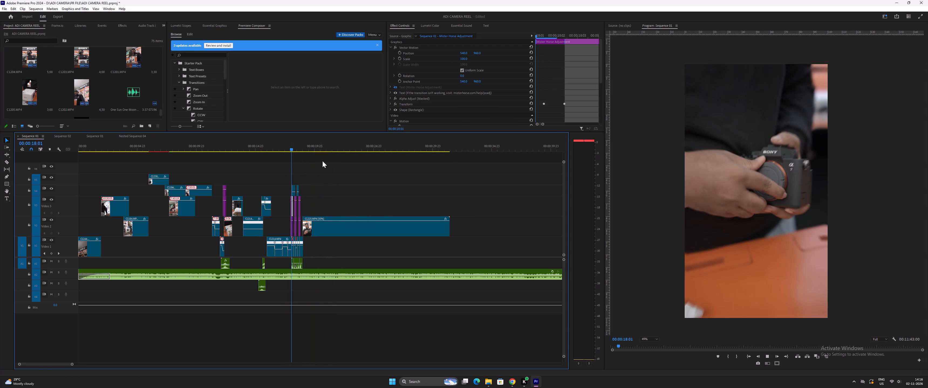
{"action": "key", "text": "equal"}
{"action": "key", "text": "equal"}
{"action": "key", "text": "space"}
{"action": "key", "text": "space"}
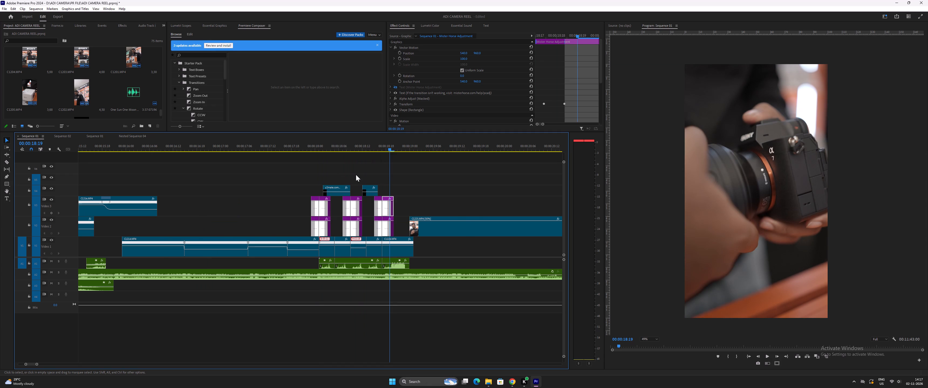
{"action": "key", "text": "equal"}
{"action": "key", "text": "equal"}
{"action": "key", "text": "minus"}
Replay from the shot of the man holding the camera to his face through the quick cuts, and examine each cut's rhythm.
{"action": "left_click_drag", "start_coordinate": [310, 147], "coordinate": [158, 156]}
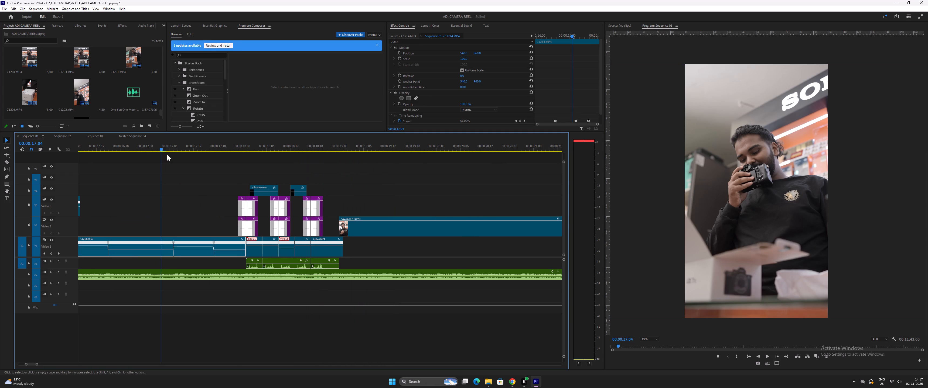
{"action": "key", "text": "minus"}
{"action": "left_click", "coordinate": [177, 143]}
{"action": "key", "text": "space"}
{"action": "key", "text": "equal"}
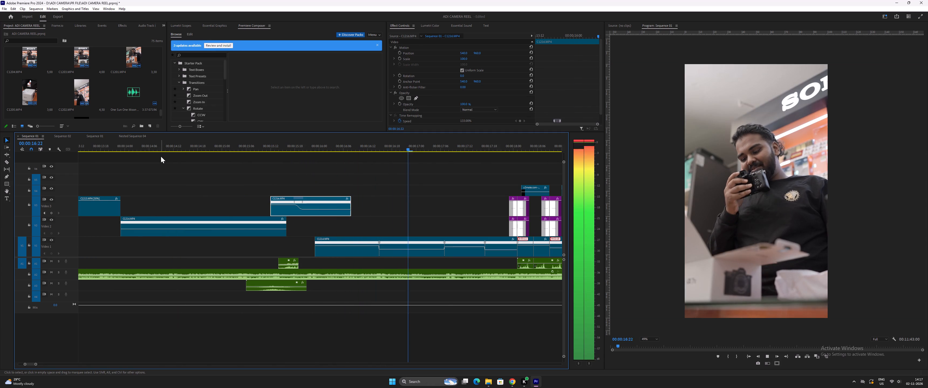
{"action": "key", "text": "minus"}
{"action": "key", "text": "minus"}
{"action": "key", "text": "space"}
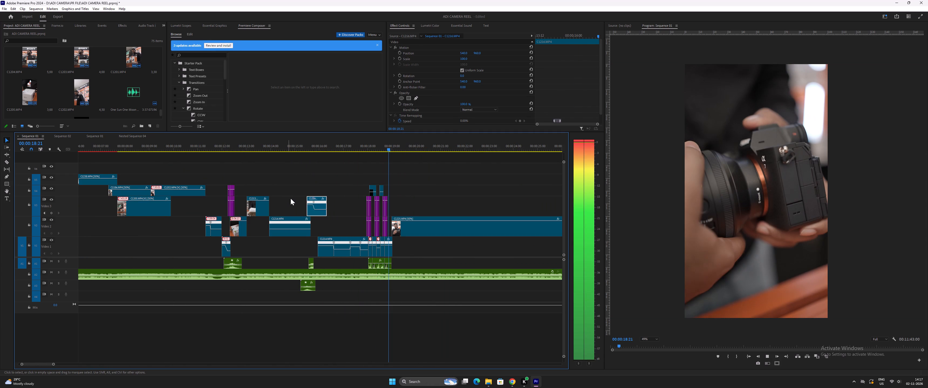
{"action": "key", "text": "equal"}
{"action": "key", "text": "equal"}
{"action": "left_click", "coordinate": [235, 148]}
{"action": "key", "text": "space"}
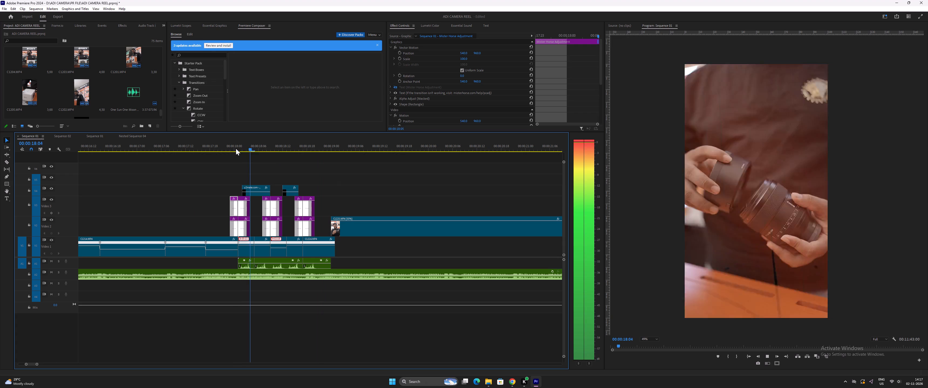
{"action": "key", "text": "space"}
{"action": "left_click", "coordinate": [284, 145]}
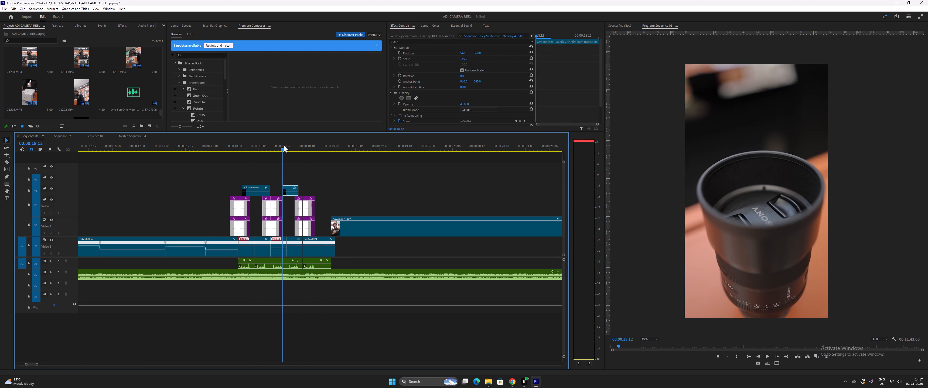
{"action": "key", "text": "space"}
{"action": "key", "text": "space"}
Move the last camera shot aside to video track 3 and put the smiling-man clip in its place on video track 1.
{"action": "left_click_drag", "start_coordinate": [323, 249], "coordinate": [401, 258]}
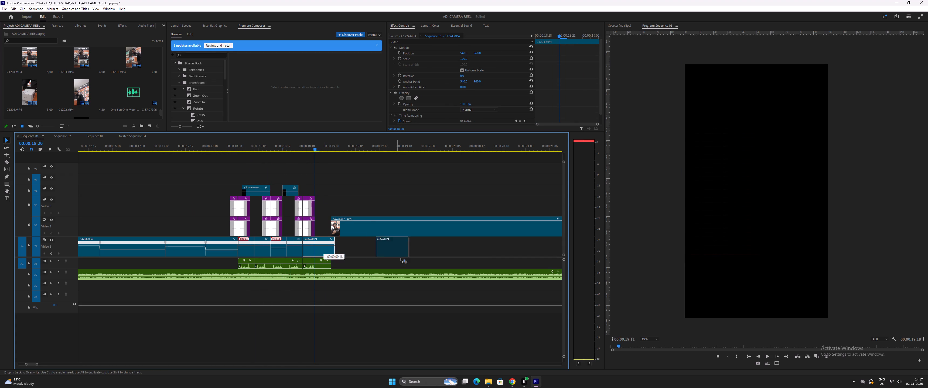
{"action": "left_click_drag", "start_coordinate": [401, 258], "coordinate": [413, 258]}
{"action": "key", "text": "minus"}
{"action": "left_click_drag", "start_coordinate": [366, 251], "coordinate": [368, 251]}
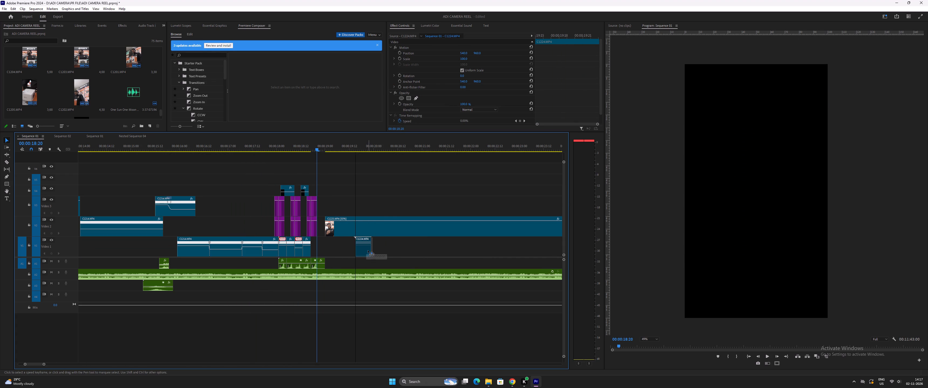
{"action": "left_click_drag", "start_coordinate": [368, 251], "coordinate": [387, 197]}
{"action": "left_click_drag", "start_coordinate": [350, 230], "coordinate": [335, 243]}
Replay the quick cuts with the smiling-man clip in place of the last camera shot and examine the join.
{"action": "left_click", "coordinate": [294, 141]}
{"action": "key", "text": "space"}
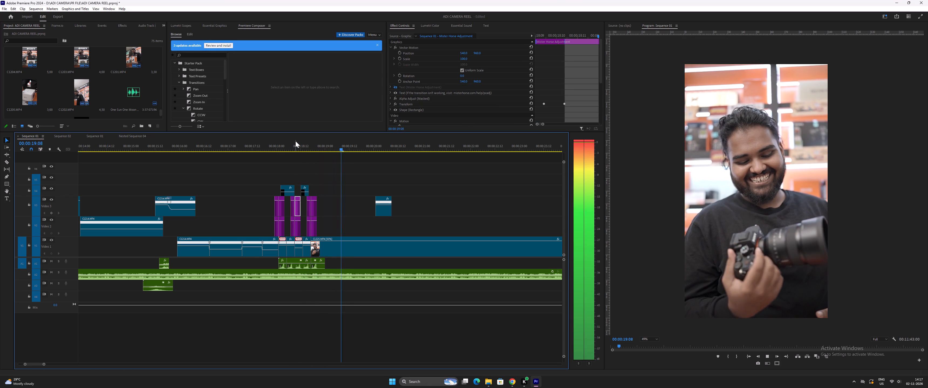
{"action": "key", "text": "space"}
{"action": "left_click", "coordinate": [305, 142]}
{"action": "key", "text": "equal"}
{"action": "key", "text": "equal"}
{"action": "key", "text": "space"}
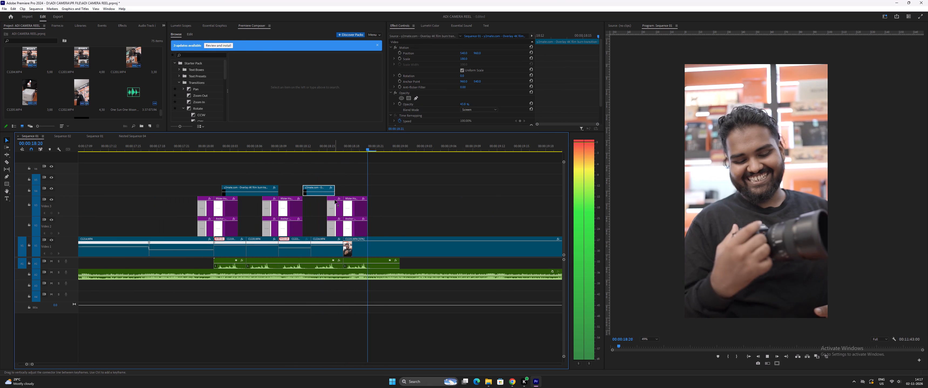
{"action": "key", "text": "minus"}
{"action": "key", "text": "space"}
{"action": "key", "text": "minus"}
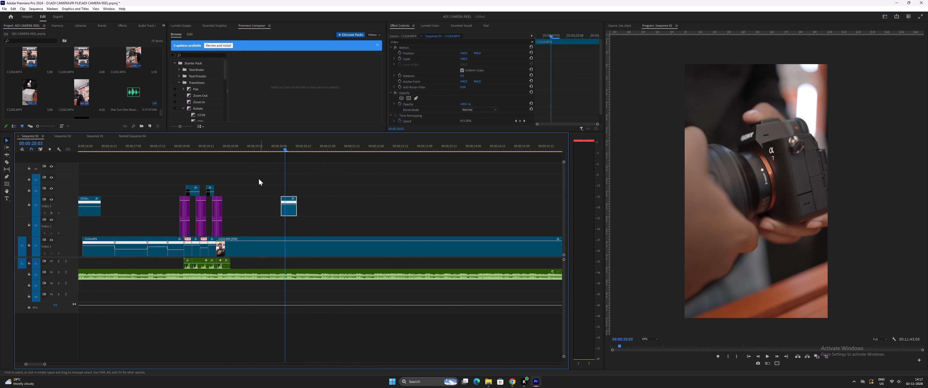
{"action": "left_click", "coordinate": [217, 147]}
{"action": "key", "text": "space"}
{"action": "key", "text": "space"}
{"action": "key", "text": "equal"}
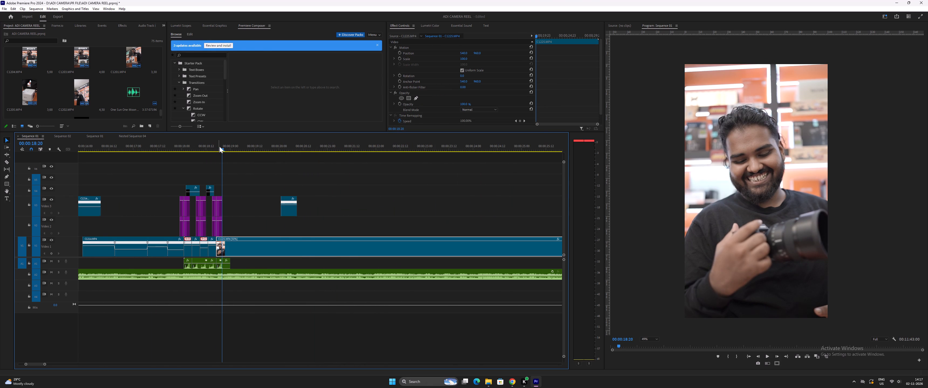
{"action": "key", "text": "equal"}
Replay from the quick cuts on through the smiling-man clip to about 00:00:24:23, looking for a better starting moment.
{"action": "left_click_drag", "start_coordinate": [318, 147], "coordinate": [348, 158]}
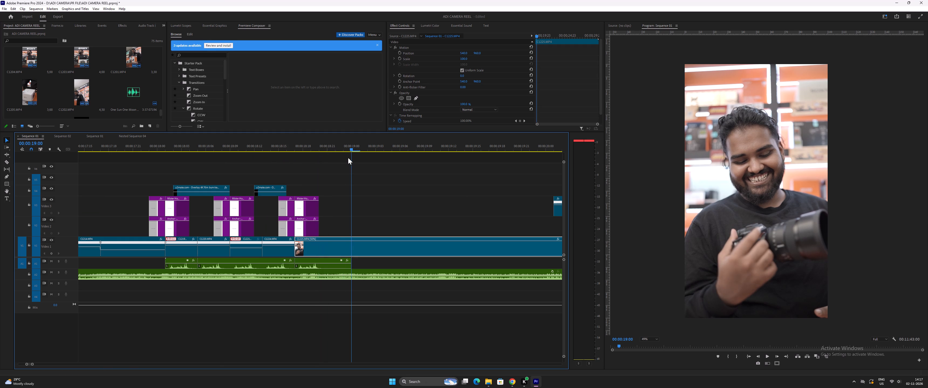
{"action": "left_click_drag", "start_coordinate": [348, 158], "coordinate": [275, 158]}
{"action": "key", "text": "space"}
{"action": "key", "text": "minus"}
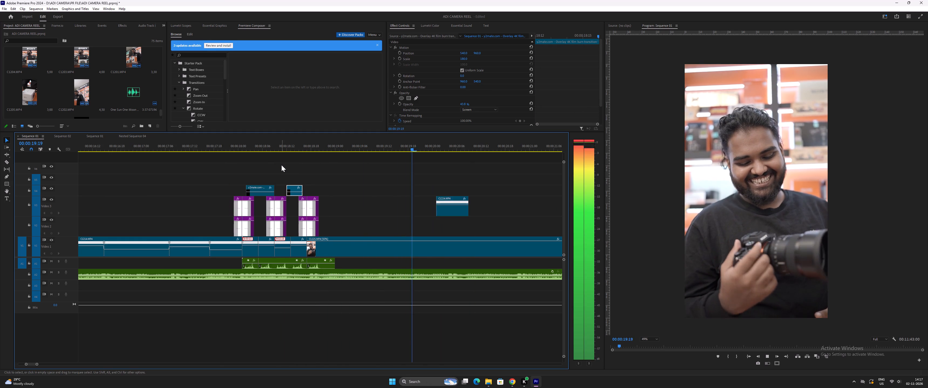
{"action": "key", "text": "minus"}
{"action": "key", "text": "space"}
{"action": "key", "text": "minus"}
{"action": "key", "text": "space"}
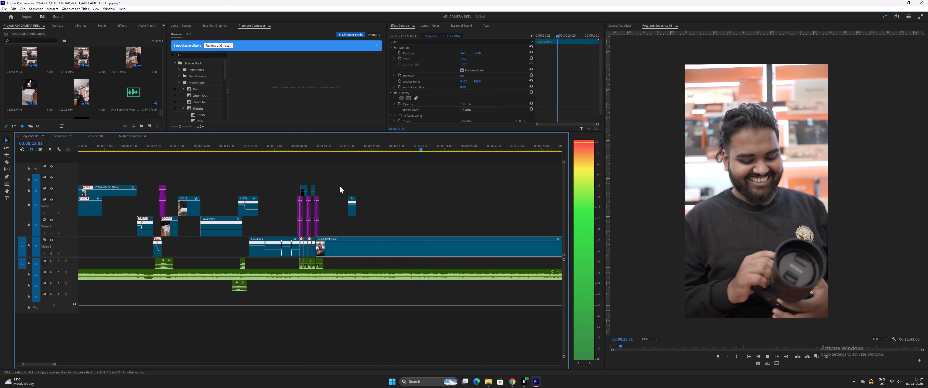
{"action": "key", "text": "space"}
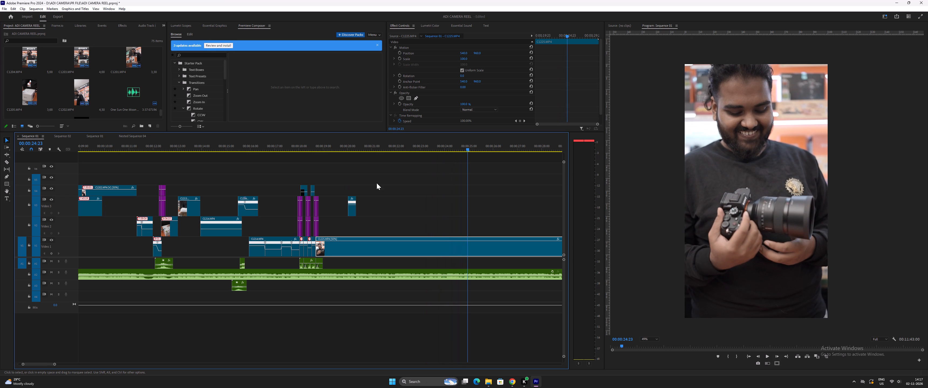
Split the smiling-man clip at 00:00:23:21, move the later part to video track 2 and delete the earlier part.
{"action": "left_click_drag", "start_coordinate": [467, 146], "coordinate": [442, 152]}
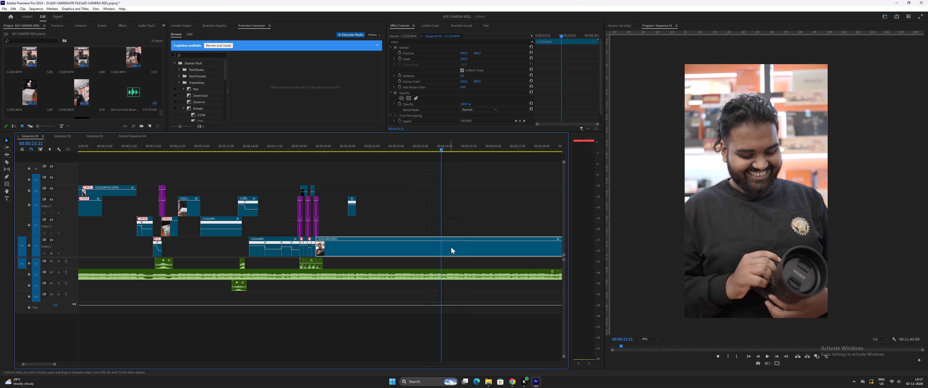
{"action": "left_click", "coordinate": [451, 247]}
{"action": "key", "text": "ctrl+bracketleft"}
{"action": "left_click_drag", "start_coordinate": [452, 249], "coordinate": [437, 233]}
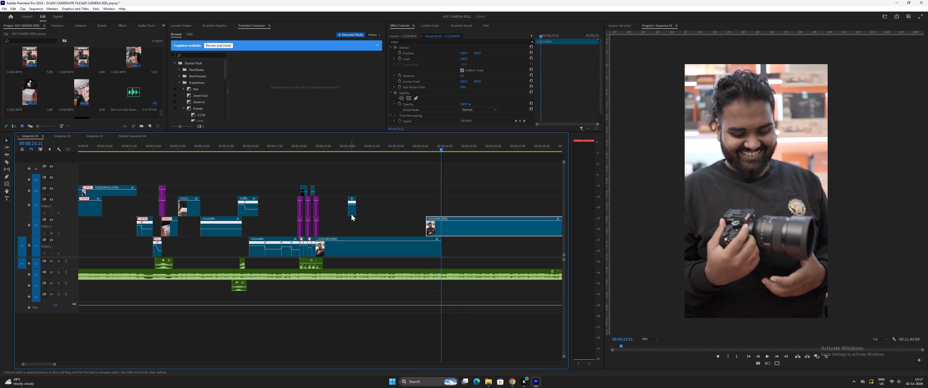
{"action": "left_click_drag", "start_coordinate": [351, 214], "coordinate": [336, 222]}
{"action": "left_click", "coordinate": [335, 254]}
{"action": "key", "text": "Delete"}
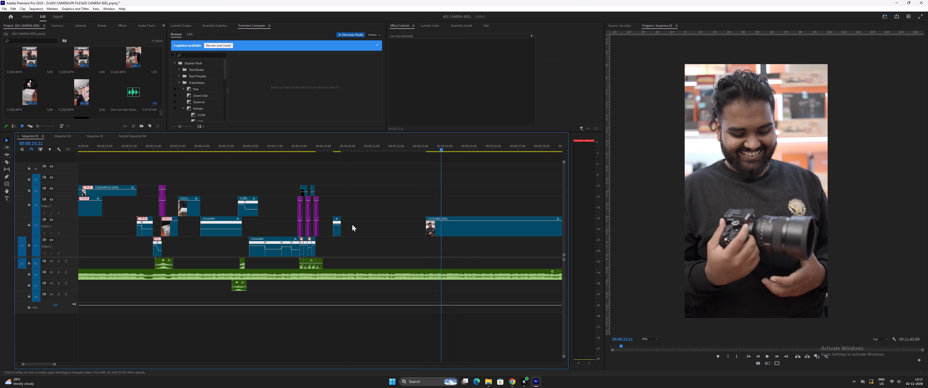
Return the last camera shot to video track 1 after the quick cuts, with the smiling-man clip directly after it on video track 2.
{"action": "left_click", "coordinate": [339, 232]}
{"action": "left_click_drag", "start_coordinate": [338, 232], "coordinate": [318, 247]}
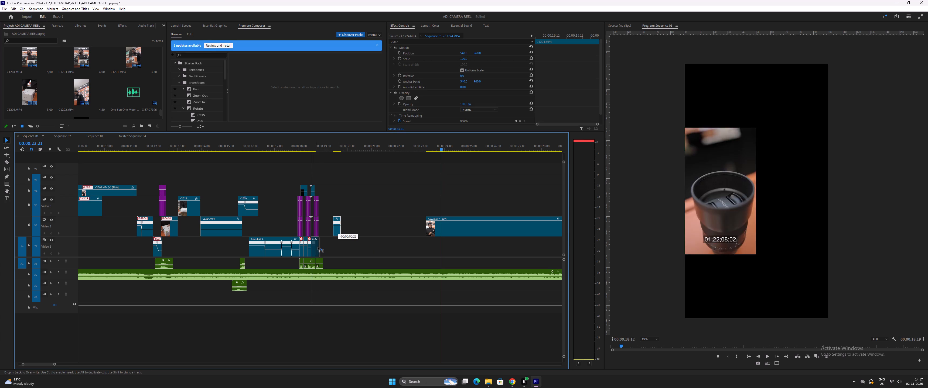
{"action": "left_click_drag", "start_coordinate": [318, 247], "coordinate": [321, 245]}
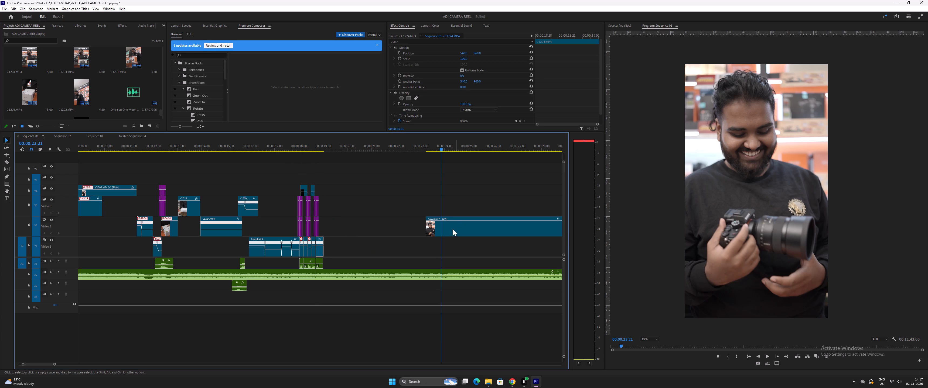
{"action": "left_click_drag", "start_coordinate": [452, 229], "coordinate": [350, 231]}
Replay the last camera shot into the re-trimmed smiling-man clip and examine the new join and the clip's action.
{"action": "left_click", "coordinate": [315, 146]}
{"action": "key", "text": "space"}
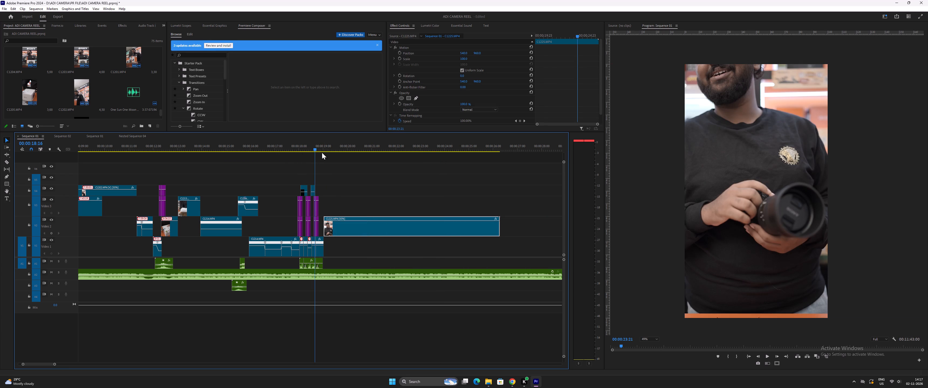
{"action": "key", "text": "equal"}
{"action": "key", "text": "equal"}
{"action": "key", "text": "equal"}
{"action": "key", "text": "space"}
{"action": "key", "text": "minus"}
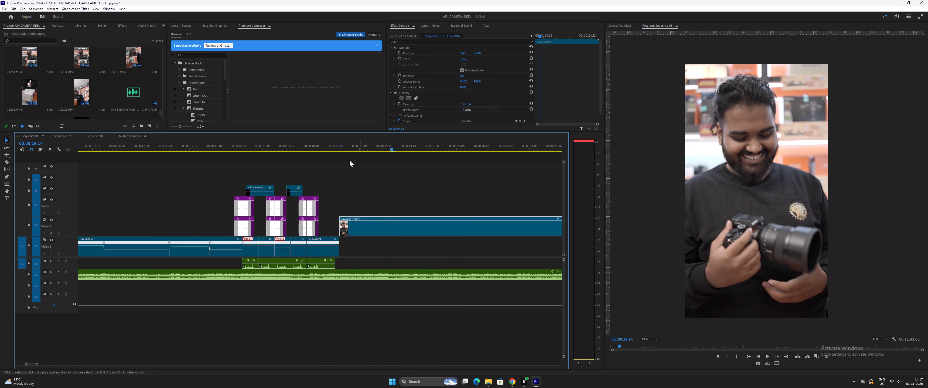
{"action": "left_click_drag", "start_coordinate": [332, 147], "coordinate": [340, 149]}
{"action": "key", "text": "space"}
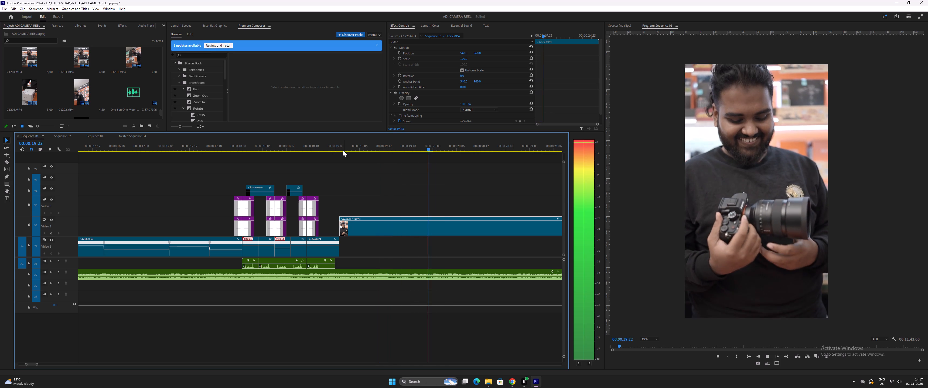
{"action": "key", "text": "space"}
{"action": "key", "text": "minus"}
{"action": "key", "text": "minus"}
{"action": "key", "text": "space"}
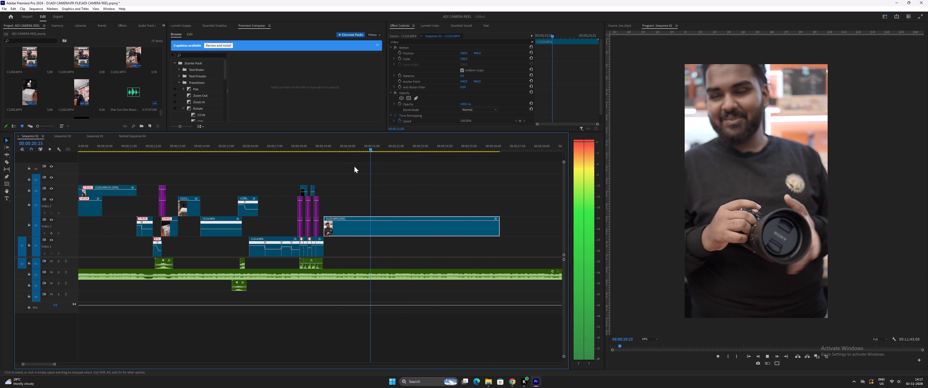
Replay the smiling-man clip to find where the action changes and split it at 00:00:21:18.
{"action": "key", "text": "minus"}
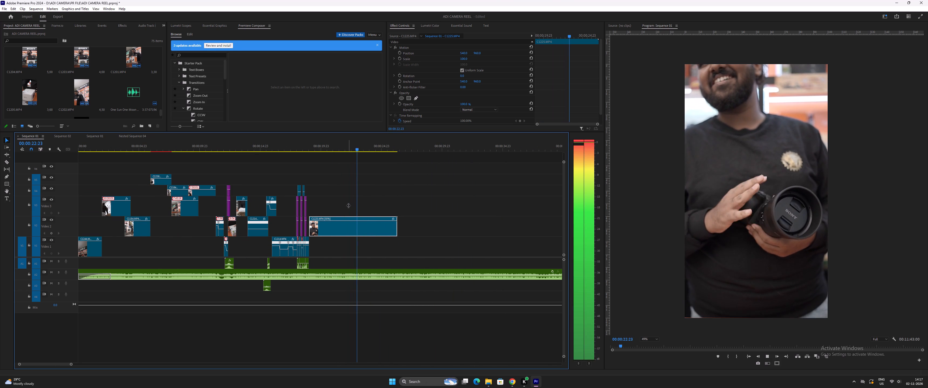
{"action": "key", "text": "space"}
{"action": "left_click_drag", "start_coordinate": [363, 148], "coordinate": [346, 149]}
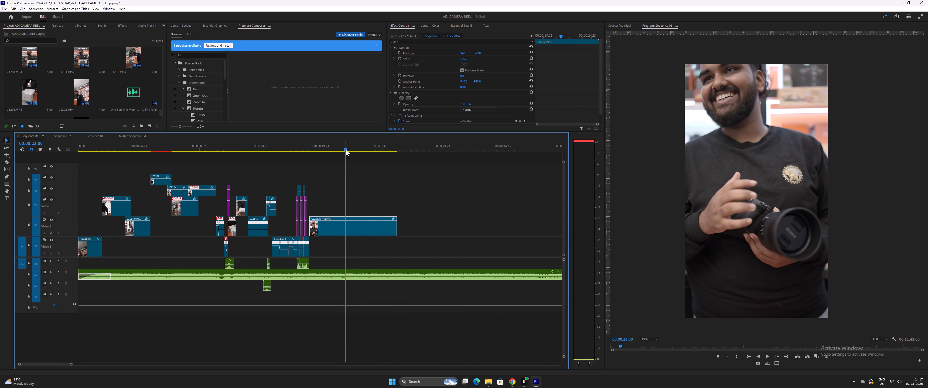
{"action": "key", "text": "space"}
{"action": "key", "text": "equal"}
{"action": "key", "text": "equal"}
{"action": "key", "text": "space"}
{"action": "left_click_drag", "start_coordinate": [298, 146], "coordinate": [269, 151]}
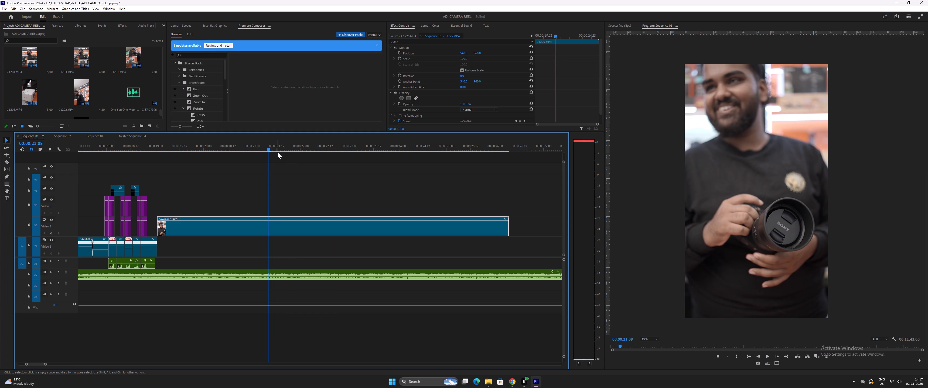
{"action": "key", "text": "space"}
{"action": "key", "text": "space"}
{"action": "left_click", "coordinate": [298, 228]}
{"action": "key", "text": "ctrl+bracketleft"}
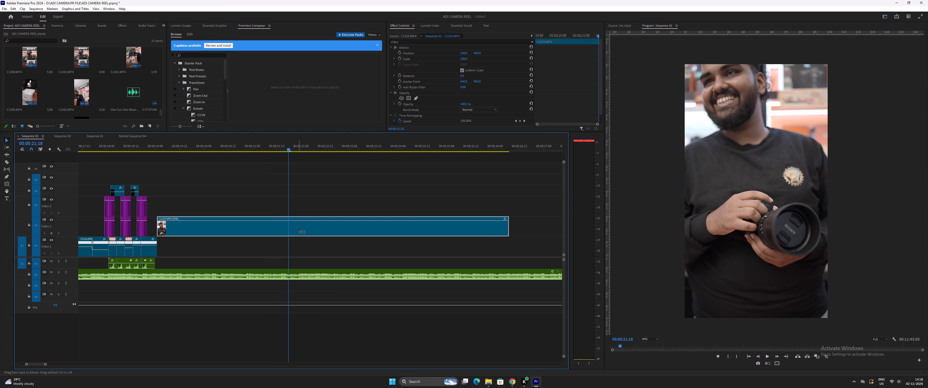
Trim the start of the later smiling-man part to 00:00:22:05 and park it further along on video track 1.
{"action": "key", "text": "space"}
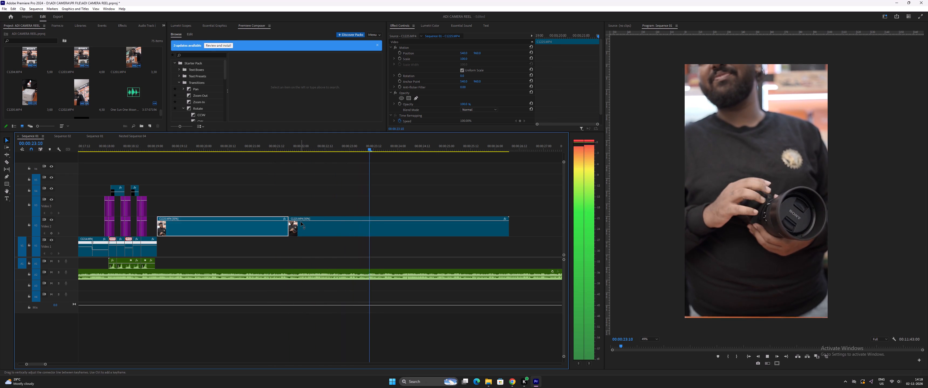
{"action": "key", "text": "space"}
{"action": "key", "text": "minus"}
{"action": "left_click_drag", "start_coordinate": [307, 146], "coordinate": [321, 153]}
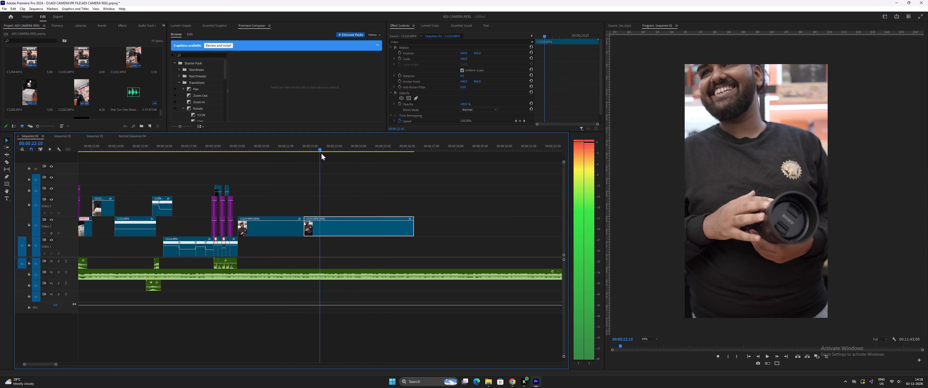
{"action": "left_click_drag", "start_coordinate": [321, 153], "coordinate": [316, 153]}
{"action": "left_click_drag", "start_coordinate": [306, 226], "coordinate": [314, 227]}
{"action": "left_click_drag", "start_coordinate": [313, 228], "coordinate": [316, 228]}
{"action": "left_click_drag", "start_coordinate": [327, 228], "coordinate": [384, 246]}
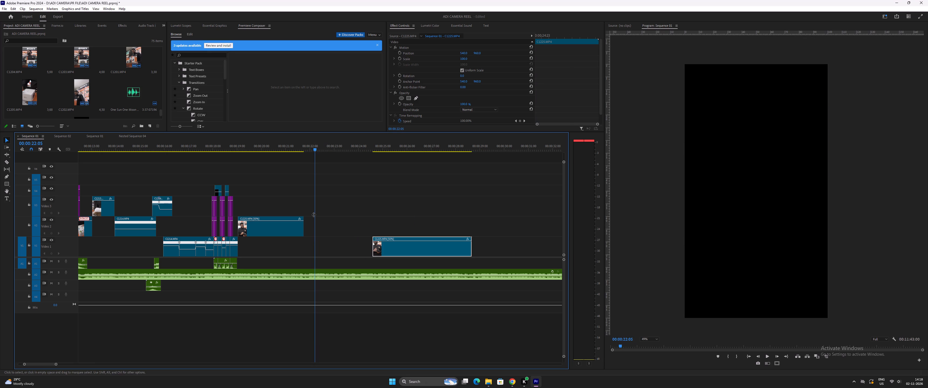
Move the first smiling-man part down to video track 1 at about 00:00:18:17, overwriting the last camera shot.
{"action": "left_click", "coordinate": [196, 146]}
{"action": "key", "text": "space"}
{"action": "key", "text": "equal"}
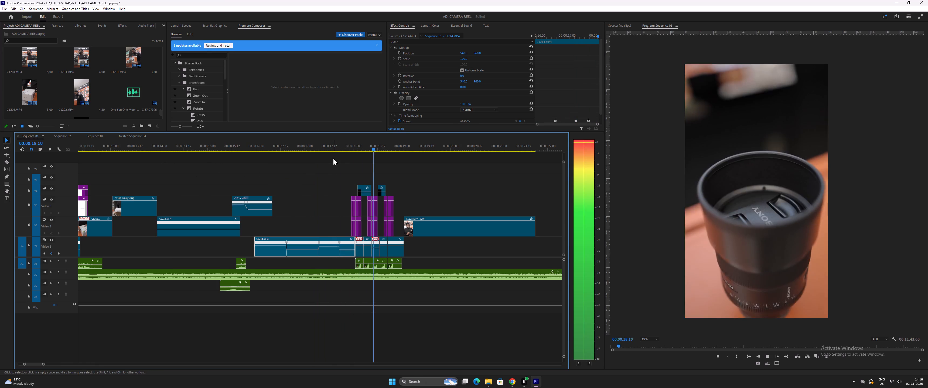
{"action": "key", "text": "space"}
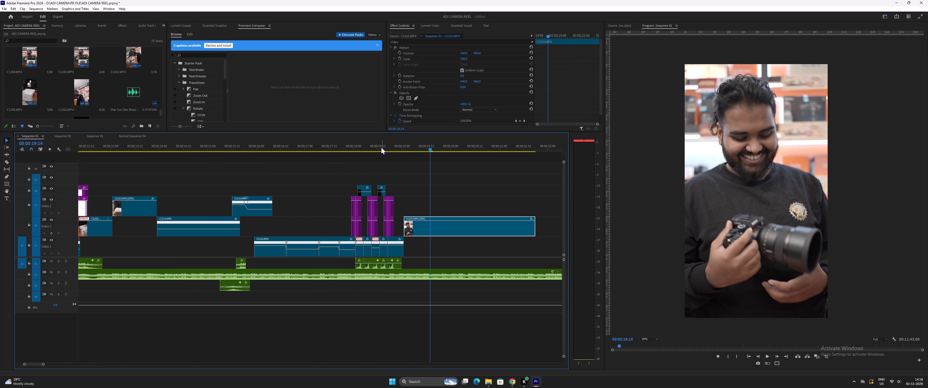
{"action": "left_click", "coordinate": [381, 147]}
{"action": "key", "text": "equal"}
{"action": "left_click_drag", "start_coordinate": [391, 225], "coordinate": [361, 245]}
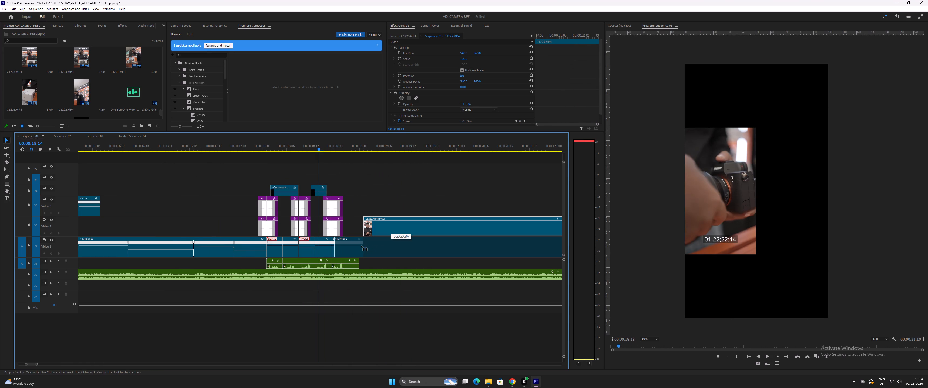
{"action": "left_click_drag", "start_coordinate": [361, 245], "coordinate": [359, 245]}
Play through the first smiling-man part and shorten its end slightly on video track 1.
{"action": "key", "text": "space"}
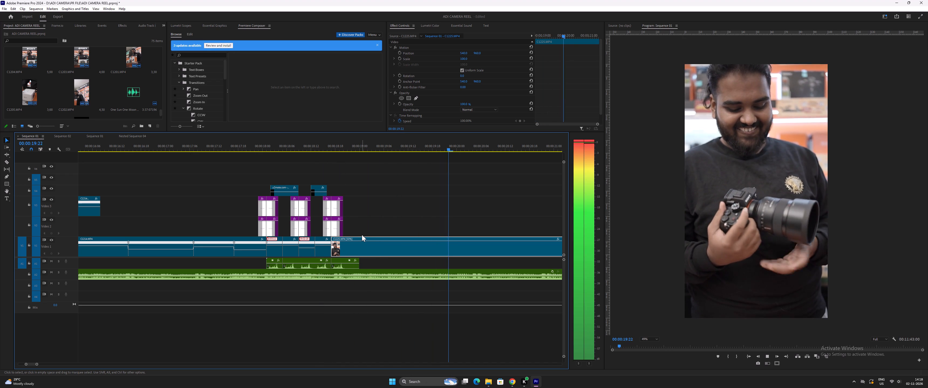
{"action": "key", "text": "space"}
{"action": "key", "text": "minus"}
{"action": "key", "text": "minus"}
{"action": "key", "text": "space"}
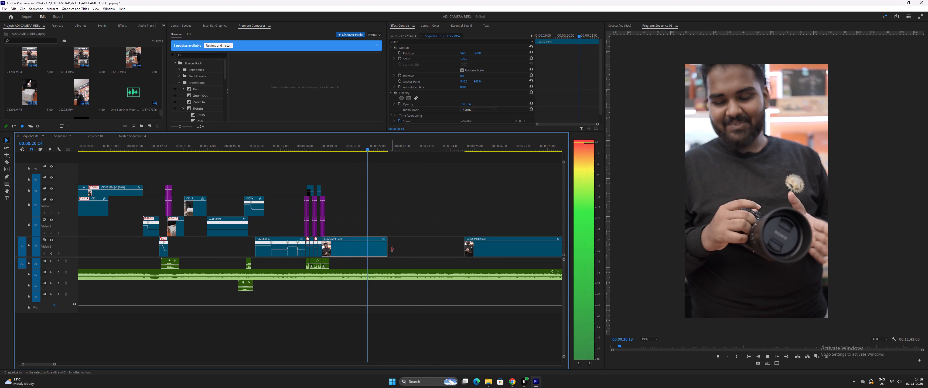
{"action": "key", "text": "space"}
{"action": "left_click_drag", "start_coordinate": [387, 250], "coordinate": [375, 249]}
Move the parked smiling-man part to video track 2, directly after the end of the first part.
{"action": "key", "text": "space"}
{"action": "key", "text": "minus"}
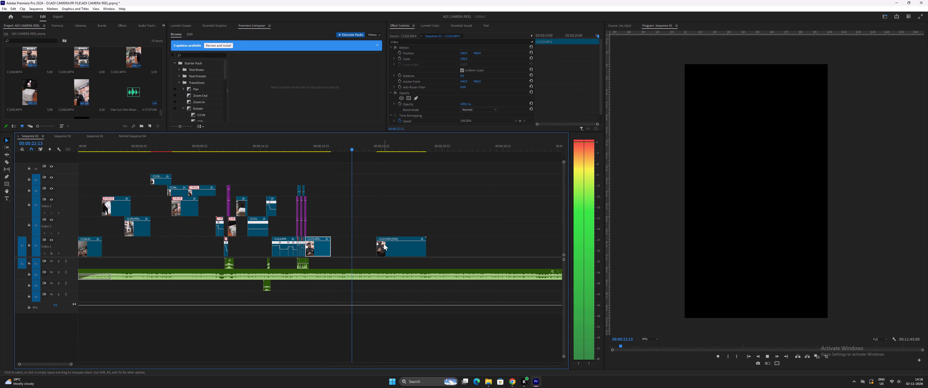
{"action": "key", "text": "space"}
{"action": "left_click_drag", "start_coordinate": [383, 249], "coordinate": [336, 226]}
Replay from the box shot through the quick camera cuts into the smiling-man clip, examining the transitions and their timing.
{"action": "left_click", "coordinate": [260, 146]}
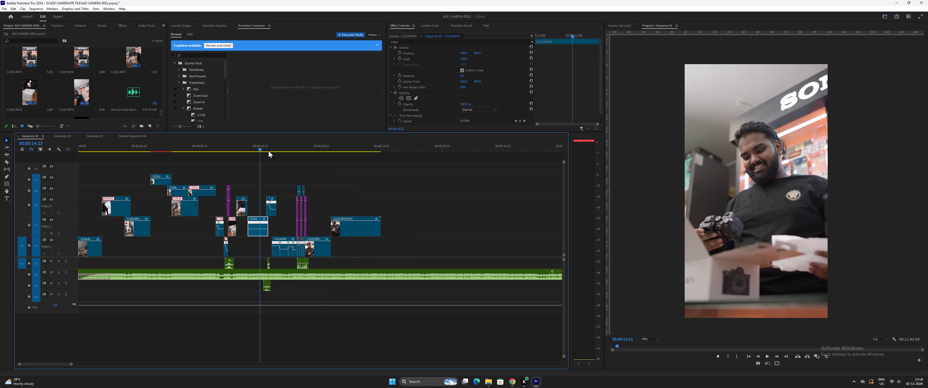
{"action": "key", "text": "space"}
{"action": "key", "text": "equal"}
{"action": "key", "text": "equal"}
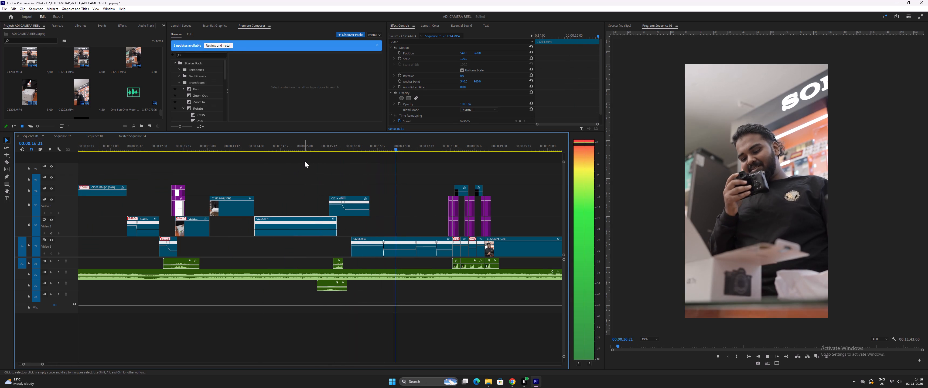
{"action": "key", "text": "space"}
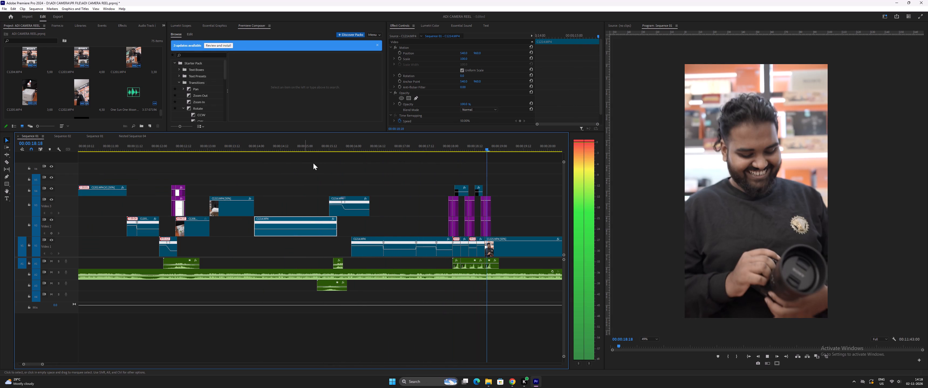
{"action": "left_click", "coordinate": [422, 147]}
{"action": "key", "text": "space"}
{"action": "key", "text": "equal"}
{"action": "key", "text": "equal"}
{"action": "key", "text": "space"}
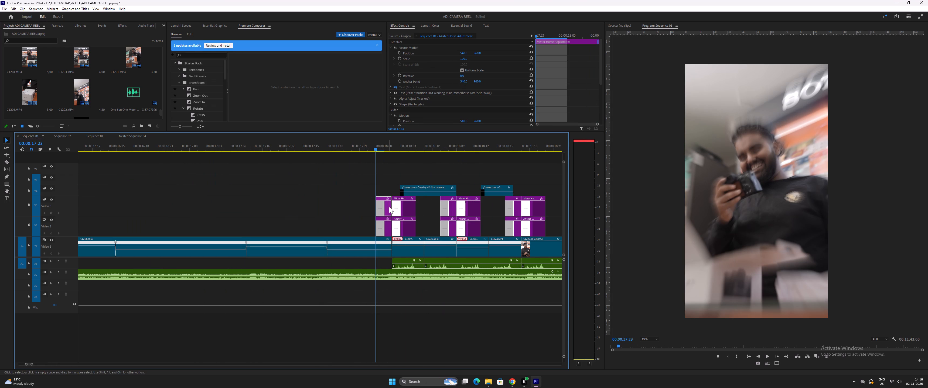
{"action": "key", "text": "equal"}
{"action": "key", "text": "space"}
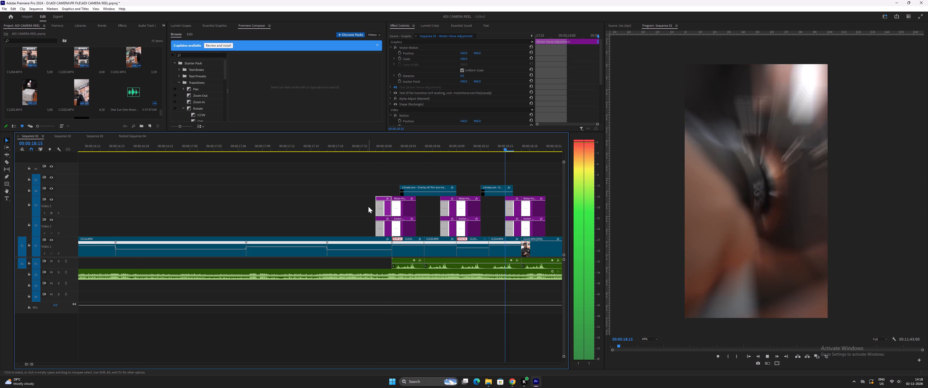
{"action": "key", "text": "space"}
{"action": "key", "text": "minus"}
{"action": "key", "text": "minus"}
{"action": "left_click", "coordinate": [172, 142]}
{"action": "key", "text": "space"}
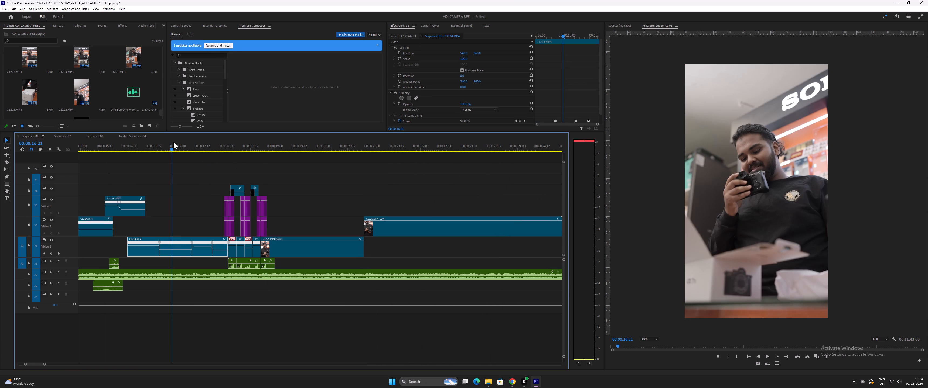
{"action": "key", "text": "space"}
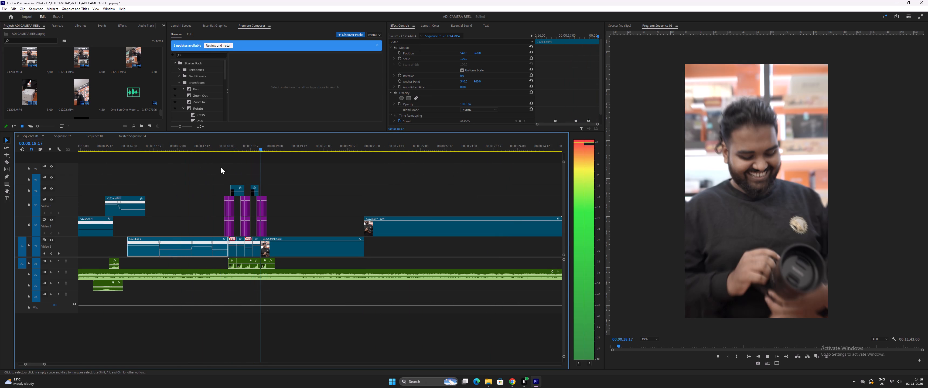
Raise the opacity of both film burn overlays above the quick cuts to 100%.
{"action": "left_click", "coordinate": [200, 146]}
{"action": "key", "text": "equal"}
{"action": "left_click_drag", "start_coordinate": [383, 193], "coordinate": [383, 189]}
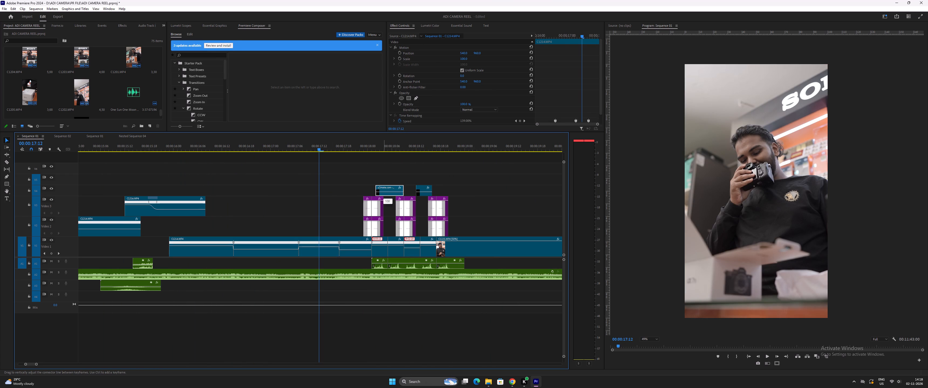
{"action": "left_click_drag", "start_coordinate": [383, 189], "coordinate": [380, 169]}
{"action": "left_click_drag", "start_coordinate": [422, 191], "coordinate": [420, 175]}
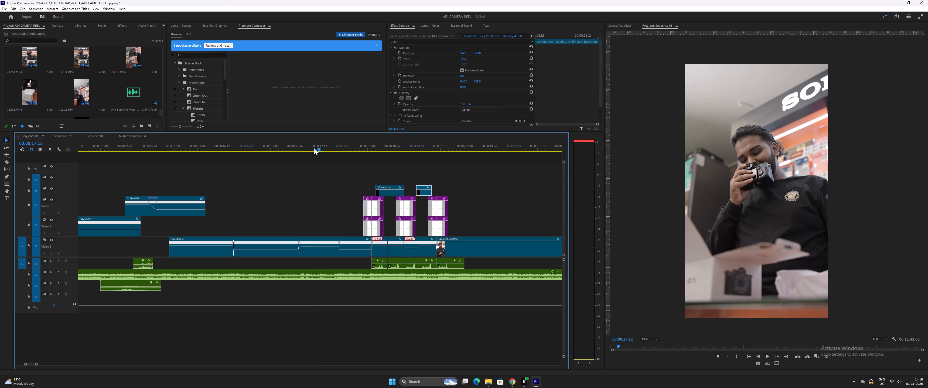
Replay the quick camera cuts several times and examine the film burn overlays together with the transition effects.
{"action": "left_click_drag", "start_coordinate": [308, 148], "coordinate": [286, 148]}
{"action": "key", "text": "space"}
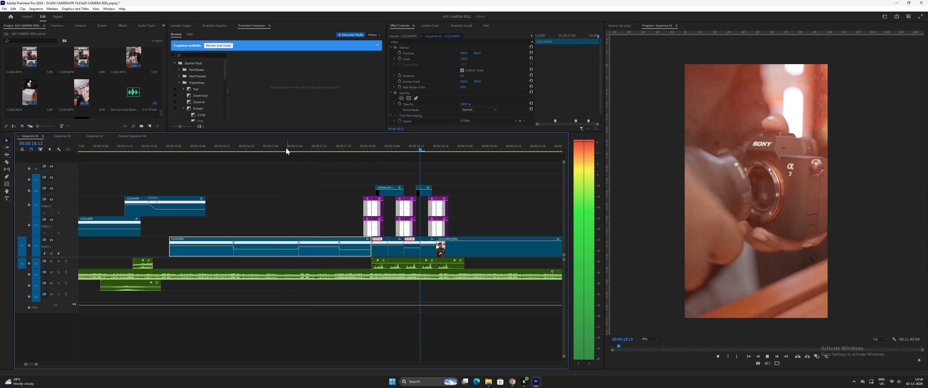
{"action": "key", "text": "space"}
{"action": "left_click", "coordinate": [325, 150]}
{"action": "key", "text": "space"}
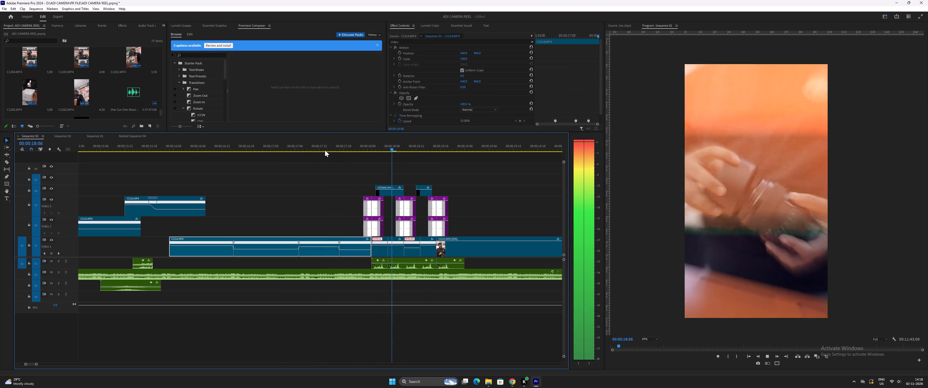
{"action": "key", "text": "space"}
{"action": "left_click_drag", "start_coordinate": [353, 146], "coordinate": [358, 149]}
{"action": "key", "text": "space"}
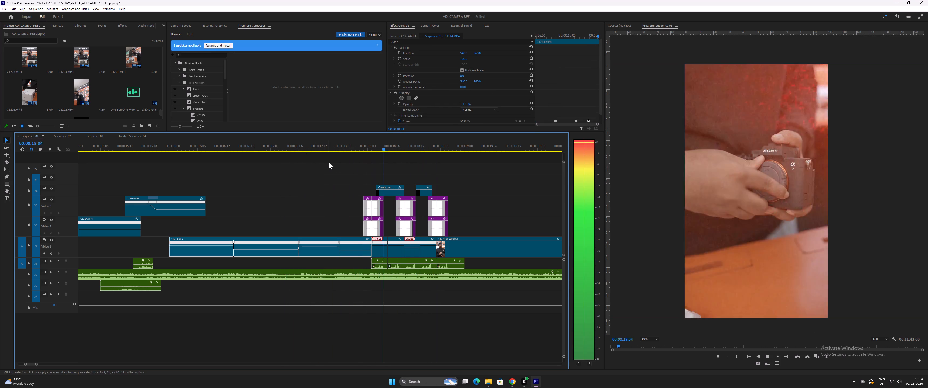
{"action": "key", "text": "space"}
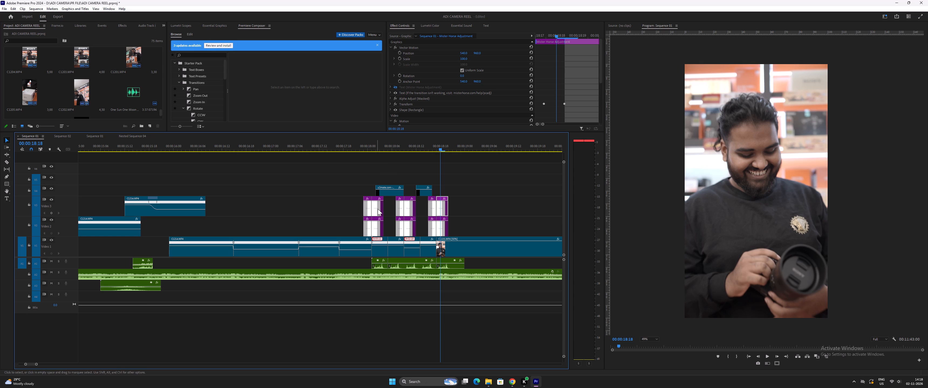
Lower the opacity of the four purple adjustment layers at the first quick cut on video tracks 2 and 3, and replay the transition.
{"action": "left_click", "coordinate": [364, 146]}
{"action": "key", "text": "equal"}
{"action": "key", "text": "equal"}
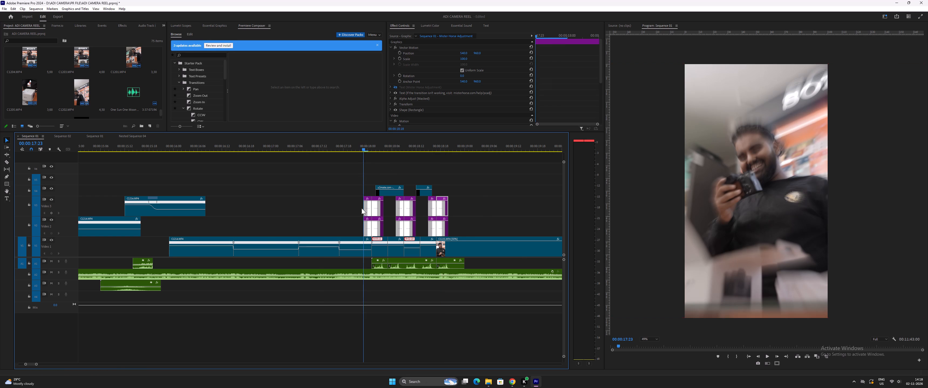
{"action": "key", "text": "equal"}
{"action": "key", "text": "equal"}
{"action": "left_click_drag", "start_coordinate": [329, 201], "coordinate": [328, 205]}
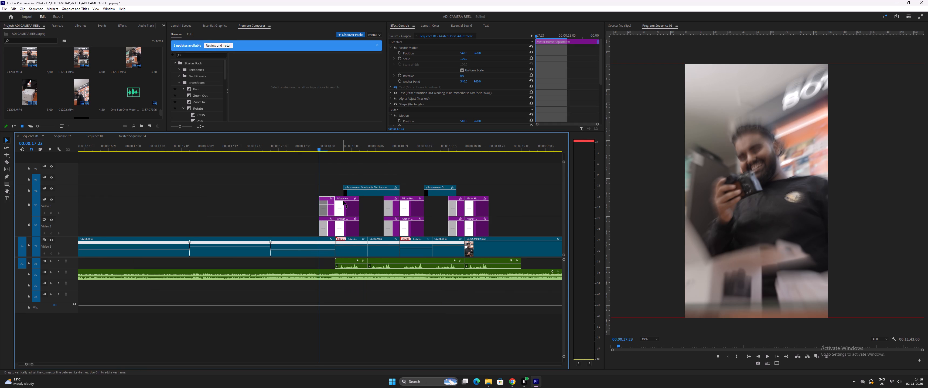
{"action": "left_click_drag", "start_coordinate": [343, 201], "coordinate": [342, 205]}
{"action": "left_click_drag", "start_coordinate": [325, 220], "coordinate": [326, 226]}
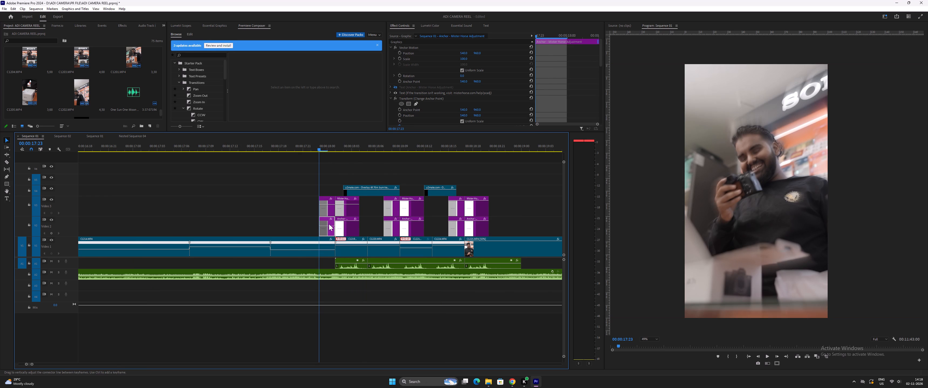
{"action": "left_click_drag", "start_coordinate": [344, 220], "coordinate": [344, 226]}
{"action": "key", "text": "space"}
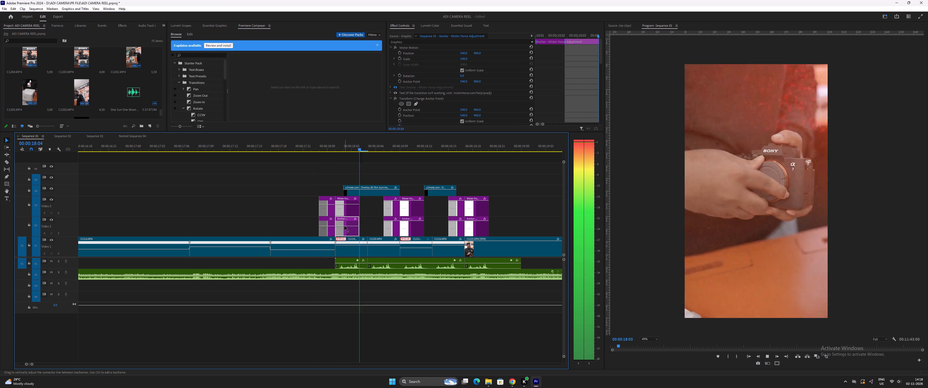
{"action": "key", "text": "space"}
{"action": "left_click", "coordinate": [276, 143]}
{"action": "key", "text": "space"}
{"action": "key", "text": "space"}
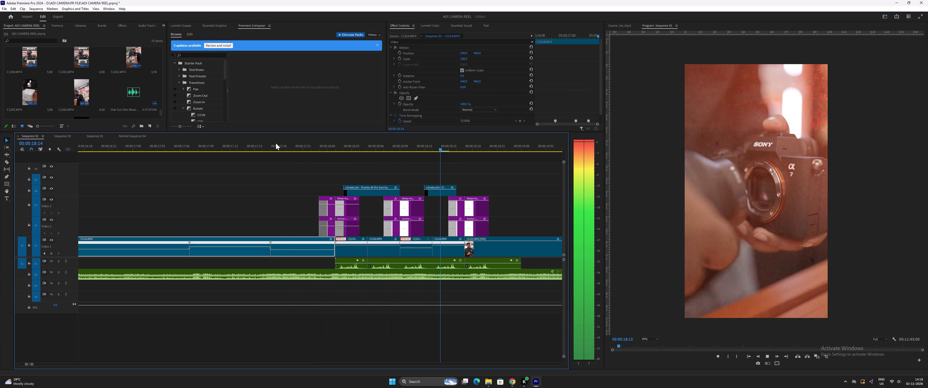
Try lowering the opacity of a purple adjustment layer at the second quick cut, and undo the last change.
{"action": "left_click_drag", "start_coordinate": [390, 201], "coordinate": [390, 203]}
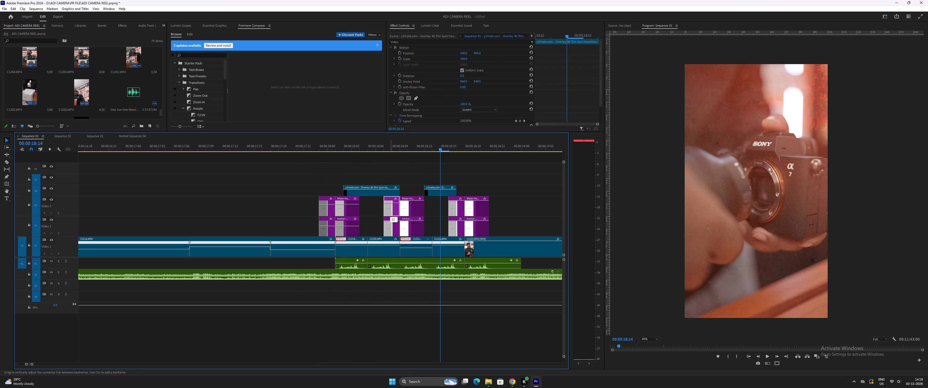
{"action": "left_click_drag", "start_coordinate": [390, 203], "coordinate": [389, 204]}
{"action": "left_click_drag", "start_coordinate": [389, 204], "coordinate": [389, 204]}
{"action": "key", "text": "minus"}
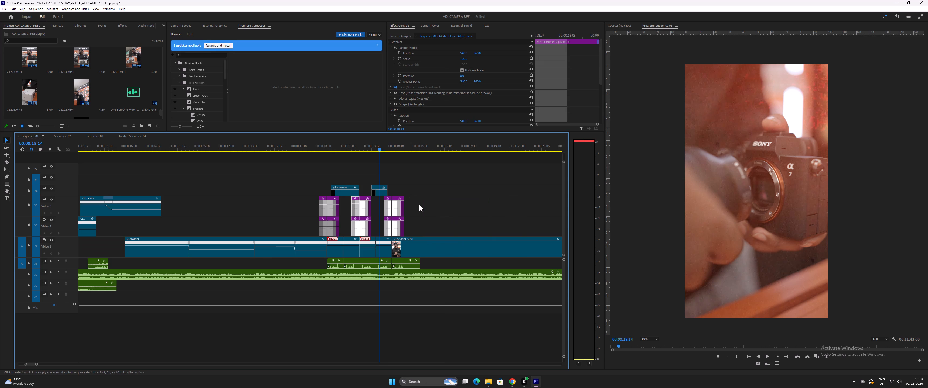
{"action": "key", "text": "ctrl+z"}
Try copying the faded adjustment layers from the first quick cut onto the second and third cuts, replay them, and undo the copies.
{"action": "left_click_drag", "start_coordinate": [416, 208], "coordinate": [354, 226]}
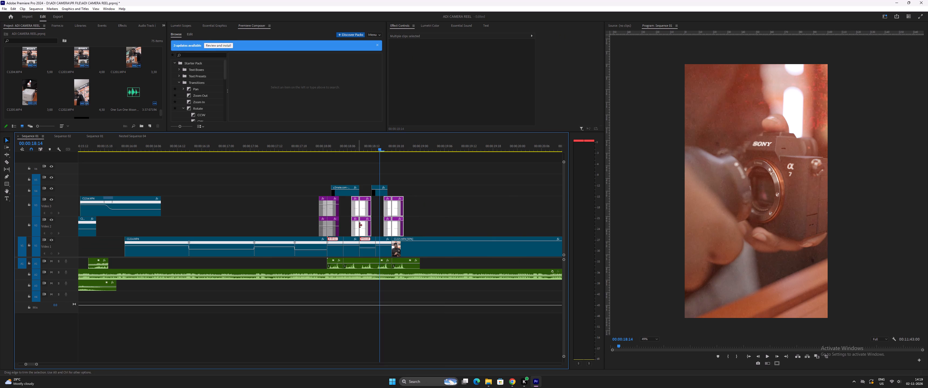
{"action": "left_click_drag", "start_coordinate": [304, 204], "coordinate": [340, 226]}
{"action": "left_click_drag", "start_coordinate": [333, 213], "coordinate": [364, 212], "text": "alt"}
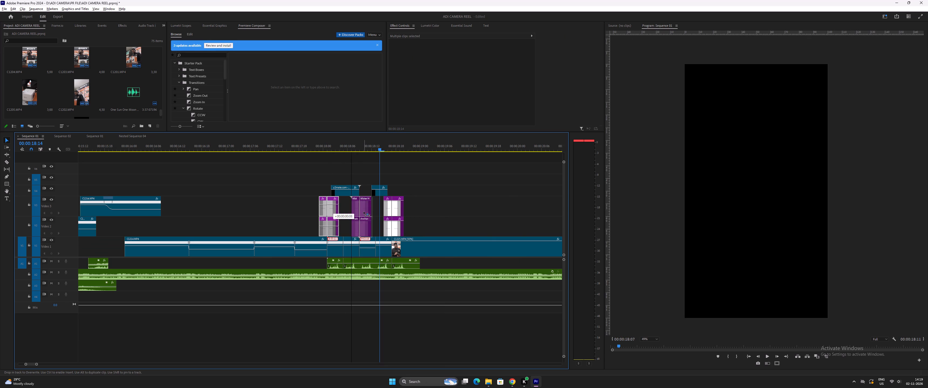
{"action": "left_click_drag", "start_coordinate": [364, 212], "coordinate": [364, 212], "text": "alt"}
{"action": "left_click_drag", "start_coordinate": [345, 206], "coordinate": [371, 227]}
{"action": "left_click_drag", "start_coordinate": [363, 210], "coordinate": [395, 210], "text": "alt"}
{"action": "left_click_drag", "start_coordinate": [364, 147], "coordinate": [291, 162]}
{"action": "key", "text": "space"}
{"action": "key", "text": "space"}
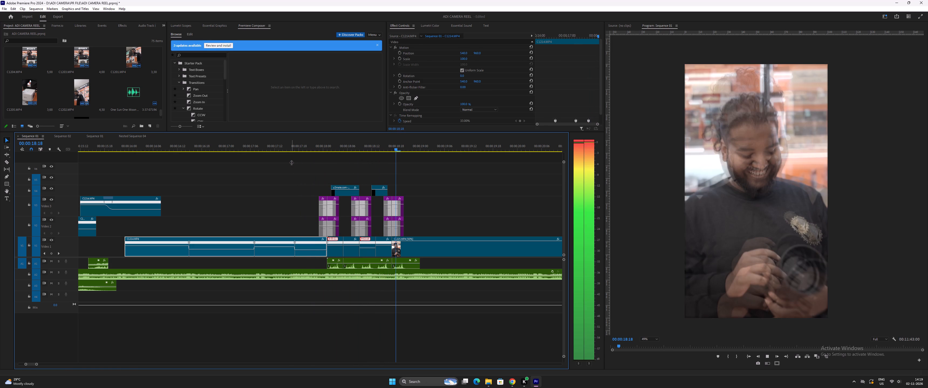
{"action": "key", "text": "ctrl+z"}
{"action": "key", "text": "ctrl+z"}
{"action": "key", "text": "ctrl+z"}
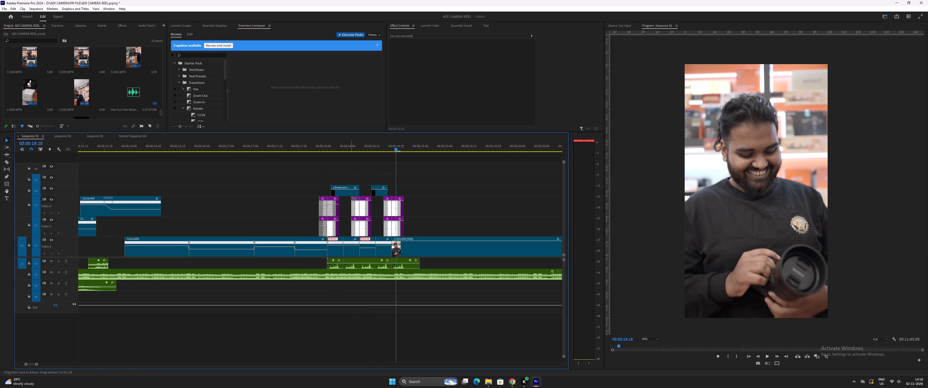
Undo the opacity reductions on the purple adjustment layers at the first quick cut.
{"action": "key", "text": "ctrl+z"}
{"action": "key", "text": "ctrl+z"}
{"action": "key", "text": "ctrl+z"}
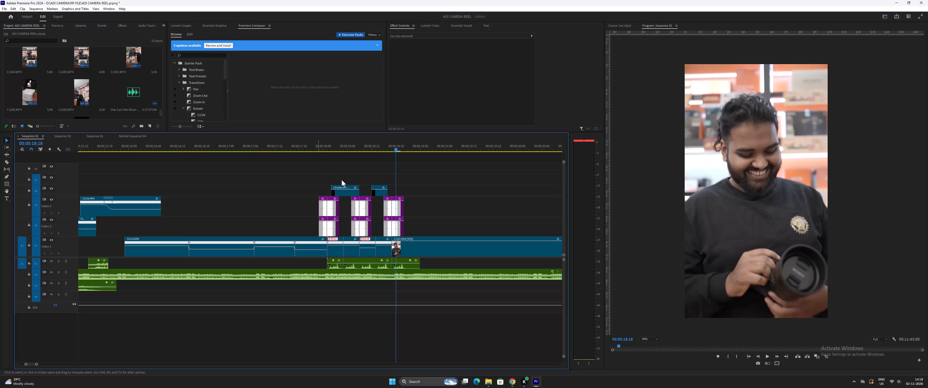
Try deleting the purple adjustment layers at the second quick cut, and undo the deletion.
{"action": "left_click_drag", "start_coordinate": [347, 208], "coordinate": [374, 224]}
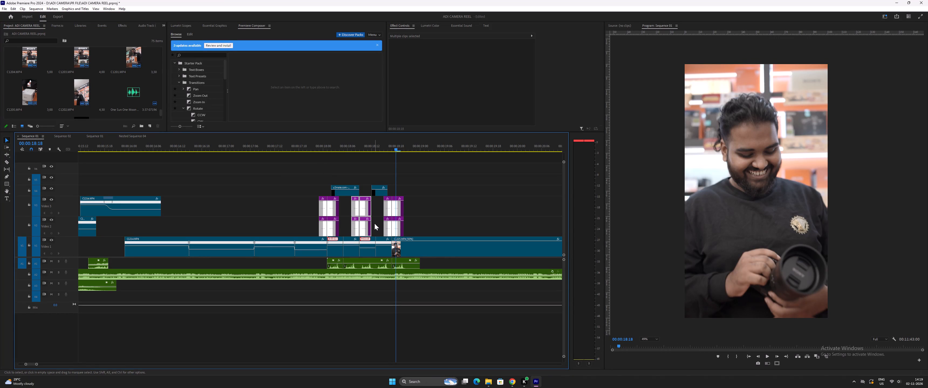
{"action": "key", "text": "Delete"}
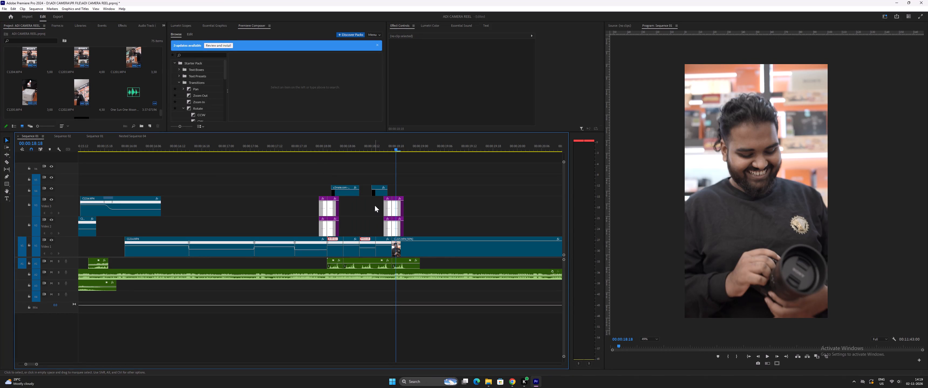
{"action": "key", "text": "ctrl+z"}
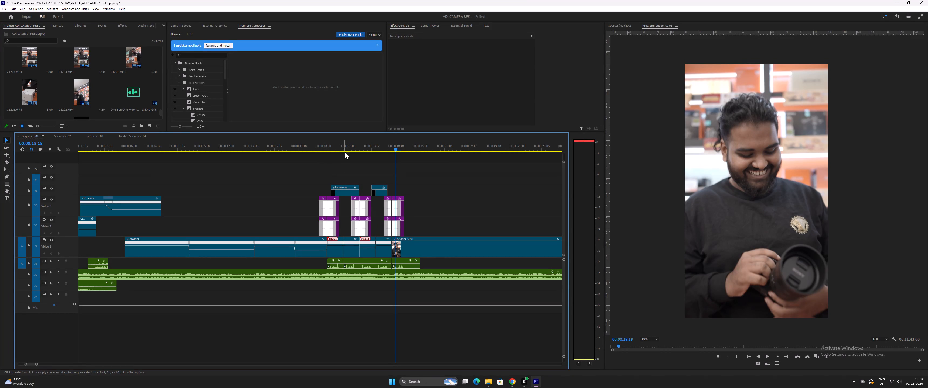
Browse the Starter Pack's text folders and replay the quick cuts, examining the transition at the second cut.
{"action": "left_click_drag", "start_coordinate": [352, 147], "coordinate": [361, 151]}
{"action": "left_click", "coordinate": [359, 148]}
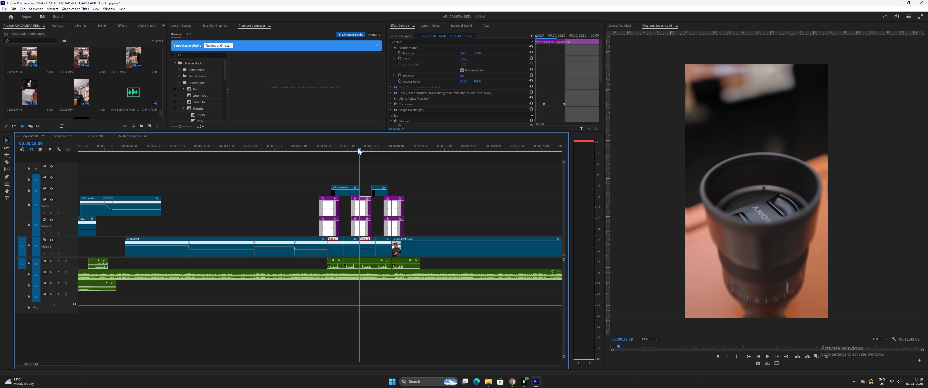
{"action": "left_click", "coordinate": [178, 75]}
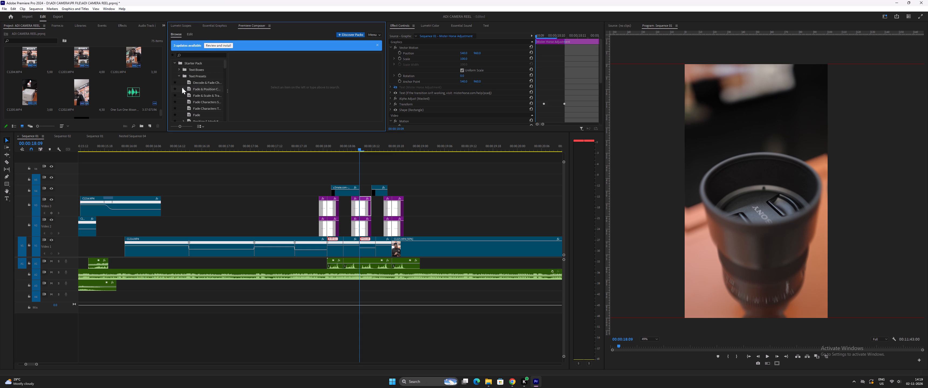
{"action": "left_click", "coordinate": [178, 69]}
{"action": "scroll", "coordinate": [197, 86], "scroll_direction": "down", "scroll_amount": 4}
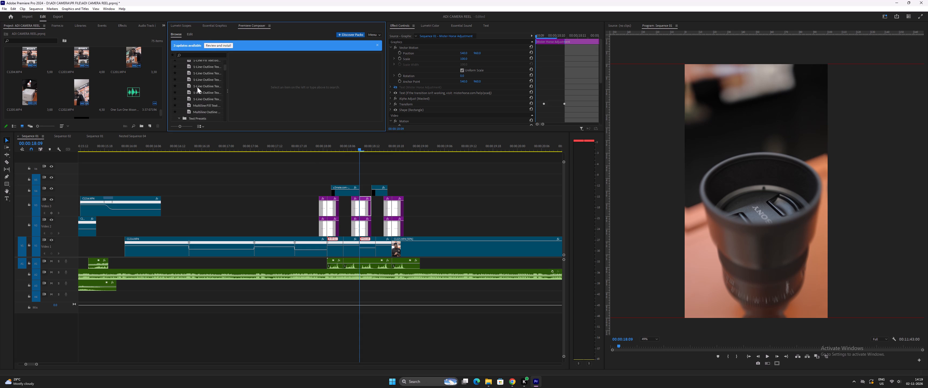
{"action": "left_click", "coordinate": [311, 146]}
{"action": "key", "text": "space"}
{"action": "key", "text": "space"}
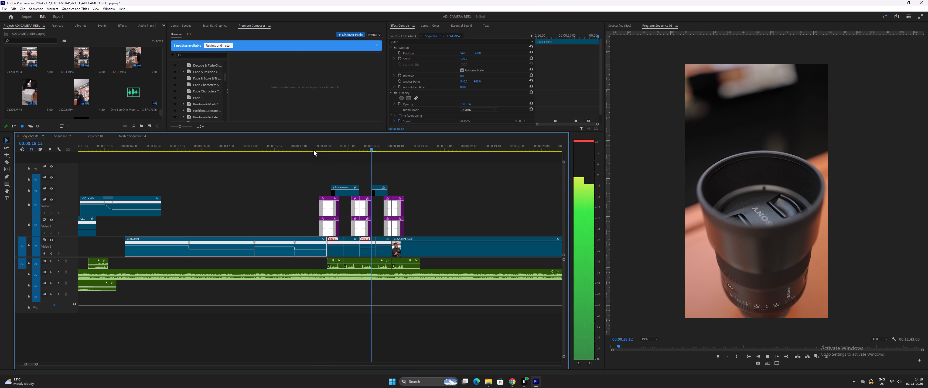
Add the Bottom pan transition from the Starter Pack at the second quick cut, at 00:00:18:09.
{"action": "left_click_drag", "start_coordinate": [312, 145], "coordinate": [326, 151]}
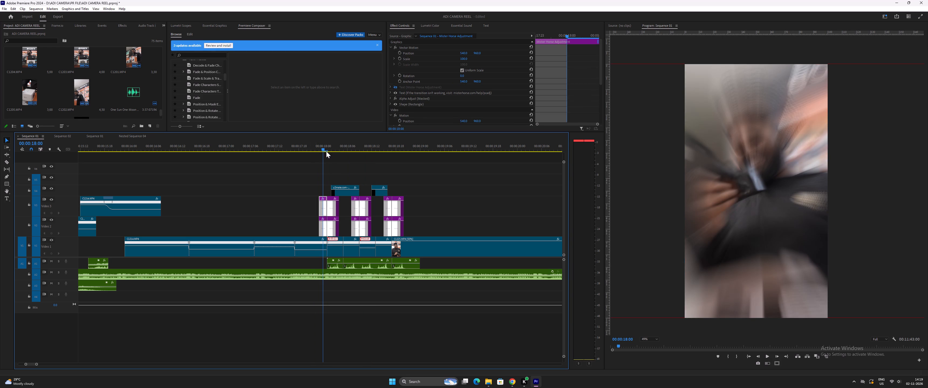
{"action": "left_click_drag", "start_coordinate": [326, 151], "coordinate": [359, 155]}
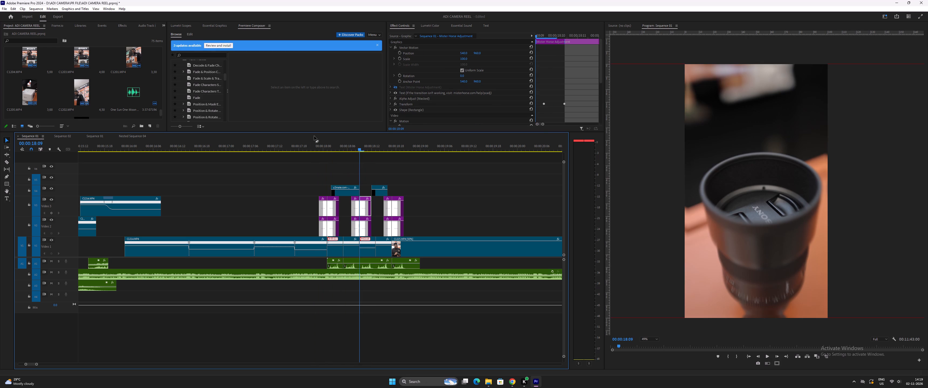
{"action": "scroll", "coordinate": [204, 86], "scroll_direction": "up", "scroll_amount": 8}
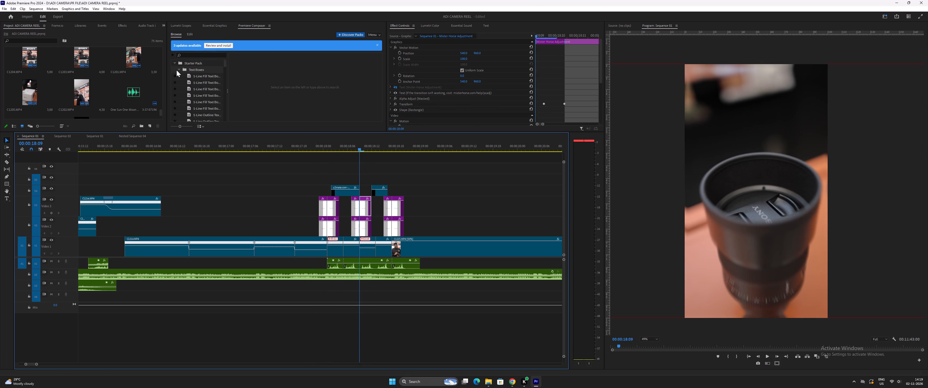
{"action": "left_click", "coordinate": [178, 69]}
{"action": "left_click", "coordinate": [173, 62]}
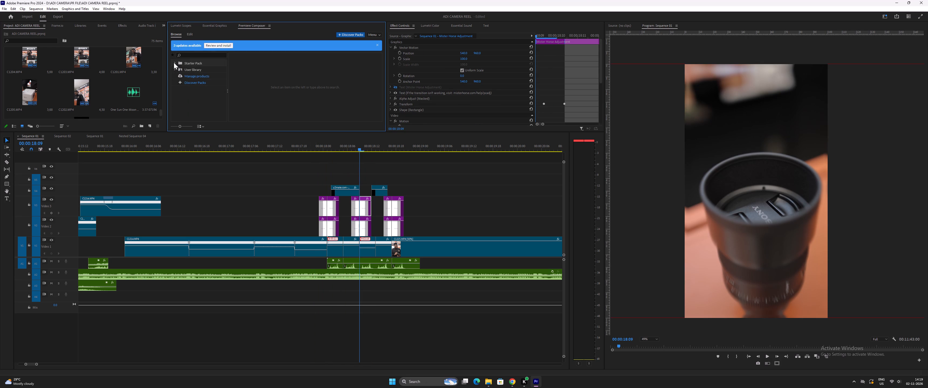
{"action": "left_click", "coordinate": [174, 61]}
{"action": "left_click", "coordinate": [179, 81]}
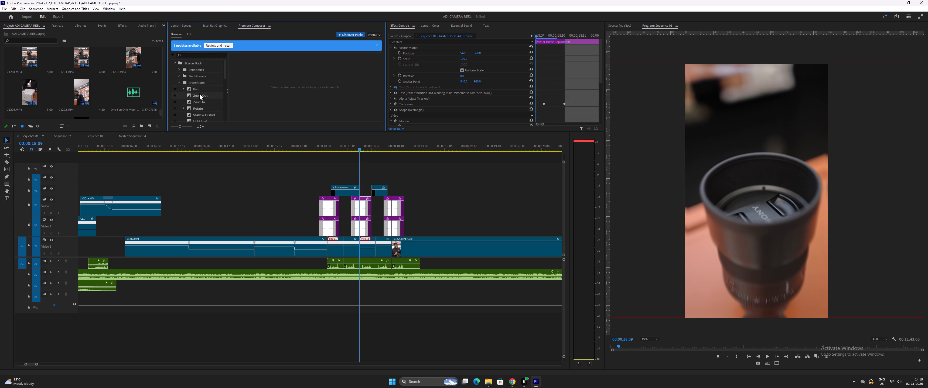
{"action": "left_click", "coordinate": [199, 88]}
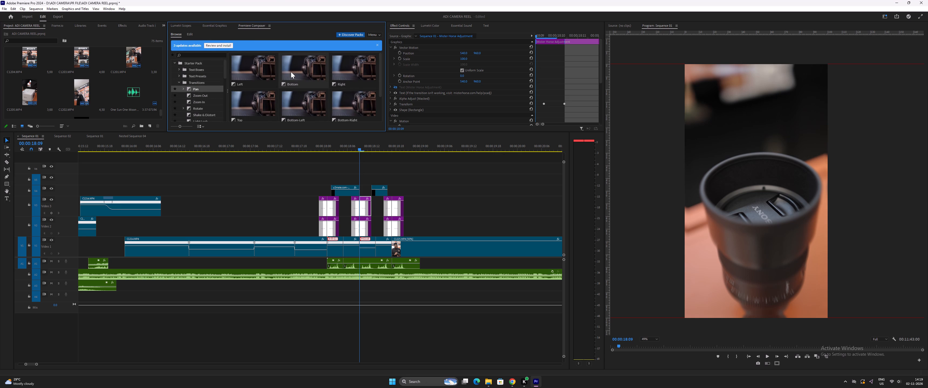
{"action": "double_click", "coordinate": [301, 71]}
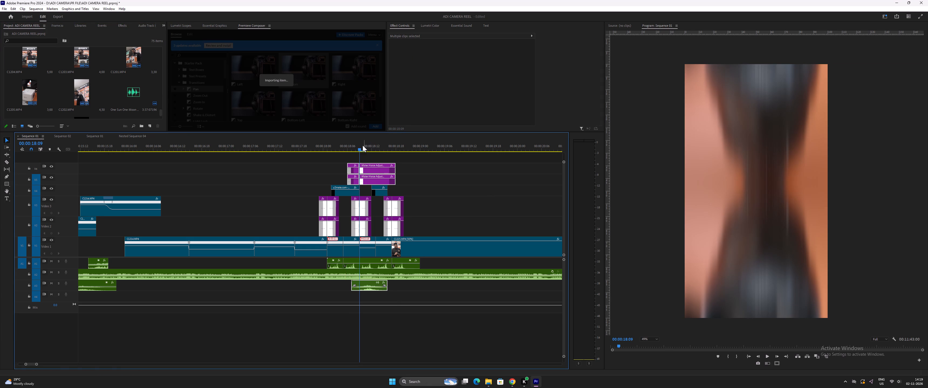
Delete the sound effect that came with the added pan transition.
{"action": "left_click", "coordinate": [359, 145]}
{"action": "left_click", "coordinate": [380, 300]}
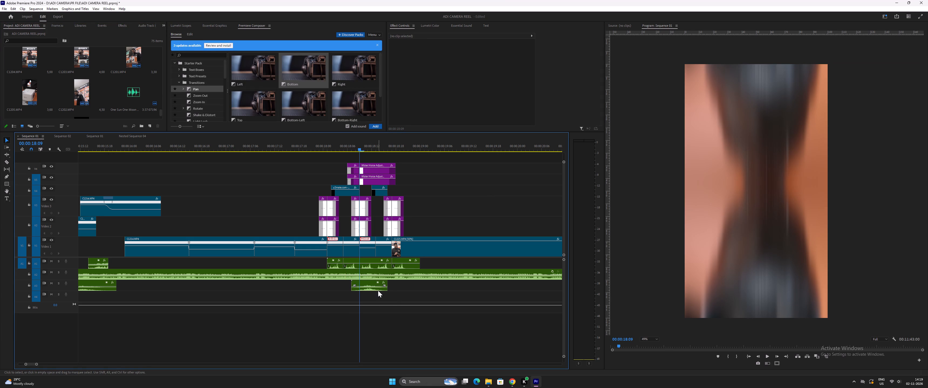
{"action": "left_click", "coordinate": [375, 289]}
{"action": "key", "text": "Delete"}
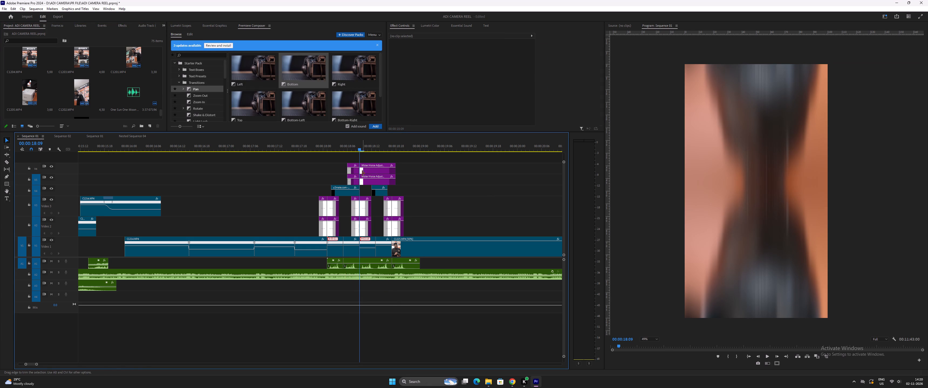
Trim both ends of the new pan adjustment layers to match the length of the existing transition layers beneath them.
{"action": "key", "text": "equal"}
{"action": "key", "text": "equal"}
{"action": "key", "text": "equal"}
{"action": "left_click_drag", "start_coordinate": [404, 161], "coordinate": [388, 181]}
{"action": "left_click_drag", "start_coordinate": [394, 172], "coordinate": [344, 172]}
{"action": "left_click_drag", "start_coordinate": [292, 165], "coordinate": [305, 180]}
{"action": "left_click_drag", "start_coordinate": [296, 173], "coordinate": [302, 173]}
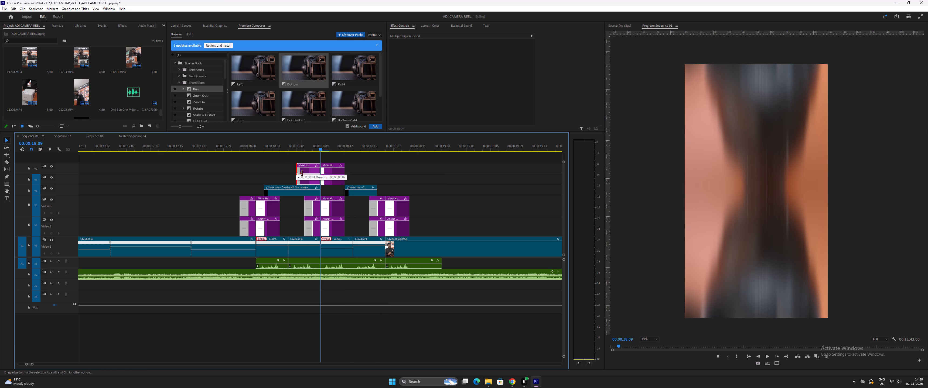
{"action": "left_click_drag", "start_coordinate": [302, 173], "coordinate": [303, 173]}
Replace the old adjustment layers at the second quick cut with the trimmed pan layers on video tracks 2 and 3.
{"action": "left_click_drag", "start_coordinate": [349, 207], "coordinate": [315, 220]}
{"action": "key", "text": "Delete"}
{"action": "left_click_drag", "start_coordinate": [305, 156], "coordinate": [333, 176]}
{"action": "left_click_drag", "start_coordinate": [332, 181], "coordinate": [332, 220]}
Copy the pan adjustment layers over the transition at the third cut, where the smiling-man clip begins, and replay the cuts.
{"action": "left_click_drag", "start_coordinate": [352, 207], "coordinate": [314, 227]}
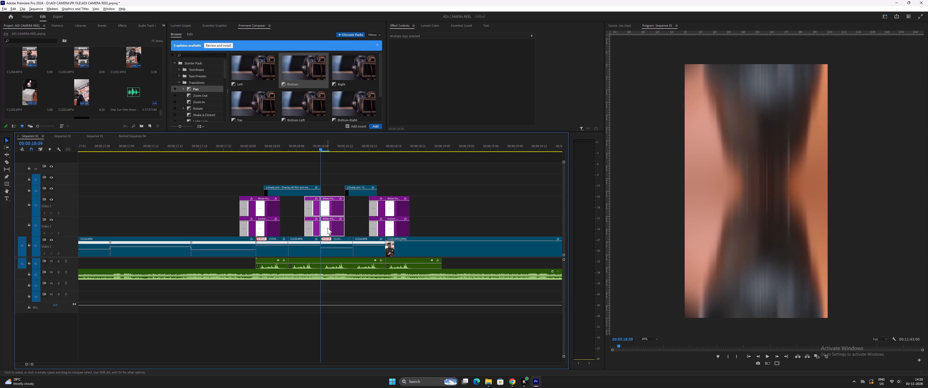
{"action": "left_click_drag", "start_coordinate": [329, 228], "coordinate": [394, 221], "text": "alt"}
{"action": "left_click_drag", "start_coordinate": [334, 150], "coordinate": [214, 164]}
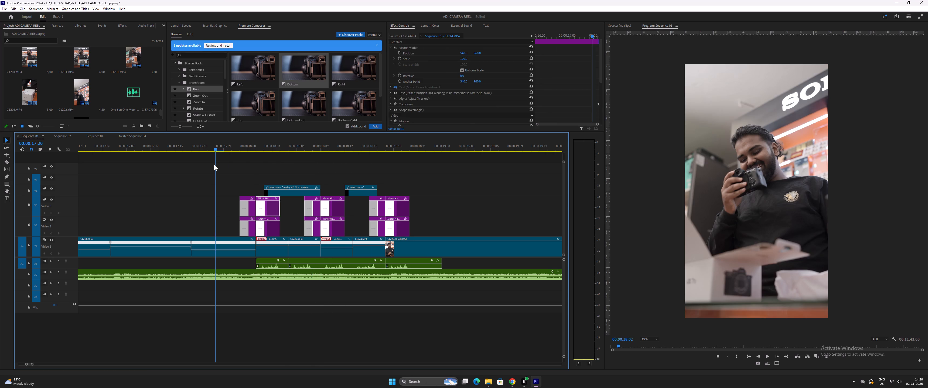
{"action": "key", "text": "space"}
{"action": "key", "text": "space"}
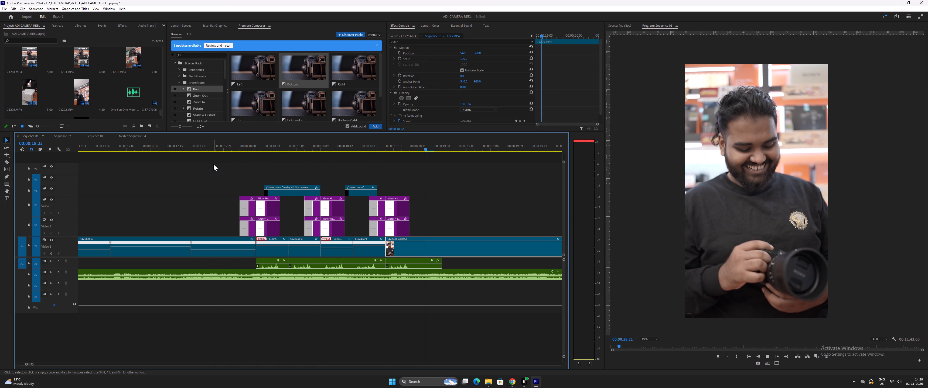
Hide video track 4 with the film burn overlays, and replay from the box shot into the smiling-man clip.
{"action": "left_click_drag", "start_coordinate": [351, 148], "coordinate": [149, 158]}
{"action": "key", "text": "minus"}
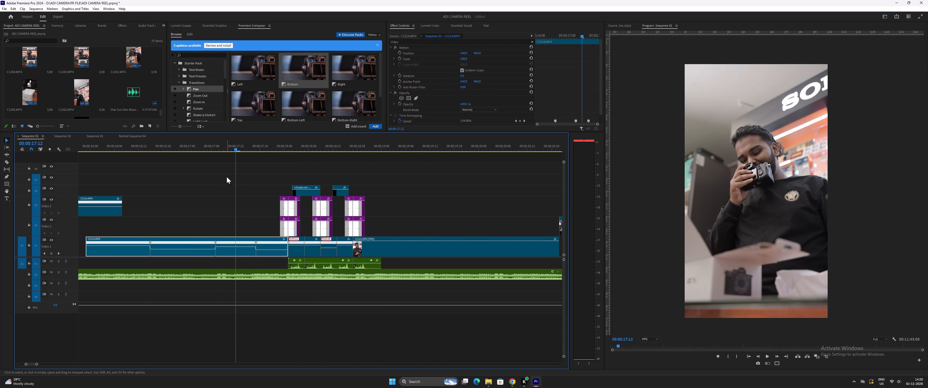
{"action": "key", "text": "equal"}
{"action": "left_click", "coordinate": [51, 188]}
{"action": "key", "text": "minus"}
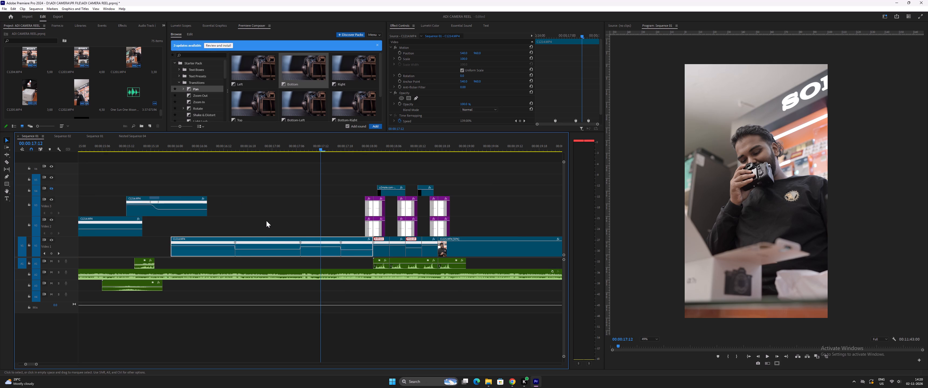
{"action": "type", "text": "-"}
{"action": "key", "text": "space"}
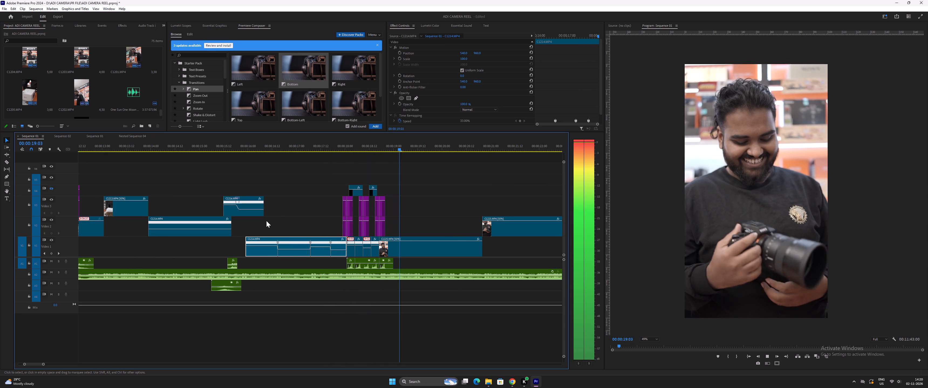
{"action": "key", "text": "space"}
Replay the quick camera cuts into the smiling-man clip, examining the pan transitions and their timing without the film burns.
{"action": "left_click", "coordinate": [326, 148]}
{"action": "key", "text": "space"}
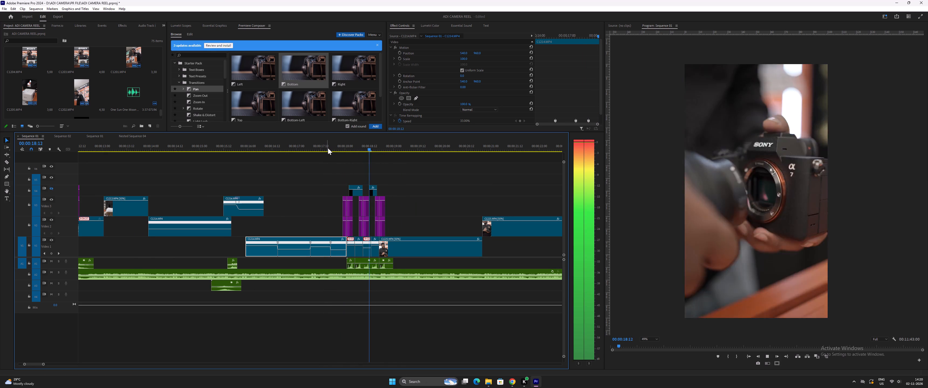
{"action": "key", "text": "space"}
{"action": "left_click", "coordinate": [347, 143]}
{"action": "key", "text": "equal"}
{"action": "key", "text": "equal"}
{"action": "key", "text": "equal"}
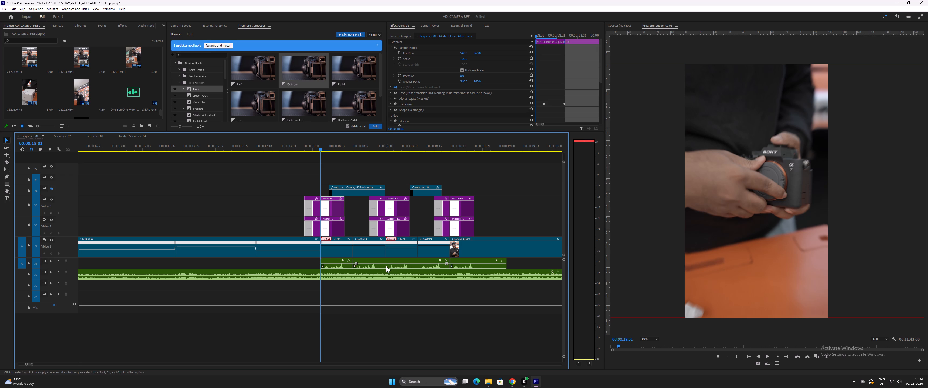
{"action": "key", "text": "space"}
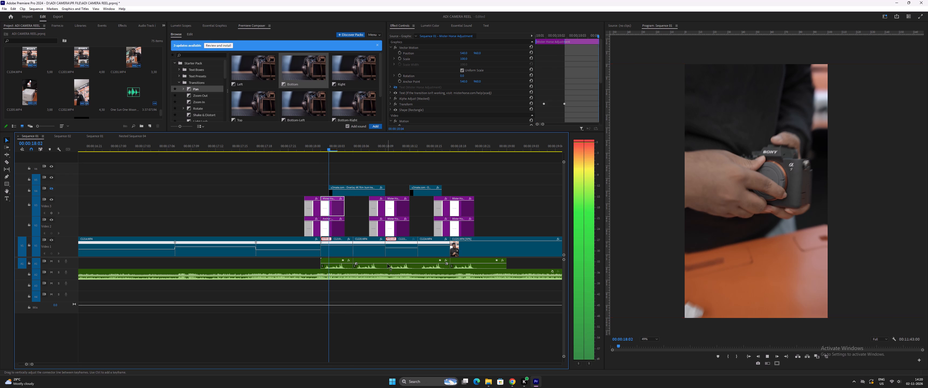
{"action": "key", "text": "minus"}
{"action": "key", "text": "space"}
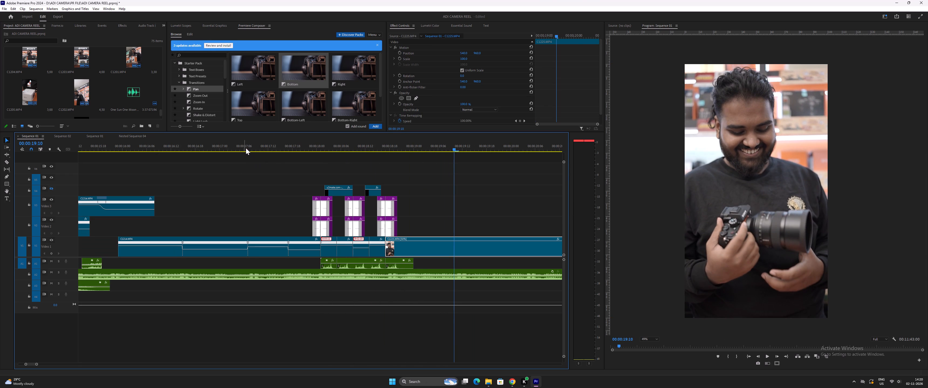
Replay the quick camera cuts into the smiling-man clip and save the project.
{"action": "left_click", "coordinate": [246, 148]}
{"action": "key", "text": "space"}
{"action": "key", "text": "space"}
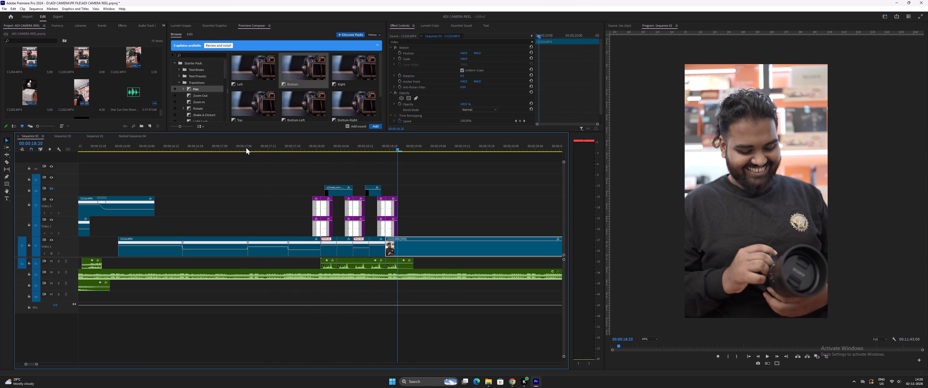
{"action": "key", "text": "ctrl+s"}
{"action": "left_click", "coordinate": [282, 148]}
{"action": "key", "text": "minus"}
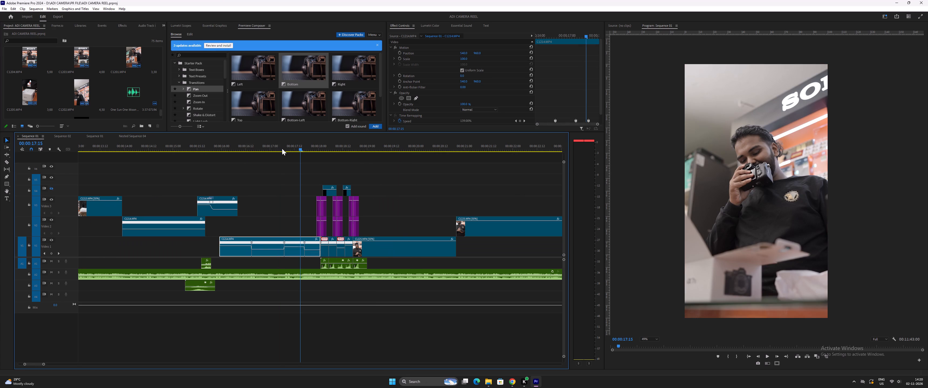
{"action": "key", "text": "ctrl+s"}
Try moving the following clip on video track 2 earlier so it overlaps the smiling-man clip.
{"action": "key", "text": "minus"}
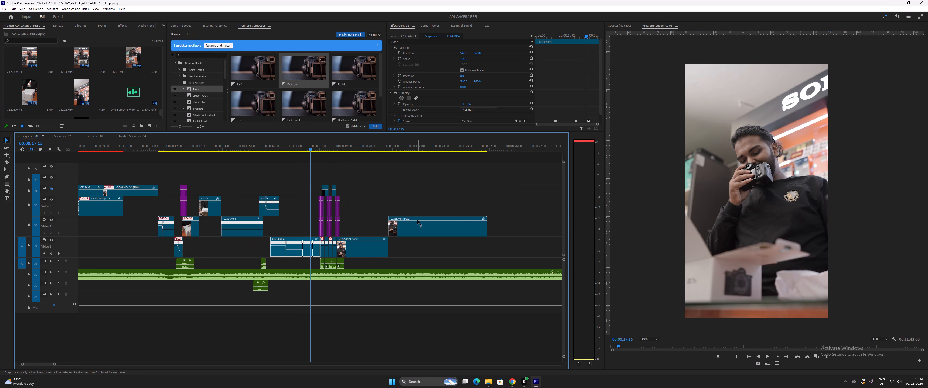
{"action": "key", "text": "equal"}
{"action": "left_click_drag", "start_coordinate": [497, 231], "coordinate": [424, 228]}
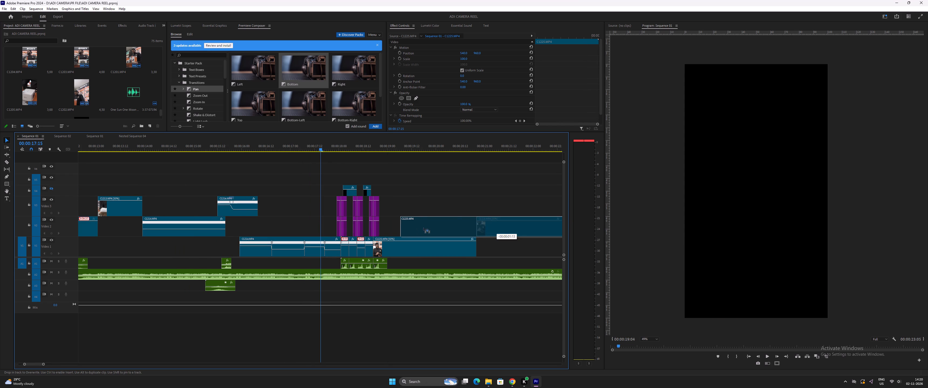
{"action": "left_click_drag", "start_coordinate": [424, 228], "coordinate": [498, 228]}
Save the project, replay the smiling-man clip, and trim its end on video track 1 back to 00:00:20:02.
{"action": "key", "text": "minus"}
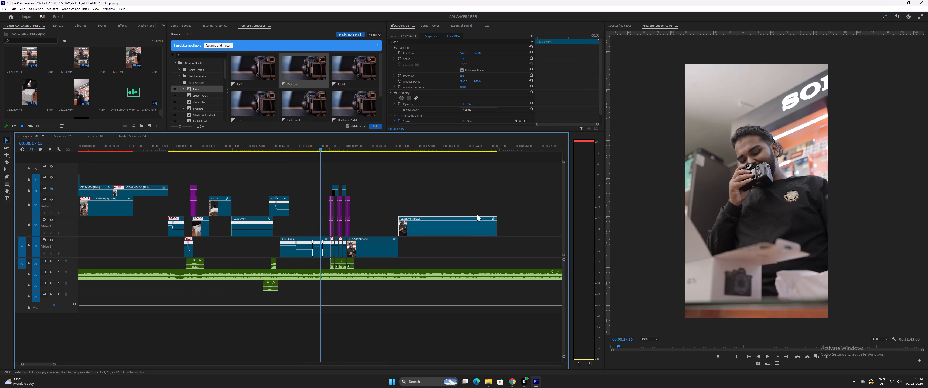
{"action": "key", "text": "ctrl+s"}
{"action": "key", "text": "space"}
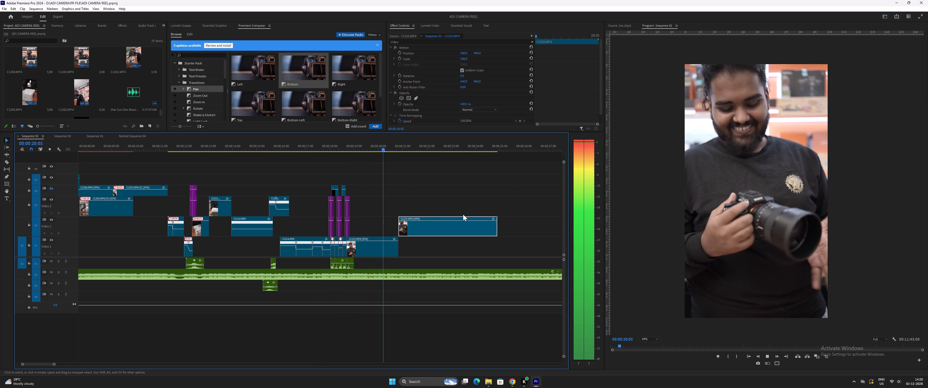
{"action": "key", "text": "space"}
{"action": "left_click", "coordinate": [362, 143]}
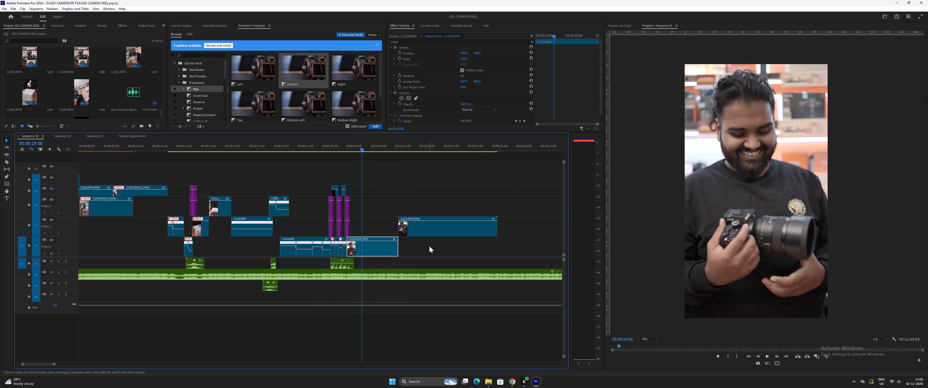
{"action": "type", "text": "=="}
{"action": "key", "text": "space"}
{"action": "key", "text": "space"}
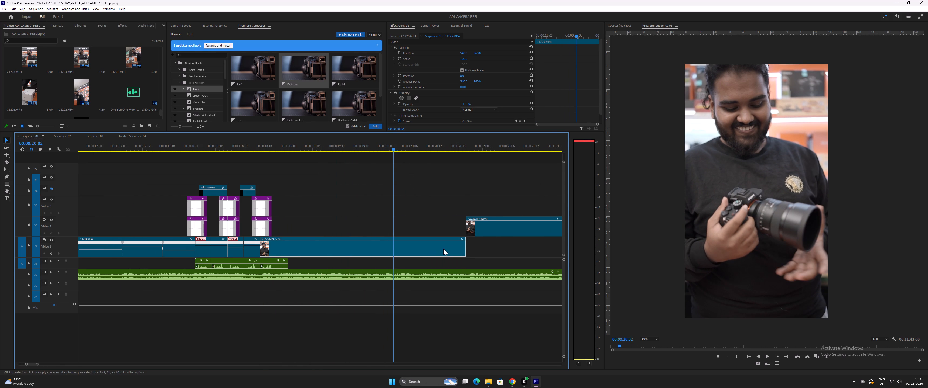
{"action": "left_click_drag", "start_coordinate": [463, 247], "coordinate": [398, 246]}
Move the following clip from video track 2 down to video track 1 and later in time, leaving a gap after the smiling-man clip.
{"action": "key", "text": "minus"}
{"action": "key", "text": "minus"}
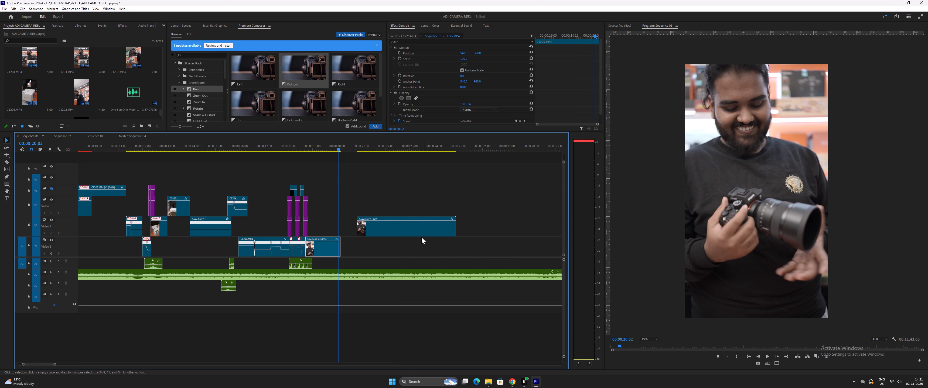
{"action": "left_click_drag", "start_coordinate": [395, 229], "coordinate": [492, 238]}
Go to the unused clips after the music ends, around 48 seconds, and make video track 4 visible again.
{"action": "key", "text": "minus"}
{"action": "key", "text": "minus"}
{"action": "key", "text": "minus"}
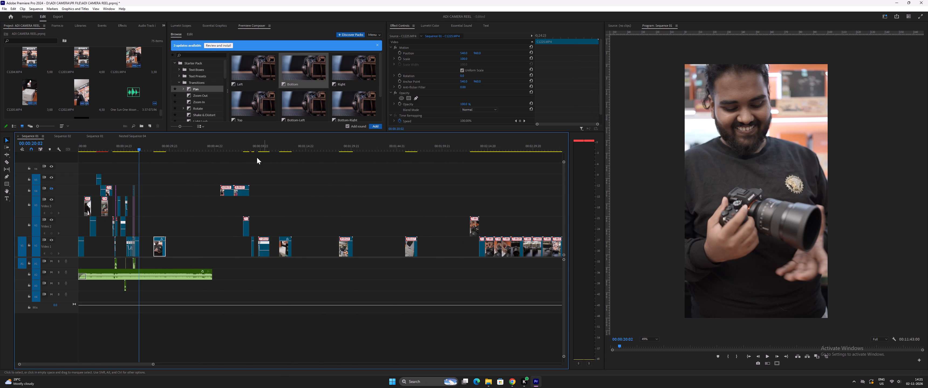
{"action": "left_click", "coordinate": [225, 145]}
{"action": "key", "text": "equal"}
{"action": "key", "text": "equal"}
{"action": "key", "text": "space"}
{"action": "key", "text": "equal"}
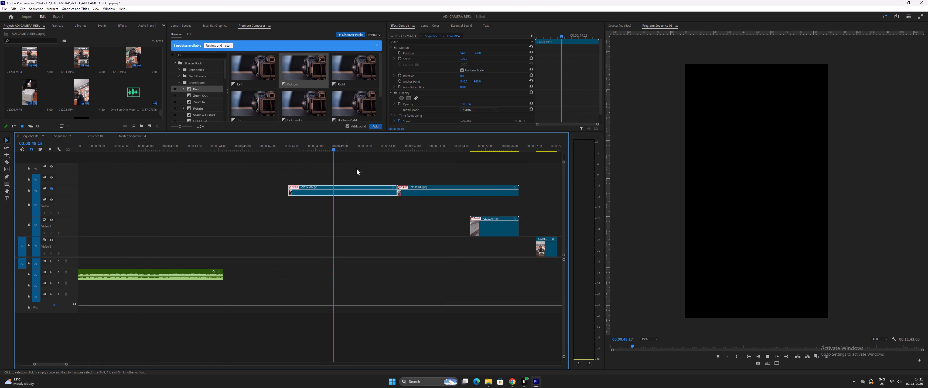
{"action": "key", "text": "minus"}
{"action": "key", "text": "space"}
{"action": "left_click", "coordinate": [50, 188]}
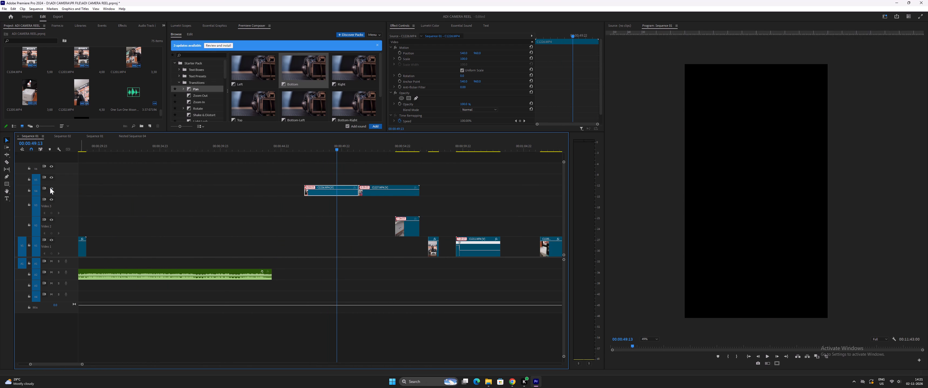
Preview the woman-with-camera clips and move the first, the camera hand-over, to video track 2 directly after the smiling-man clip.
{"action": "key", "text": "space"}
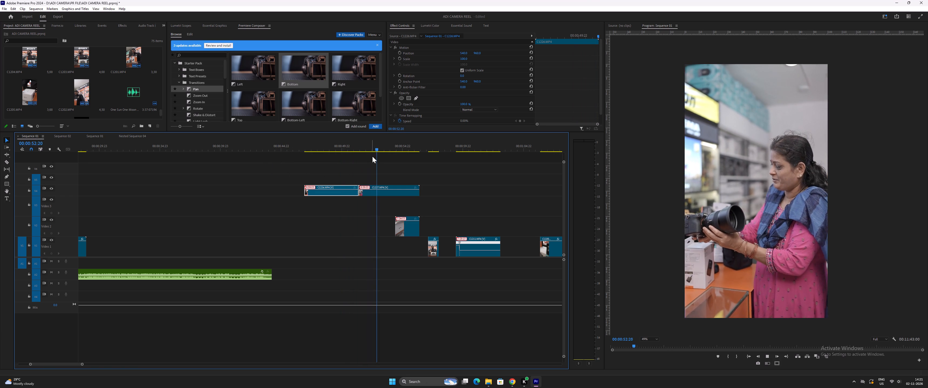
{"action": "key", "text": "space"}
{"action": "left_click_drag", "start_coordinate": [384, 147], "coordinate": [321, 150]}
{"action": "key", "text": "space"}
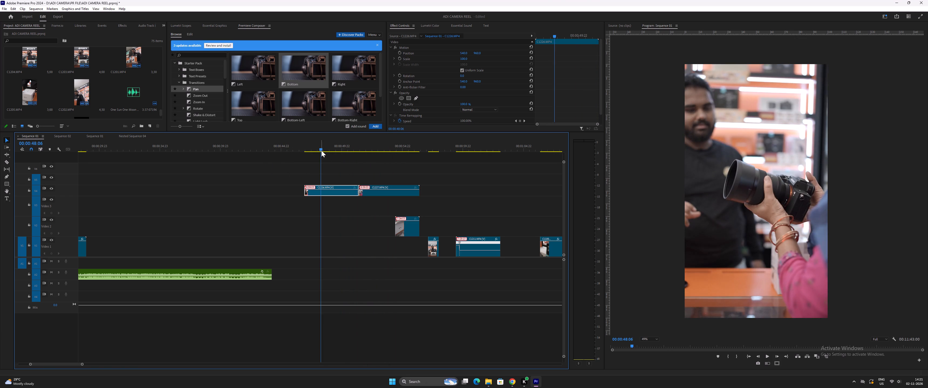
{"action": "key", "text": "space"}
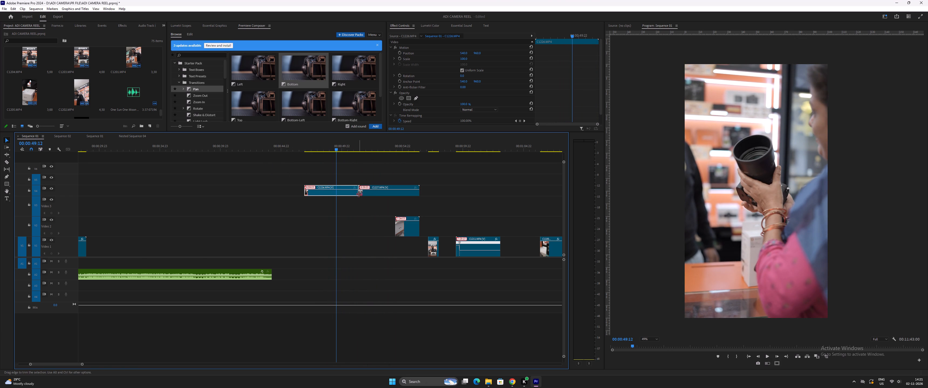
{"action": "key", "text": "minus"}
{"action": "left_click_drag", "start_coordinate": [328, 192], "coordinate": [143, 207]}
{"action": "key", "text": "minus"}
{"action": "key", "text": "equal"}
{"action": "key", "text": "equal"}
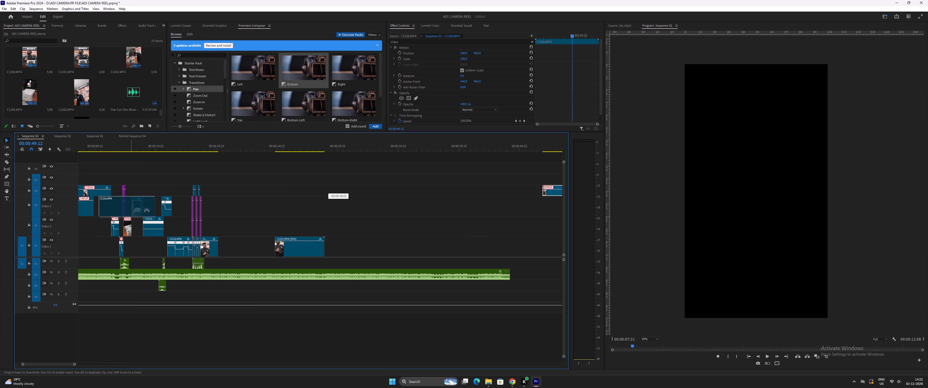
{"action": "left_click_drag", "start_coordinate": [143, 207], "coordinate": [346, 227]}
{"action": "key", "text": "equal"}
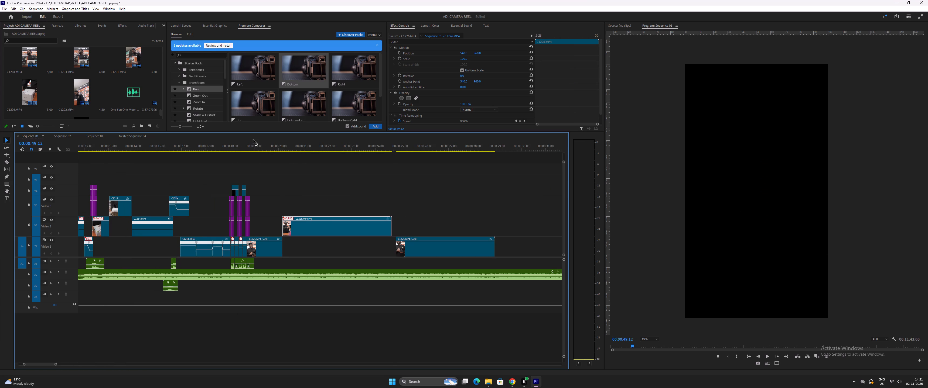
Move the remaining woman-with-camera clip from video track 4 to video track 3, overlapping the end of the relocated track 1 clip.
{"action": "left_click", "coordinate": [253, 139]}
{"action": "key", "text": "space"}
{"action": "key", "text": "space"}
{"action": "key", "text": "minus"}
{"action": "key", "text": "minus"}
{"action": "key", "text": "minus"}
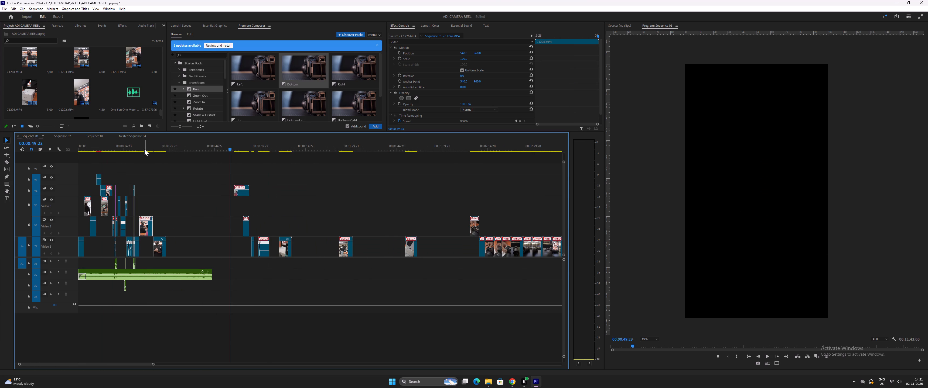
{"action": "left_click", "coordinate": [140, 145]}
{"action": "left_click_drag", "start_coordinate": [238, 193], "coordinate": [166, 206]}
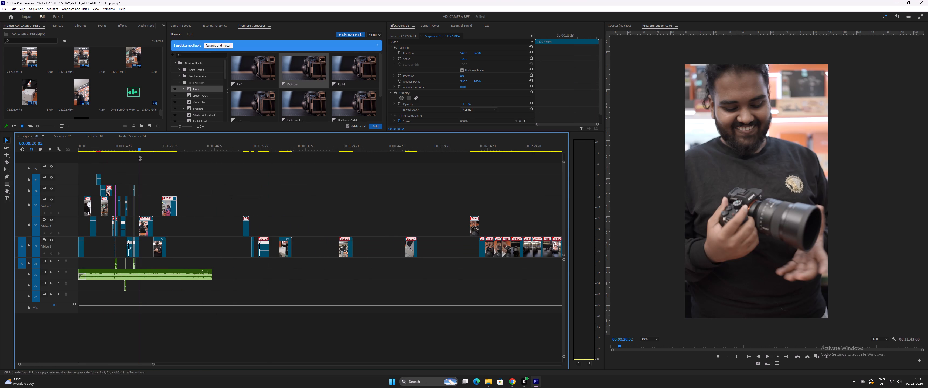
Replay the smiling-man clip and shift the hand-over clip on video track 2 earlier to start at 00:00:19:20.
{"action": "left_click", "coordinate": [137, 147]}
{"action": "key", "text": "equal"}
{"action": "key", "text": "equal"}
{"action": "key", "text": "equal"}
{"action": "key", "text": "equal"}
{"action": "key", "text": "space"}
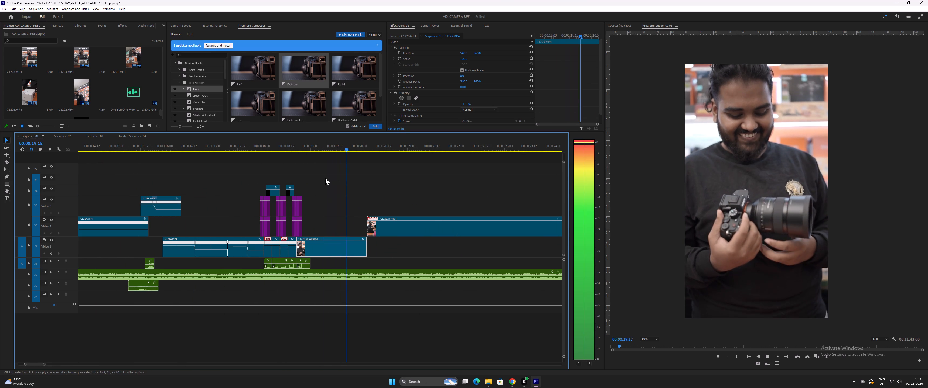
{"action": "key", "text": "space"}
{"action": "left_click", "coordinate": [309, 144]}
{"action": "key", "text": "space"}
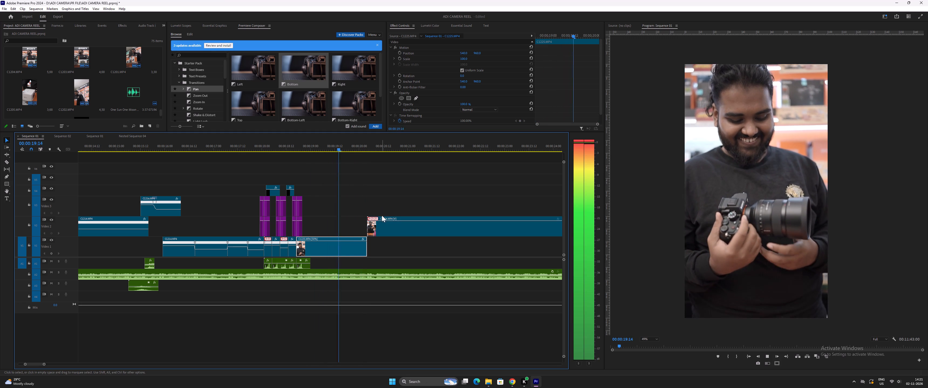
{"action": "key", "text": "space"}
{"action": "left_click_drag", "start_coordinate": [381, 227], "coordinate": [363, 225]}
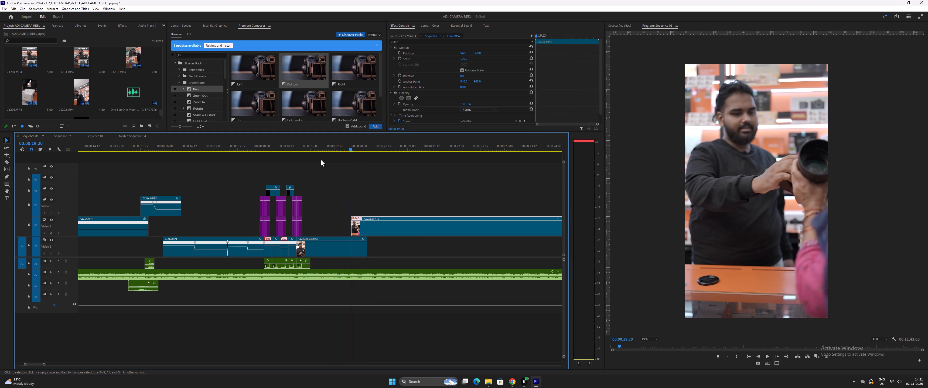
Replay the cut from the smiling-man clip into the hand-over clip, examining its timing against the music.
{"action": "left_click", "coordinate": [319, 146]}
{"action": "key", "text": "minus"}
{"action": "left_click", "coordinate": [287, 148]}
{"action": "key", "text": "equal"}
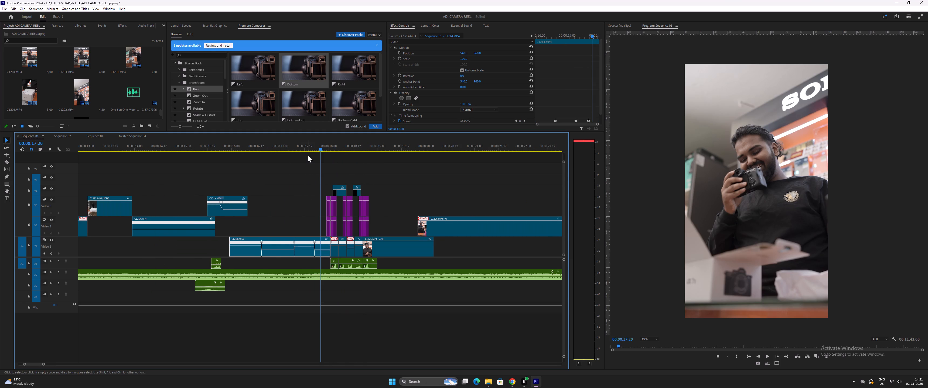
{"action": "key", "text": "minus"}
{"action": "left_click", "coordinate": [349, 148]}
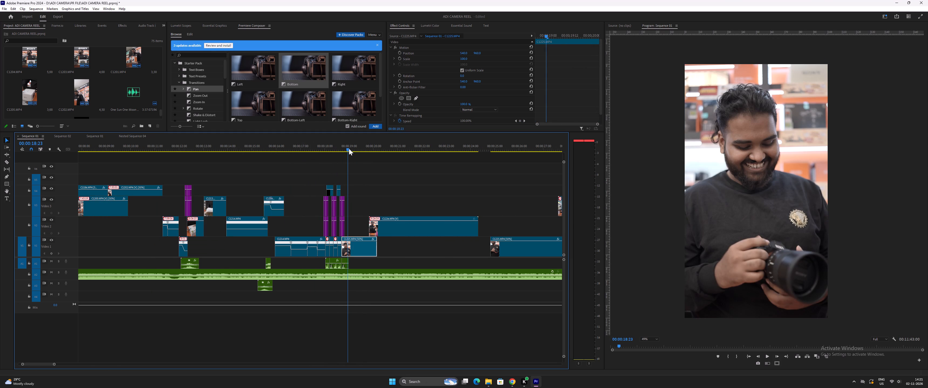
{"action": "key", "text": "space"}
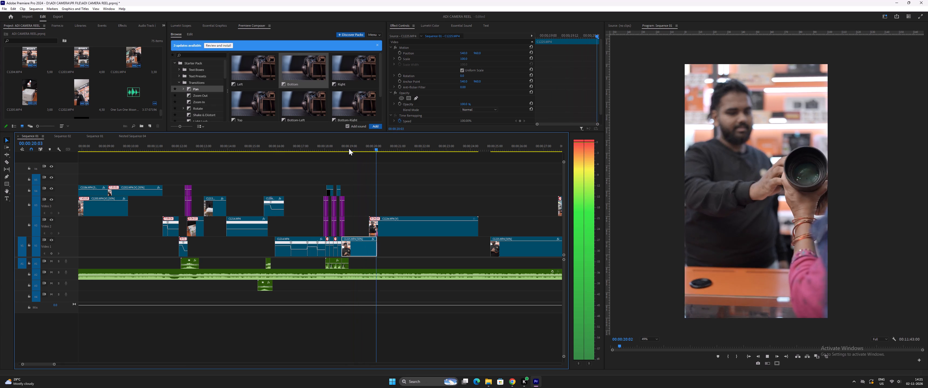
{"action": "key", "text": "space"}
{"action": "key", "text": "minus"}
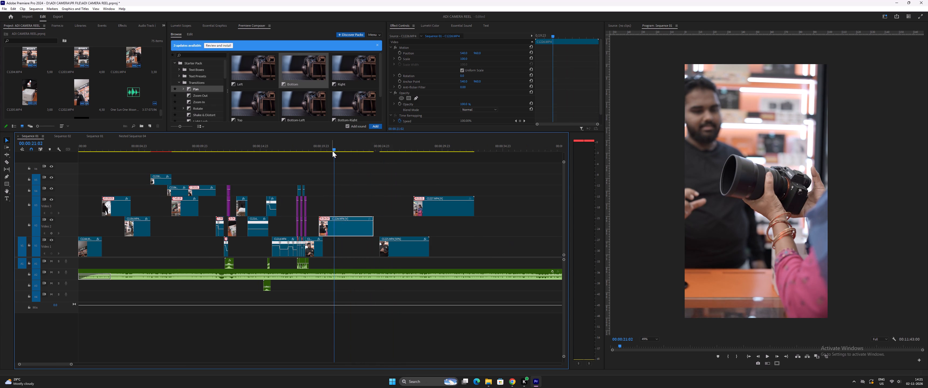
Split the hand-over clip at about 00:00:21:21, delete its first part, and place the rest directly after the smiling-man clip.
{"action": "left_click_drag", "start_coordinate": [335, 149], "coordinate": [344, 150]}
{"action": "left_click", "coordinate": [352, 227]}
{"action": "key", "text": "ctrl+bracketleft"}
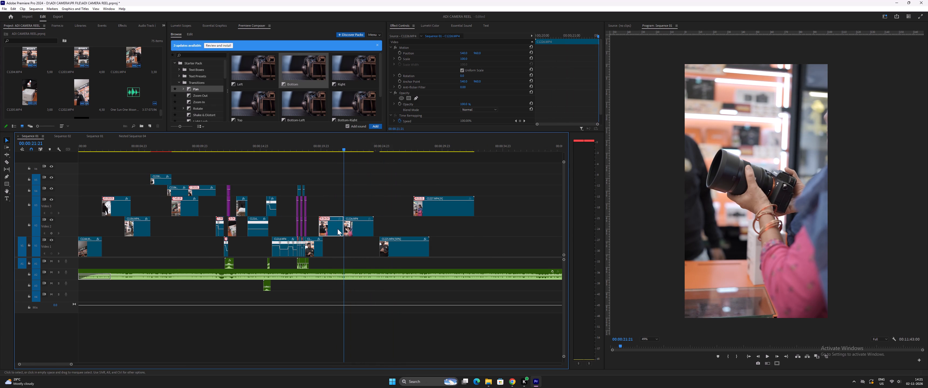
{"action": "left_click", "coordinate": [335, 229]}
{"action": "key", "text": "Delete"}
{"action": "left_click_drag", "start_coordinate": [361, 228], "coordinate": [336, 227]}
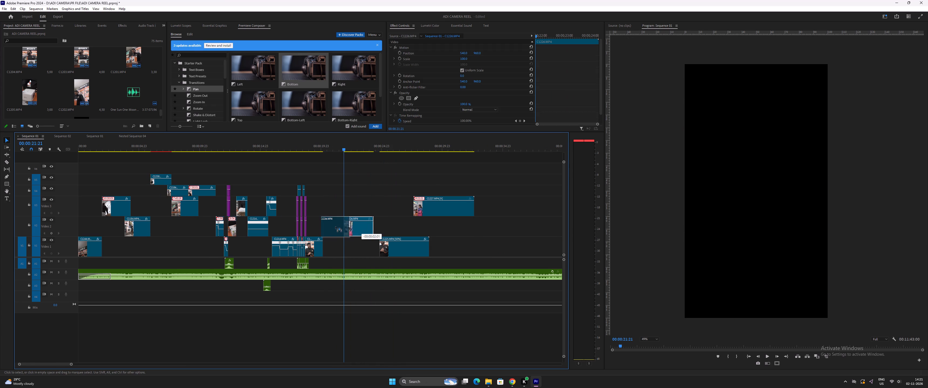
{"action": "left_click_drag", "start_coordinate": [336, 227], "coordinate": [340, 228]}
Set the trimmed hand-over clip on video track 2 to 50% speed.
{"action": "left_click", "coordinate": [316, 149]}
{"action": "key", "text": "equal"}
{"action": "key", "text": "equal"}
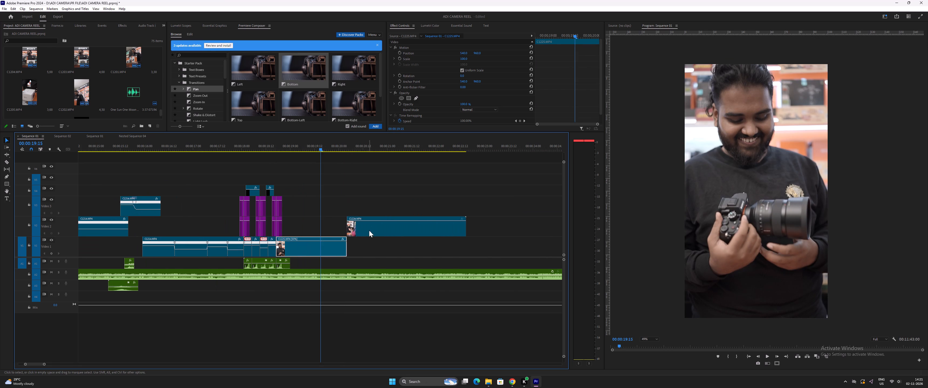
{"action": "left_click", "coordinate": [377, 230]}
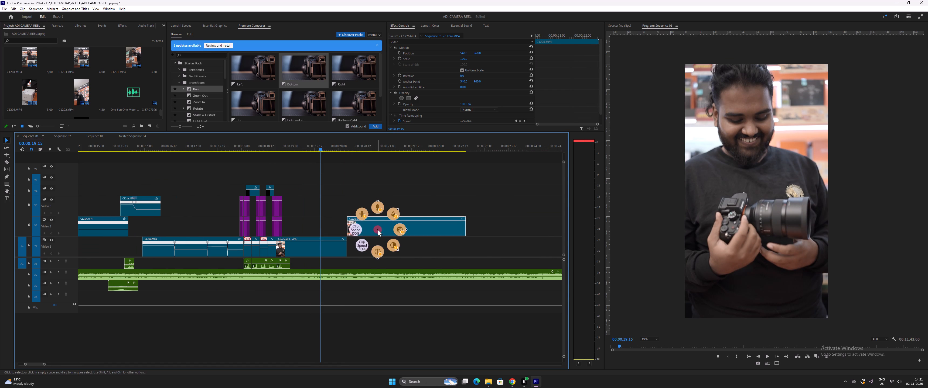
{"action": "left_click", "coordinate": [361, 244]}
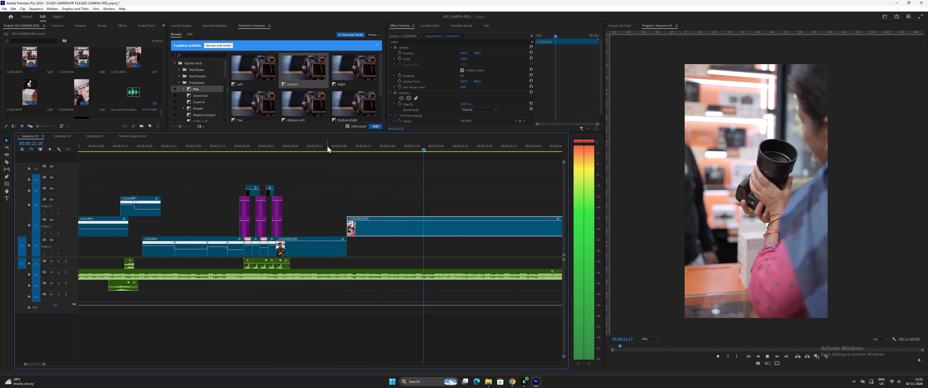
Replay the cut from the smiling-man clip into the slowed hand-over clip, examining its timing against the music.
{"action": "key", "text": "minus"}
{"action": "key", "text": "minus"}
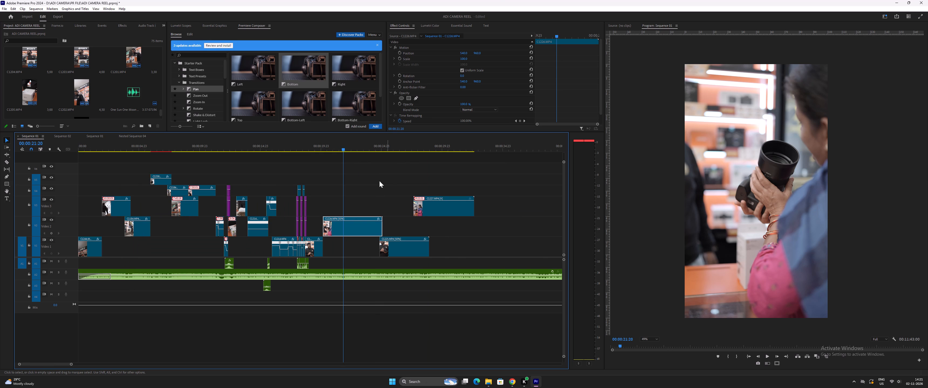
{"action": "left_click", "coordinate": [314, 146]}
{"action": "key", "text": "equal"}
{"action": "key", "text": "equal"}
{"action": "key", "text": "space"}
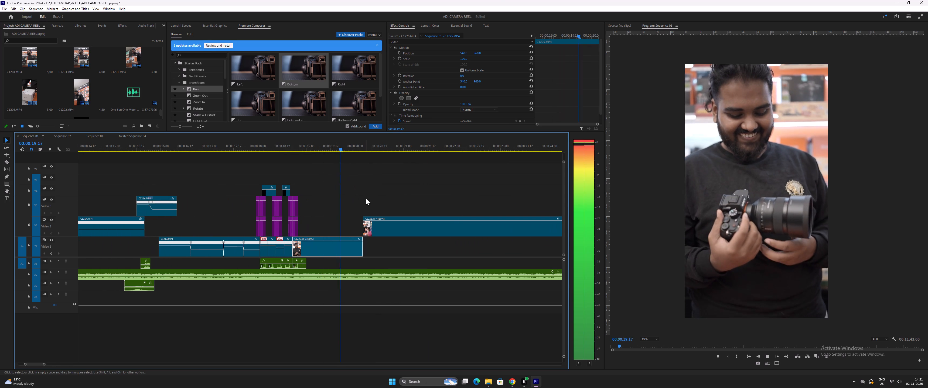
{"action": "key", "text": "space"}
{"action": "key", "text": "minus"}
{"action": "key", "text": "minus"}
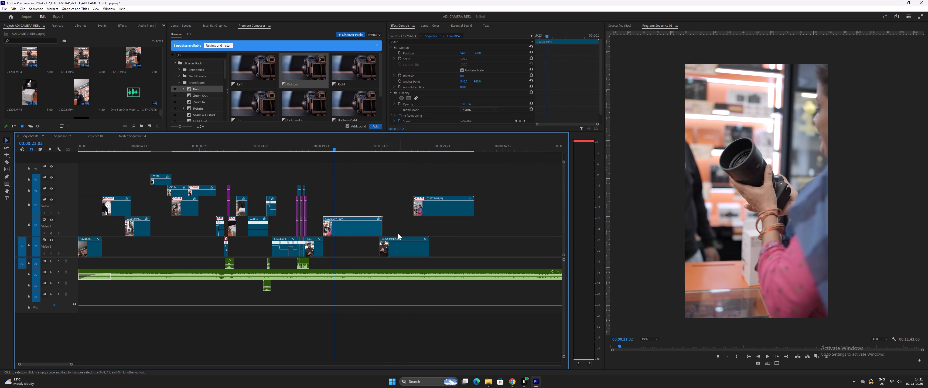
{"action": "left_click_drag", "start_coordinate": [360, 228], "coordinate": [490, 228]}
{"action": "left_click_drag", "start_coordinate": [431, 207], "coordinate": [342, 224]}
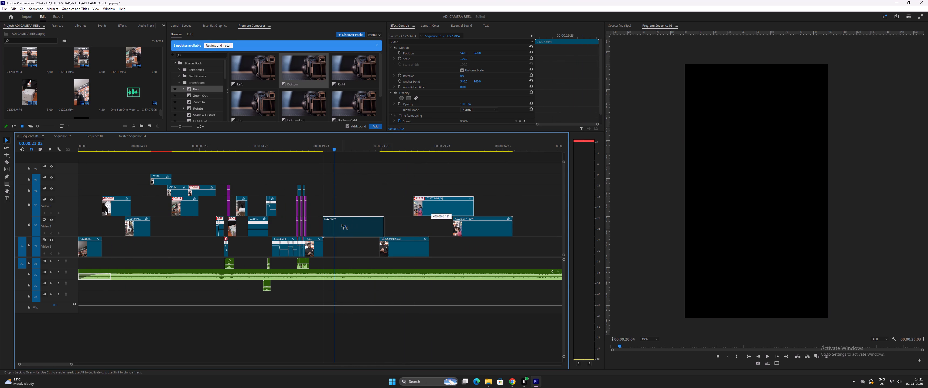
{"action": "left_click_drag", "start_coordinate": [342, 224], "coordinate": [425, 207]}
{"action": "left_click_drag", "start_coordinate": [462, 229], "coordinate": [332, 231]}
Trim the start of the hand-over clip on video track 2 to about 00:00:20:16 and move it back directly after the smiling-man clip.
{"action": "left_click", "coordinate": [326, 148]}
{"action": "key", "text": "equal"}
{"action": "key", "text": "equal"}
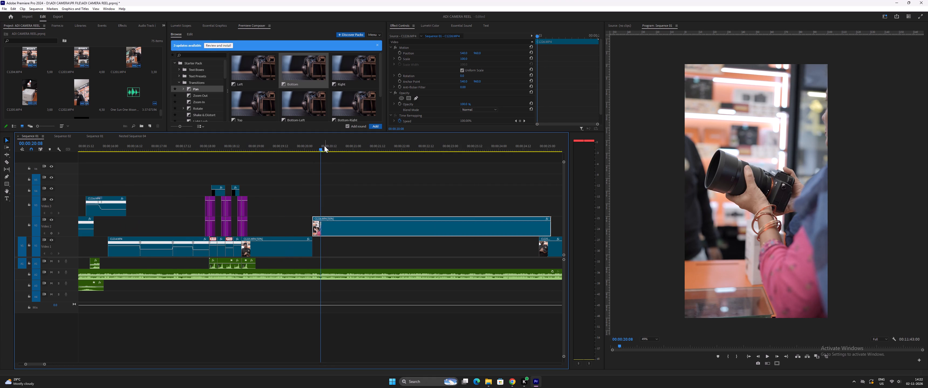
{"action": "left_click_drag", "start_coordinate": [324, 146], "coordinate": [338, 149]}
{"action": "left_click_drag", "start_coordinate": [313, 227], "coordinate": [347, 227]}
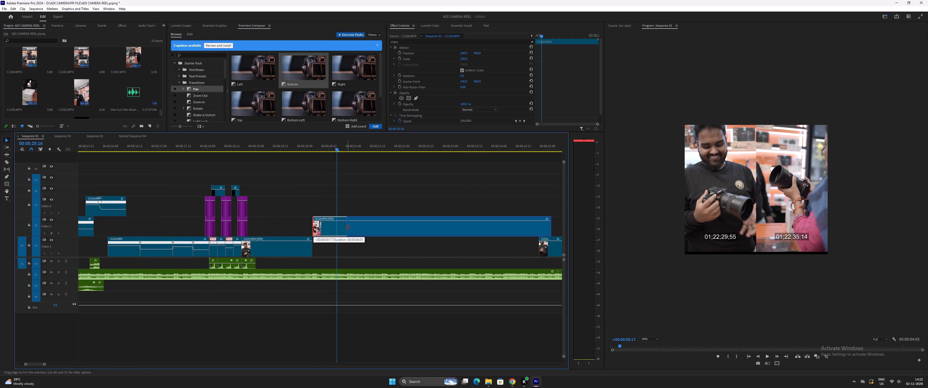
{"action": "left_click_drag", "start_coordinate": [347, 227], "coordinate": [339, 227]}
{"action": "left_click_drag", "start_coordinate": [353, 228], "coordinate": [328, 226]}
{"action": "key", "text": "minus"}
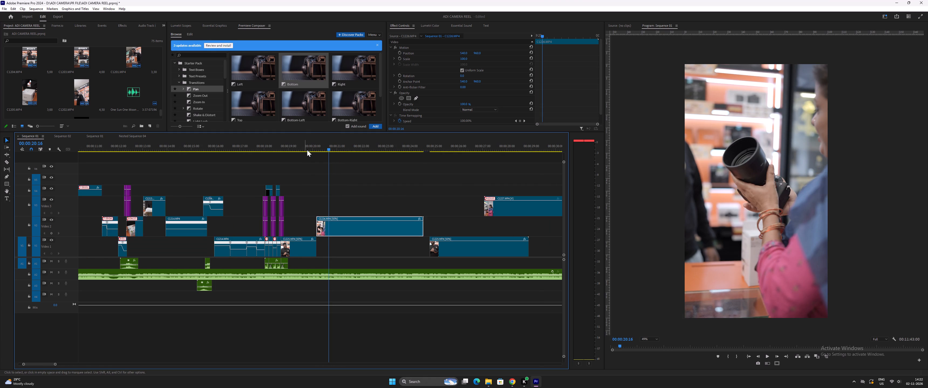
Replay the retrimmed hand-over cut and examine the woman-with-camera clip on video track 3 for a usable moment.
{"action": "left_click", "coordinate": [311, 145]}
{"action": "key", "text": "space"}
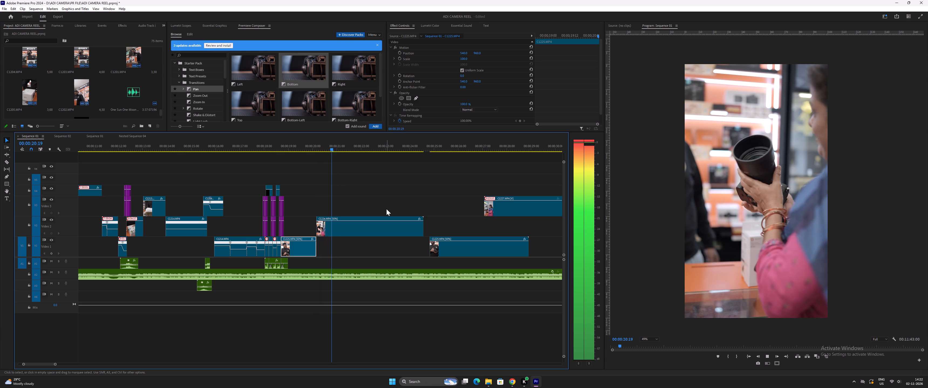
{"action": "key", "text": "space"}
{"action": "left_click_drag", "start_coordinate": [485, 147], "coordinate": [512, 155]}
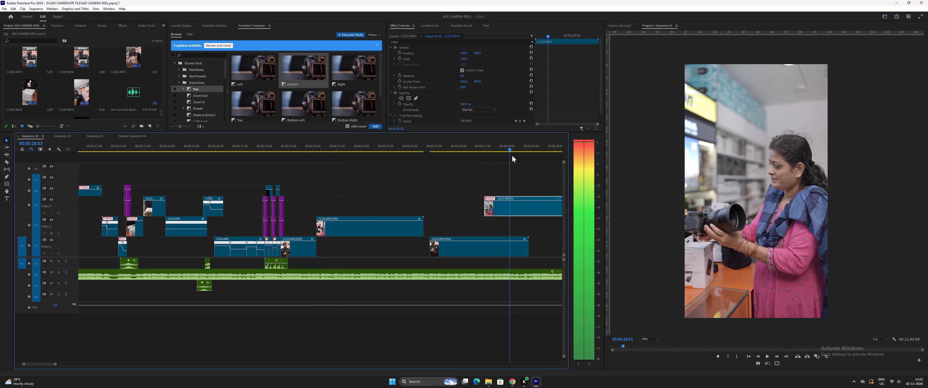
{"action": "left_click_drag", "start_coordinate": [512, 155], "coordinate": [519, 157]}
{"action": "key", "text": "minus"}
{"action": "left_click_drag", "start_coordinate": [421, 150], "coordinate": [430, 154]}
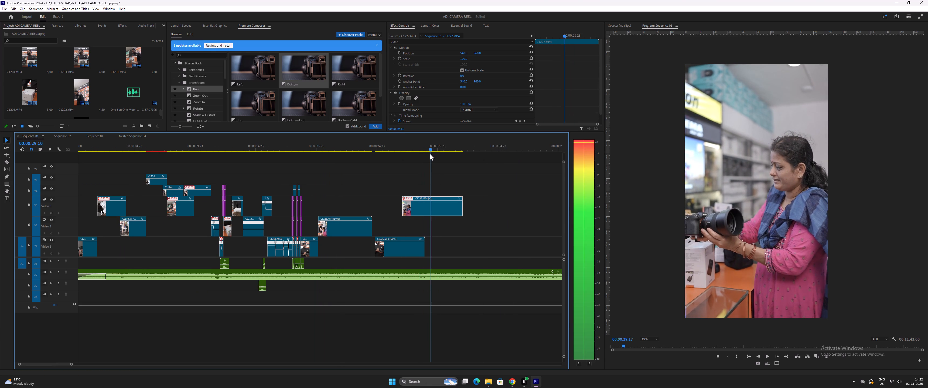
{"action": "left_click_drag", "start_coordinate": [430, 154], "coordinate": [420, 155]}
Split the hand-over clip on video track 2 at 00:00:20:22, judging the point by playback.
{"action": "left_click", "coordinate": [318, 151]}
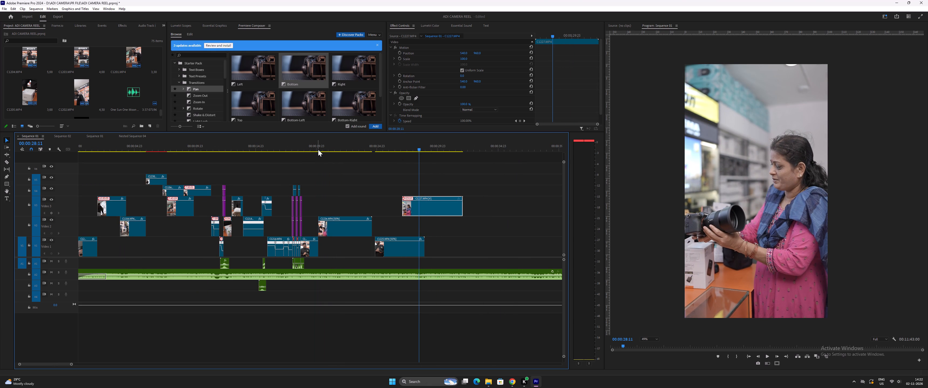
{"action": "left_click", "coordinate": [318, 147]}
{"action": "key", "text": "space"}
{"action": "key", "text": "space"}
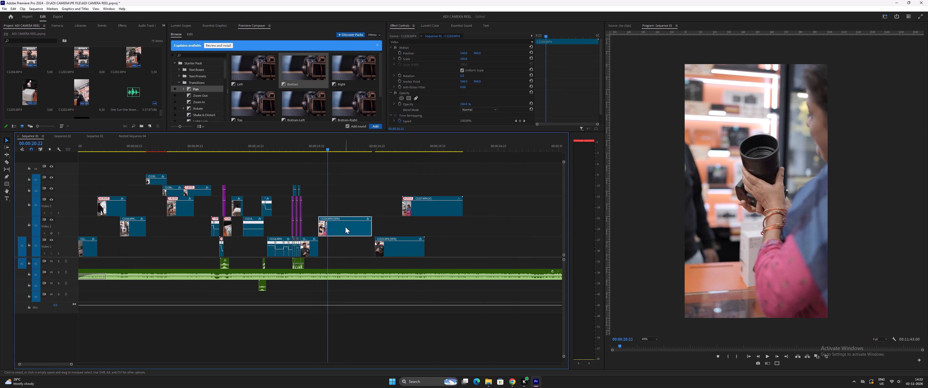
{"action": "left_click", "coordinate": [345, 227]}
{"action": "key", "text": "ctrl+bracketleft"}
Move the woman-with-camera clip on video track 3 to the hand-over split and set it to 50% speed.
{"action": "left_click_drag", "start_coordinate": [413, 208], "coordinate": [339, 206]}
{"action": "key", "text": "equal"}
{"action": "key", "text": "equal"}
{"action": "left_click", "coordinate": [355, 207]}
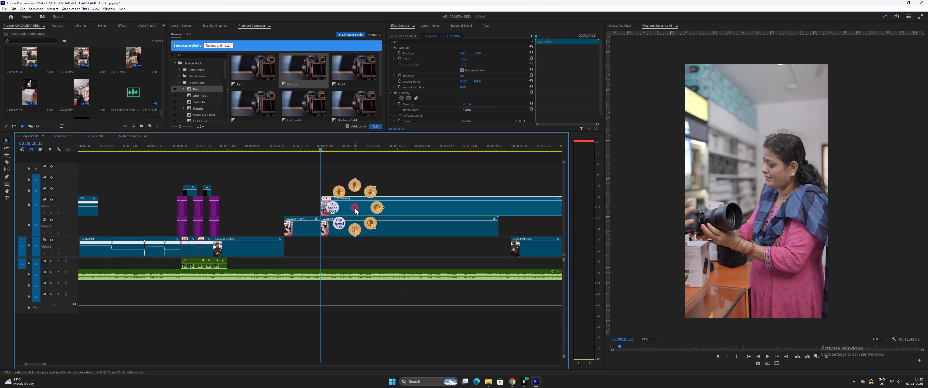
{"action": "left_click", "coordinate": [339, 225]}
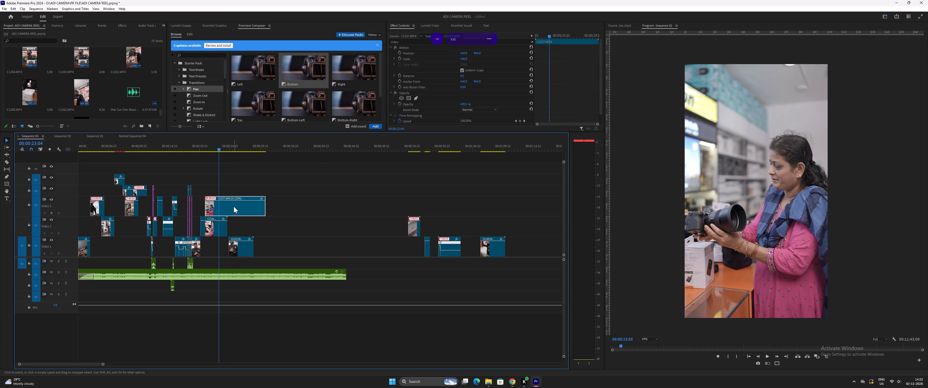
Fine-position the slowed woman-with-camera clip to start exactly at the hand-over split, checking the cut in playback.
{"action": "left_click", "coordinate": [226, 206]}
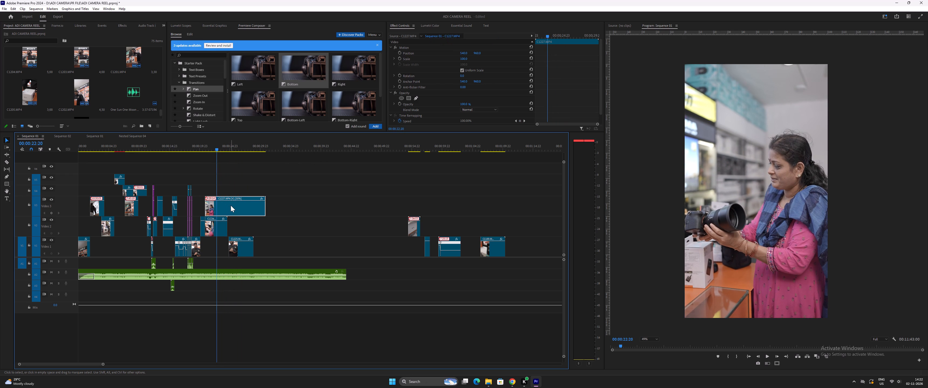
{"action": "left_click_drag", "start_coordinate": [229, 207], "coordinate": [214, 205]}
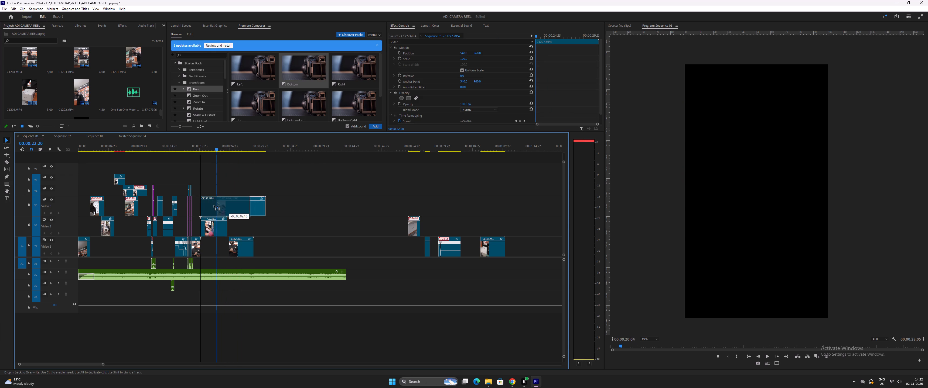
{"action": "left_click_drag", "start_coordinate": [214, 205], "coordinate": [216, 205]}
{"action": "left_click", "coordinate": [198, 144]}
{"action": "key", "text": "equal"}
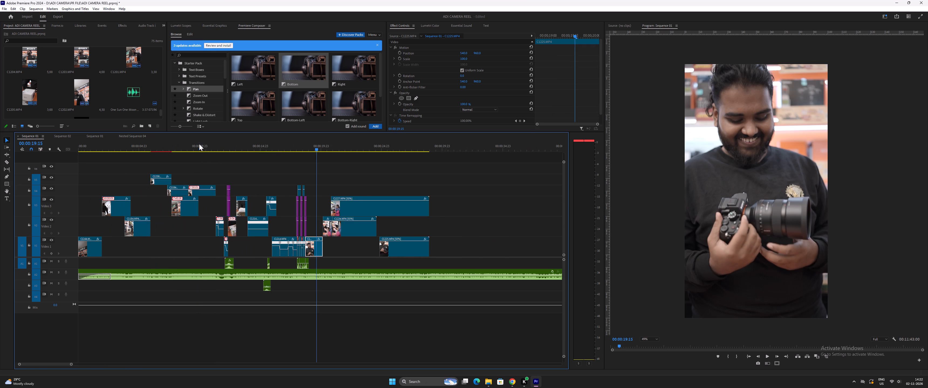
{"action": "key", "text": "equal"}
{"action": "key", "text": "equal"}
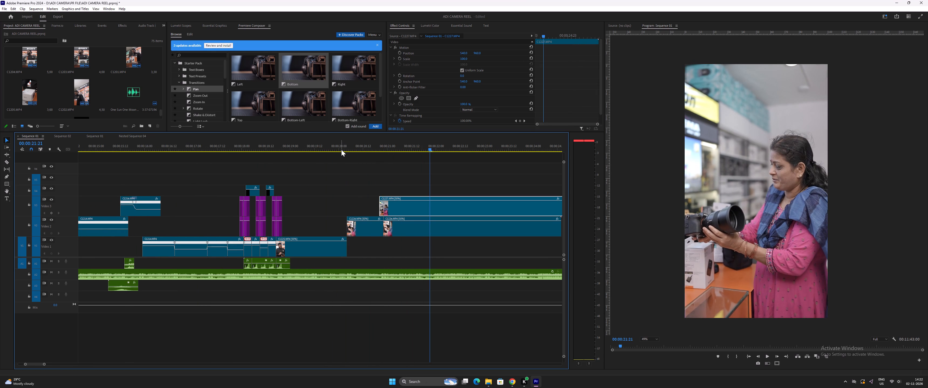
{"action": "left_click", "coordinate": [341, 150]}
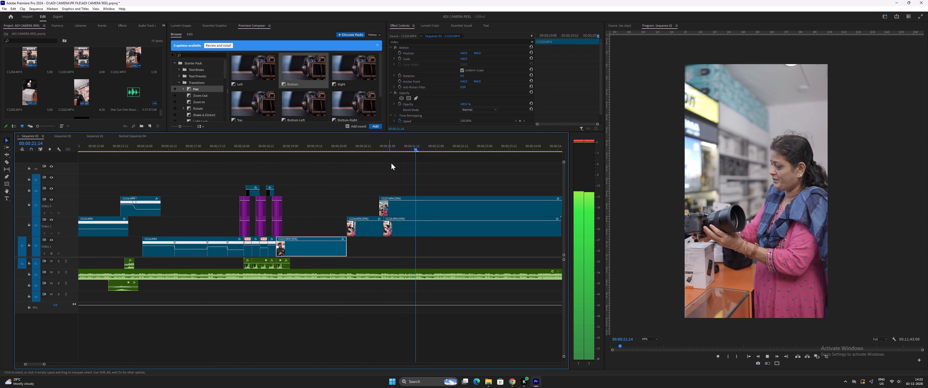
{"action": "left_click", "coordinate": [380, 146]}
{"action": "left_click_drag", "start_coordinate": [390, 208], "coordinate": [391, 208]}
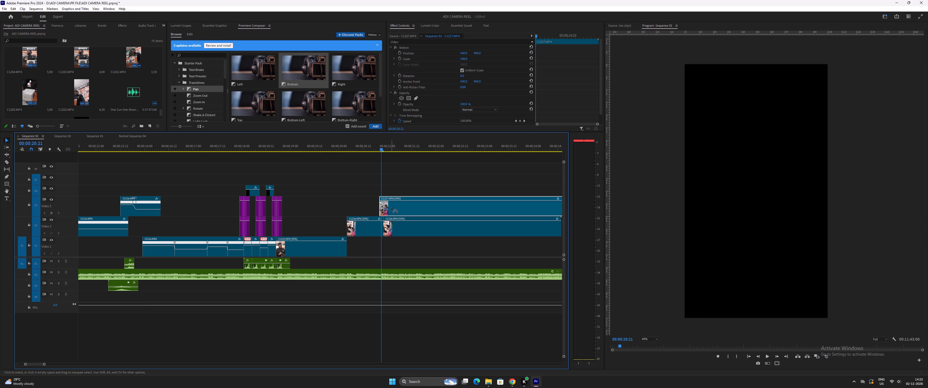
{"action": "left_click_drag", "start_coordinate": [391, 208], "coordinate": [394, 208]}
Split the woman-with-camera clip at 00:00:21:23 and delete its second part along with the leftover hand-over part beneath it.
{"action": "left_click", "coordinate": [339, 146]}
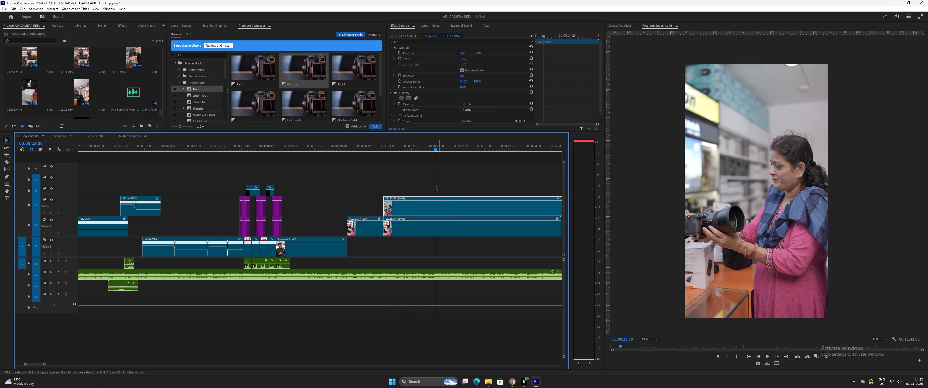
{"action": "left_click_drag", "start_coordinate": [431, 149], "coordinate": [434, 149]}
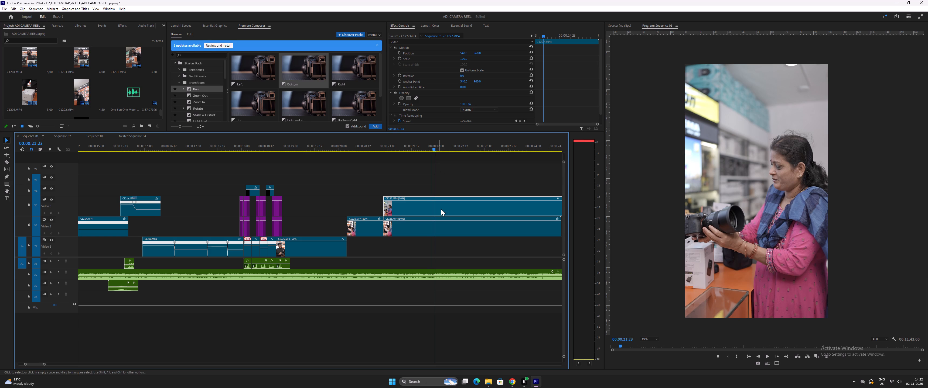
{"action": "left_click", "coordinate": [441, 209]}
{"action": "key", "text": "ctrl+bracketleft"}
{"action": "left_click_drag", "start_coordinate": [449, 186], "coordinate": [466, 209]}
{"action": "key", "text": "Delete"}
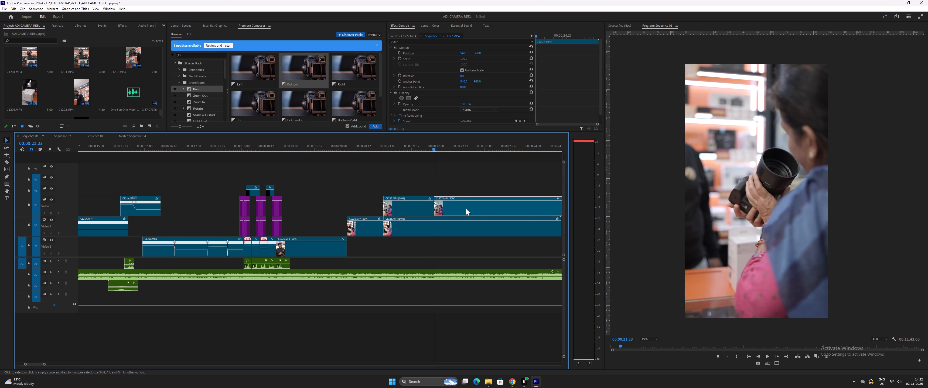
{"action": "left_click", "coordinate": [463, 223]}
{"action": "key", "text": "Delete"}
Move the man-holding-the-lens clip on video track 1 to start at 00:00:21:23, directly after the woman-with-camera clip.
{"action": "key", "text": "minus"}
{"action": "key", "text": "minus"}
{"action": "key", "text": "minus"}
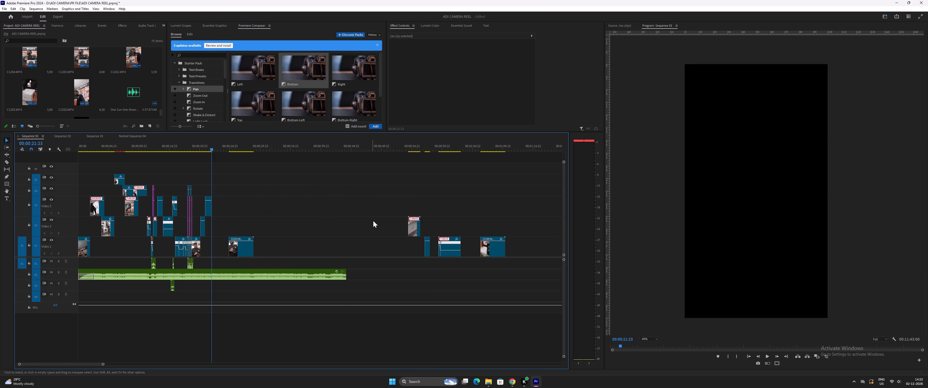
{"action": "key", "text": "equal"}
{"action": "key", "text": "equal"}
{"action": "left_click_drag", "start_coordinate": [438, 250], "coordinate": [366, 240]}
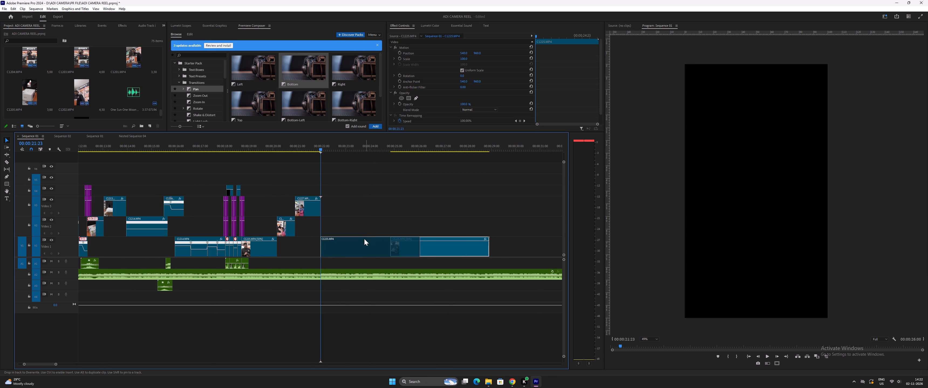
Replay the man-holding-the-lens clip against the music, split it at about 00:00:23:09, and delete the part after the split.
{"action": "left_click_drag", "start_coordinate": [312, 146], "coordinate": [318, 148]}
{"action": "key", "text": "equal"}
{"action": "key", "text": "equal"}
{"action": "key", "text": "space"}
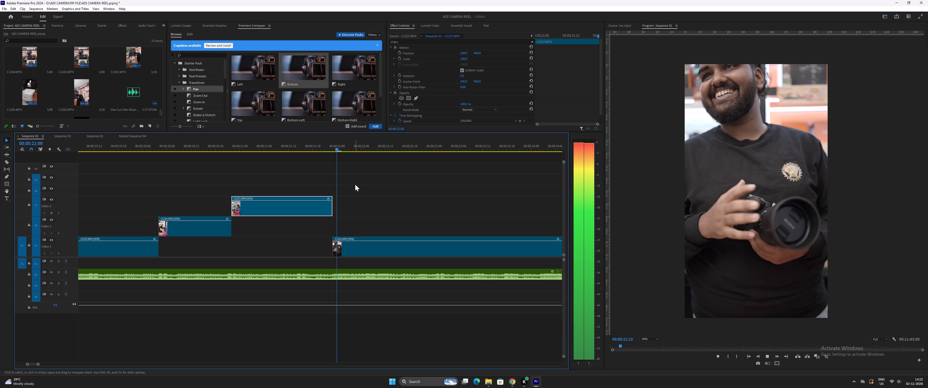
{"action": "key", "text": "space"}
{"action": "left_click", "coordinate": [403, 248]}
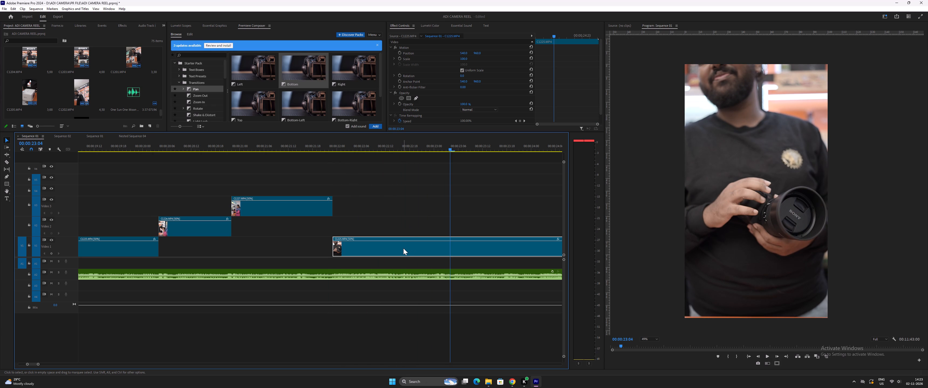
{"action": "left_click", "coordinate": [328, 148]}
{"action": "key", "text": "space"}
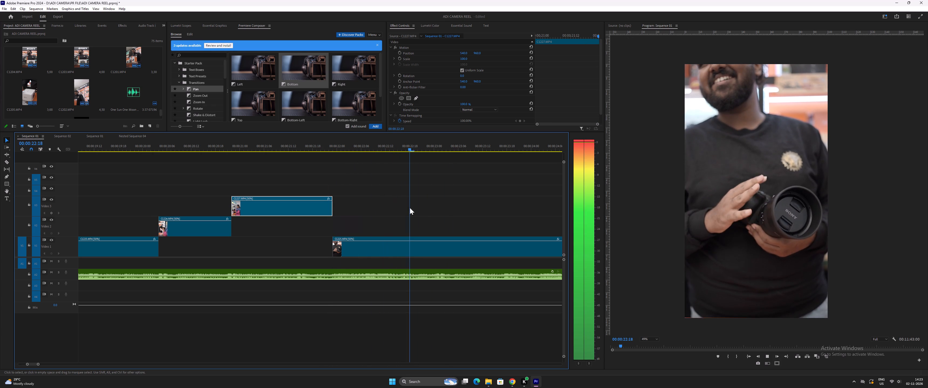
{"action": "key", "text": "space"}
{"action": "left_click", "coordinate": [469, 148]}
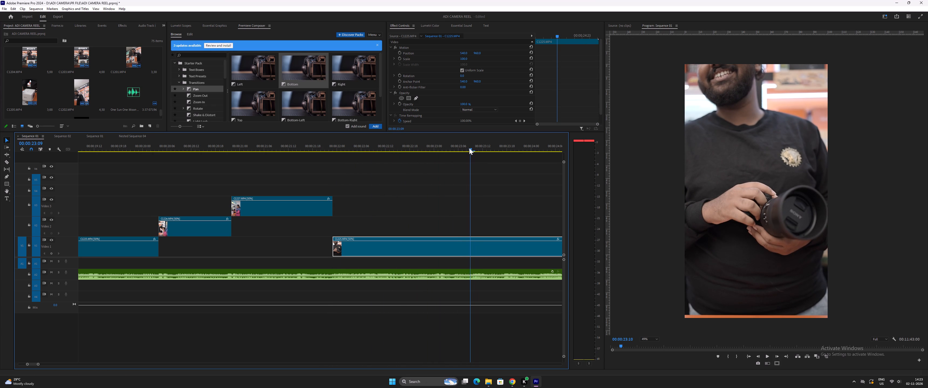
{"action": "left_click", "coordinate": [484, 250]}
{"action": "key", "text": "ctrl+bracketleft"}
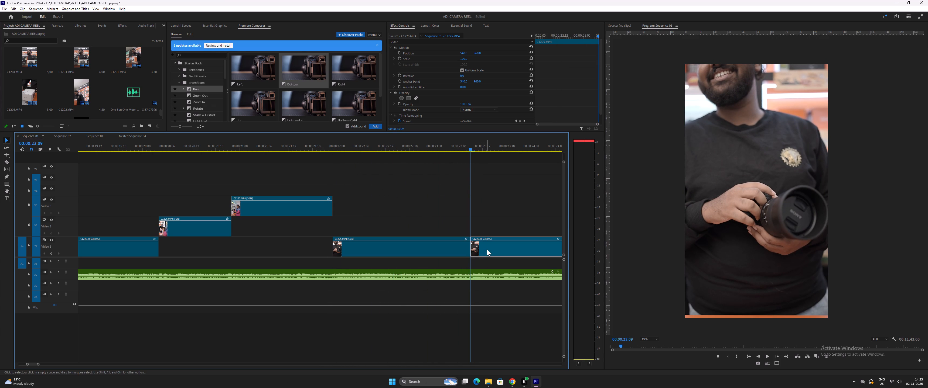
{"action": "left_click", "coordinate": [487, 250]}
{"action": "key", "text": "Delete"}
Look through the unused clips parked after the reel, up to about 00:02:40, for a possible next shot.
{"action": "key", "text": "minus"}
{"action": "key", "text": "minus"}
{"action": "key", "text": "minus"}
{"action": "key", "text": "minus"}
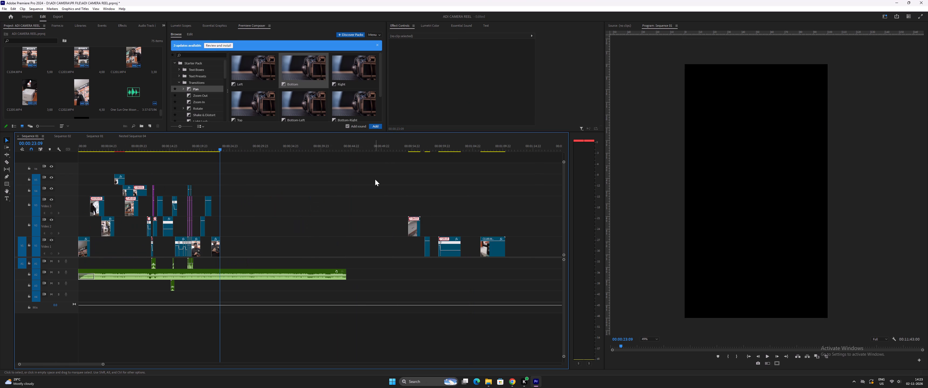
{"action": "left_click", "coordinate": [414, 147]}
{"action": "key", "text": "minus"}
{"action": "key", "text": "minus"}
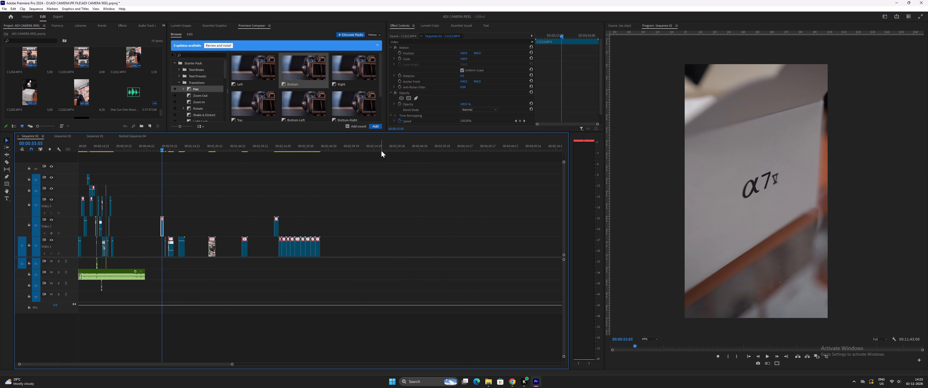
{"action": "key", "text": "equal"}
{"action": "key", "text": "equal"}
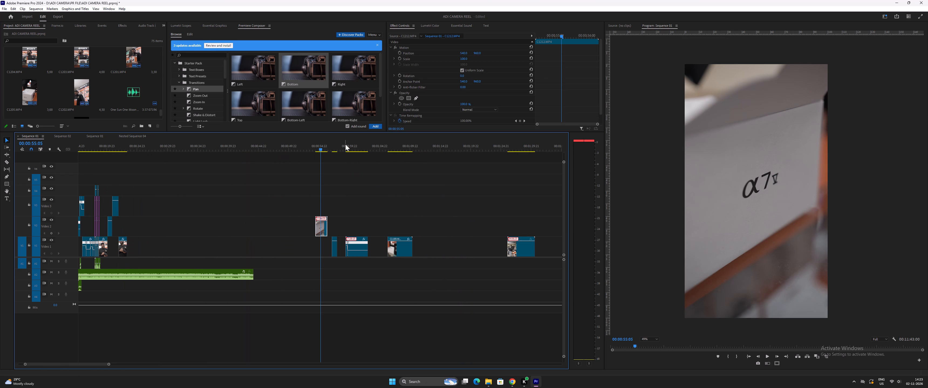
{"action": "left_click_drag", "start_coordinate": [348, 140], "coordinate": [396, 150]}
{"action": "key", "text": "minus"}
{"action": "key", "text": "minus"}
{"action": "left_click_drag", "start_coordinate": [266, 146], "coordinate": [275, 150]}
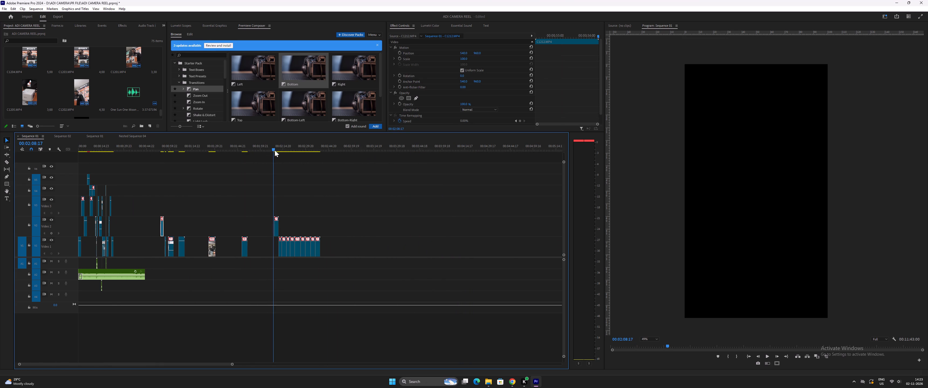
{"action": "left_click_drag", "start_coordinate": [275, 150], "coordinate": [275, 150]}
{"action": "key", "text": "space"}
{"action": "key", "text": "equal"}
{"action": "key", "text": "space"}
{"action": "left_click_drag", "start_coordinate": [321, 147], "coordinate": [364, 161]}
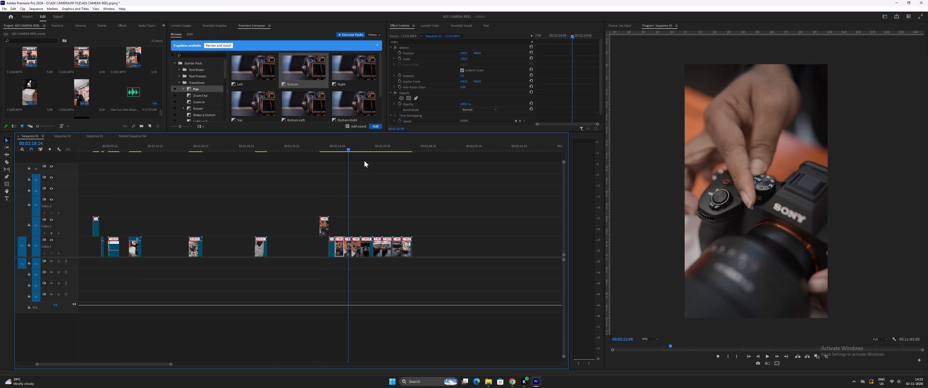
{"action": "left_click_drag", "start_coordinate": [364, 161], "coordinate": [416, 171]}
{"action": "key", "text": "minus"}
{"action": "key", "text": "minus"}
{"action": "key", "text": "minus"}
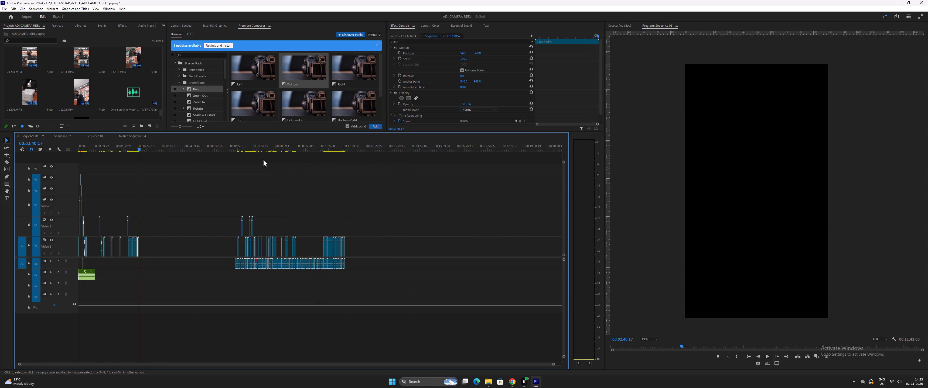
Find the clip of the smiling couple posing at the Sony counter, near 00:10:54, and lift it to video track 2.
{"action": "left_click_drag", "start_coordinate": [326, 147], "coordinate": [343, 155]}
{"action": "key", "text": "equal"}
{"action": "key", "text": "equal"}
{"action": "key", "text": "equal"}
{"action": "left_click", "coordinate": [176, 148]}
{"action": "key", "text": "space"}
{"action": "key", "text": "equal"}
{"action": "key", "text": "equal"}
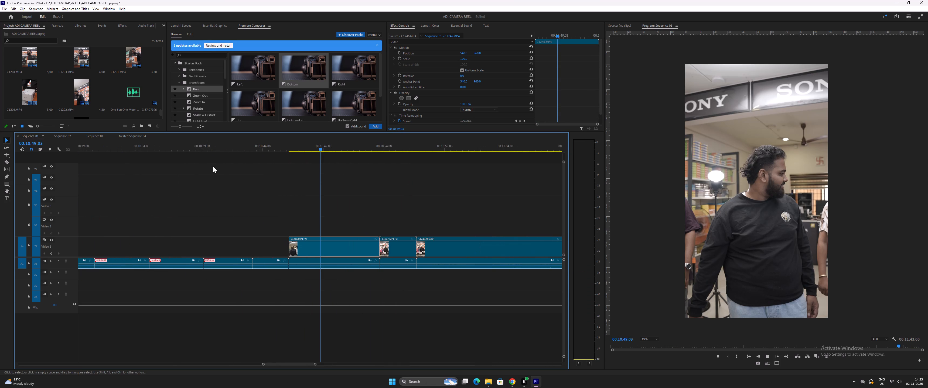
{"action": "key", "text": "equal"}
{"action": "key", "text": "minus"}
{"action": "key", "text": "minus"}
{"action": "left_click_drag", "start_coordinate": [343, 148], "coordinate": [353, 150]}
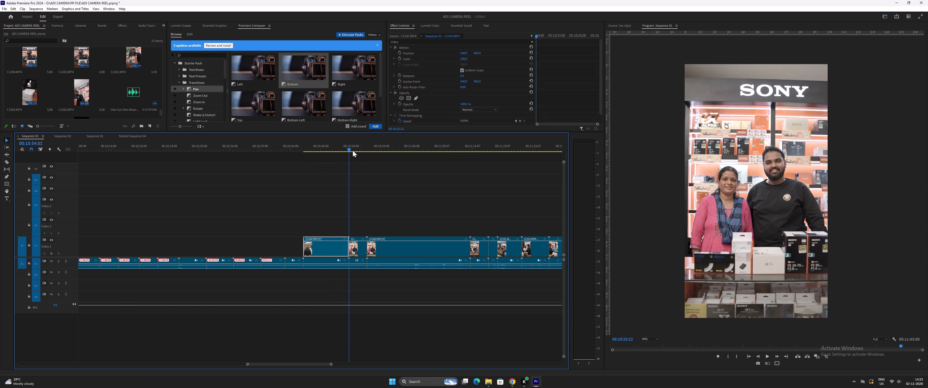
{"action": "left_click_drag", "start_coordinate": [353, 150], "coordinate": [354, 151]}
{"action": "key", "text": "space"}
{"action": "key", "text": "equal"}
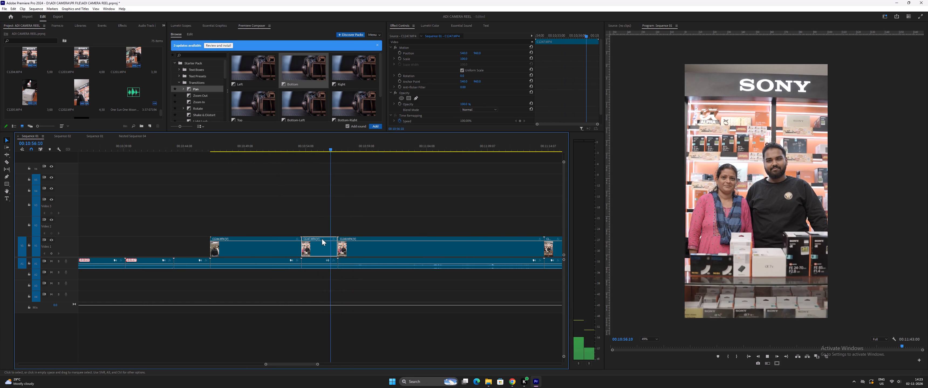
{"action": "key", "text": "space"}
{"action": "left_click", "coordinate": [304, 148]}
{"action": "key", "text": "space"}
{"action": "key", "text": "space"}
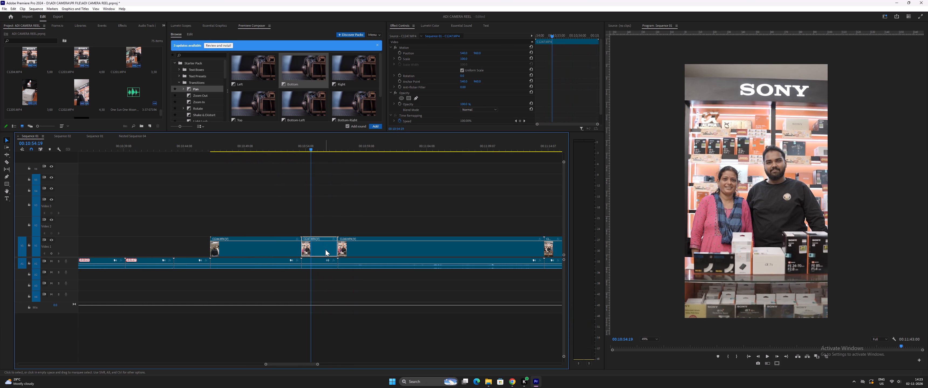
{"action": "left_click_drag", "start_coordinate": [325, 250], "coordinate": [320, 222]}
Compare the posing-couple clip with the handshake and group clips that follow it at the end of the timeline.
{"action": "key", "text": "space"}
{"action": "left_click_drag", "start_coordinate": [349, 146], "coordinate": [415, 159]}
{"action": "key", "text": "space"}
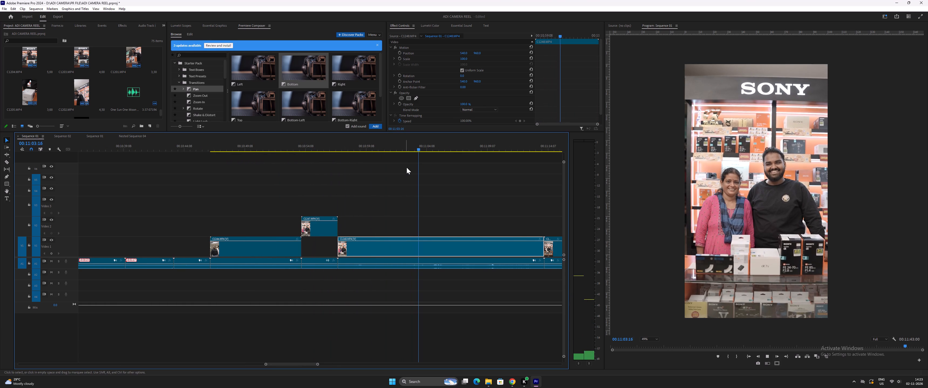
{"action": "key", "text": "minus"}
{"action": "key", "text": "space"}
{"action": "left_click_drag", "start_coordinate": [309, 147], "coordinate": [316, 151]}
{"action": "key", "text": "space"}
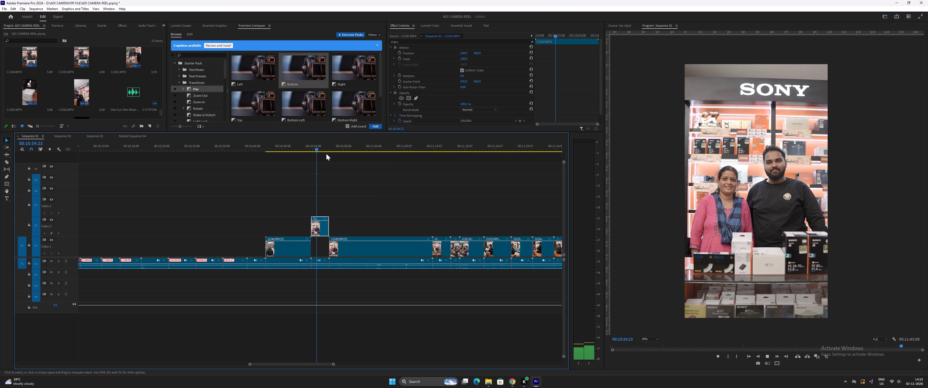
{"action": "key", "text": "space"}
{"action": "left_click_drag", "start_coordinate": [355, 145], "coordinate": [386, 157]}
{"action": "key", "text": "space"}
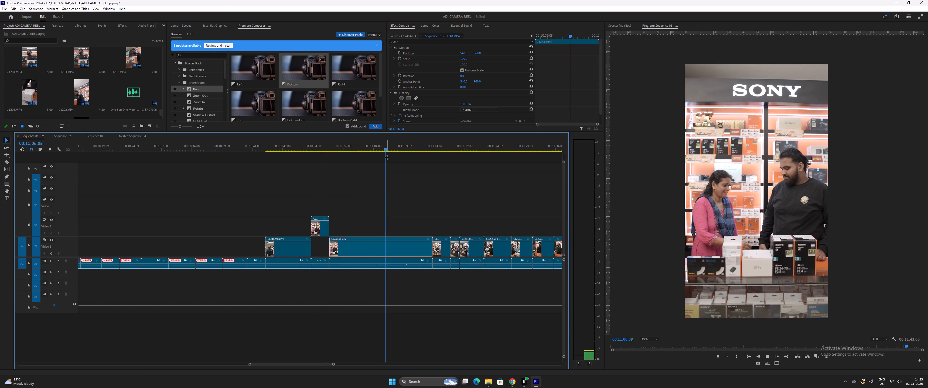
{"action": "key", "text": "minus"}
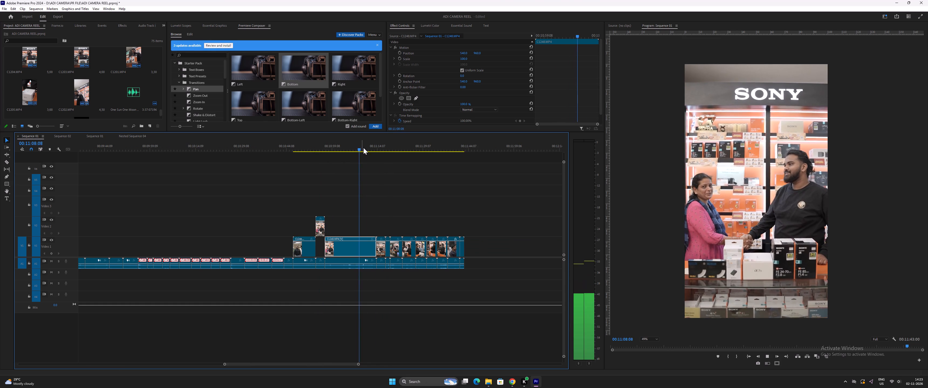
{"action": "left_click_drag", "start_coordinate": [365, 148], "coordinate": [381, 152]}
{"action": "key", "text": "space"}
{"action": "key", "text": "space"}
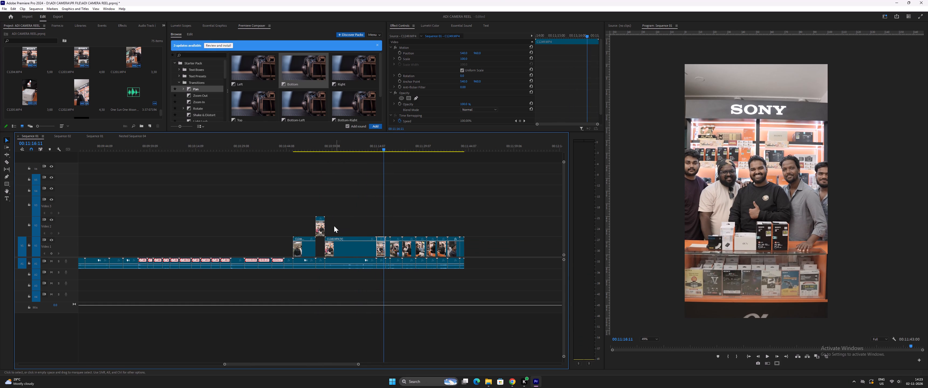
Move the posing-couple clip on video track 2 back to the reel, directly above the start of the man-with-lens clip.
{"action": "key", "text": "minus"}
{"action": "left_click", "coordinate": [322, 231]}
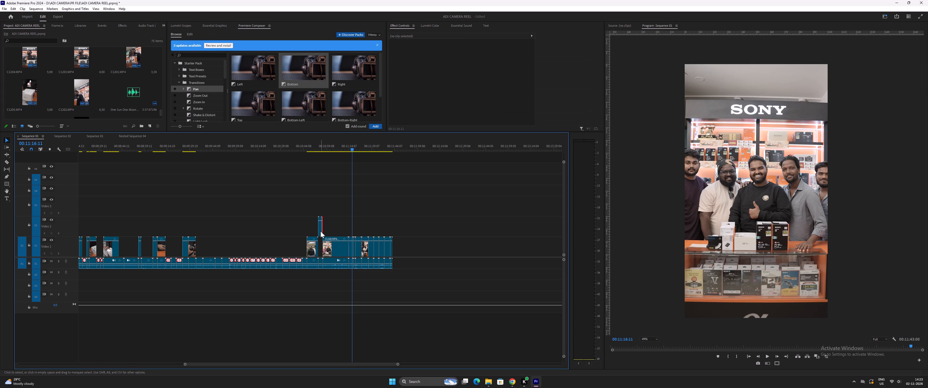
{"action": "left_click_drag", "start_coordinate": [320, 231], "coordinate": [76, 213]}
{"action": "key", "text": "minus"}
{"action": "key", "text": "minus"}
{"action": "key", "text": "equal"}
{"action": "key", "text": "equal"}
{"action": "key", "text": "equal"}
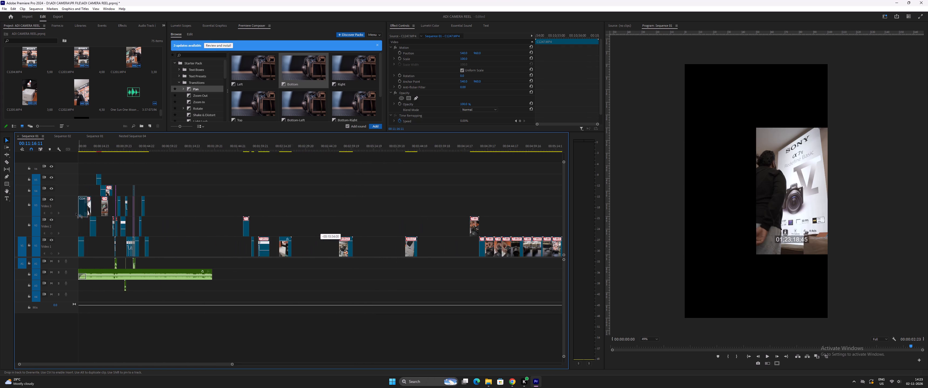
{"action": "left_click_drag", "start_coordinate": [76, 213], "coordinate": [282, 218]}
{"action": "key", "text": "equal"}
{"action": "key", "text": "equal"}
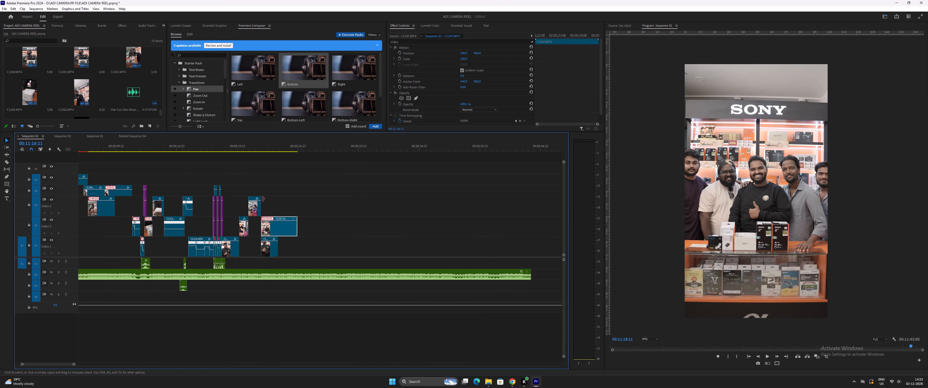
Move the woman-with-camera clip on video track 3 directly above the hand-over clip and trim its end to match that clip's end.
{"action": "left_click", "coordinate": [234, 148]}
{"action": "key", "text": "space"}
{"action": "key", "text": "equal"}
{"action": "key", "text": "equal"}
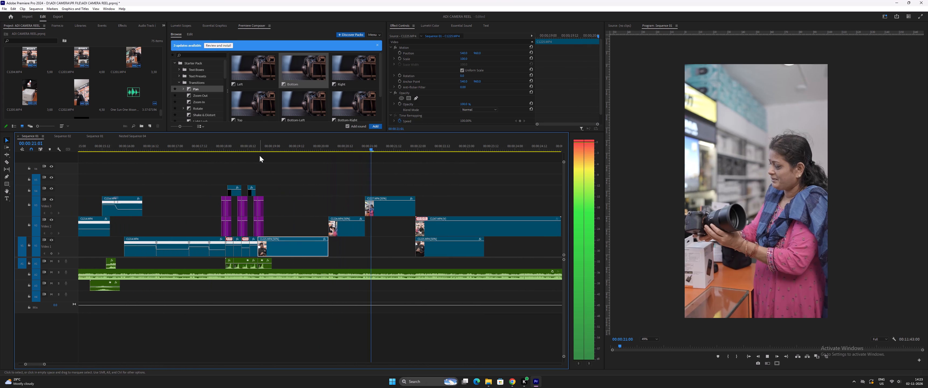
{"action": "key", "text": "space"}
{"action": "left_click_drag", "start_coordinate": [377, 211], "coordinate": [342, 210]}
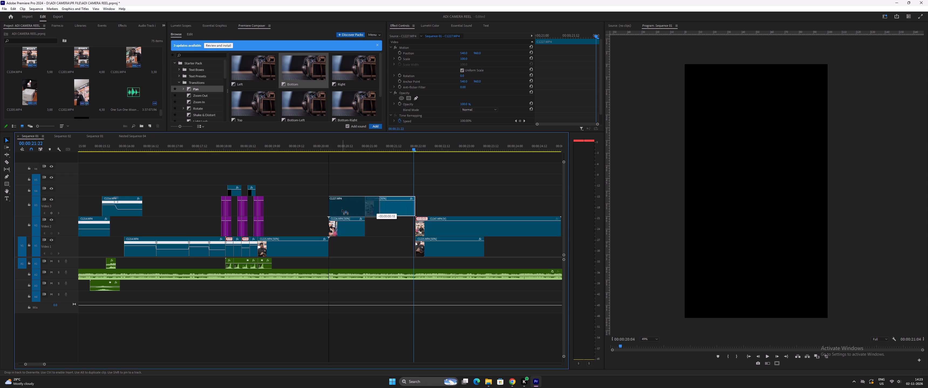
{"action": "left_click_drag", "start_coordinate": [342, 210], "coordinate": [341, 209]}
{"action": "left_click", "coordinate": [301, 146]}
{"action": "key", "text": "space"}
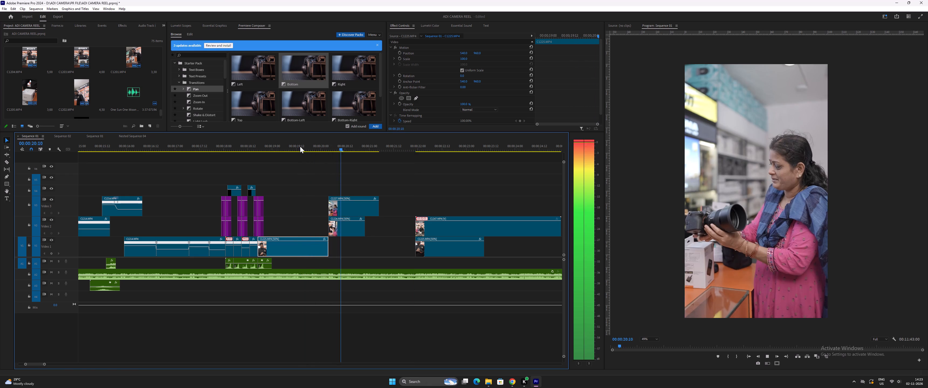
{"action": "key", "text": "space"}
{"action": "left_click_drag", "start_coordinate": [377, 207], "coordinate": [365, 207]}
Move the posing-couple clip on video track 2 to start directly after the hand-over clip, checking the cut in playback.
{"action": "left_click_drag", "start_coordinate": [433, 225], "coordinate": [387, 220]}
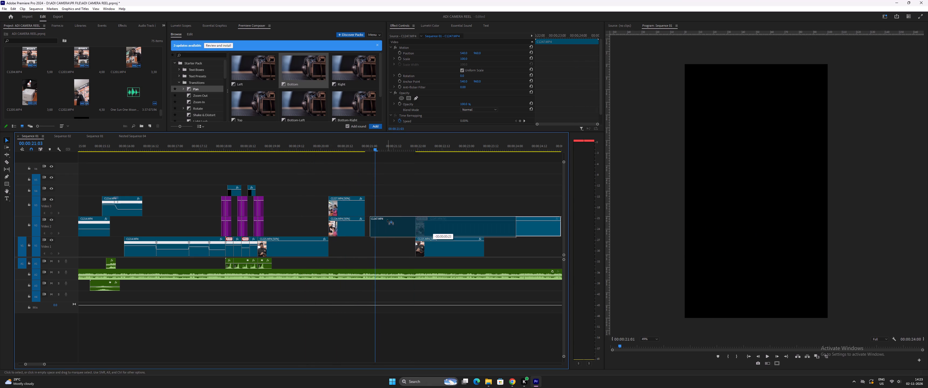
{"action": "left_click_drag", "start_coordinate": [387, 220], "coordinate": [383, 219]}
{"action": "left_click", "coordinate": [306, 146]}
{"action": "key", "text": "space"}
{"action": "key", "text": "equal"}
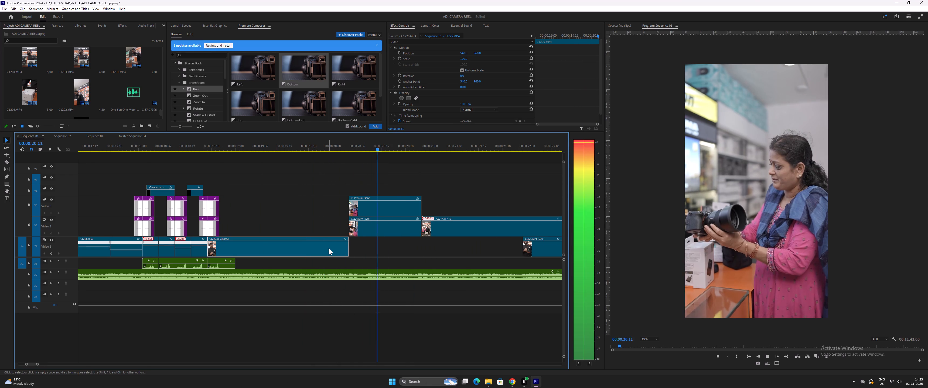
{"action": "key", "text": "space"}
{"action": "key", "text": "minus"}
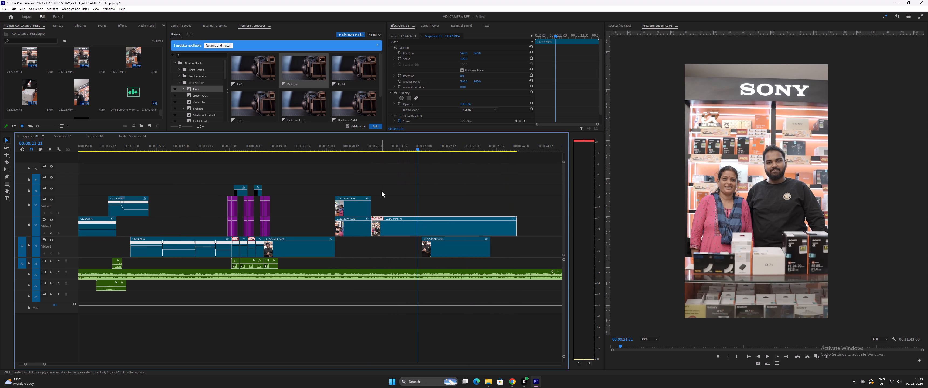
{"action": "left_click", "coordinate": [371, 146]}
{"action": "key", "text": "space"}
{"action": "key", "text": "space"}
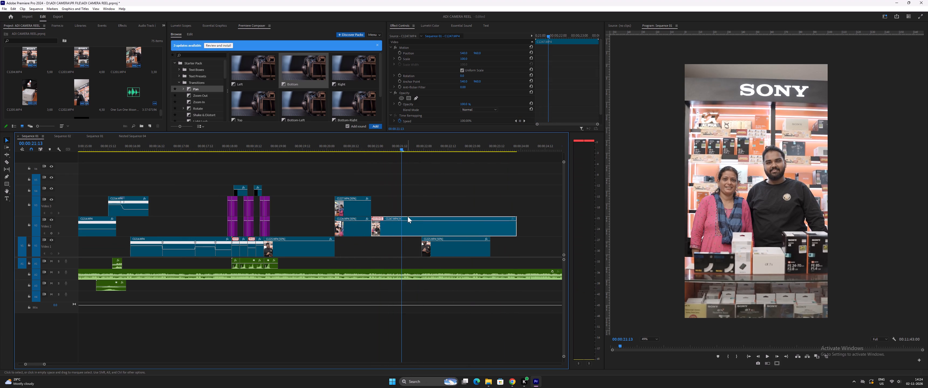
{"action": "left_click", "coordinate": [370, 144]}
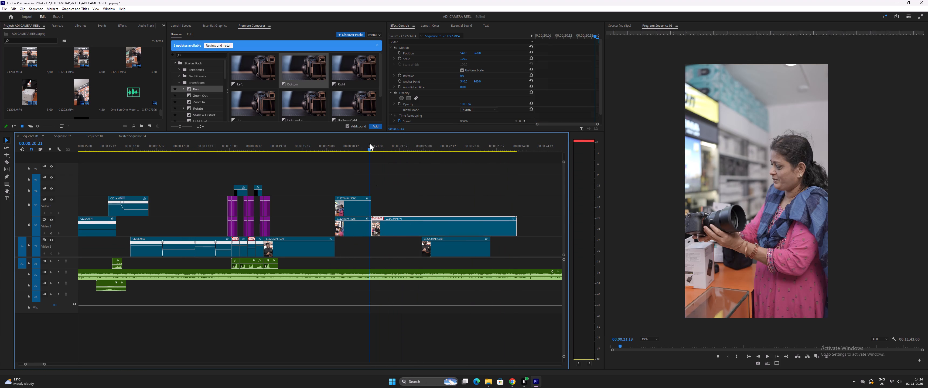
Slow the posing-couple clip on video track 2 to 50% speed.
{"action": "left_click", "coordinate": [414, 228]}
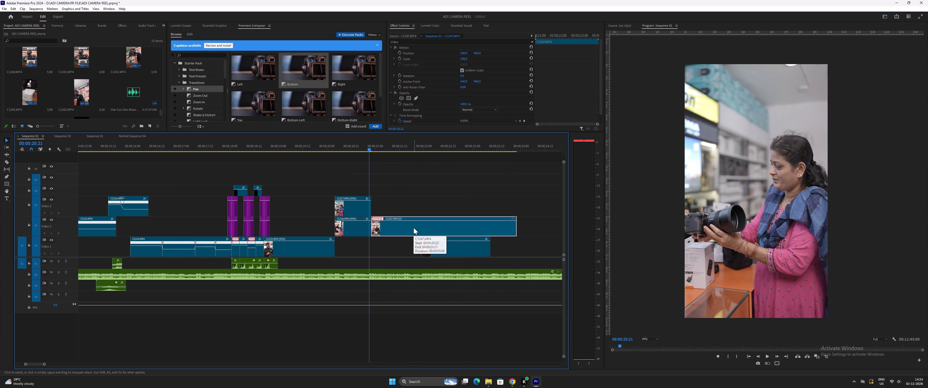
{"action": "left_click", "coordinate": [398, 243]}
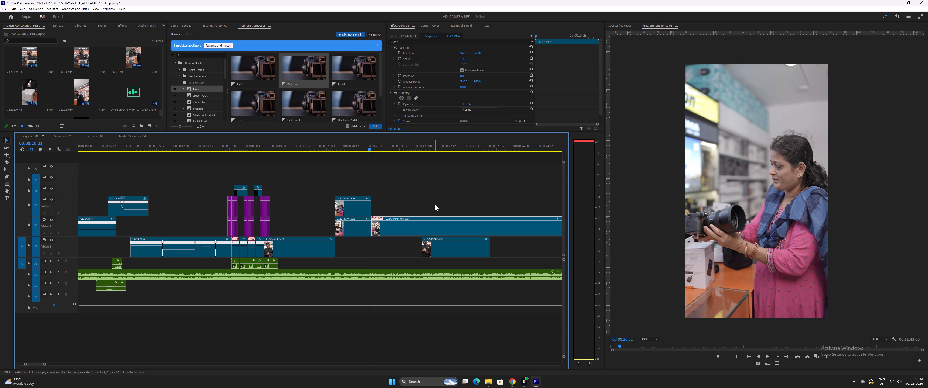
Replay the section, split the posing-couple clip at 00:00:21:23, and delete the part after the split.
{"action": "left_click_drag", "start_coordinate": [372, 150], "coordinate": [314, 161]}
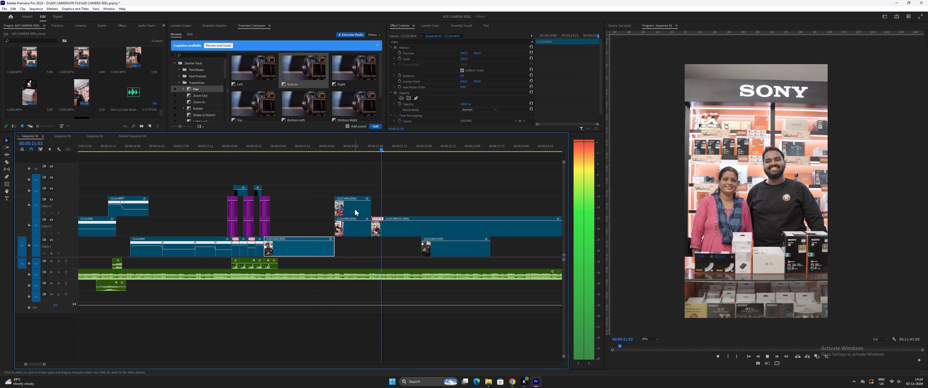
{"action": "left_click", "coordinate": [441, 227]}
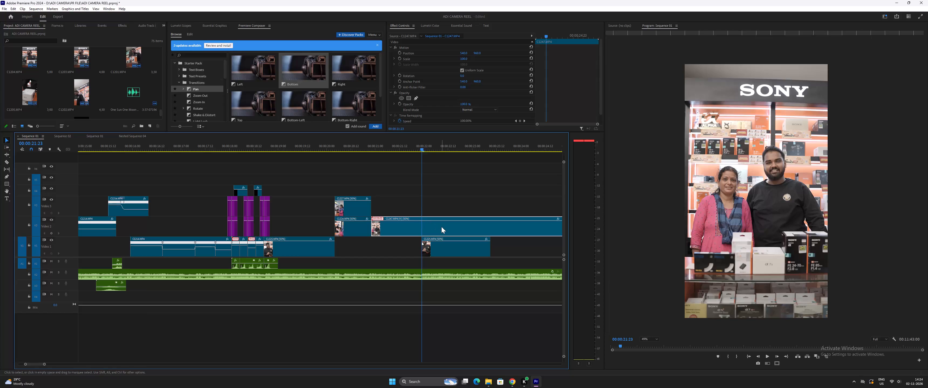
{"action": "key", "text": "ctrl+bracketleft"}
{"action": "left_click", "coordinate": [453, 225]}
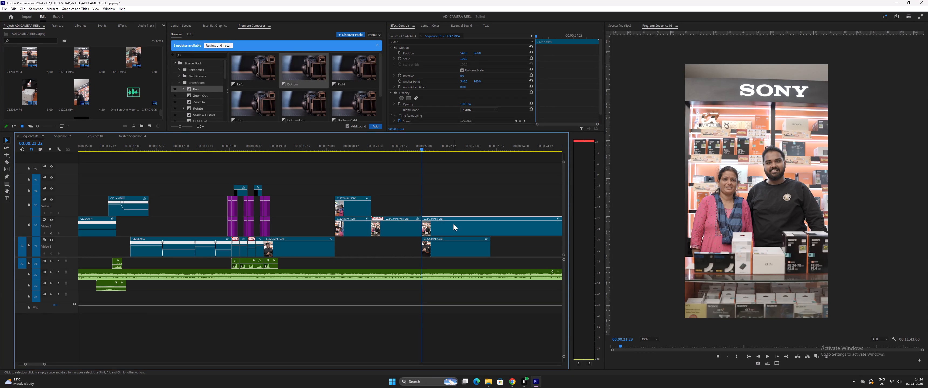
{"action": "key", "text": "Delete"}
Move the woman-with-camera clip on video track 3 to start where the hand-over clip ends, above the posing-couple clip.
{"action": "left_click_drag", "start_coordinate": [357, 210], "coordinate": [391, 212]}
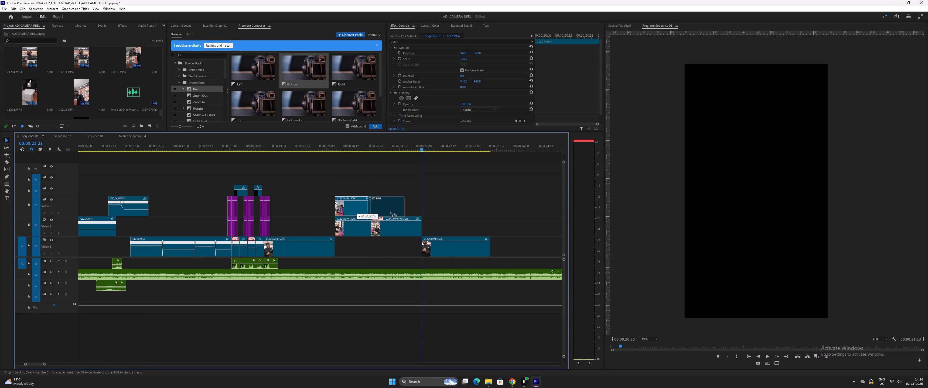
{"action": "left_click_drag", "start_coordinate": [391, 212], "coordinate": [392, 212]}
Replay the sequence and move the posing-couple clip on video track 2 to start right where the woman-with-camera clip ends.
{"action": "left_click", "coordinate": [310, 148]}
{"action": "key", "text": "minus"}
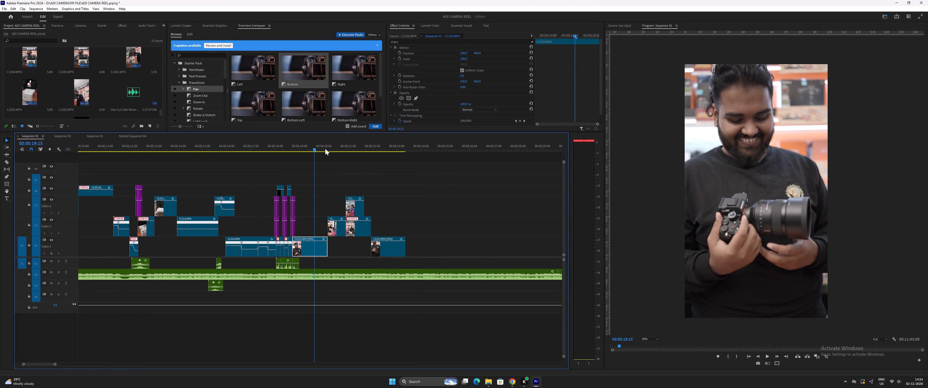
{"action": "left_click", "coordinate": [305, 148]}
{"action": "key", "text": "space"}
{"action": "key", "text": "equal"}
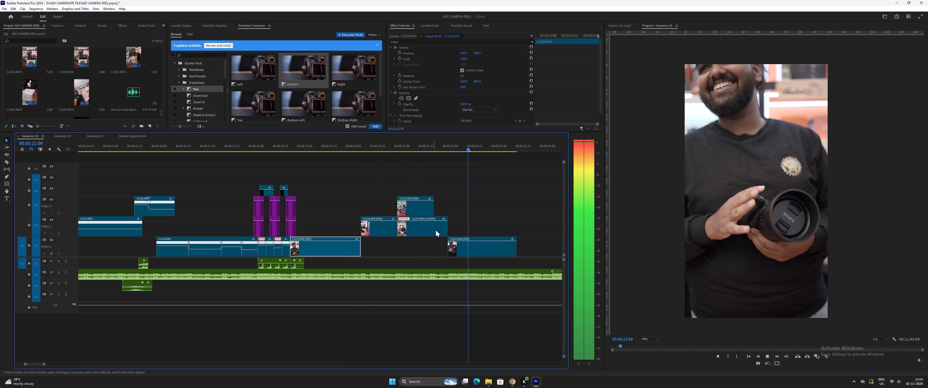
{"action": "key", "text": "space"}
{"action": "left_click_drag", "start_coordinate": [419, 225], "coordinate": [456, 221]}
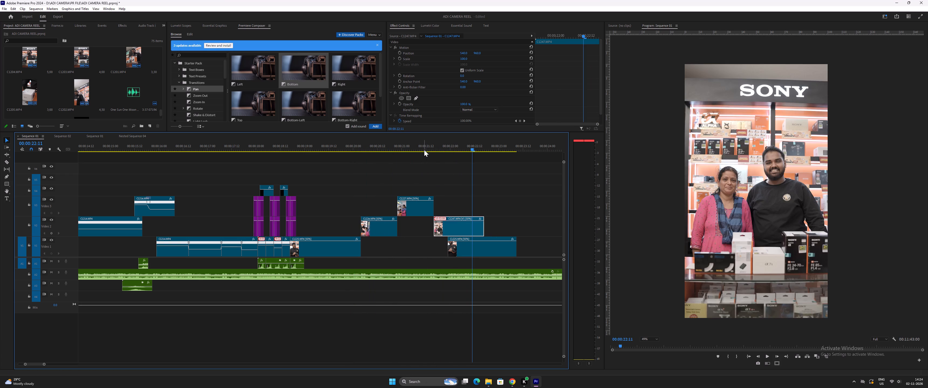
Replay the last reel clips, preview the spare camera close-ups, and lift the hand-on-dial close-up at 00:02:14 to video track 3.
{"action": "left_click", "coordinate": [423, 148]}
{"action": "key", "text": "space"}
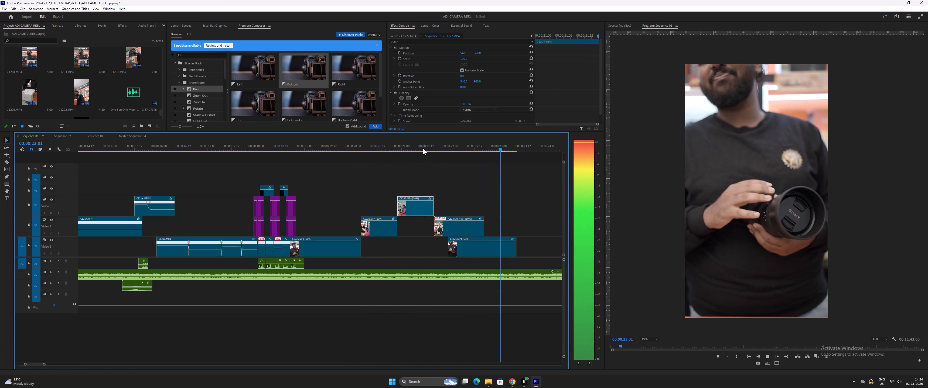
{"action": "key", "text": "space"}
{"action": "key", "text": "minus"}
{"action": "key", "text": "minus"}
{"action": "key", "text": "minus"}
{"action": "key", "text": "minus"}
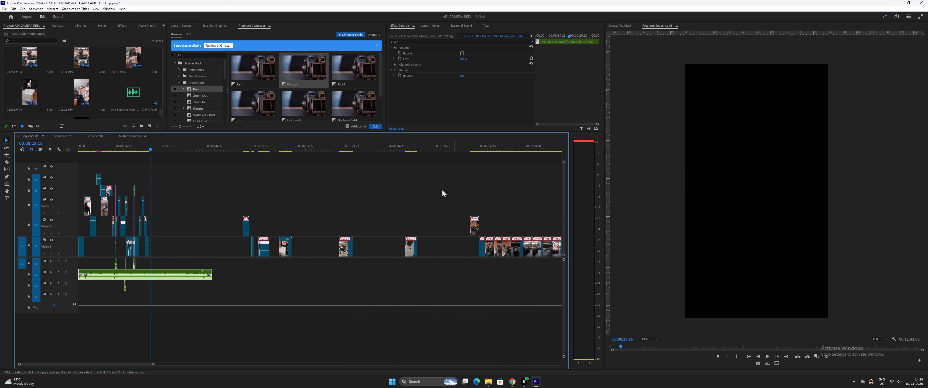
{"action": "key", "text": "equal"}
{"action": "key", "text": "equal"}
{"action": "key", "text": "minus"}
{"action": "key", "text": "minus"}
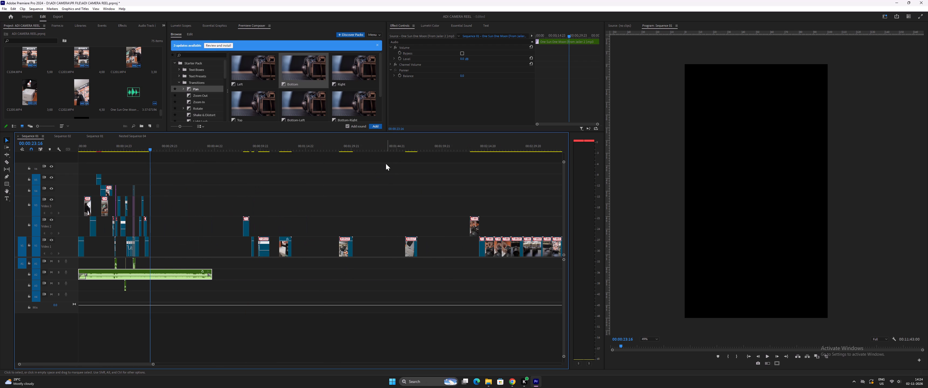
{"action": "key", "text": "minus"}
{"action": "left_click_drag", "start_coordinate": [271, 146], "coordinate": [278, 152]}
{"action": "key", "text": "space"}
{"action": "key", "text": "equal"}
{"action": "key", "text": "equal"}
{"action": "key", "text": "equal"}
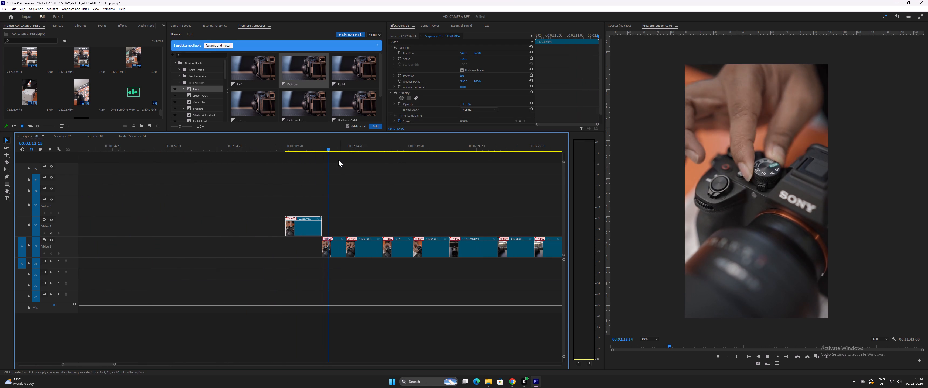
{"action": "key", "text": "space"}
{"action": "left_click", "coordinate": [355, 144]}
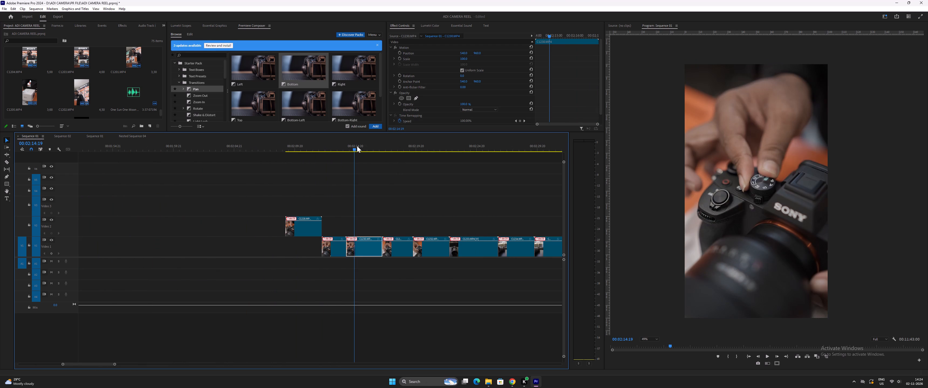
{"action": "key", "text": "space"}
{"action": "key", "text": "space"}
{"action": "left_click_drag", "start_coordinate": [369, 253], "coordinate": [369, 232]}
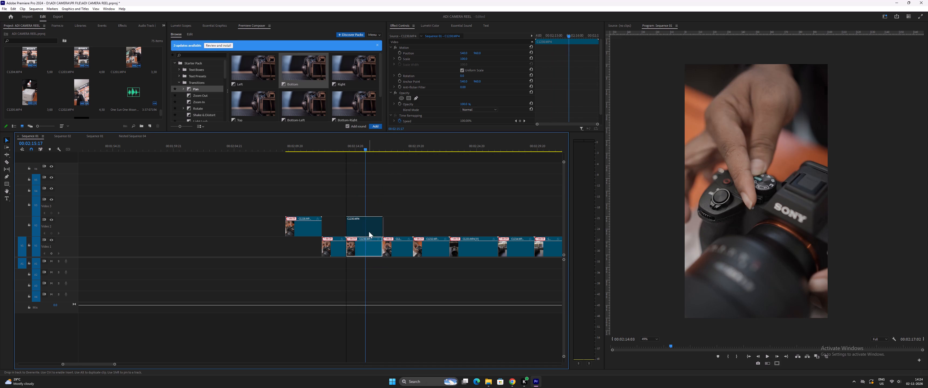
{"action": "key", "text": "space"}
{"action": "left_click", "coordinate": [386, 145]}
{"action": "key", "text": "space"}
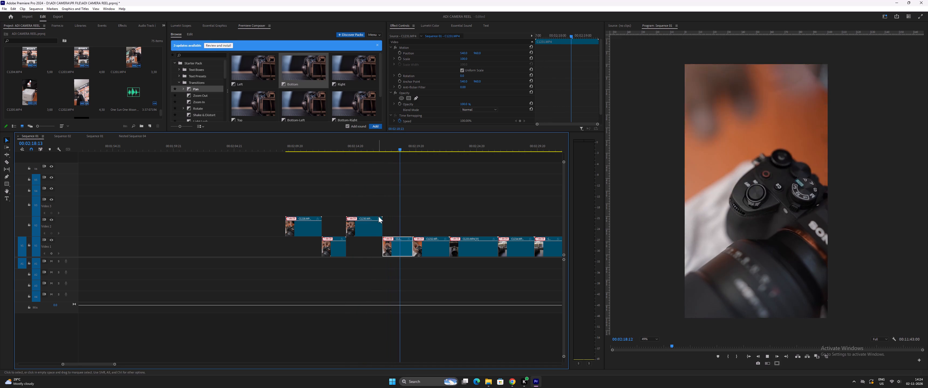
{"action": "key", "text": "space"}
{"action": "left_click_drag", "start_coordinate": [372, 226], "coordinate": [372, 201]}
Compare the next two hand-on-camera close-ups and lift the second one, around 00:02:20, to video track 3.
{"action": "left_click", "coordinate": [391, 140]}
{"action": "key", "text": "space"}
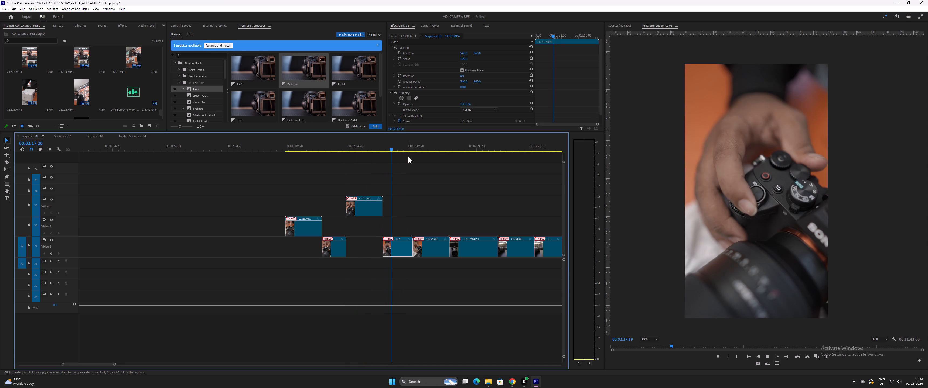
{"action": "left_click", "coordinate": [419, 149]}
{"action": "key", "text": "space"}
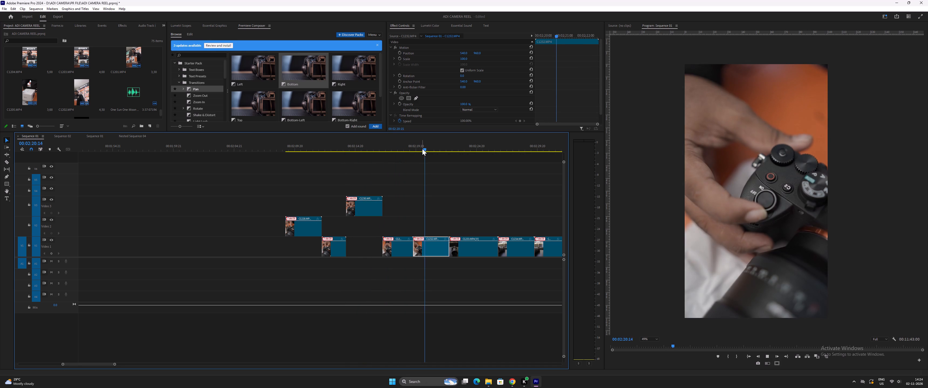
{"action": "key", "text": "space"}
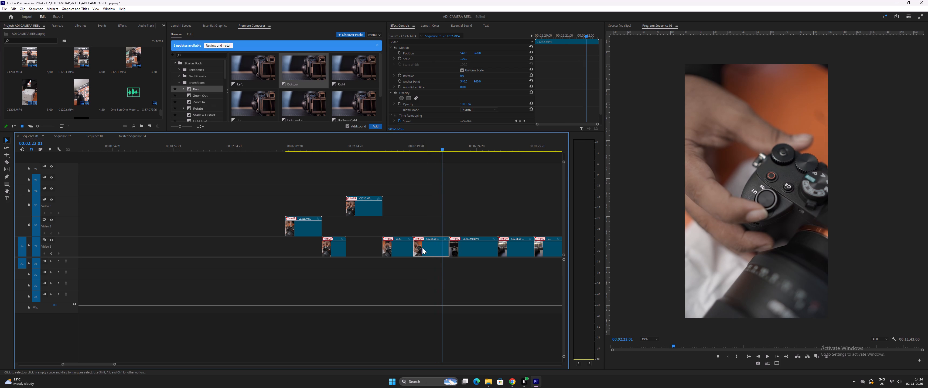
{"action": "left_click", "coordinate": [386, 150]}
{"action": "key", "text": "space"}
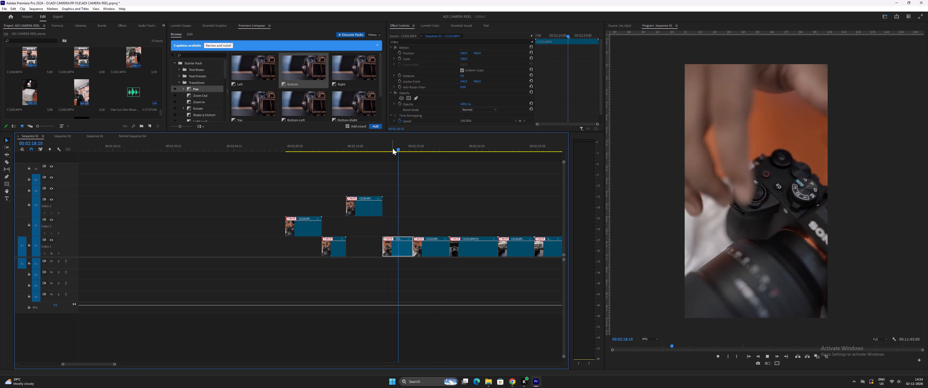
{"action": "key", "text": "space"}
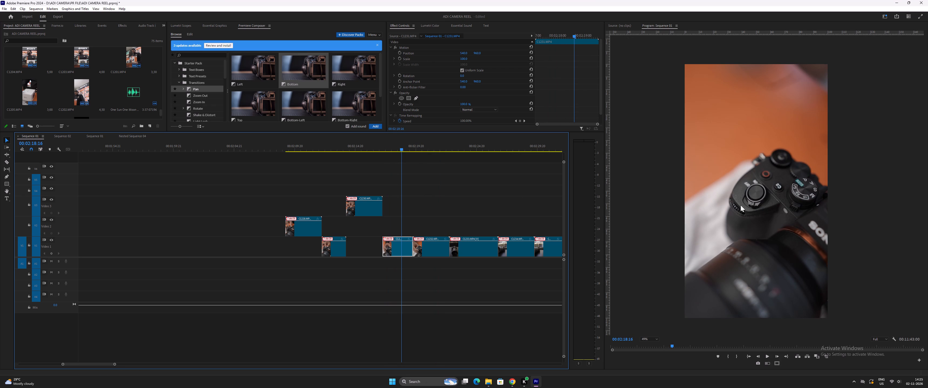
{"action": "left_click_drag", "start_coordinate": [418, 147], "coordinate": [421, 147]}
{"action": "key", "text": "space"}
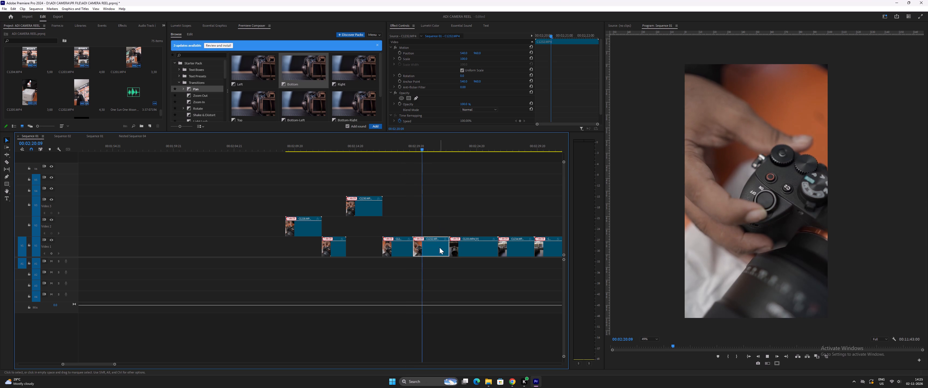
{"action": "key", "text": "space"}
{"action": "left_click_drag", "start_coordinate": [430, 248], "coordinate": [420, 203]}
Preview the following camera product shots and lift the Sony α7 side-view clip around 00:02:28 to video track 3.
{"action": "key", "text": "minus"}
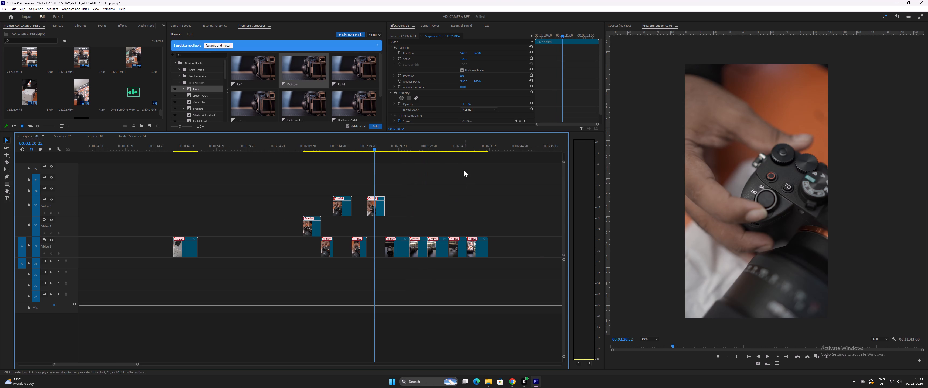
{"action": "left_click_drag", "start_coordinate": [387, 142], "coordinate": [397, 149]}
{"action": "key", "text": "space"}
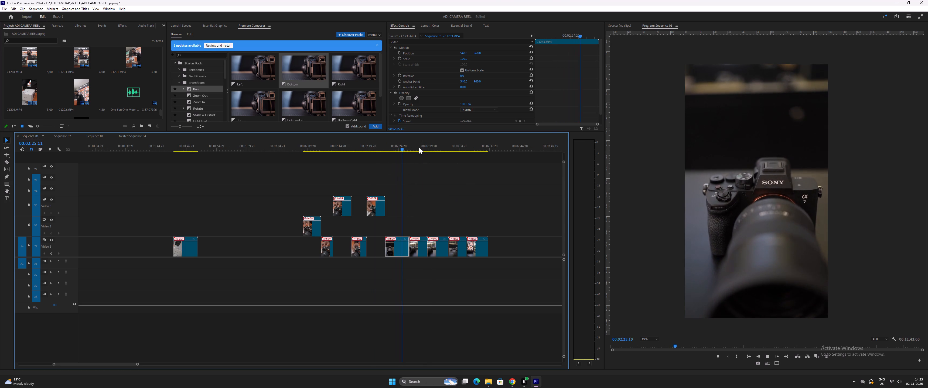
{"action": "key", "text": "space"}
{"action": "left_click_drag", "start_coordinate": [410, 143], "coordinate": [416, 146]}
{"action": "key", "text": "space"}
{"action": "key", "text": "space"}
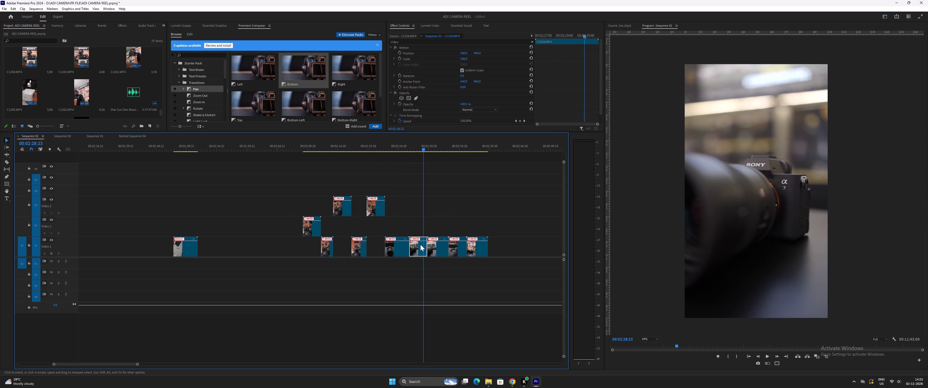
{"action": "left_click_drag", "start_coordinate": [419, 247], "coordinate": [415, 201]}
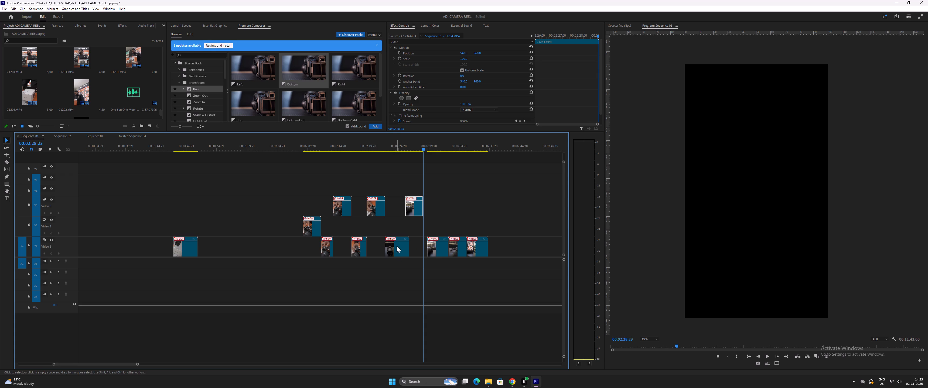
Compare the remaining α7 side-view shots and lift the darker one around 00:02:34 to video track 3.
{"action": "left_click", "coordinate": [433, 147]}
{"action": "key", "text": "space"}
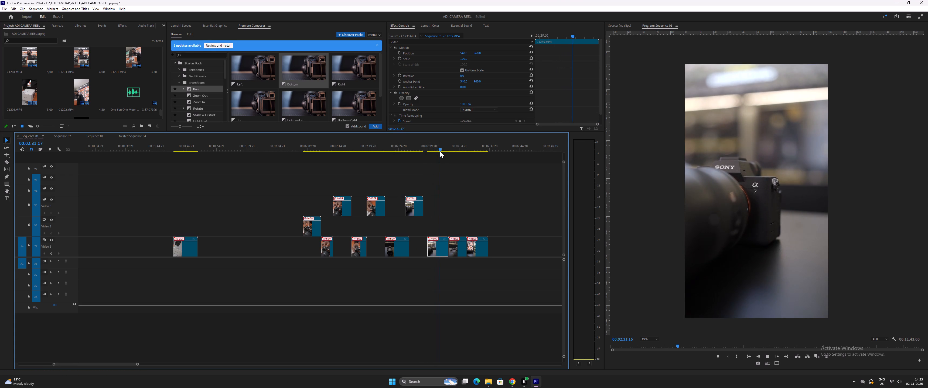
{"action": "key", "text": "space"}
{"action": "left_click", "coordinate": [411, 148]}
{"action": "key", "text": "space"}
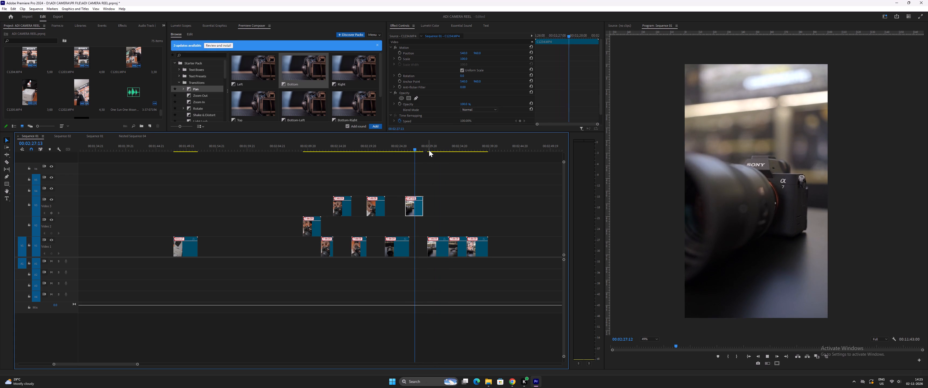
{"action": "key", "text": "space"}
{"action": "left_click_drag", "start_coordinate": [432, 148], "coordinate": [439, 151]}
{"action": "key", "text": "space"}
{"action": "left_click", "coordinate": [454, 147]}
{"action": "key", "text": "space"}
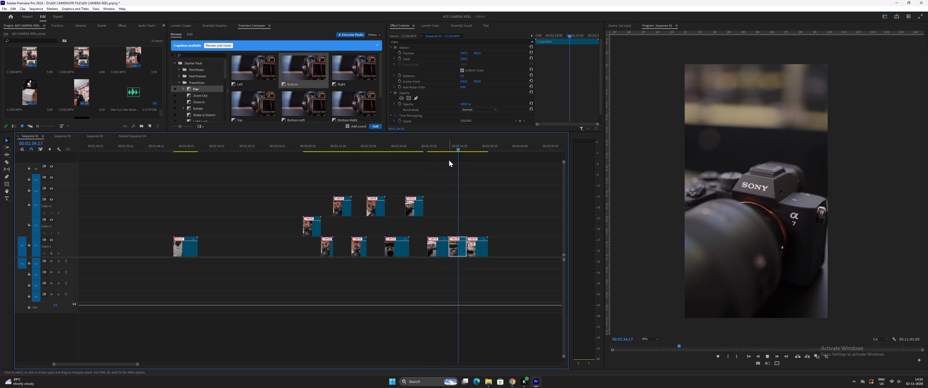
{"action": "key", "text": "space"}
{"action": "left_click_drag", "start_coordinate": [459, 248], "coordinate": [452, 212]}
Preview the camera shot in front of lit shelves around 00:02:37 and lift it to video track 3.
{"action": "key", "text": "space"}
{"action": "left_click_drag", "start_coordinate": [473, 147], "coordinate": [477, 147]}
{"action": "key", "text": "space"}
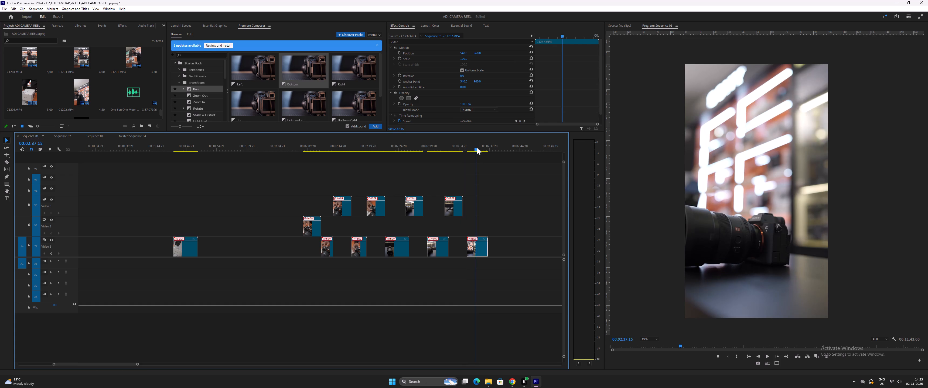
{"action": "key", "text": "space"}
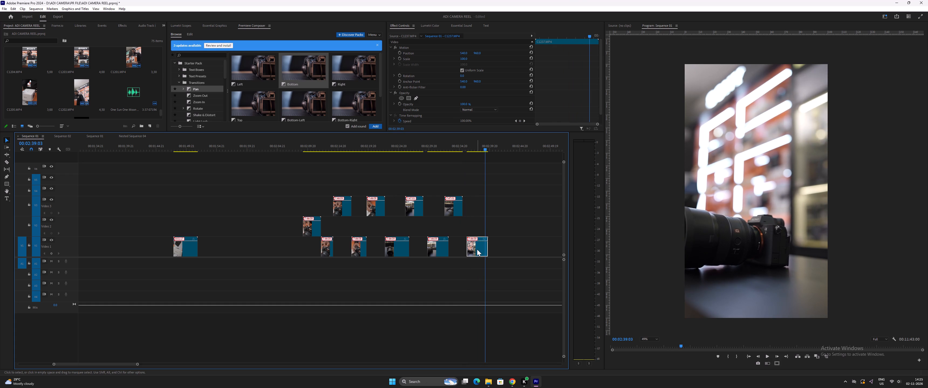
{"action": "left_click_drag", "start_coordinate": [477, 249], "coordinate": [479, 203]}
Move the five lifted camera clips together to video track 4, a little after the reel's current end.
{"action": "key", "text": "minus"}
{"action": "left_click_drag", "start_coordinate": [330, 190], "coordinate": [412, 207]}
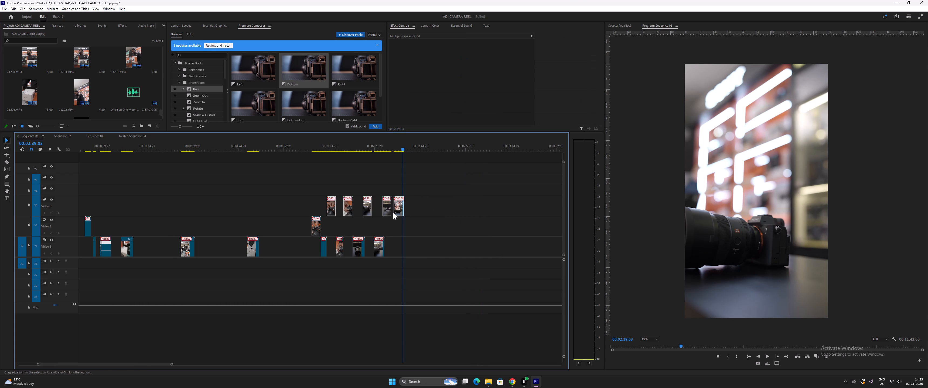
{"action": "left_click_drag", "start_coordinate": [387, 212], "coordinate": [62, 185]}
{"action": "key", "text": "minus"}
{"action": "key", "text": "minus"}
{"action": "key", "text": "minus"}
{"action": "key", "text": "equal"}
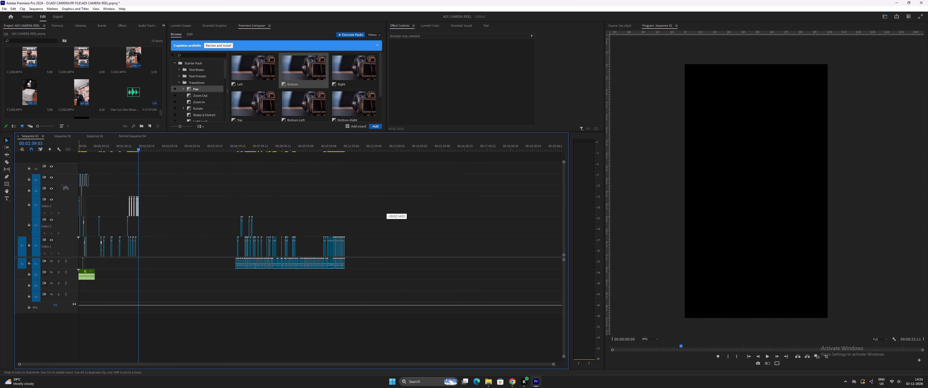
{"action": "left_click_drag", "start_coordinate": [62, 185], "coordinate": [397, 193]}
Replay the end of the reel and move the man-with-lens clip on video track 1 to start where the posing-couple clip ends.
{"action": "key", "text": "equal"}
{"action": "key", "text": "equal"}
{"action": "key", "text": "equal"}
{"action": "left_click", "coordinate": [199, 148]}
{"action": "key", "text": "equal"}
{"action": "key", "text": "equal"}
{"action": "key", "text": "space"}
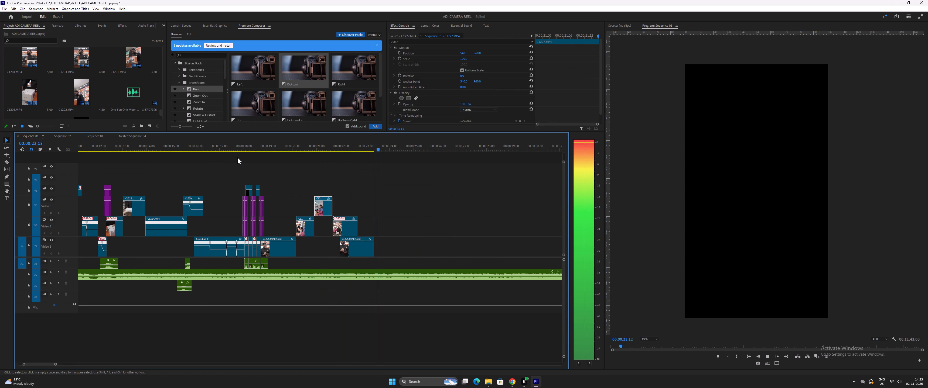
{"action": "key", "text": "space"}
{"action": "left_click_drag", "start_coordinate": [355, 250], "coordinate": [372, 248]}
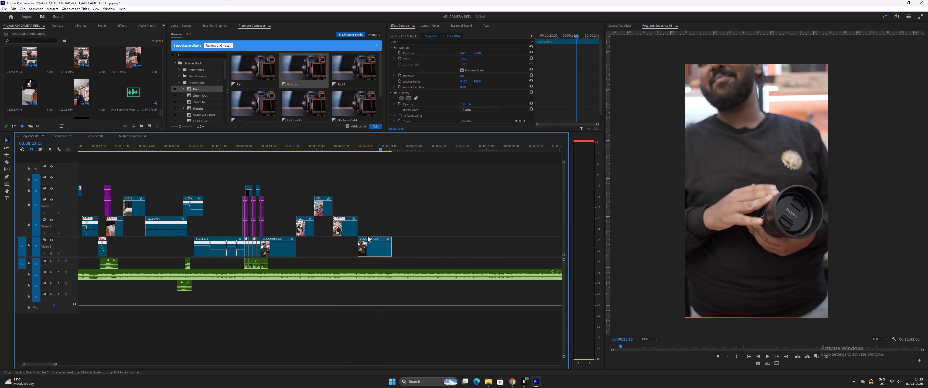
Replay the man-with-lens section and move the hand-on-dial close-up to video track 3, starting where the posing-couple clip ends.
{"action": "left_click", "coordinate": [346, 146]}
{"action": "key", "text": "space"}
{"action": "key", "text": "minus"}
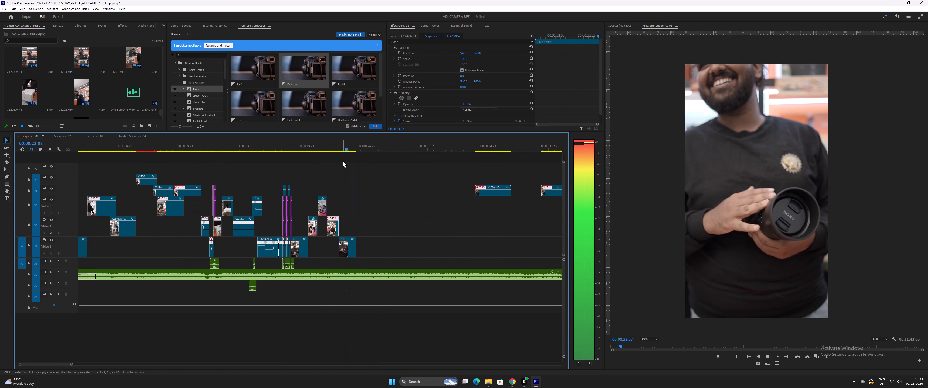
{"action": "key", "text": "space"}
{"action": "left_click_drag", "start_coordinate": [483, 194], "coordinate": [442, 196]}
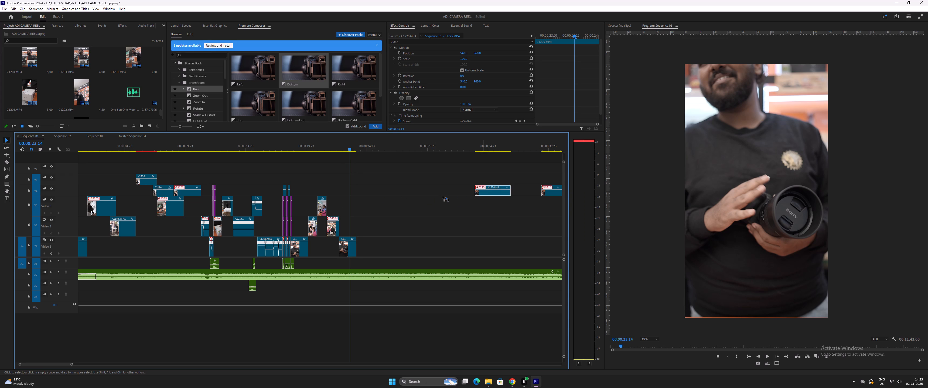
{"action": "left_click_drag", "start_coordinate": [442, 196], "coordinate": [349, 208]}
Preview the hand-on-dial close-up, show its time-remapping speed line, and raise its speed to about 174%.
{"action": "left_click", "coordinate": [338, 145]}
{"action": "key", "text": "equal"}
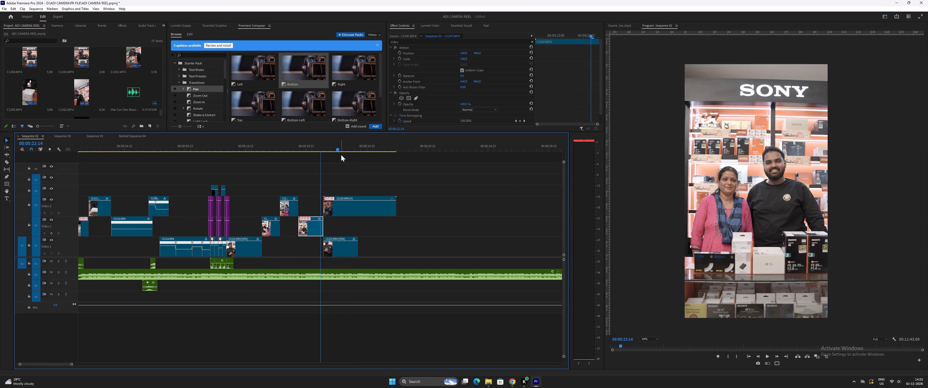
{"action": "key", "text": "equal"}
{"action": "key", "text": "space"}
{"action": "key", "text": "space"}
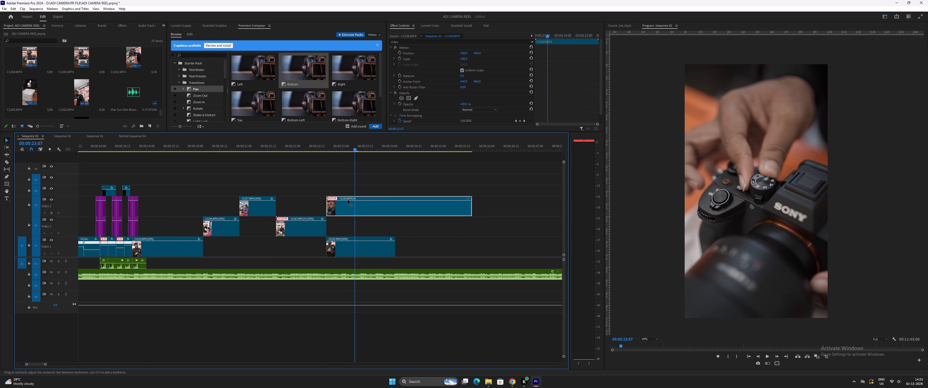
{"action": "left_click", "coordinate": [368, 207]}
{"action": "right_click", "coordinate": [370, 207]}
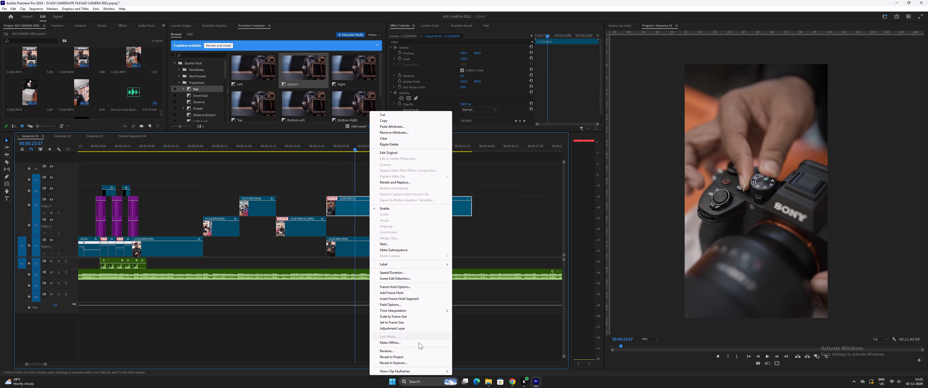
{"action": "left_click", "coordinate": [417, 374]}
{"action": "left_click", "coordinate": [480, 363]}
{"action": "left_click", "coordinate": [506, 363]}
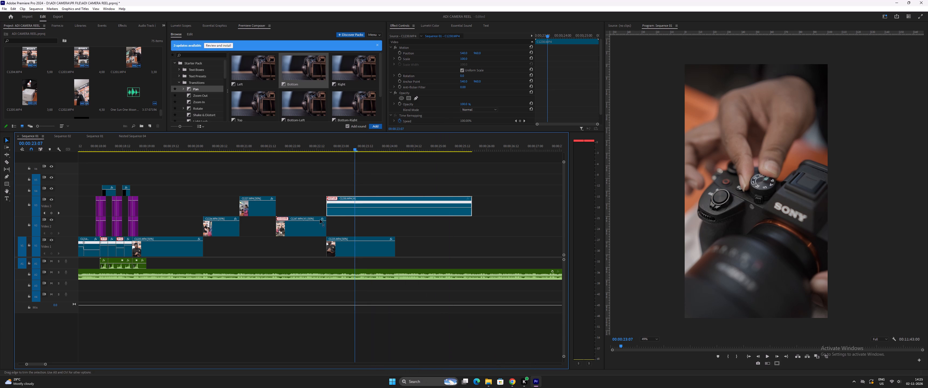
{"action": "left_click_drag", "start_coordinate": [337, 209], "coordinate": [337, 189]}
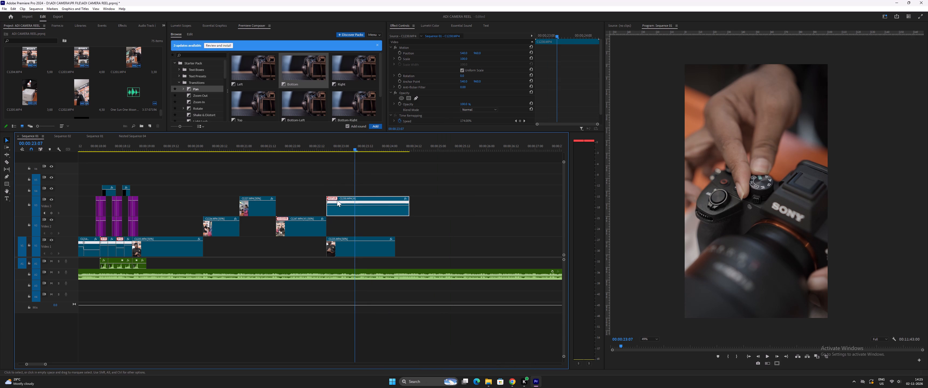
Move the hand-on-dial close-up to video track 2, past the end of the man-with-lens clip.
{"action": "left_click_drag", "start_coordinate": [340, 211], "coordinate": [442, 225]}
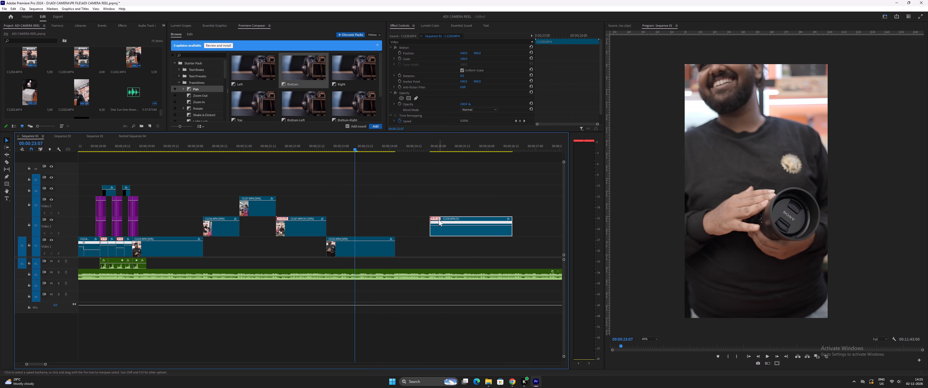
{"action": "key", "text": "minus"}
{"action": "key", "text": "minus"}
{"action": "key", "text": "minus"}
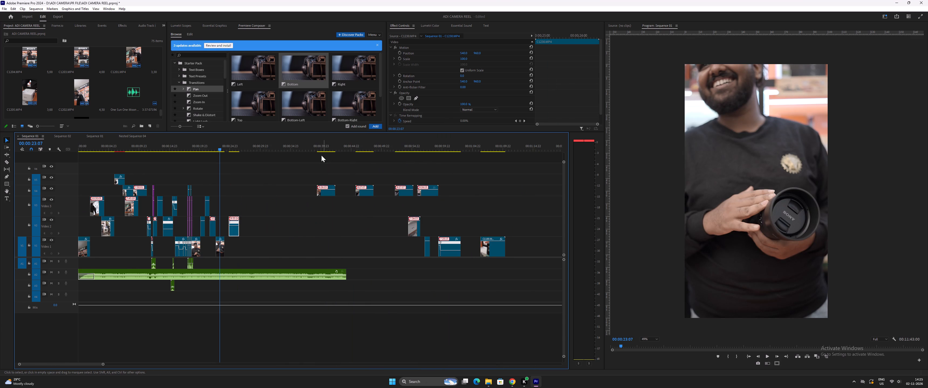
Preview the spare hands-holding-camera close-up near 40 seconds and move it to video track 3, starting where the posing-couple clip ends.
{"action": "left_click", "coordinate": [320, 149]}
{"action": "key", "text": "space"}
{"action": "key", "text": "equal"}
{"action": "key", "text": "space"}
{"action": "left_click_drag", "start_coordinate": [330, 194], "coordinate": [304, 188]}
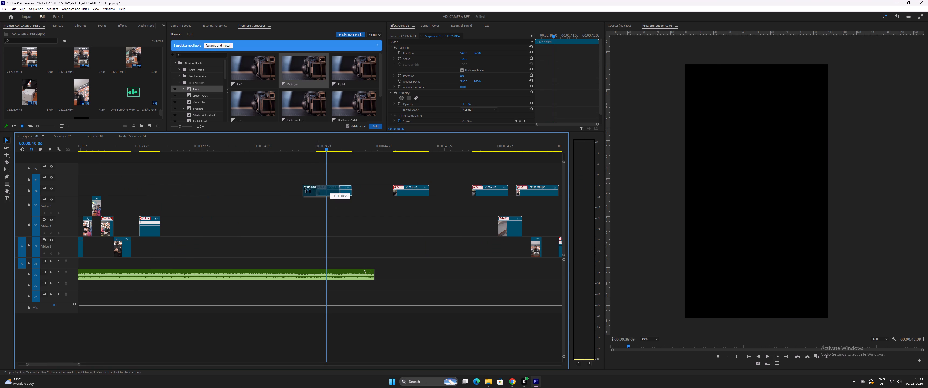
{"action": "left_click_drag", "start_coordinate": [304, 188], "coordinate": [292, 202]}
{"action": "key", "text": "equal"}
{"action": "key", "text": "equal"}
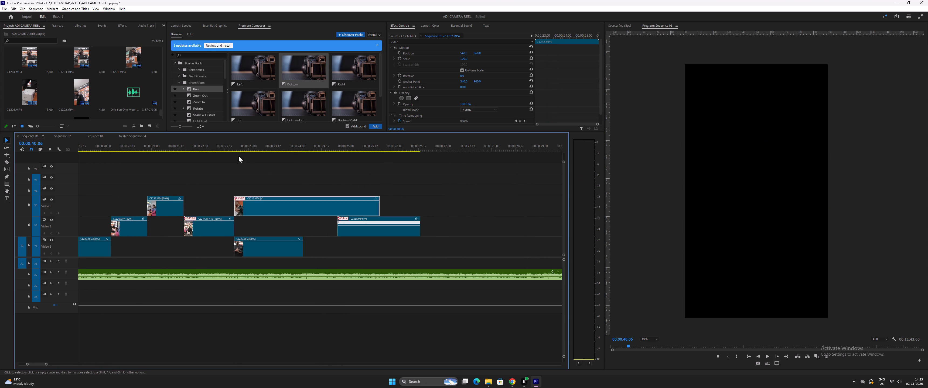
{"action": "left_click", "coordinate": [232, 146]}
{"action": "key", "text": "space"}
{"action": "key", "text": "space"}
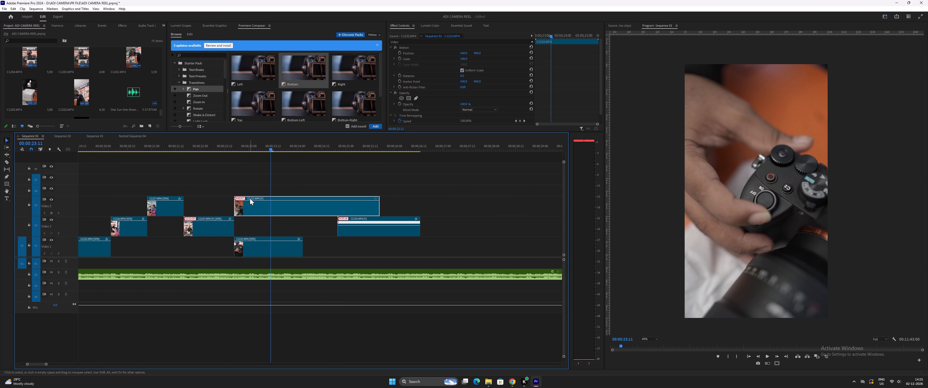
Trim about 13 frames off the start of the hands-holding-camera close-up and slide it back against the posing-couple clip's end.
{"action": "left_click_drag", "start_coordinate": [269, 148], "coordinate": [253, 149]}
{"action": "key", "text": "space"}
{"action": "key", "text": "space"}
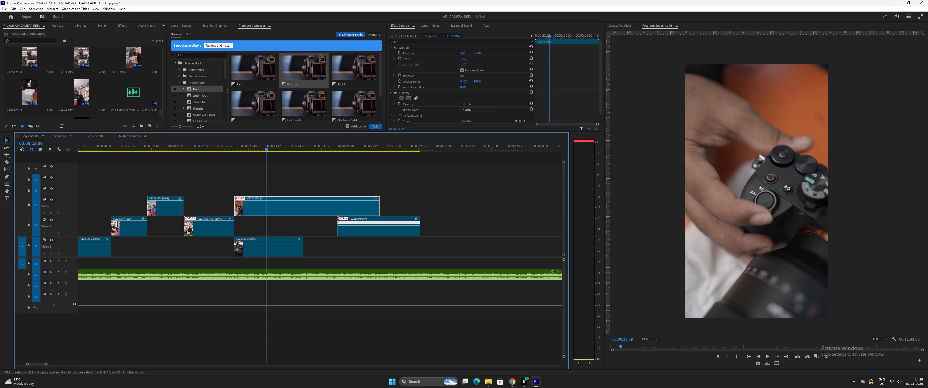
{"action": "left_click_drag", "start_coordinate": [234, 208], "coordinate": [260, 207]}
{"action": "left_click_drag", "start_coordinate": [283, 211], "coordinate": [256, 210]}
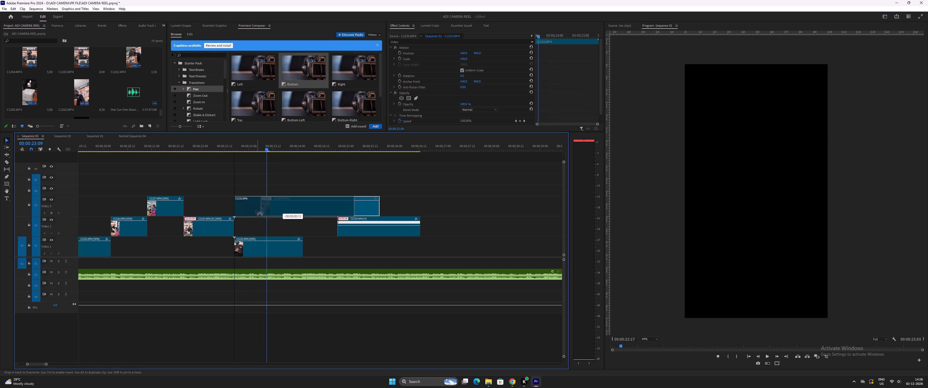
{"action": "left_click_drag", "start_coordinate": [256, 210], "coordinate": [256, 210]}
Replay the hands-holding-camera close-up and trim its end to 00:00:23:04.
{"action": "left_click", "coordinate": [231, 149]}
{"action": "key", "text": "space"}
{"action": "key", "text": "space"}
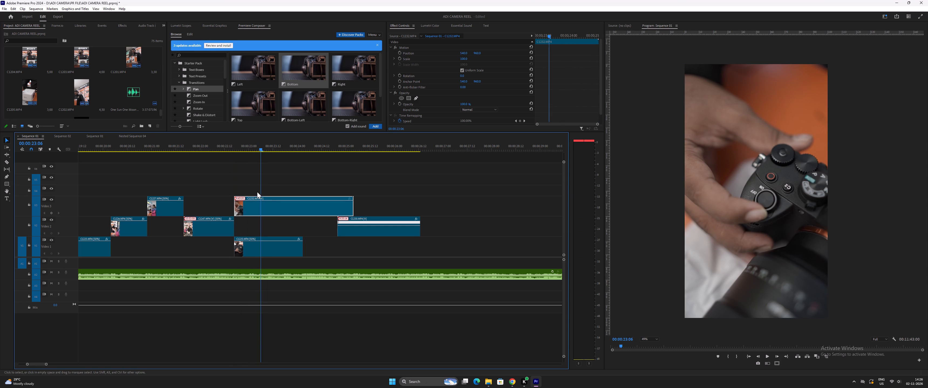
{"action": "left_click_drag", "start_coordinate": [231, 149], "coordinate": [234, 150]}
{"action": "key", "text": "space"}
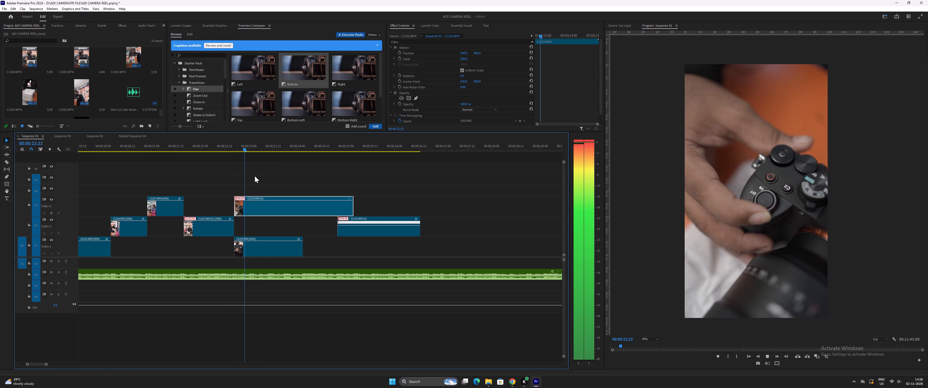
{"action": "key", "text": "space"}
{"action": "left_click_drag", "start_coordinate": [353, 210], "coordinate": [258, 210]}
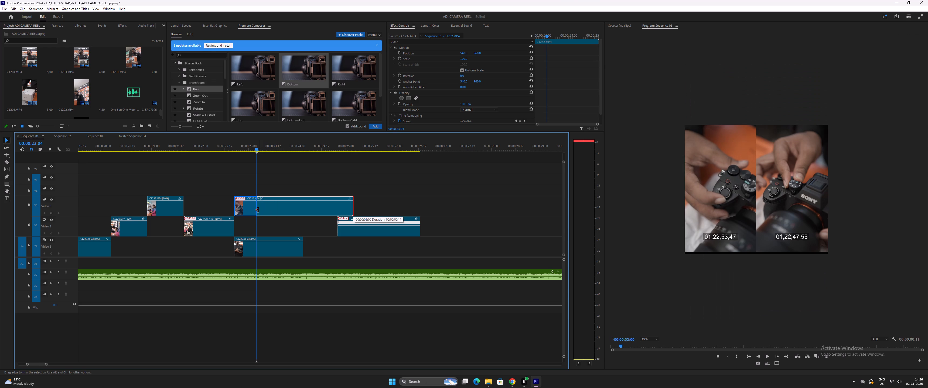
{"action": "left_click_drag", "start_coordinate": [258, 210], "coordinate": [258, 210]}
Duplicate the earlier group of camera-shutter sounds on audio track 1 to start at the beginning of the hands-holding-camera close-up.
{"action": "key", "text": "minus"}
{"action": "key", "text": "minus"}
{"action": "key", "text": "equal"}
{"action": "key", "text": "equal"}
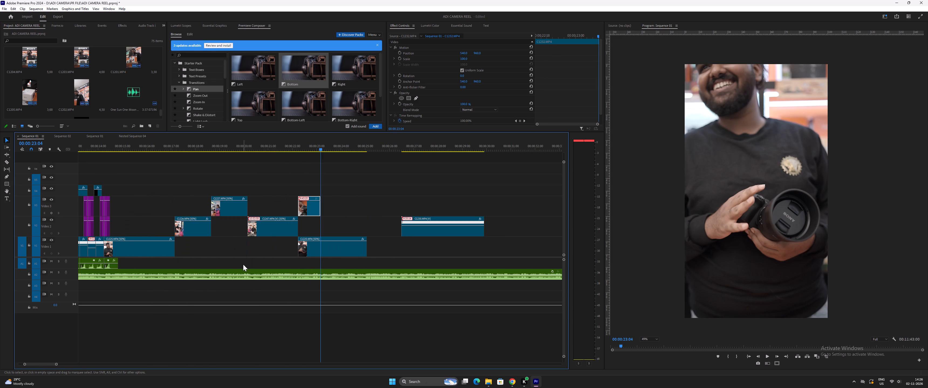
{"action": "key", "text": "minus"}
{"action": "left_click_drag", "start_coordinate": [241, 264], "coordinate": [192, 264]}
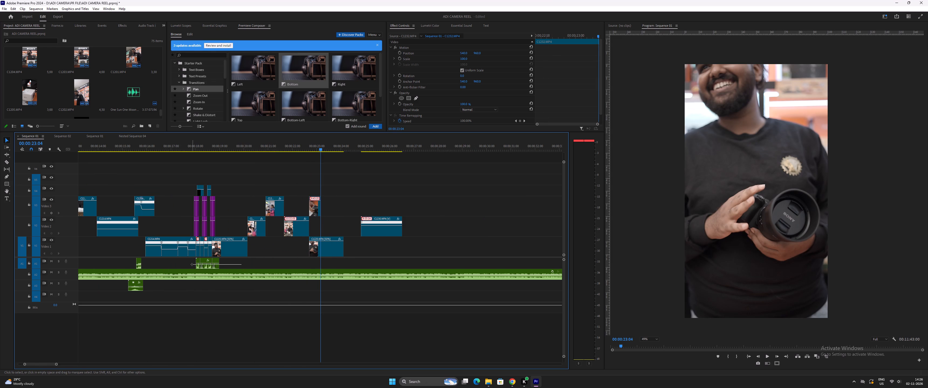
{"action": "left_click_drag", "start_coordinate": [192, 264], "coordinate": [187, 262]}
{"action": "left_click_drag", "start_coordinate": [206, 266], "coordinate": [217, 265], "text": "alt"}
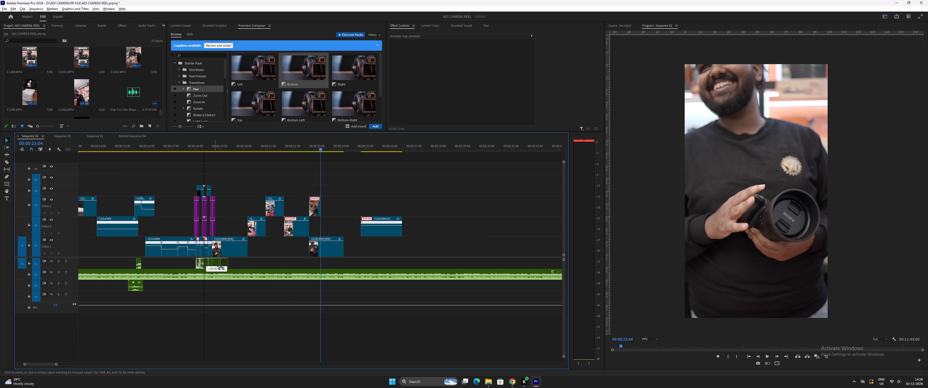
{"action": "left_click_drag", "start_coordinate": [217, 265], "coordinate": [319, 263], "text": "alt"}
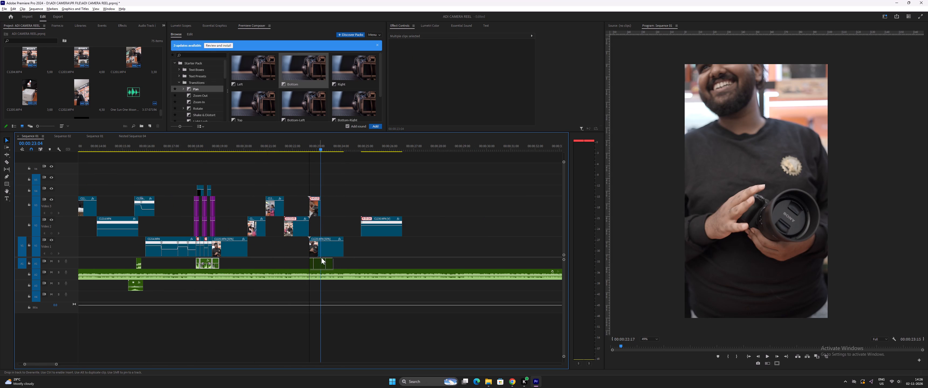
Replay the section with the copied shutter sounds and move the whole copied group to start at 00:00:22:21.
{"action": "left_click", "coordinate": [308, 147]}
{"action": "key", "text": "equal"}
{"action": "key", "text": "equal"}
{"action": "type", "text": "="}
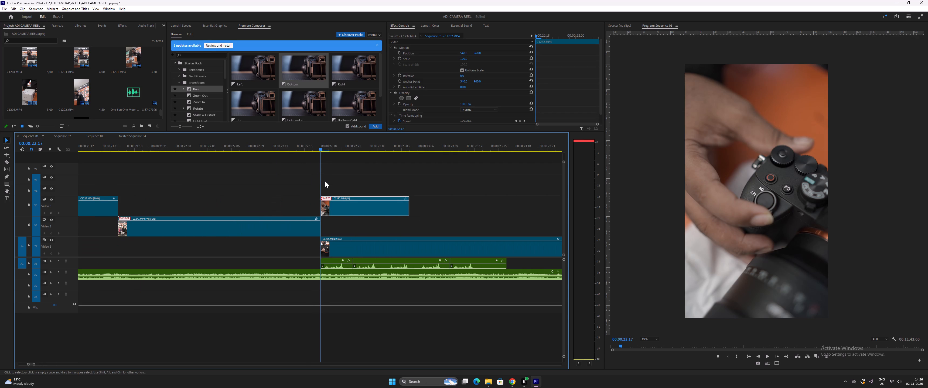
{"action": "key", "text": "space"}
{"action": "key", "text": "space"}
{"action": "left_click_drag", "start_coordinate": [320, 146], "coordinate": [324, 146]}
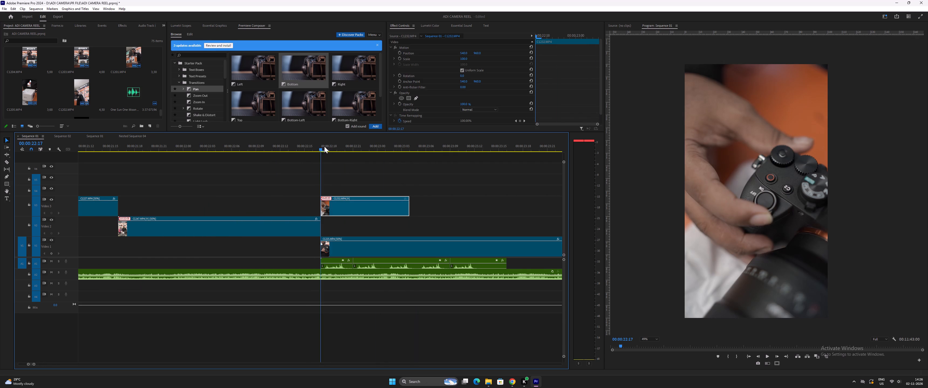
{"action": "left_click_drag", "start_coordinate": [324, 146], "coordinate": [344, 152]}
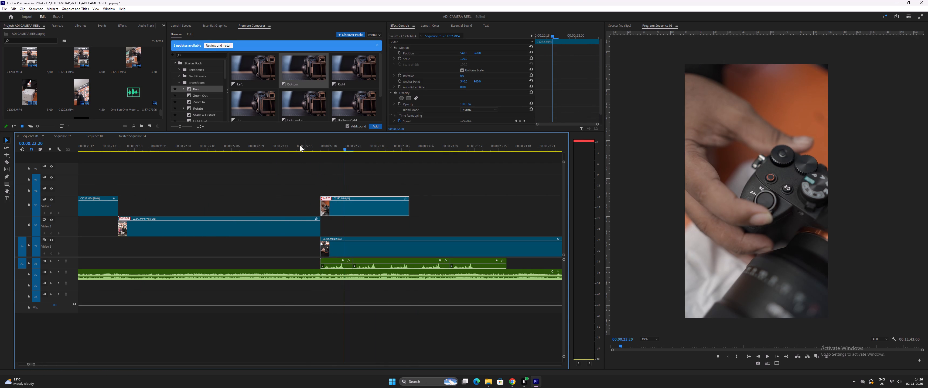
{"action": "left_click_drag", "start_coordinate": [284, 145], "coordinate": [258, 149]}
{"action": "key", "text": "space"}
{"action": "key", "text": "space"}
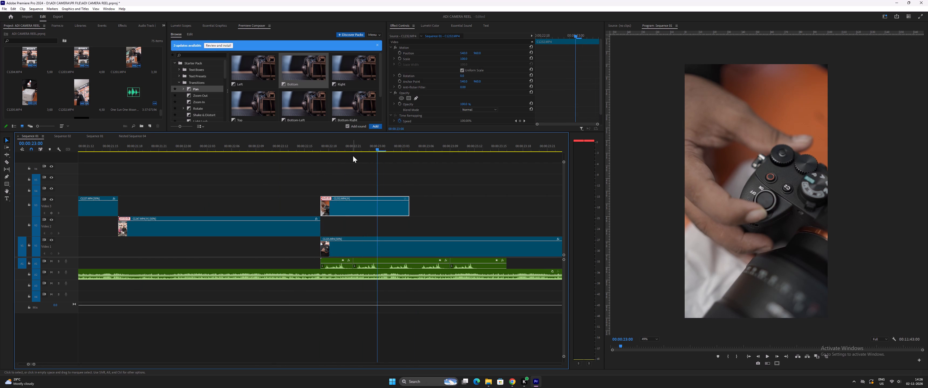
{"action": "left_click_drag", "start_coordinate": [345, 147], "coordinate": [351, 150]}
{"action": "key", "text": "minus"}
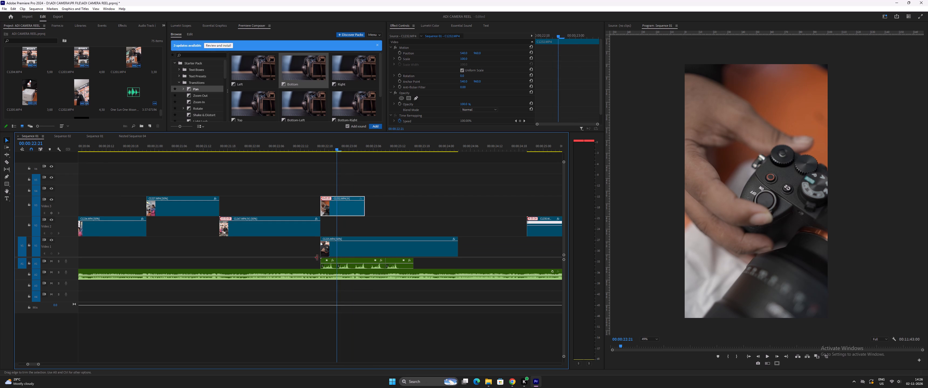
{"action": "left_click_drag", "start_coordinate": [313, 262], "coordinate": [431, 263]}
{"action": "left_click_drag", "start_coordinate": [395, 266], "coordinate": [405, 264]}
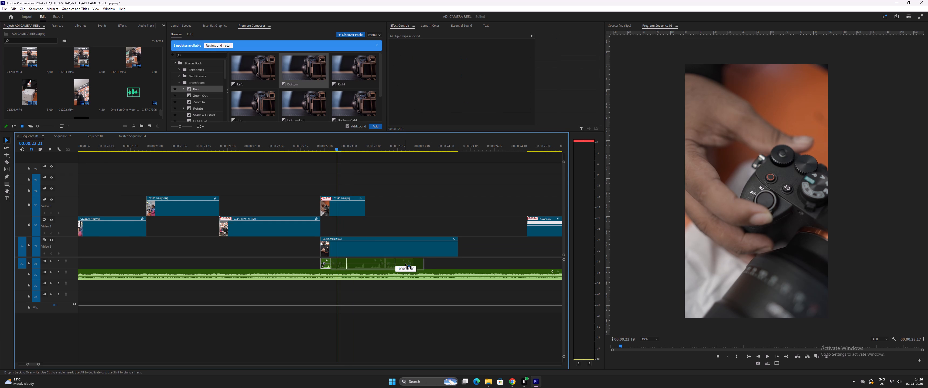
{"action": "left_click_drag", "start_coordinate": [405, 264], "coordinate": [409, 264]}
Replay the cut into the hands-holding-camera close-up and check the shutter sounds' timing against the picture.
{"action": "left_click_drag", "start_coordinate": [330, 145], "coordinate": [309, 149]}
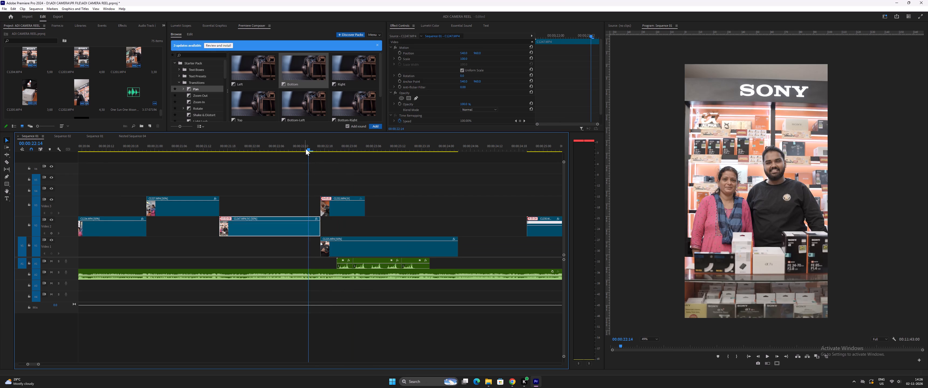
{"action": "key", "text": "space"}
{"action": "key", "text": "space"}
{"action": "left_click_drag", "start_coordinate": [323, 145], "coordinate": [332, 147]}
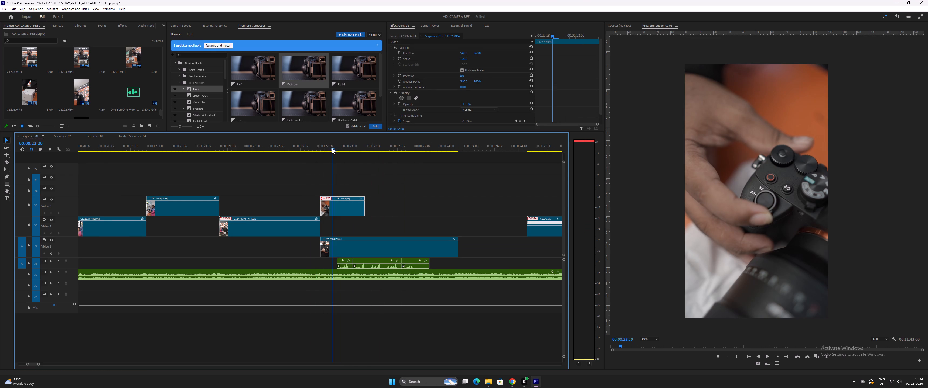
{"action": "left_click_drag", "start_coordinate": [332, 147], "coordinate": [345, 153]}
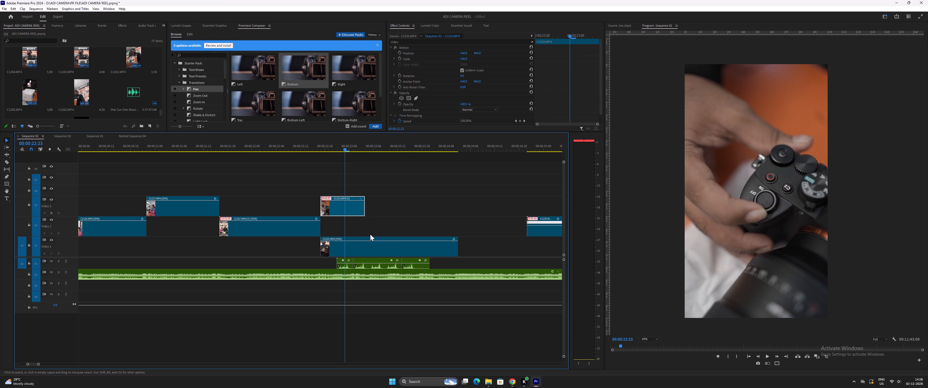
{"action": "key", "text": "equal"}
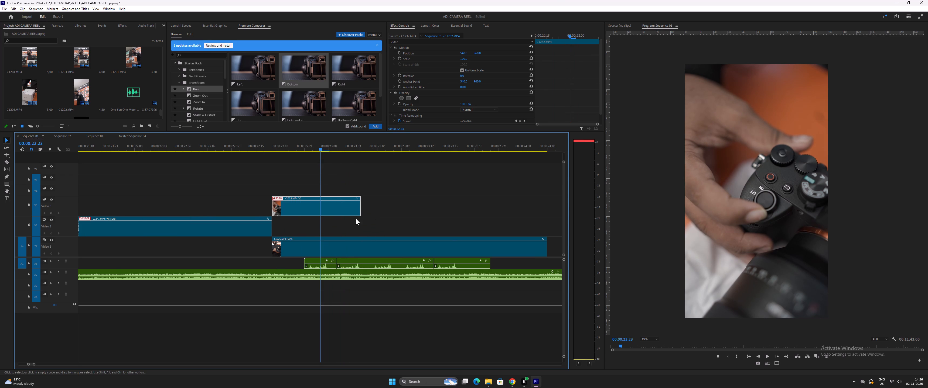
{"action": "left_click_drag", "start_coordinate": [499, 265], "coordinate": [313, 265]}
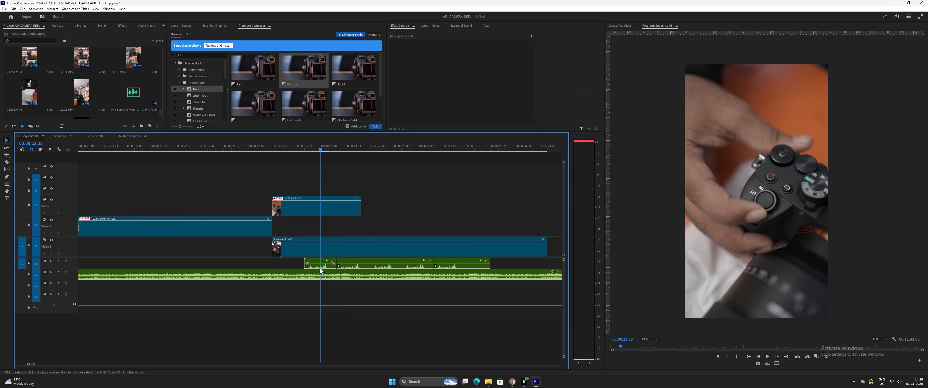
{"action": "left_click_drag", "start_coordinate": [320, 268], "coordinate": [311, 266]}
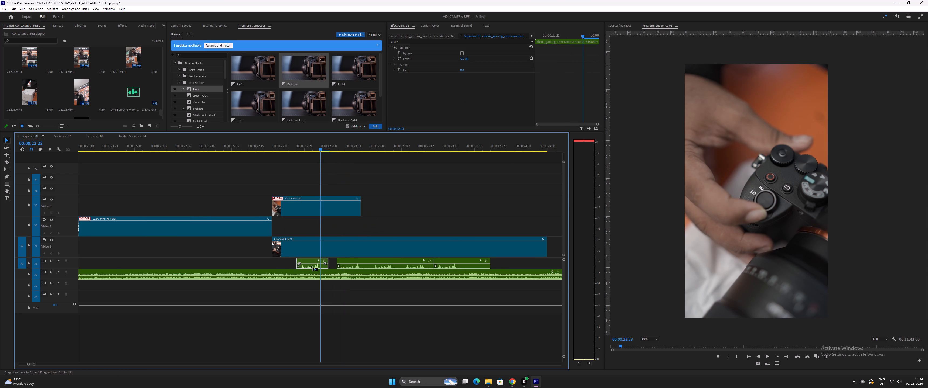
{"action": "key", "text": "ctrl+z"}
Move all the copied shutter sounds together one frame earlier, to start at 00:00:22:20.
{"action": "left_click_drag", "start_coordinate": [507, 264], "coordinate": [316, 262]}
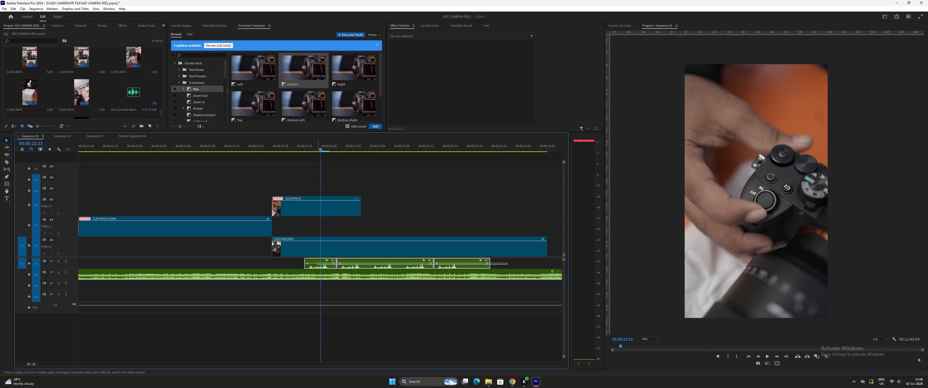
{"action": "left_click_drag", "start_coordinate": [316, 262], "coordinate": [310, 259]}
{"action": "left_click_drag", "start_coordinate": [317, 265], "coordinate": [306, 264]}
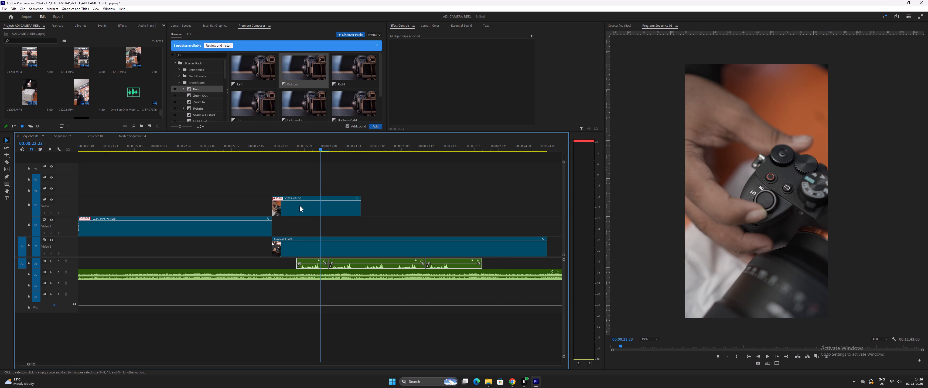
Replay the section against the shutter sounds and trim the end of the hands-holding-camera close-up to 00:00:23:00.
{"action": "left_click", "coordinate": [259, 145]}
{"action": "key", "text": "space"}
{"action": "key", "text": "space"}
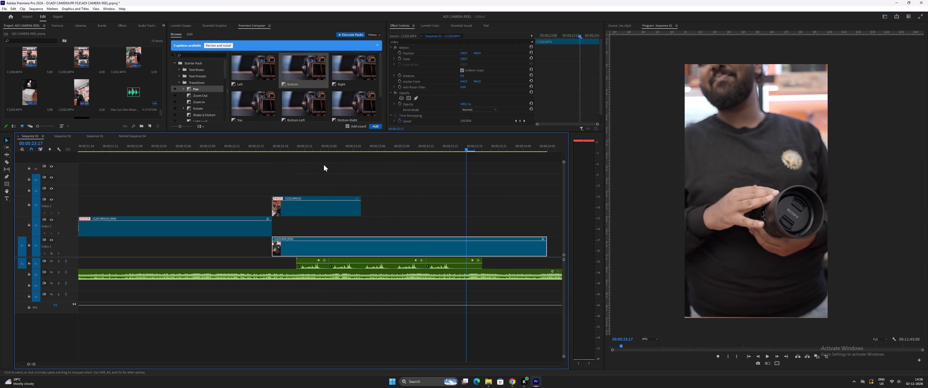
{"action": "left_click_drag", "start_coordinate": [287, 148], "coordinate": [332, 164]}
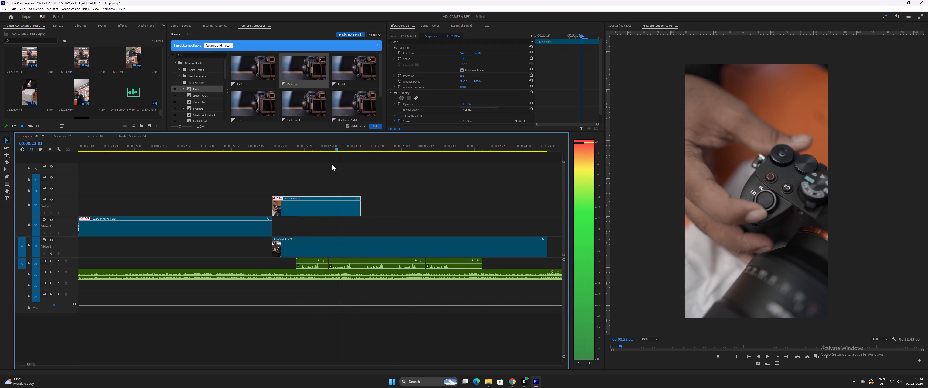
{"action": "left_click_drag", "start_coordinate": [332, 164], "coordinate": [326, 164]}
{"action": "left_click_drag", "start_coordinate": [357, 208], "coordinate": [349, 208]}
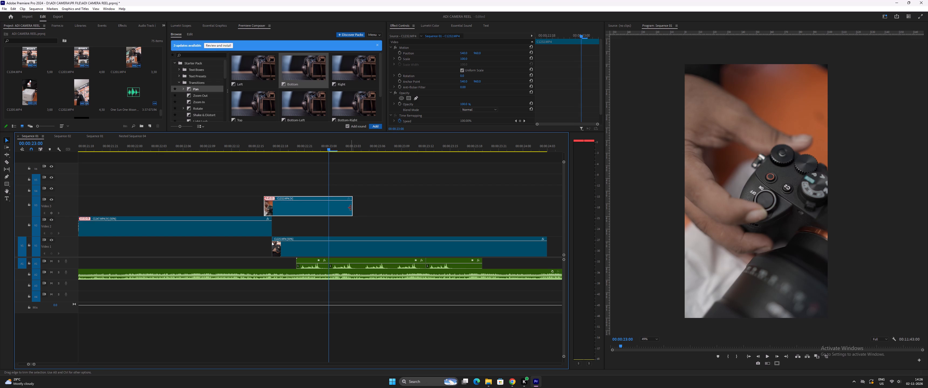
{"action": "key", "text": "ctrl+z"}
{"action": "left_click_drag", "start_coordinate": [361, 207], "coordinate": [328, 208]}
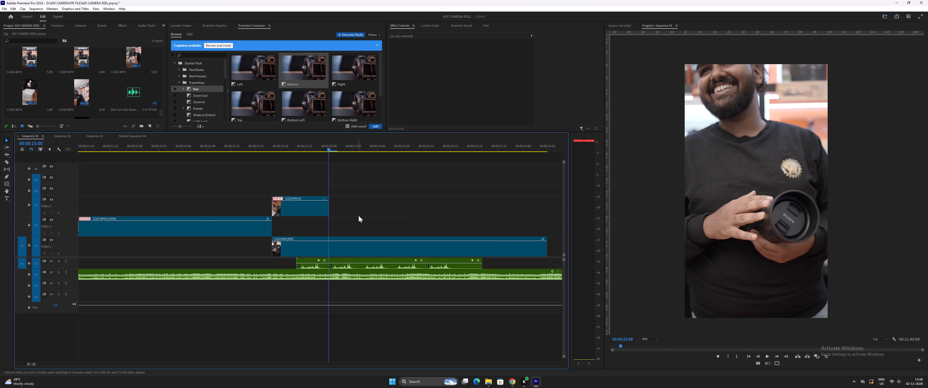
Preview the hand-on-dial close-up and move it earlier on video track 2, starting where the copied shutter sounds begin.
{"action": "key", "text": "minus"}
{"action": "key", "text": "minus"}
{"action": "left_click_drag", "start_coordinate": [424, 143], "coordinate": [427, 144]}
{"action": "key", "text": "space"}
{"action": "key", "text": "space"}
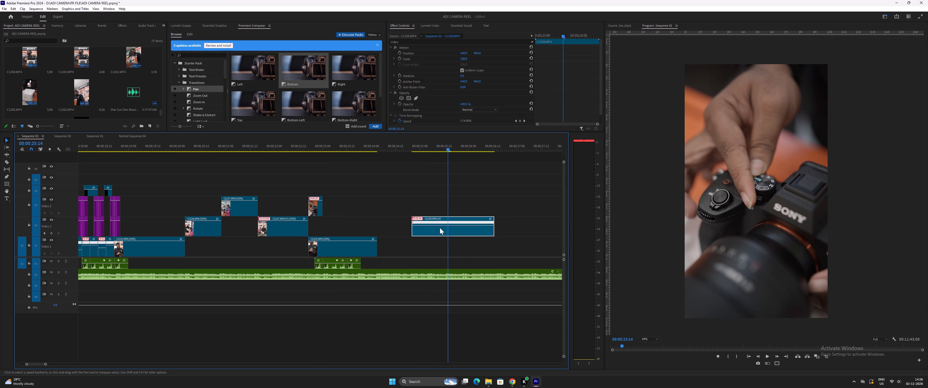
{"action": "left_click_drag", "start_coordinate": [436, 232], "coordinate": [338, 224]}
Play the repositioned hand-on-dial close-up and raise its time-remapping speed line so the clip ends near the last copied shutter sound.
{"action": "left_click", "coordinate": [316, 145]}
{"action": "key", "text": "space"}
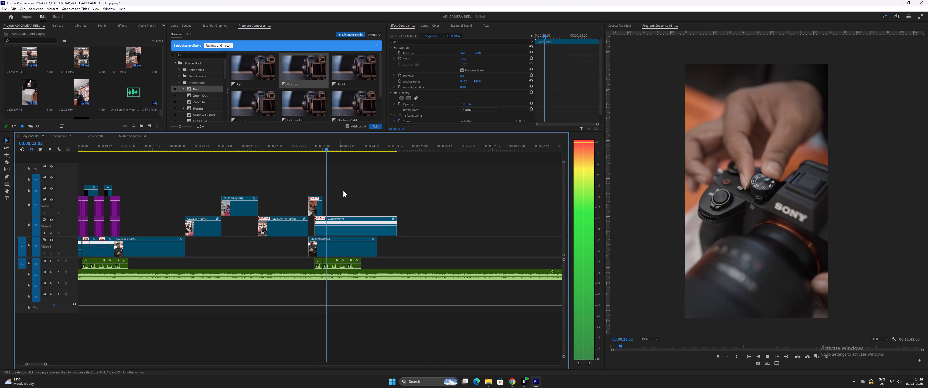
{"action": "key", "text": "space"}
{"action": "key", "text": "equal"}
{"action": "left_click_drag", "start_coordinate": [306, 226], "coordinate": [304, 220]}
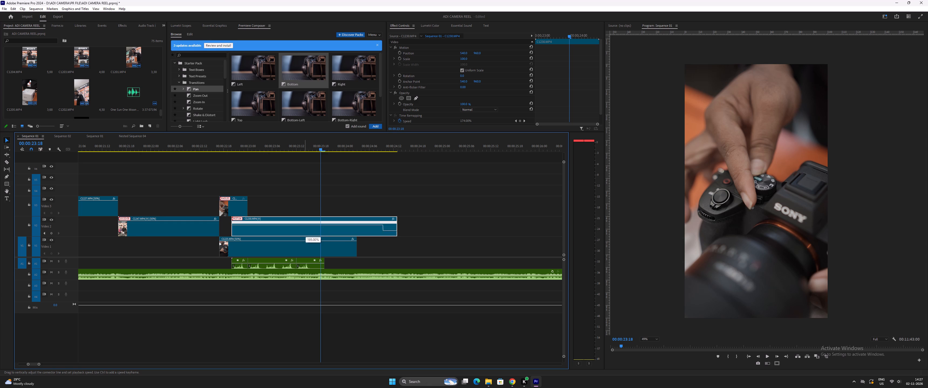
{"action": "left_click_drag", "start_coordinate": [304, 220], "coordinate": [302, 186]}
Replay the hand-on-dial close-up against the shutter sounds, trim its end to 00:00:23:08, and check the new cut.
{"action": "left_click", "coordinate": [246, 144]}
{"action": "key", "text": "space"}
{"action": "key", "text": "space"}
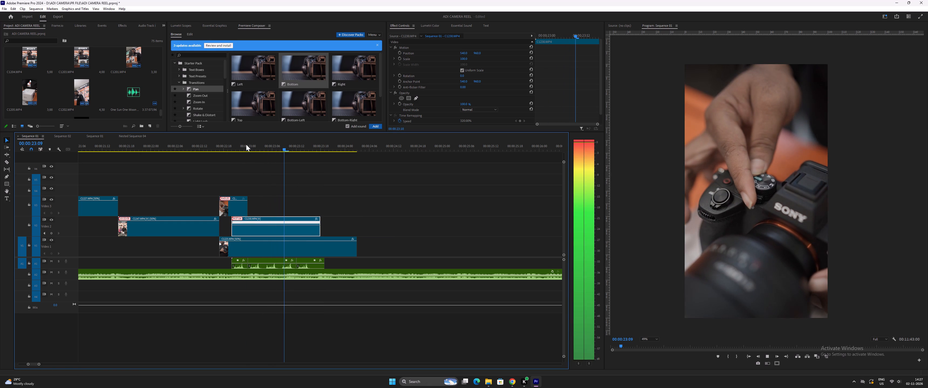
{"action": "left_click", "coordinate": [248, 145]}
{"action": "key", "text": "equal"}
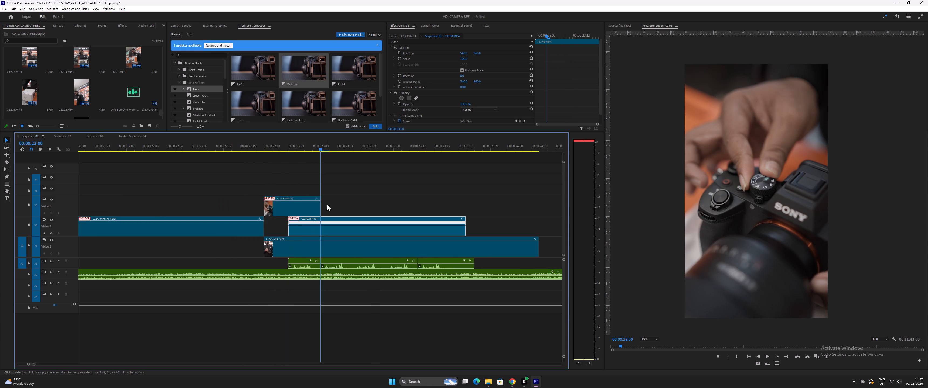
{"action": "key", "text": "space"}
{"action": "key", "text": "space"}
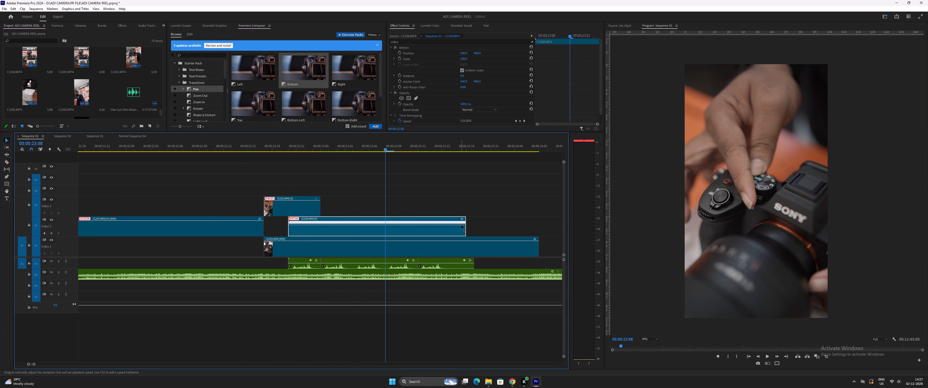
{"action": "left_click_drag", "start_coordinate": [468, 230], "coordinate": [385, 230]}
{"action": "left_click_drag", "start_coordinate": [321, 149], "coordinate": [330, 154]}
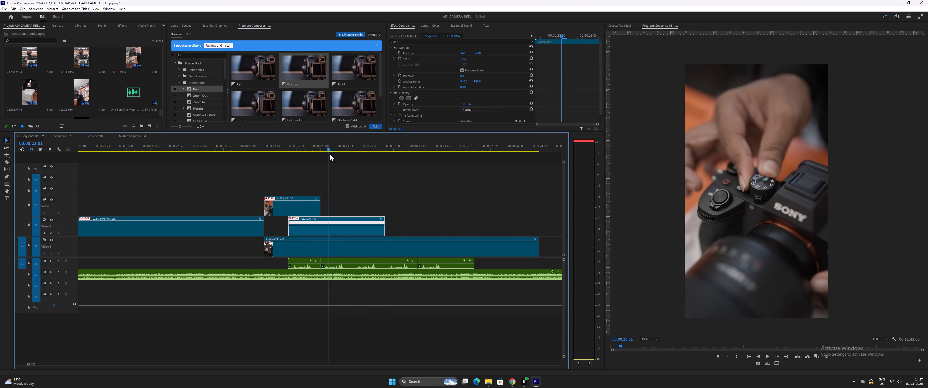
{"action": "left_click_drag", "start_coordinate": [330, 154], "coordinate": [372, 165]}
{"action": "key", "text": "minus"}
{"action": "key", "text": "space"}
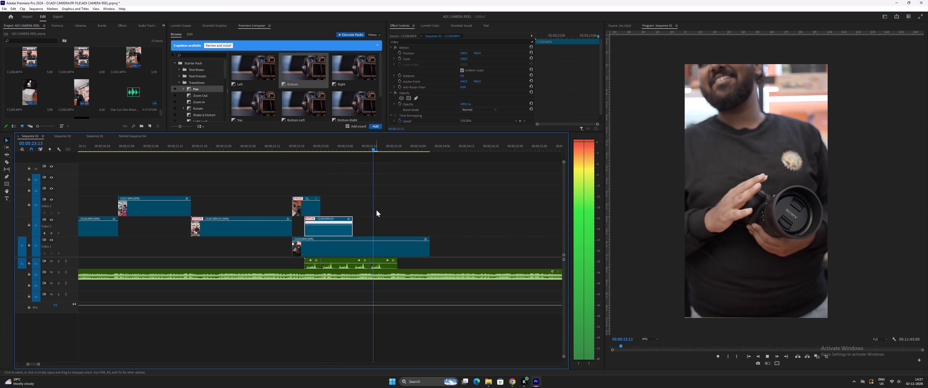
{"action": "key", "text": "minus"}
{"action": "key", "text": "space"}
Preview the spare Sony camera close-ups further along and move the three together onto video track 2, starting at about 00:00:28:00.
{"action": "key", "text": "minus"}
{"action": "key", "text": "minus"}
{"action": "key", "text": "minus"}
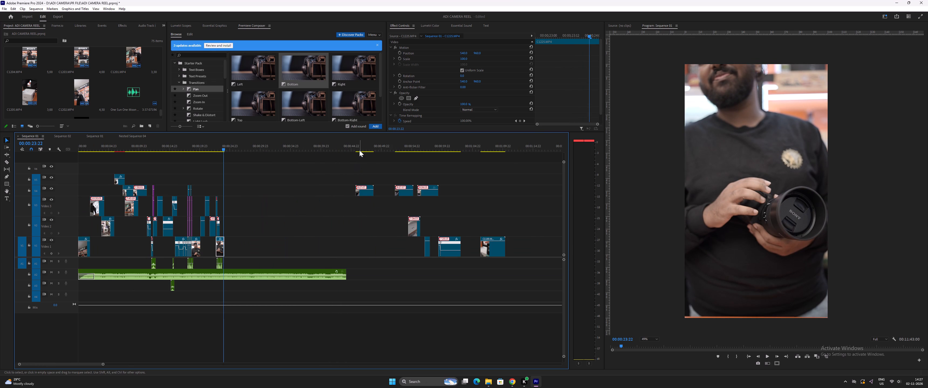
{"action": "left_click", "coordinate": [359, 149]}
{"action": "key", "text": "equal"}
{"action": "key", "text": "space"}
{"action": "key", "text": "space"}
{"action": "key", "text": "minus"}
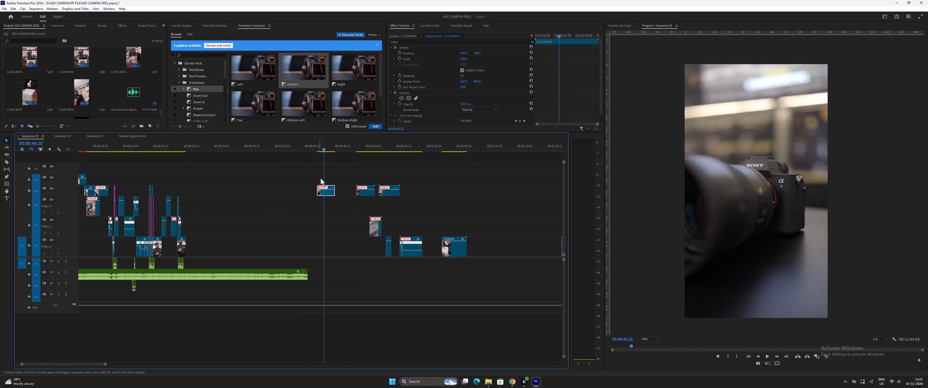
{"action": "left_click_drag", "start_coordinate": [324, 148], "coordinate": [367, 157]}
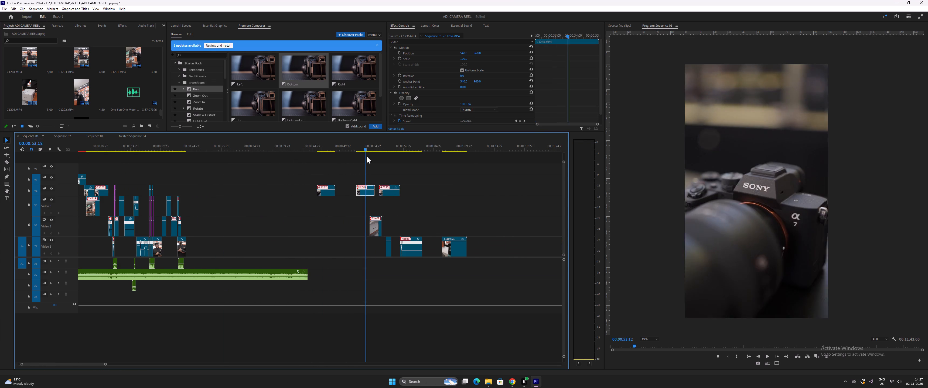
{"action": "left_click_drag", "start_coordinate": [367, 157], "coordinate": [388, 161]}
{"action": "left_click_drag", "start_coordinate": [324, 173], "coordinate": [395, 192]}
{"action": "left_click_drag", "start_coordinate": [391, 193], "coordinate": [289, 224]}
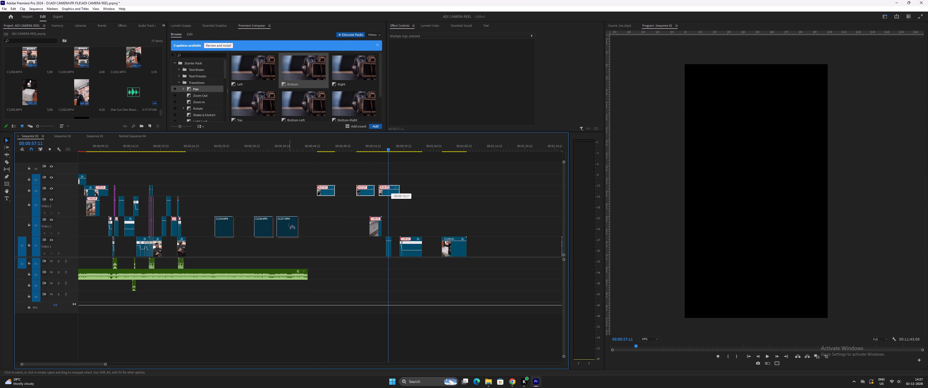
{"action": "left_click_drag", "start_coordinate": [289, 224], "coordinate": [283, 236]}
Review the reel from the man-holding-camera shot through the store shot into the hand-on-dial close-up.
{"action": "left_click", "coordinate": [162, 148]}
{"action": "key", "text": "equal"}
{"action": "key", "text": "equal"}
{"action": "type", "text": "="}
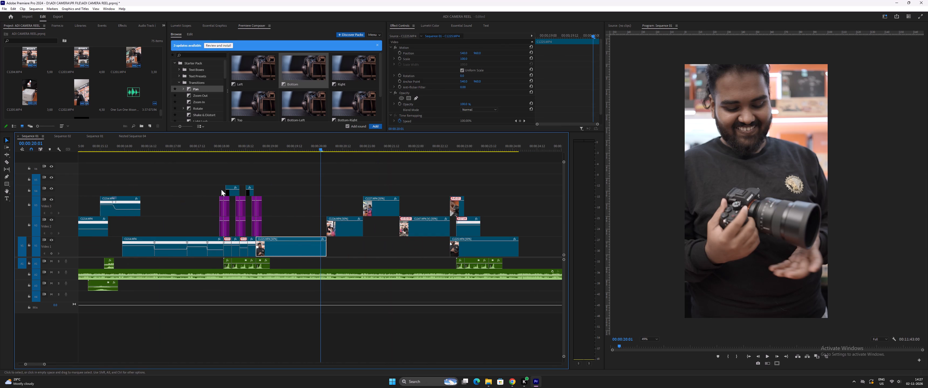
{"action": "key", "text": "space"}
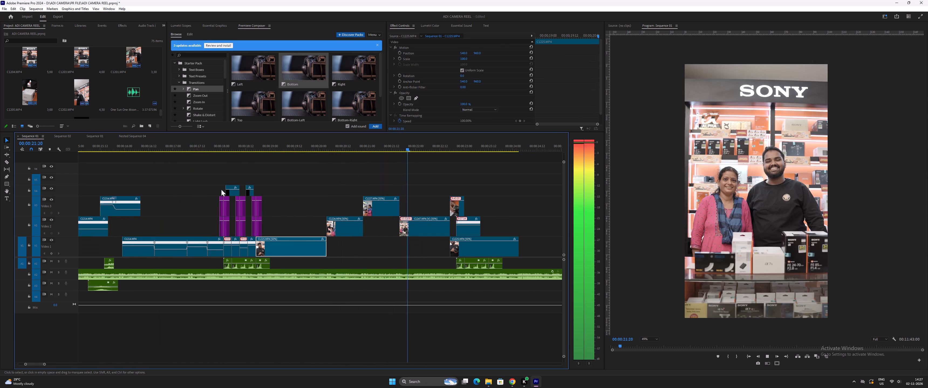
{"action": "key", "text": "space"}
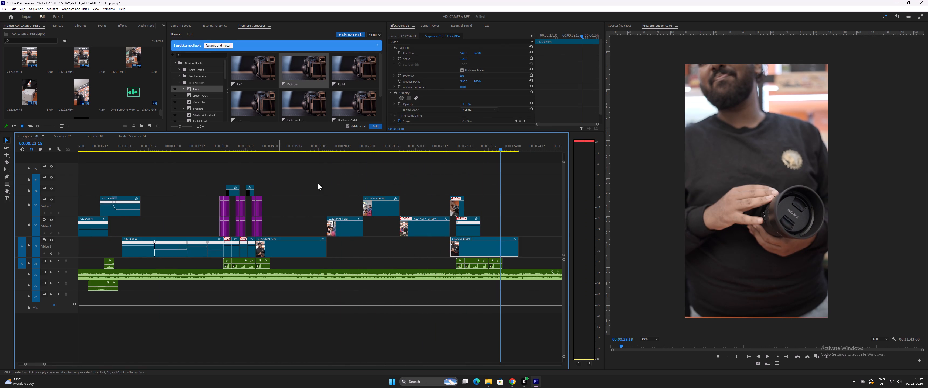
{"action": "left_click", "coordinate": [435, 149]}
{"action": "key", "text": "equal"}
{"action": "key", "text": "equal"}
{"action": "key", "text": "space"}
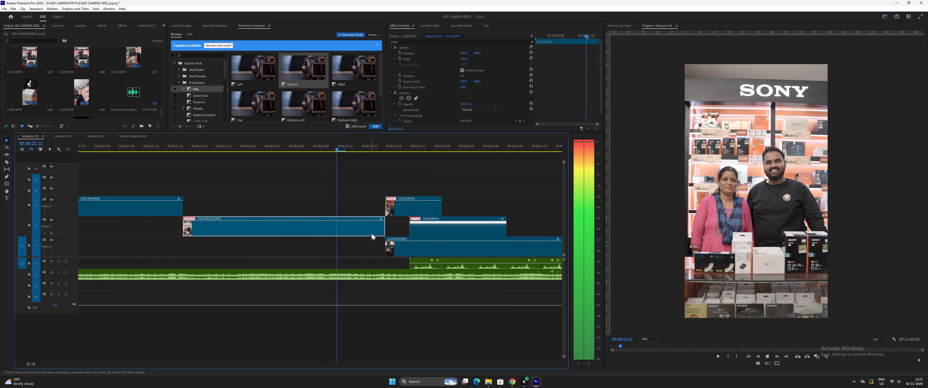
{"action": "key", "text": "space"}
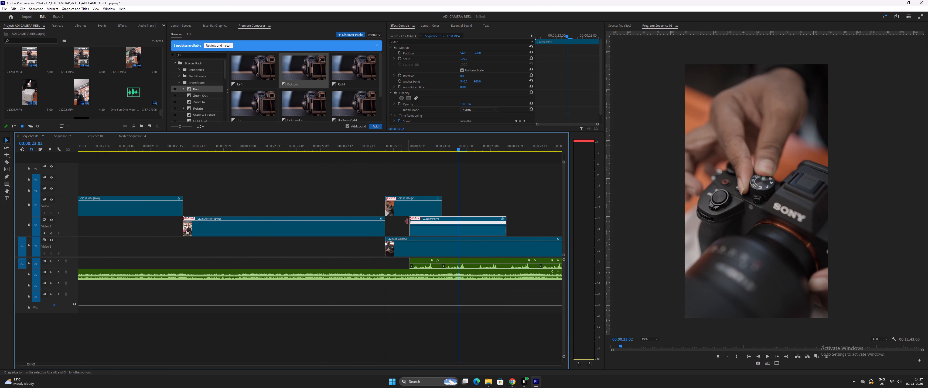
Save the project.
{"action": "key", "text": "minus"}
{"action": "key", "text": "ctrl+s"}
{"action": "key", "text": "ctrl+s"}
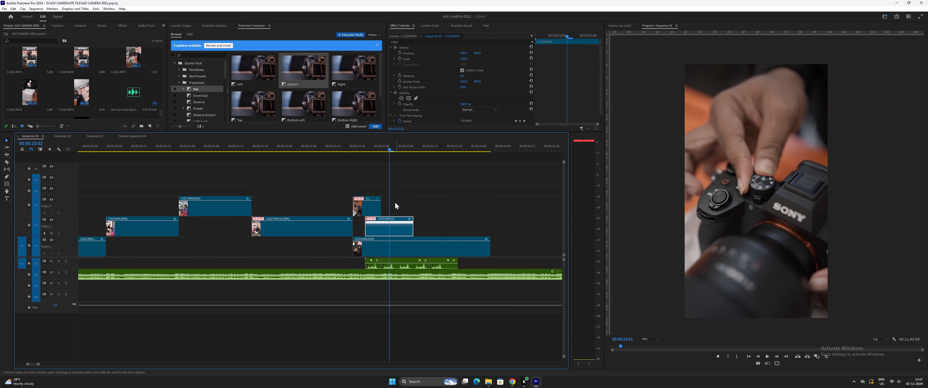
Move the last man-holding-lens clip earlier on video track 1, aligned with the start of the couple-in-store shot, and play it back.
{"action": "left_click", "coordinate": [437, 247]}
{"action": "left_click_drag", "start_coordinate": [428, 248], "coordinate": [328, 244]}
{"action": "left_click", "coordinate": [342, 144]}
{"action": "key", "text": "space"}
{"action": "key", "text": "space"}
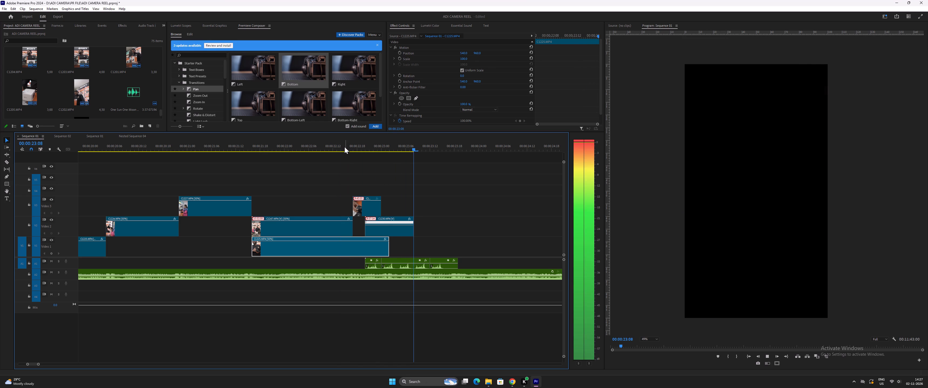
Raise the hand-on-dial close-up's time-remapping speed line so the clip ends at about 00:00:23:04.
{"action": "left_click_drag", "start_coordinate": [381, 147], "coordinate": [392, 151]}
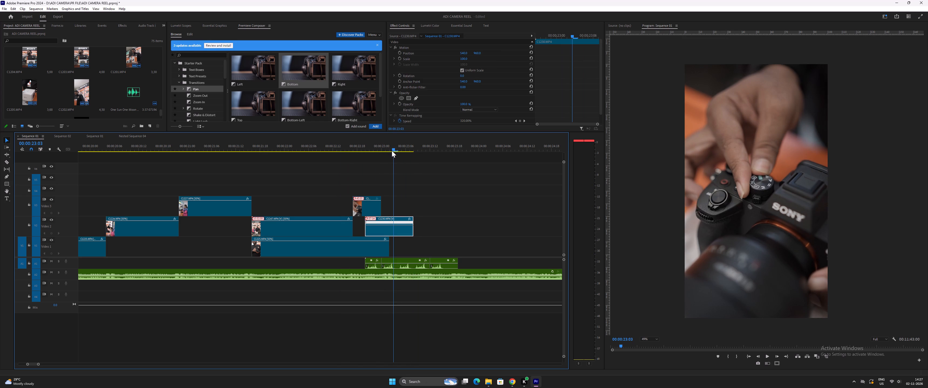
{"action": "left_click_drag", "start_coordinate": [392, 151], "coordinate": [392, 151]}
{"action": "left_click_drag", "start_coordinate": [391, 224], "coordinate": [390, 174]}
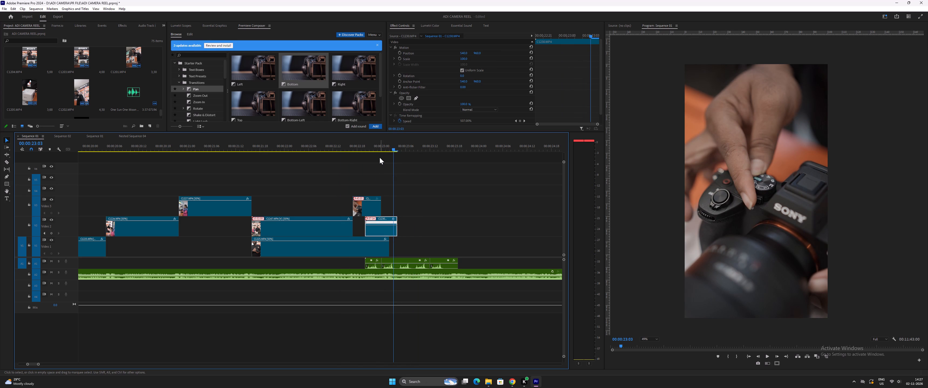
Move the hand-on-dial close-up one frame later on video track 2 and replay it against the shutter sounds.
{"action": "left_click_drag", "start_coordinate": [382, 218], "coordinate": [387, 218]}
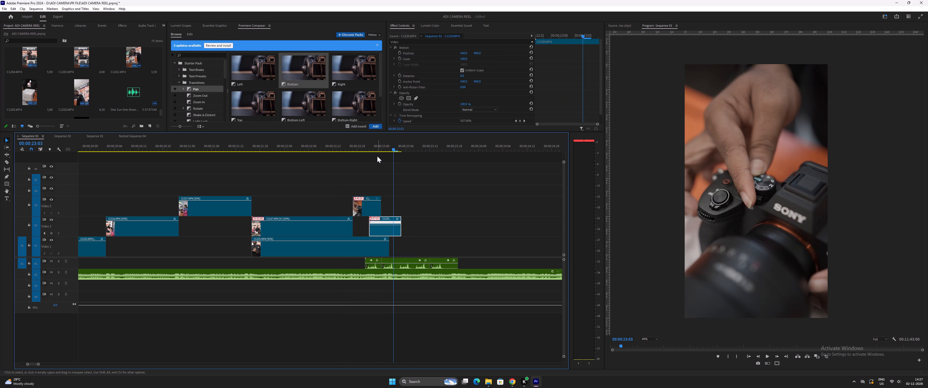
{"action": "left_click", "coordinate": [377, 149]}
{"action": "key", "text": "space"}
{"action": "key", "text": "space"}
{"action": "key", "text": "equal"}
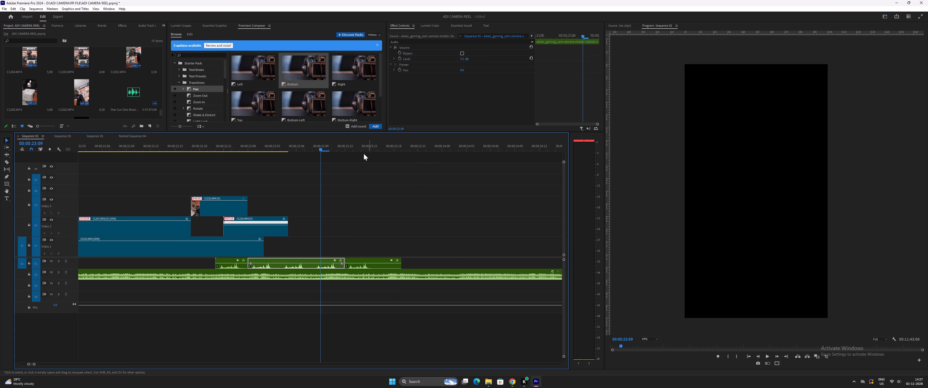
{"action": "left_click_drag", "start_coordinate": [248, 147], "coordinate": [251, 147]}
{"action": "key", "text": "space"}
{"action": "key", "text": "space"}
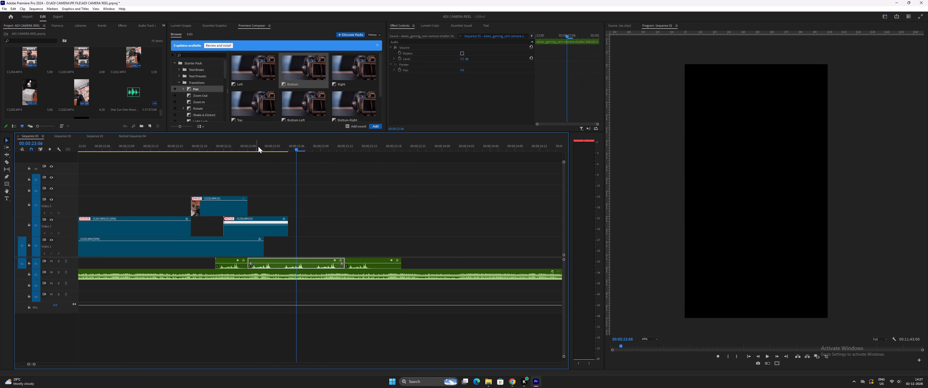
Move the nearest spare Sony camera close-up to video track 3, starting where the hand-on-dial close-up ends, and play it.
{"action": "left_click_drag", "start_coordinate": [267, 147], "coordinate": [284, 152]}
{"action": "key", "text": "equal"}
{"action": "key", "text": "equal"}
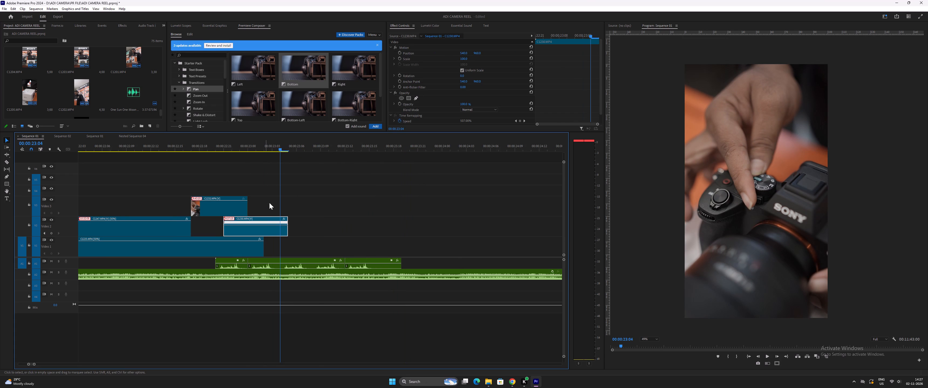
{"action": "key", "text": "minus"}
{"action": "key", "text": "minus"}
{"action": "key", "text": "minus"}
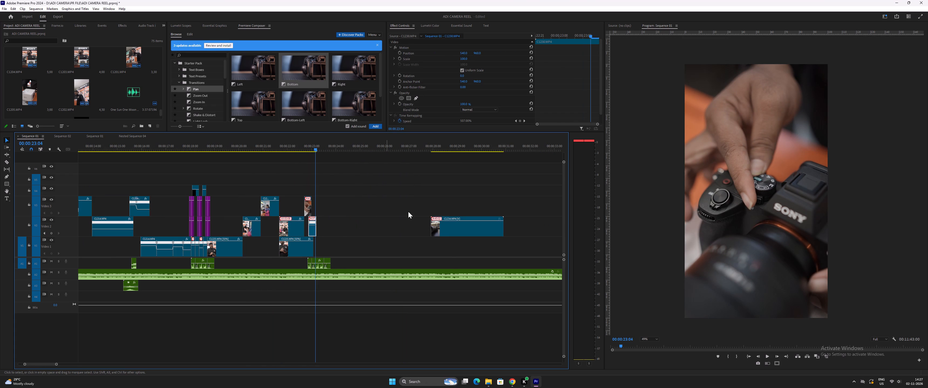
{"action": "left_click_drag", "start_coordinate": [441, 229], "coordinate": [329, 209]}
{"action": "key", "text": "space"}
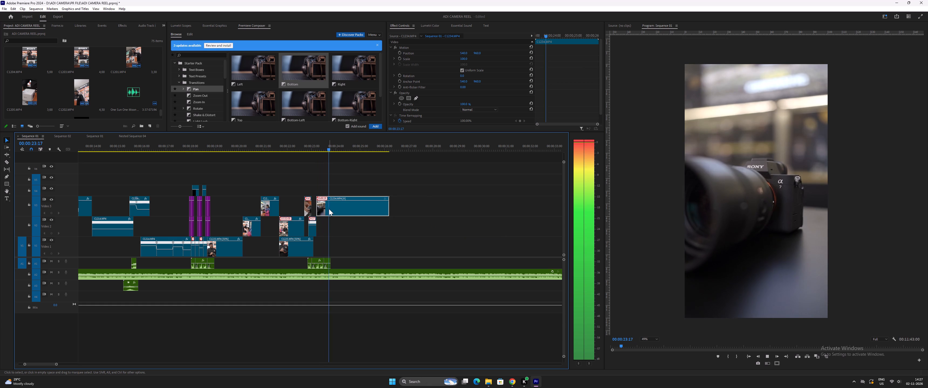
{"action": "key", "text": "equal"}
{"action": "key", "text": "space"}
Delete the last copied shutter sound and trim the end of the one before it to about 00:00:23:09.
{"action": "left_click_drag", "start_coordinate": [320, 266], "coordinate": [282, 269]}
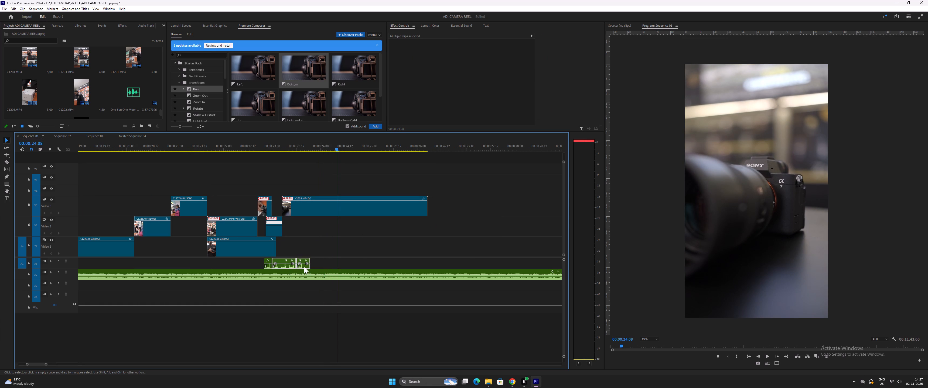
{"action": "left_click", "coordinate": [318, 265]}
{"action": "left_click", "coordinate": [301, 266]}
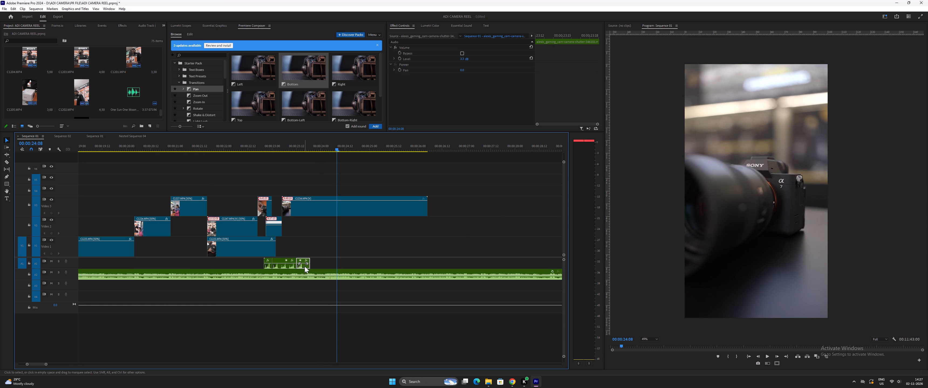
{"action": "key", "text": "Delete"}
{"action": "left_click_drag", "start_coordinate": [295, 266], "coordinate": [287, 266]}
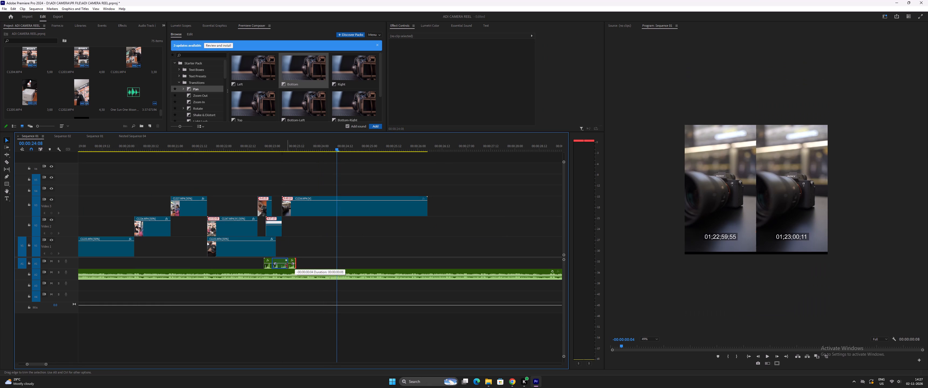
{"action": "left_click_drag", "start_coordinate": [287, 266], "coordinate": [288, 266]}
Replay the ending from the store shot through the close-ups to check the cuts against the shortened shutter sounds.
{"action": "left_click_drag", "start_coordinate": [270, 145], "coordinate": [241, 148]}
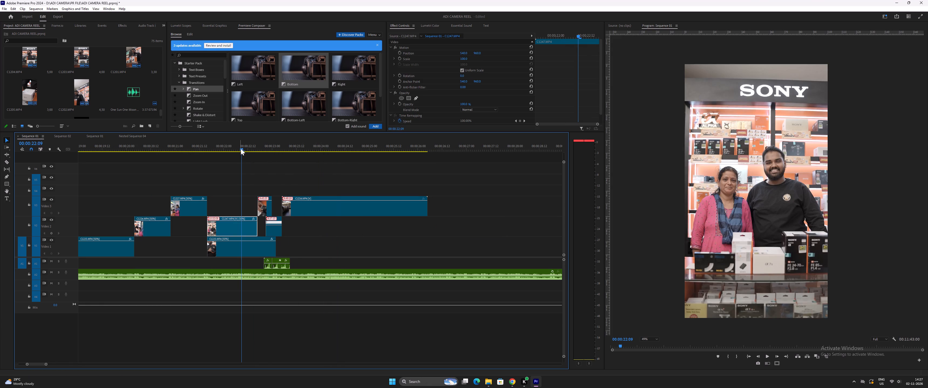
{"action": "key", "text": "space"}
{"action": "key", "text": "space"}
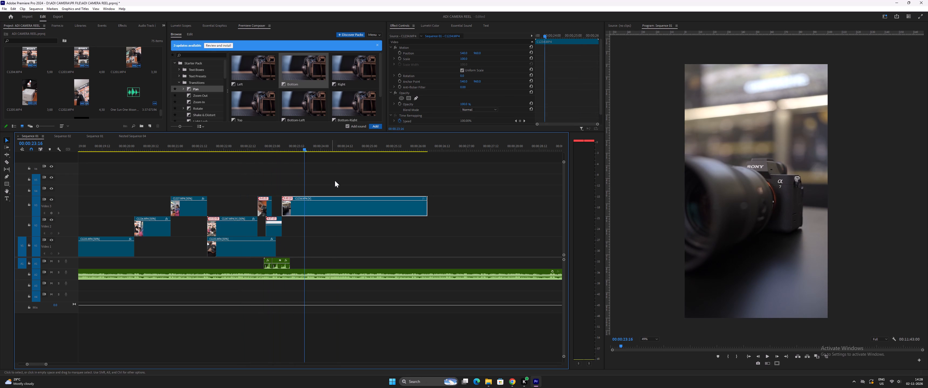
{"action": "key", "text": "equal"}
{"action": "left_click", "coordinate": [212, 145]}
{"action": "key", "text": "equal"}
{"action": "key", "text": "space"}
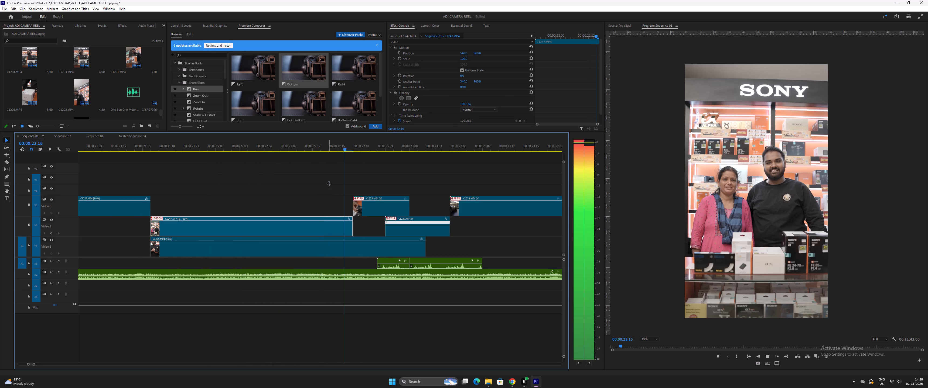
{"action": "key", "text": "space"}
{"action": "key", "text": "minus"}
{"action": "key", "text": "minus"}
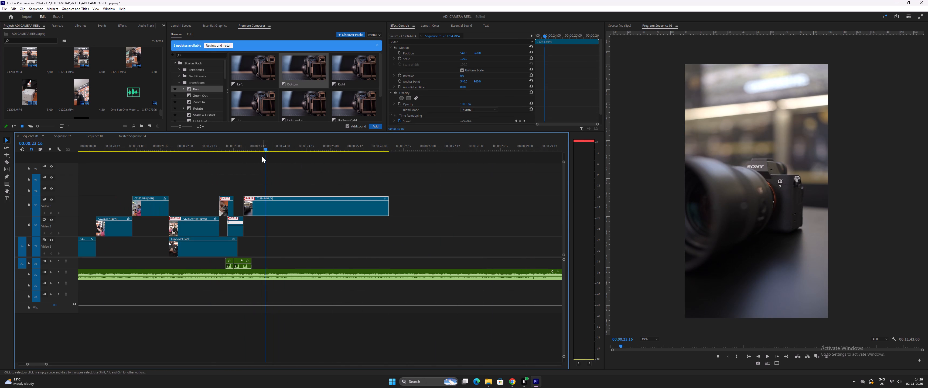
{"action": "left_click", "coordinate": [233, 147]}
{"action": "key", "text": "equal"}
{"action": "key", "text": "equal"}
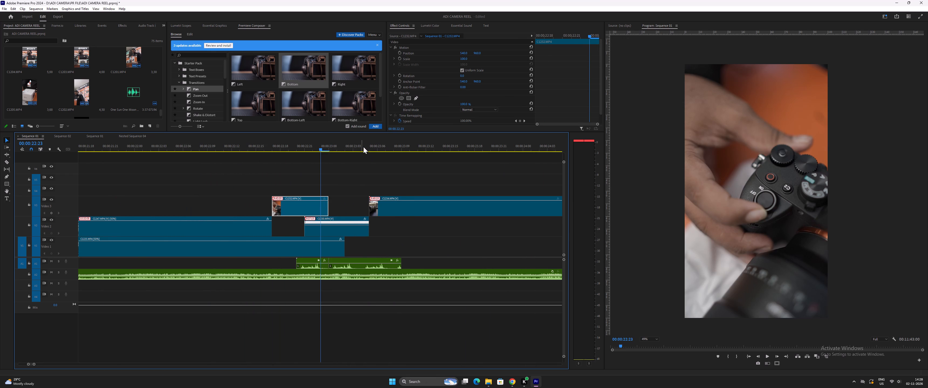
{"action": "left_click", "coordinate": [363, 147]}
{"action": "key", "text": "space"}
{"action": "key", "text": "minus"}
{"action": "key", "text": "space"}
{"action": "key", "text": "minus"}
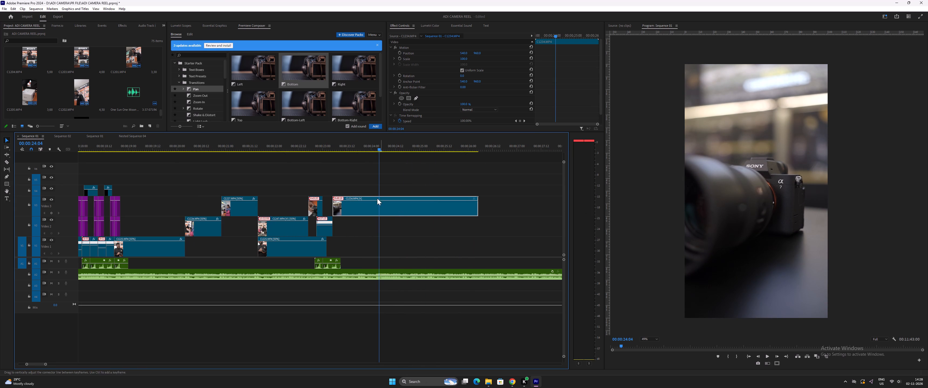
Slow the Sony camera close-up that follows the hand-on-dial shot on video track 3 to 50% speed.
{"action": "left_click", "coordinate": [391, 209]}
{"action": "left_click", "coordinate": [376, 219]}
Trim the slowed close-up's start to about 00:00:24:16 and move it back to start where the hand-on-dial close-up ends.
{"action": "left_click_drag", "start_coordinate": [356, 148], "coordinate": [357, 148]}
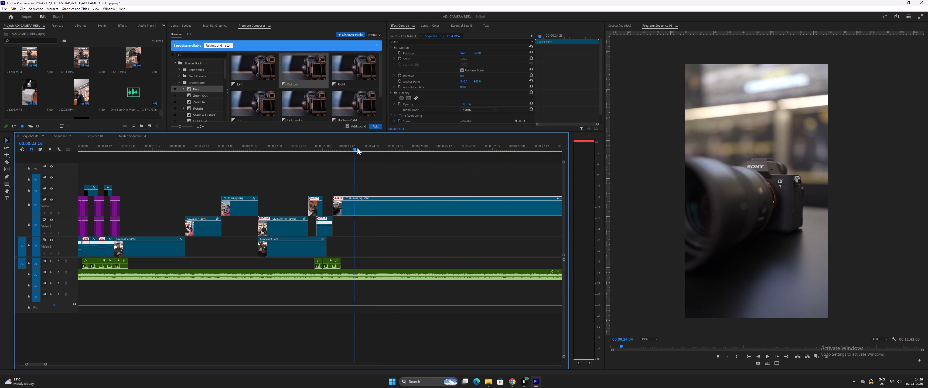
{"action": "left_click_drag", "start_coordinate": [357, 148], "coordinate": [359, 148]}
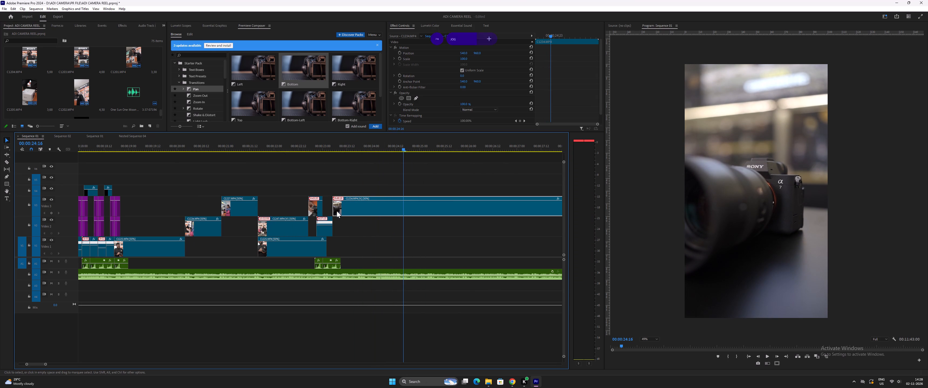
{"action": "left_click_drag", "start_coordinate": [334, 210], "coordinate": [405, 209]}
{"action": "left_click_drag", "start_coordinate": [424, 210], "coordinate": [350, 210]}
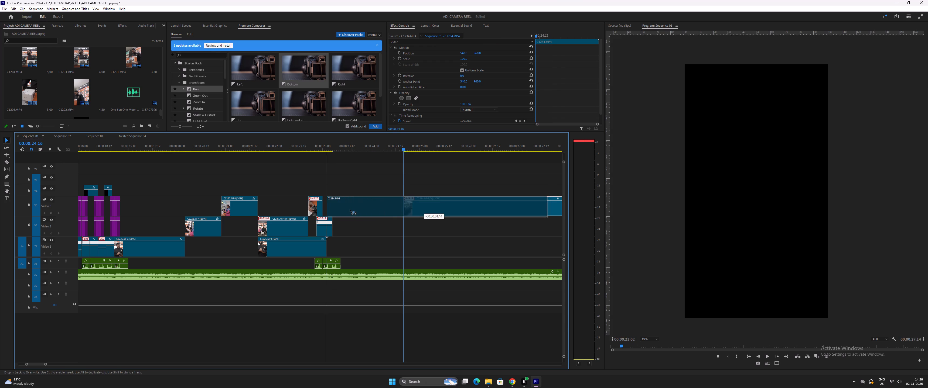
{"action": "left_click_drag", "start_coordinate": [349, 209], "coordinate": [353, 209]}
Play the ending from the store shot, cut the slowed close-up at 00:00:24:15 and delete everything after the cut.
{"action": "left_click", "coordinate": [289, 147]}
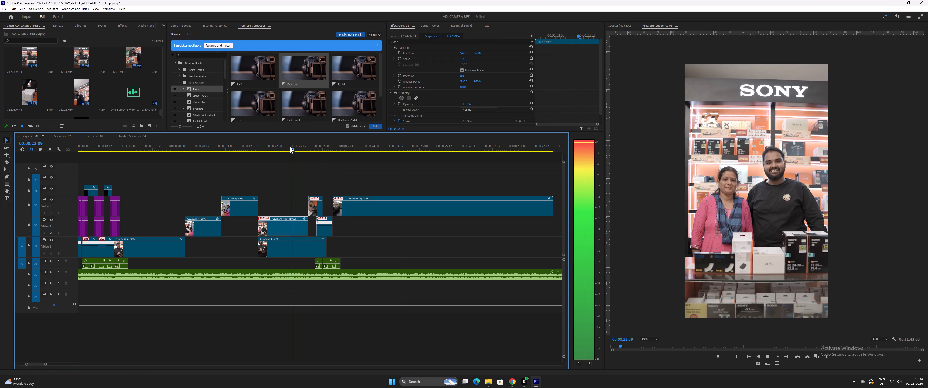
{"action": "left_click", "coordinate": [304, 143]}
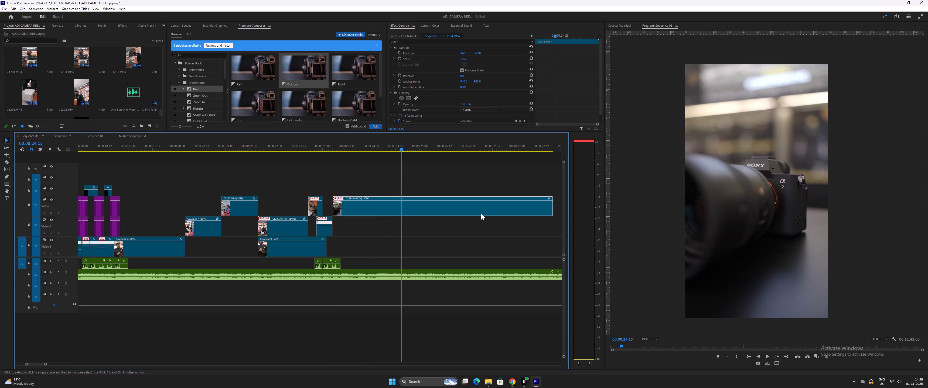
{"action": "left_click", "coordinate": [463, 211]}
{"action": "key", "text": "ctrl+bracketleft"}
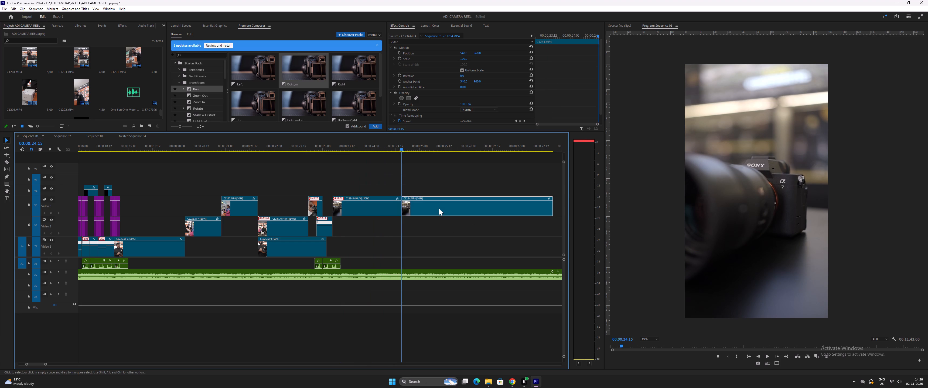
{"action": "left_click", "coordinate": [439, 209]}
{"action": "key", "text": "Delete"}
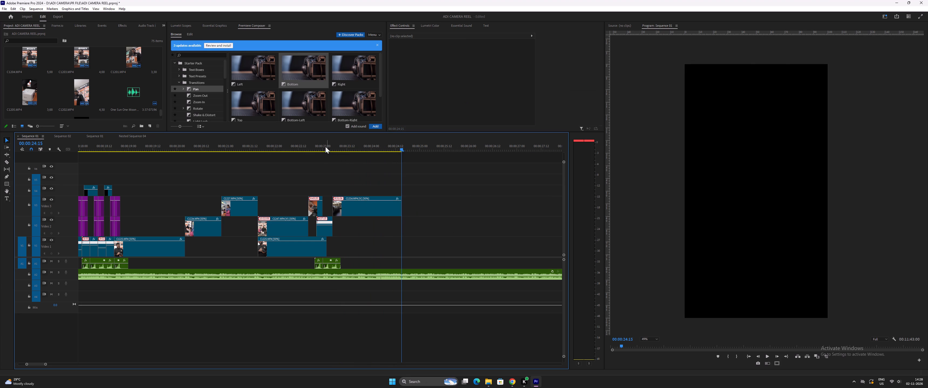
Replay the close-ups against the shutter sounds and trim the end of the last shutter sound to about 00:00:23:08.
{"action": "left_click", "coordinate": [326, 146]}
{"action": "key", "text": "equal"}
{"action": "key", "text": "equal"}
{"action": "key", "text": "space"}
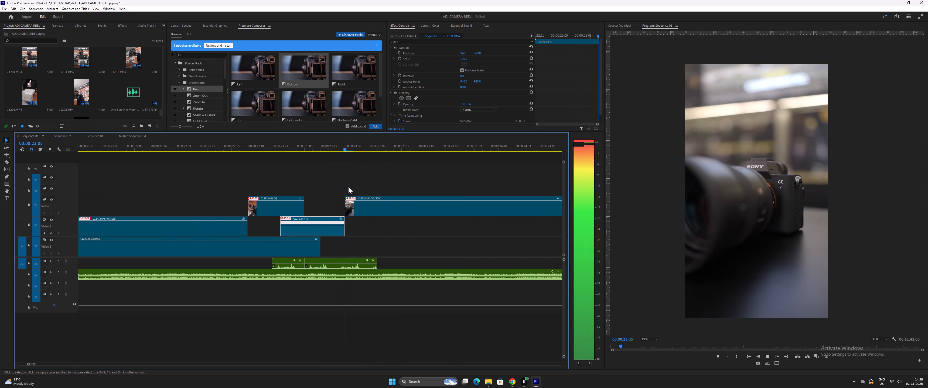
{"action": "key", "text": "space"}
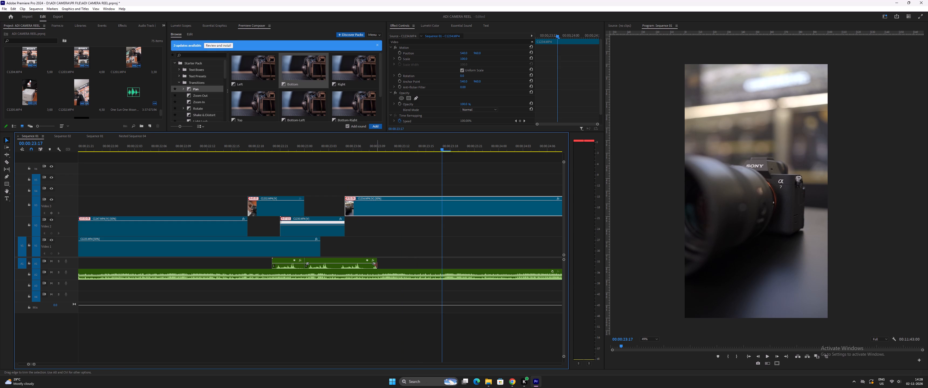
{"action": "left_click_drag", "start_coordinate": [377, 265], "coordinate": [369, 265]}
Cut the slowed close-up at 00:00:23:17, delete the part before it and move the remainder back against the hand-on-dial close-up.
{"action": "key", "text": "minus"}
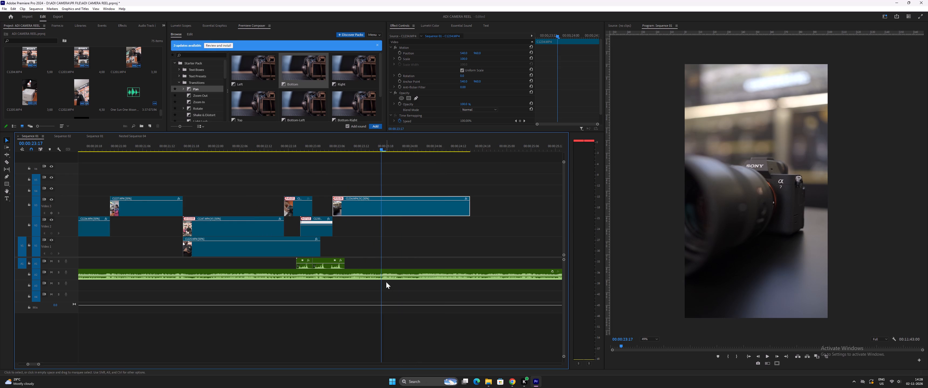
{"action": "left_click", "coordinate": [387, 209]}
{"action": "left_click", "coordinate": [401, 210]}
{"action": "key", "text": "ctrl+bracketleft"}
{"action": "left_click", "coordinate": [349, 214]}
{"action": "key", "text": "Delete"}
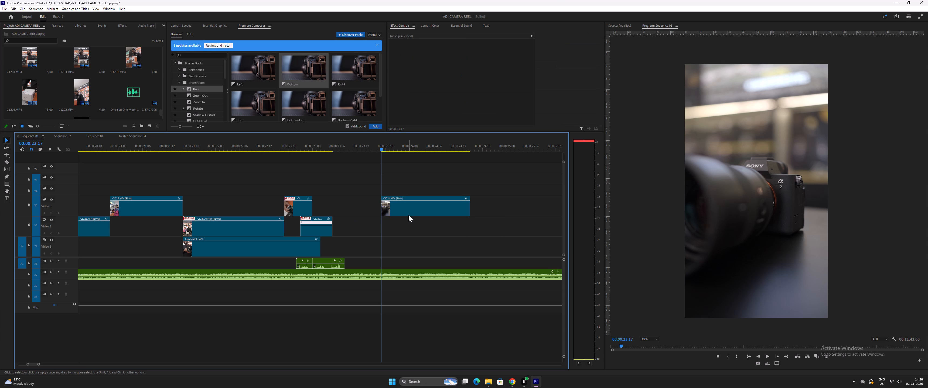
{"action": "left_click_drag", "start_coordinate": [408, 212], "coordinate": [357, 212]}
Replay the slowed close-up and trim its end to about 00:00:23:21.
{"action": "left_click", "coordinate": [315, 146]}
{"action": "key", "text": "space"}
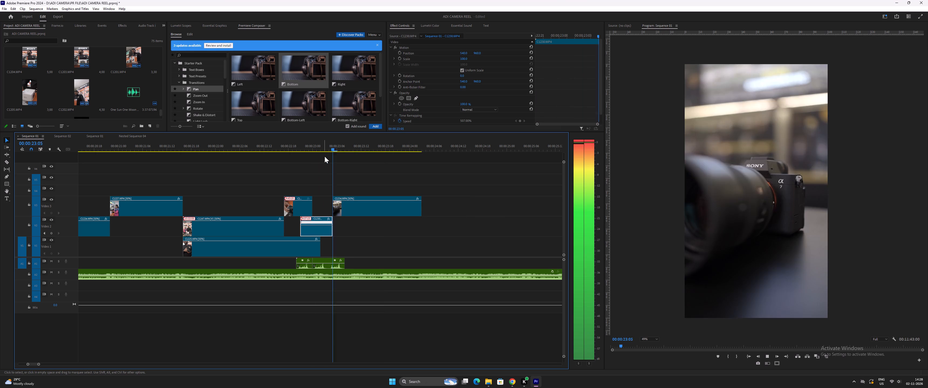
{"action": "key", "text": "space"}
{"action": "left_click", "coordinate": [332, 147]}
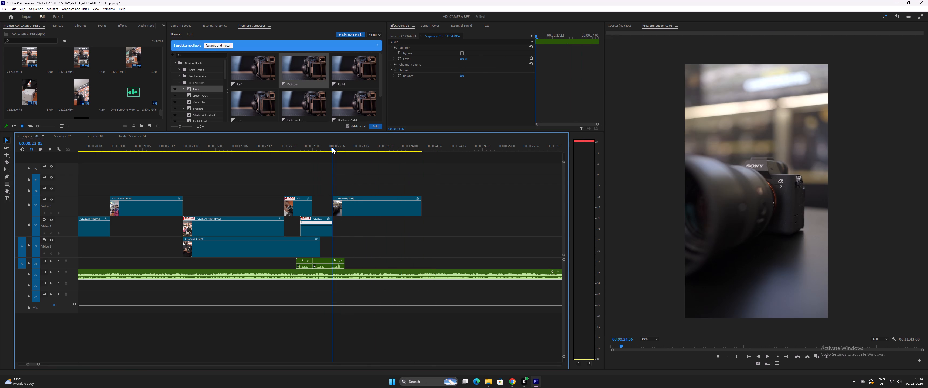
{"action": "key", "text": "space"}
{"action": "key", "text": "space"}
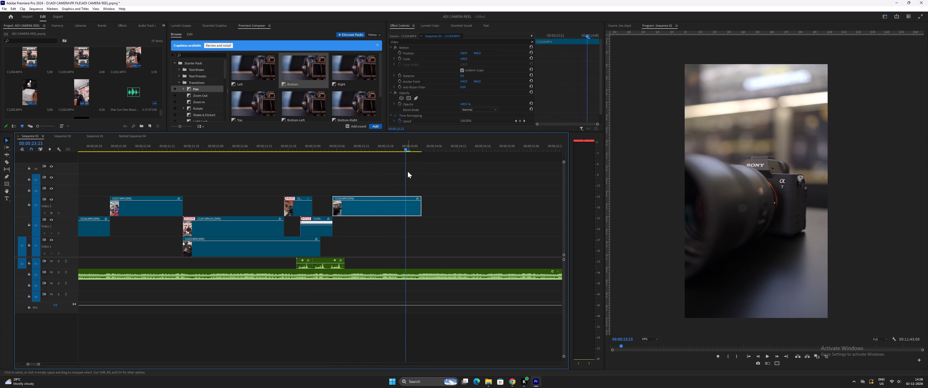
{"action": "left_click_drag", "start_coordinate": [404, 143], "coordinate": [400, 146]}
{"action": "left_click_drag", "start_coordinate": [420, 207], "coordinate": [401, 207]}
Preview the nearest spare Sony camera clip and move it on video track 2 to start where the slowed close-up ends.
{"action": "key", "text": "space"}
{"action": "key", "text": "minus"}
{"action": "key", "text": "minus"}
{"action": "key", "text": "minus"}
{"action": "key", "text": "space"}
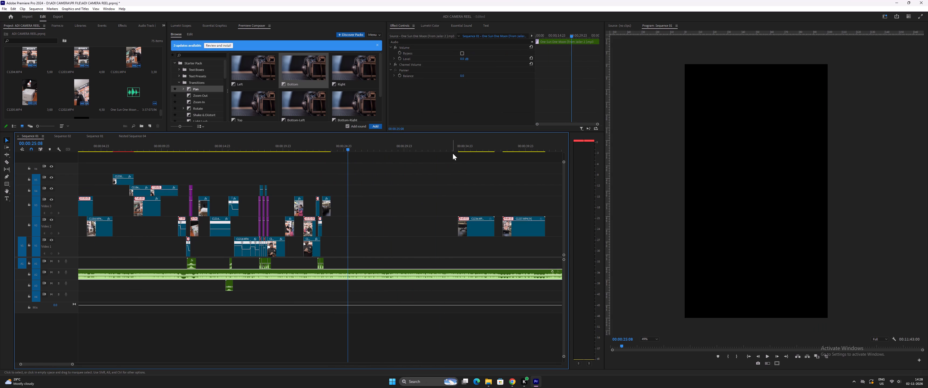
{"action": "left_click", "coordinate": [464, 149]}
{"action": "key", "text": "space"}
{"action": "key", "text": "space"}
{"action": "left_click_drag", "start_coordinate": [471, 233], "coordinate": [453, 231]}
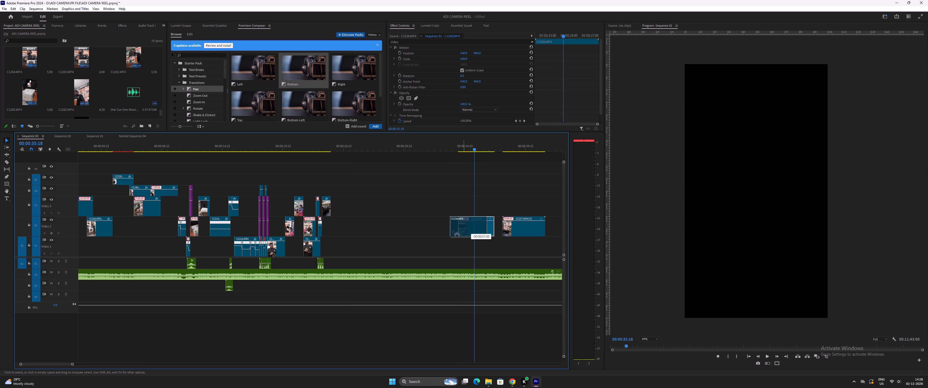
{"action": "left_click_drag", "start_coordinate": [453, 231], "coordinate": [344, 230]}
Preview the last spare camera close-up and replay the ending from the store shot through the newly added close-up.
{"action": "left_click", "coordinate": [514, 144]}
{"action": "key", "text": "space"}
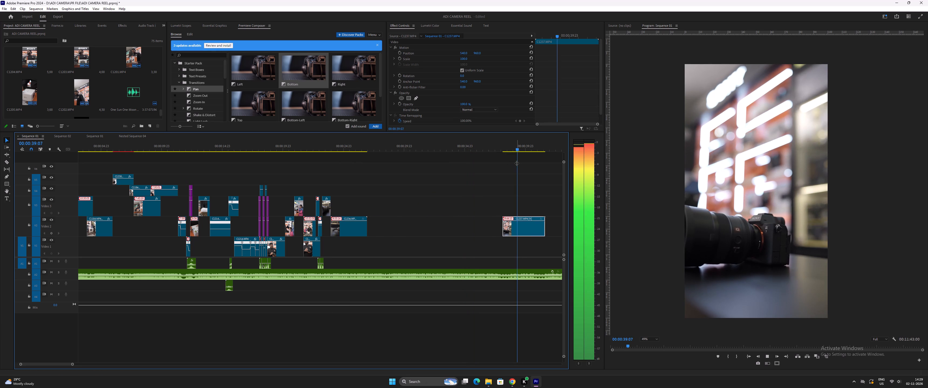
{"action": "key", "text": "space"}
{"action": "left_click", "coordinate": [312, 148]}
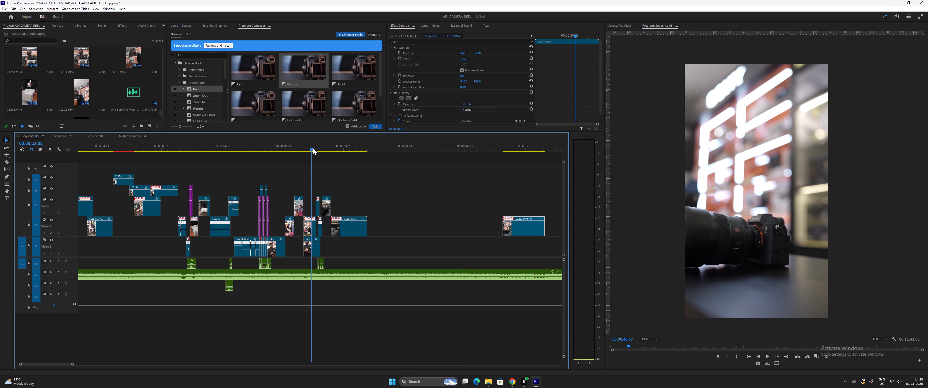
{"action": "key", "text": "space"}
{"action": "key", "text": "equal"}
{"action": "key", "text": "equal"}
{"action": "key", "text": "space"}
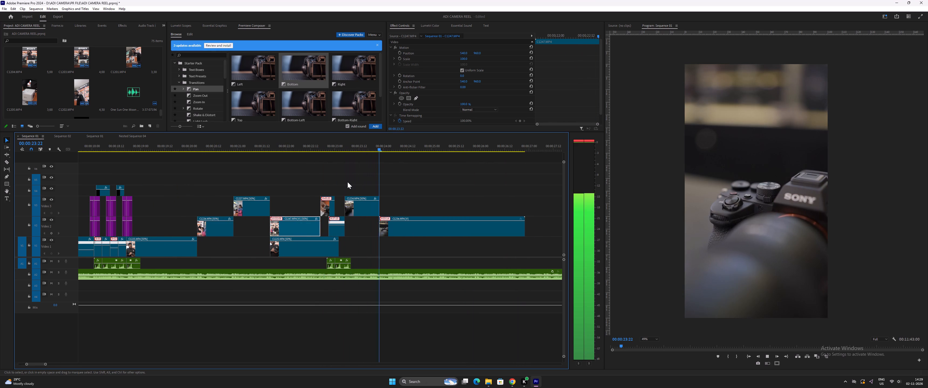
{"action": "key", "text": "equal"}
{"action": "left_click_drag", "start_coordinate": [236, 149], "coordinate": [162, 163]}
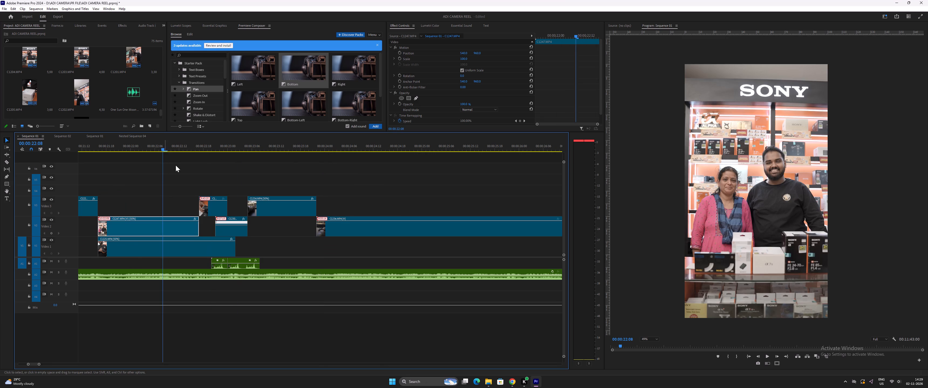
{"action": "key", "text": "space"}
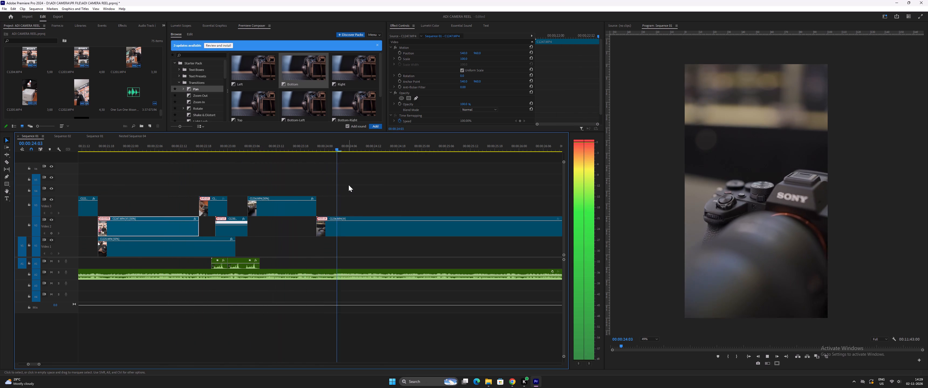
{"action": "key", "text": "space"}
Save the project and replay the ending from the hand-on-dial close-up into the newly added camera close-up.
{"action": "key", "text": "minus"}
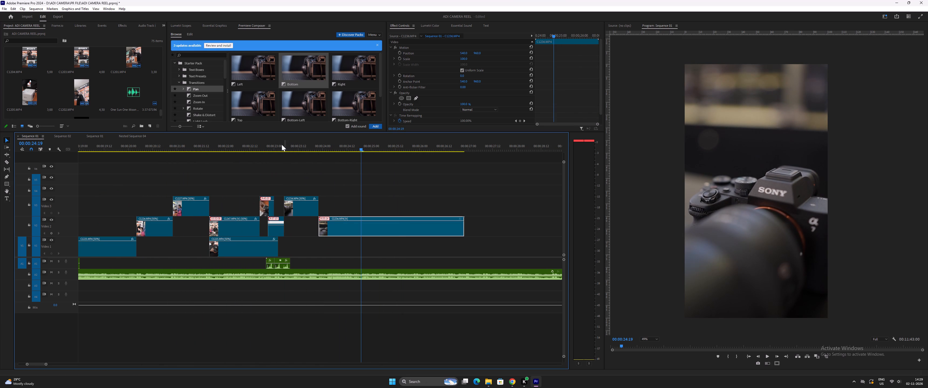
{"action": "left_click", "coordinate": [282, 144]}
{"action": "key", "text": "equal"}
{"action": "key", "text": "equal"}
{"action": "left_click", "coordinate": [348, 207]}
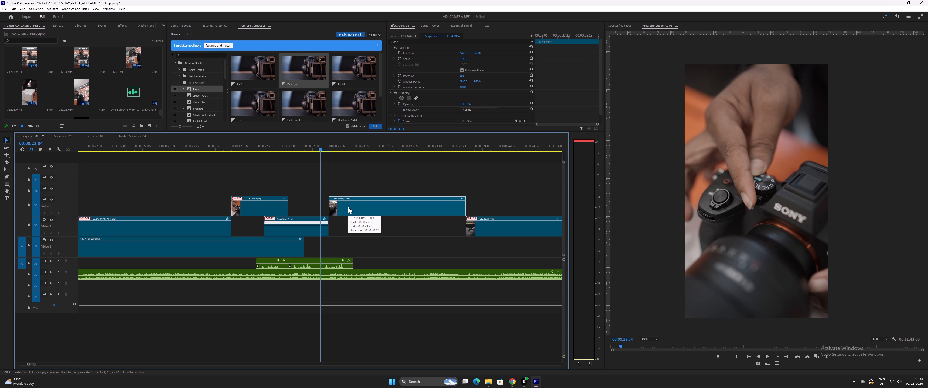
{"action": "key", "text": "ctrl+s"}
{"action": "key", "text": "space"}
{"action": "key", "text": "space"}
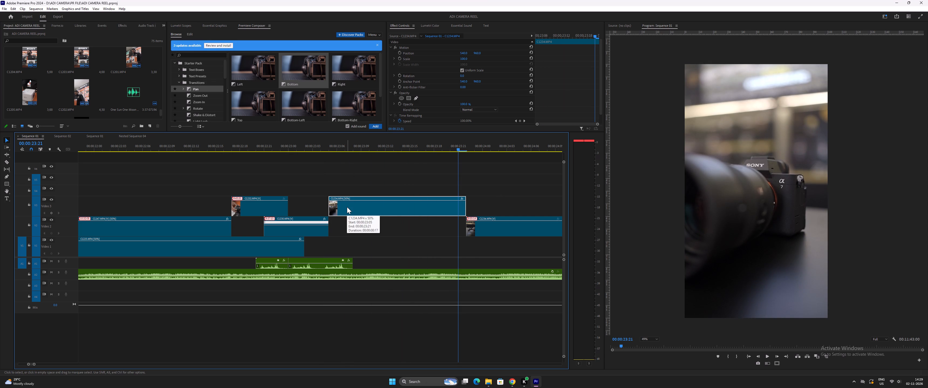
{"action": "key", "text": "space"}
{"action": "key", "text": "space"}
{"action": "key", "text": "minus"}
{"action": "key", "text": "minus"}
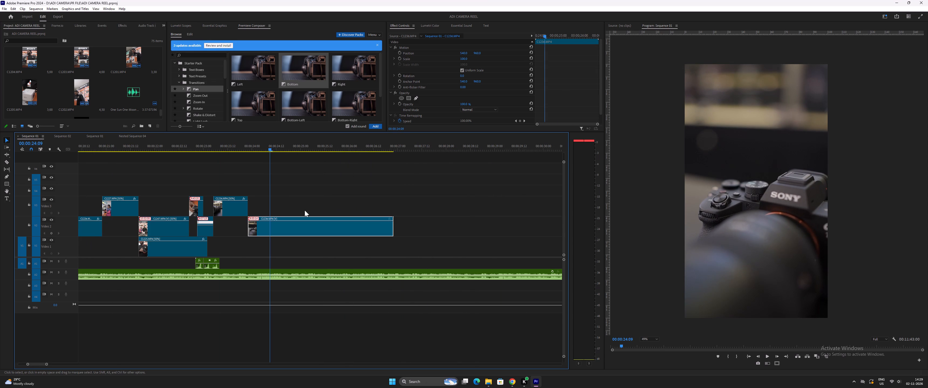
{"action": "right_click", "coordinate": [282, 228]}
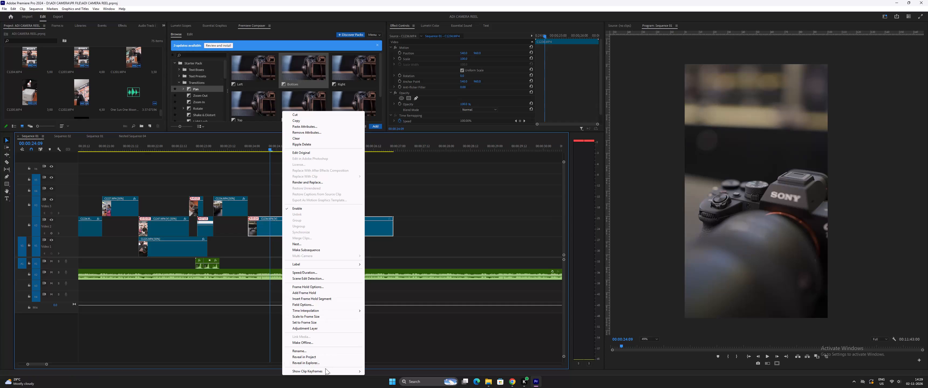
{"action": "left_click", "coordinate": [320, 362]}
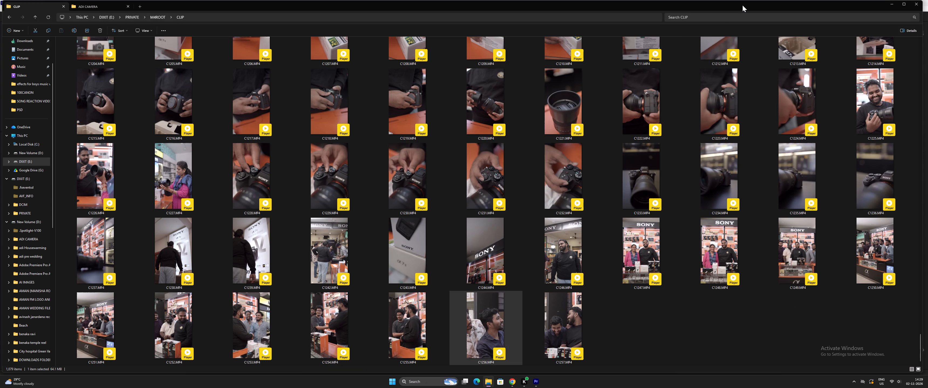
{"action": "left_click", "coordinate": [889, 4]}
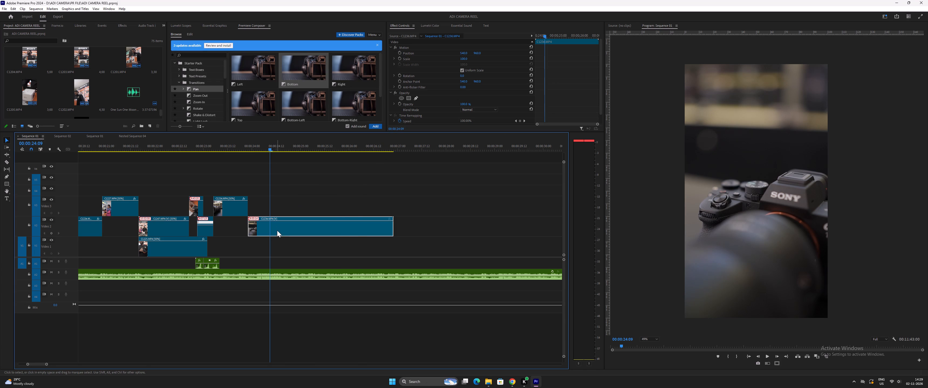
Raise the newly added close-up's speed to about 275% using time-remapping speed keyframes and replay it from its start.
{"action": "right_click", "coordinate": [277, 230]}
{"action": "left_click", "coordinate": [333, 373]}
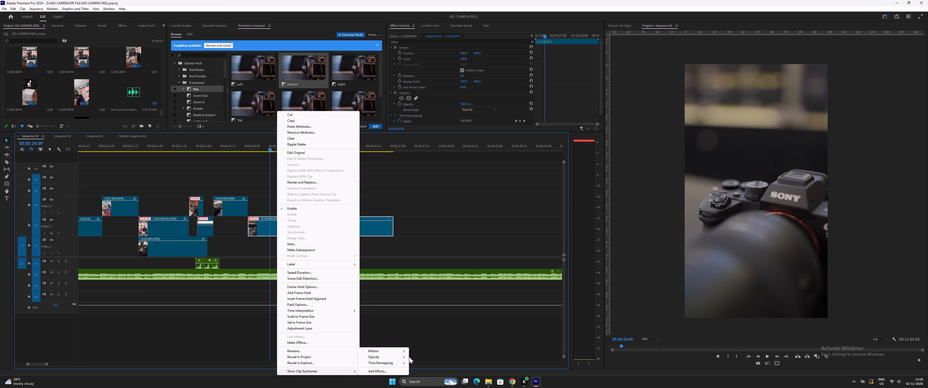
{"action": "left_click", "coordinate": [400, 362]}
{"action": "left_click", "coordinate": [422, 362]}
{"action": "left_click_drag", "start_coordinate": [288, 226], "coordinate": [288, 198]}
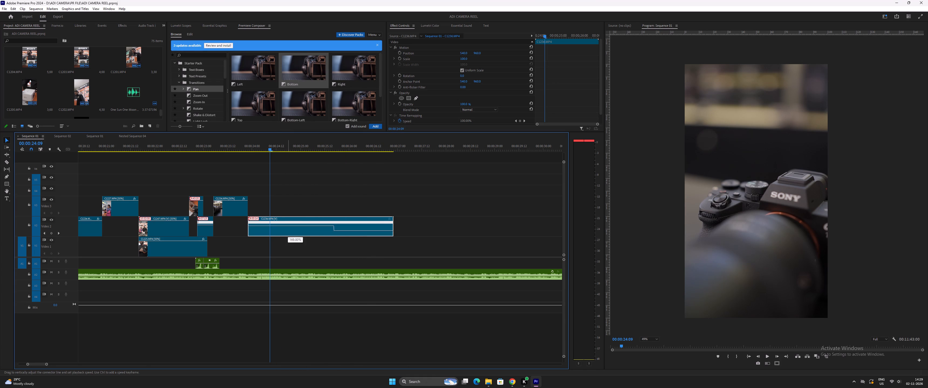
{"action": "left_click_drag", "start_coordinate": [288, 198], "coordinate": [288, 179]}
{"action": "left_click", "coordinate": [254, 147]}
{"action": "key", "text": "equal"}
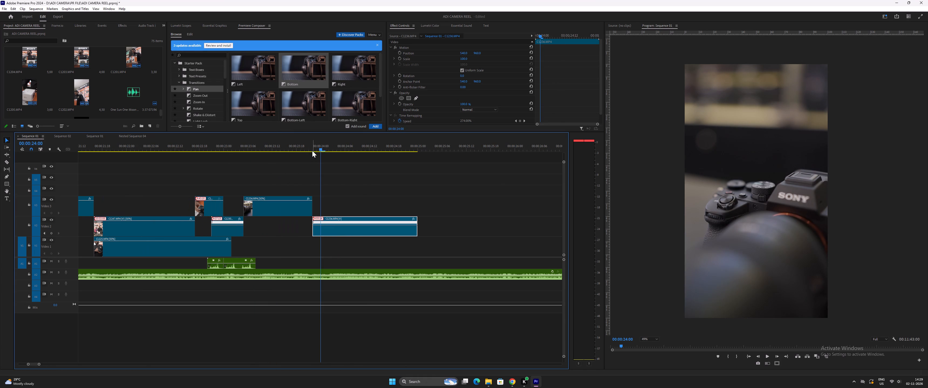
{"action": "left_click", "coordinate": [312, 148]}
{"action": "key", "text": "space"}
{"action": "key", "text": "space"}
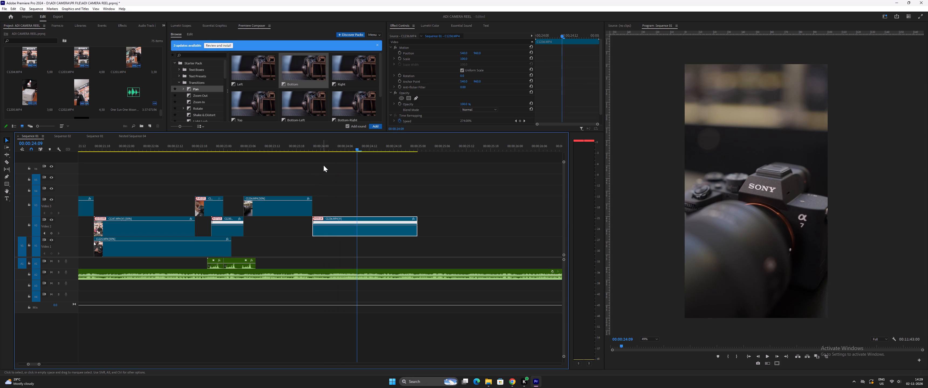
Raise the newly added close-up's time-remapping speed further to about 510% and replay it from its start.
{"action": "left_click_drag", "start_coordinate": [349, 226], "coordinate": [347, 161]}
{"action": "left_click_drag", "start_coordinate": [318, 143], "coordinate": [317, 146]}
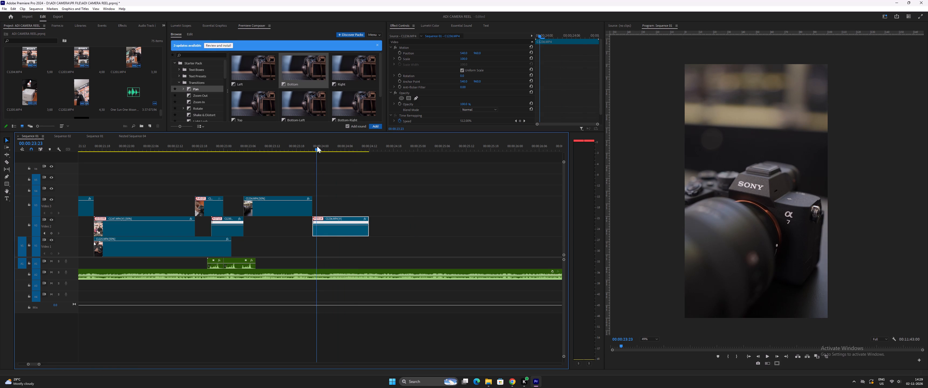
{"action": "left_click_drag", "start_coordinate": [317, 146], "coordinate": [315, 147]}
{"action": "key", "text": "space"}
{"action": "key", "text": "space"}
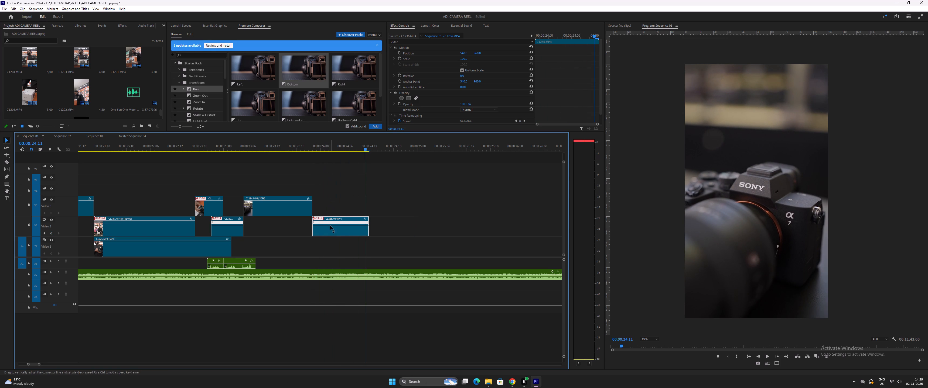
Move the sped-up close-up about two frames earlier on video track 2.
{"action": "left_click_drag", "start_coordinate": [331, 230], "coordinate": [321, 230]}
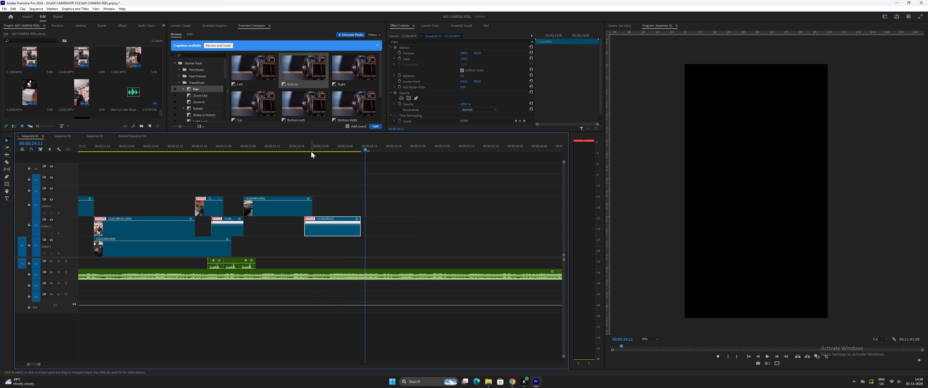
Add a speed keyframe to the close-up at 00:00:24:03 and slow the portion after it to about 73%.
{"action": "left_click_drag", "start_coordinate": [311, 151], "coordinate": [318, 154]}
{"action": "left_click_drag", "start_coordinate": [312, 148], "coordinate": [313, 151]}
{"action": "left_click_drag", "start_coordinate": [313, 148], "coordinate": [333, 156]}
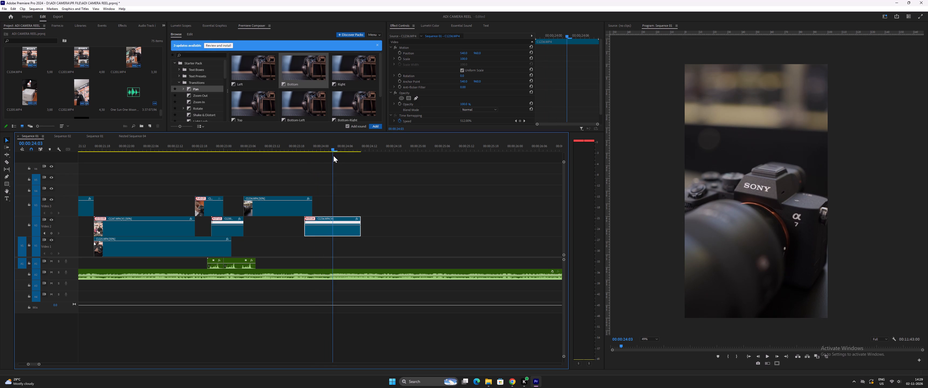
{"action": "left_click_drag", "start_coordinate": [333, 156], "coordinate": [331, 156]}
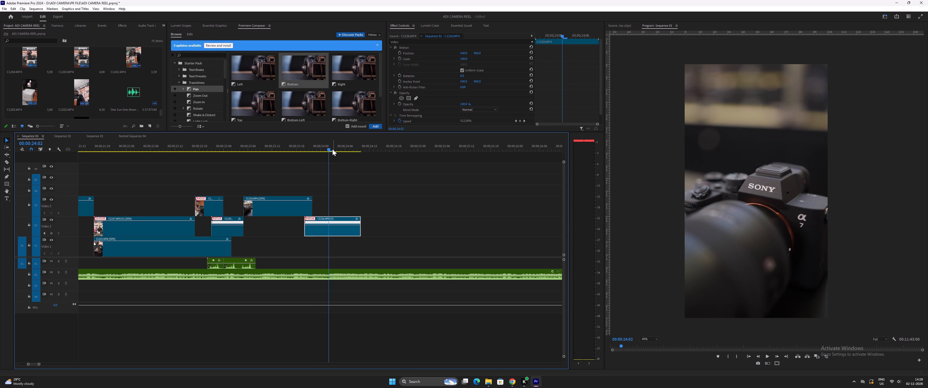
{"action": "left_click", "coordinate": [332, 148]}
{"action": "left_click", "coordinate": [333, 148]}
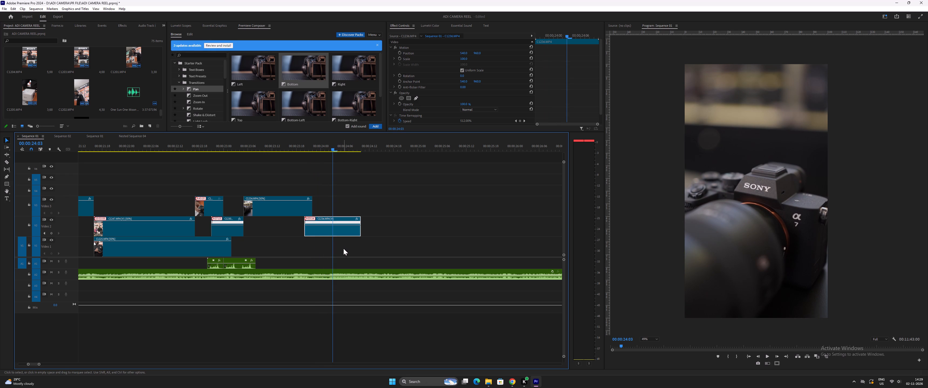
{"action": "key", "text": "p"}
{"action": "left_click", "coordinate": [334, 224]}
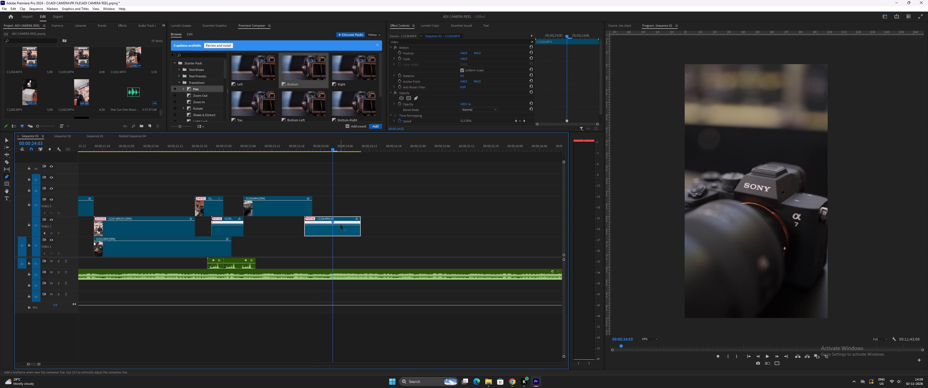
{"action": "key", "text": "v"}
{"action": "left_click_drag", "start_coordinate": [341, 224], "coordinate": [352, 309]}
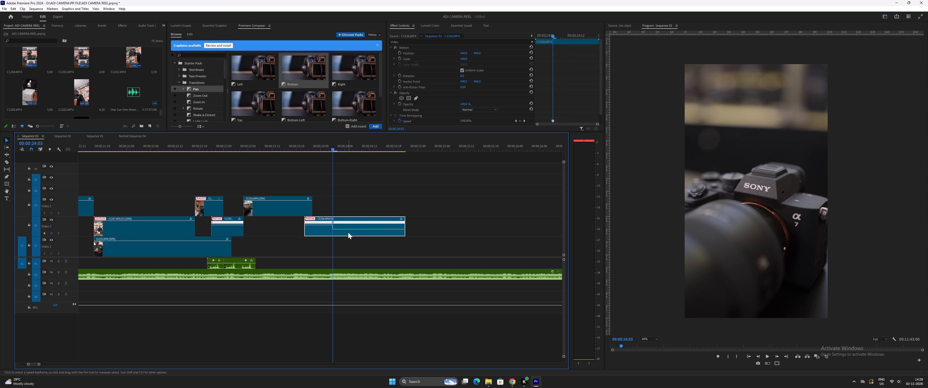
{"action": "left_click_drag", "start_coordinate": [348, 229], "coordinate": [357, 270]}
{"action": "left_click_drag", "start_coordinate": [353, 231], "coordinate": [353, 225]}
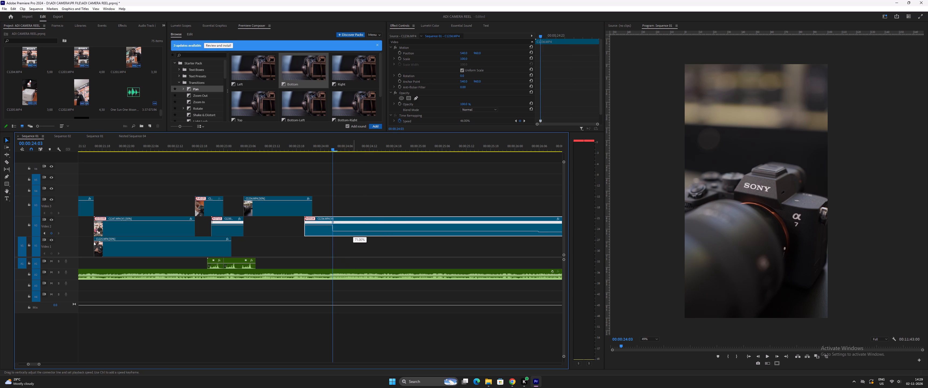
{"action": "left_click_drag", "start_coordinate": [353, 225], "coordinate": [354, 224]}
Replay the speed ramp and lower the speed of the close-up's portion before the keyframe to about 340%.
{"action": "left_click_drag", "start_coordinate": [329, 148], "coordinate": [284, 157]}
{"action": "key", "text": "space"}
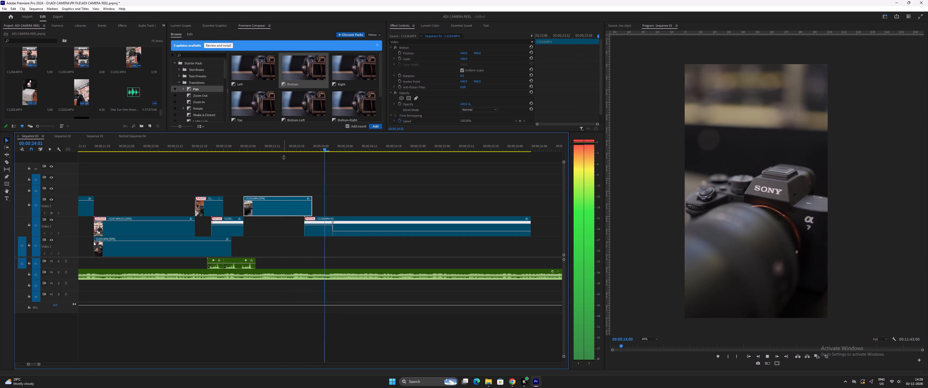
{"action": "key", "text": "space"}
{"action": "left_click_drag", "start_coordinate": [316, 226], "coordinate": [316, 255]}
{"action": "left_click_drag", "start_coordinate": [324, 225], "coordinate": [324, 241]}
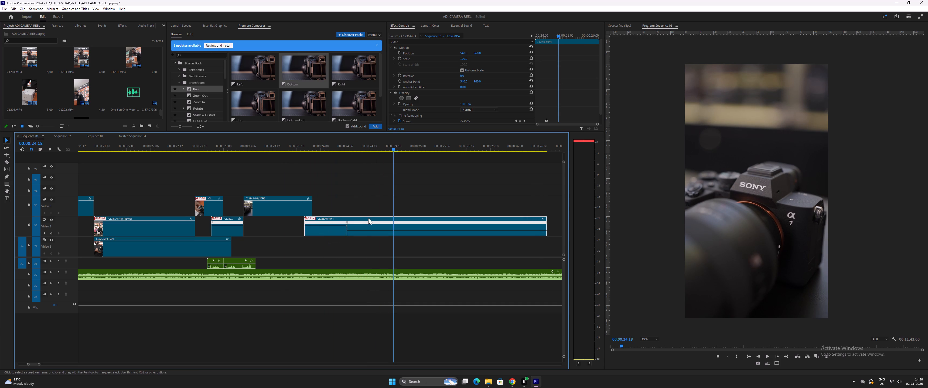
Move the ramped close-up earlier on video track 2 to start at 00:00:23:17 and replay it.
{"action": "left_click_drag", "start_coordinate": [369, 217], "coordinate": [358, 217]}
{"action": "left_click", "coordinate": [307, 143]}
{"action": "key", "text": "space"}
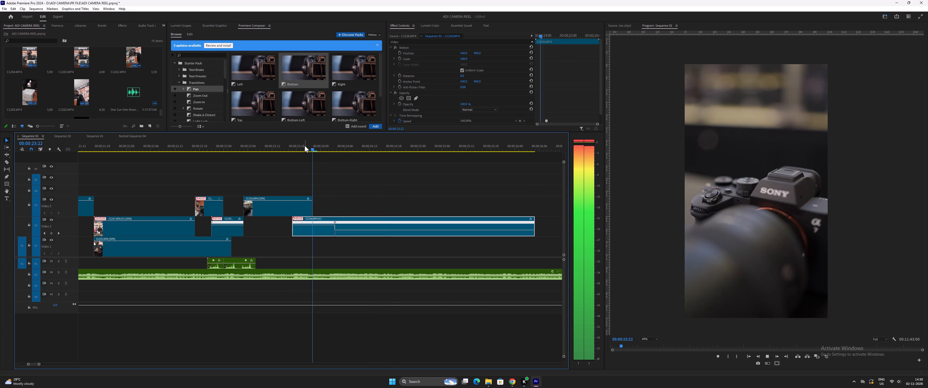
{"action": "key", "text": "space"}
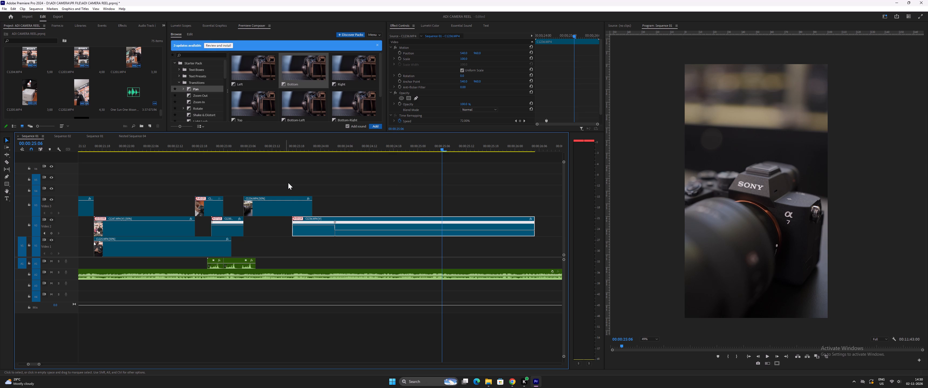
Replay the reel's ending from the couple's store shot through the shutter-timed close-ups into the ramped close-up.
{"action": "type", "text": "--"}
{"action": "left_click", "coordinate": [281, 148]}
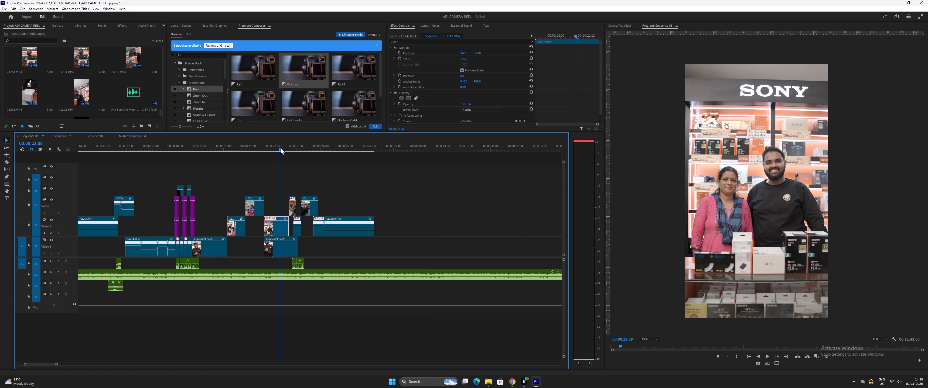
{"action": "key", "text": "equal"}
{"action": "key", "text": "space"}
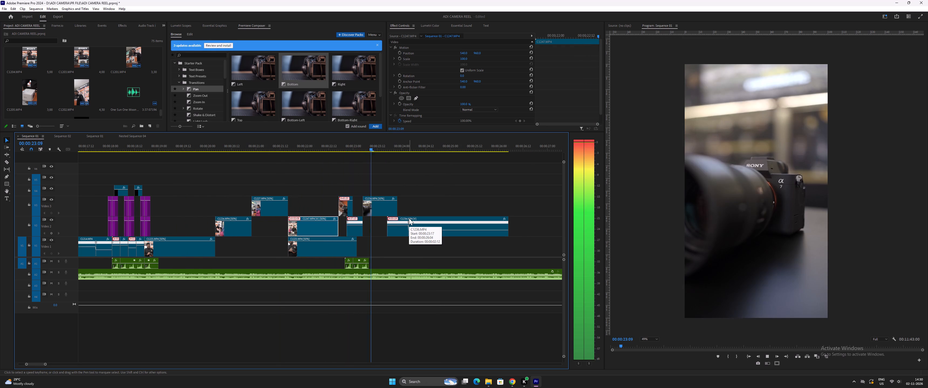
{"action": "key", "text": "space"}
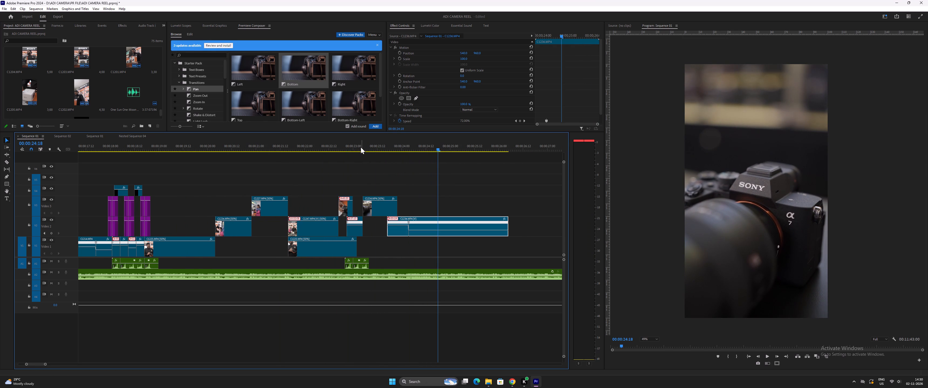
{"action": "left_click", "coordinate": [360, 147]}
{"action": "key", "text": "space"}
{"action": "key", "text": "space"}
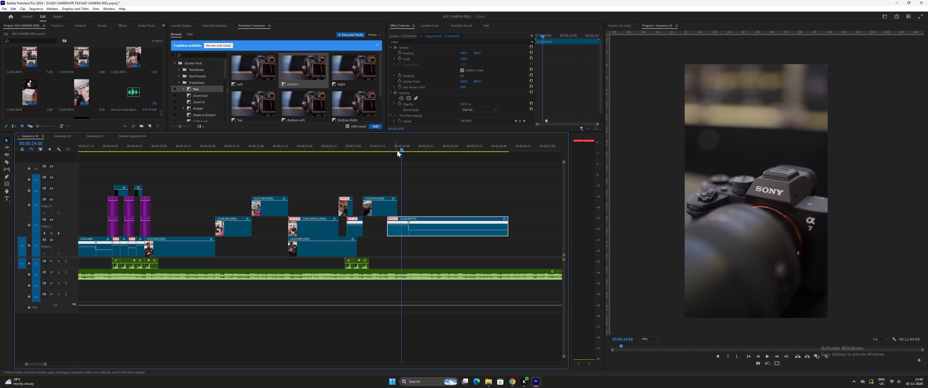
Extend the preceding camera close-up on video track 3 to end at 00:00:24:02 and replay the cut.
{"action": "left_click_drag", "start_coordinate": [401, 147], "coordinate": [404, 148]}
{"action": "left_click_drag", "start_coordinate": [399, 207], "coordinate": [407, 207]}
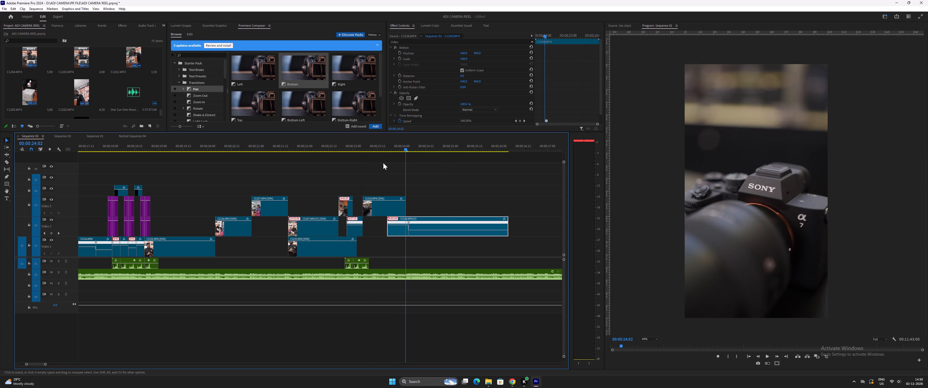
{"action": "left_click", "coordinate": [377, 144]}
{"action": "key", "text": "space"}
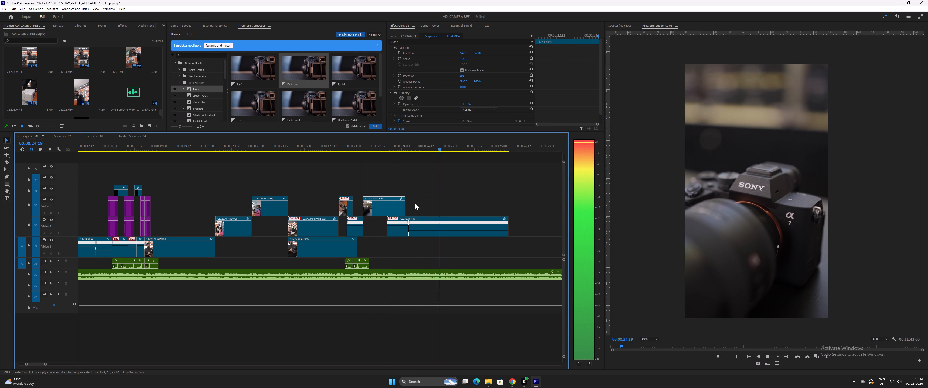
{"action": "key", "text": "space"}
Move the ramped close-up about six frames later on video track 2 and replay the transition into it.
{"action": "left_click_drag", "start_coordinate": [418, 218], "coordinate": [431, 217]}
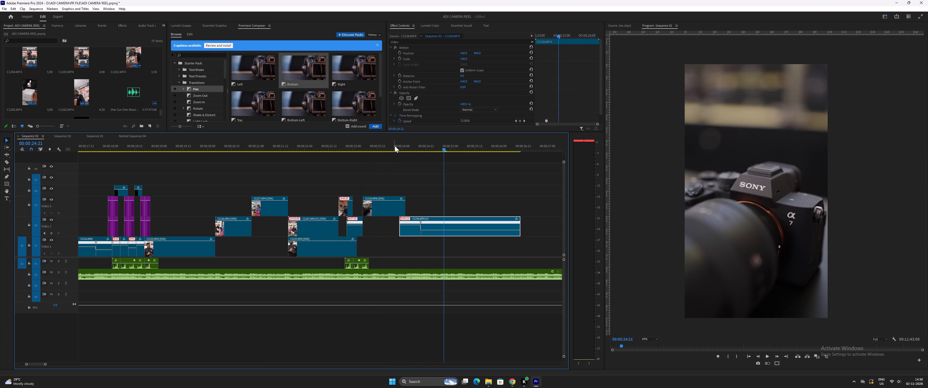
{"action": "left_click", "coordinate": [395, 146]}
{"action": "key", "text": "space"}
{"action": "key", "text": "space"}
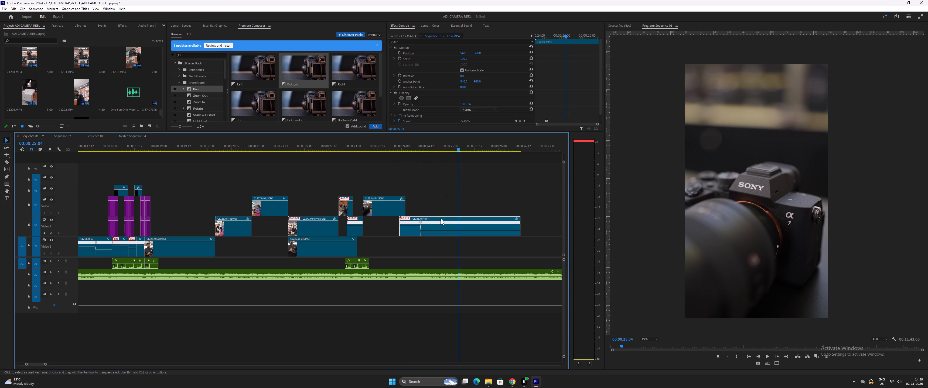
Preview the spare clips placed after the reel's ending, up to around 00:01:07, for a next shot.
{"action": "type", "text": "--"}
{"action": "key", "text": "minus"}
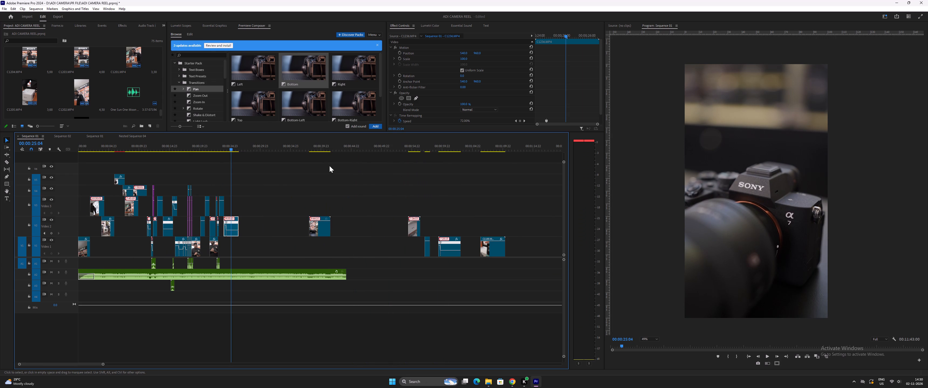
{"action": "left_click", "coordinate": [319, 146]}
{"action": "key", "text": "space"}
{"action": "key", "text": "space"}
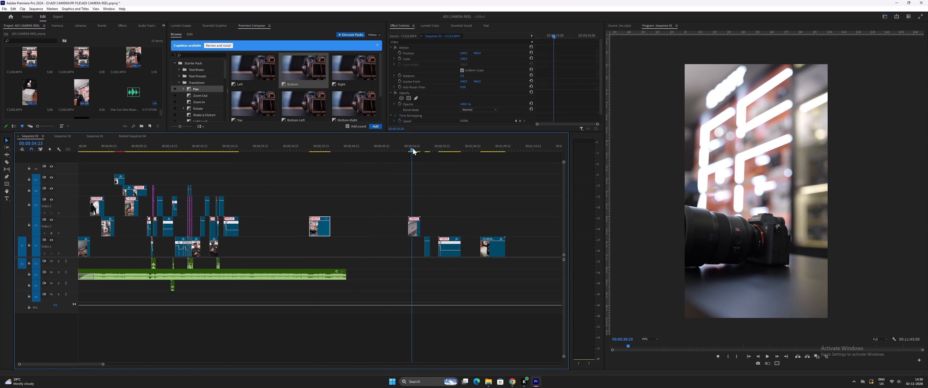
{"action": "left_click", "coordinate": [412, 148]}
{"action": "key", "text": "space"}
{"action": "key", "text": "space"}
{"action": "left_click", "coordinate": [427, 145]}
{"action": "key", "text": "space"}
{"action": "left_click_drag", "start_coordinate": [443, 150], "coordinate": [448, 150]}
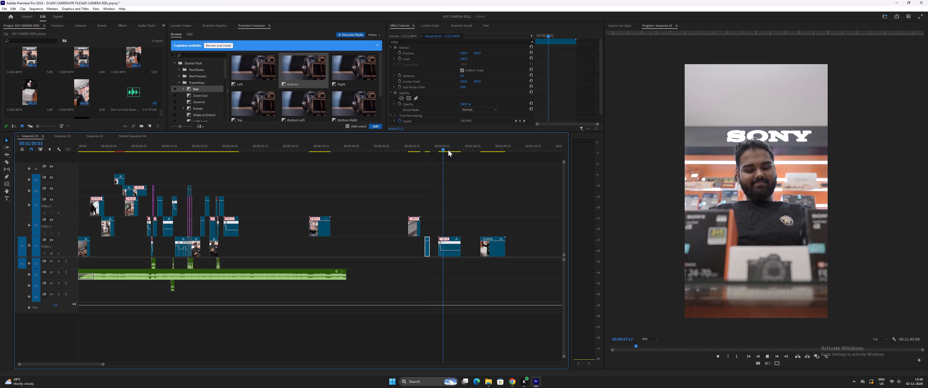
{"action": "left_click_drag", "start_coordinate": [448, 150], "coordinate": [489, 158]}
Skim the farther spare clips on the timeline, including the front-facing and side-view Sony camera close-ups.
{"action": "key", "text": "minus"}
{"action": "key", "text": "minus"}
{"action": "left_click_drag", "start_coordinate": [273, 146], "coordinate": [273, 146]}
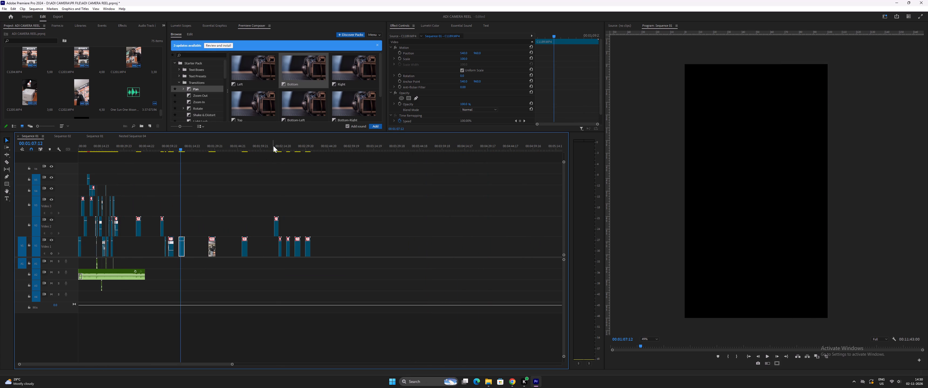
{"action": "left_click_drag", "start_coordinate": [273, 146], "coordinate": [303, 158]}
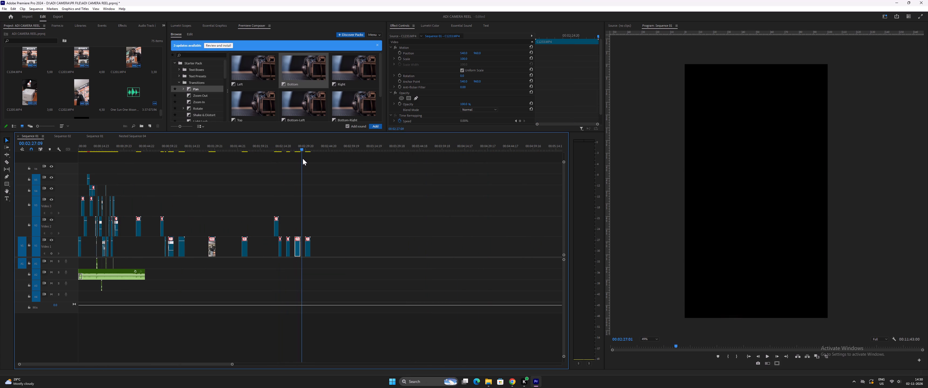
{"action": "left_click_drag", "start_coordinate": [303, 158], "coordinate": [297, 165]}
{"action": "key", "text": "space"}
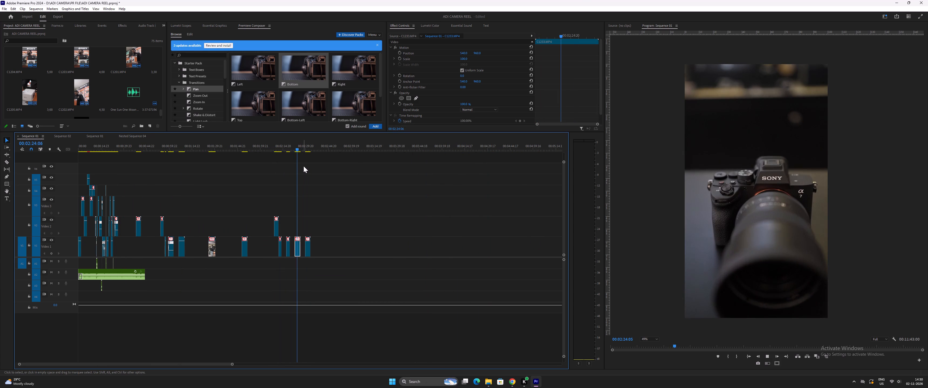
{"action": "key", "text": "space"}
{"action": "left_click_drag", "start_coordinate": [307, 147], "coordinate": [309, 148]}
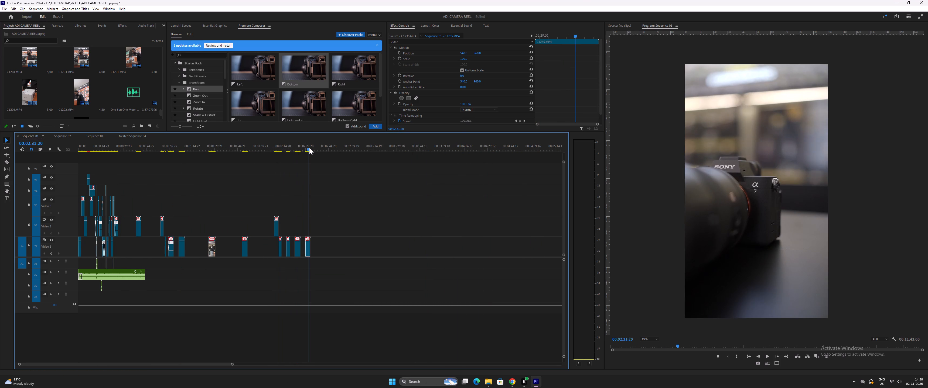
Preview the last group of spare camera close-ups one after another, between about 00:02:10 and 00:02:31.
{"action": "left_click_drag", "start_coordinate": [309, 148], "coordinate": [282, 153]}
{"action": "key", "text": "space"}
{"action": "key", "text": "equal"}
{"action": "key", "text": "equal"}
{"action": "key", "text": "space"}
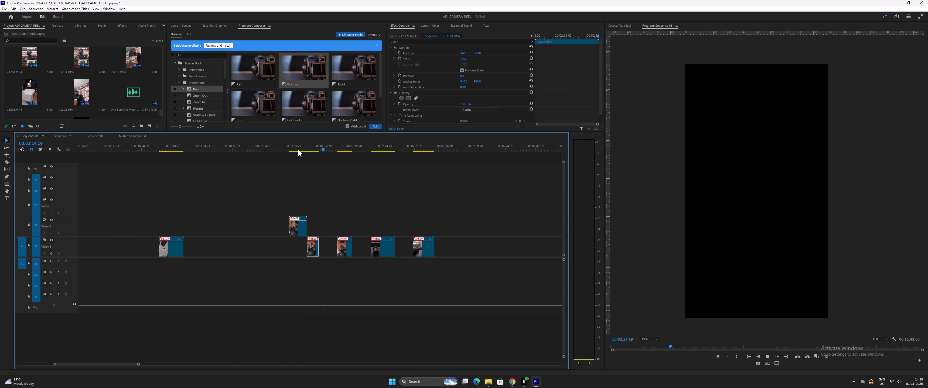
{"action": "left_click_drag", "start_coordinate": [306, 146], "coordinate": [310, 146]}
{"action": "key", "text": "space"}
{"action": "left_click_drag", "start_coordinate": [331, 145], "coordinate": [339, 146]}
{"action": "key", "text": "space"}
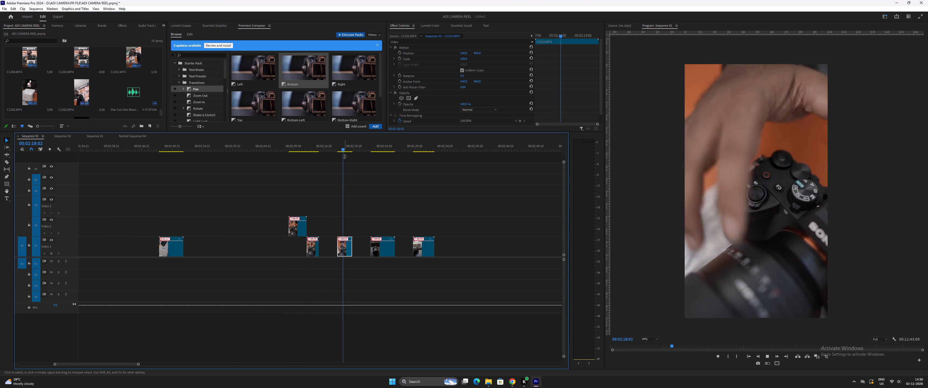
{"action": "left_click_drag", "start_coordinate": [371, 149], "coordinate": [382, 151]}
{"action": "key", "text": "space"}
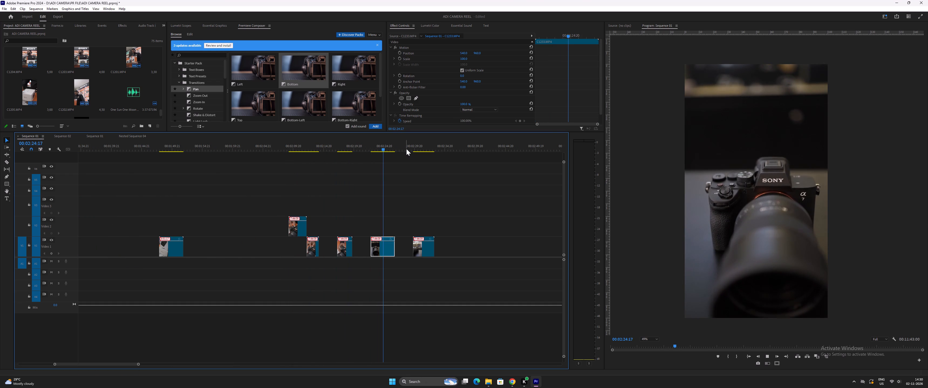
{"action": "left_click_drag", "start_coordinate": [408, 147], "coordinate": [417, 149]}
{"action": "key", "text": "space"}
{"action": "key", "text": "space"}
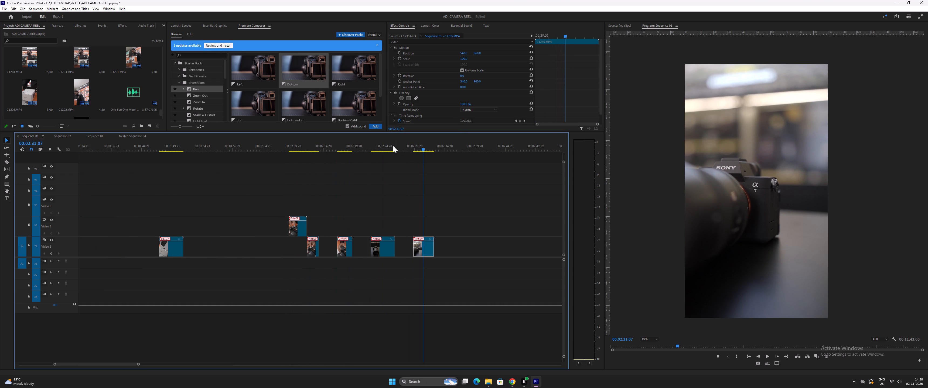
Recheck the spare front-facing Sony camera close-up and move it from video track 1 up to video track 3.
{"action": "left_click_drag", "start_coordinate": [390, 145], "coordinate": [386, 146]}
{"action": "key", "text": "space"}
{"action": "key", "text": "space"}
{"action": "left_click_drag", "start_coordinate": [382, 248], "coordinate": [387, 209]}
Examine the far spare footage of people in the Sony store, between about 00:09:18 and 00:11:03, for another shot.
{"action": "key", "text": "minus"}
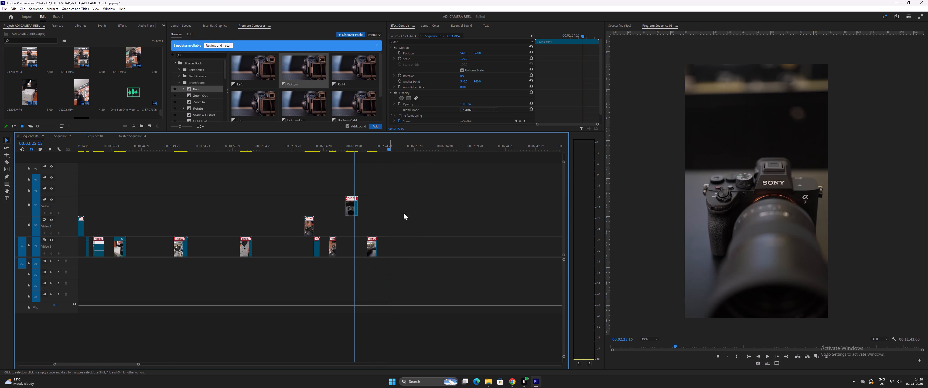
{"action": "key", "text": "minus"}
{"action": "key", "text": "minus"}
{"action": "key", "text": "minus"}
{"action": "left_click_drag", "start_coordinate": [254, 145], "coordinate": [299, 160]}
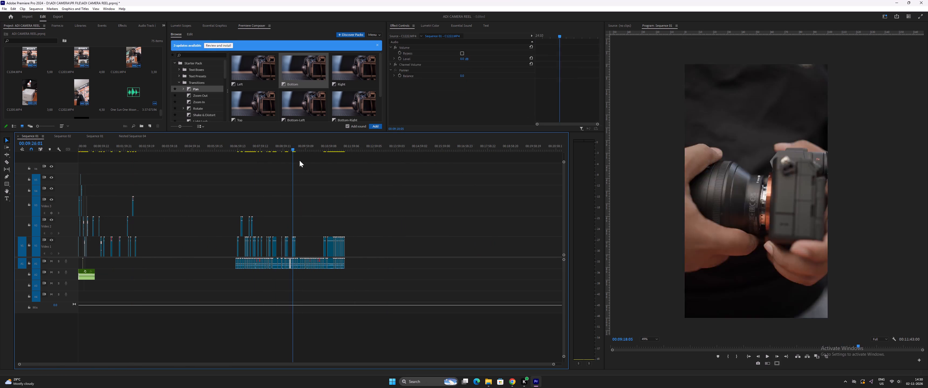
{"action": "left_click_drag", "start_coordinate": [299, 160], "coordinate": [326, 166]}
{"action": "key", "text": "space"}
{"action": "key", "text": "equal"}
{"action": "key", "text": "equal"}
{"action": "key", "text": "equal"}
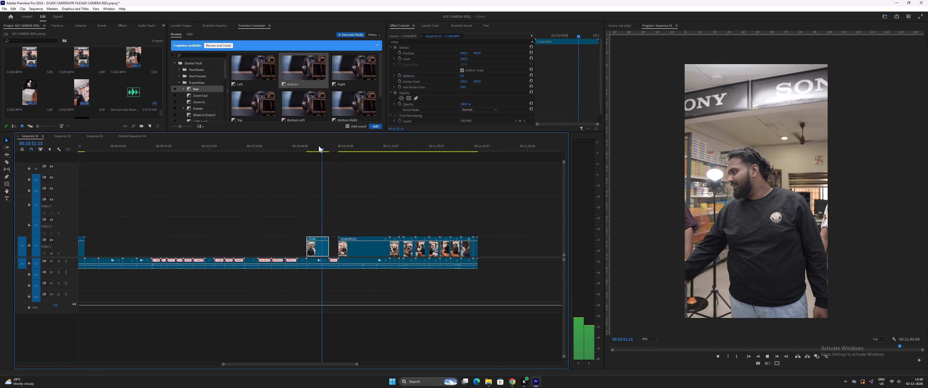
{"action": "key", "text": "space"}
{"action": "left_click_drag", "start_coordinate": [307, 146], "coordinate": [312, 148]}
{"action": "key", "text": "space"}
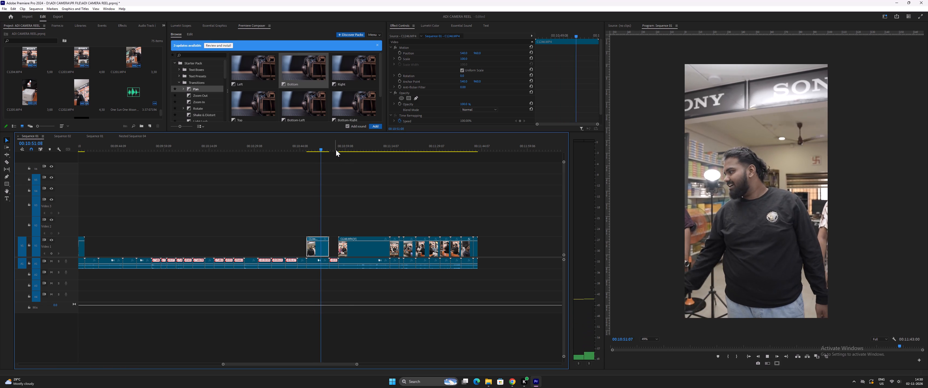
{"action": "left_click_drag", "start_coordinate": [337, 150], "coordinate": [350, 154]}
{"action": "key", "text": "space"}
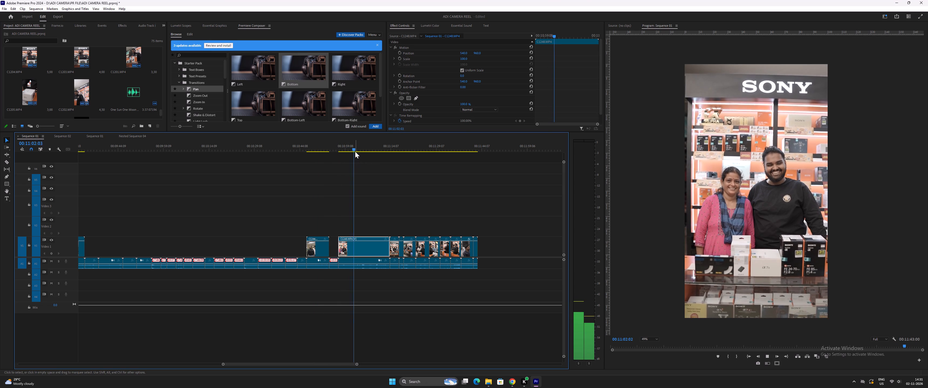
{"action": "key", "text": "space"}
Move the spare clip of the man and woman behind the Sony counter from about 00:11:00 to video track 4 near 00:00:25.
{"action": "left_click_drag", "start_coordinate": [361, 251], "coordinate": [356, 228]}
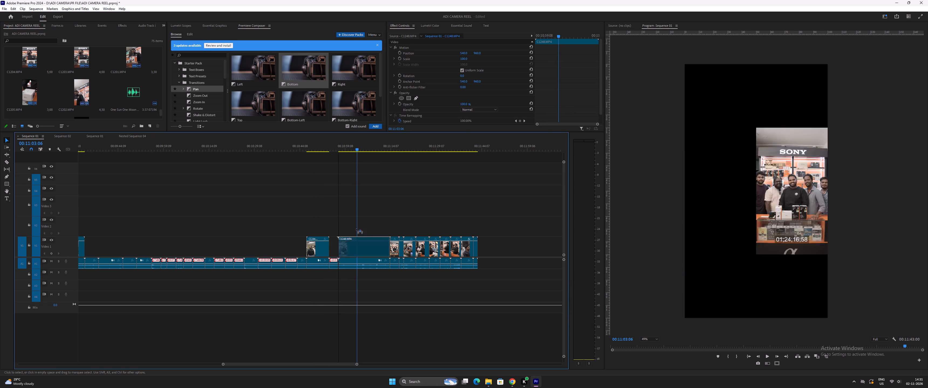
{"action": "left_click_drag", "start_coordinate": [356, 228], "coordinate": [94, 192]}
{"action": "key", "text": "minus"}
{"action": "key", "text": "minus"}
{"action": "key", "text": "minus"}
{"action": "key", "text": "minus"}
{"action": "key", "text": "equal"}
{"action": "type", "text": "=="}
{"action": "key", "text": "equal"}
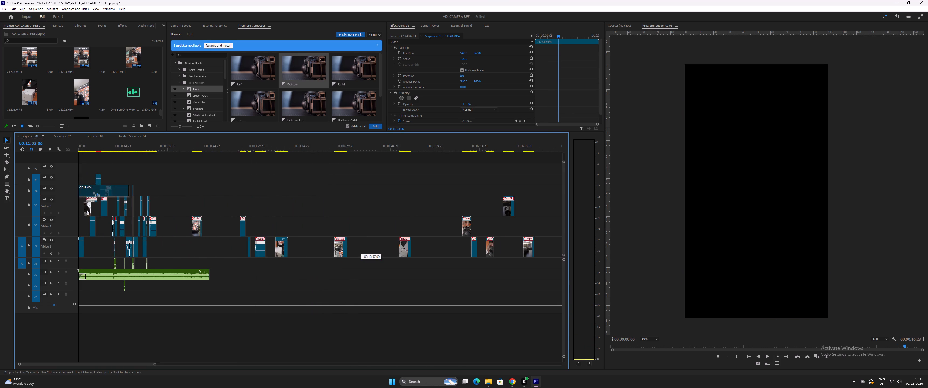
{"action": "left_click_drag", "start_coordinate": [94, 192], "coordinate": [272, 189]}
Shift the Sony counter clip earlier on video track 4 so it starts at about 00:00:21, above the reel's ending.
{"action": "left_click", "coordinate": [199, 144]}
{"action": "key", "text": "equal"}
{"action": "key", "text": "equal"}
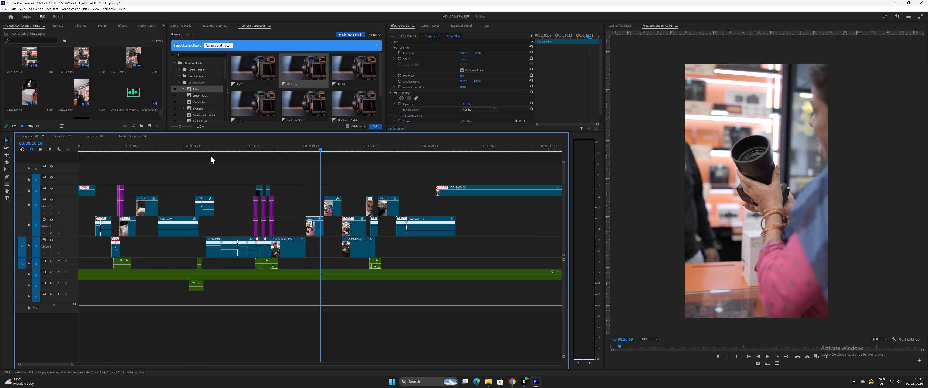
{"action": "key", "text": "equal"}
{"action": "left_click_drag", "start_coordinate": [330, 145], "coordinate": [363, 155]}
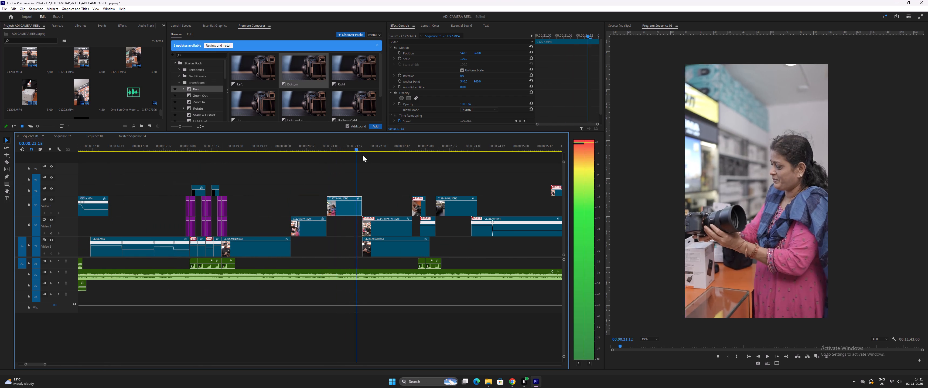
{"action": "left_click_drag", "start_coordinate": [363, 155], "coordinate": [369, 157]}
{"action": "key", "text": "minus"}
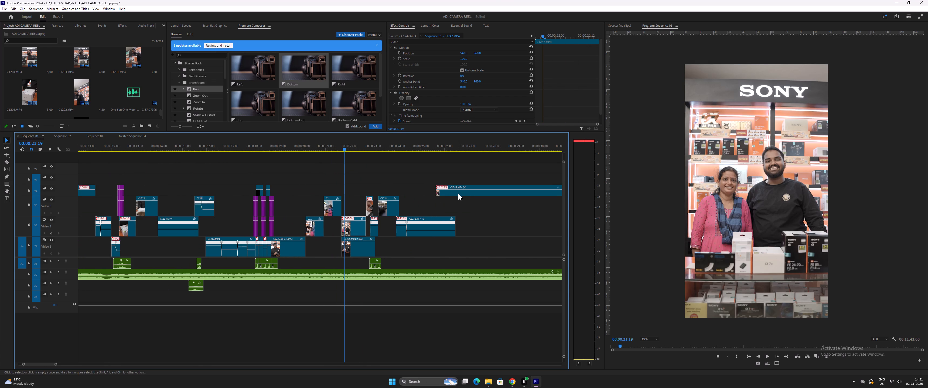
{"action": "left_click_drag", "start_coordinate": [458, 194], "coordinate": [345, 188]}
{"action": "left_click", "coordinate": [342, 144]}
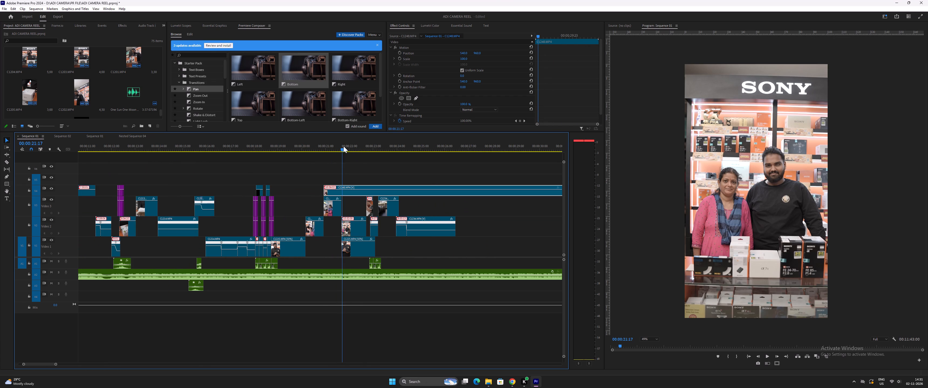
Split the Sony counter clip at 00:00:27:18 and delete the part before the split.
{"action": "left_click", "coordinate": [343, 147]}
{"action": "key", "text": "equal"}
{"action": "key", "text": "minus"}
{"action": "key", "text": "minus"}
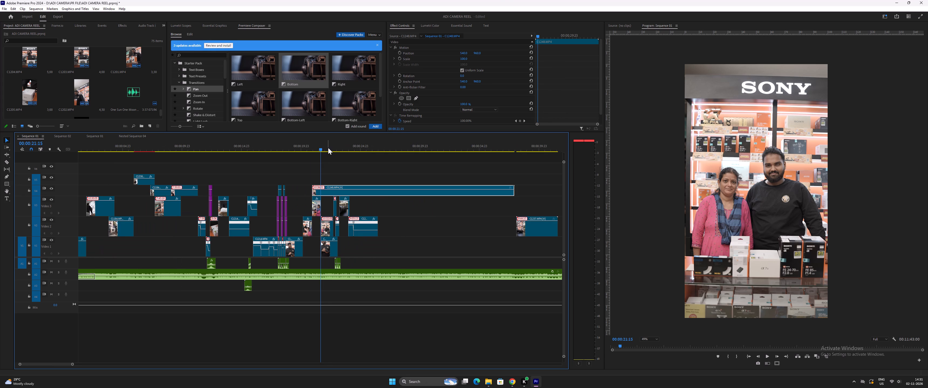
{"action": "left_click_drag", "start_coordinate": [328, 148], "coordinate": [394, 161]}
{"action": "left_click", "coordinate": [397, 192]}
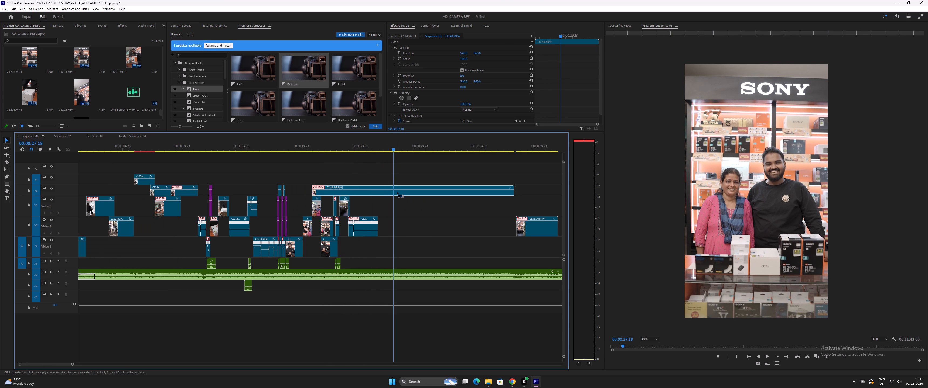
{"action": "key", "text": "ctrl+bracketleft"}
{"action": "left_click", "coordinate": [380, 193]}
{"action": "key", "text": "Delete"}
Preview the remaining Sony counter clip and extend its start back to about 00:00:26.
{"action": "left_click_drag", "start_coordinate": [396, 145], "coordinate": [413, 150]}
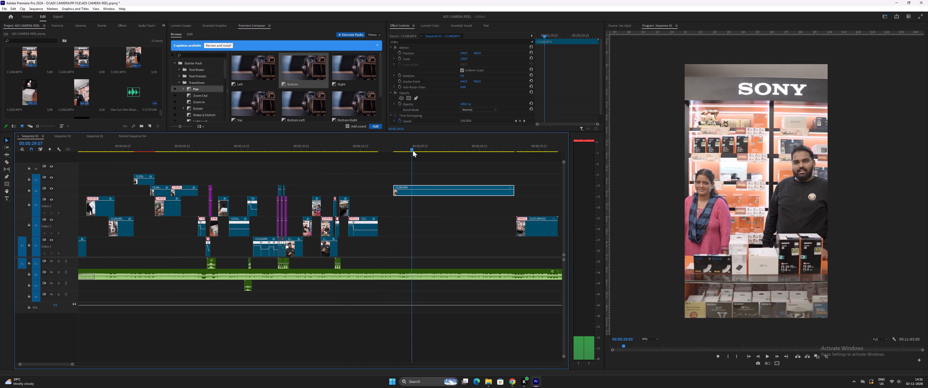
{"action": "left_click_drag", "start_coordinate": [413, 150], "coordinate": [431, 156]}
{"action": "key", "text": "space"}
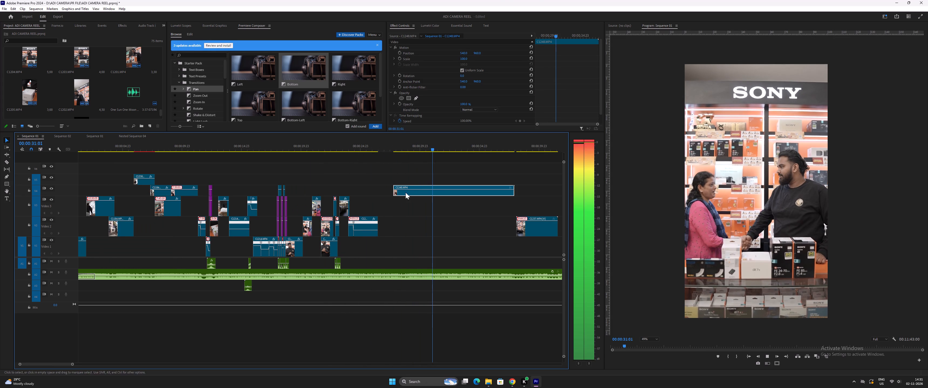
{"action": "key", "text": "space"}
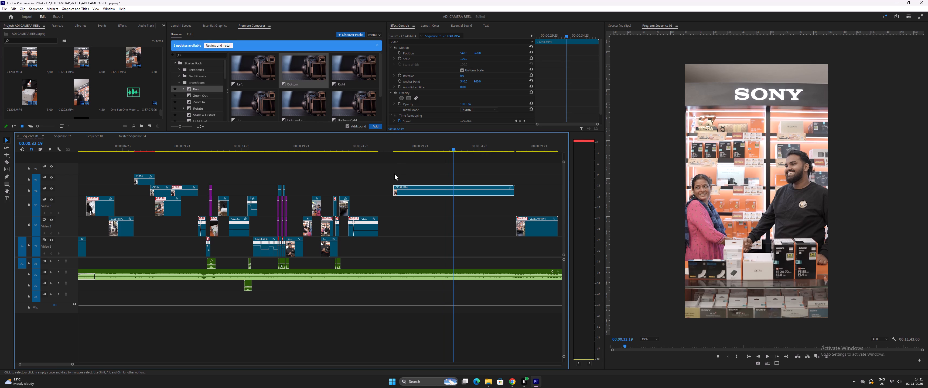
{"action": "left_click_drag", "start_coordinate": [392, 149], "coordinate": [395, 149]}
{"action": "key", "text": "space"}
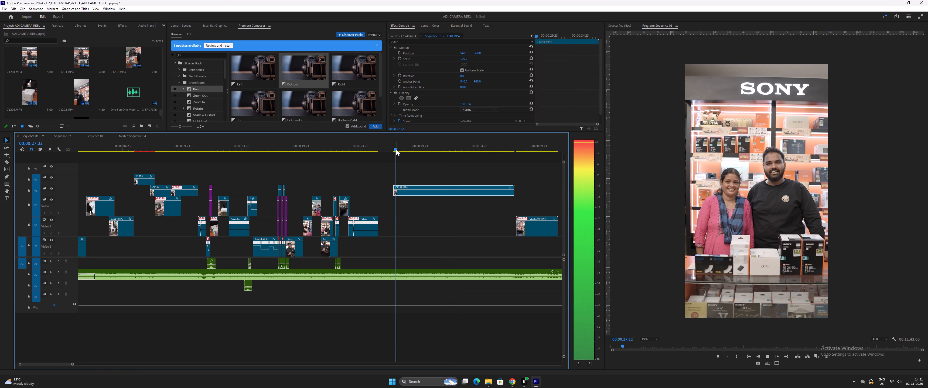
{"action": "key", "text": "space"}
{"action": "left_click_drag", "start_coordinate": [391, 194], "coordinate": [371, 192]}
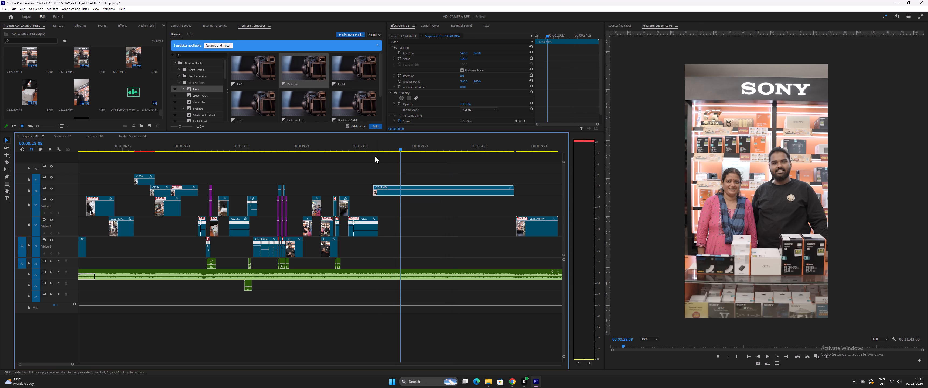
Play the start of the Sony counter clip and split it at 00:00:28:08.
{"action": "left_click", "coordinate": [376, 147]}
{"action": "key", "text": "space"}
{"action": "key", "text": "space"}
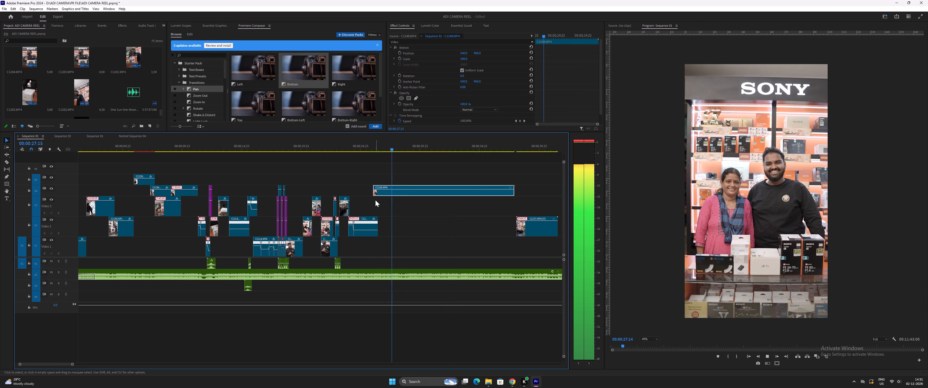
{"action": "key", "text": "space"}
{"action": "key", "text": "space"}
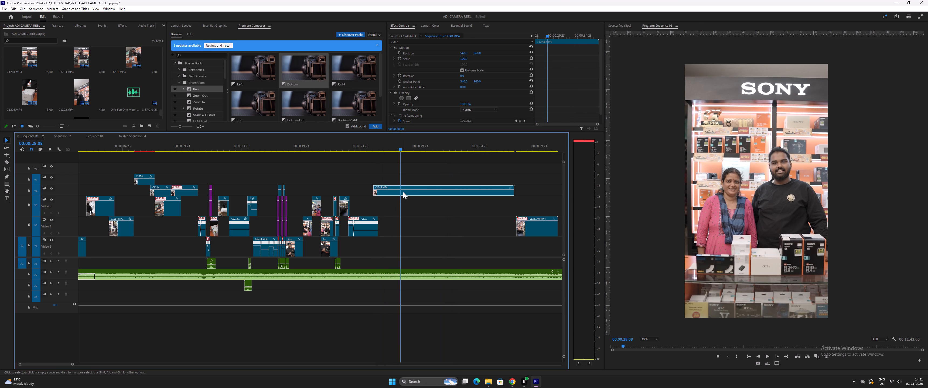
{"action": "left_click", "coordinate": [403, 192]}
{"action": "key", "text": "ctrl+bracketleft"}
Move the split-off posing section back over the reel on video track 4, starting at the cut near 00:00:21:15.
{"action": "left_click_drag", "start_coordinate": [391, 194], "coordinate": [325, 187]}
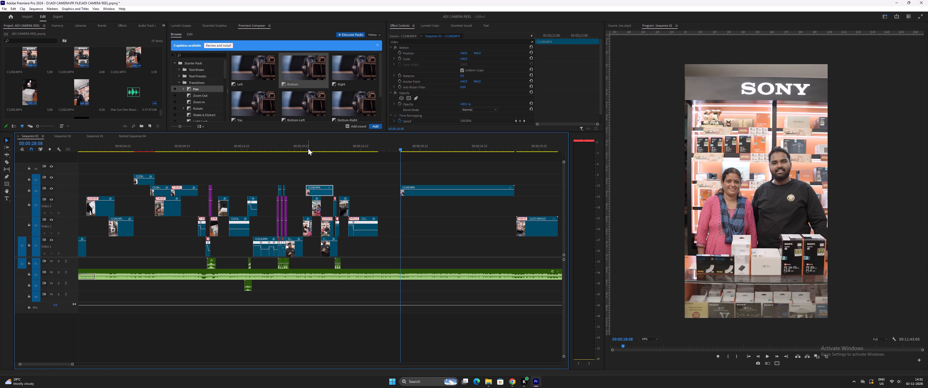
{"action": "left_click", "coordinate": [313, 146]}
{"action": "key", "text": "equal"}
{"action": "key", "text": "equal"}
{"action": "left_click_drag", "start_coordinate": [347, 144], "coordinate": [351, 148]}
{"action": "left_click_drag", "start_coordinate": [358, 193], "coordinate": [418, 192]}
Play the posing shot in place and trim its end back to about 00:00:22:15.
{"action": "key", "text": "space"}
{"action": "key", "text": "space"}
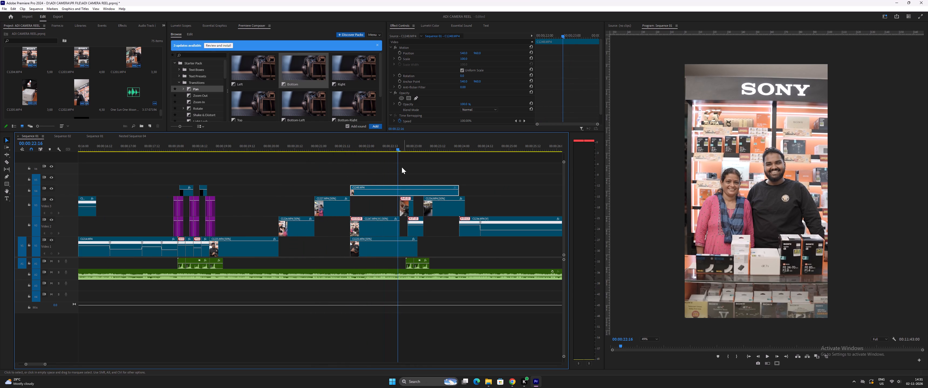
{"action": "left_click_drag", "start_coordinate": [398, 148], "coordinate": [401, 148]}
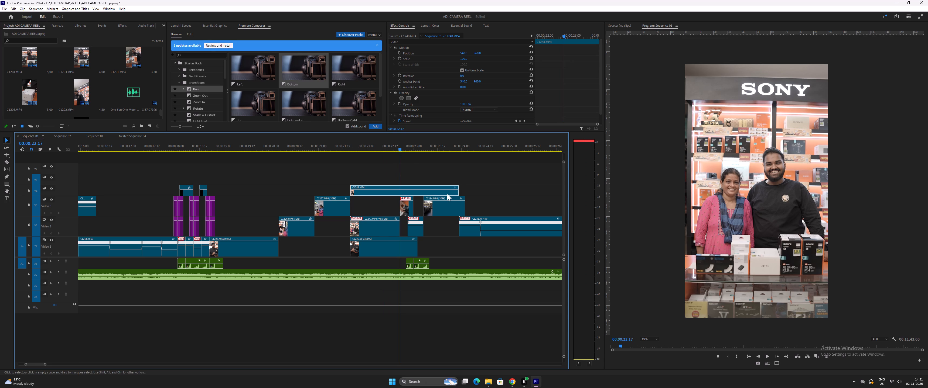
{"action": "left_click_drag", "start_coordinate": [459, 193], "coordinate": [396, 193]}
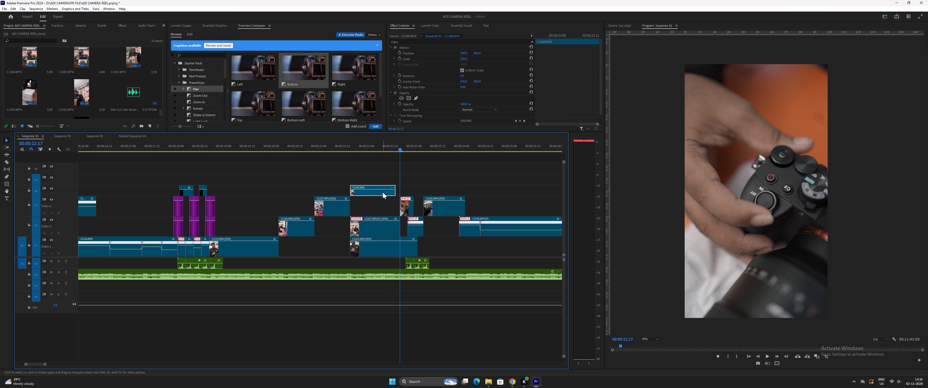
Slow the posing shot to 50% speed, trim its end back to the cut near 00:00:22:17, and review it.
{"action": "left_click", "coordinate": [383, 192]}
{"action": "left_click", "coordinate": [368, 206]}
{"action": "left_click", "coordinate": [347, 148]}
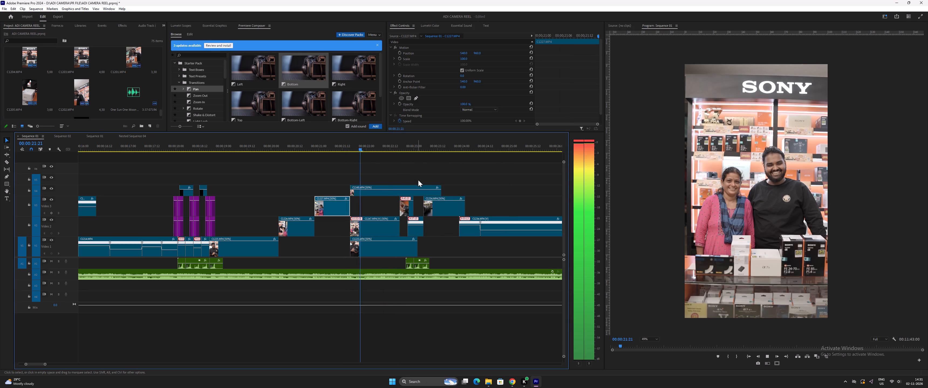
{"action": "left_click_drag", "start_coordinate": [441, 192], "coordinate": [400, 189]}
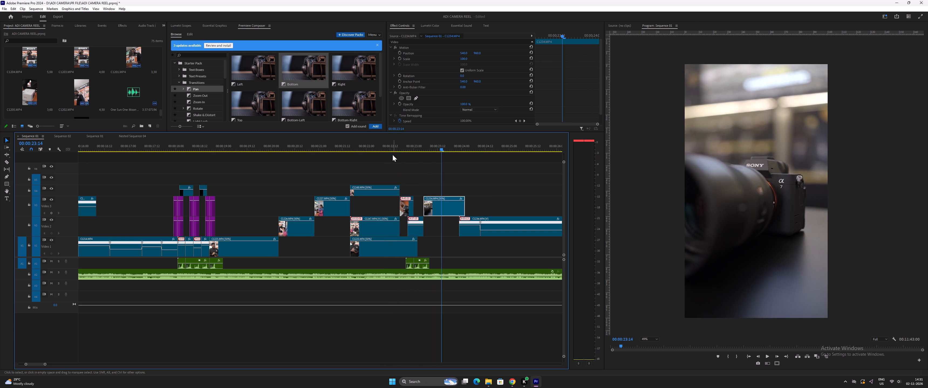
{"action": "left_click", "coordinate": [394, 148]}
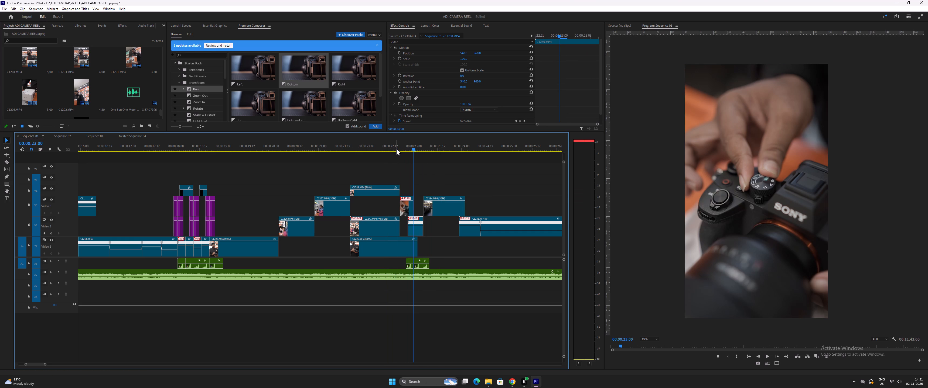
Duplicate the camera shutter sound on audio track 1 to the cut where the posing shot ends and play it back.
{"action": "key", "text": "equal"}
{"action": "key", "text": "equal"}
{"action": "key", "text": "equal"}
{"action": "left_click_drag", "start_coordinate": [305, 266], "coordinate": [285, 265], "text": "alt"}
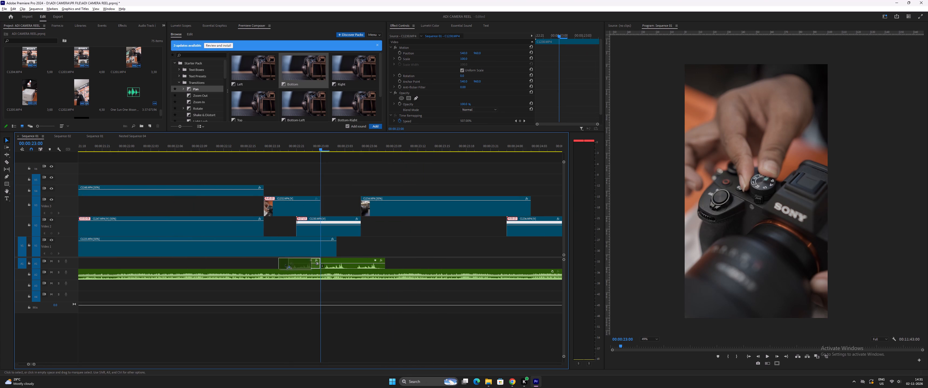
{"action": "left_click_drag", "start_coordinate": [285, 265], "coordinate": [265, 264], "text": "alt"}
{"action": "left_click", "coordinate": [241, 146]}
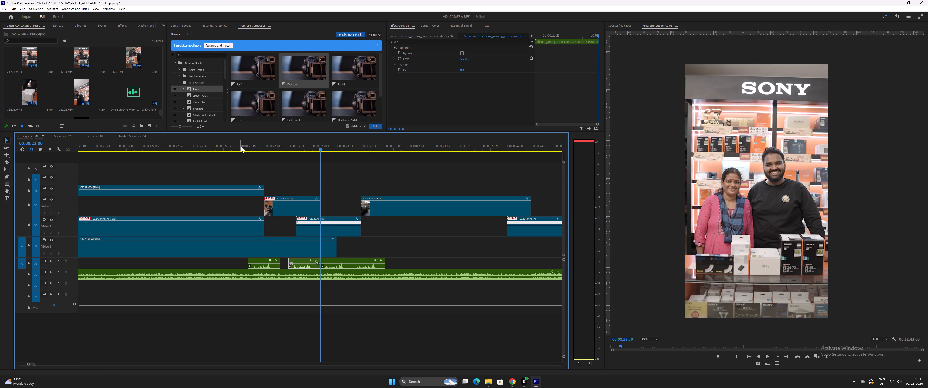
{"action": "key", "text": "space"}
{"action": "key", "text": "space"}
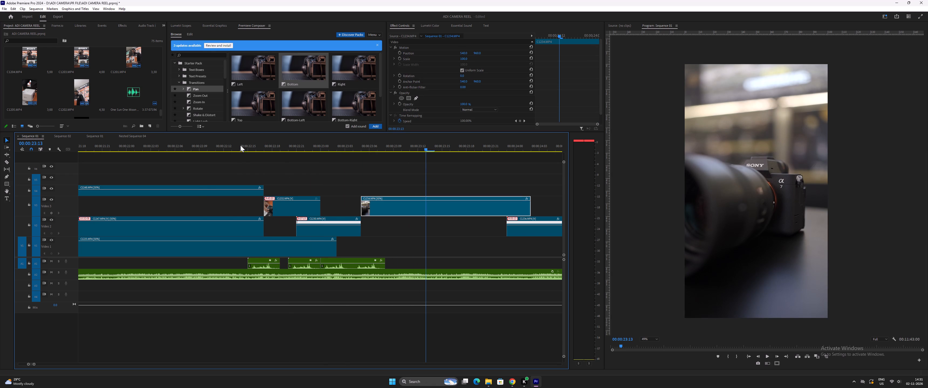
Review the reel's ending camera close-ups up to about 00:00:26 and the leftover Sony counter clip around 00:00:33.
{"action": "key", "text": "minus"}
{"action": "key", "text": "space"}
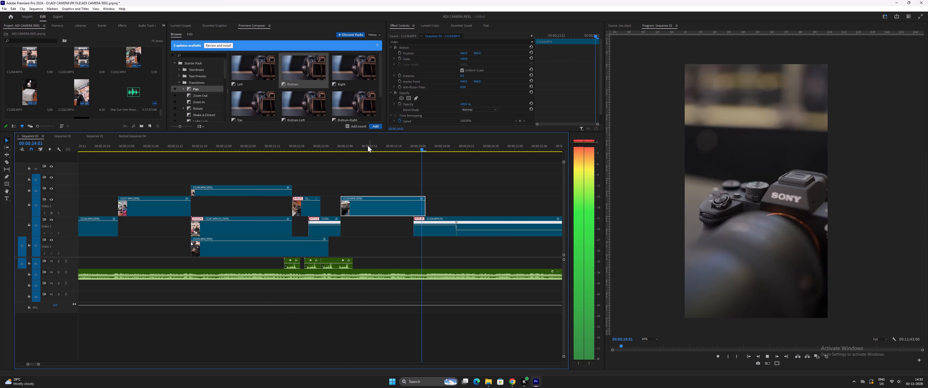
{"action": "key", "text": "minus"}
{"action": "key", "text": "space"}
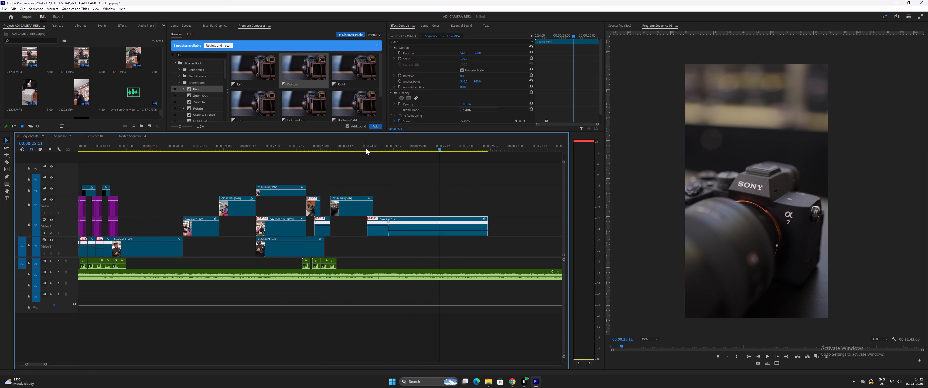
{"action": "key", "text": "minus"}
{"action": "key", "text": "space"}
{"action": "key", "text": "space"}
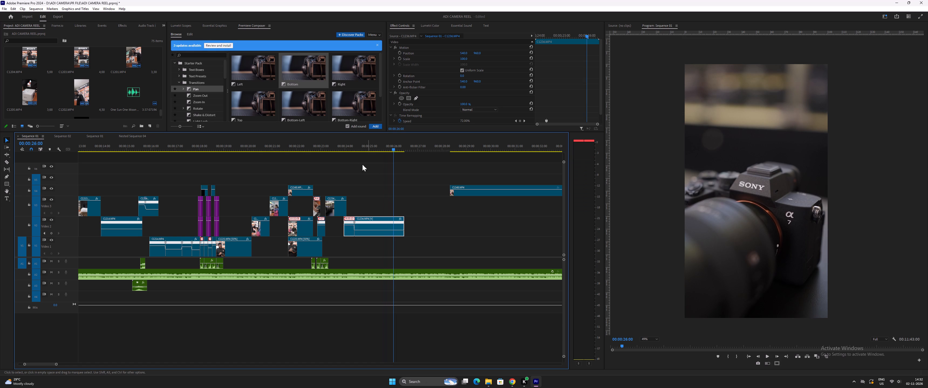
{"action": "key", "text": "minus"}
{"action": "key", "text": "minus"}
{"action": "left_click", "coordinate": [282, 146]}
{"action": "key", "text": "space"}
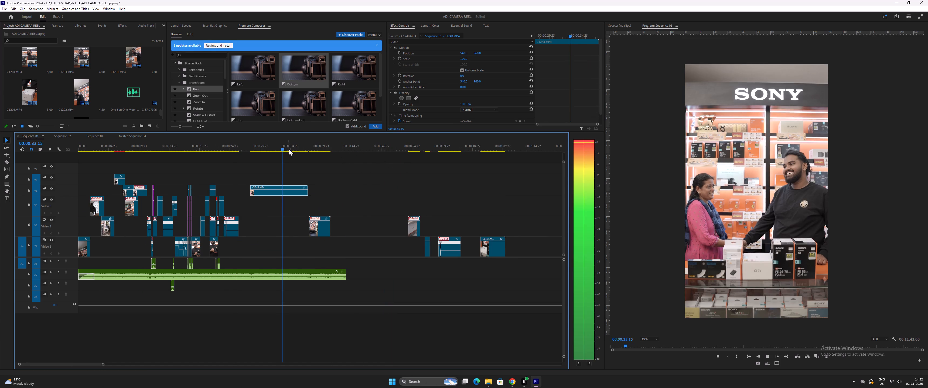
Split the Sony counter handshake clip at about 00:00:30:21 and delete the part before the cut.
{"action": "key", "text": "equal"}
{"action": "key", "text": "space"}
{"action": "left_click", "coordinate": [277, 145]}
{"action": "key", "text": "space"}
{"action": "key", "text": "space"}
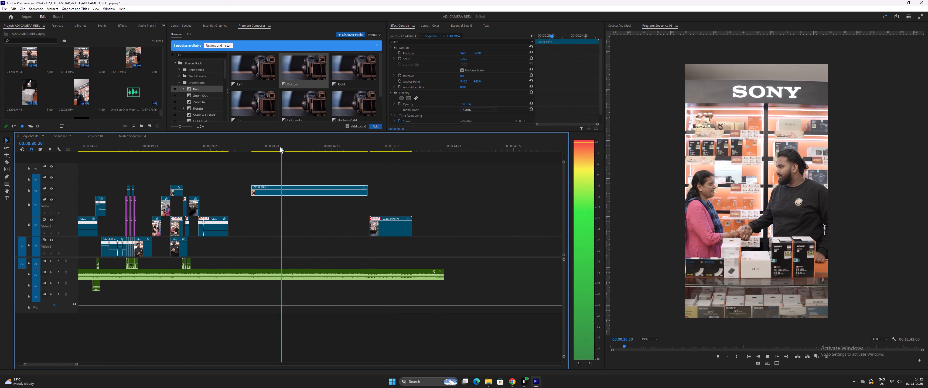
{"action": "left_click", "coordinate": [298, 193]}
{"action": "key", "text": "ctrl+bracketleft"}
{"action": "left_click", "coordinate": [268, 192]}
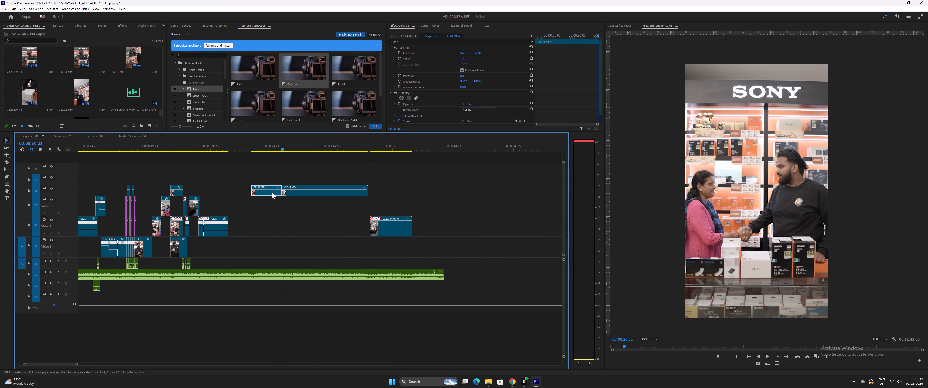
{"action": "key", "text": "Delete"}
Move the remaining counter handshake clip to video track 3, directly after the last camera close-up, and check the preceding close-ups.
{"action": "left_click_drag", "start_coordinate": [295, 192], "coordinate": [238, 206]}
{"action": "left_click", "coordinate": [249, 207]}
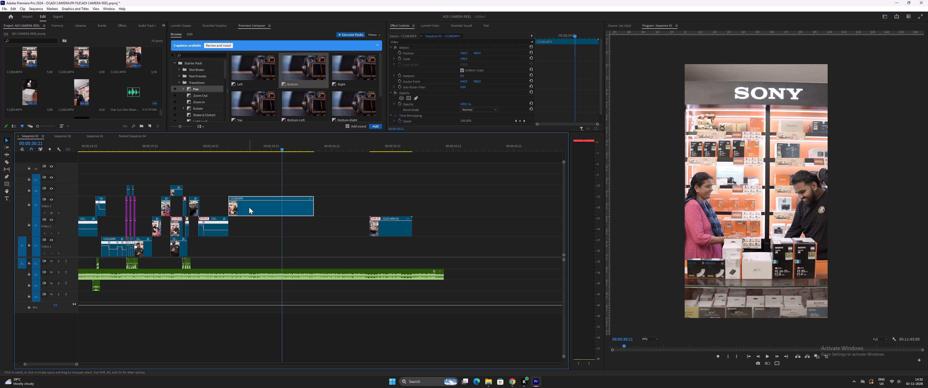
{"action": "left_click_drag", "start_coordinate": [228, 149], "coordinate": [210, 152]}
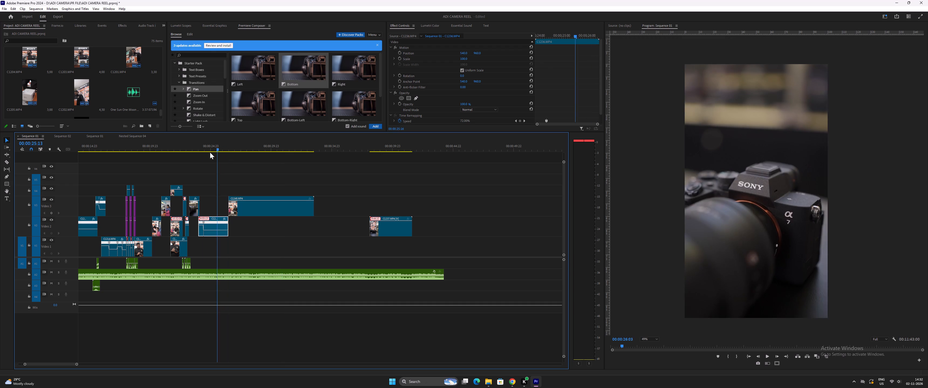
{"action": "left_click_drag", "start_coordinate": [210, 152], "coordinate": [193, 156]}
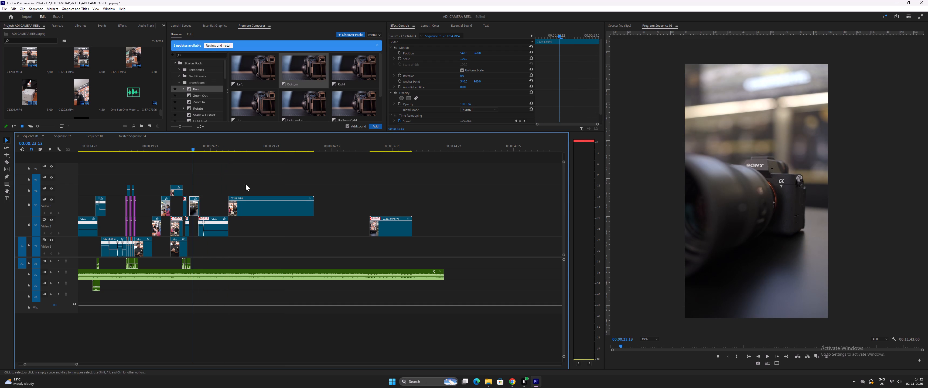
Slow the counter handshake clip to 50% speed and play it from the preceding close-up.
{"action": "left_click", "coordinate": [248, 211]}
{"action": "left_click", "coordinate": [234, 228]}
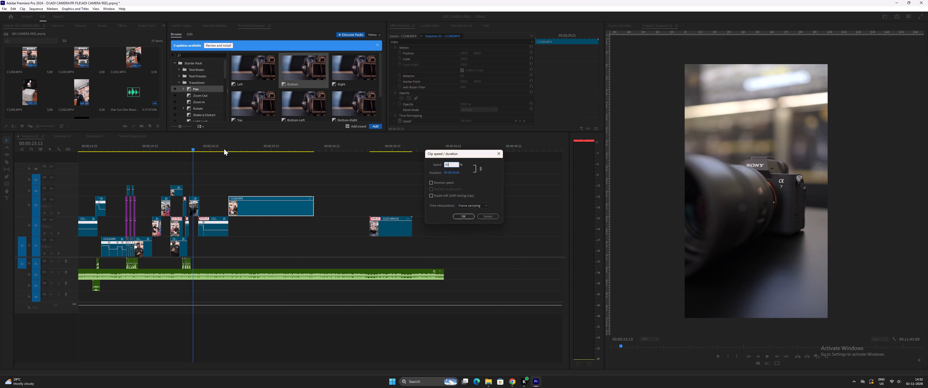
{"action": "left_click", "coordinate": [224, 149]}
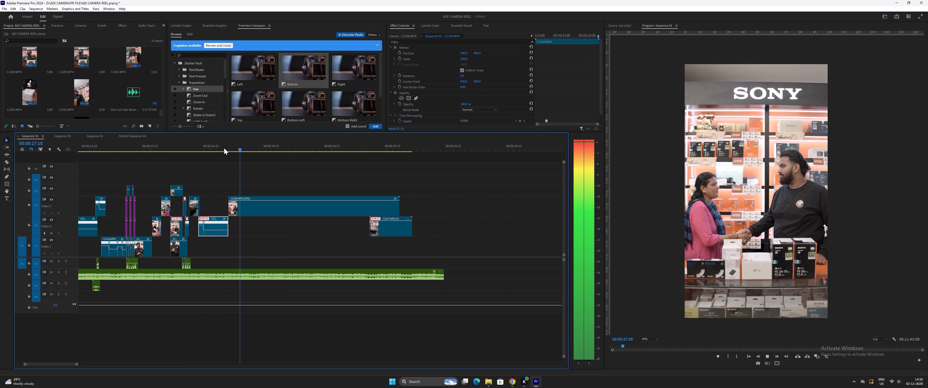
Review the slowed handshake clip, split it at about 00:00:28:07 and delete the part after the cut.
{"action": "key", "text": "equal"}
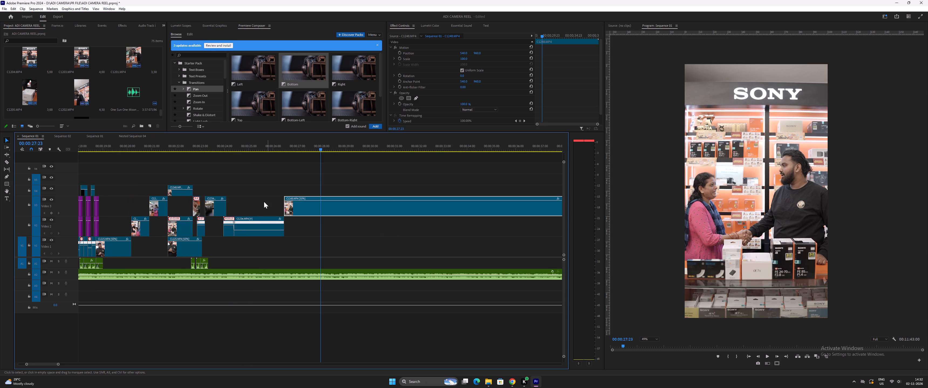
{"action": "key", "text": "equal"}
{"action": "left_click", "coordinate": [247, 149]}
{"action": "key", "text": "space"}
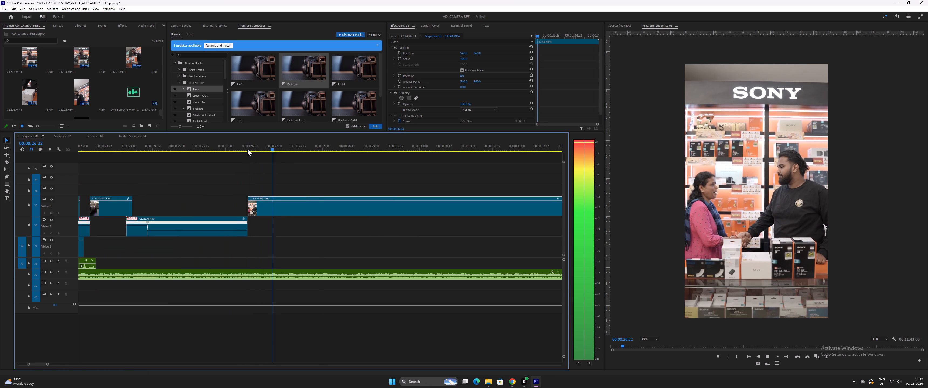
{"action": "key", "text": "space"}
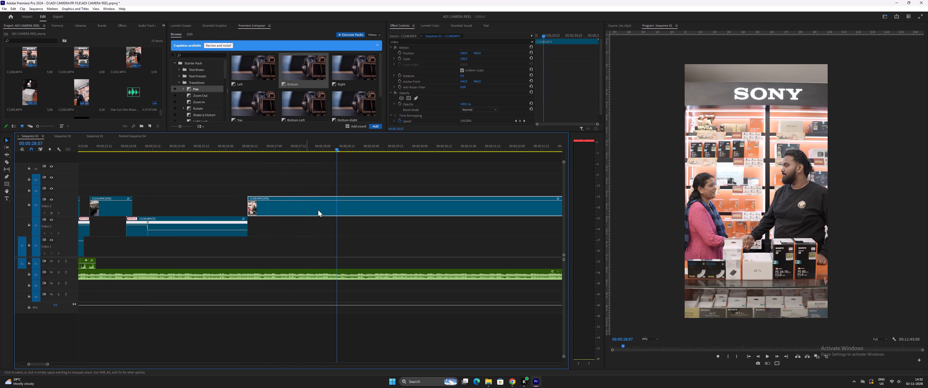
{"action": "left_click", "coordinate": [344, 212], "text": "ctrl"}
{"action": "key", "text": "ctrl+bracketleft"}
{"action": "left_click", "coordinate": [365, 210]}
{"action": "key", "text": "Delete"}
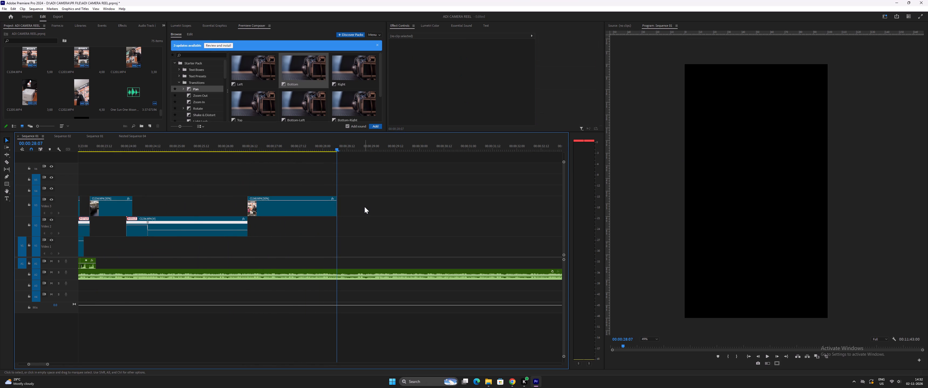
Move the leftover camera close-up at about 00:00:40 down to video track 1, past the end of the music.
{"action": "key", "text": "minus"}
{"action": "key", "text": "minus"}
{"action": "key", "text": "minus"}
{"action": "key", "text": "space"}
{"action": "key", "text": "minus"}
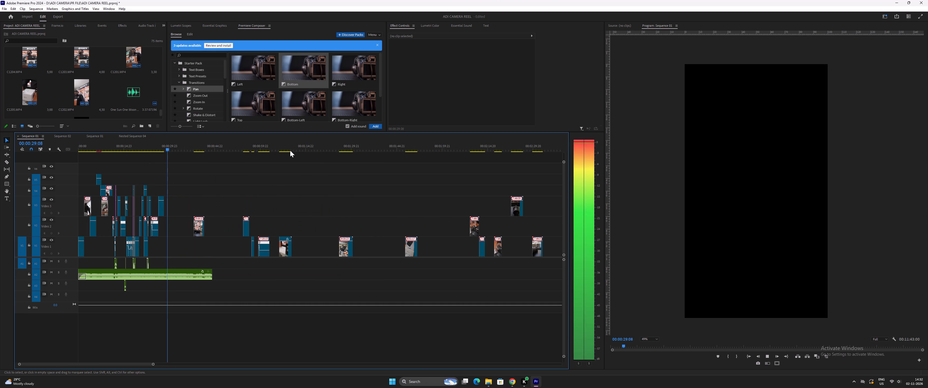
{"action": "key", "text": "space"}
{"action": "left_click", "coordinate": [197, 147]}
{"action": "key", "text": "space"}
{"action": "key", "text": "equal"}
{"action": "key", "text": "equal"}
{"action": "key", "text": "minus"}
{"action": "key", "text": "minus"}
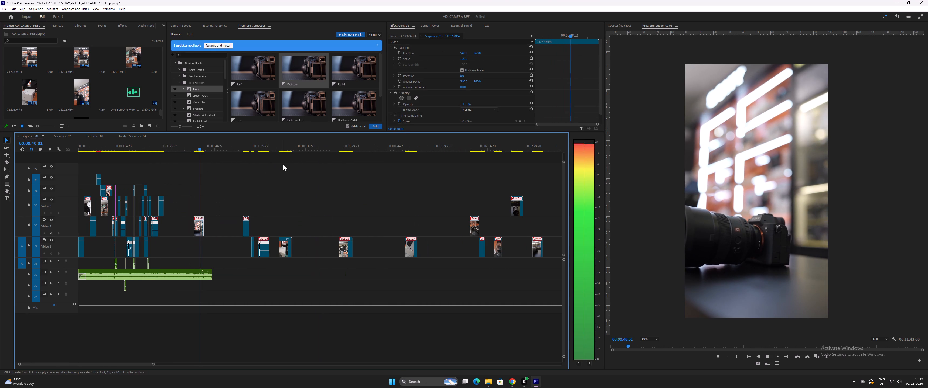
{"action": "key", "text": "space"}
{"action": "left_click_drag", "start_coordinate": [197, 231], "coordinate": [227, 242]}
{"action": "key", "text": "minus"}
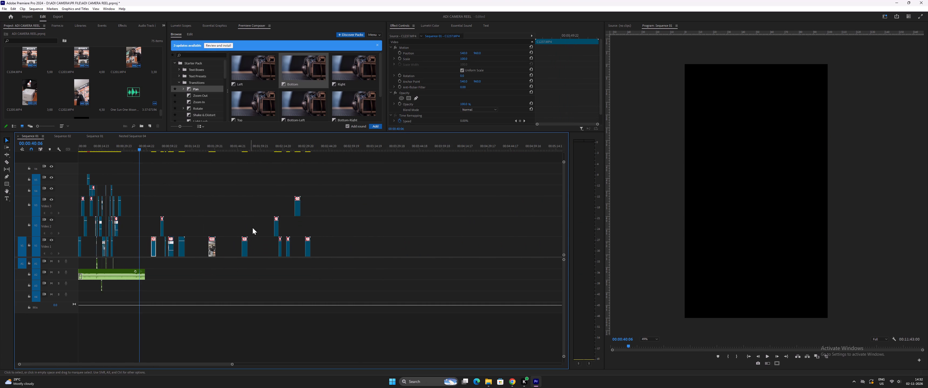
Examine the leftover Sony store group shots between about 00:11:14 and 00:11:18.
{"action": "key", "text": "minus"}
{"action": "key", "text": "minus"}
{"action": "left_click_drag", "start_coordinate": [327, 150], "coordinate": [334, 150]}
{"action": "key", "text": "space"}
{"action": "key", "text": "equal"}
{"action": "key", "text": "equal"}
{"action": "key", "text": "equal"}
{"action": "key", "text": "equal"}
{"action": "left_click", "coordinate": [332, 145]}
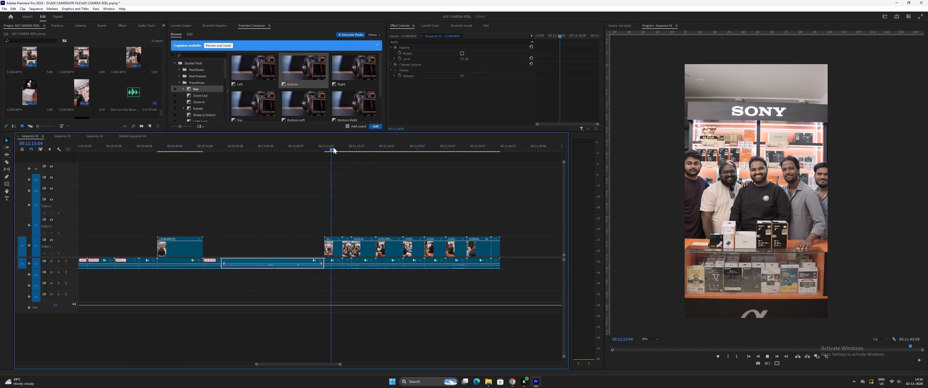
{"action": "key", "text": "space"}
{"action": "key", "text": "space"}
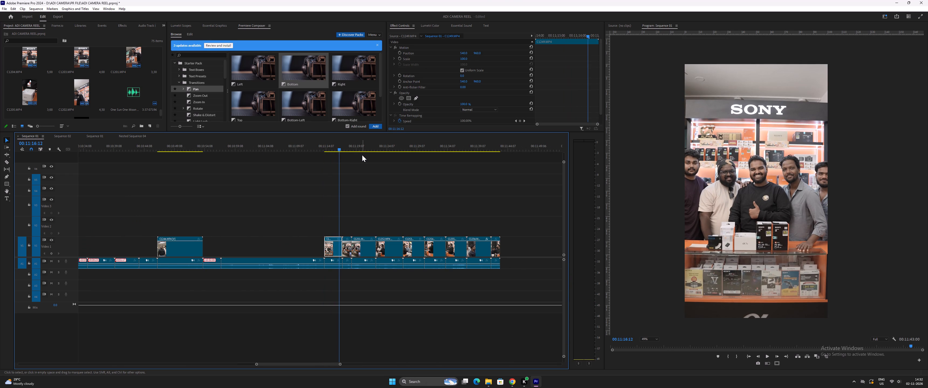
{"action": "left_click_drag", "start_coordinate": [339, 148], "coordinate": [346, 151]}
{"action": "key", "text": "space"}
{"action": "key", "text": "space"}
{"action": "type", "text": "="}
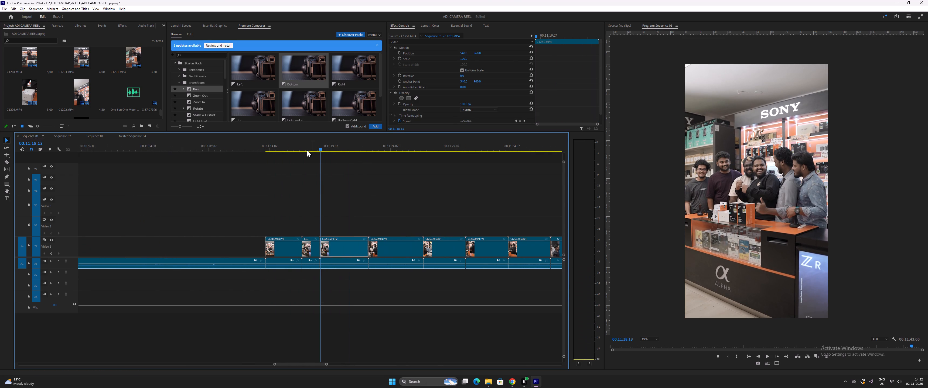
{"action": "left_click_drag", "start_coordinate": [299, 148], "coordinate": [308, 156]}
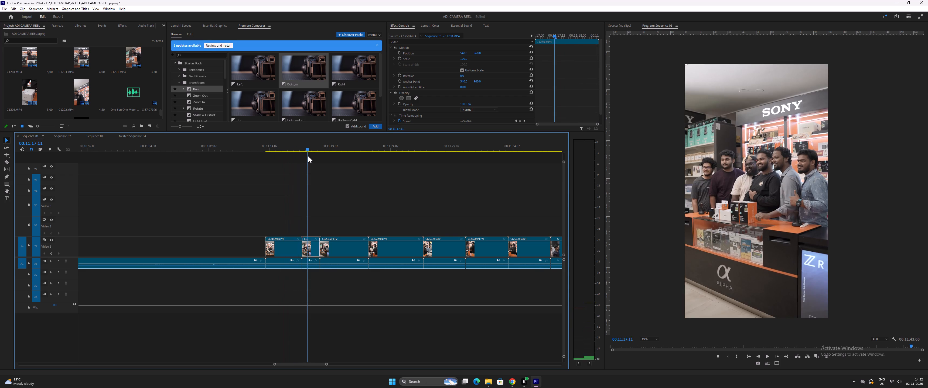
{"action": "left_click_drag", "start_coordinate": [308, 156], "coordinate": [288, 161]}
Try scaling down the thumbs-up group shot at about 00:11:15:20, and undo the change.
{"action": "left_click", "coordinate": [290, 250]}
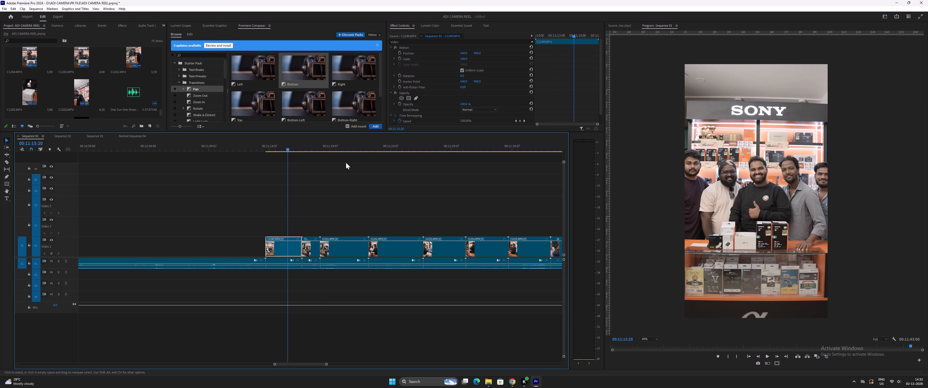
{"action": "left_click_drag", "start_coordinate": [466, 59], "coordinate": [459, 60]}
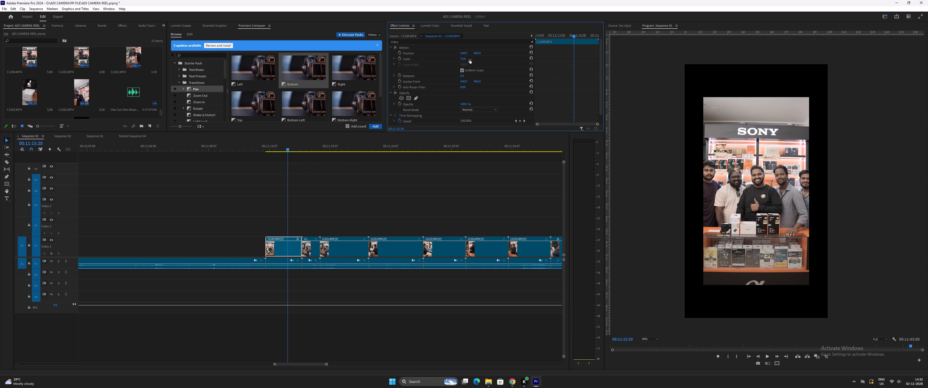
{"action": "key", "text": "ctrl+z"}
Play the side-angle group shots and raise the one starting at about 00:11:18:12 to video track 2.
{"action": "left_click", "coordinate": [311, 148]}
{"action": "key", "text": "space"}
{"action": "key", "text": "space"}
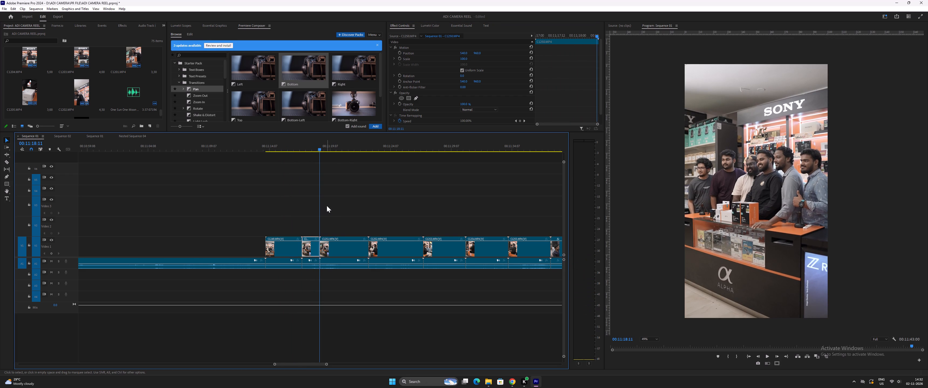
{"action": "key", "text": "space"}
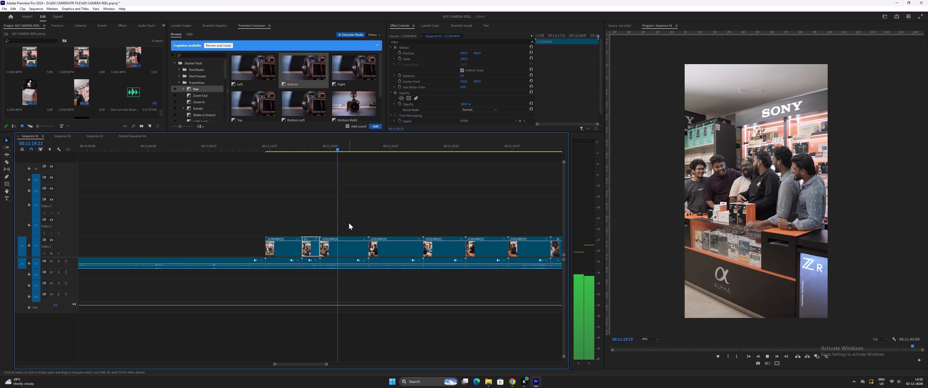
{"action": "key", "text": "space"}
{"action": "left_click_drag", "start_coordinate": [345, 249], "coordinate": [345, 227]}
Check the following counter shot, and raise the thumbs-up group shot at about 00:11:14:16 to video track 2.
{"action": "key", "text": "space"}
{"action": "left_click_drag", "start_coordinate": [378, 148], "coordinate": [391, 151]}
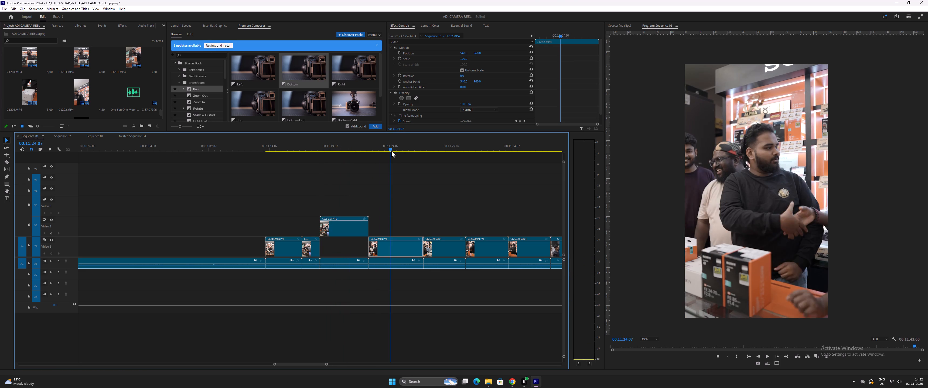
{"action": "key", "text": "space"}
{"action": "key", "text": "minus"}
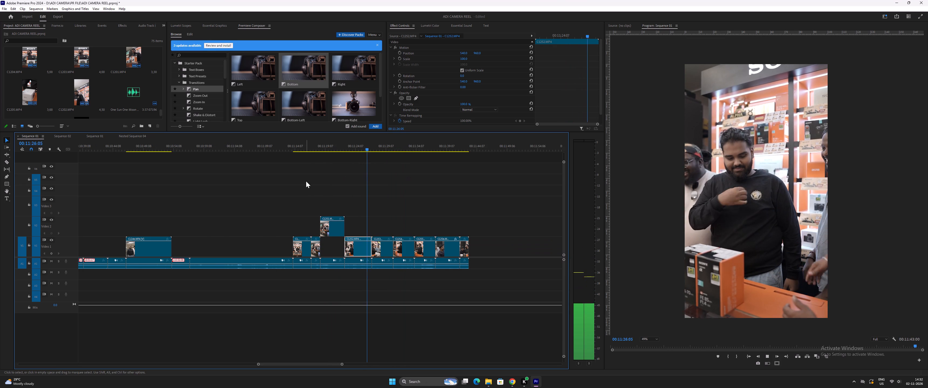
{"action": "key", "text": "space"}
{"action": "left_click", "coordinate": [298, 147]}
{"action": "key", "text": "space"}
{"action": "key", "text": "equal"}
{"action": "key", "text": "space"}
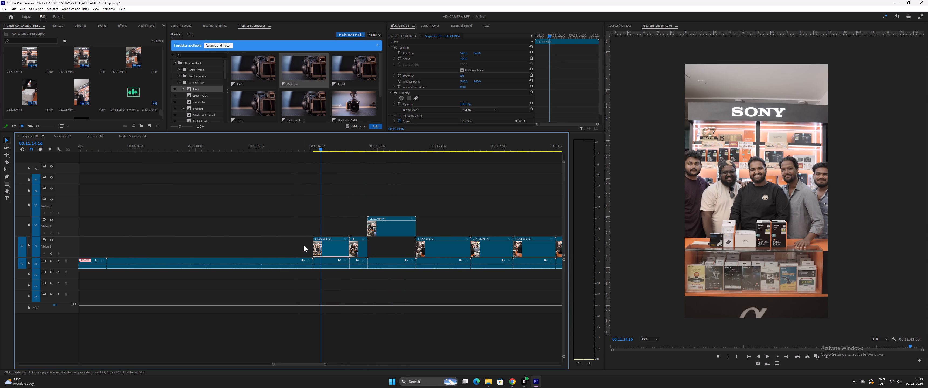
{"action": "left_click_drag", "start_coordinate": [331, 250], "coordinate": [332, 226]}
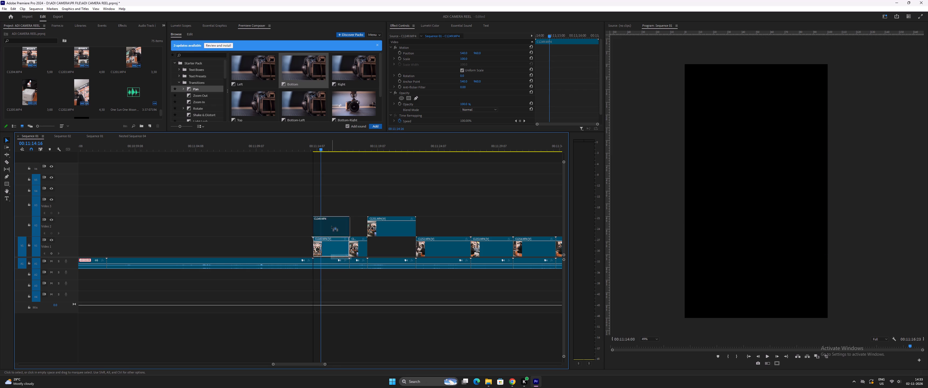
{"action": "left_click_drag", "start_coordinate": [332, 226], "coordinate": [332, 225]}
Replay the handshake shot behind the orange boxes at about 00:11:24:12 and raise it to video track 2.
{"action": "key", "text": "space"}
{"action": "key", "text": "minus"}
{"action": "key", "text": "space"}
{"action": "left_click_drag", "start_coordinate": [370, 148], "coordinate": [381, 151]}
{"action": "key", "text": "space"}
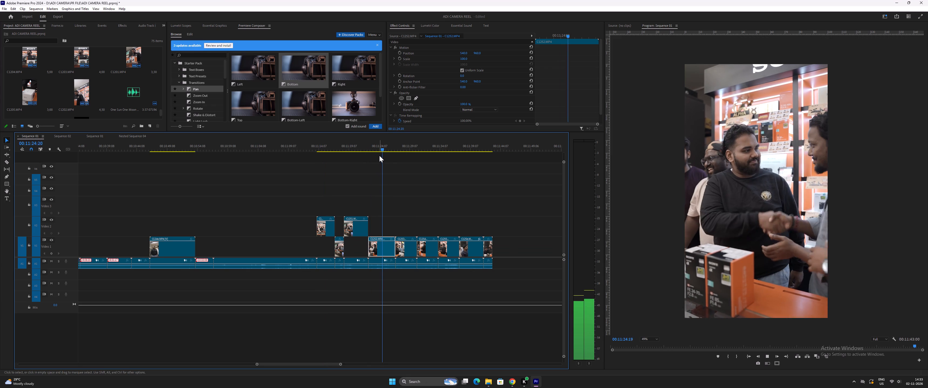
{"action": "key", "text": "space"}
{"action": "left_click", "coordinate": [378, 150]}
{"action": "key", "text": "space"}
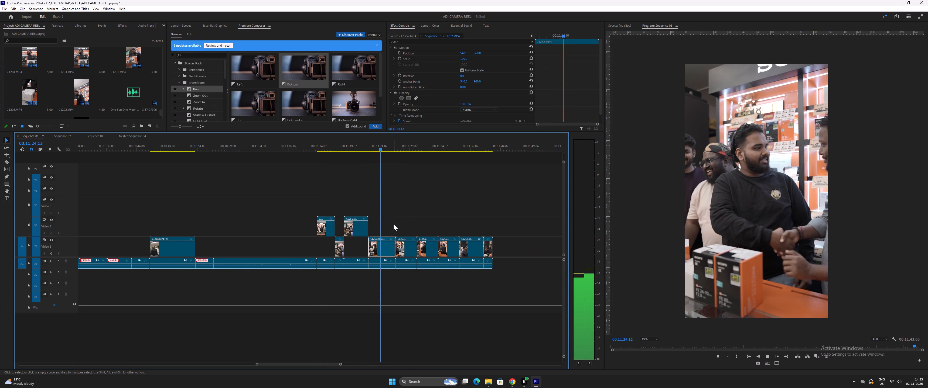
{"action": "key", "text": "space"}
{"action": "left_click_drag", "start_coordinate": [386, 248], "coordinate": [388, 234]}
Play the three-man handshake shot at about 00:11:28:13 and raise it to video track 2.
{"action": "key", "text": "space"}
{"action": "left_click_drag", "start_coordinate": [403, 145], "coordinate": [406, 146]}
{"action": "key", "text": "space"}
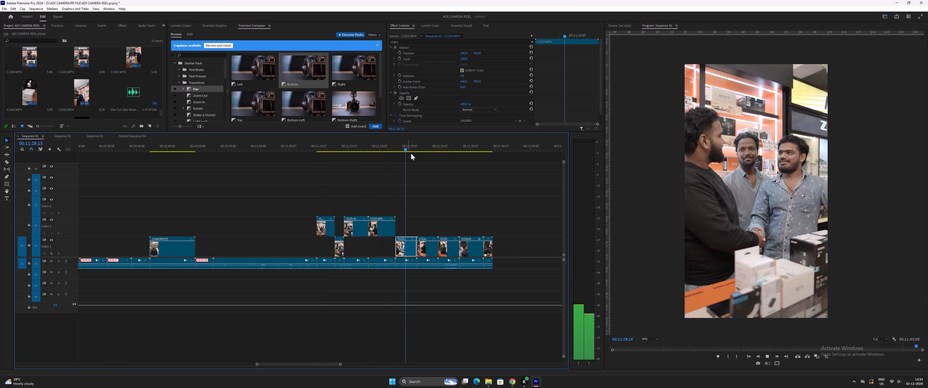
{"action": "key", "text": "space"}
{"action": "left_click_drag", "start_coordinate": [407, 255], "coordinate": [409, 238]}
{"action": "key", "text": "space"}
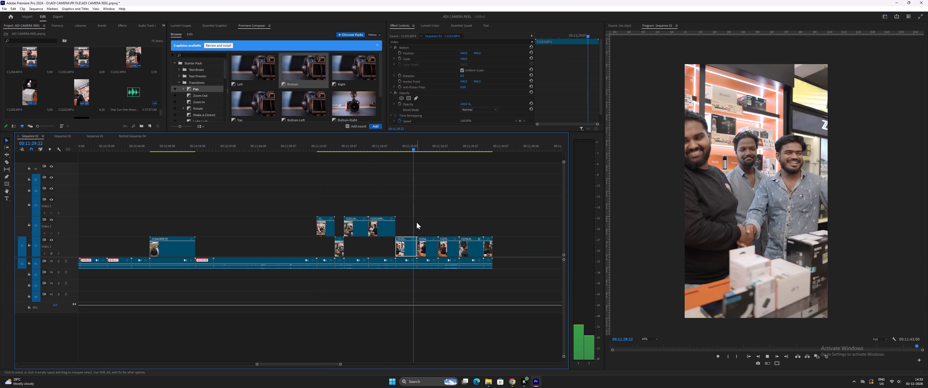
{"action": "key", "text": "space"}
{"action": "left_click_drag", "start_coordinate": [406, 249], "coordinate": [406, 232]}
Play the following counter shots and raise the one of two smiling men at about 00:11:35:23 to video track 2.
{"action": "key", "text": "space"}
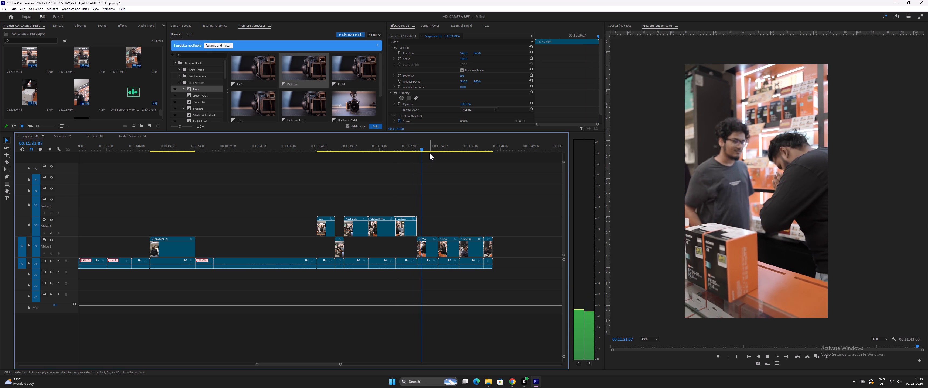
{"action": "key", "text": "space"}
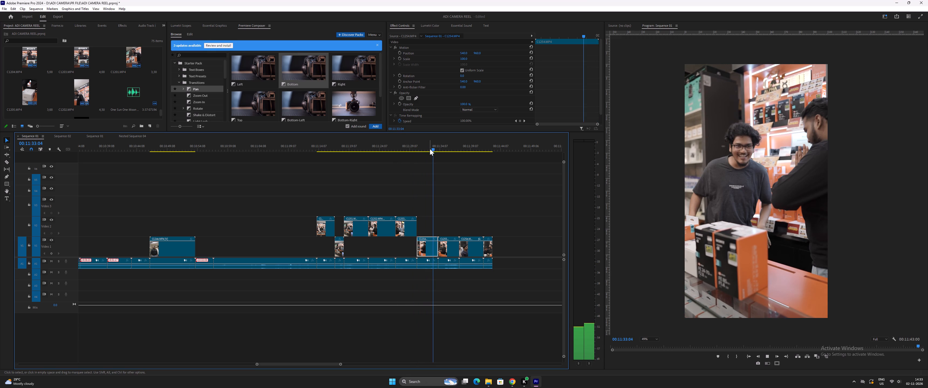
{"action": "left_click", "coordinate": [446, 146]}
{"action": "key", "text": "space"}
{"action": "key", "text": "space"}
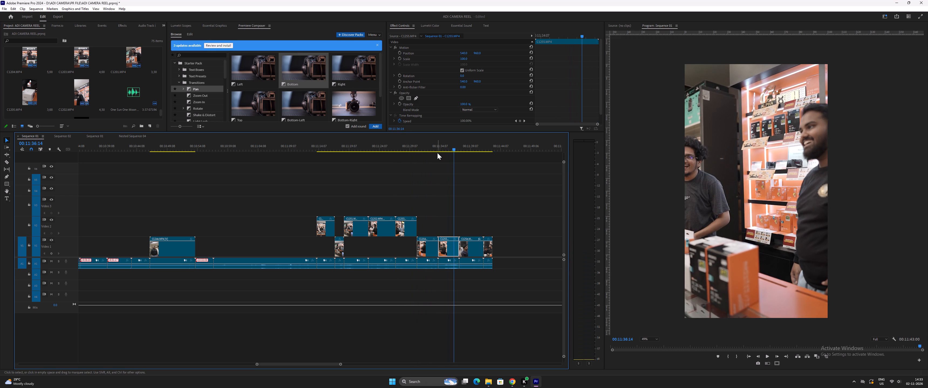
{"action": "left_click", "coordinate": [442, 147]}
{"action": "key", "text": "space"}
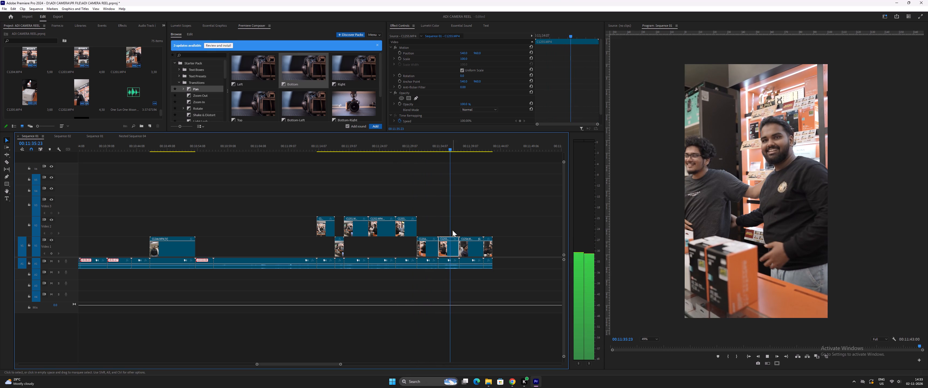
{"action": "key", "text": "space"}
{"action": "left_click_drag", "start_coordinate": [446, 249], "coordinate": [446, 228]}
Play the last counter shots from about 00:11:39:07 to the end, and check positions elsewhere in the timeline.
{"action": "key", "text": "space"}
{"action": "left_click_drag", "start_coordinate": [465, 149], "coordinate": [470, 150]}
{"action": "key", "text": "space"}
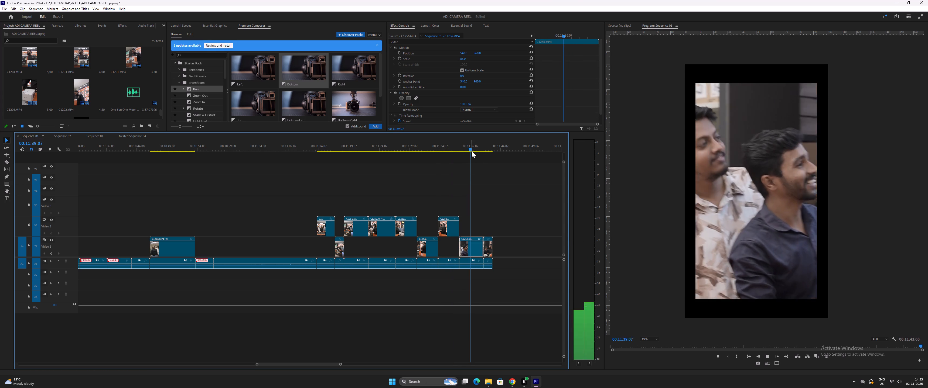
{"action": "key", "text": "space"}
{"action": "key", "text": "space"}
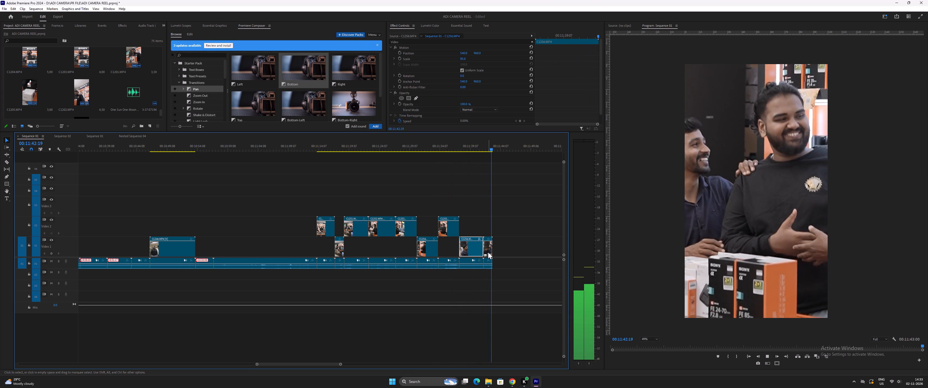
{"action": "key", "text": "space"}
{"action": "key", "text": "space"}
{"action": "key", "text": "minus"}
{"action": "key", "text": "minus"}
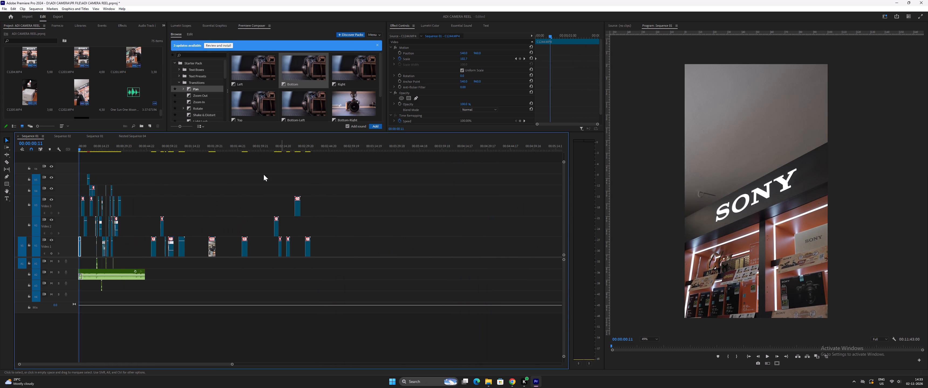
{"action": "left_click", "coordinate": [300, 145]}
{"action": "key", "text": "equal"}
{"action": "key", "text": "equal"}
{"action": "key", "text": "minus"}
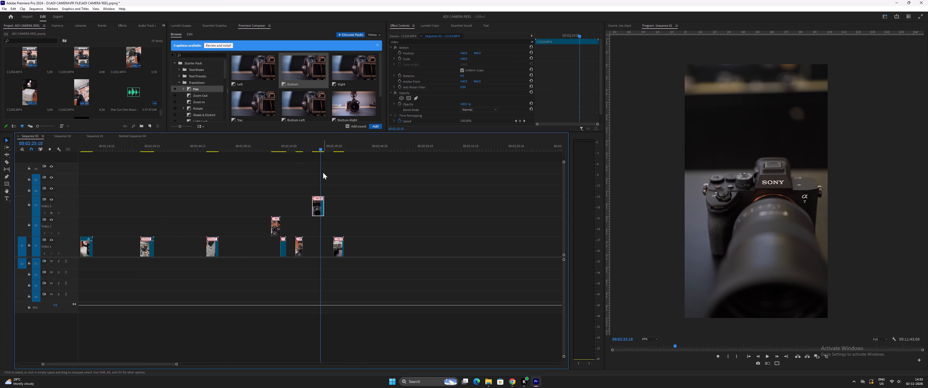
{"action": "key", "text": "minus"}
{"action": "key", "text": "minus"}
{"action": "key", "text": "minus"}
{"action": "left_click", "coordinate": [345, 148]}
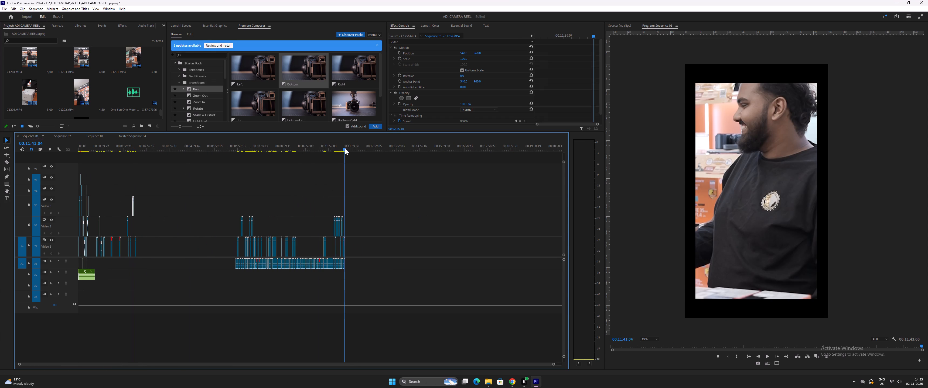
Replay the handshake shot at about 00:11:39:16 and raise it to video track 2.
{"action": "key", "text": "equal"}
{"action": "key", "text": "equal"}
{"action": "key", "text": "equal"}
{"action": "key", "text": "equal"}
{"action": "left_click_drag", "start_coordinate": [305, 145], "coordinate": [309, 147]}
{"action": "key", "text": "space"}
{"action": "key", "text": "space"}
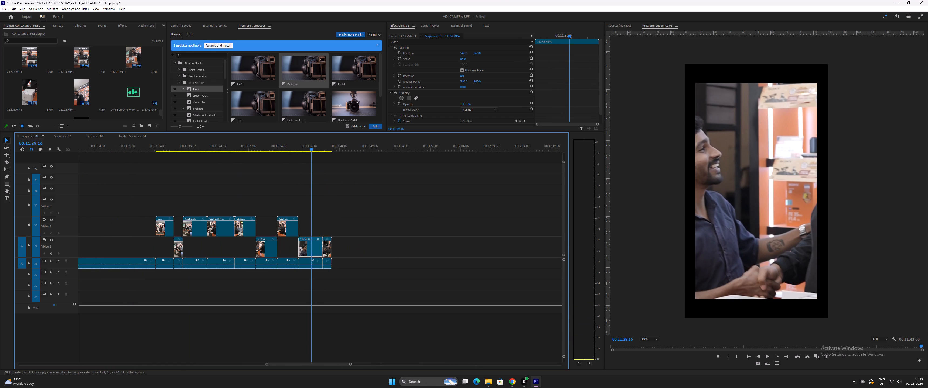
{"action": "left_click_drag", "start_coordinate": [311, 251], "coordinate": [313, 234]}
Play the final shot of the two smiling men at about 00:11:42:14 and raise it to video track 2.
{"action": "key", "text": "space"}
{"action": "left_click", "coordinate": [328, 149]}
{"action": "key", "text": "space"}
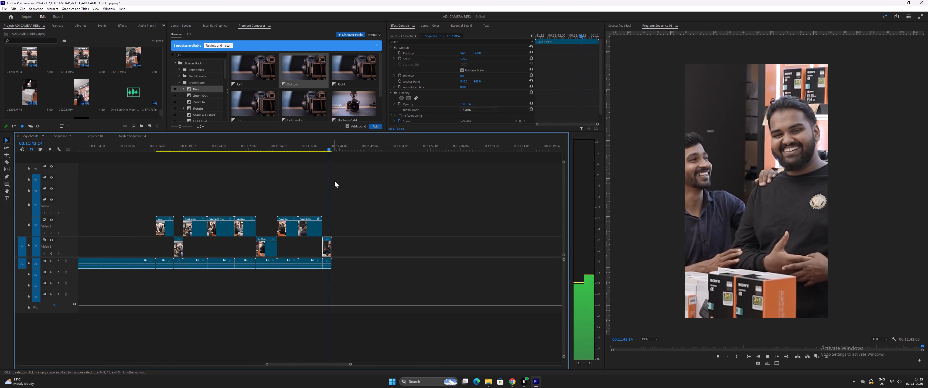
{"action": "key", "text": "space"}
{"action": "left_click_drag", "start_coordinate": [327, 248], "coordinate": [327, 233]}
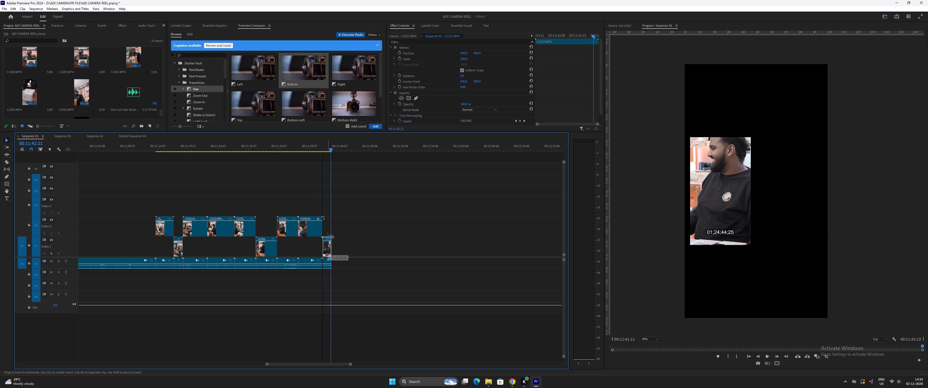
{"action": "left_click_drag", "start_coordinate": [327, 233], "coordinate": [327, 232]}
Raise the remaining counter shot at about 00:11:31:09 to video track 2 alongside the other chosen shots.
{"action": "key", "text": "minus"}
{"action": "left_click_drag", "start_coordinate": [232, 205], "coordinate": [333, 226]}
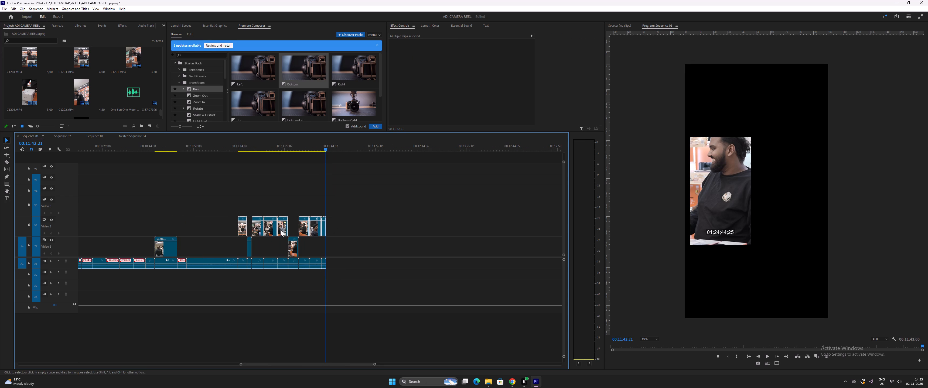
{"action": "left_click", "coordinate": [290, 148]}
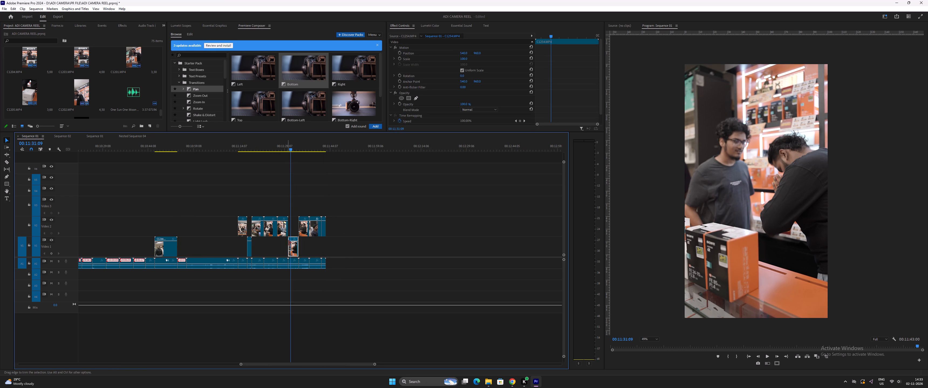
{"action": "left_click_drag", "start_coordinate": [293, 249], "coordinate": [293, 229]}
Move all the chosen shots on video track 2 together to video track 4, starting at about 00:00:59.
{"action": "left_click_drag", "start_coordinate": [214, 207], "coordinate": [343, 232]}
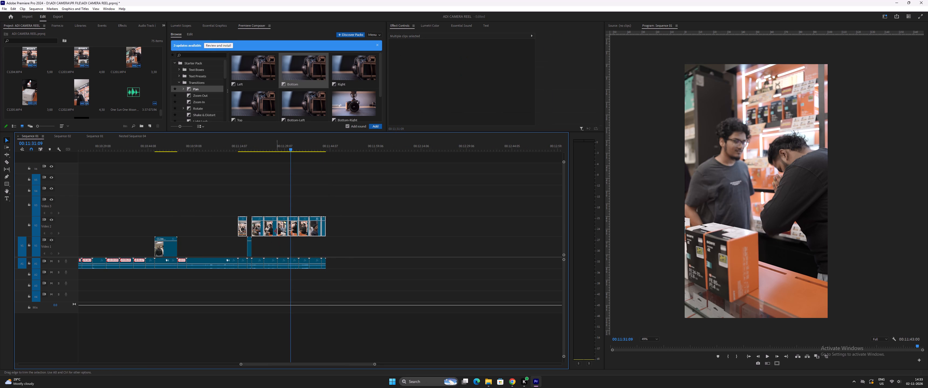
{"action": "left_click_drag", "start_coordinate": [272, 230], "coordinate": [73, 217]}
{"action": "key", "text": "minus"}
{"action": "key", "text": "minus"}
{"action": "key", "text": "minus"}
{"action": "key", "text": "equal"}
{"action": "key", "text": "equal"}
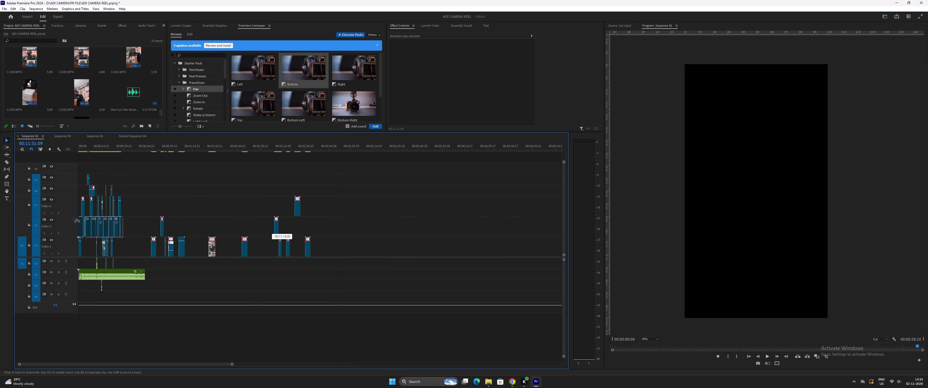
{"action": "left_click_drag", "start_coordinate": [73, 217], "coordinate": [293, 187]}
Play the reel's closing section up to the camera close-up at about 00:00:24:09.
{"action": "key", "text": "equal"}
{"action": "left_click", "coordinate": [147, 147]}
{"action": "key", "text": "equal"}
{"action": "key", "text": "equal"}
{"action": "key", "text": "equal"}
{"action": "key", "text": "space"}
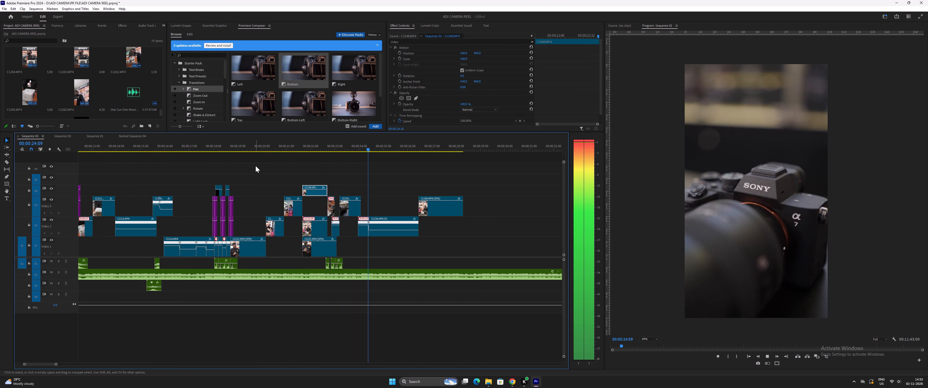
{"action": "key", "text": "space"}
Replay the two camera close-ups from 00:00:23:03 to about 00:00:25:09 to judge the second one's cut point against the music.
{"action": "left_click", "coordinate": [342, 147]}
{"action": "key", "text": "equal"}
{"action": "key", "text": "equal"}
{"action": "left_click_drag", "start_coordinate": [315, 147], "coordinate": [313, 147]}
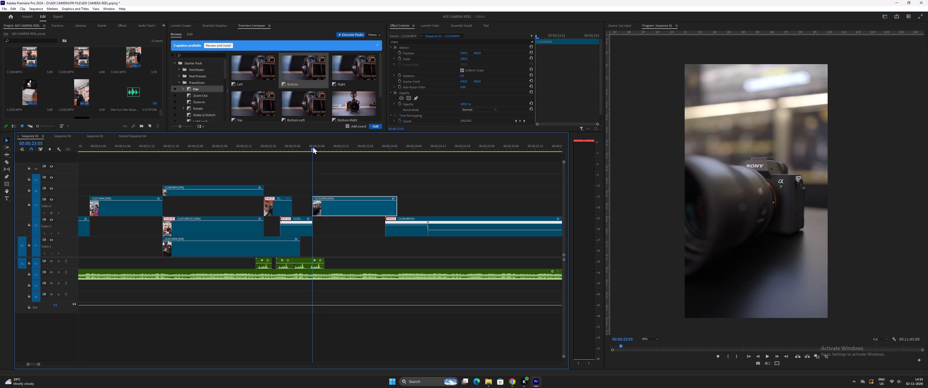
{"action": "left_click_drag", "start_coordinate": [313, 147], "coordinate": [312, 147]}
{"action": "left_click", "coordinate": [312, 147]}
{"action": "left_click", "coordinate": [328, 209]}
{"action": "key", "text": "space"}
{"action": "key", "text": "space"}
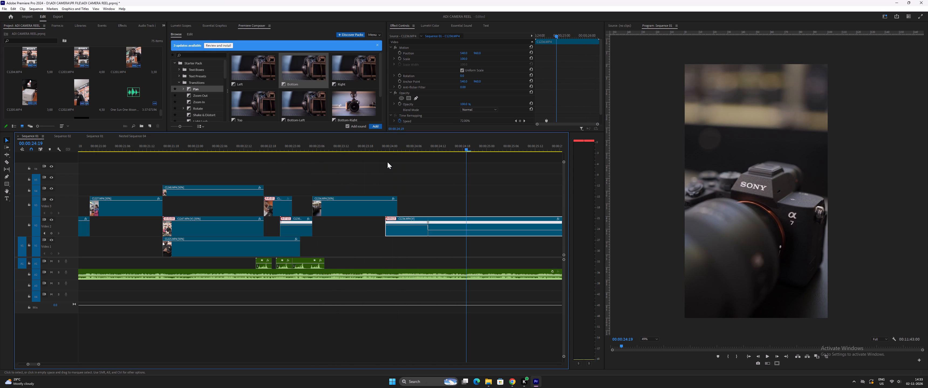
{"action": "key", "text": "space"}
{"action": "type", "text": "-"}
{"action": "key", "text": "space"}
{"action": "left_click", "coordinate": [346, 147]}
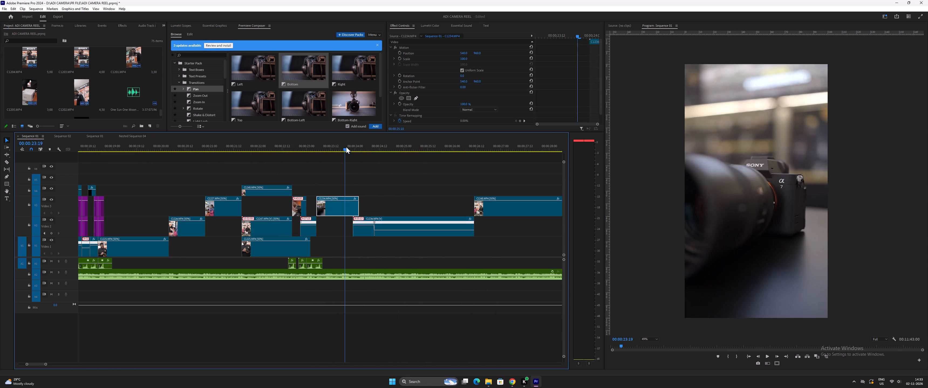
{"action": "key", "text": "space"}
{"action": "key", "text": "space"}
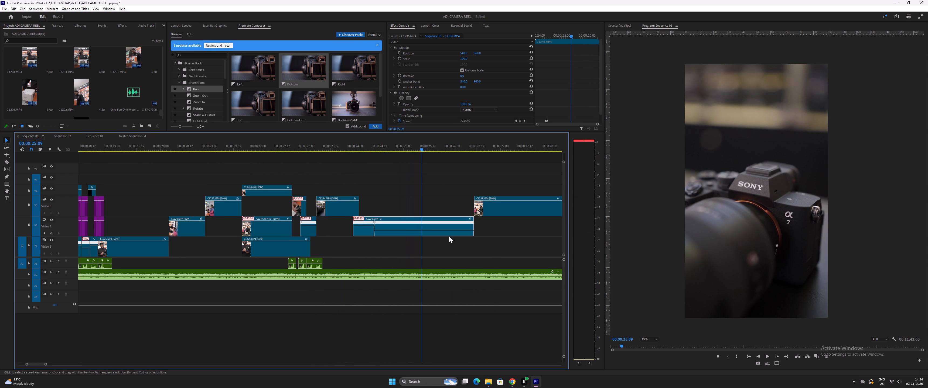
Trim the end of the second camera close-up on video track 2 back to 00:00:25:08.
{"action": "left_click", "coordinate": [420, 149]}
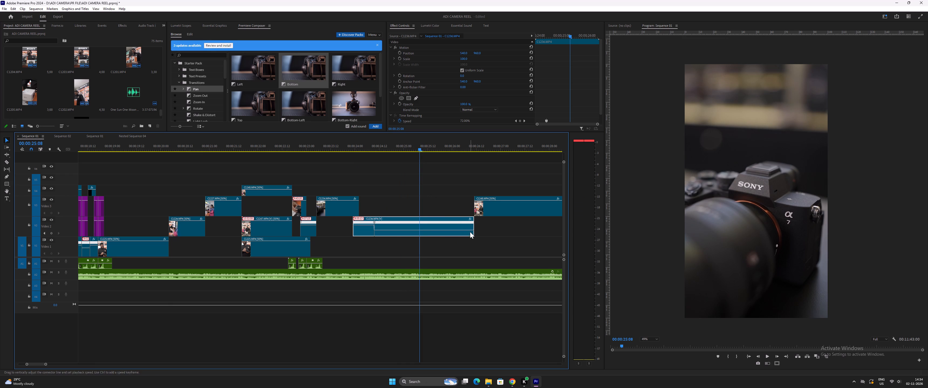
{"action": "left_click_drag", "start_coordinate": [474, 231], "coordinate": [417, 232]}
Shift the slowed handshake clip on video track 3 earlier so it starts at the shortened close-up's end, 00:00:25:08.
{"action": "left_click_drag", "start_coordinate": [496, 213], "coordinate": [441, 212]}
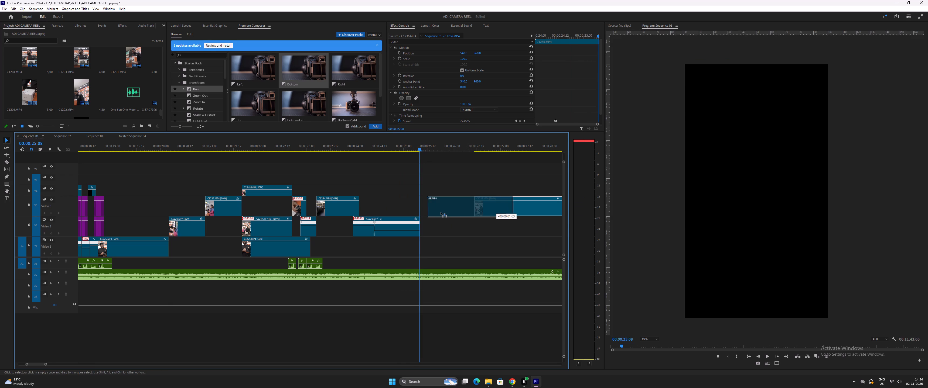
{"action": "left_click_drag", "start_coordinate": [441, 212], "coordinate": [445, 213]}
{"action": "left_click_drag", "start_coordinate": [440, 212], "coordinate": [435, 212]}
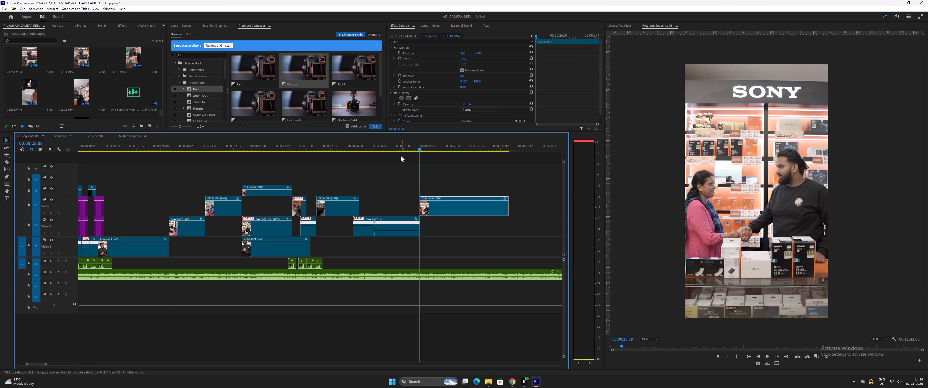
Play the ending from the shortened camera close-up through the handshake clip to check the cuts against the music.
{"action": "left_click", "coordinate": [398, 146]}
{"action": "key", "text": "space"}
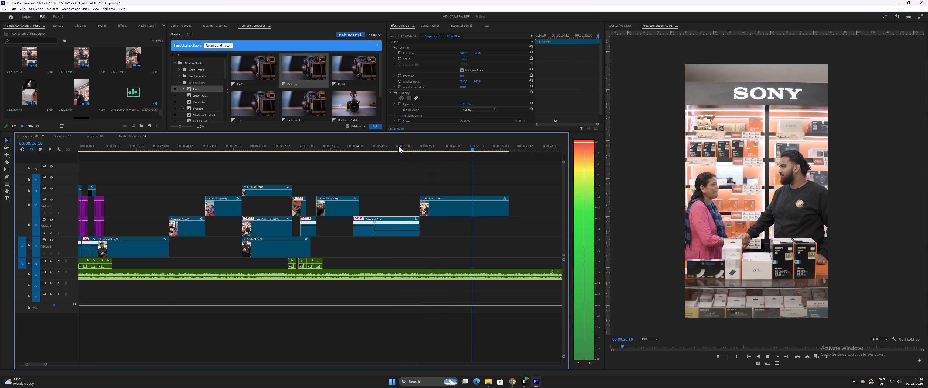
{"action": "key", "text": "minus"}
{"action": "key", "text": "space"}
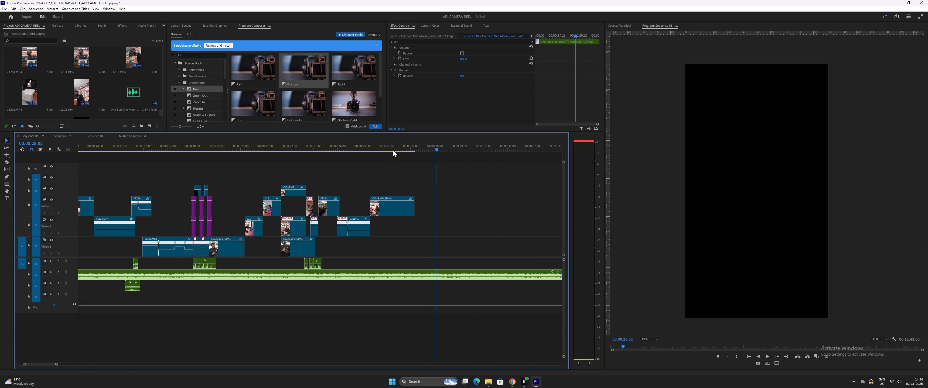
{"action": "left_click", "coordinate": [395, 150]}
{"action": "key", "text": "space"}
{"action": "key", "text": "space"}
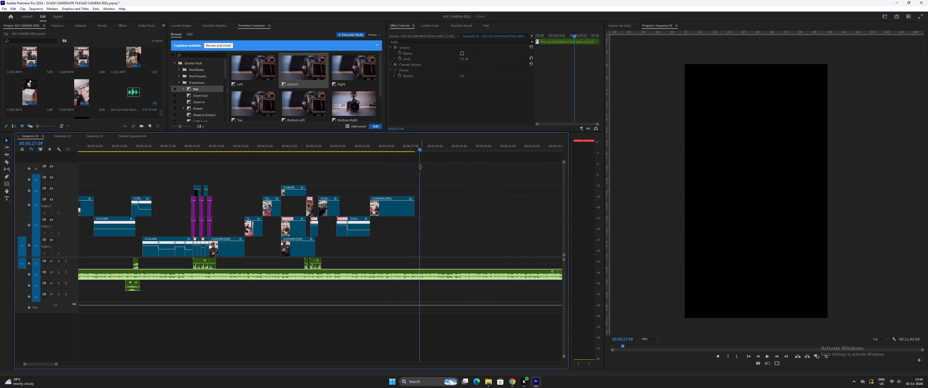
{"action": "left_click_drag", "start_coordinate": [417, 149], "coordinate": [363, 156]}
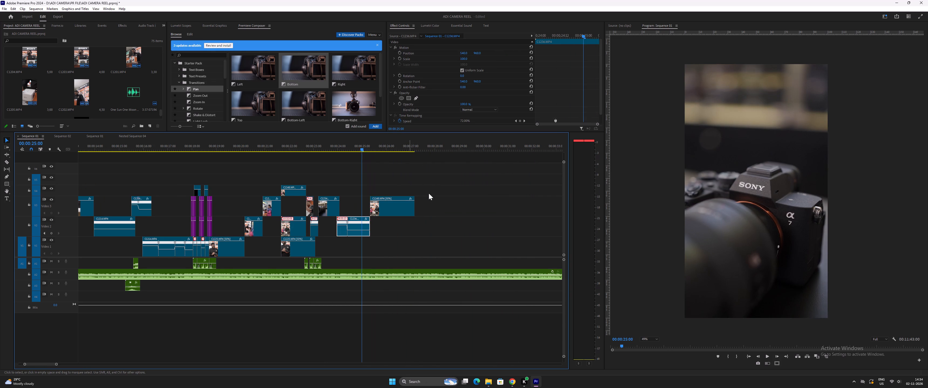
{"action": "key", "text": "minus"}
{"action": "key", "text": "minus"}
{"action": "key", "text": "equal"}
{"action": "key", "text": "equal"}
{"action": "key", "text": "space"}
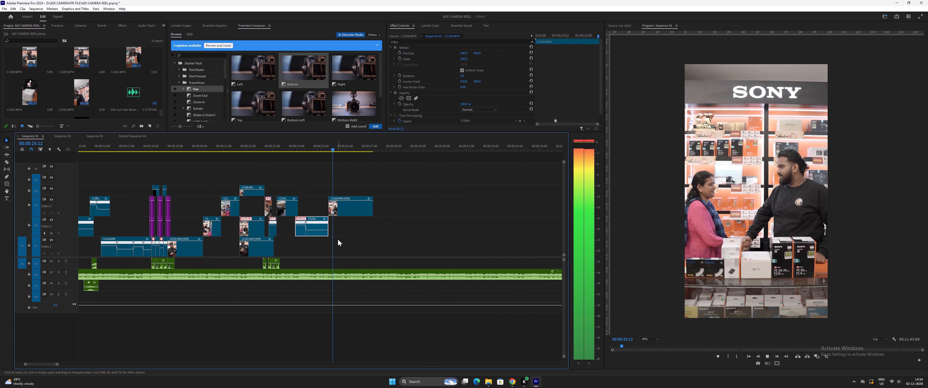
{"action": "key", "text": "equal"}
{"action": "key", "text": "space"}
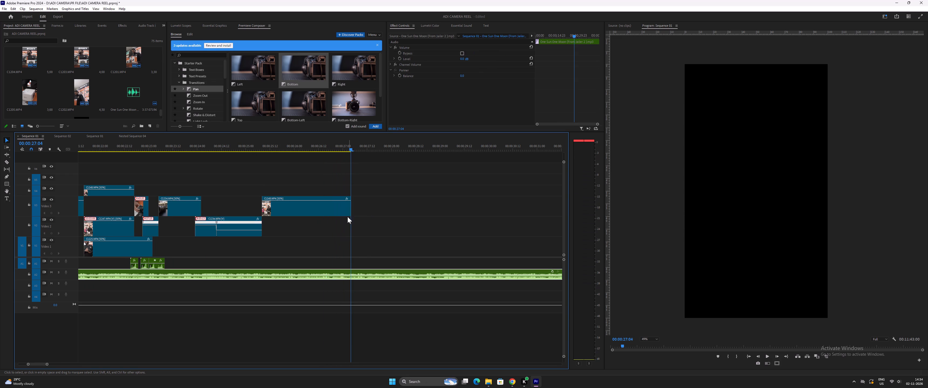
Extend the end of the slowed handshake clip slightly to about 00:00:27:07 and play across it.
{"action": "key", "text": "equal"}
{"action": "left_click_drag", "start_coordinate": [318, 210], "coordinate": [328, 211]}
{"action": "left_click", "coordinate": [332, 147]}
{"action": "key", "text": "space"}
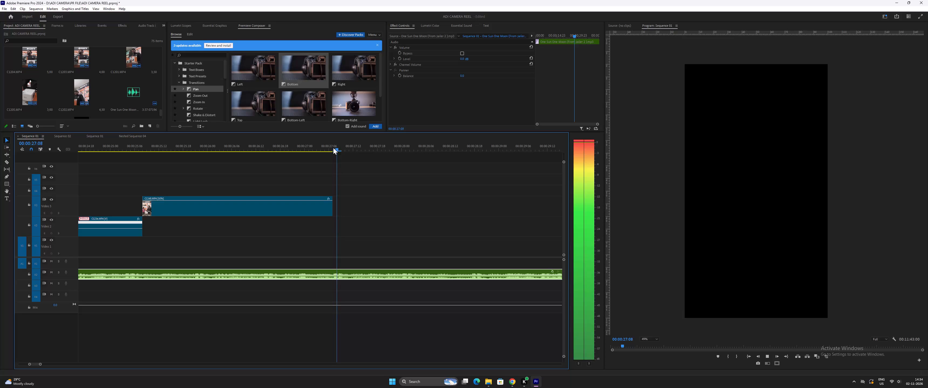
Preview the laughing group shot at about 00:01:04:19 and move it to video track 2, directly after the slowed handshake clip.
{"action": "key", "text": "minus"}
{"action": "key", "text": "minus"}
{"action": "key", "text": "minus"}
{"action": "key", "text": "minus"}
{"action": "key", "text": "space"}
{"action": "left_click", "coordinate": [442, 147]}
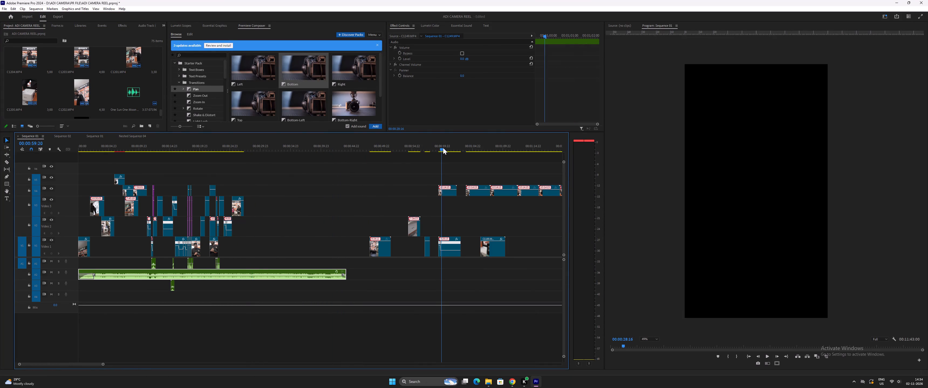
{"action": "key", "text": "space"}
{"action": "key", "text": "space"}
{"action": "left_click_drag", "start_coordinate": [467, 145], "coordinate": [472, 147]}
{"action": "key", "text": "space"}
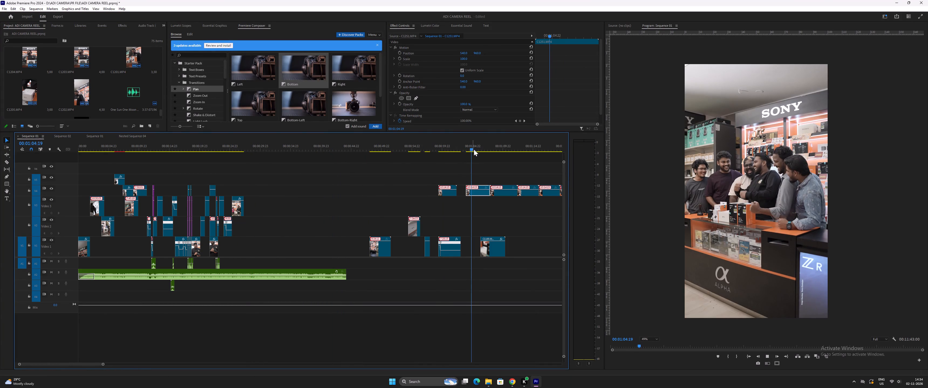
{"action": "key", "text": "space"}
{"action": "left_click_drag", "start_coordinate": [479, 193], "coordinate": [372, 206]}
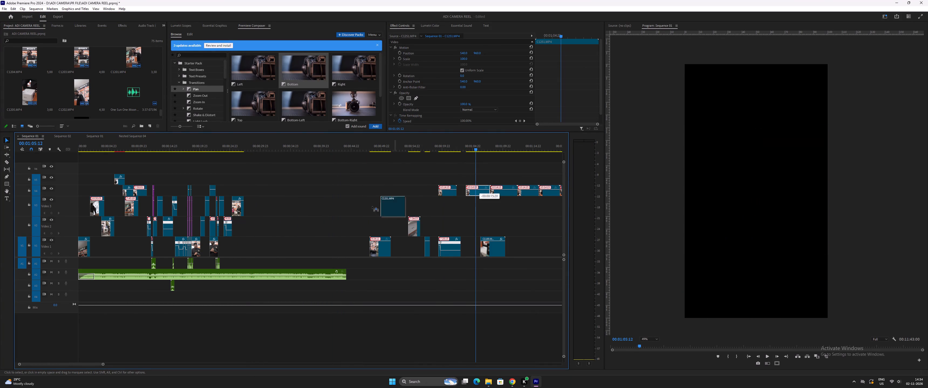
{"action": "left_click_drag", "start_coordinate": [372, 206], "coordinate": [259, 223]}
Preview the group handshake and greeting shots between about 00:01:09 and 00:01:17.
{"action": "left_click", "coordinate": [497, 143]}
{"action": "key", "text": "space"}
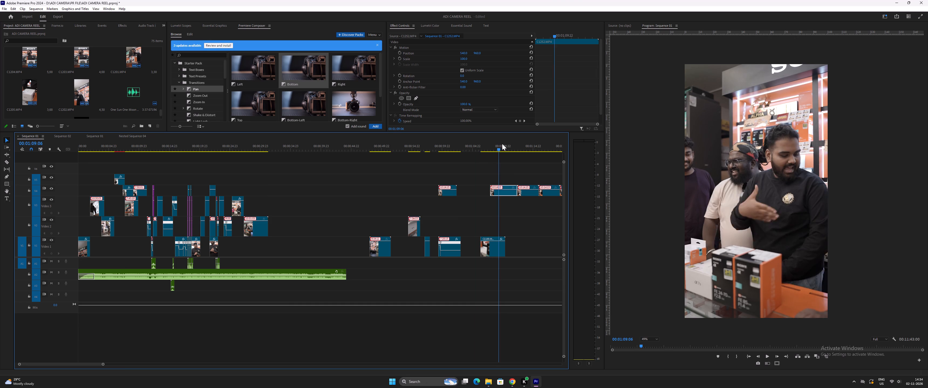
{"action": "key", "text": "minus"}
{"action": "key", "text": "space"}
{"action": "key", "text": "equal"}
{"action": "key", "text": "equal"}
{"action": "left_click_drag", "start_coordinate": [356, 148], "coordinate": [359, 148]}
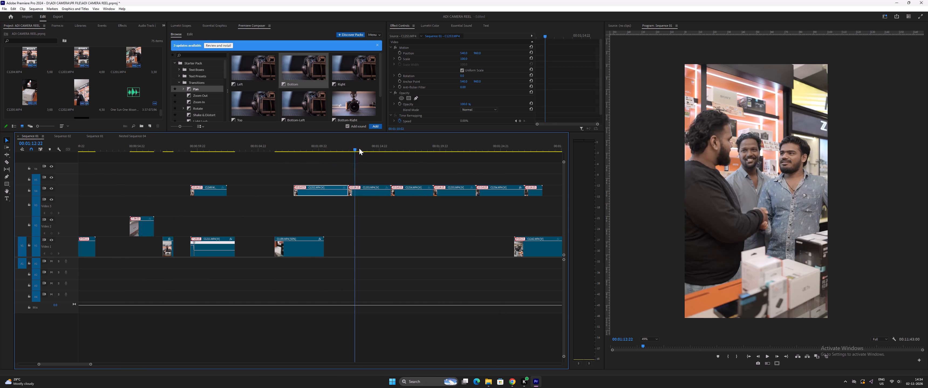
{"action": "left_click_drag", "start_coordinate": [359, 148], "coordinate": [364, 149]}
{"action": "key", "text": "space"}
{"action": "key", "text": "space"}
{"action": "left_click_drag", "start_coordinate": [330, 175], "coordinate": [360, 188]}
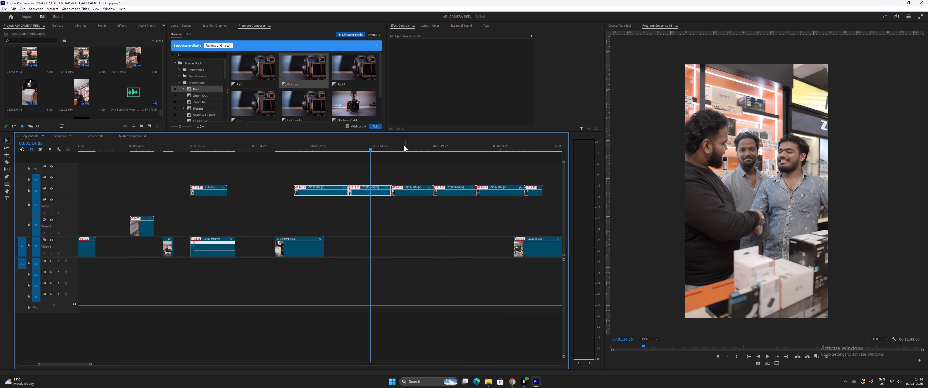
{"action": "left_click_drag", "start_coordinate": [401, 145], "coordinate": [412, 150]}
Move the three consecutive handshake and greeting shots to video track 3, directly after the laughing group shot at about 00:00:31.
{"action": "left_click_drag", "start_coordinate": [340, 176], "coordinate": [378, 187]}
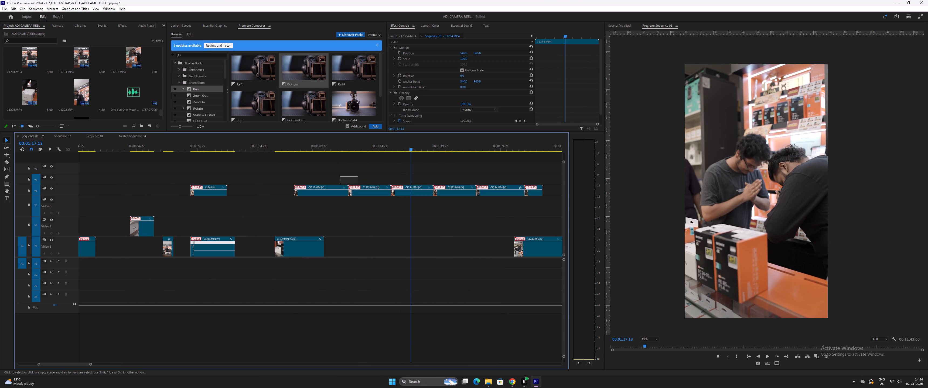
{"action": "left_click_drag", "start_coordinate": [378, 187], "coordinate": [409, 188]}
{"action": "left_click_drag", "start_coordinate": [404, 193], "coordinate": [163, 194]}
{"action": "key", "text": "minus"}
{"action": "key", "text": "minus"}
{"action": "key", "text": "equal"}
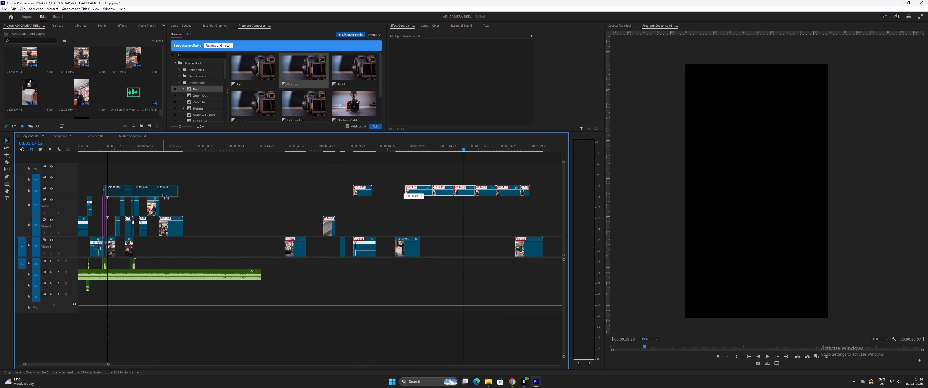
{"action": "left_click_drag", "start_coordinate": [163, 194], "coordinate": [309, 205]}
{"action": "key", "text": "equal"}
Move the laughing group shot on video track 2 later, to about 00:00:42, out of the reel's ending.
{"action": "left_click_drag", "start_coordinate": [188, 227], "coordinate": [288, 227]}
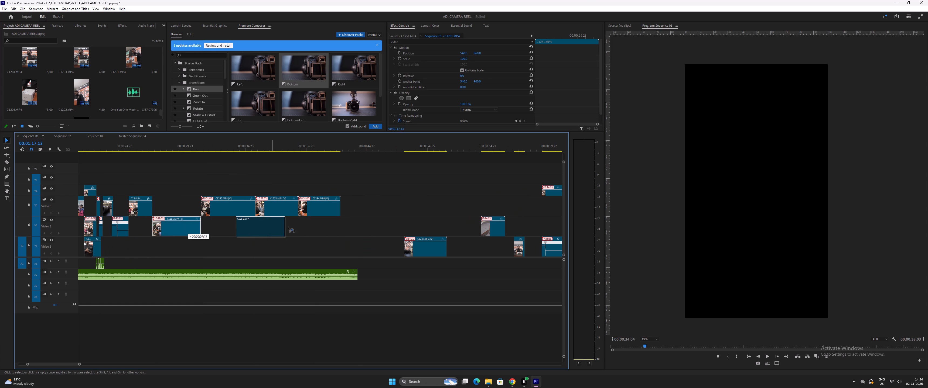
{"action": "left_click_drag", "start_coordinate": [288, 227], "coordinate": [365, 224]}
{"action": "left_click", "coordinate": [240, 187]}
Move the white-shirt handshake shot to video track 2, starting just under the end of the slowed handshake clip, and play the cut.
{"action": "left_click_drag", "start_coordinate": [221, 211], "coordinate": [220, 211]}
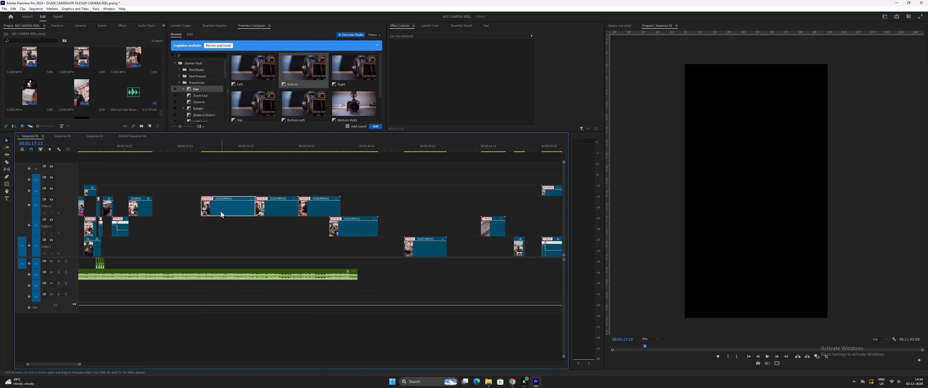
{"action": "left_click_drag", "start_coordinate": [220, 211], "coordinate": [168, 222]}
{"action": "left_click", "coordinate": [145, 151]}
{"action": "key", "text": "equal"}
{"action": "key", "text": "equal"}
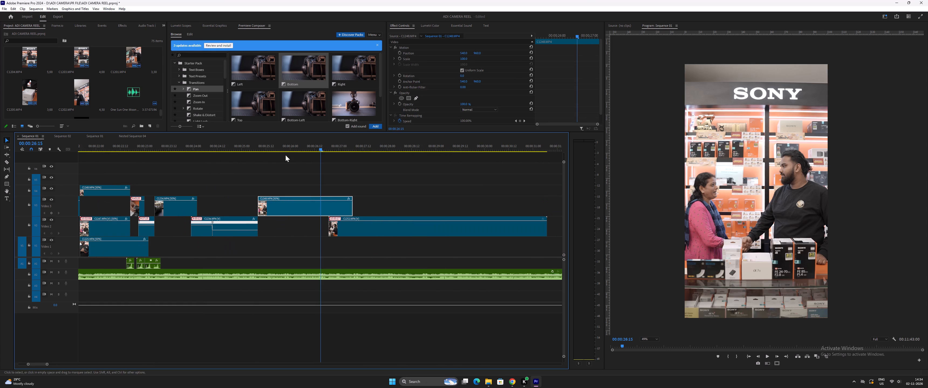
{"action": "key", "text": "space"}
{"action": "key", "text": "space"}
{"action": "key", "text": "minus"}
{"action": "key", "text": "space"}
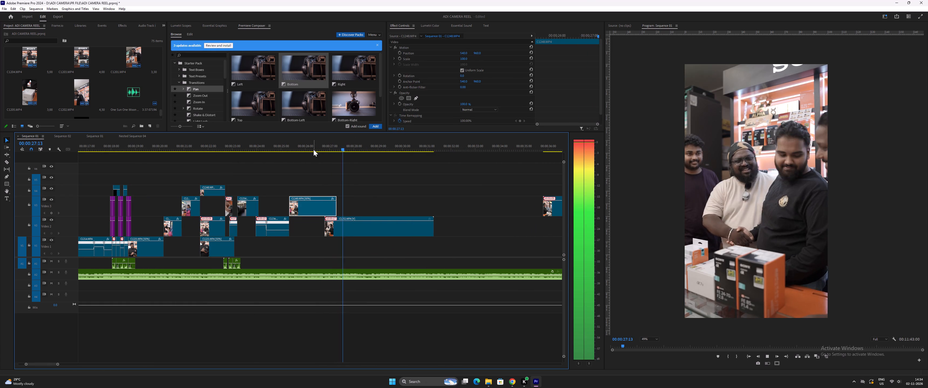
{"action": "key", "text": "space"}
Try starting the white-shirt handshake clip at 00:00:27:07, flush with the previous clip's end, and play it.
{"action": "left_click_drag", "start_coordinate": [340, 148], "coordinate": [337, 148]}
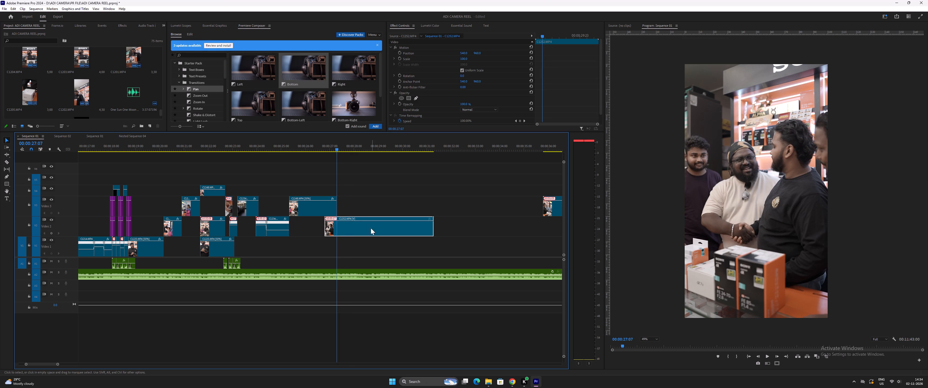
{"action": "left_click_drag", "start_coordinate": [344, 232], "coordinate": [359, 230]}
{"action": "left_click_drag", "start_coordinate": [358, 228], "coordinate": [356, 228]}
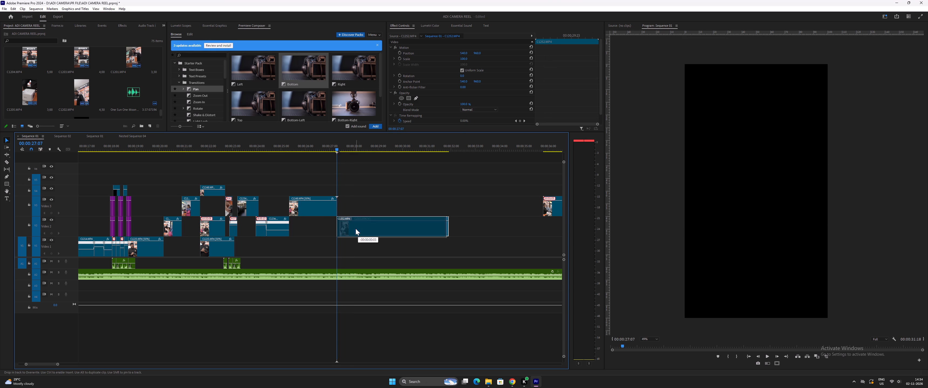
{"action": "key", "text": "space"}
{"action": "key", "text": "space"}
Slow the white-shirt handshake clip to 50%, shift its start back under the previous clip, and trim its end to about 00:00:28:00.
{"action": "left_click", "coordinate": [361, 226]}
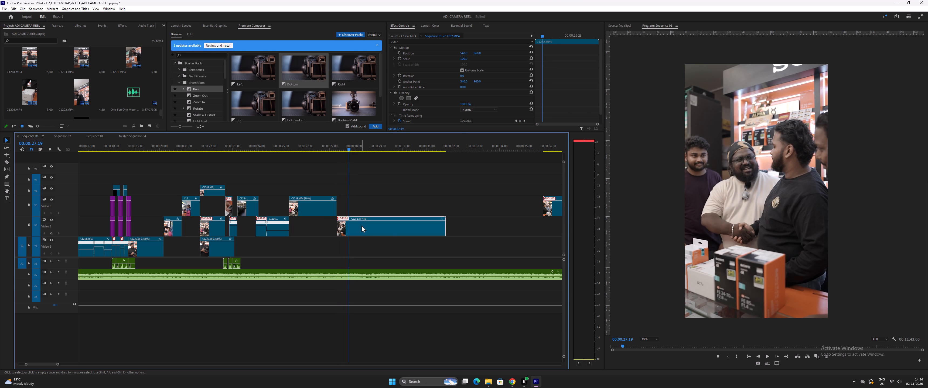
{"action": "left_click", "coordinate": [346, 239]}
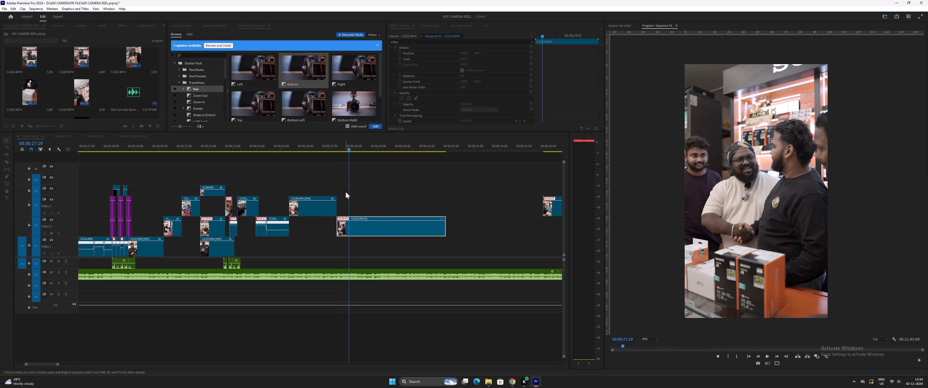
{"action": "left_click_drag", "start_coordinate": [363, 225], "coordinate": [351, 224]}
{"action": "left_click_drag", "start_coordinate": [334, 148], "coordinate": [338, 149]}
{"action": "left_click", "coordinate": [337, 149]}
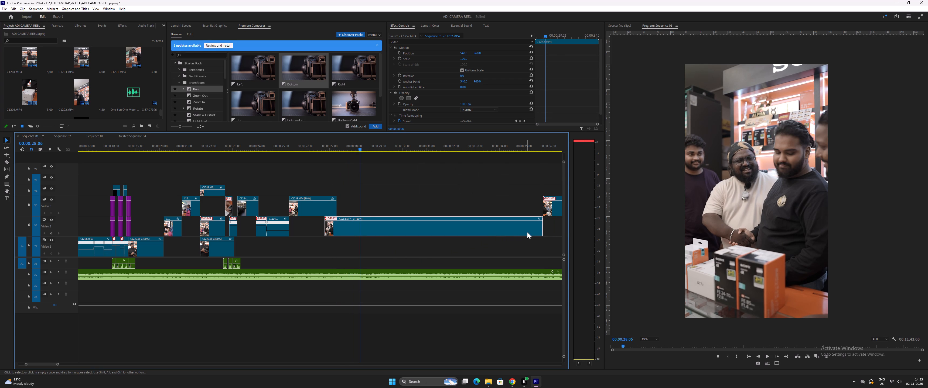
{"action": "left_click_drag", "start_coordinate": [542, 227], "coordinate": [353, 226]}
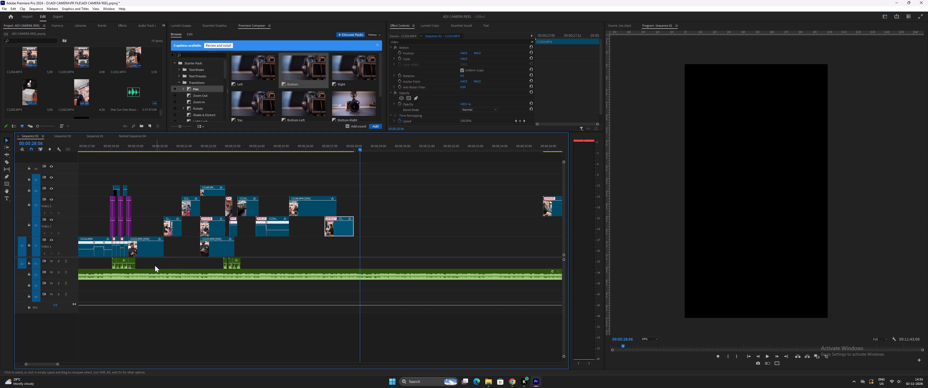
Copy the group of camera shutter sounds from about 00:00:18 to 00:00:27:07 on audio track 1 and play across it.
{"action": "left_click_drag", "start_coordinate": [150, 265], "coordinate": [92, 260]}
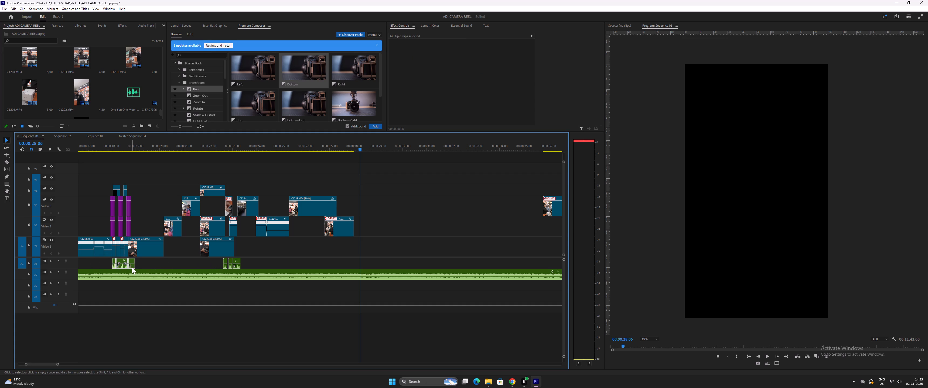
{"action": "left_click_drag", "start_coordinate": [133, 267], "coordinate": [367, 258], "text": "alt"}
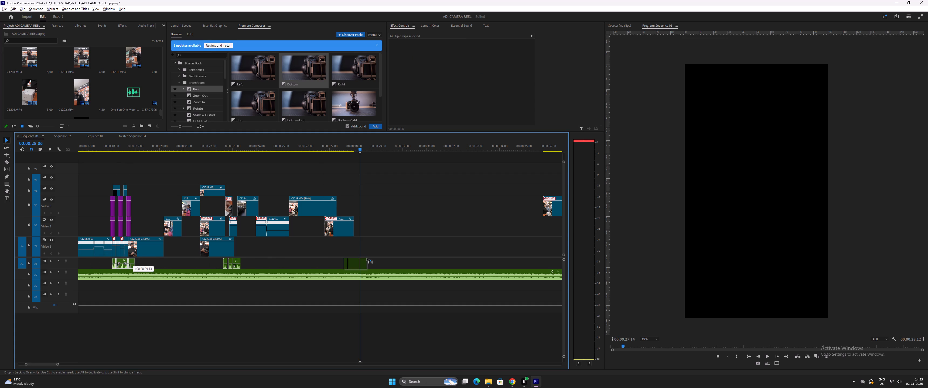
{"action": "left_click_drag", "start_coordinate": [367, 258], "coordinate": [353, 259], "text": "alt"}
{"action": "left_click_drag", "start_coordinate": [353, 259], "coordinate": [356, 259], "text": "alt"}
{"action": "left_click", "coordinate": [333, 149]}
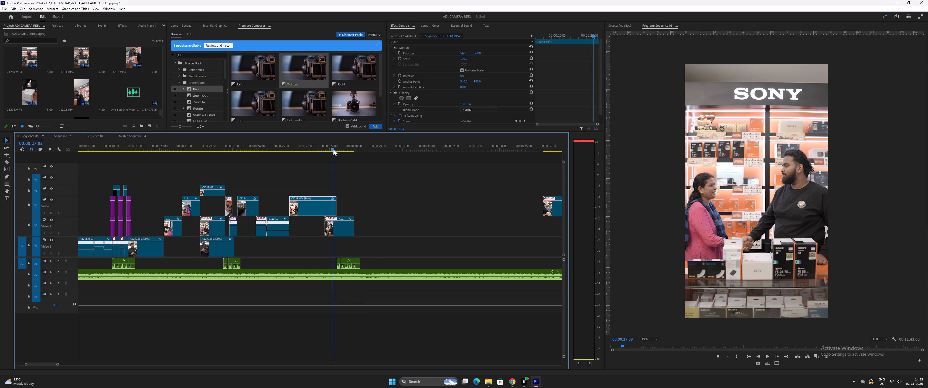
{"action": "type", "text": "=="}
{"action": "key", "text": "space"}
{"action": "key", "text": "space"}
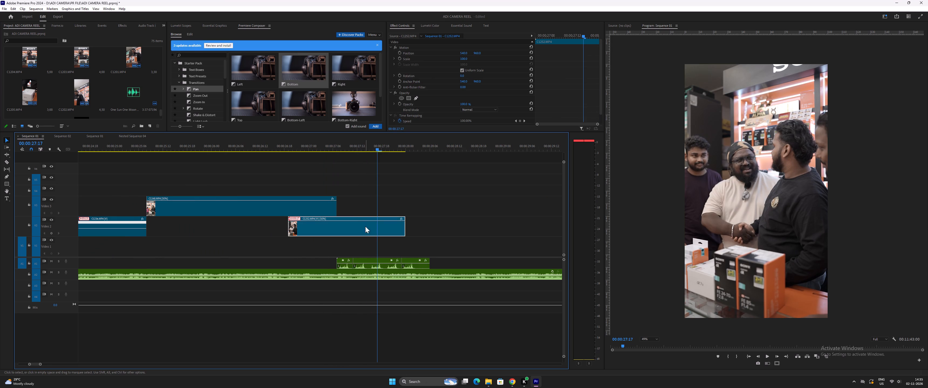
Nudge the copied shutter sounds one frame later, to 00:00:27:08, and check them against the cut.
{"action": "key", "text": "equal"}
{"action": "left_click_drag", "start_coordinate": [231, 149], "coordinate": [238, 149]}
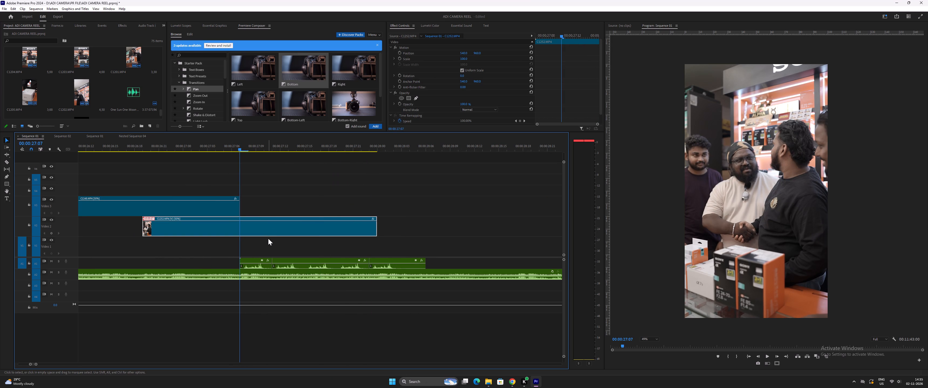
{"action": "left_click_drag", "start_coordinate": [261, 250], "coordinate": [391, 265]}
{"action": "left_click_drag", "start_coordinate": [391, 265], "coordinate": [403, 265]}
{"action": "key", "text": "space"}
{"action": "key", "text": "space"}
{"action": "left_click_drag", "start_coordinate": [257, 144], "coordinate": [271, 148]}
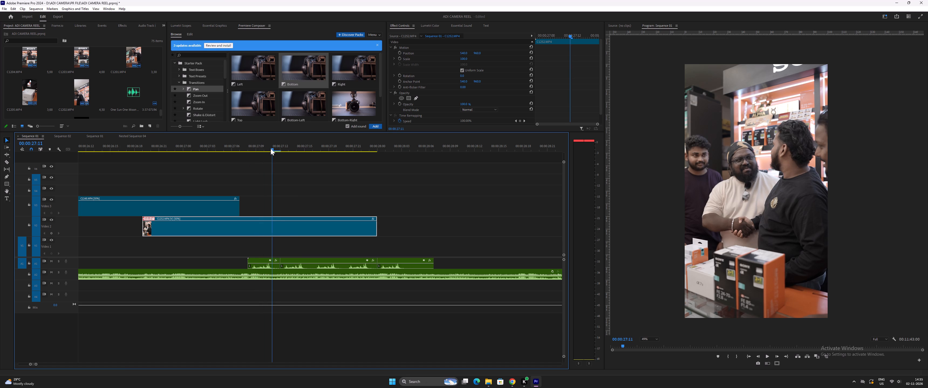
{"action": "left_click_drag", "start_coordinate": [271, 148], "coordinate": [171, 169]}
{"action": "key", "text": "space"}
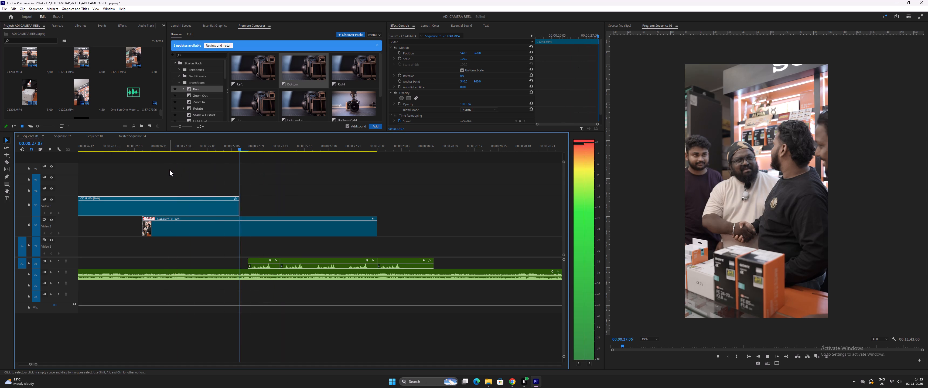
{"action": "key", "text": "space"}
Play the reel's ending from the white-shirt handshake to check the cut and shutter sounds against the music.
{"action": "key", "text": "minus"}
{"action": "key", "text": "minus"}
{"action": "key", "text": "minus"}
{"action": "key", "text": "minus"}
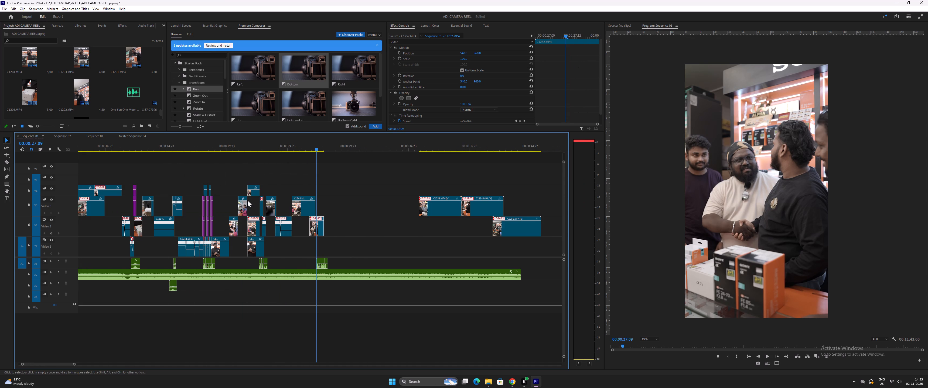
{"action": "key", "text": "space"}
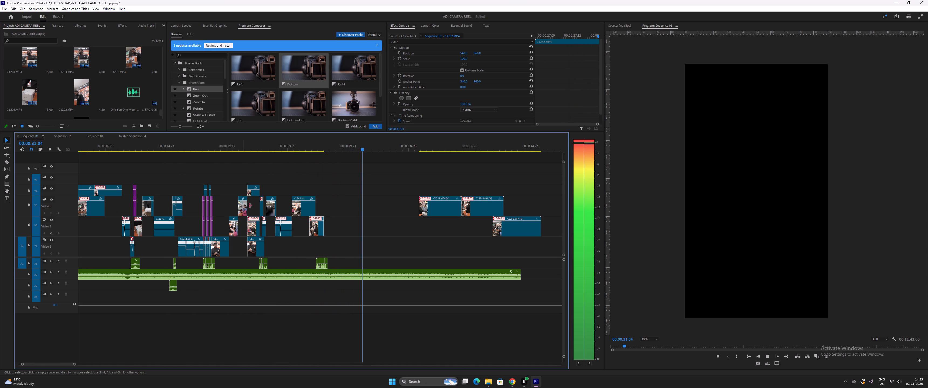
{"action": "key", "text": "space"}
{"action": "left_click", "coordinate": [314, 144]}
{"action": "key", "text": "equal"}
{"action": "key", "text": "equal"}
{"action": "key", "text": "space"}
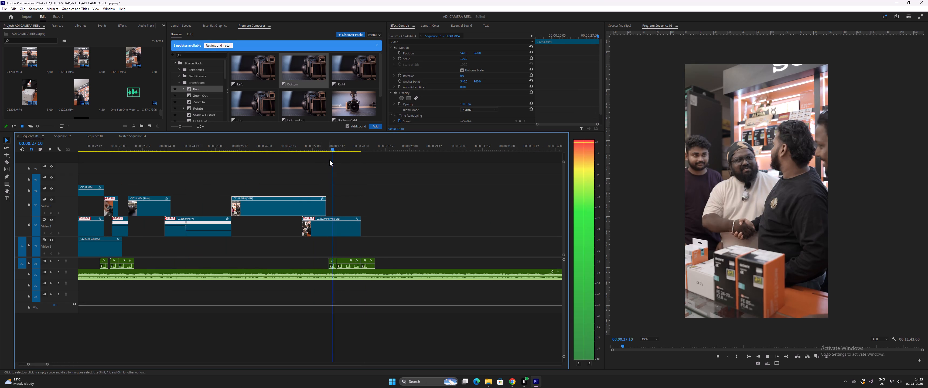
{"action": "key", "text": "space"}
Shift the slowed white-shirt handshake clip on video track 2 slightly later, starting at about 00:00:27:01, and play across the cut.
{"action": "left_click_drag", "start_coordinate": [341, 227], "coordinate": [357, 228]}
{"action": "left_click_drag", "start_coordinate": [280, 145], "coordinate": [329, 157]}
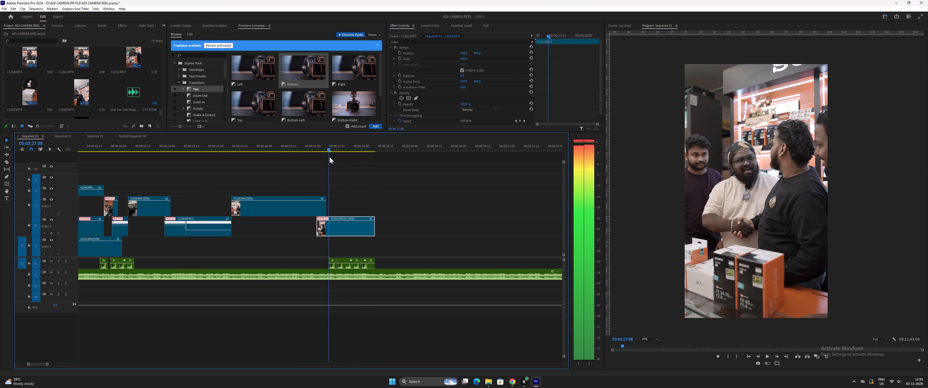
{"action": "left_click_drag", "start_coordinate": [329, 157], "coordinate": [336, 160]}
{"action": "left_click", "coordinate": [316, 148]}
{"action": "left_click_drag", "start_coordinate": [317, 148], "coordinate": [318, 148]}
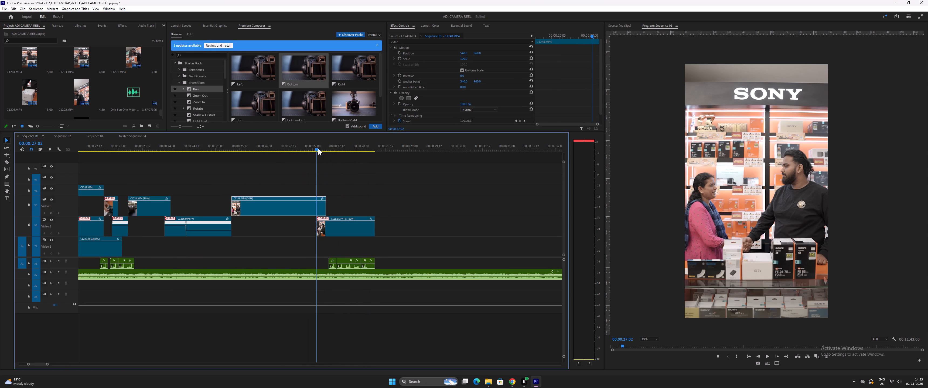
{"action": "left_click_drag", "start_coordinate": [318, 148], "coordinate": [330, 152]}
{"action": "key", "text": "equal"}
{"action": "left_click_drag", "start_coordinate": [334, 227], "coordinate": [327, 227]}
{"action": "left_click", "coordinate": [306, 147]}
{"action": "key", "text": "space"}
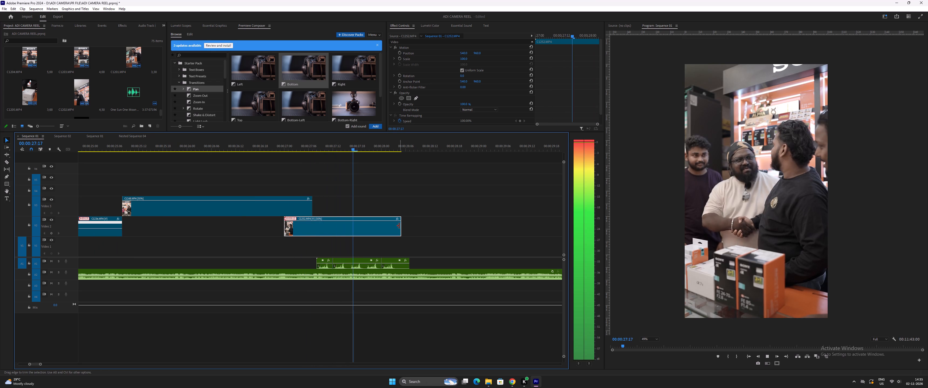
{"action": "key", "text": "space"}
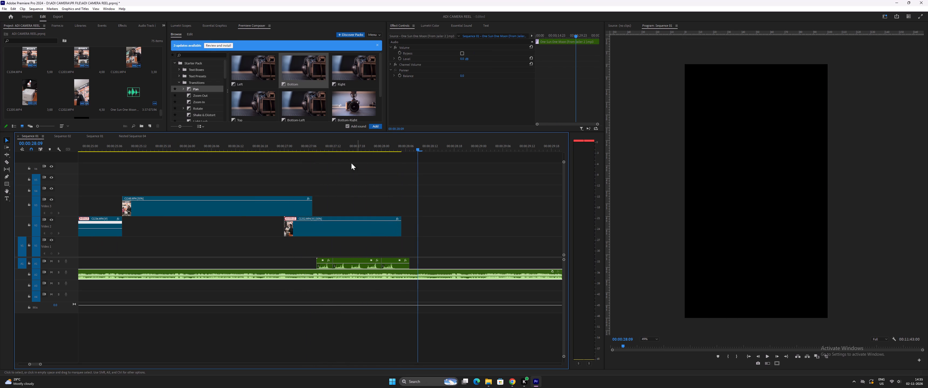
Move the denim-shirt handshake shot earlier on video track 3 so it starts directly at the white-shirt handshake clip's end.
{"action": "left_click_drag", "start_coordinate": [394, 148], "coordinate": [401, 152]}
{"action": "key", "text": "minus"}
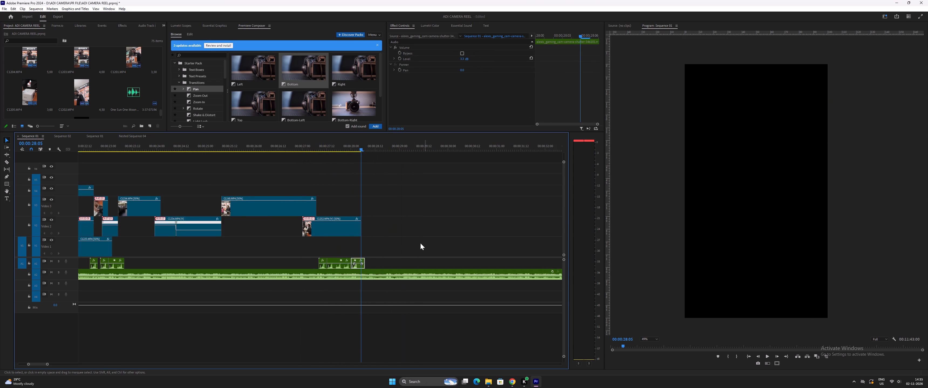
{"action": "key", "text": "minus"}
{"action": "key", "text": "minus"}
{"action": "left_click_drag", "start_coordinate": [434, 211], "coordinate": [342, 211]}
{"action": "type", "text": "=="}
{"action": "left_click", "coordinate": [341, 210]}
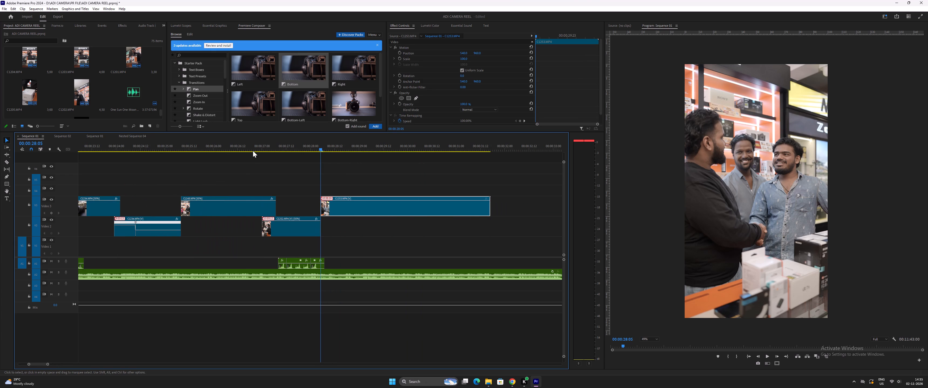
Slow the denim-shirt handshake clip on video track 3 to 50% speed.
{"action": "left_click", "coordinate": [246, 147]}
{"action": "left_click", "coordinate": [283, 146]}
{"action": "left_click_drag", "start_coordinate": [328, 147], "coordinate": [331, 147]}
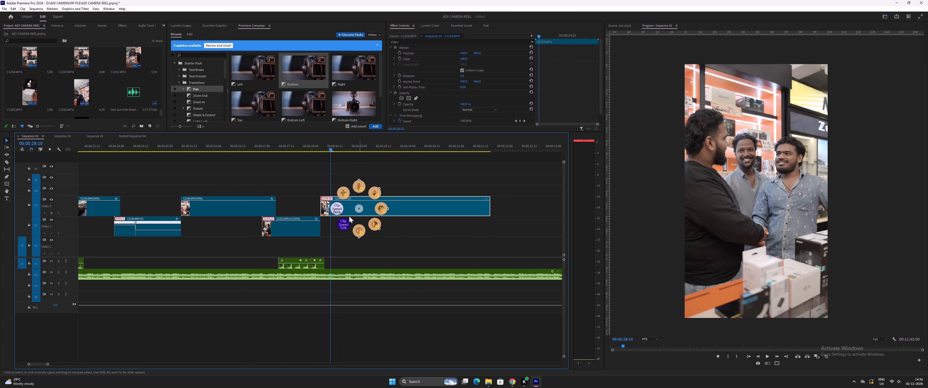
{"action": "left_click", "coordinate": [344, 223]}
Split the slowed denim-shirt handshake clip on video track 3 at about 00:00:29:10.
{"action": "left_click", "coordinate": [311, 148]}
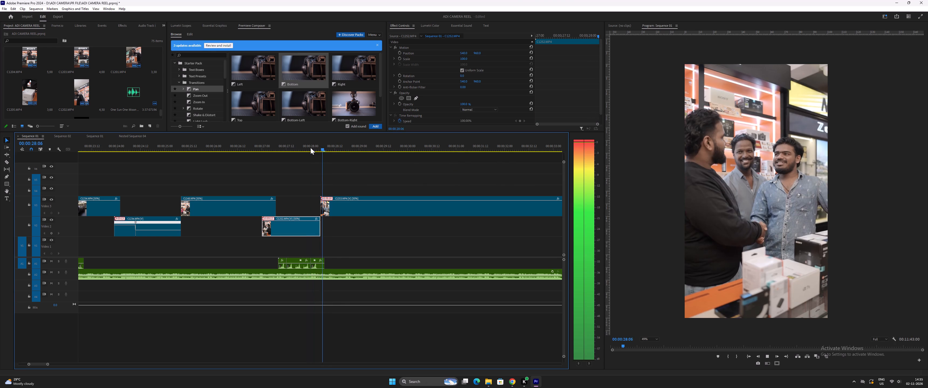
{"action": "left_click", "coordinate": [404, 212]}
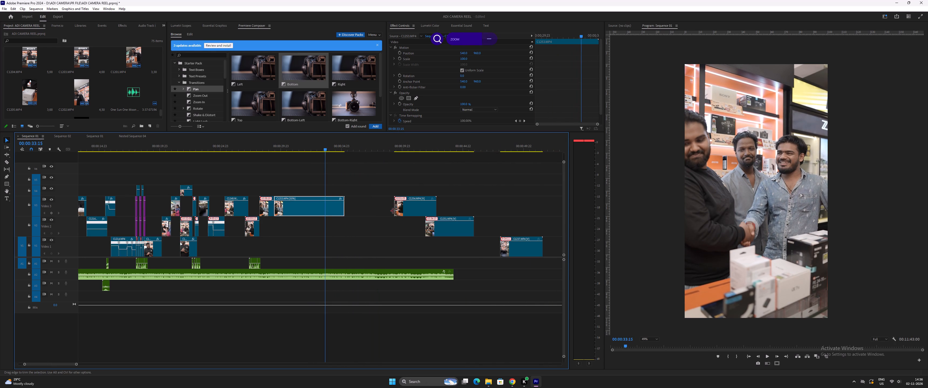
Delete the leftover second part of the split denim-shirt handshake clip on video track 3.
{"action": "left_click", "coordinate": [192, 146]}
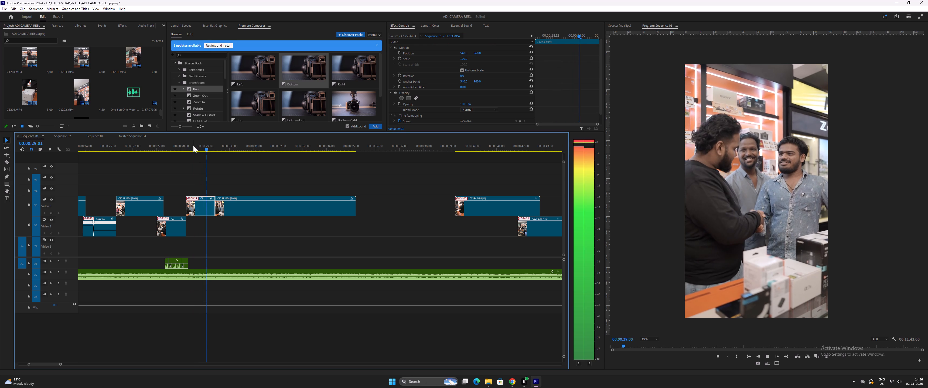
{"action": "left_click", "coordinate": [268, 209]}
Move the folded-hands greeting shot from video track 3 down to video track 2, starting slightly before the denim-shirt handshake clip's end.
{"action": "left_click_drag", "start_coordinate": [474, 209], "coordinate": [223, 222]}
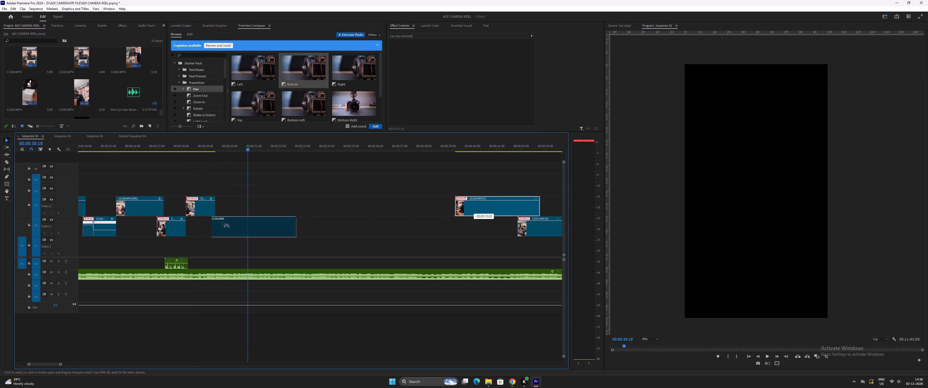
{"action": "left_click_drag", "start_coordinate": [223, 222], "coordinate": [221, 222]}
Cut away the greeting clip's part before about 00:00:30:10 and move the remainder directly to the handshake clip's end.
{"action": "left_click", "coordinate": [209, 145]}
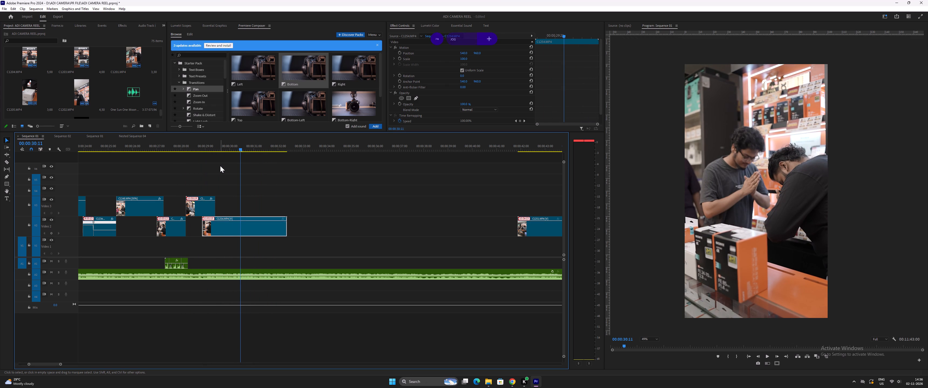
{"action": "left_click", "coordinate": [252, 226]}
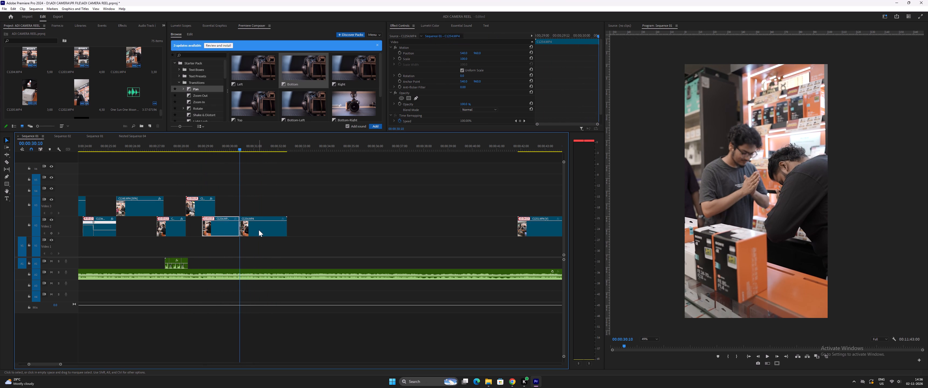
{"action": "left_click_drag", "start_coordinate": [259, 230], "coordinate": [234, 227]}
Slow the folded-hands greeting clip on video track 2 to 50% speed.
{"action": "left_click", "coordinate": [238, 228]}
{"action": "left_click", "coordinate": [222, 244]}
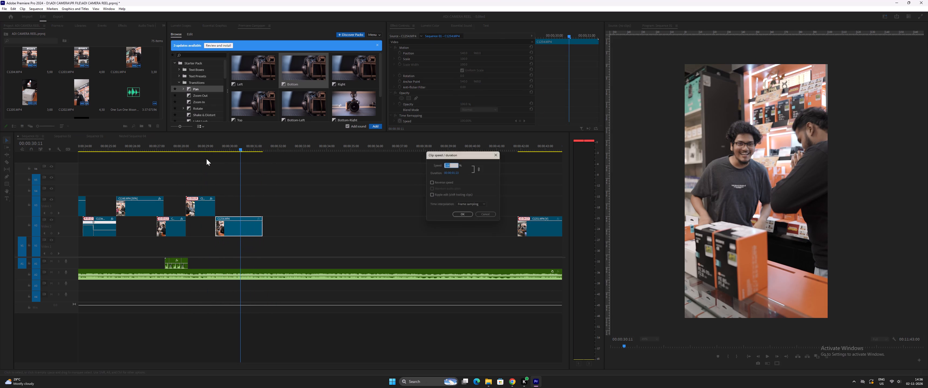
Play the slowed greeting clip and trim its end back to about 00:00:30:22.
{"action": "left_click", "coordinate": [206, 147]}
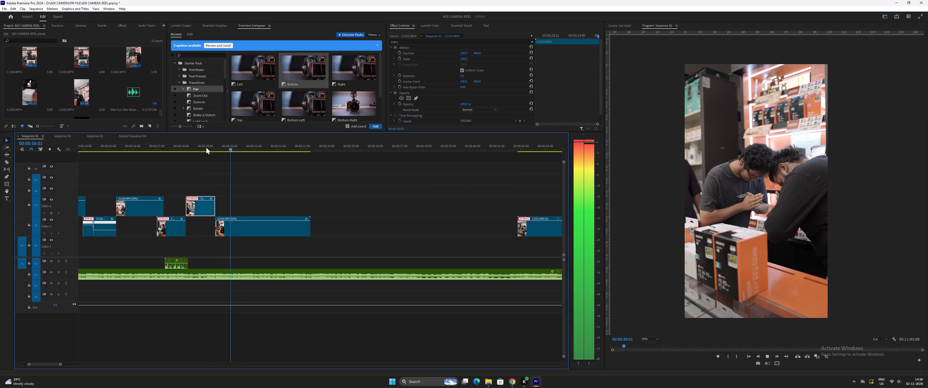
{"action": "left_click_drag", "start_coordinate": [310, 231], "coordinate": [238, 225]}
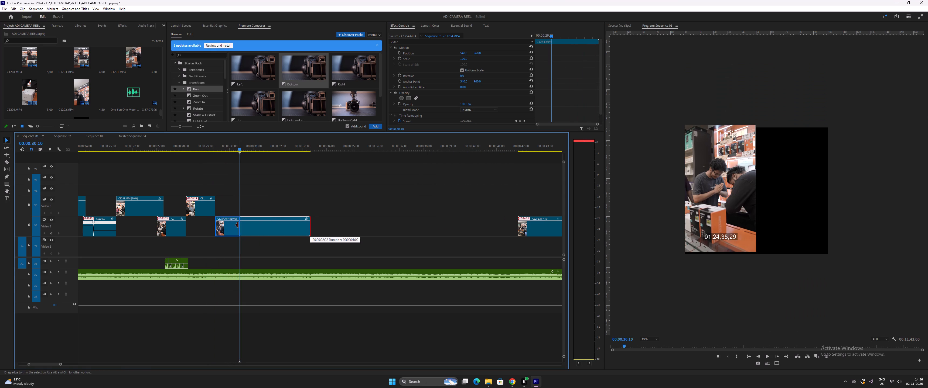
{"action": "left_click_drag", "start_coordinate": [238, 225], "coordinate": [251, 227]}
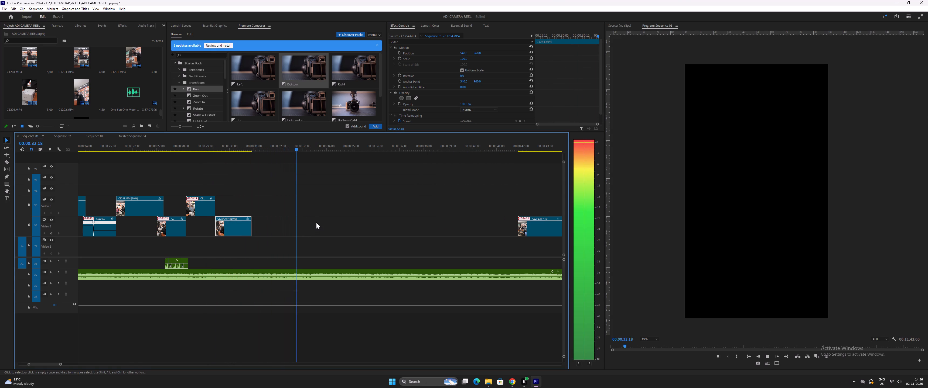
Move the group shot at the Sony counter onto video track 3, directly after the greeting clip.
{"action": "key", "text": "minus"}
{"action": "key", "text": "minus"}
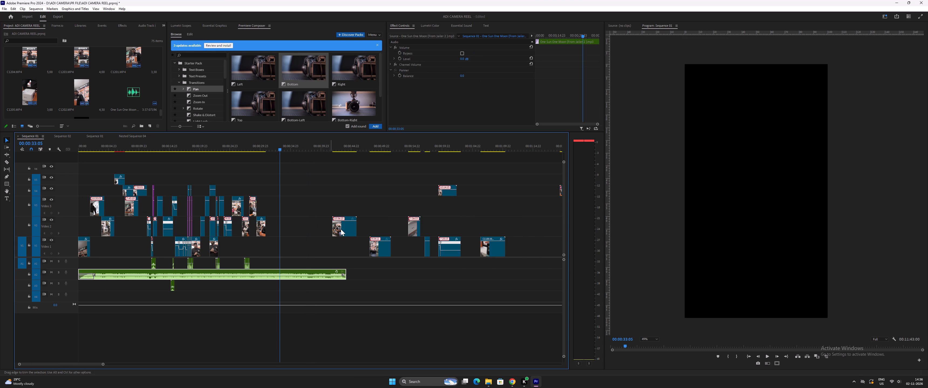
{"action": "left_click_drag", "start_coordinate": [341, 231], "coordinate": [271, 215]}
Split the group shot at 00:00:33:00, delete its first part and pull the remainder back to the greeting clip's end.
{"action": "left_click", "coordinate": [262, 150]}
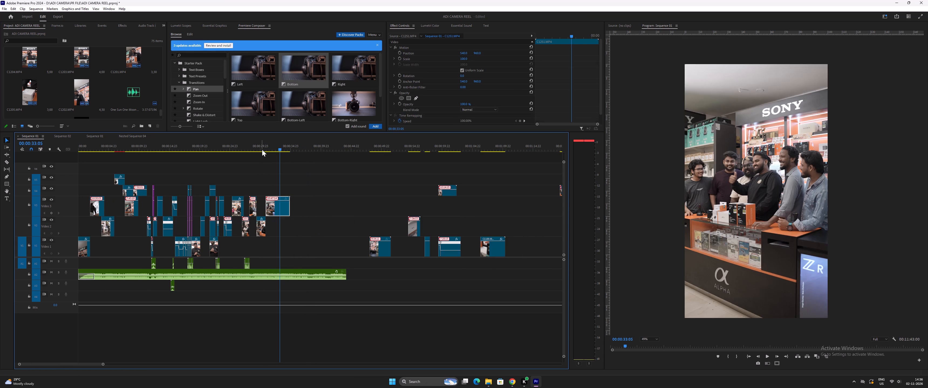
{"action": "key", "text": "equal"}
{"action": "key", "text": "equal"}
{"action": "type", "text": "="}
{"action": "key", "text": "space"}
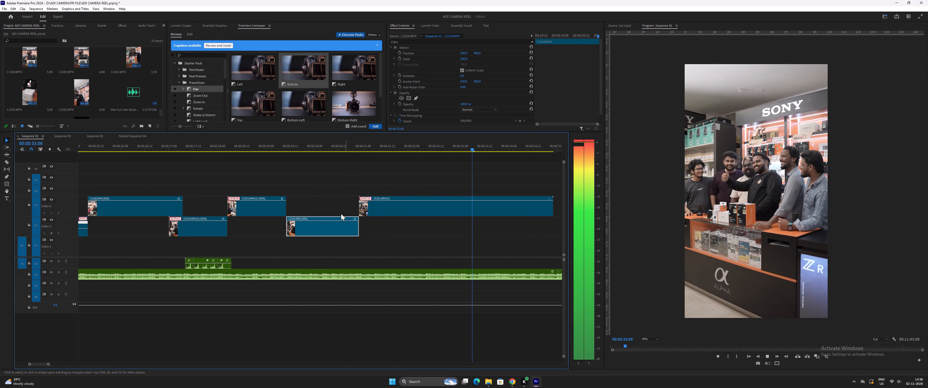
{"action": "key", "text": "space"}
{"action": "left_click_drag", "start_coordinate": [501, 148], "coordinate": [468, 155]}
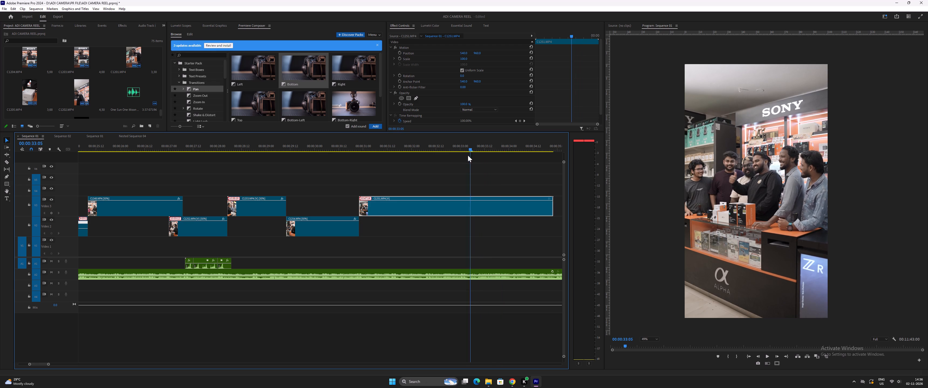
{"action": "left_click_drag", "start_coordinate": [468, 155], "coordinate": [458, 157]}
{"action": "left_click", "coordinate": [467, 208]}
{"action": "key", "text": "ctrl+bracketleft"}
{"action": "left_click", "coordinate": [444, 209]}
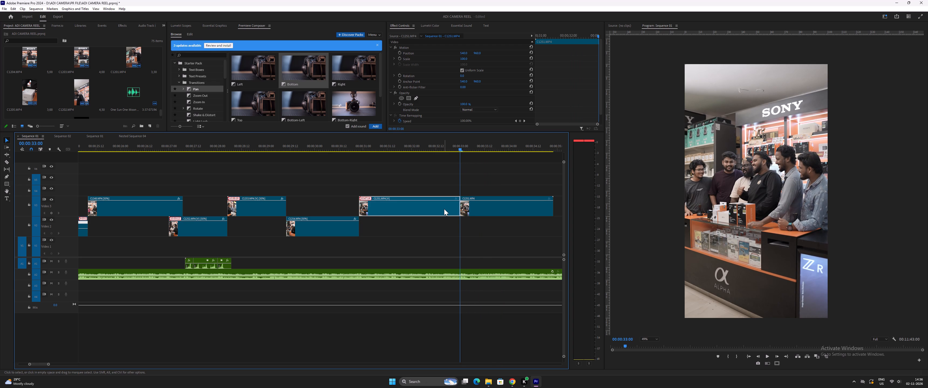
{"action": "key", "text": "Delete"}
{"action": "left_click_drag", "start_coordinate": [471, 210], "coordinate": [368, 210]}
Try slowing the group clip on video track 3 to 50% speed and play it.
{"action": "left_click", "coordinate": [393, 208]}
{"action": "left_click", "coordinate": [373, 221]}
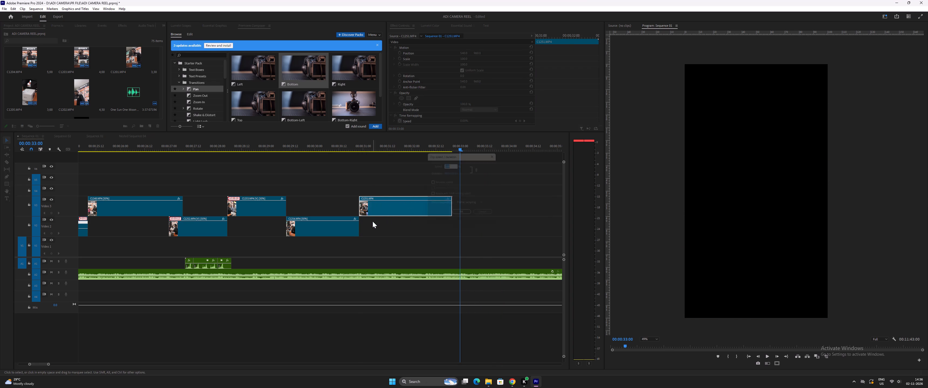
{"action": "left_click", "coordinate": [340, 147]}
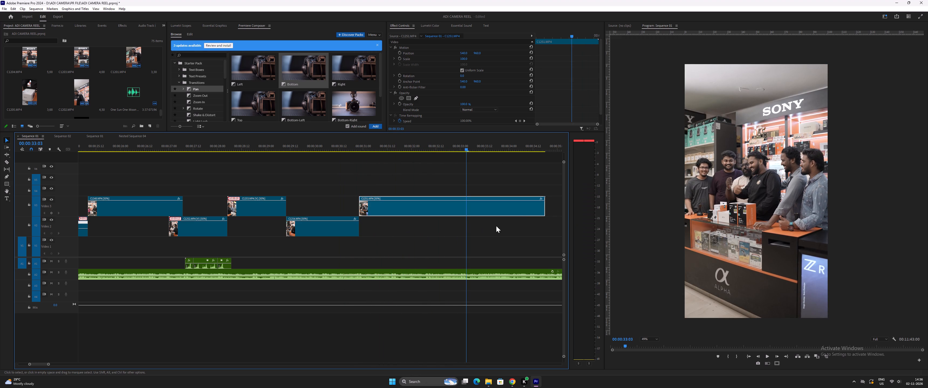
Show the group clip's time-remapping speed line and raise its speed to about 140%.
{"action": "right_click", "coordinate": [377, 208]}
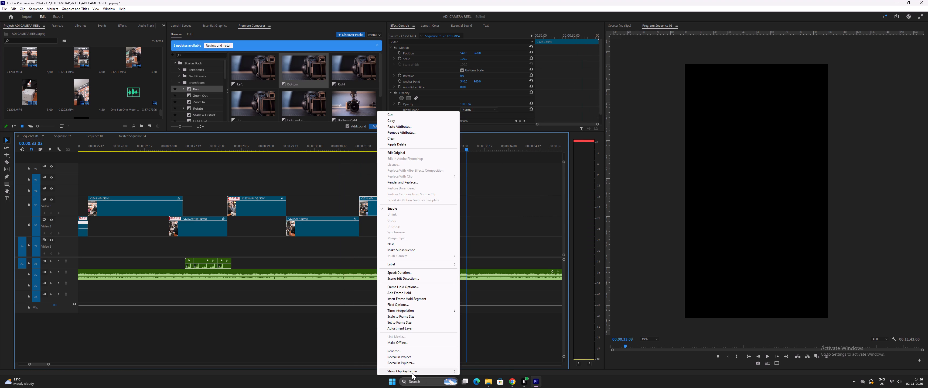
{"action": "left_click", "coordinate": [412, 373]}
{"action": "left_click", "coordinate": [488, 361]}
{"action": "left_click", "coordinate": [523, 362]}
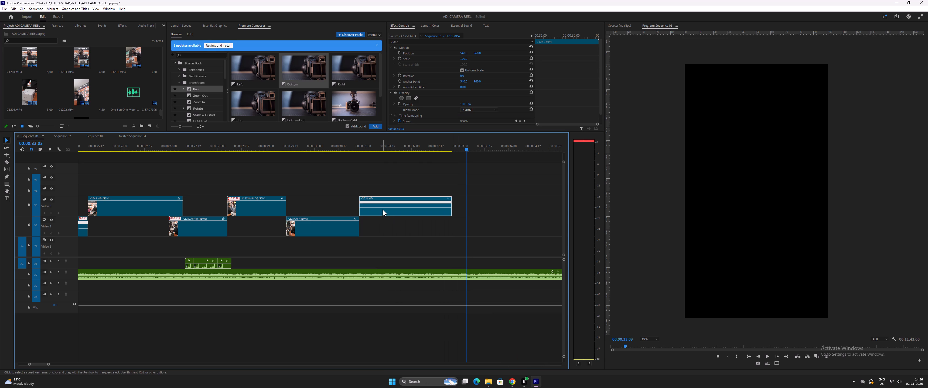
{"action": "left_click_drag", "start_coordinate": [382, 208], "coordinate": [378, 189]}
{"action": "left_click", "coordinate": [359, 150]}
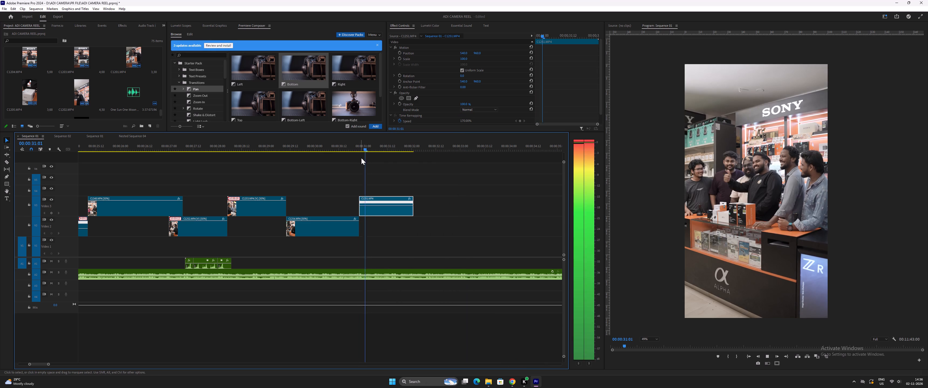
{"action": "left_click_drag", "start_coordinate": [358, 147], "coordinate": [363, 149]}
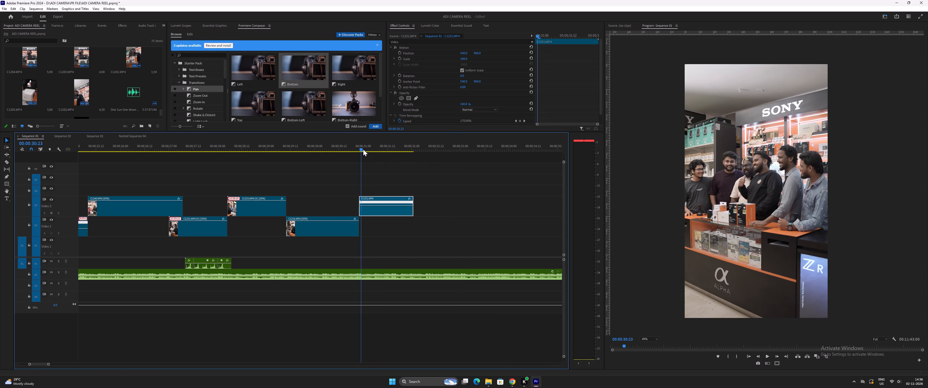
{"action": "left_click_drag", "start_coordinate": [363, 149], "coordinate": [363, 150]}
{"action": "left_click_drag", "start_coordinate": [371, 205], "coordinate": [371, 213]}
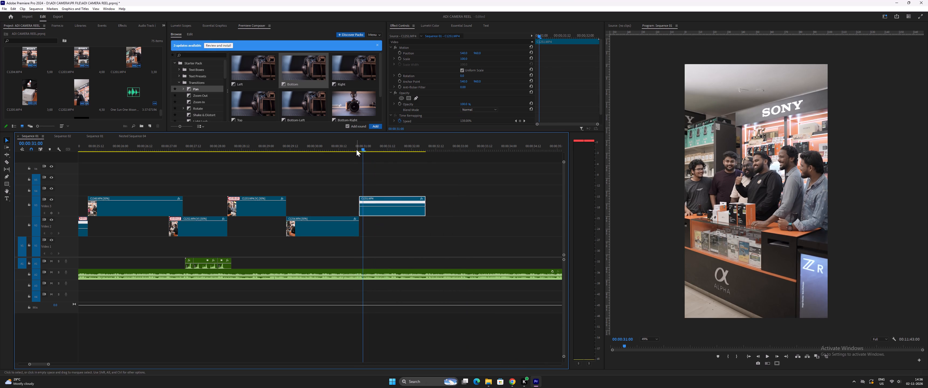
Add a time-remapping speed keyframe to the group clip at 00:00:31:01.
{"action": "left_click", "coordinate": [358, 147]}
{"action": "left_click_drag", "start_coordinate": [372, 150], "coordinate": [366, 150]}
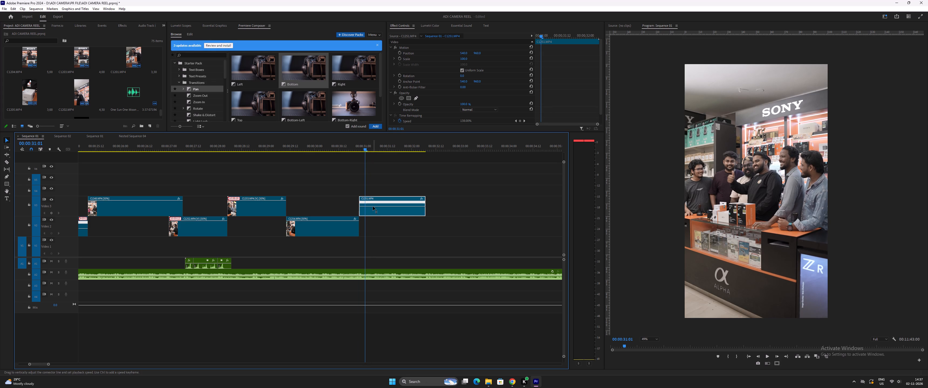
{"action": "key", "text": "p"}
{"action": "left_click", "coordinate": [366, 206]}
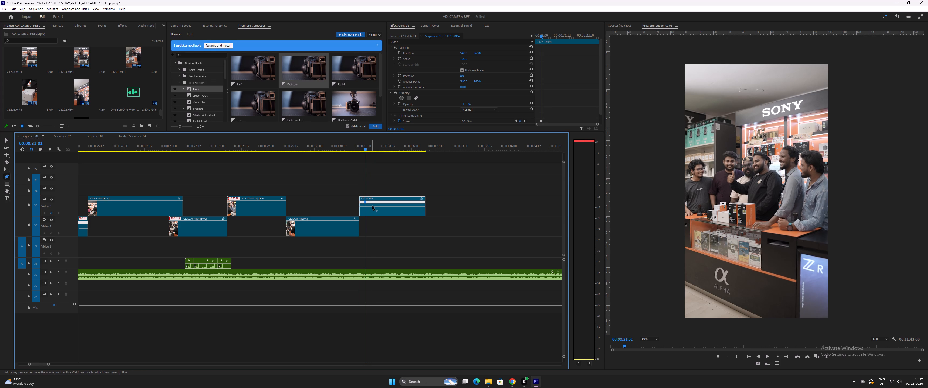
{"action": "key", "text": "v"}
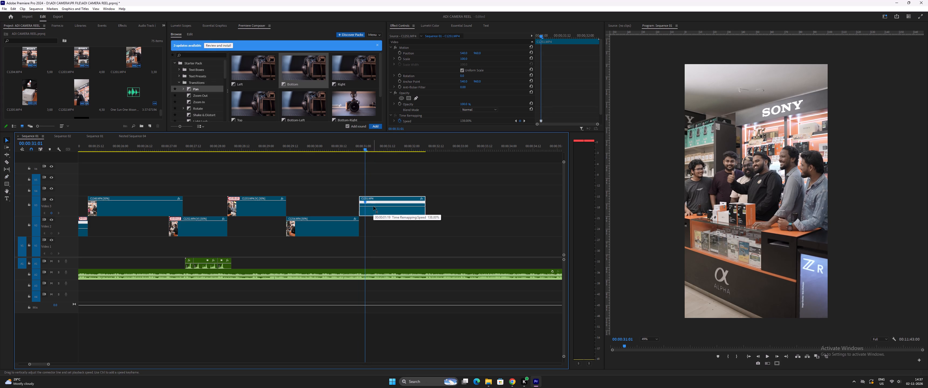
Lower the group clip's speed after the keyframe to about 52% to form a speed ramp.
{"action": "left_click_drag", "start_coordinate": [373, 206], "coordinate": [379, 242]}
{"action": "left_click_drag", "start_coordinate": [379, 211], "coordinate": [379, 200]}
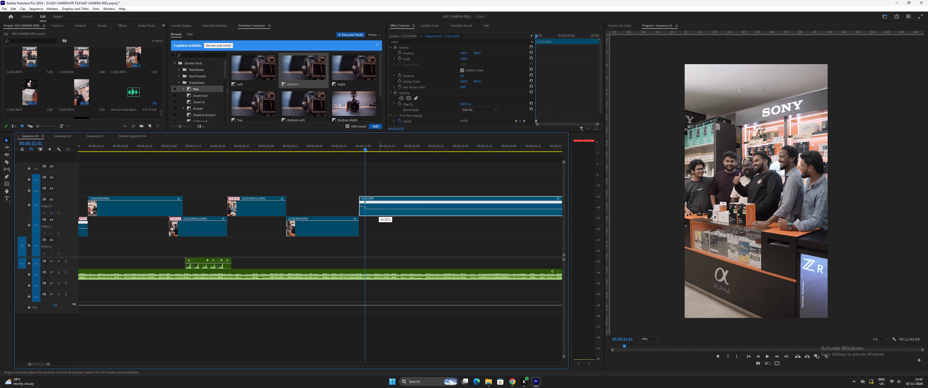
{"action": "left_click_drag", "start_coordinate": [379, 200], "coordinate": [378, 198]}
Play from the greeting clip into the speed-ramped group shot and check the cut's timing against the music.
{"action": "left_click_drag", "start_coordinate": [355, 144], "coordinate": [337, 148]}
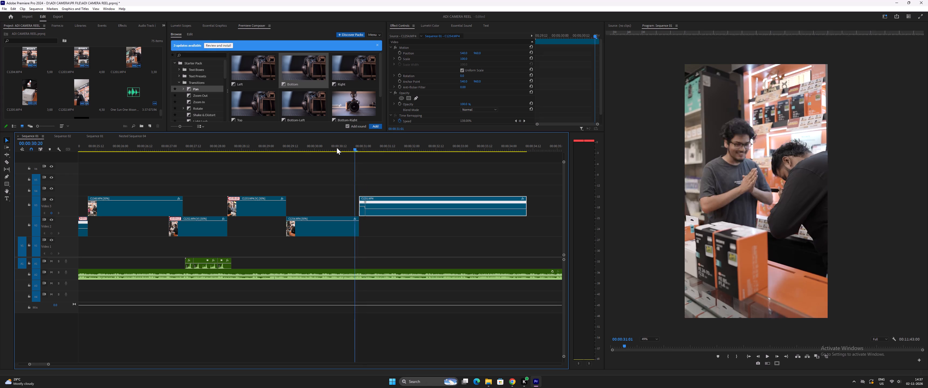
{"action": "left_click_drag", "start_coordinate": [337, 148], "coordinate": [331, 149]}
{"action": "key", "text": "space"}
{"action": "key", "text": "space"}
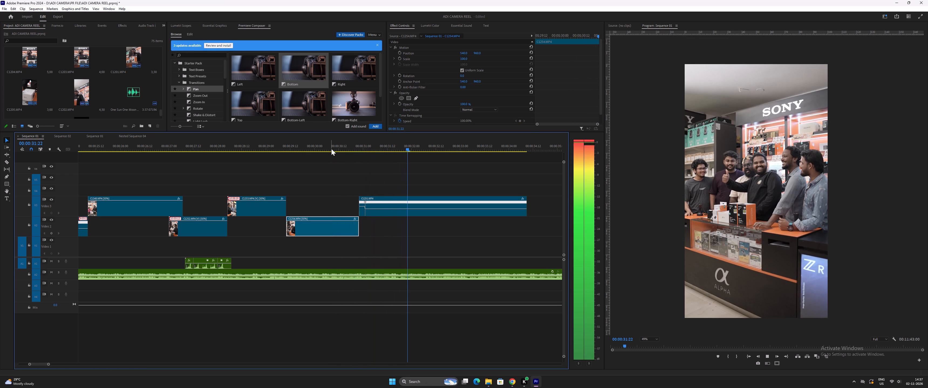
{"action": "key", "text": "minus"}
{"action": "left_click", "coordinate": [302, 144]}
{"action": "key", "text": "space"}
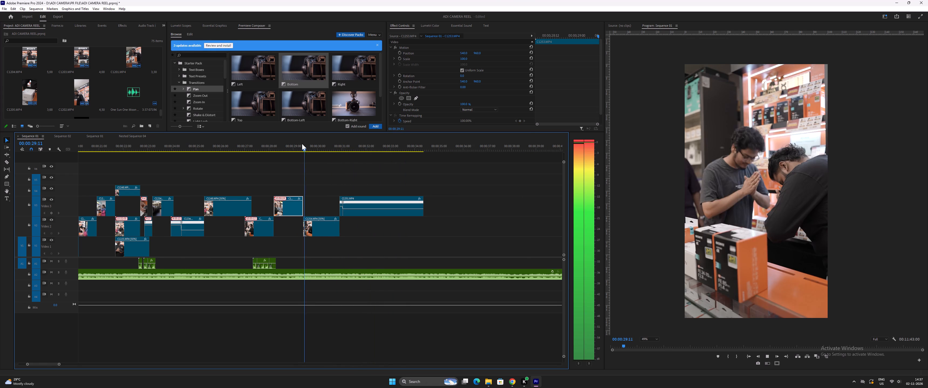
{"action": "key", "text": "space"}
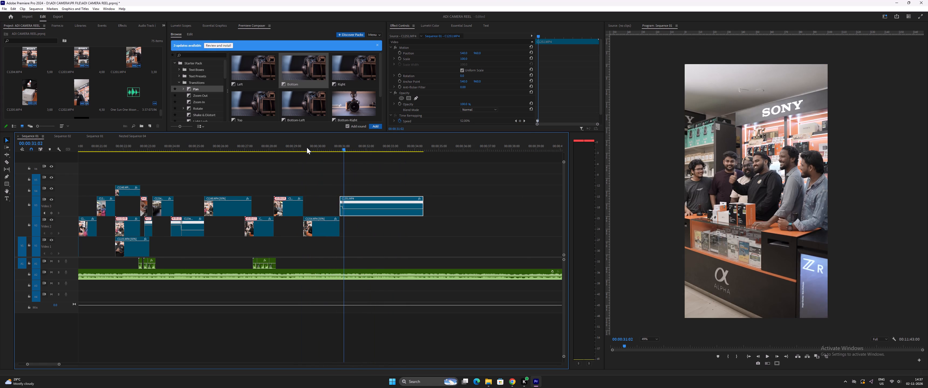
{"action": "left_click", "coordinate": [304, 147]}
{"action": "key", "text": "space"}
{"action": "type", "text": "="}
{"action": "key", "text": "space"}
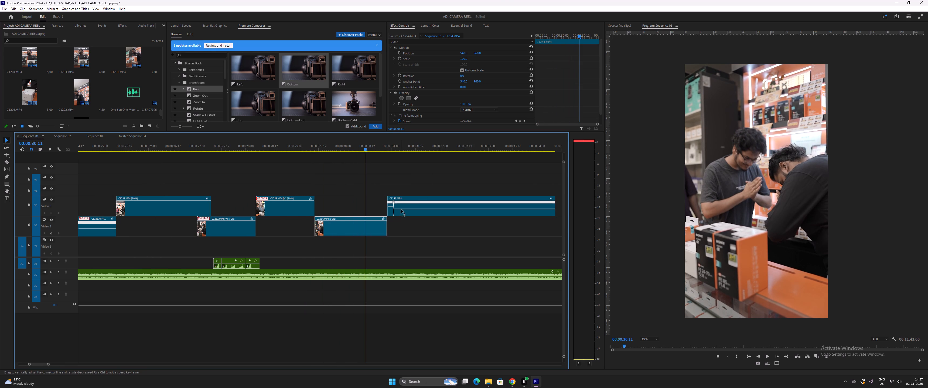
Shift the group clip on video track 3 earlier to start at about 00:00:30:11, overlapping the greeting clip's end.
{"action": "left_click_drag", "start_coordinate": [406, 201], "coordinate": [385, 200]}
Replay the reel's ending across the greeting-to-group cut to judge the shifted clip's timing and where it should end.
{"action": "key", "text": "minus"}
{"action": "key", "text": "minus"}
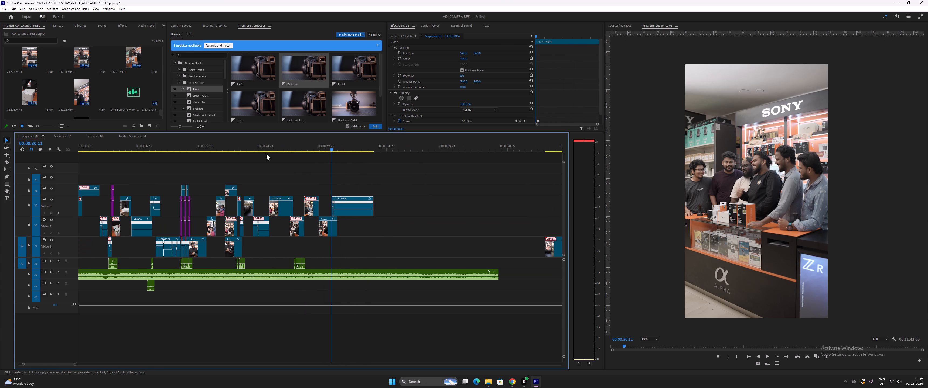
{"action": "left_click", "coordinate": [316, 147]}
{"action": "key", "text": "space"}
{"action": "type", "text": "="}
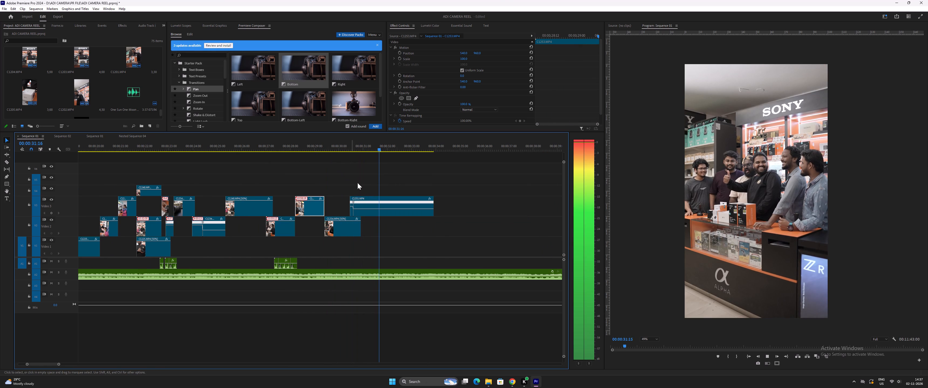
{"action": "key", "text": "space"}
{"action": "left_click", "coordinate": [345, 146]}
{"action": "key", "text": "space"}
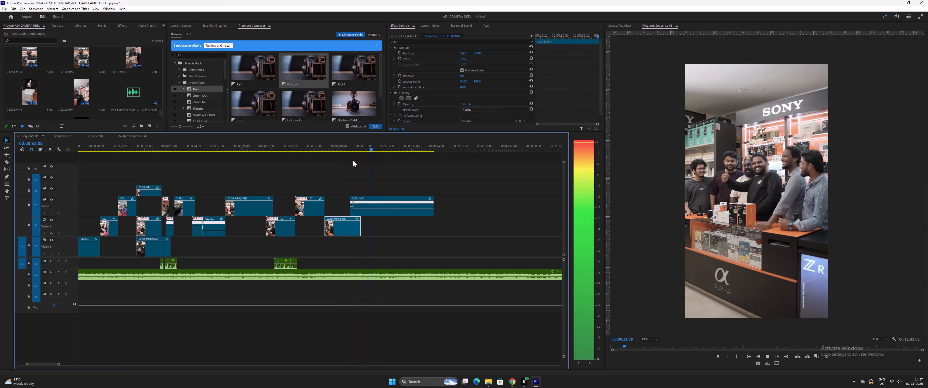
{"action": "key", "text": "space"}
{"action": "key", "text": "space"}
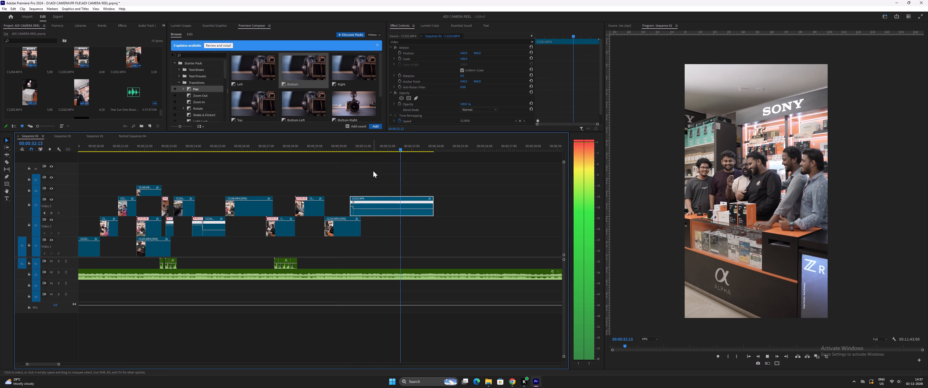
{"action": "key", "text": "space"}
Trim the group clip's end back to about 00:00:31:19 and play the ending.
{"action": "left_click_drag", "start_coordinate": [377, 145], "coordinate": [382, 149]}
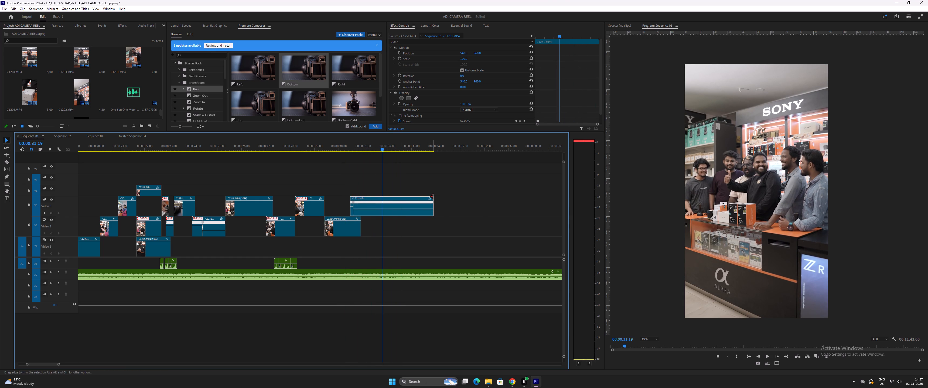
{"action": "left_click_drag", "start_coordinate": [432, 196], "coordinate": [380, 198]}
{"action": "left_click", "coordinate": [343, 147]}
{"action": "key", "text": "space"}
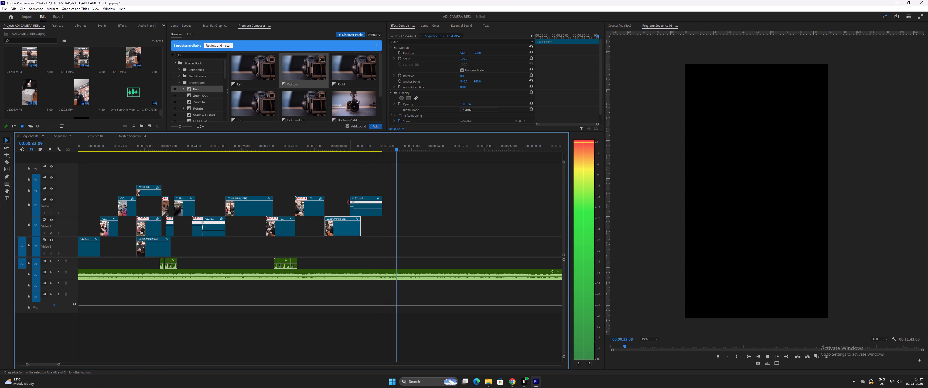
Preview the spare clips parked between about 00:00:49 and 00:01:02 for footage that could extend the reel's ending.
{"action": "key", "text": "minus"}
{"action": "key", "text": "minus"}
{"action": "key", "text": "space"}
{"action": "left_click", "coordinate": [374, 148]}
{"action": "key", "text": "space"}
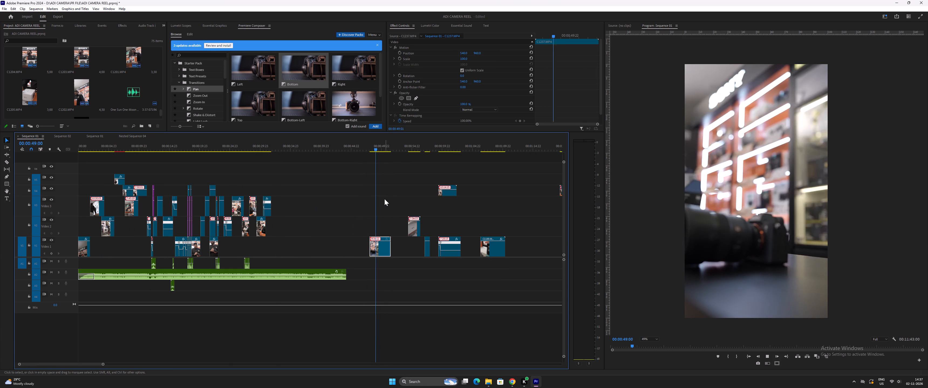
{"action": "key", "text": "space"}
{"action": "key", "text": "minus"}
{"action": "key", "text": "equal"}
{"action": "key", "text": "equal"}
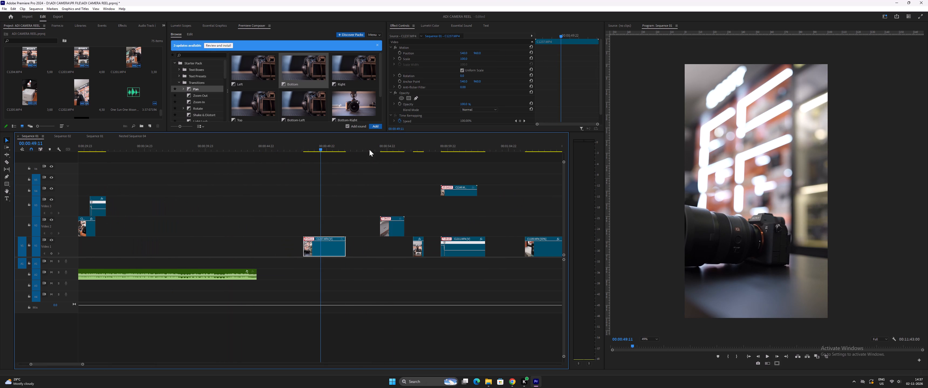
{"action": "left_click_drag", "start_coordinate": [381, 147], "coordinate": [387, 149]}
{"action": "key", "text": "space"}
{"action": "key", "text": "minus"}
{"action": "key", "text": "space"}
{"action": "left_click", "coordinate": [385, 151]}
{"action": "key", "text": "space"}
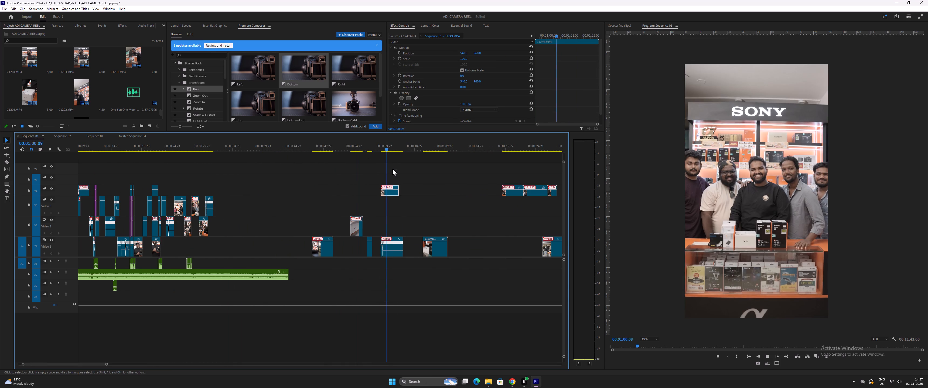
{"action": "key", "text": "minus"}
{"action": "key", "text": "equal"}
{"action": "key", "text": "space"}
{"action": "key", "text": "minus"}
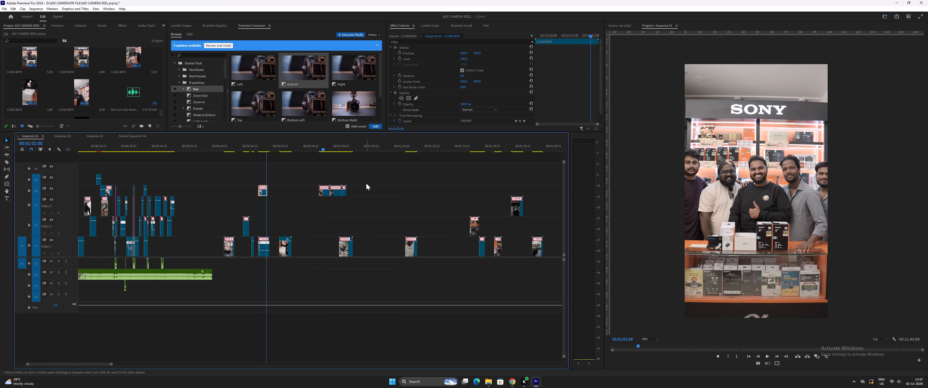
Preview the adjoining spare clips on video track 4 around 00:01:20 to judge whether they suit the ending.
{"action": "left_click_drag", "start_coordinate": [319, 148], "coordinate": [322, 149]}
{"action": "key", "text": "space"}
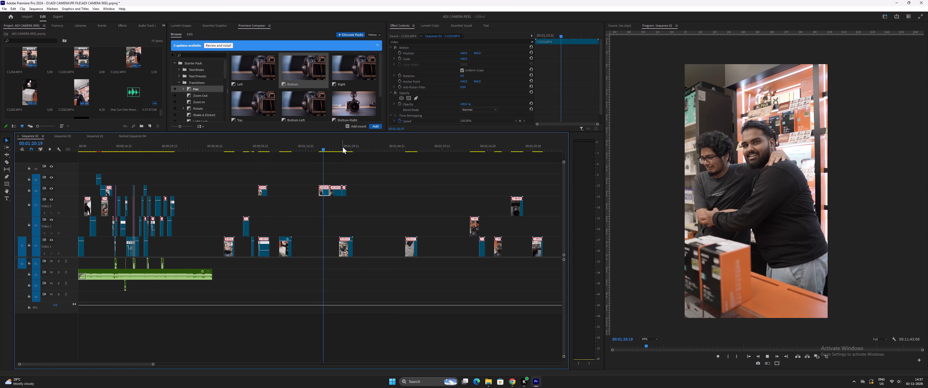
{"action": "key", "text": "space"}
{"action": "left_click", "coordinate": [327, 146]}
{"action": "key", "text": "space"}
{"action": "key", "text": "equal"}
{"action": "key", "text": "equal"}
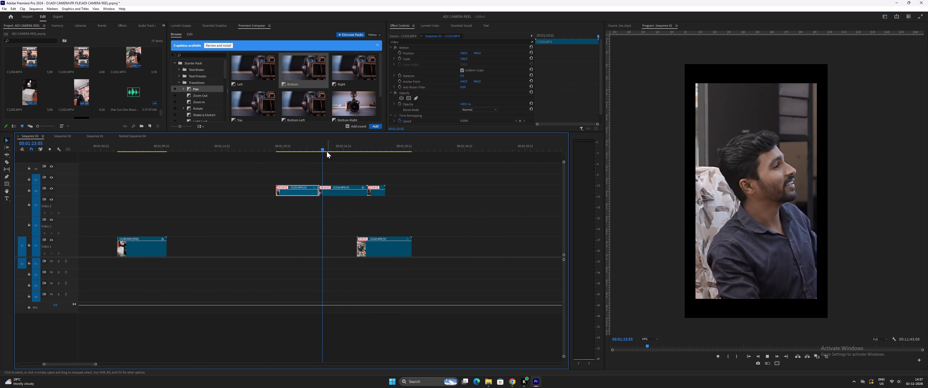
{"action": "key", "text": "minus"}
{"action": "key", "text": "minus"}
{"action": "key", "text": "space"}
Move the three adjoining spare clips together onto video track 2, starting at about 00:00:35:05 after the group shot.
{"action": "left_click_drag", "start_coordinate": [308, 179], "coordinate": [349, 193]}
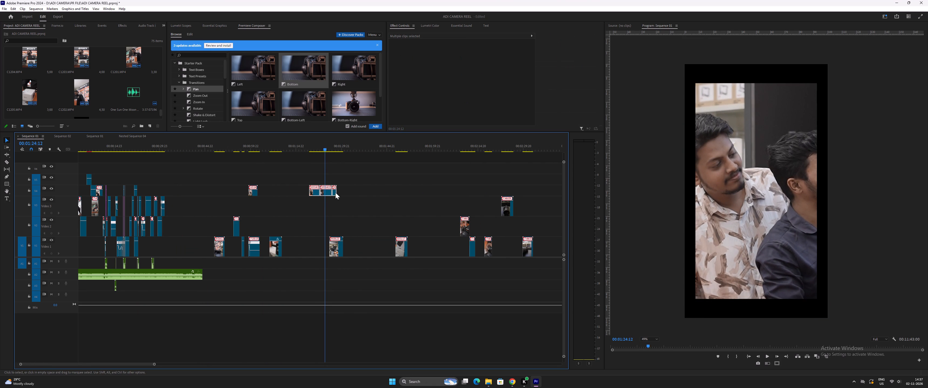
{"action": "left_click_drag", "start_coordinate": [324, 193], "coordinate": [189, 223]}
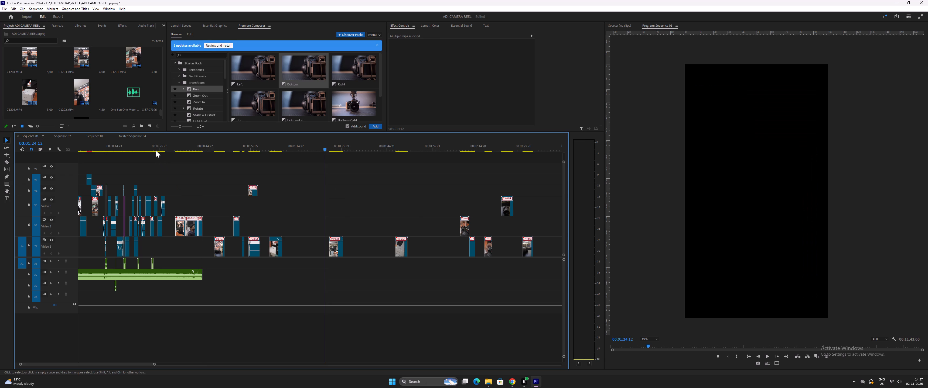
Play the reel's ending and the first two relocated clips to choose which should follow the group shot.
{"action": "left_click", "coordinate": [157, 150]}
{"action": "key", "text": "equal"}
{"action": "key", "text": "equal"}
{"action": "key", "text": "equal"}
{"action": "key", "text": "space"}
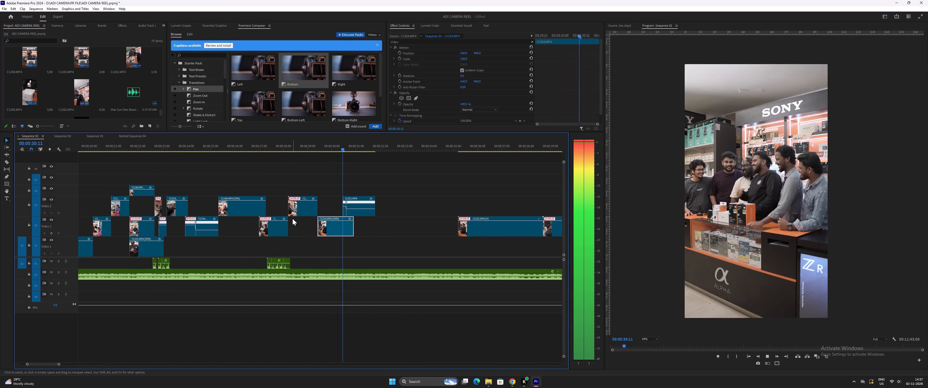
{"action": "key", "text": "minus"}
{"action": "key", "text": "space"}
{"action": "left_click", "coordinate": [404, 147]}
{"action": "key", "text": "space"}
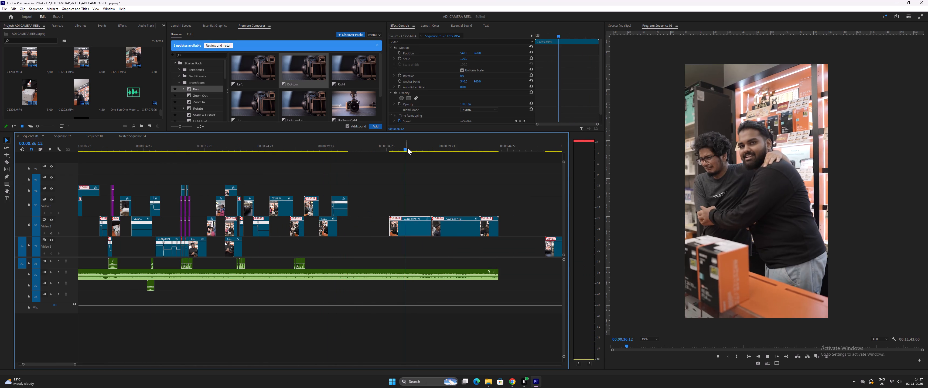
{"action": "key", "text": "space"}
{"action": "left_click_drag", "start_coordinate": [439, 145], "coordinate": [445, 147]}
{"action": "key", "text": "space"}
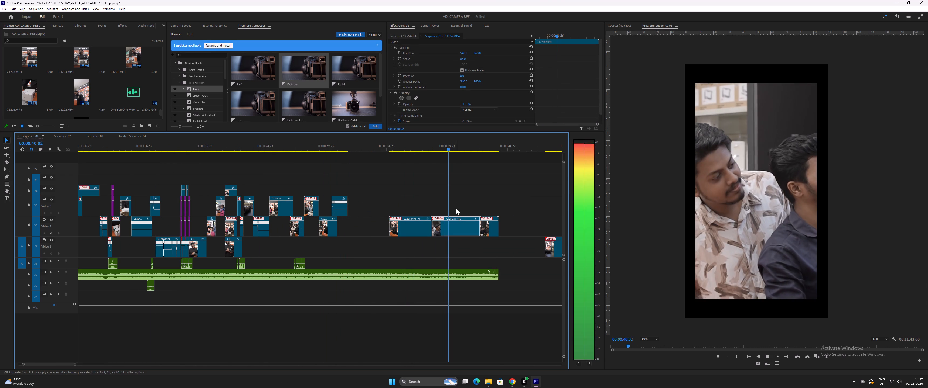
{"action": "key", "text": "space"}
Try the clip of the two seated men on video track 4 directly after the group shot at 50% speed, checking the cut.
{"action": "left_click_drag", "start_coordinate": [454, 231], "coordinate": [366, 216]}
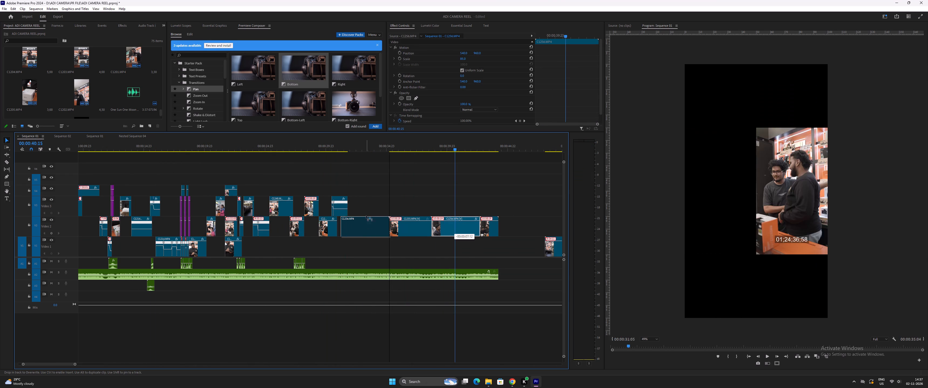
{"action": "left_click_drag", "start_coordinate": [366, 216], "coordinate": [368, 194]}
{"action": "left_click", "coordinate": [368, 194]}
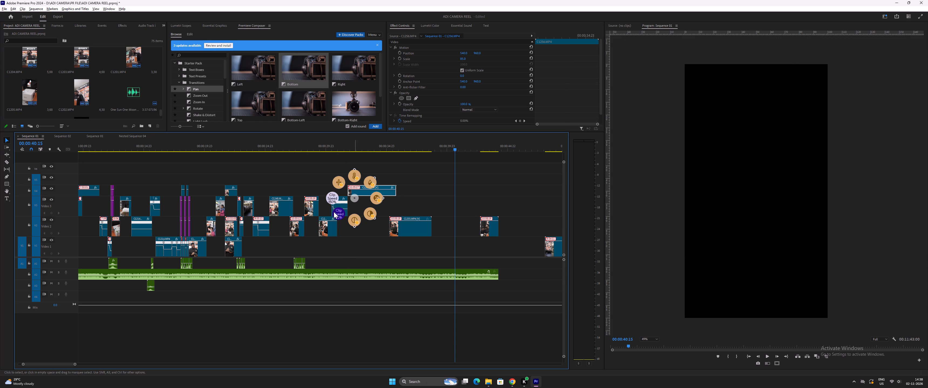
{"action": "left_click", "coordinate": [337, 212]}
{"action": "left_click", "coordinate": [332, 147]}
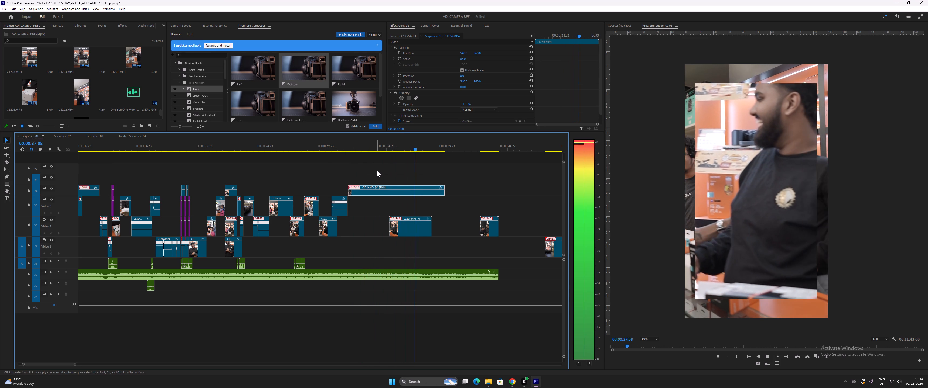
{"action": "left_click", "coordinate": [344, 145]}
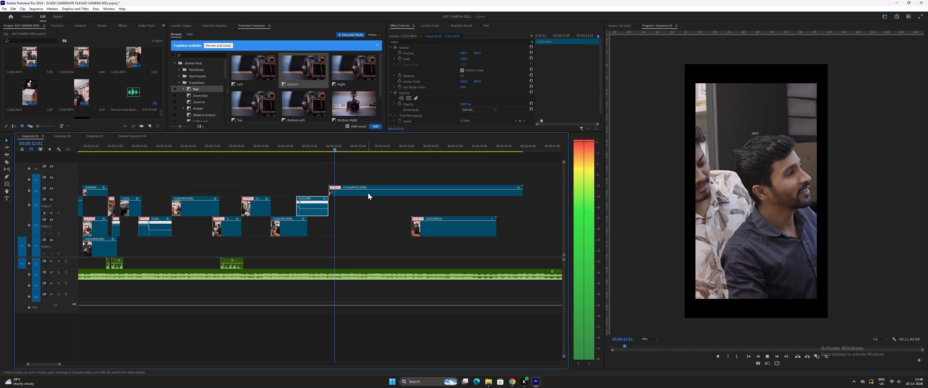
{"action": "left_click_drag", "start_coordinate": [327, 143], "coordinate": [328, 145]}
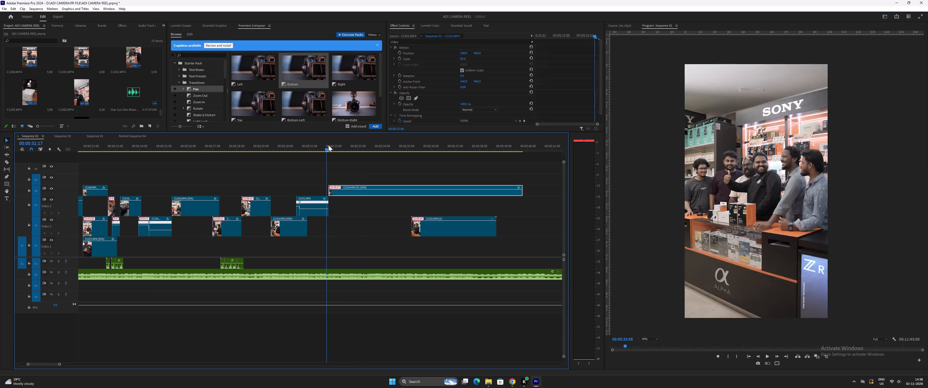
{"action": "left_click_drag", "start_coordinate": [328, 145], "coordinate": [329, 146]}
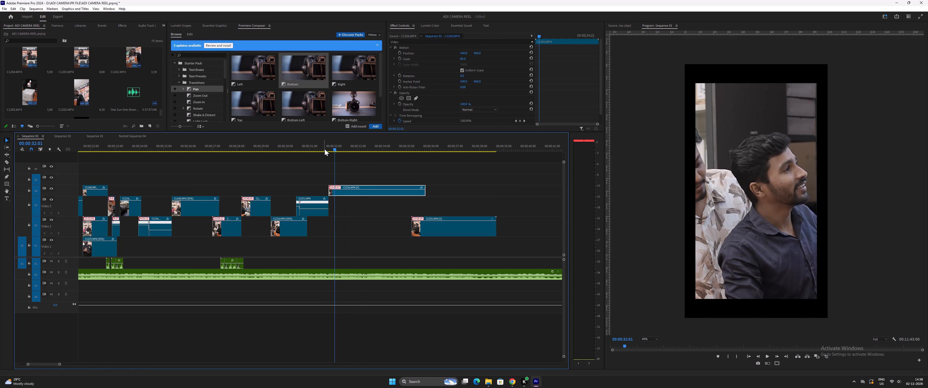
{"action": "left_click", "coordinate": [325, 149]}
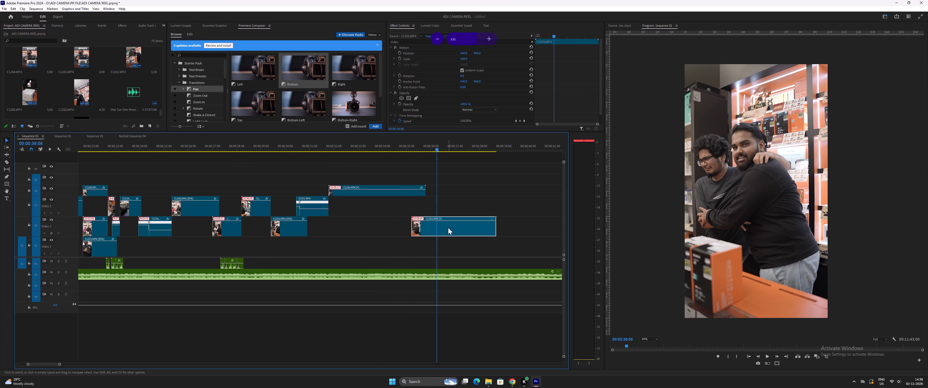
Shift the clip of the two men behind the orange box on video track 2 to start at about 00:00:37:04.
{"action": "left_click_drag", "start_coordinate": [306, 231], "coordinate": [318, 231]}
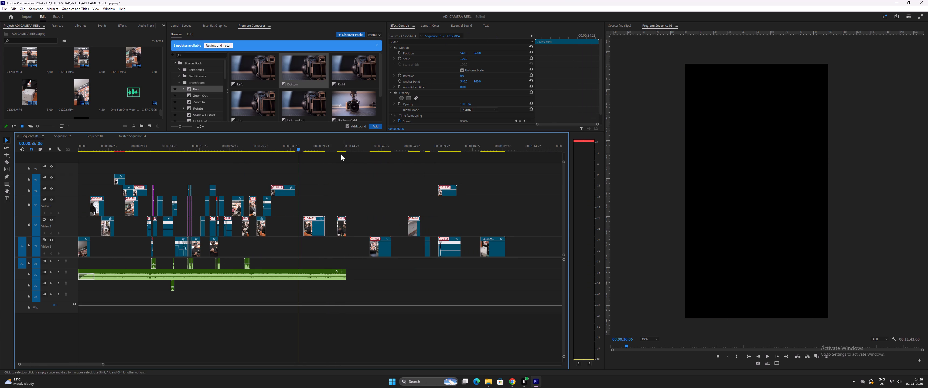
Preview the last relocated clip, showing two laughing men beside the Sony boxes, and set its speed to 50%.
{"action": "left_click", "coordinate": [337, 144]}
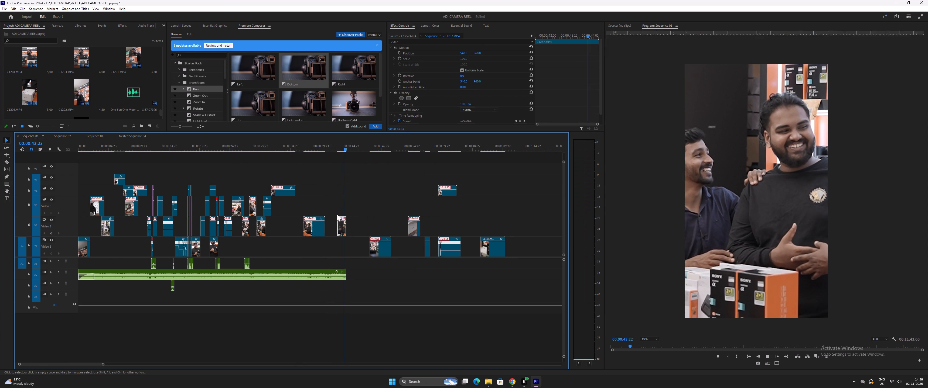
{"action": "left_click", "coordinate": [342, 231]}
{"action": "left_click", "coordinate": [325, 245]}
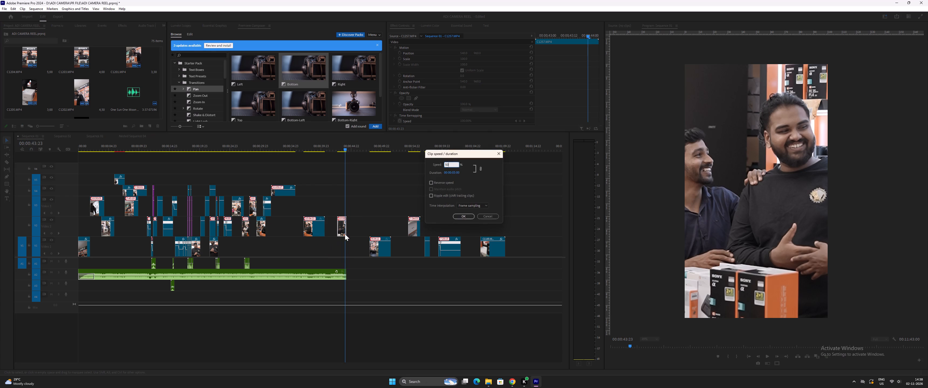
Move the laughing men clip to video track 5, starting where the group shot ends at about 00:00:31:19.
{"action": "left_click_drag", "start_coordinate": [345, 230], "coordinate": [282, 179]}
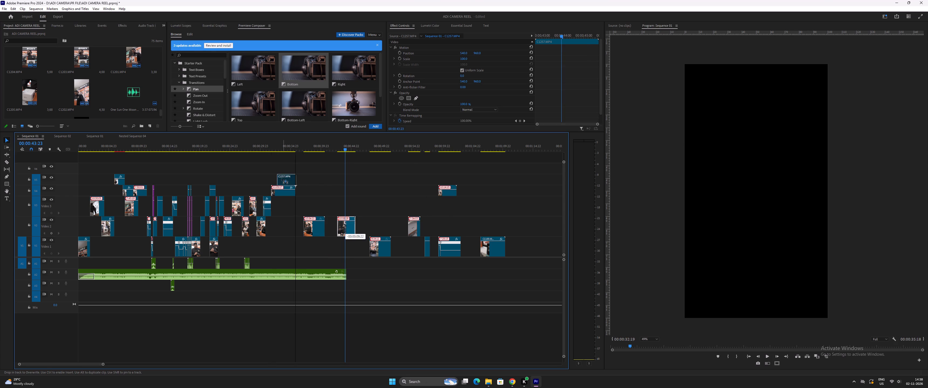
{"action": "left_click_drag", "start_coordinate": [282, 179], "coordinate": [278, 178]}
Play from the group shot and trim the laughing men clip's end back to about 00:00:33:04.
{"action": "left_click", "coordinate": [267, 145]}
{"action": "type", "text": "=="}
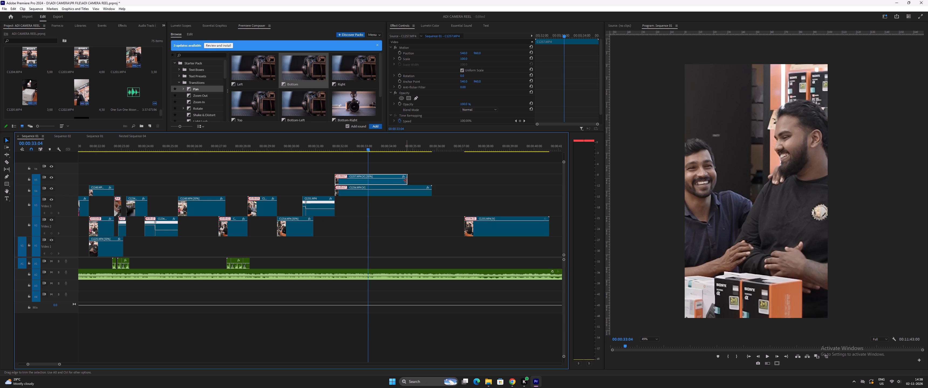
{"action": "left_click_drag", "start_coordinate": [406, 181], "coordinate": [366, 181]}
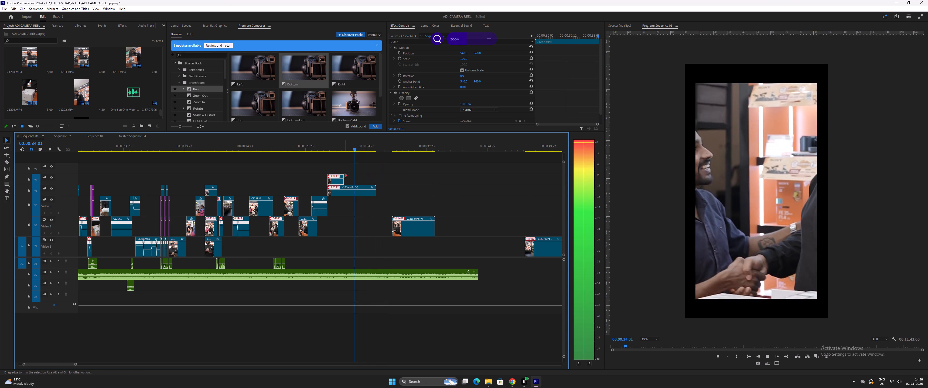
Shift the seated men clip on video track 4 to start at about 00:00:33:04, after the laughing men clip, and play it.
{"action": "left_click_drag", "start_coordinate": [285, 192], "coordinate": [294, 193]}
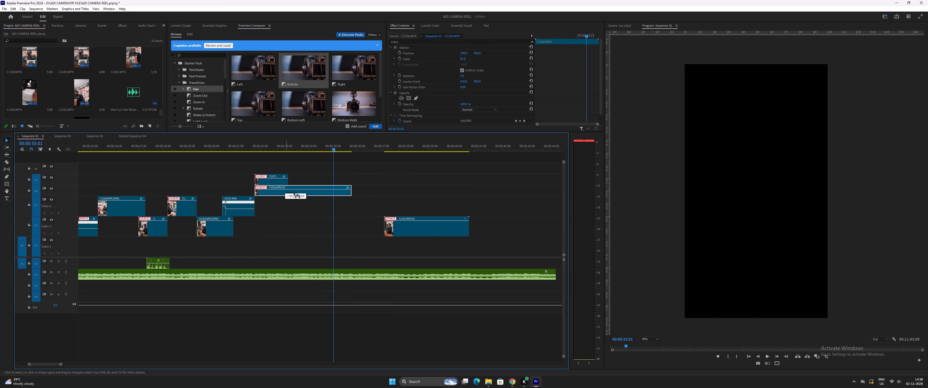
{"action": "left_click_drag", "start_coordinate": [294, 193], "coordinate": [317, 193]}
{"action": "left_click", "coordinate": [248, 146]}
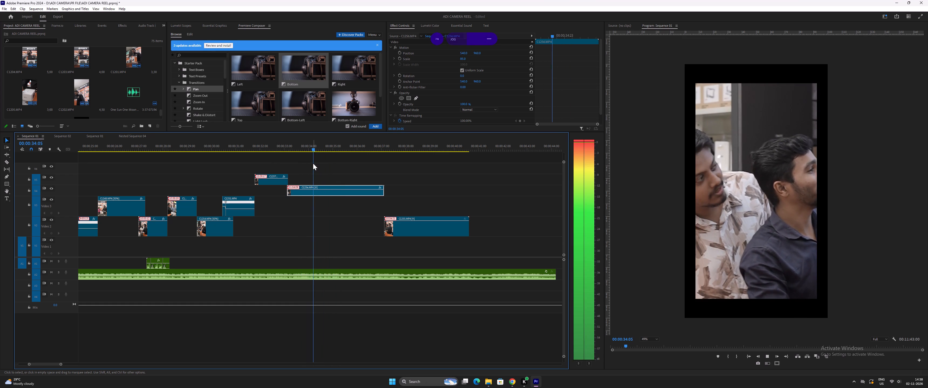
Cut away the seated men clip's opening up to about 00:00:34:04.
{"action": "left_click_drag", "start_coordinate": [326, 149], "coordinate": [312, 149]}
{"action": "left_click", "coordinate": [322, 192]}
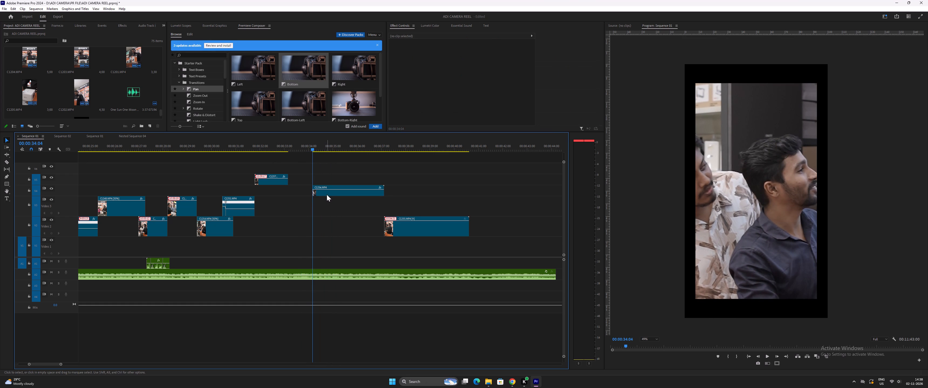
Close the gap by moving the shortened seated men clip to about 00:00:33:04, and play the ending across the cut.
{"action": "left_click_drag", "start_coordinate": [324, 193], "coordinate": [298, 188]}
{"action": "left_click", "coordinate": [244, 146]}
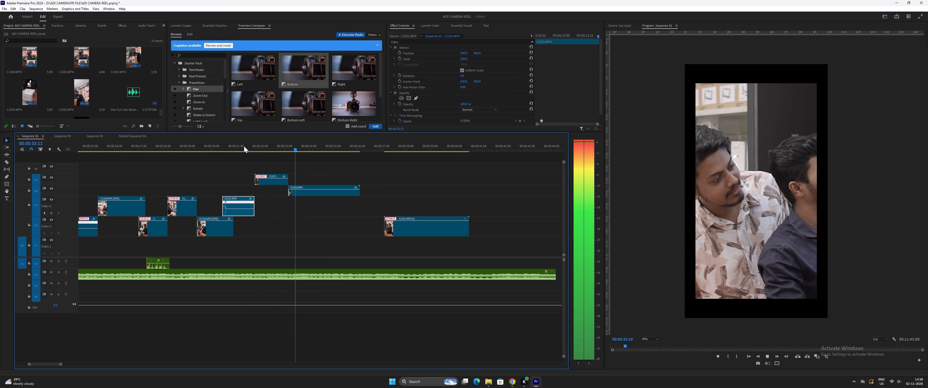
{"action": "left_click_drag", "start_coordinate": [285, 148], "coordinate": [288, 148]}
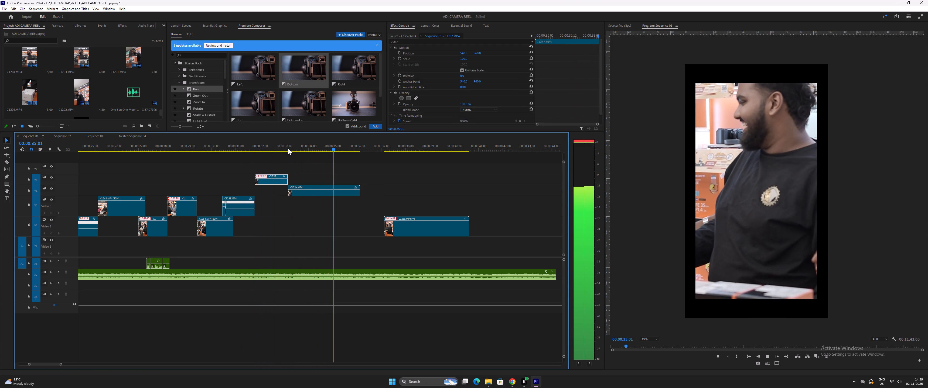
Park the seated men clip on video track 2 at about 00:00:41:14, away from the ending.
{"action": "left_click_drag", "start_coordinate": [328, 192], "coordinate": [501, 223]}
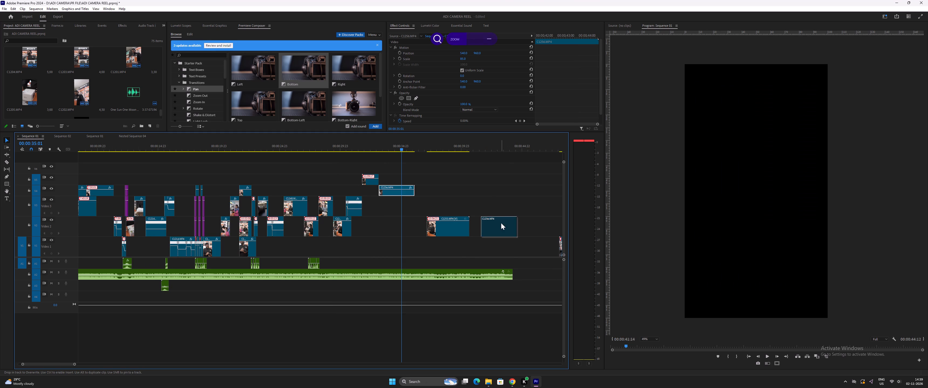
Move the clip of the two men behind the orange box to video track 3, starting at about 00:00:33:04.
{"action": "left_click_drag", "start_coordinate": [450, 227], "coordinate": [401, 212]}
{"action": "left_click", "coordinate": [383, 149]}
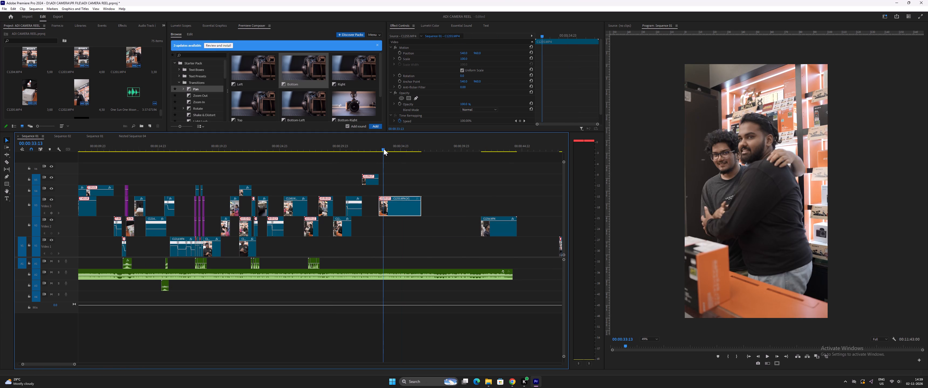
Slow the clip of the two men behind the orange box to 50% speed and review its playback.
{"action": "left_click", "coordinate": [399, 210]}
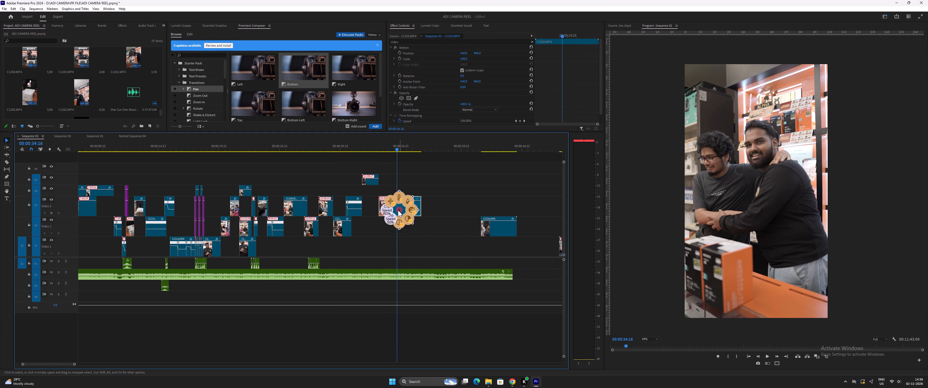
{"action": "left_click", "coordinate": [382, 224]}
{"action": "left_click", "coordinate": [355, 145]}
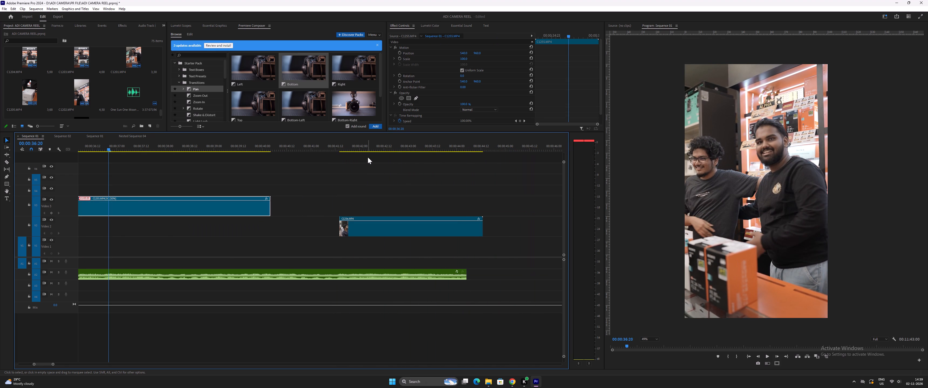
{"action": "left_click", "coordinate": [227, 146]}
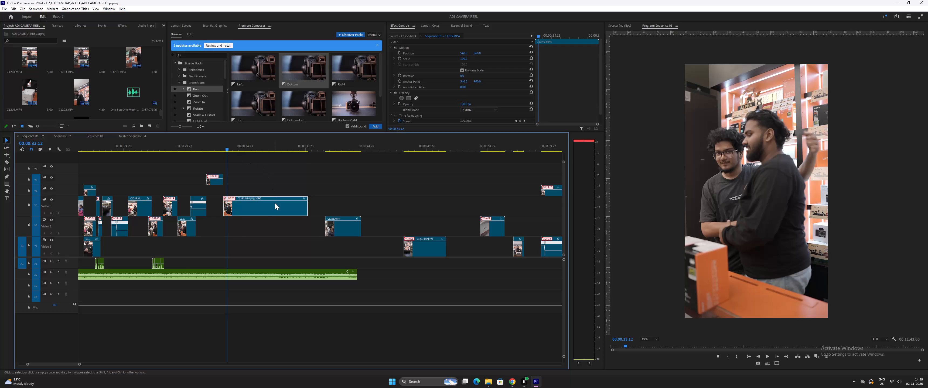
Move the camera-and-lens shot from about 00:00:49 to video track 4, starting at about 00:00:33:04 above the orange-box clip.
{"action": "left_click", "coordinate": [371, 147]}
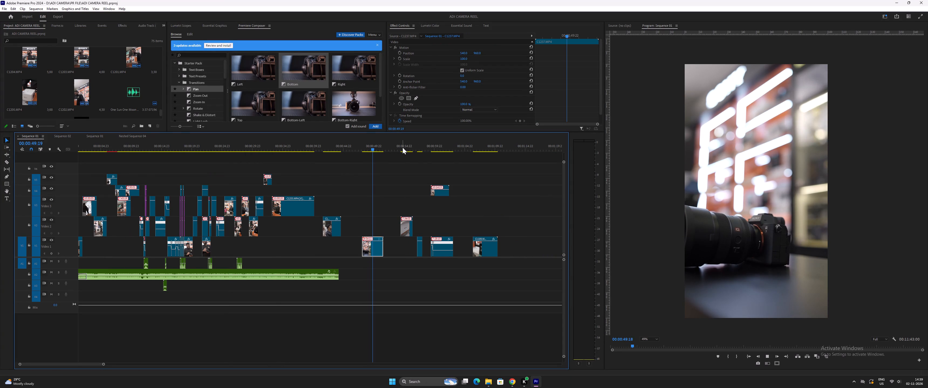
{"action": "left_click_drag", "start_coordinate": [377, 249], "coordinate": [287, 188]}
{"action": "left_click", "coordinate": [272, 146]}
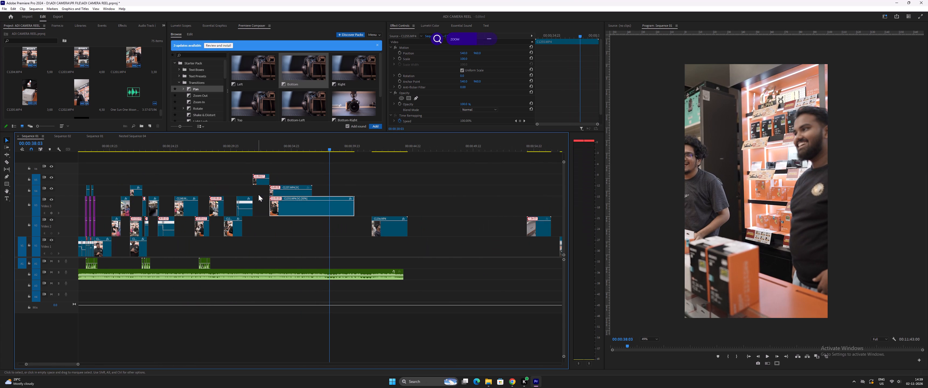
Slow the camera-and-lens clip on video track 4 to 50% speed and play the ending.
{"action": "left_click_drag", "start_coordinate": [258, 145], "coordinate": [251, 146]}
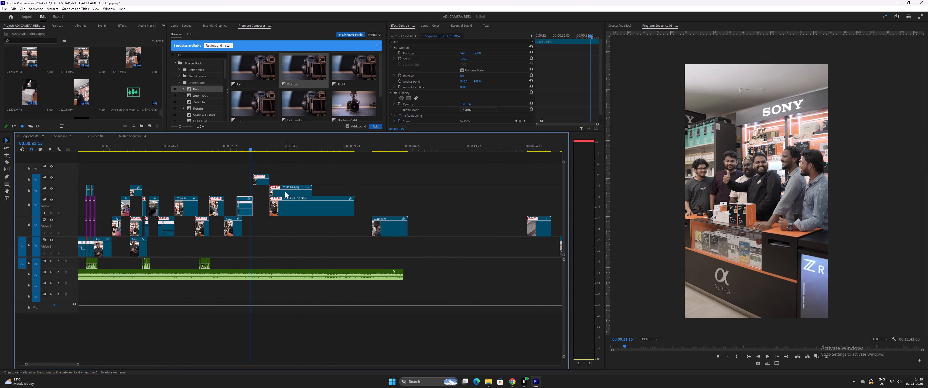
{"action": "left_click", "coordinate": [284, 193]}
{"action": "left_click", "coordinate": [272, 206]}
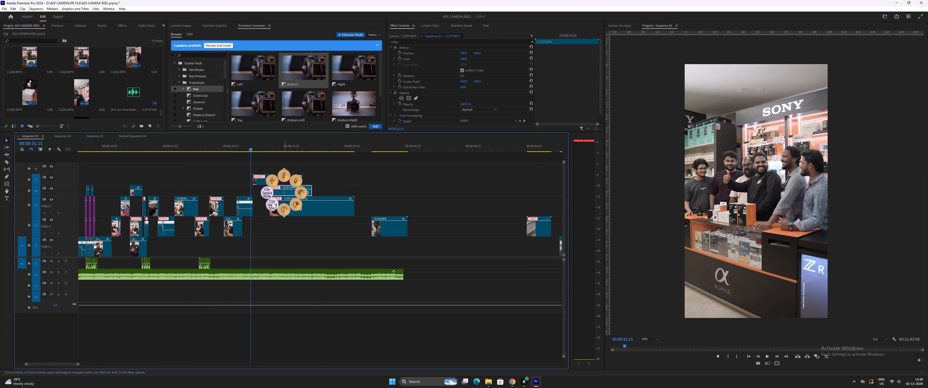
{"action": "left_click", "coordinate": [267, 147]}
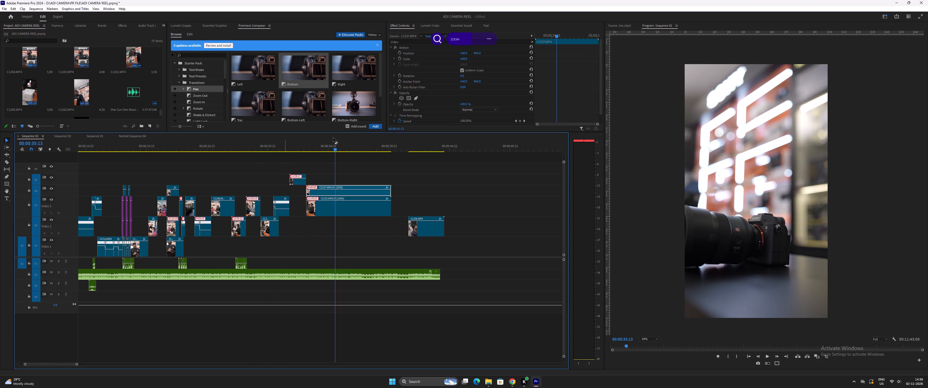
Trim the camera-and-lens clip's start to about 00:00:34:09, shift it back to about 00:00:33:04, and play the result.
{"action": "left_click", "coordinate": [319, 146]}
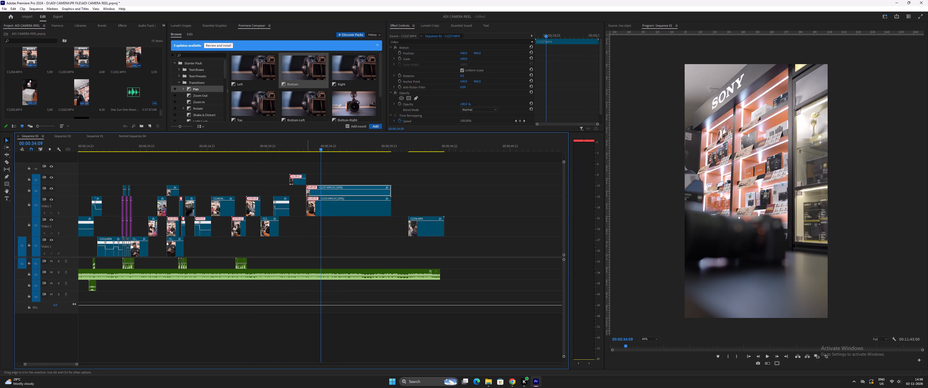
{"action": "left_click_drag", "start_coordinate": [307, 193], "coordinate": [321, 192]}
{"action": "left_click_drag", "start_coordinate": [329, 192], "coordinate": [315, 192]}
{"action": "left_click", "coordinate": [301, 145]}
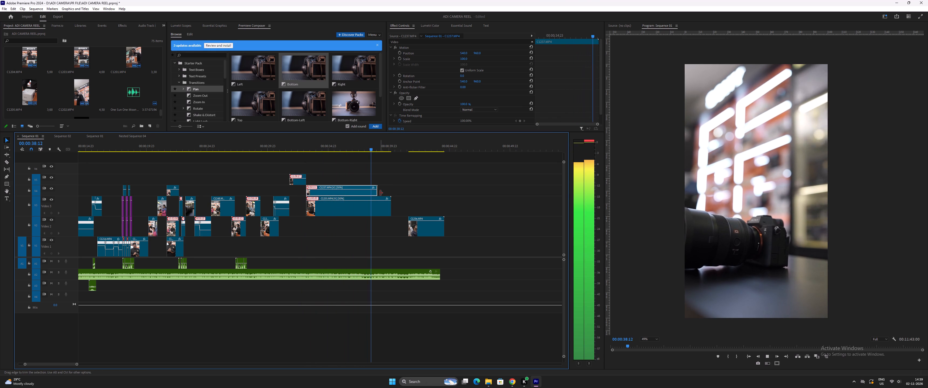
Play the reel from the beginning through the couple's shot, rechecking the lens and camera transitions around 00:00:18.
{"action": "left_click_drag", "start_coordinate": [166, 146], "coordinate": [134, 150]}
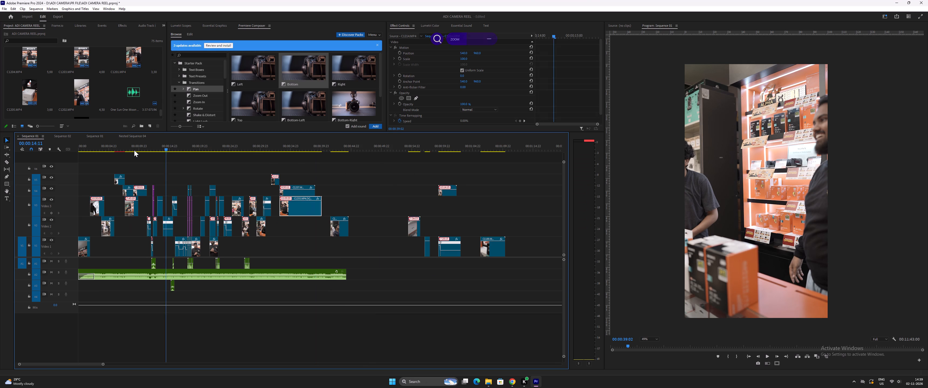
{"action": "left_click_drag", "start_coordinate": [134, 150], "coordinate": [71, 162]}
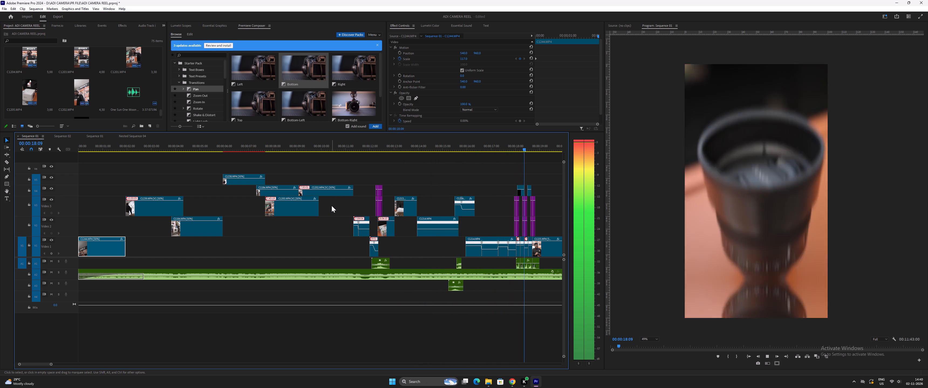
{"action": "key", "text": "minus"}
{"action": "key", "text": "space"}
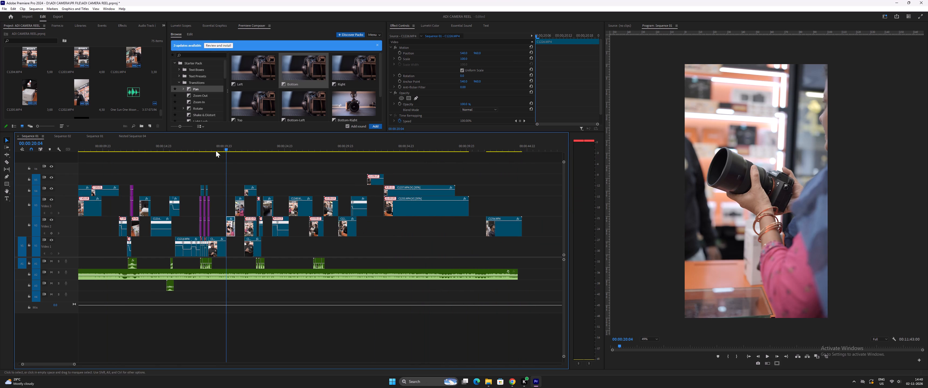
{"action": "left_click", "coordinate": [198, 145]}
{"action": "key", "text": "equal"}
{"action": "key", "text": "equal"}
{"action": "key", "text": "space"}
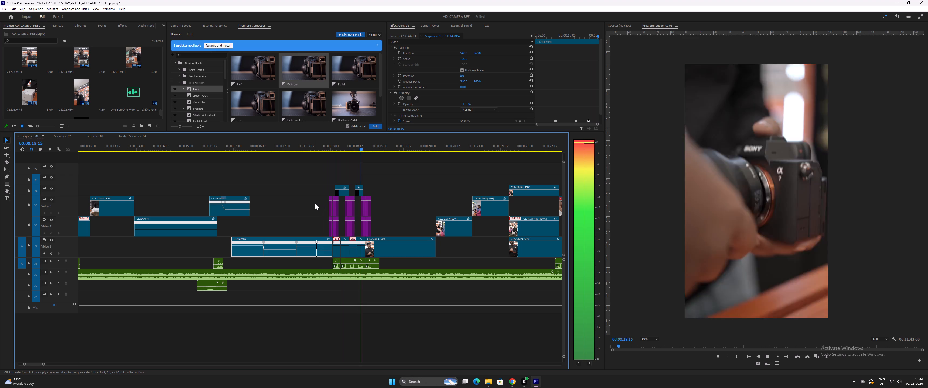
{"action": "key", "text": "minus"}
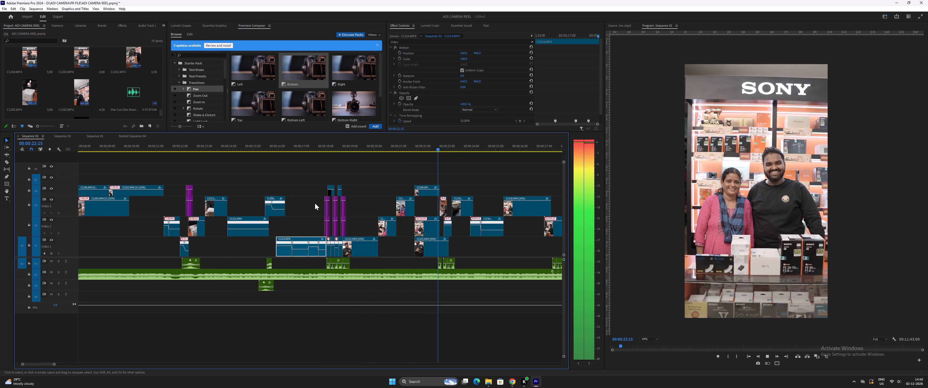
{"action": "key", "text": "space"}
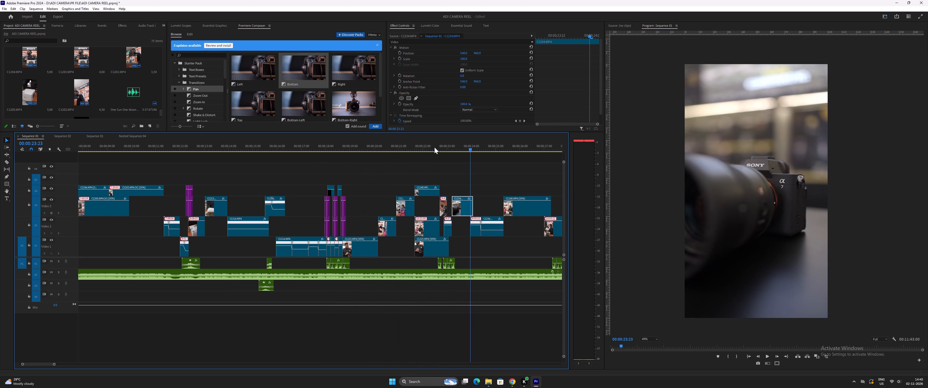
Replay the cut from the couple's shot into the hands-on-camera close-ups around 00:00:22:17.
{"action": "left_click", "coordinate": [434, 147]}
{"action": "key", "text": "equal"}
{"action": "key", "text": "equal"}
{"action": "key", "text": "space"}
{"action": "key", "text": "space"}
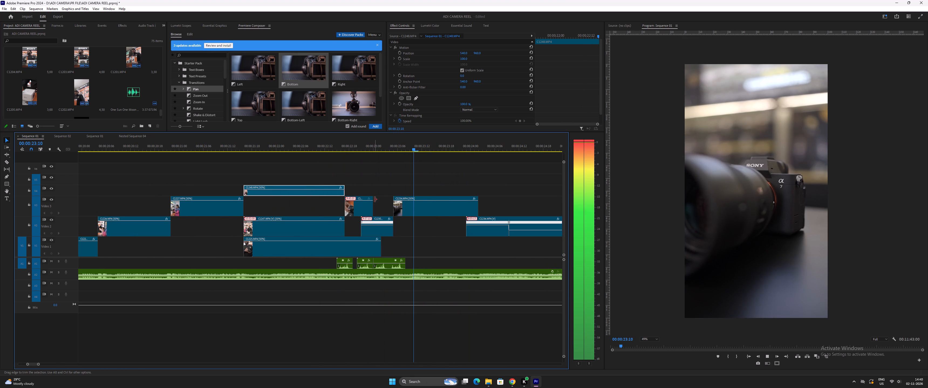
{"action": "left_click_drag", "start_coordinate": [342, 150], "coordinate": [346, 151]}
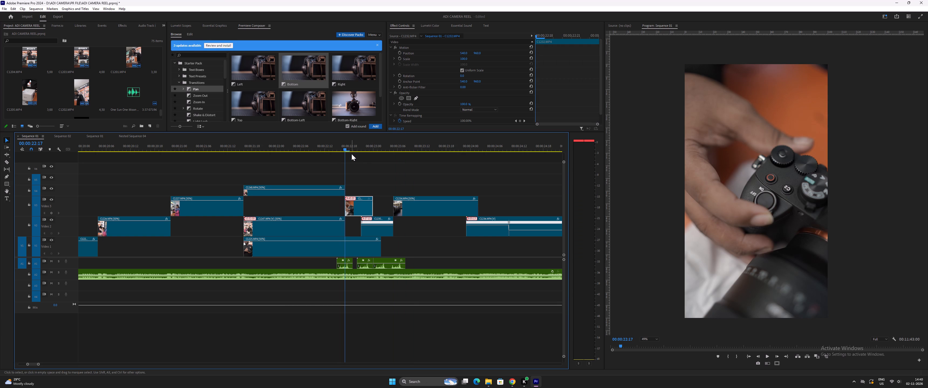
{"action": "left_click_drag", "start_coordinate": [332, 144], "coordinate": [302, 150]}
{"action": "key", "text": "space"}
{"action": "key", "text": "space"}
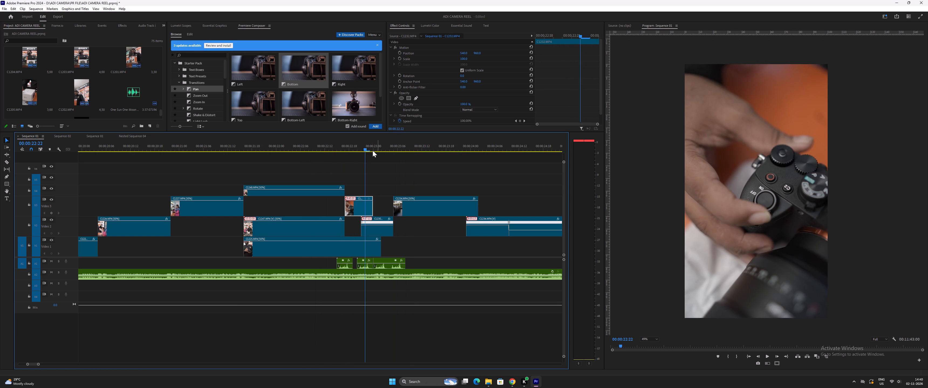
Animate a zoom-in on the power-switch close-up with Scale keyframes at 00:00:22:17 and a larger value at 00:00:22:23.
{"action": "left_click_drag", "start_coordinate": [343, 146], "coordinate": [346, 148]}
{"action": "left_click", "coordinate": [360, 206]}
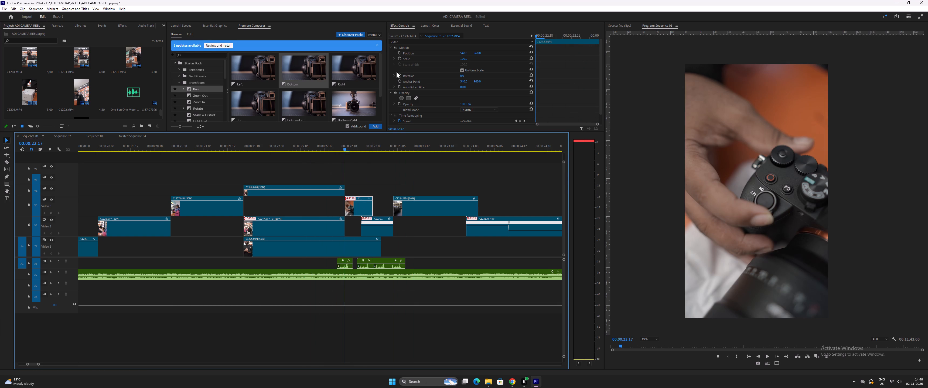
{"action": "left_click", "coordinate": [400, 58]}
{"action": "left_click", "coordinate": [373, 148]}
{"action": "key", "text": "equal"}
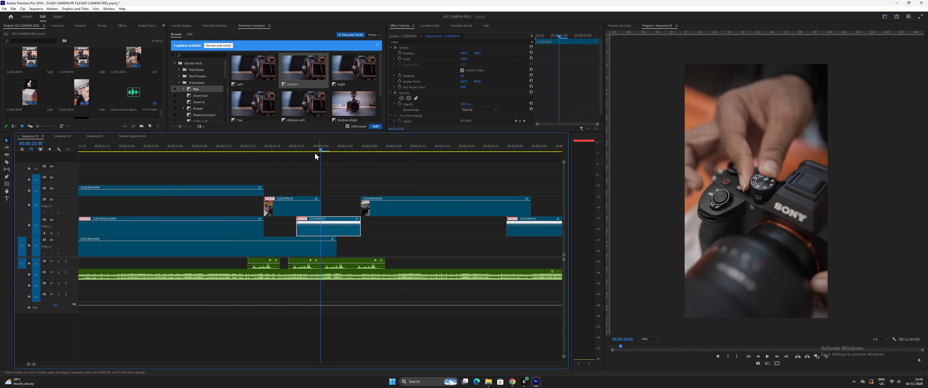
{"action": "left_click", "coordinate": [313, 150]}
{"action": "left_click_drag", "start_coordinate": [461, 58], "coordinate": [476, 61]}
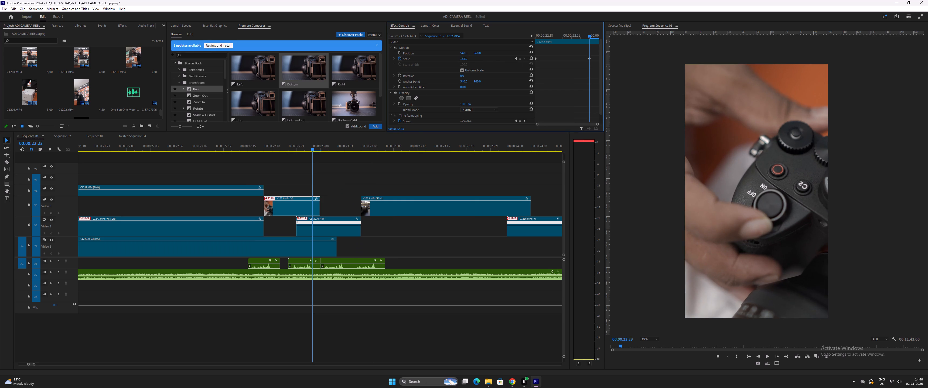
{"action": "left_click_drag", "start_coordinate": [476, 61], "coordinate": [477, 61]}
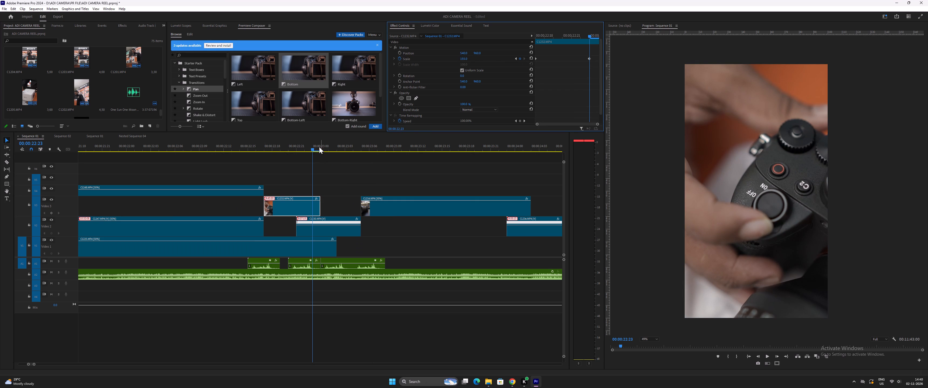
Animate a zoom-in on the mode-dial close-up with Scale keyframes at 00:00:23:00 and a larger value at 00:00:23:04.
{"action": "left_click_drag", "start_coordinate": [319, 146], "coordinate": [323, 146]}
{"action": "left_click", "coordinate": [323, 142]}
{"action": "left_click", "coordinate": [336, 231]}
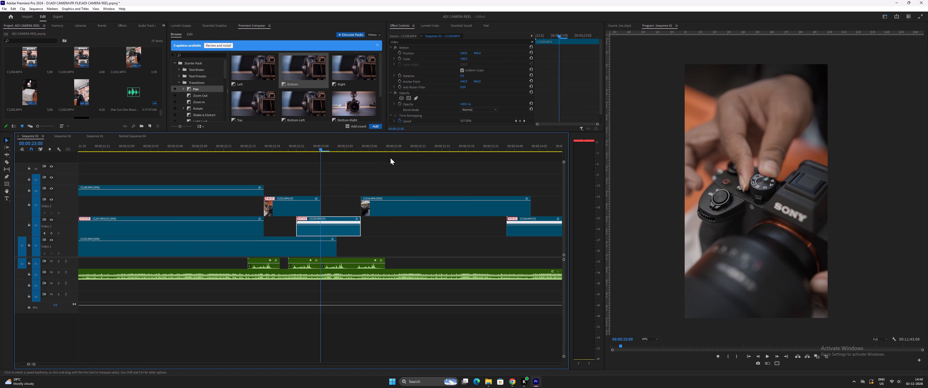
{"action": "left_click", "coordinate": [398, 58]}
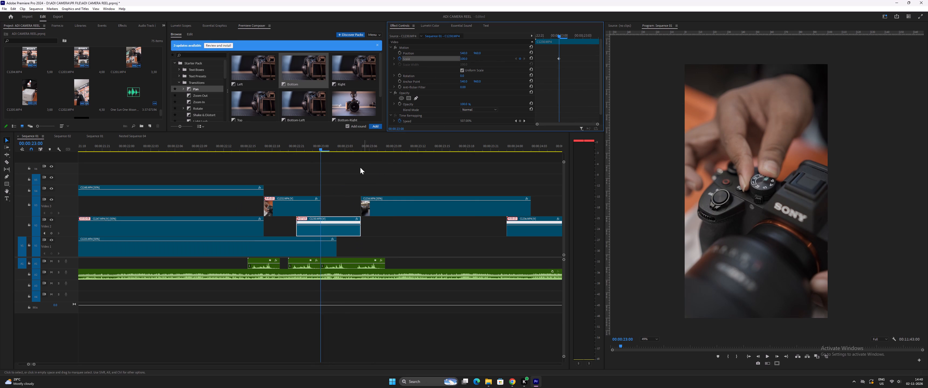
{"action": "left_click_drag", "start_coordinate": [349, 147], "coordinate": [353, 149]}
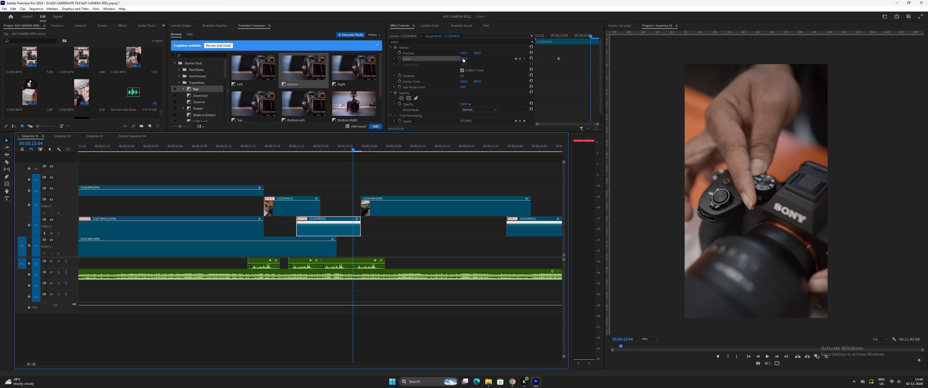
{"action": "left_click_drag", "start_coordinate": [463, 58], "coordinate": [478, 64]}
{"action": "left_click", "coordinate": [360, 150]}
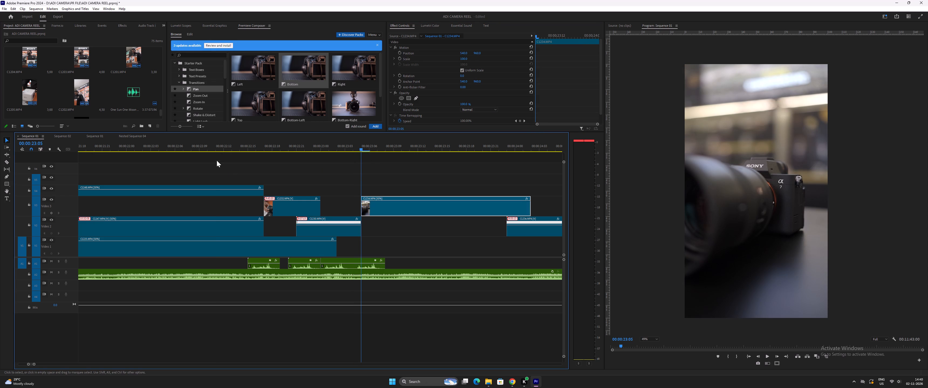
Save the project.
{"action": "left_click", "coordinate": [214, 151]}
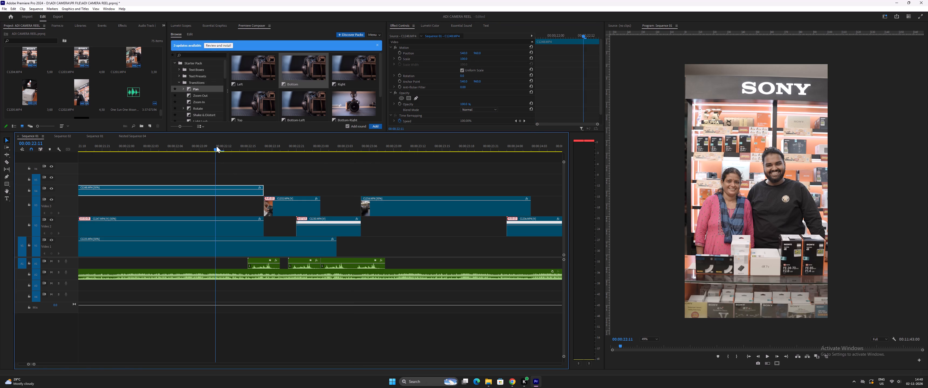
{"action": "key", "text": "ctrl+s"}
{"action": "key", "text": "ctrl+s"}
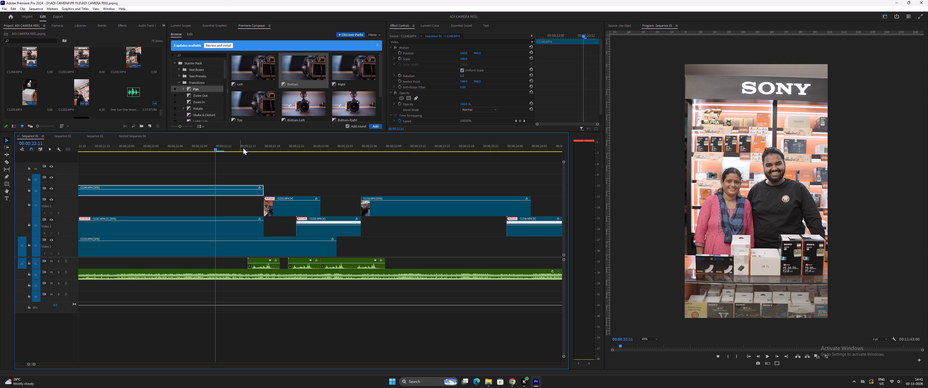
Play and scrub the two zooming camera close-ups between 00:00:22:11 and 00:00:23:11, checking the mode-dial zoom.
{"action": "key", "text": "space"}
{"action": "key", "text": "space"}
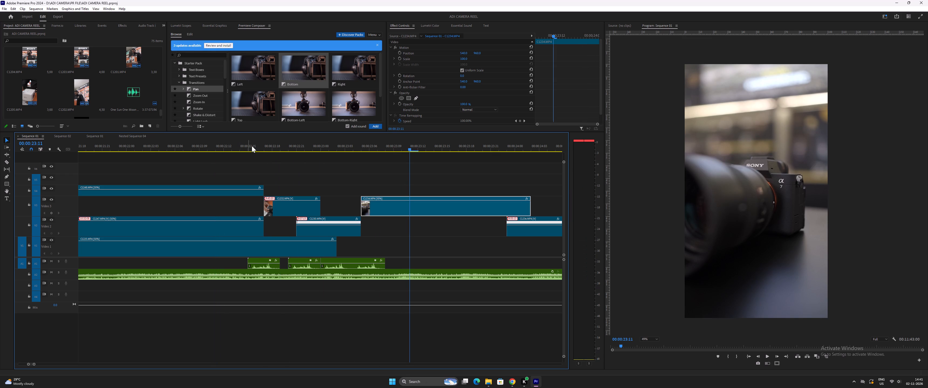
{"action": "left_click", "coordinate": [261, 145]}
{"action": "key", "text": "space"}
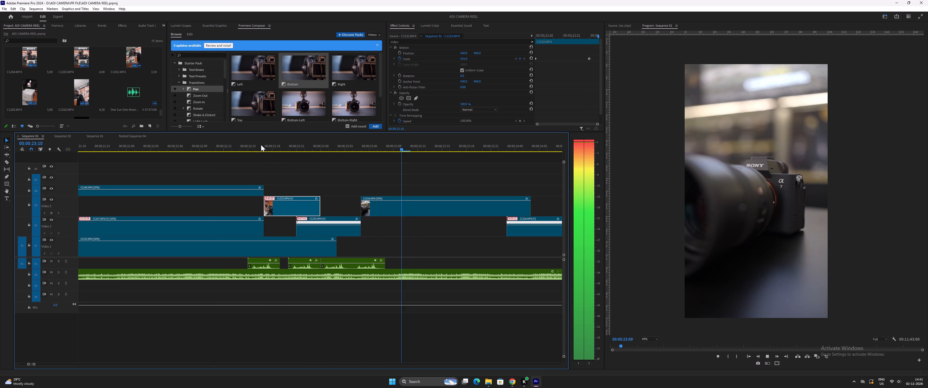
{"action": "key", "text": "space"}
{"action": "left_click_drag", "start_coordinate": [318, 148], "coordinate": [346, 156]}
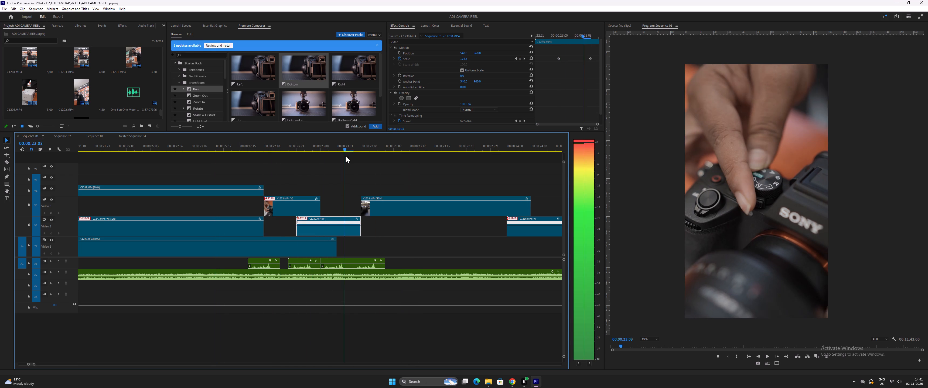
{"action": "left_click_drag", "start_coordinate": [346, 156], "coordinate": [352, 157]}
{"action": "left_click", "coordinate": [323, 149]}
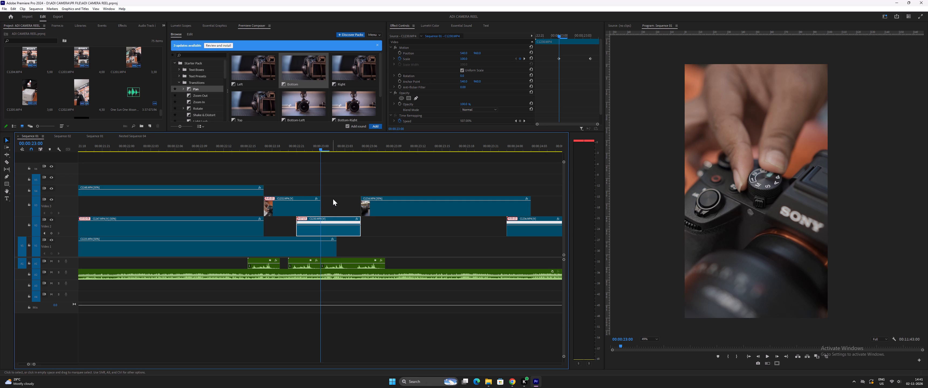
{"action": "left_click_drag", "start_coordinate": [322, 146], "coordinate": [331, 149]}
{"action": "left_click_drag", "start_coordinate": [331, 149], "coordinate": [343, 152]}
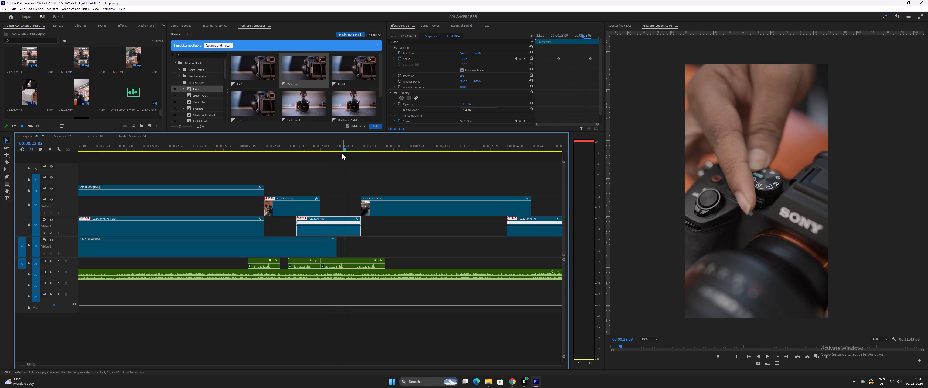
{"action": "left_click_drag", "start_coordinate": [344, 148], "coordinate": [314, 154]}
{"action": "left_click", "coordinate": [319, 149]}
{"action": "key", "text": "space"}
{"action": "key", "text": "space"}
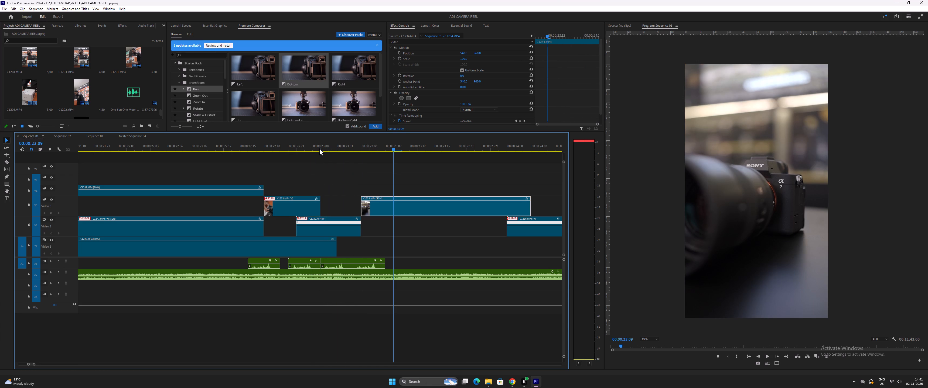
{"action": "left_click_drag", "start_coordinate": [322, 149], "coordinate": [331, 151]}
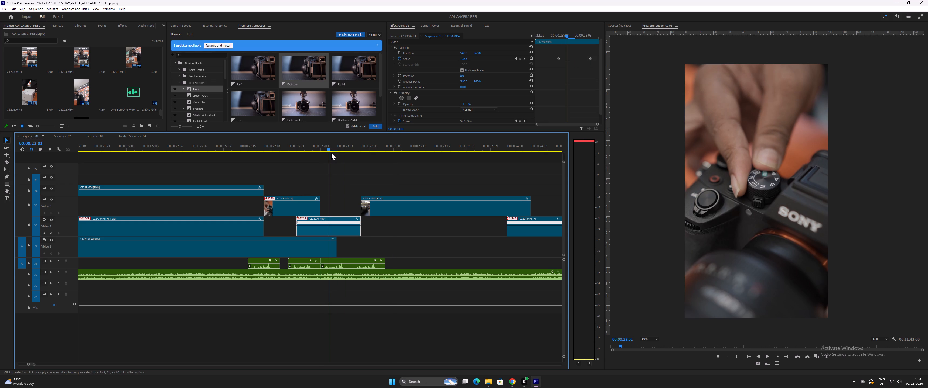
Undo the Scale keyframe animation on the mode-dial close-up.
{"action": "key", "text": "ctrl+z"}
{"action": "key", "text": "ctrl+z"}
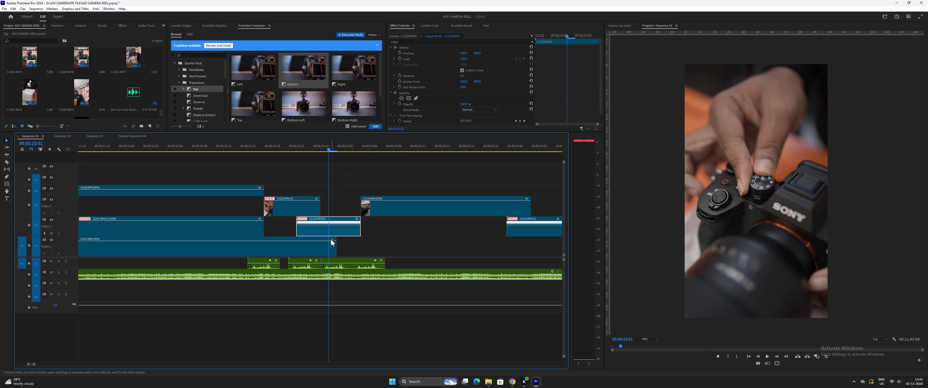
Nest the mode-dial close-up at 00:00:23:00 into its own sequence.
{"action": "left_click_drag", "start_coordinate": [327, 149], "coordinate": [321, 149]}
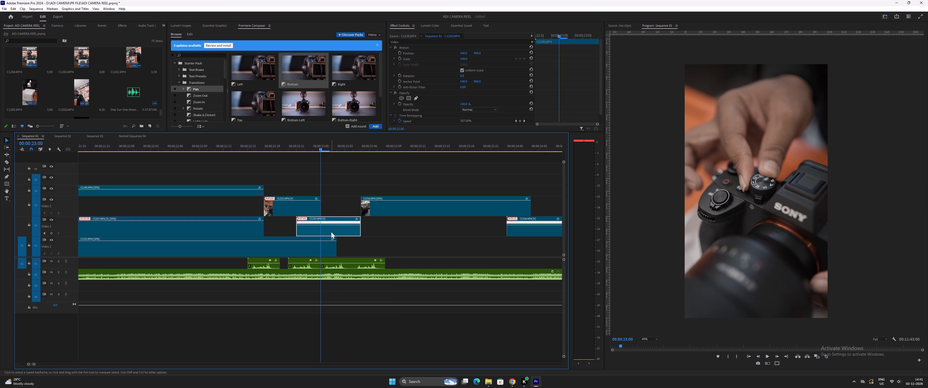
{"action": "left_click", "coordinate": [330, 225]}
{"action": "right_click", "coordinate": [329, 225]}
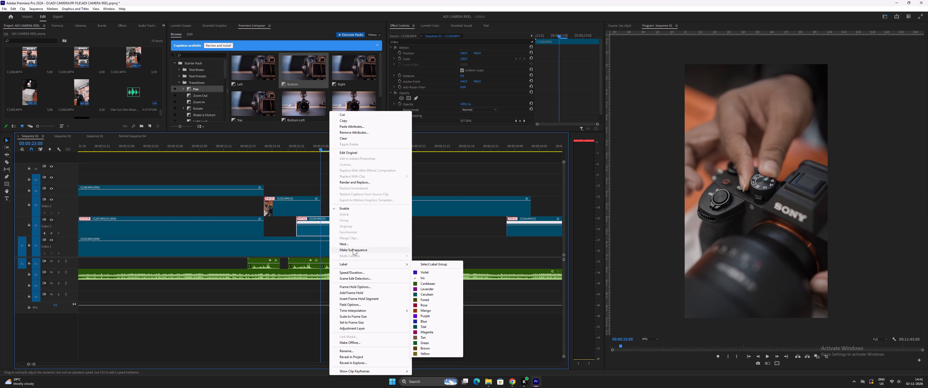
{"action": "left_click", "coordinate": [352, 244]}
{"action": "left_click", "coordinate": [453, 196]}
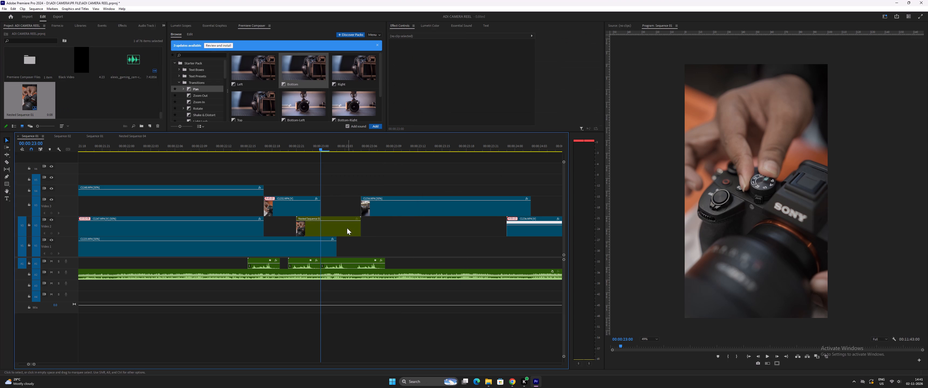
Animate a zoom-in on the nested mode-dial close-up with Scale keyframes at 00:00:23:00 and a larger value at 00:00:23:04.
{"action": "left_click", "coordinate": [346, 228]}
{"action": "left_click", "coordinate": [397, 56]}
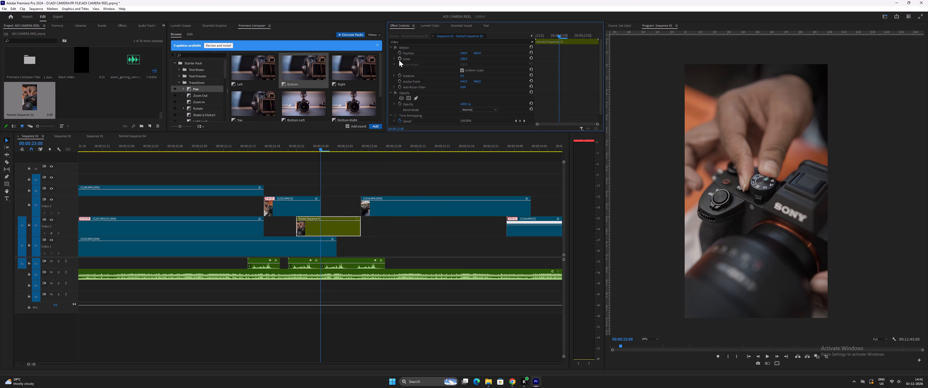
{"action": "left_click", "coordinate": [399, 57]}
{"action": "left_click_drag", "start_coordinate": [351, 146], "coordinate": [356, 147]}
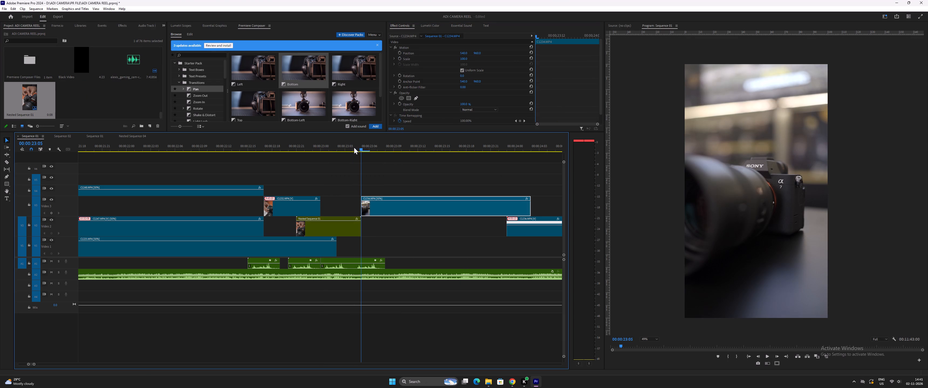
{"action": "left_click", "coordinate": [354, 147]}
{"action": "left_click_drag", "start_coordinate": [462, 60], "coordinate": [471, 61]}
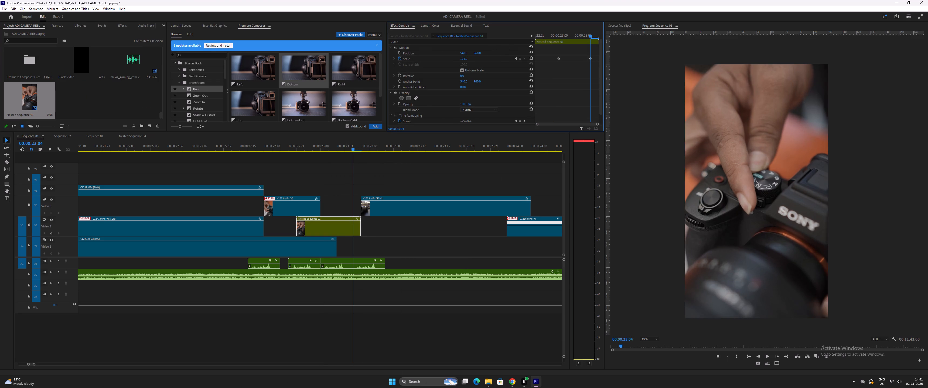
{"action": "left_click_drag", "start_coordinate": [471, 61], "coordinate": [476, 62]}
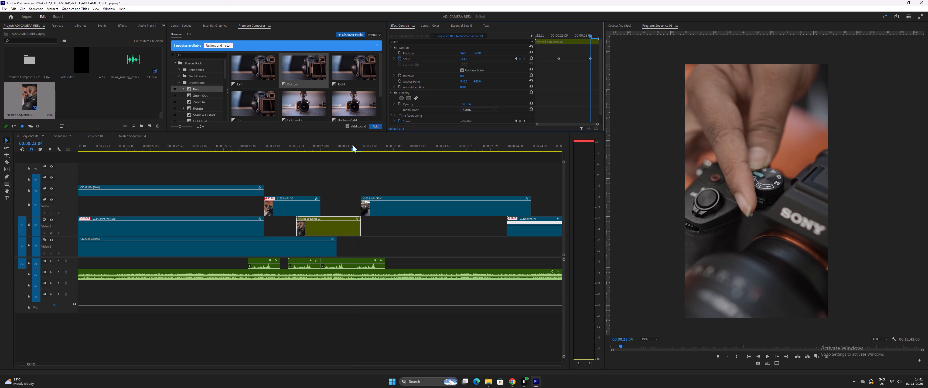
Play back the zooming close-ups and increase the power-switch close-up's ending Scale keyframe at 00:00:22:23 for a stronger zoom.
{"action": "left_click_drag", "start_coordinate": [352, 146], "coordinate": [231, 166]}
{"action": "key", "text": "space"}
{"action": "key", "text": "space"}
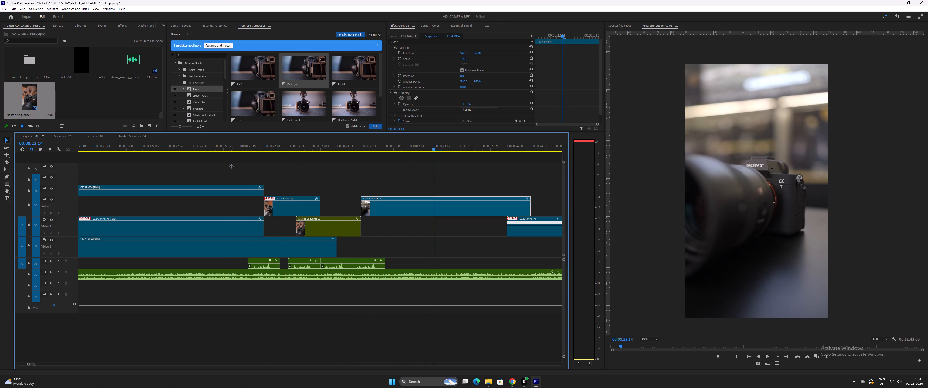
{"action": "left_click", "coordinate": [263, 150]}
{"action": "key", "text": "space"}
{"action": "key", "text": "space"}
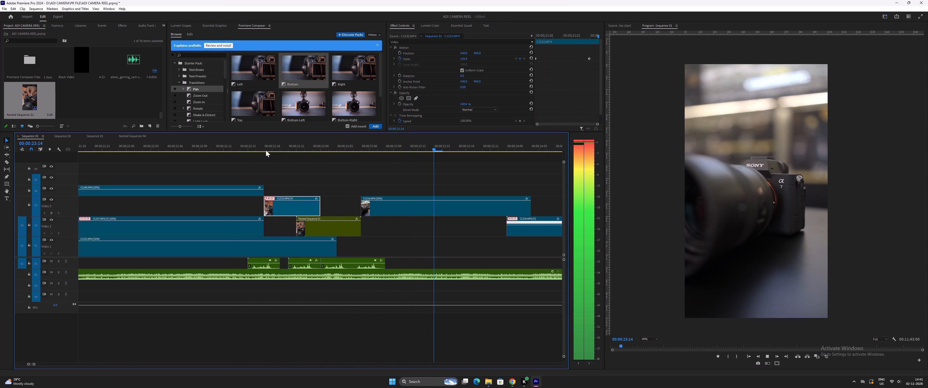
{"action": "left_click_drag", "start_coordinate": [292, 148], "coordinate": [310, 152]}
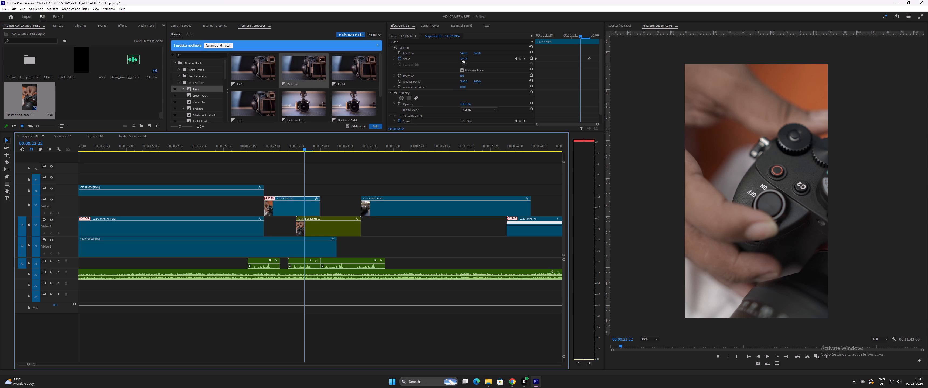
{"action": "left_click", "coordinate": [313, 148]}
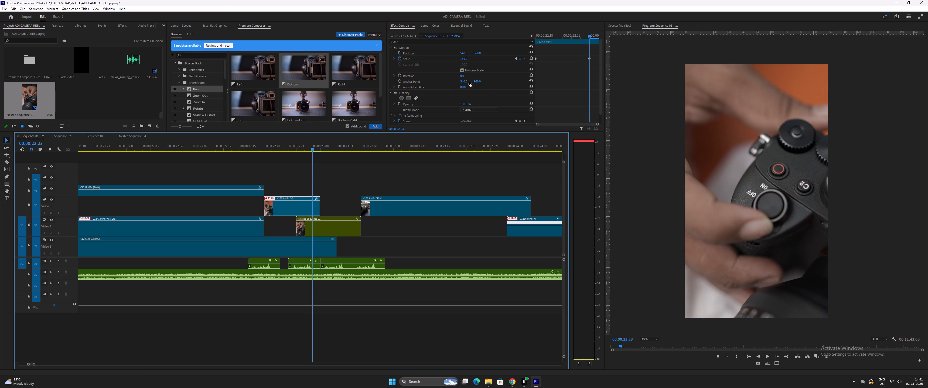
{"action": "left_click_drag", "start_coordinate": [463, 59], "coordinate": [478, 61]}
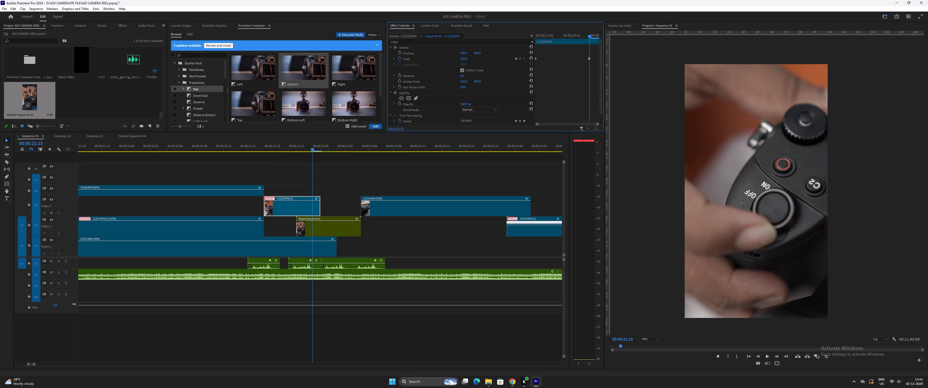
{"action": "left_click_drag", "start_coordinate": [478, 61], "coordinate": [478, 61]}
Replay the cut and extend the upper clip before the power-switch close-up to end at about 00:00:22:18.
{"action": "left_click", "coordinate": [241, 145]}
{"action": "key", "text": "space"}
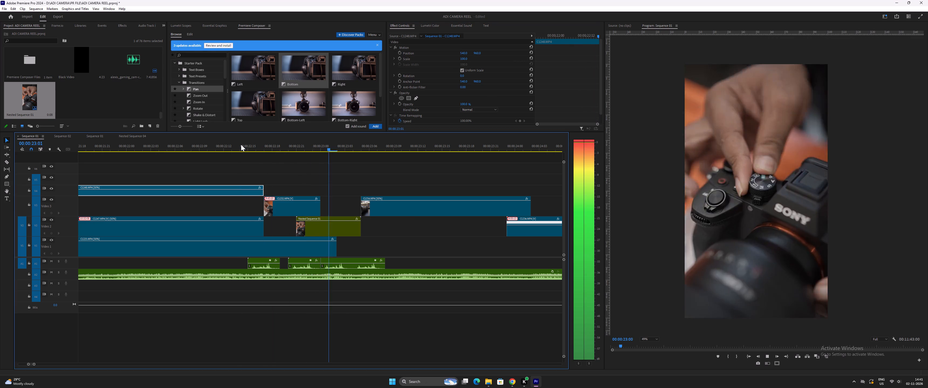
{"action": "key", "text": "space"}
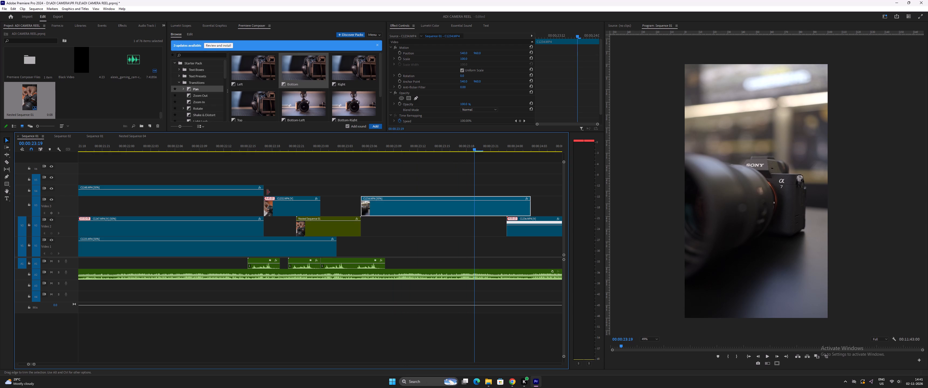
{"action": "left_click_drag", "start_coordinate": [266, 192], "coordinate": [280, 192]}
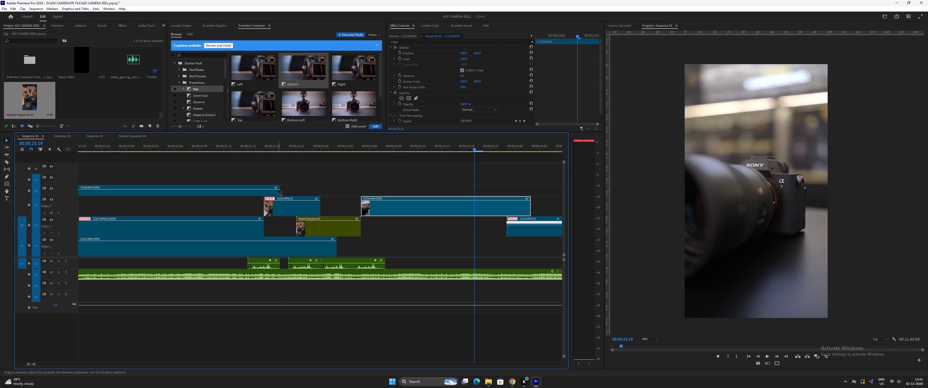
{"action": "left_click", "coordinate": [278, 189]}
{"action": "left_click_drag", "start_coordinate": [279, 192], "coordinate": [273, 192]}
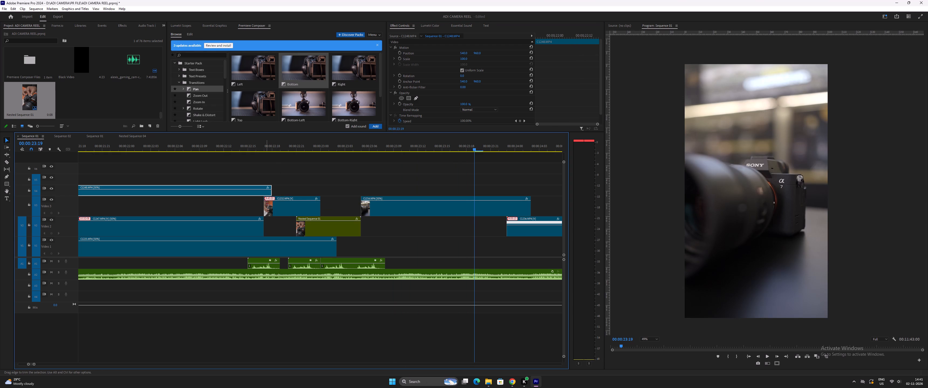
Move the power-switch close-up's first Scale keyframe later and trim the clip's start to meet the end of the upper clip.
{"action": "left_click_drag", "start_coordinate": [266, 204], "coordinate": [271, 205]}
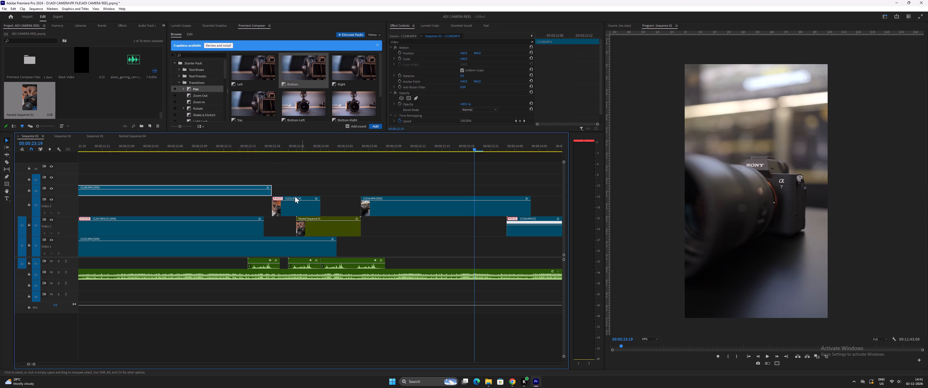
{"action": "key", "text": "ctrl+z"}
{"action": "left_click", "coordinate": [272, 208]}
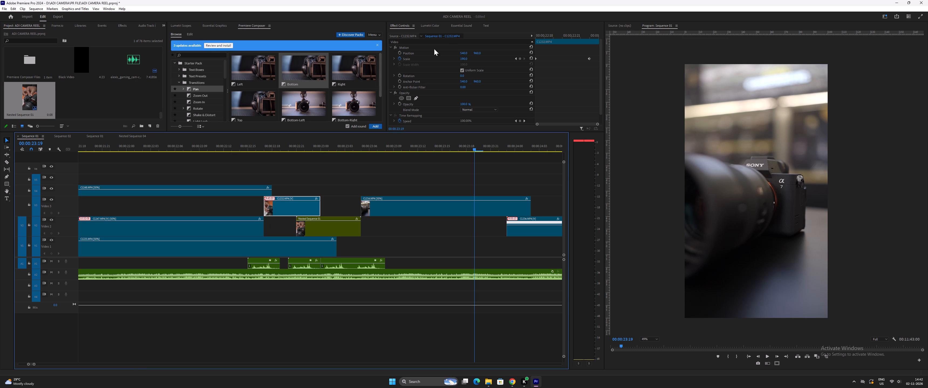
{"action": "left_click_drag", "start_coordinate": [537, 58], "coordinate": [540, 58]}
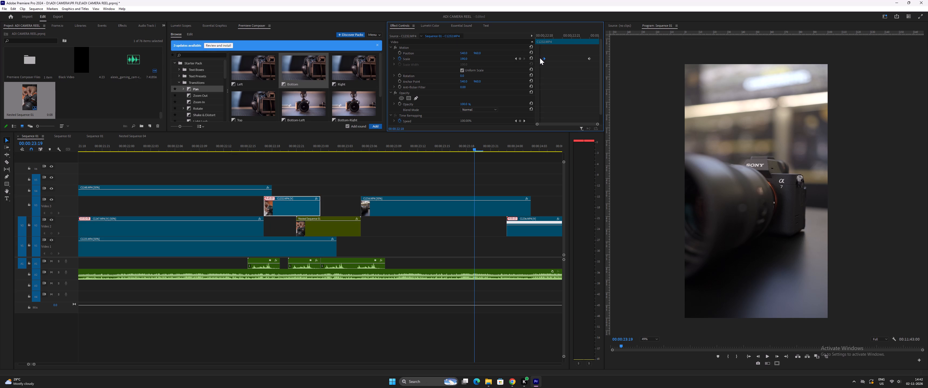
{"action": "left_click_drag", "start_coordinate": [540, 58], "coordinate": [541, 58]}
{"action": "left_click_drag", "start_coordinate": [267, 208], "coordinate": [271, 208]}
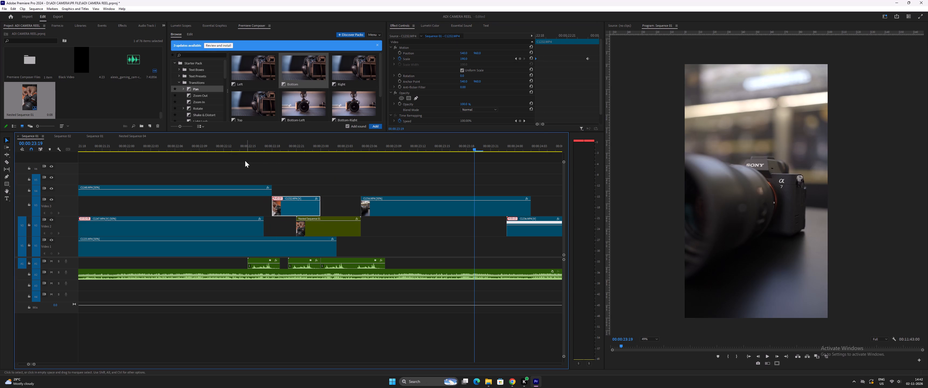
Play the retimed cut through both zooming close-ups and on to the camera shots up to about 00:00:25:02.
{"action": "left_click", "coordinate": [240, 147]}
{"action": "key", "text": "space"}
{"action": "key", "text": "space"}
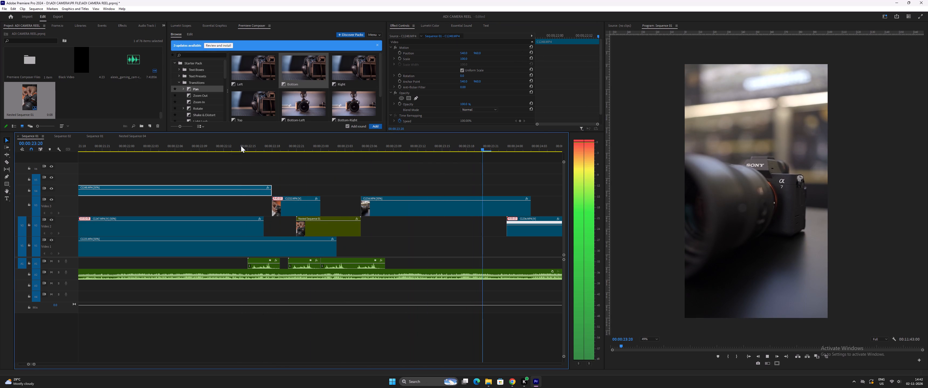
{"action": "left_click", "coordinate": [264, 145]}
{"action": "key", "text": "space"}
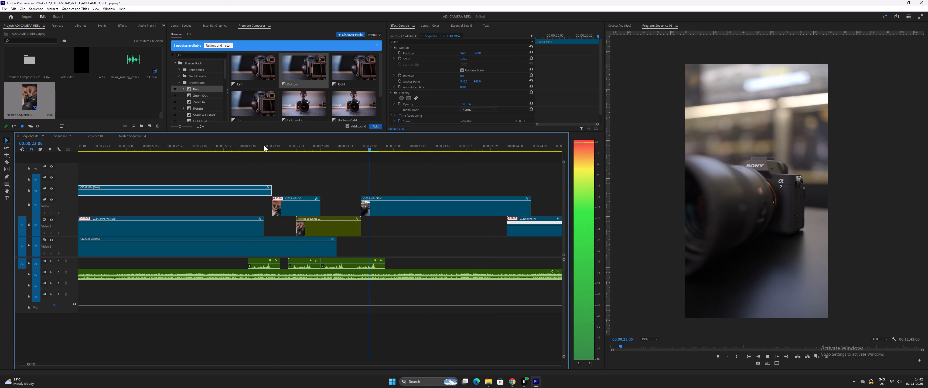
{"action": "key", "text": "minus"}
{"action": "key", "text": "minus"}
{"action": "key", "text": "space"}
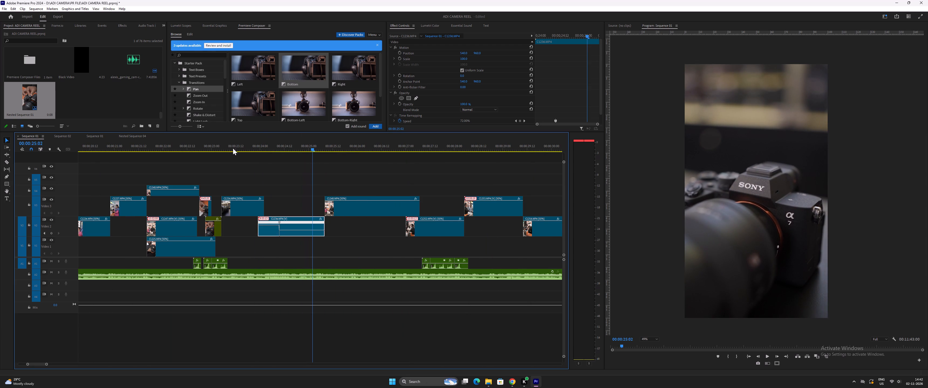
Animate a zoom-in on the side-lit Sony camera shot with Scale keyframes at 00:00:23:05 and a larger value near the clip's end.
{"action": "left_click", "coordinate": [223, 150]}
{"action": "key", "text": "equal"}
{"action": "key", "text": "equal"}
{"action": "left_click", "coordinate": [312, 151]}
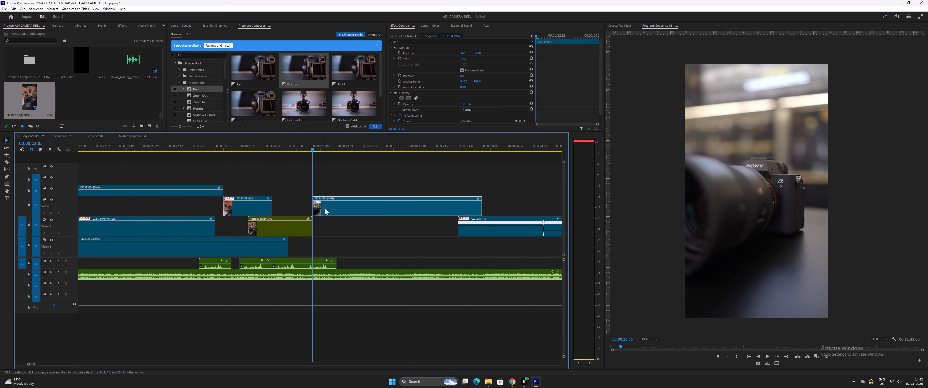
{"action": "left_click", "coordinate": [325, 209]}
{"action": "left_click", "coordinate": [400, 58]}
{"action": "left_click_drag", "start_coordinate": [415, 149], "coordinate": [424, 149]}
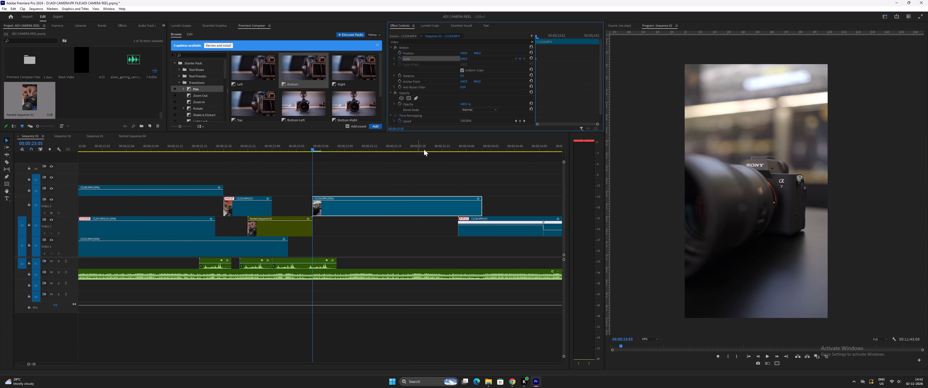
{"action": "left_click_drag", "start_coordinate": [424, 149], "coordinate": [469, 150]}
{"action": "left_click_drag", "start_coordinate": [464, 58], "coordinate": [473, 60]}
Review the camera shot's zoom from 00:00:23:00 and lower its ending Scale keyframe slightly to soften the zoom.
{"action": "left_click", "coordinate": [270, 147]}
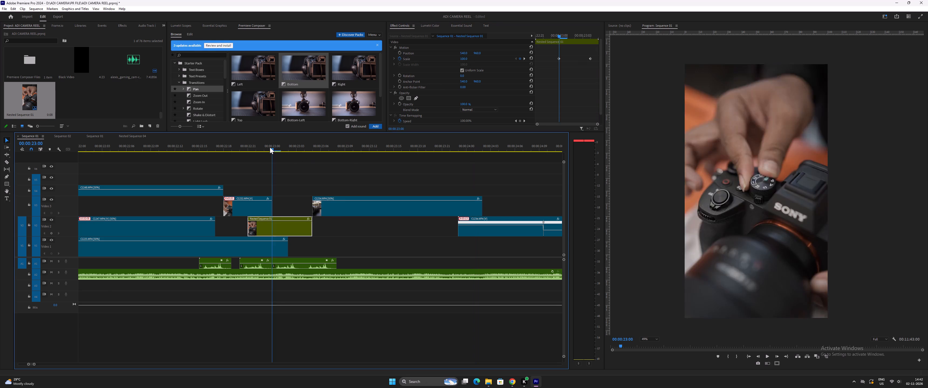
{"action": "key", "text": "space"}
{"action": "key", "text": "minus"}
{"action": "key", "text": "space"}
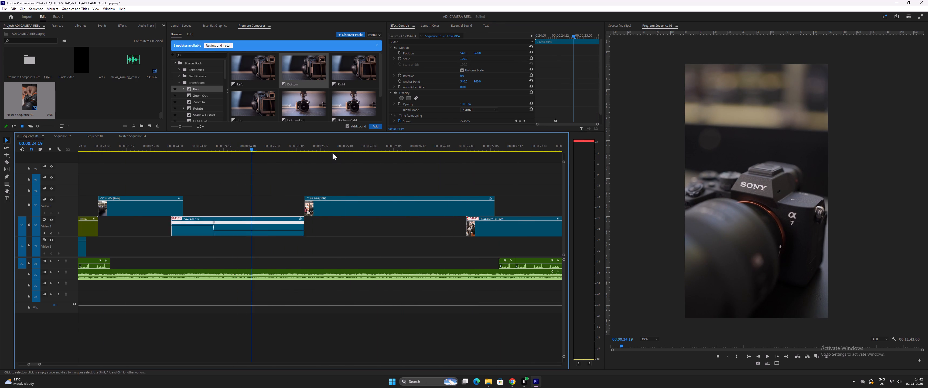
{"action": "key", "text": "minus"}
{"action": "left_click", "coordinate": [242, 150]}
{"action": "key", "text": "equal"}
{"action": "key", "text": "equal"}
{"action": "left_click_drag", "start_coordinate": [348, 147], "coordinate": [352, 148]}
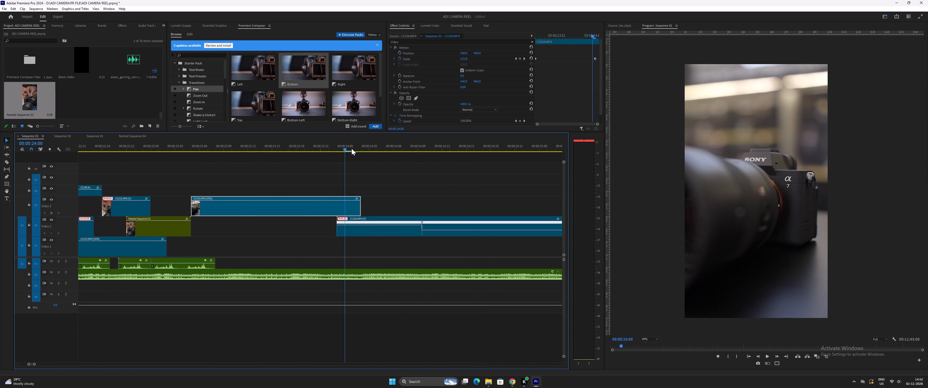
{"action": "left_click_drag", "start_coordinate": [352, 148], "coordinate": [355, 150]}
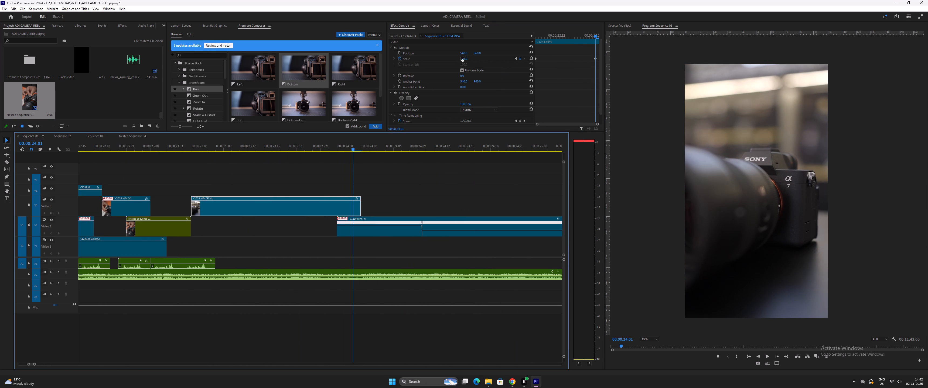
{"action": "left_click_drag", "start_coordinate": [464, 59], "coordinate": [460, 60]}
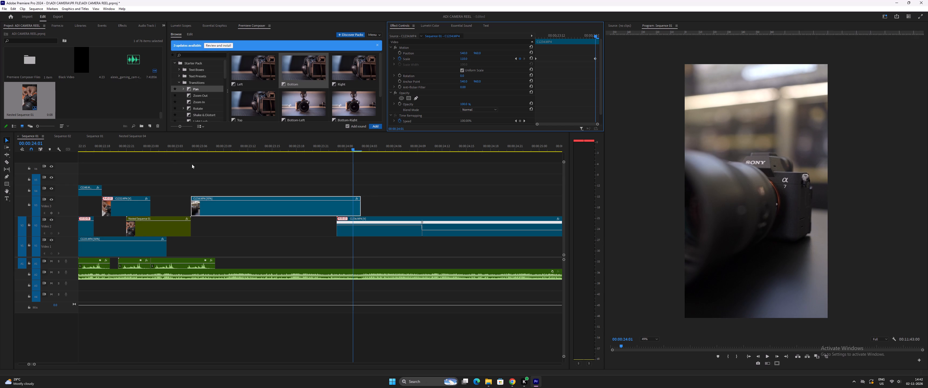
Play the reel from the mode-dial close-up through the store handshake shots to check zooms, cuts and sound effects.
{"action": "left_click", "coordinate": [164, 144]}
{"action": "key", "text": "space"}
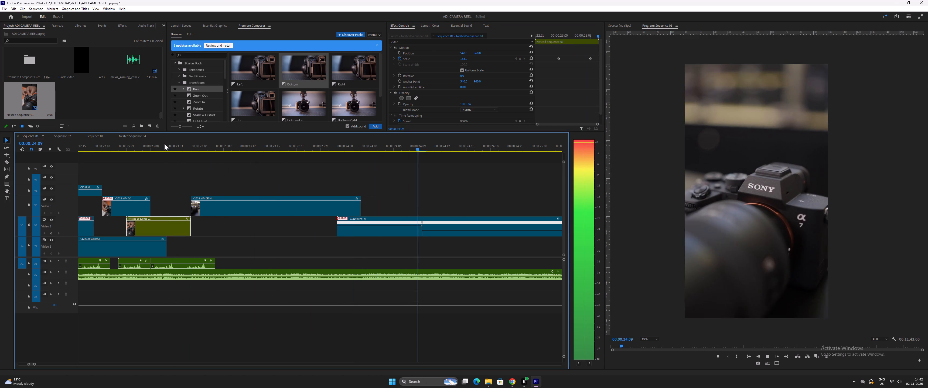
{"action": "key", "text": "minus"}
{"action": "key", "text": "minus"}
{"action": "key", "text": "minus"}
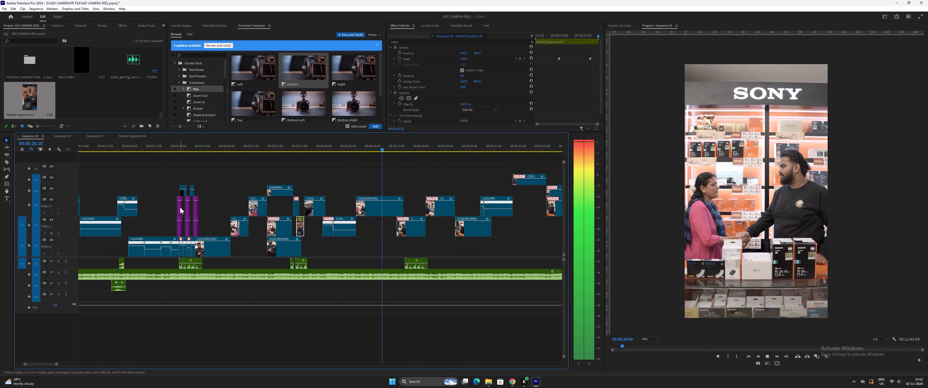
{"action": "type", "text": "=="}
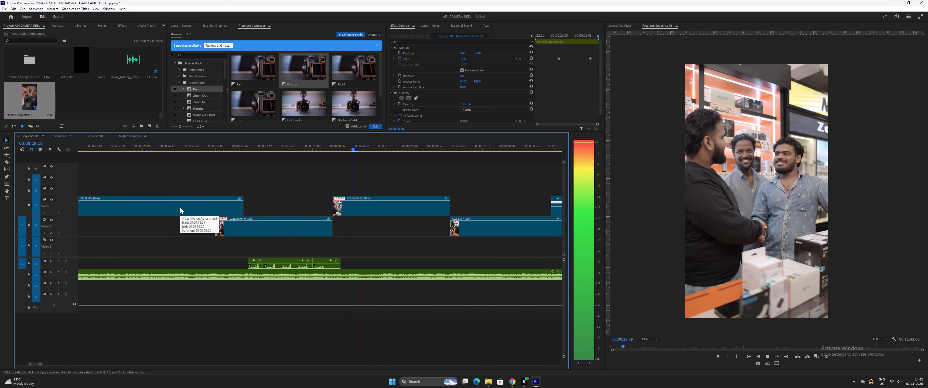
{"action": "key", "text": "space"}
{"action": "key", "text": "minus"}
{"action": "left_click", "coordinate": [268, 144]}
{"action": "key", "text": "equal"}
{"action": "key", "text": "space"}
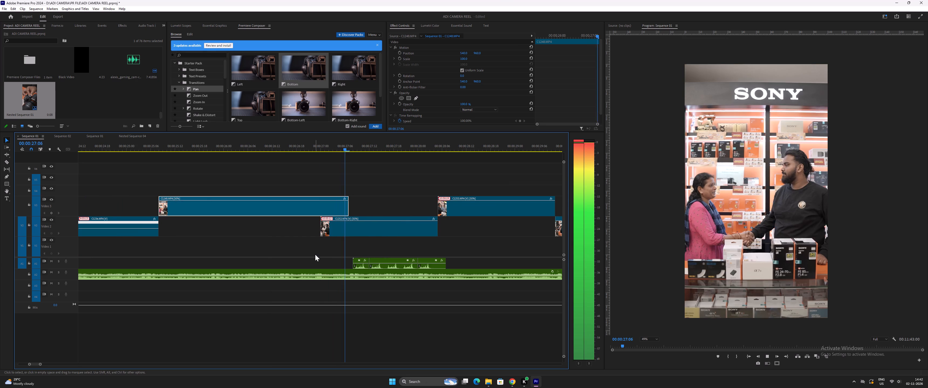
{"action": "key", "text": "space"}
Delete the group of sound-effect clips beneath the handshake shots, just after 00:00:27:06.
{"action": "left_click_drag", "start_coordinate": [352, 248], "coordinate": [428, 264]}
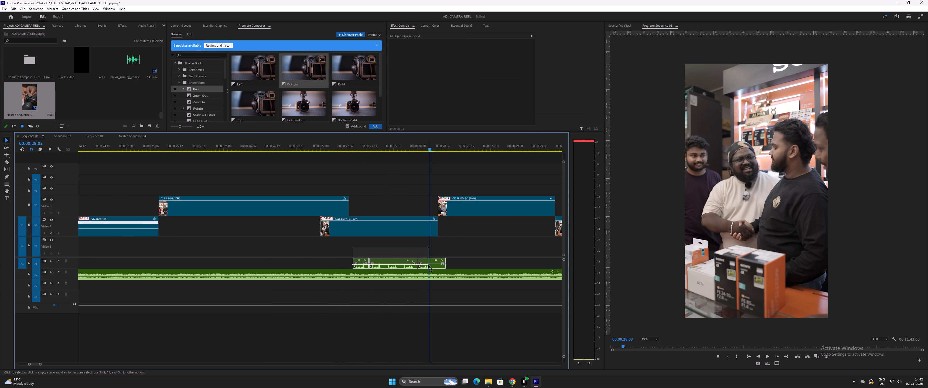
{"action": "key", "text": "Delete"}
Play the reel from 00:00:26:22 through the handshake and greeting shots to the blurred camera shot at 00:00:33:22.
{"action": "left_click", "coordinate": [311, 148]}
{"action": "key", "text": "space"}
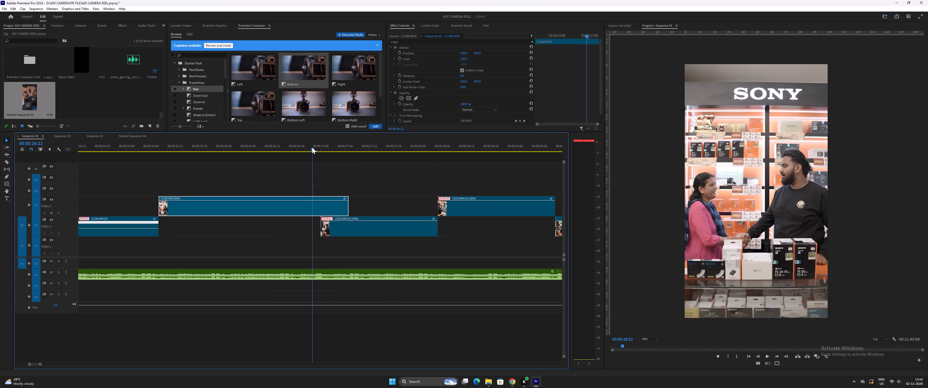
{"action": "key", "text": "minus"}
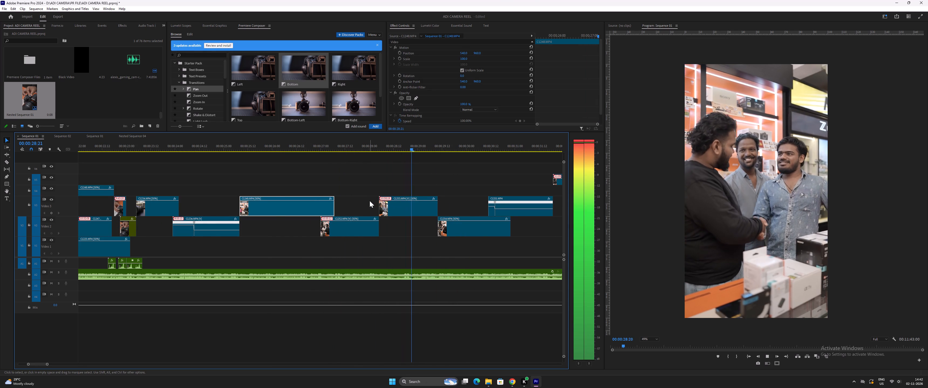
{"action": "key", "text": "minus"}
{"action": "key", "text": "space"}
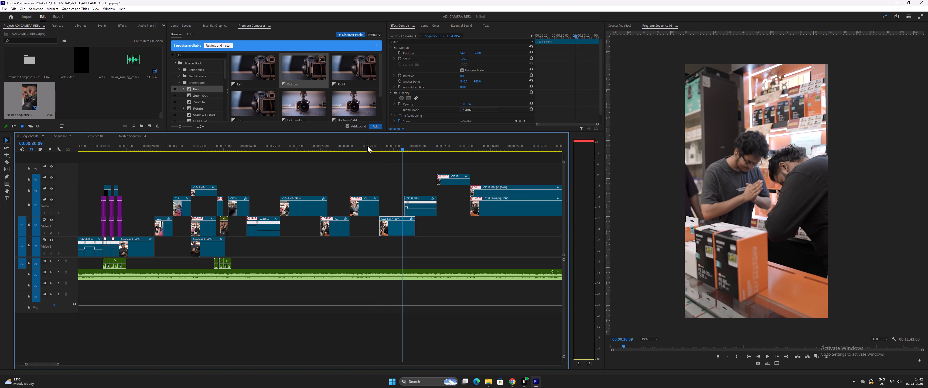
{"action": "left_click", "coordinate": [367, 146]}
{"action": "key", "text": "space"}
{"action": "key", "text": "minus"}
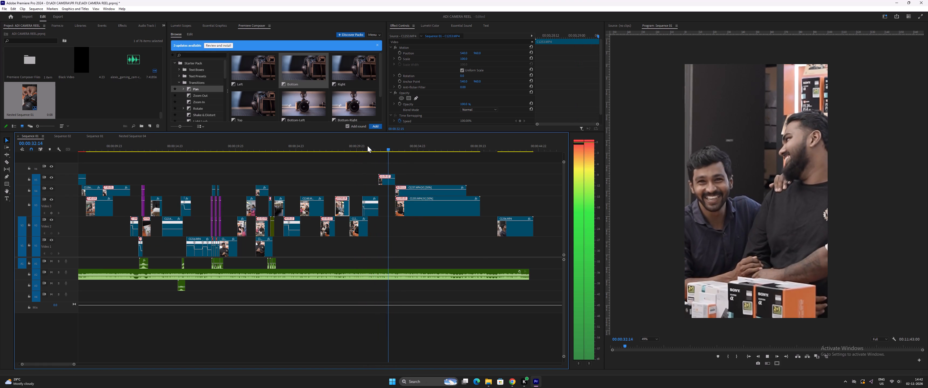
{"action": "key", "text": "space"}
{"action": "key", "text": "equal"}
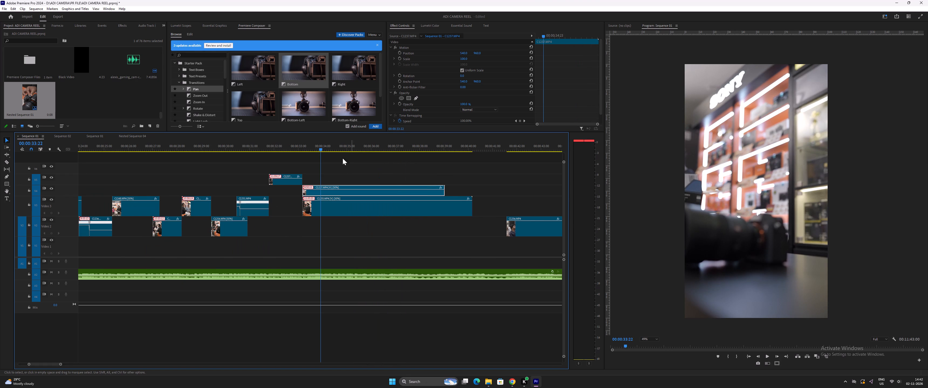
Replay the ending from before the stacked camera-on-desk shot up to about 00:00:36:01 to check the transition.
{"action": "left_click", "coordinate": [260, 147]}
{"action": "key", "text": "space"}
{"action": "type", "text": "="}
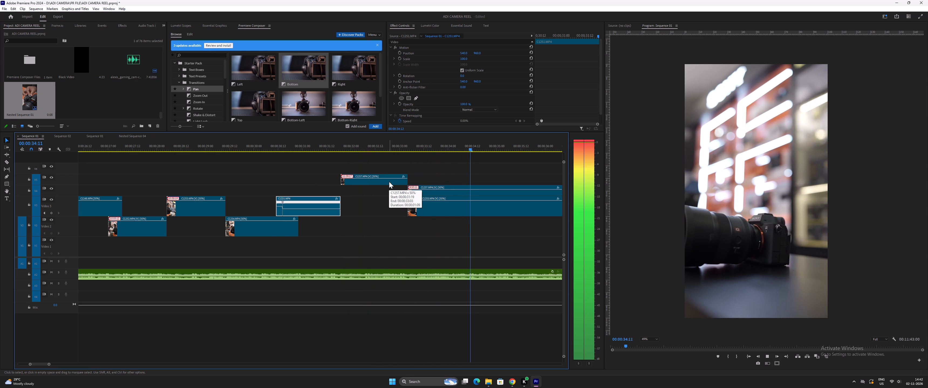
{"action": "key", "text": "space"}
{"action": "key", "text": "minus"}
{"action": "key", "text": "minus"}
{"action": "key", "text": "space"}
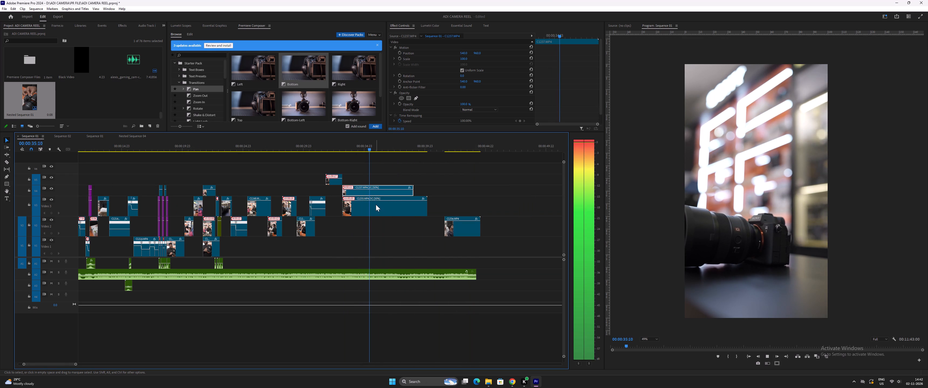
{"action": "key", "text": "space"}
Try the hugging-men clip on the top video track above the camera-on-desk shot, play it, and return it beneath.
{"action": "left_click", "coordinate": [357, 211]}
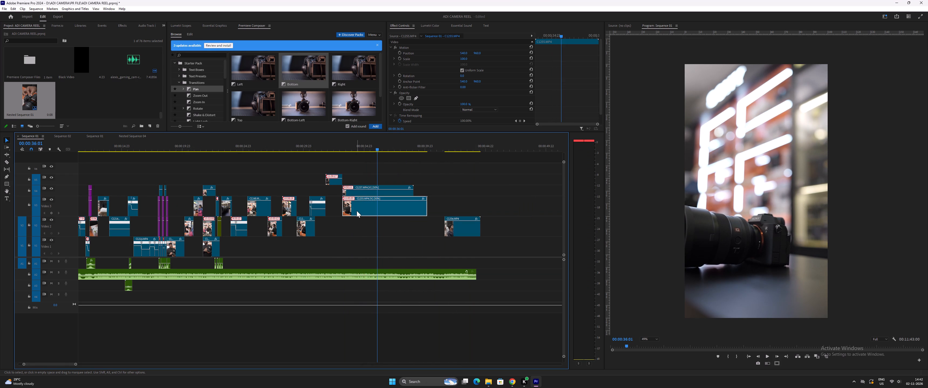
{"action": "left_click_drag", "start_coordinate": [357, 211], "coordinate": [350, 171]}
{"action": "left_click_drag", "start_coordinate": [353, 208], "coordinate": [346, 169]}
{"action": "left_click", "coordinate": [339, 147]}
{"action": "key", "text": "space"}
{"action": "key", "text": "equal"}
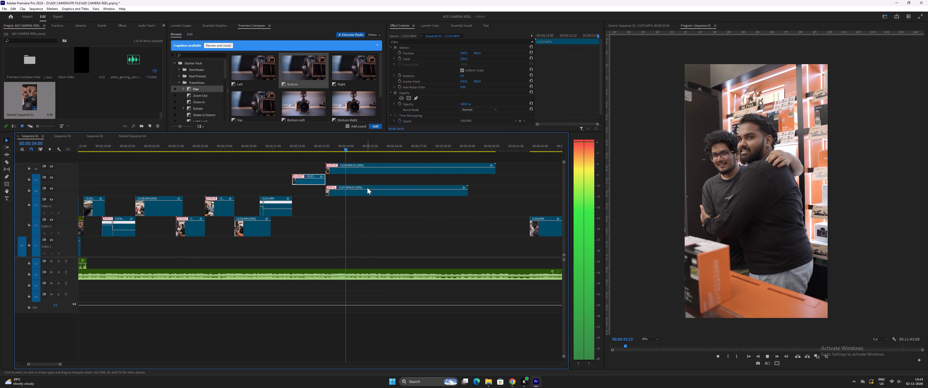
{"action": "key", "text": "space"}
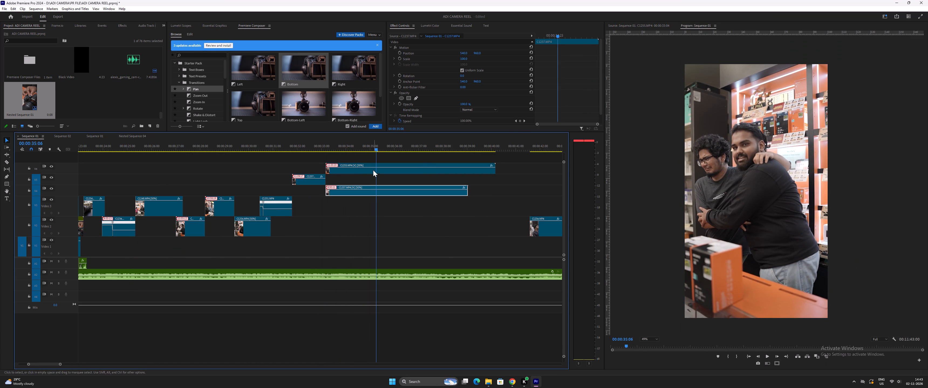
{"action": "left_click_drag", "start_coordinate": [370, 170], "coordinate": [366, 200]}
Move the separate last clip from after the gap to the top video track, aligned with the camera-on-desk shot's start.
{"action": "key", "text": "minus"}
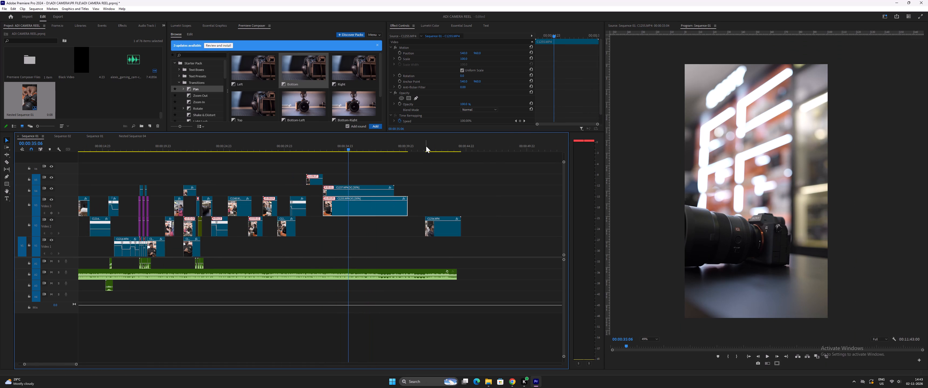
{"action": "left_click_drag", "start_coordinate": [427, 146], "coordinate": [429, 146]}
{"action": "key", "text": "space"}
{"action": "key", "text": "space"}
{"action": "left_click_drag", "start_coordinate": [441, 231], "coordinate": [348, 175]}
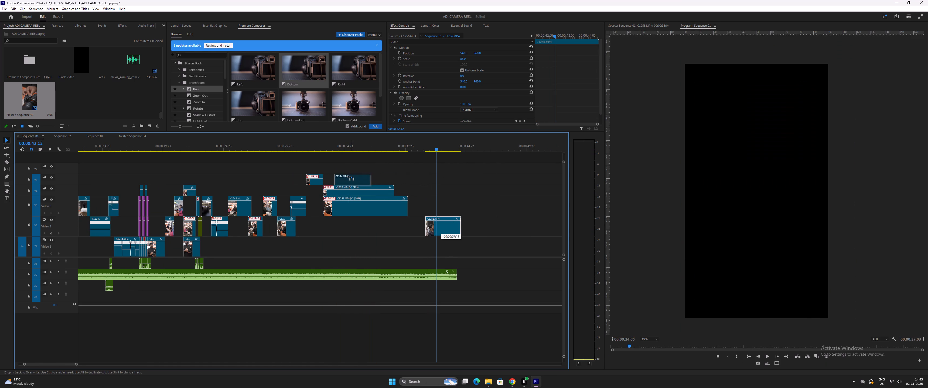
{"action": "left_click_drag", "start_coordinate": [348, 175], "coordinate": [338, 171]}
{"action": "left_click", "coordinate": [333, 171]}
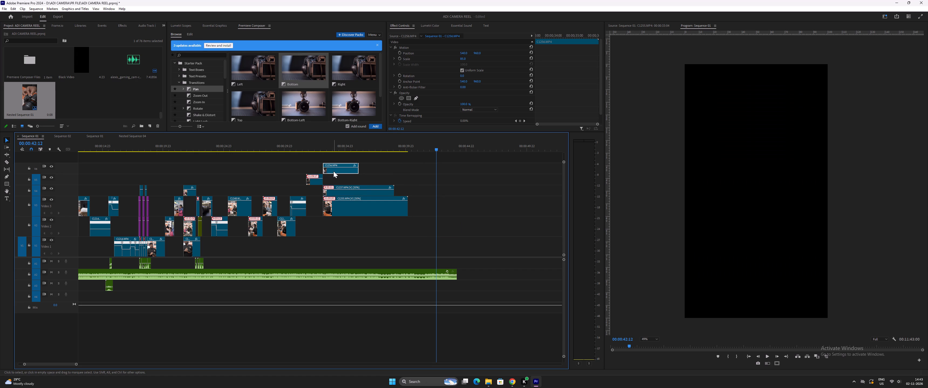
Slow the moved top-track clip to 50% speed and check its opening frames.
{"action": "left_click", "coordinate": [320, 184]}
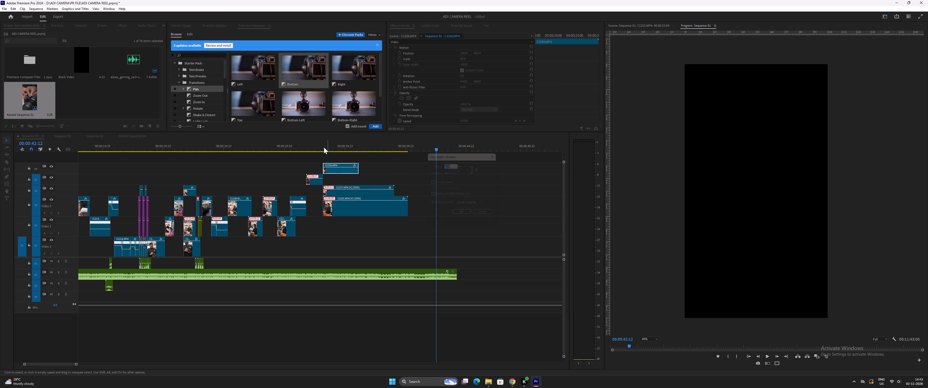
{"action": "left_click", "coordinate": [321, 146]}
{"action": "left_click", "coordinate": [324, 147]}
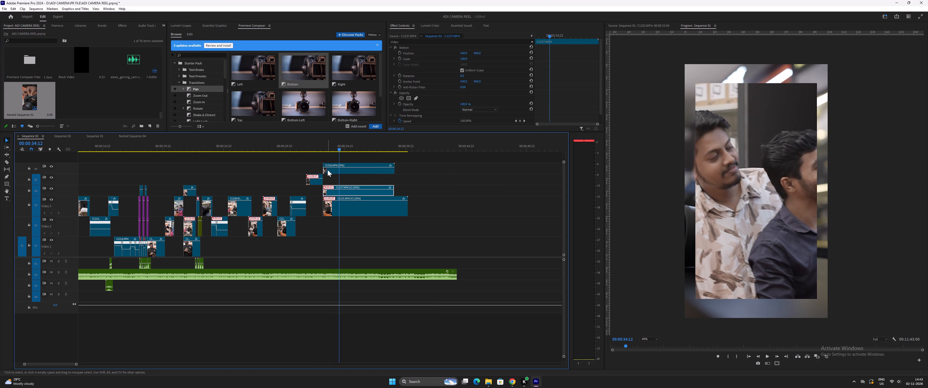
Trim the slowed clip's beginning, realign it with the camera-on-desk shot's start, and cut its end at 00:00:34:08.
{"action": "left_click_drag", "start_coordinate": [397, 170], "coordinate": [454, 170]}
{"action": "left_click_drag", "start_coordinate": [324, 170], "coordinate": [249, 170]}
{"action": "left_click", "coordinate": [299, 147]}
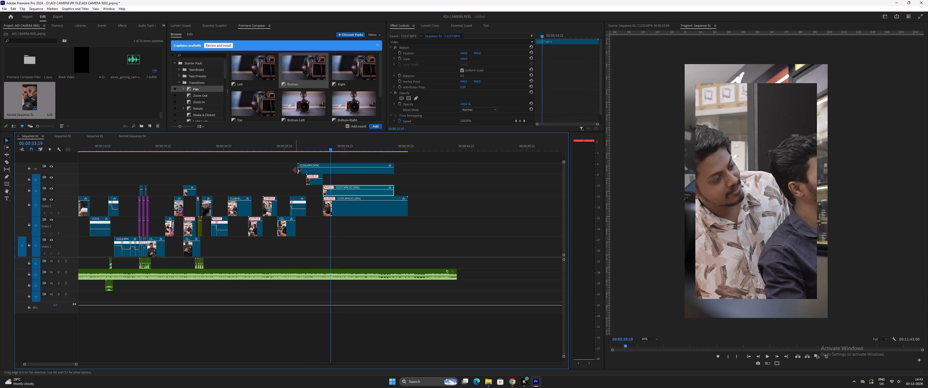
{"action": "left_click_drag", "start_coordinate": [297, 171], "coordinate": [332, 171]}
{"action": "left_click_drag", "start_coordinate": [342, 171], "coordinate": [331, 171]}
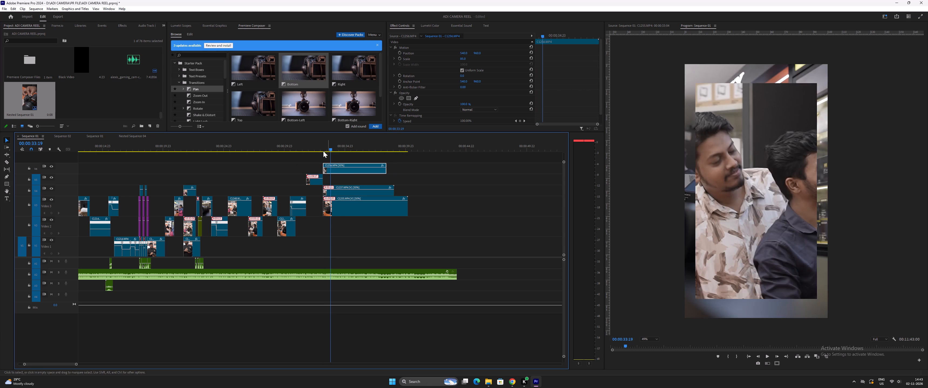
{"action": "left_click", "coordinate": [320, 144]}
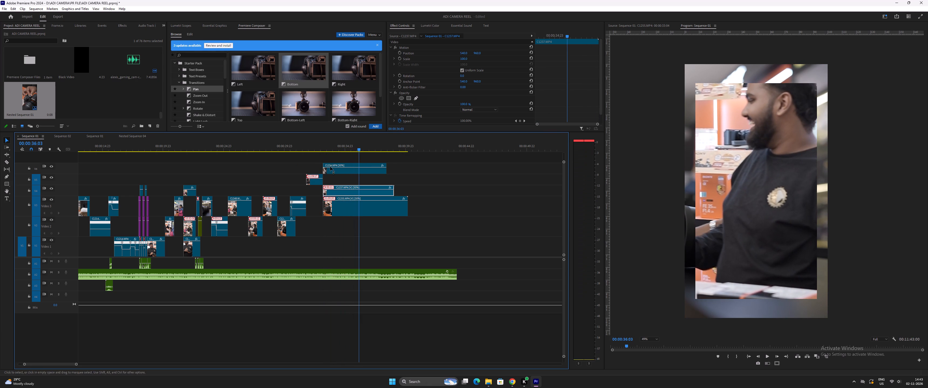
{"action": "left_click", "coordinate": [321, 145]}
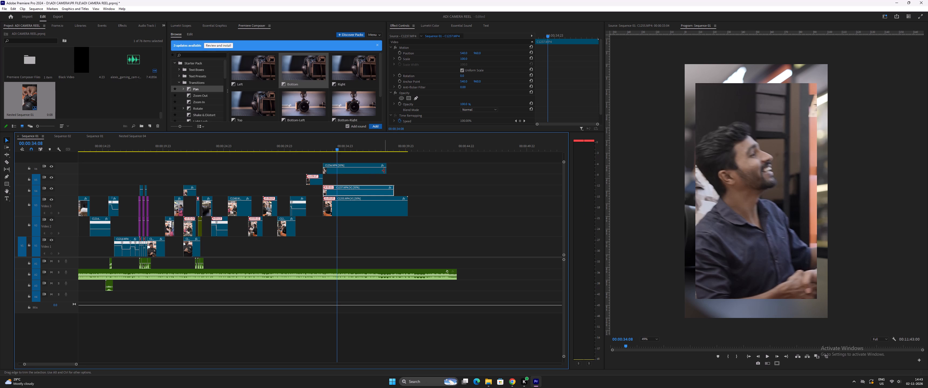
{"action": "left_click_drag", "start_coordinate": [386, 171], "coordinate": [338, 171]}
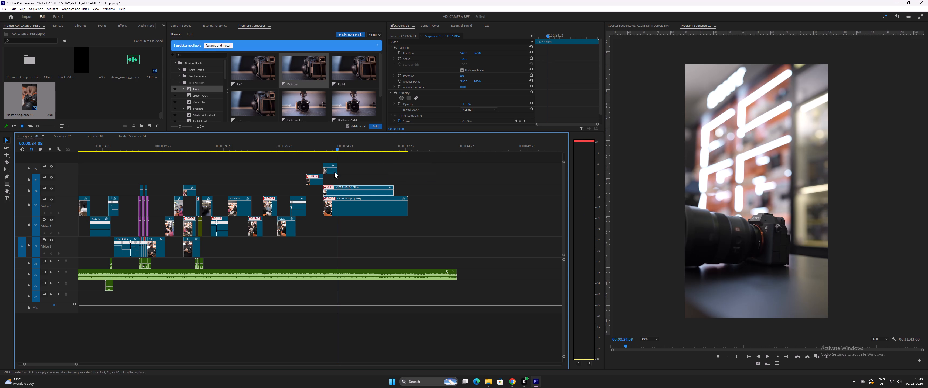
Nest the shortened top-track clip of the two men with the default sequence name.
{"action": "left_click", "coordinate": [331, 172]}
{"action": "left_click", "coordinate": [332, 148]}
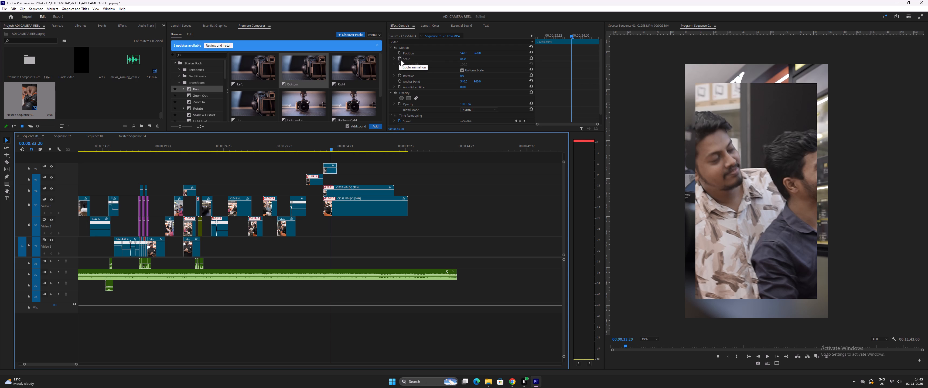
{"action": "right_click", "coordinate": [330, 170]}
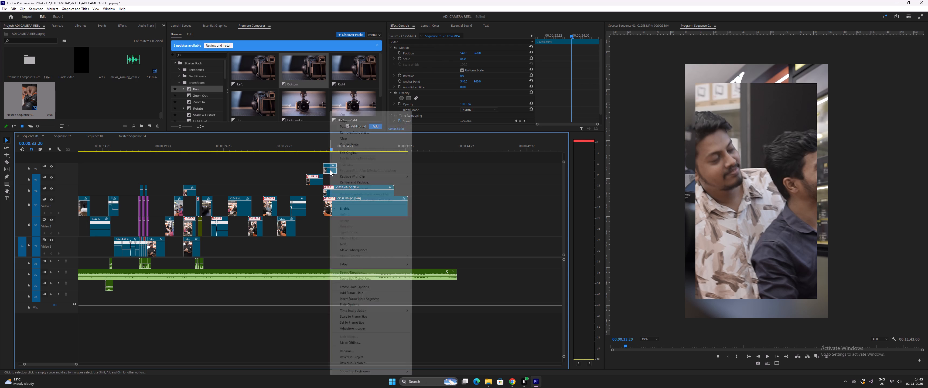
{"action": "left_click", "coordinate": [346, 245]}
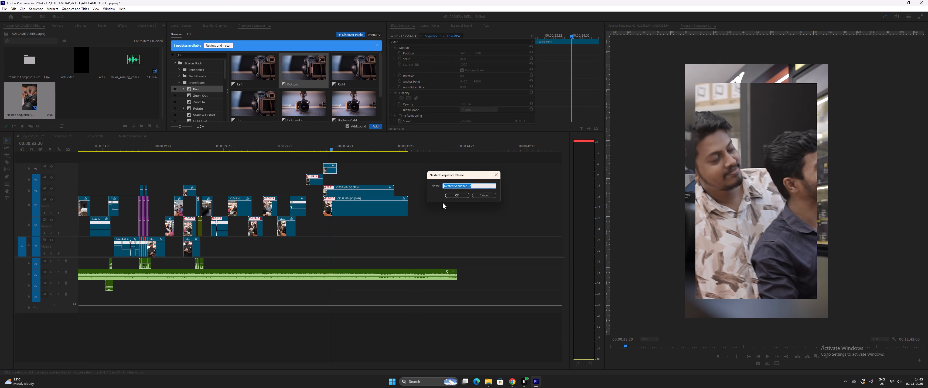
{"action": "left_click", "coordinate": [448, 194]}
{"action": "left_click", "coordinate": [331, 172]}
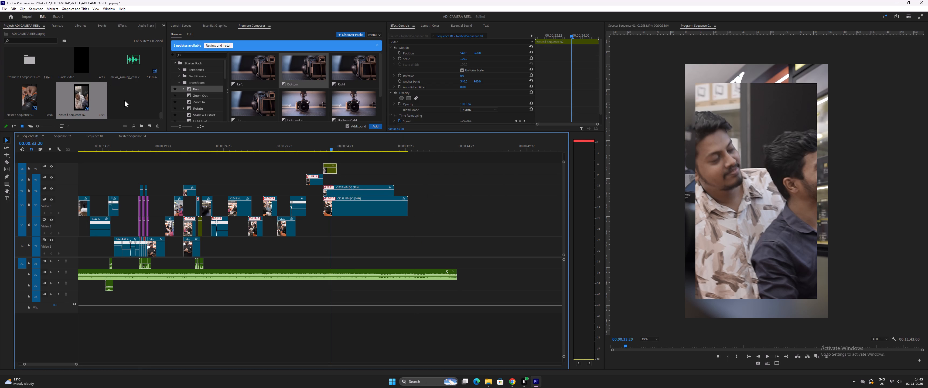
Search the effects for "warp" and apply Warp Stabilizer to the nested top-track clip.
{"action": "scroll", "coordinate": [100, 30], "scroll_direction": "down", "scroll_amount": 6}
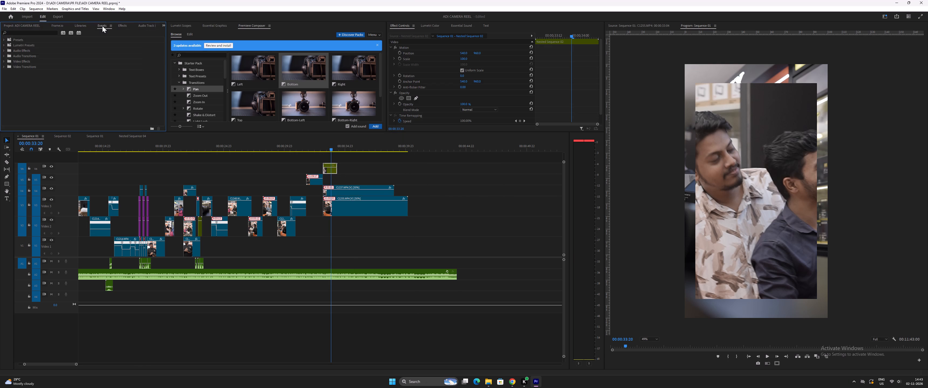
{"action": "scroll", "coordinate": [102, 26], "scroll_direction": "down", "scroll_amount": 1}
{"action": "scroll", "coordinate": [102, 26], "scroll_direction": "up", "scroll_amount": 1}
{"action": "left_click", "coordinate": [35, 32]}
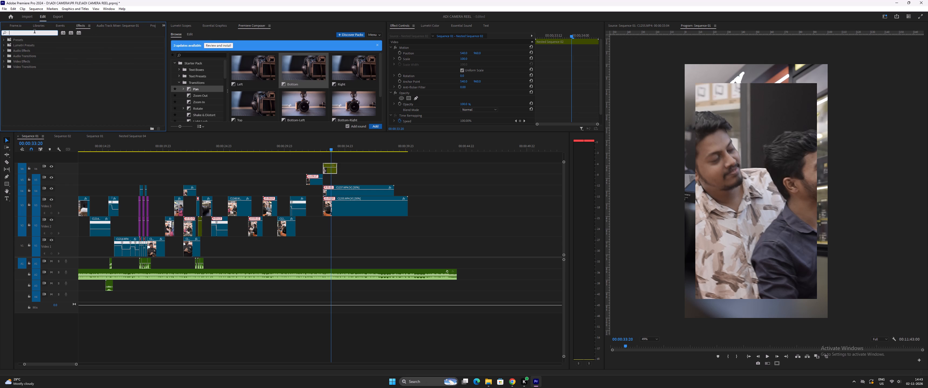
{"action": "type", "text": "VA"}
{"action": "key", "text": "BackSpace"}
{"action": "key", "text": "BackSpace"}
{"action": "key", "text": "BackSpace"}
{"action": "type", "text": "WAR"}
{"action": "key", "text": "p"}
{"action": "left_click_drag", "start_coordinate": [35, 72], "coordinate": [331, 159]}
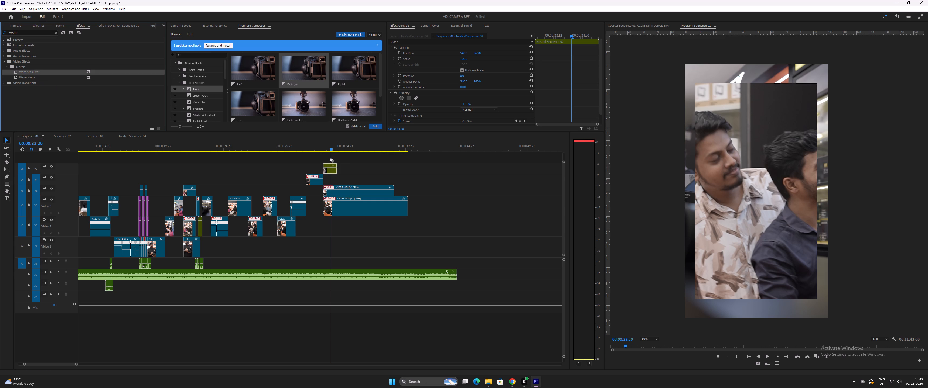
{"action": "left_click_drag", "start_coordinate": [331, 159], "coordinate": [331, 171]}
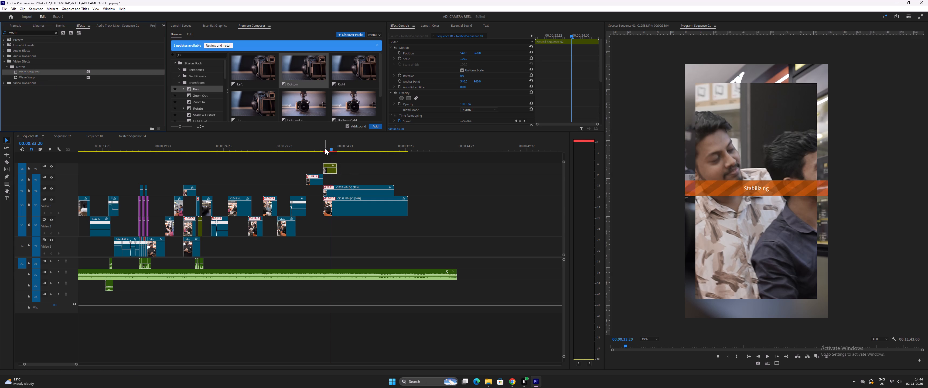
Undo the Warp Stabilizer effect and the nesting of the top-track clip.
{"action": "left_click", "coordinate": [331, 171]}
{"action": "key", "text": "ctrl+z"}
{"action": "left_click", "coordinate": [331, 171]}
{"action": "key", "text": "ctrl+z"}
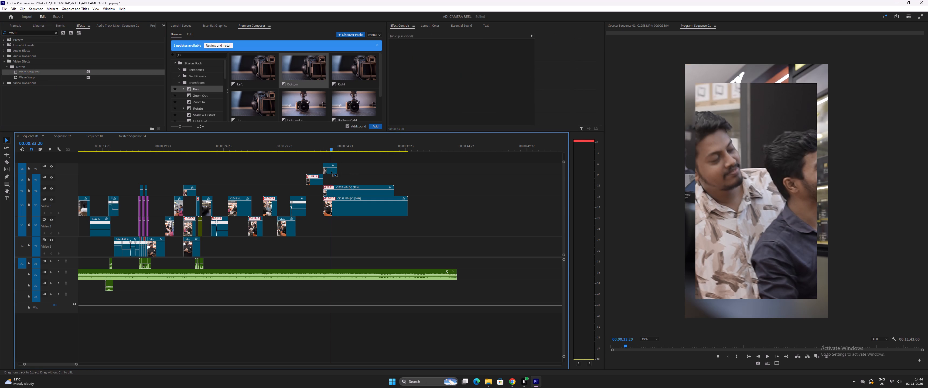
Set the scale of the top-track clip of the two men to 100.
{"action": "left_click", "coordinate": [331, 171]}
{"action": "left_click", "coordinate": [461, 58]}
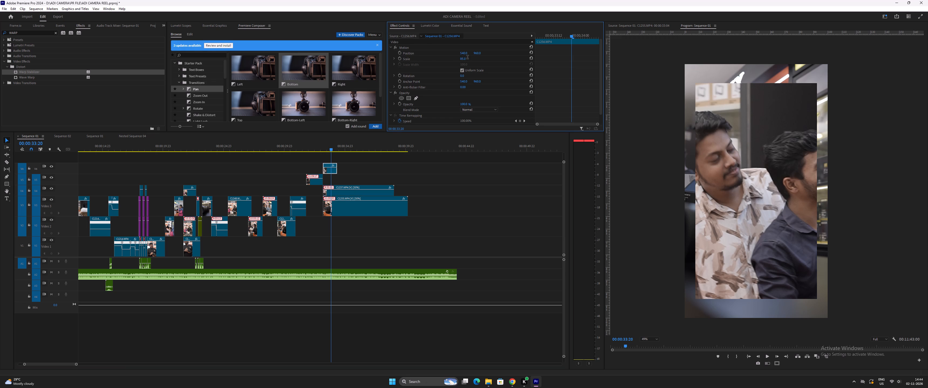
{"action": "type", "text": "100"}
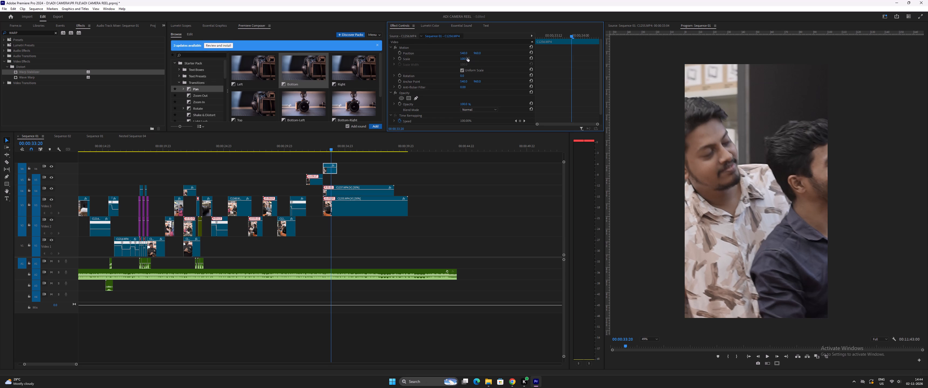
Nest the rescaled top-track clip of the two men with the default sequence name.
{"action": "left_click", "coordinate": [330, 170]}
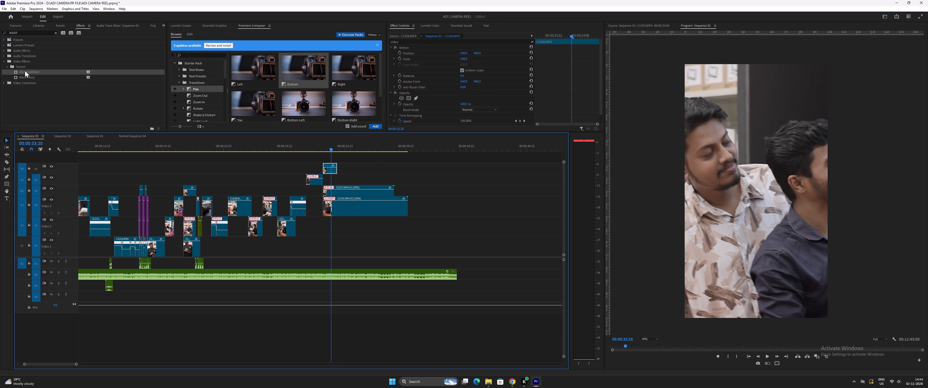
{"action": "right_click", "coordinate": [330, 171]}
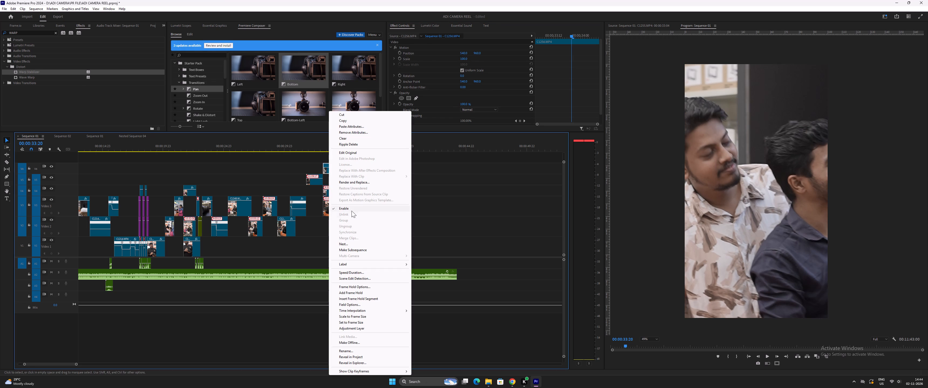
{"action": "left_click", "coordinate": [344, 244]}
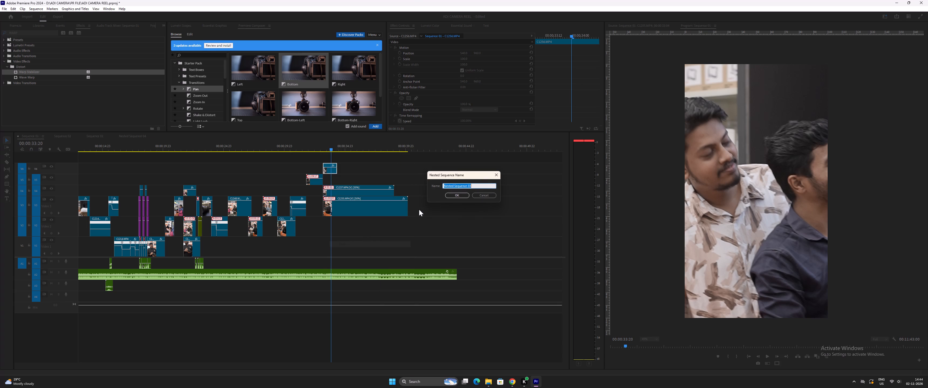
{"action": "left_click", "coordinate": [453, 195]}
Apply Warp Stabilizer to the nested top-track clip.
{"action": "left_click_drag", "start_coordinate": [53, 70], "coordinate": [249, 141]}
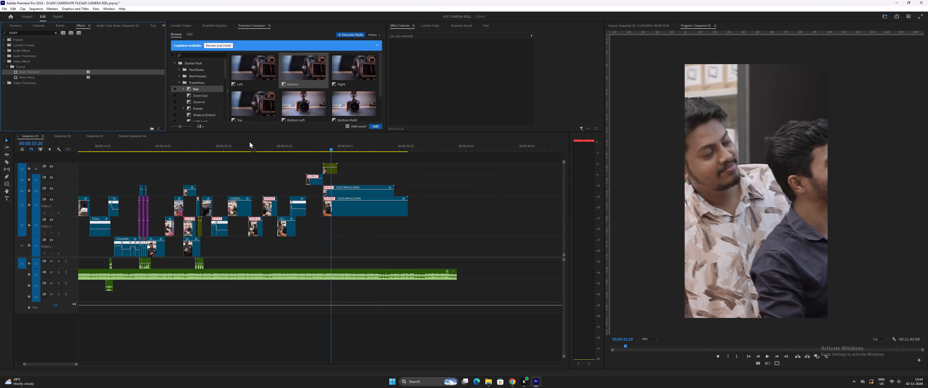
{"action": "left_click_drag", "start_coordinate": [249, 141], "coordinate": [332, 171]}
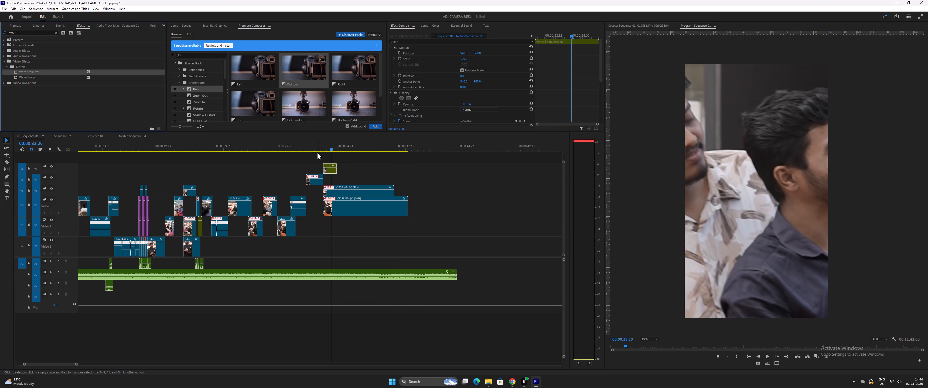
Play back the closing shots around the nested clip to check how they flow together.
{"action": "left_click", "coordinate": [307, 150]}
{"action": "key", "text": "space"}
{"action": "type", "text": "="}
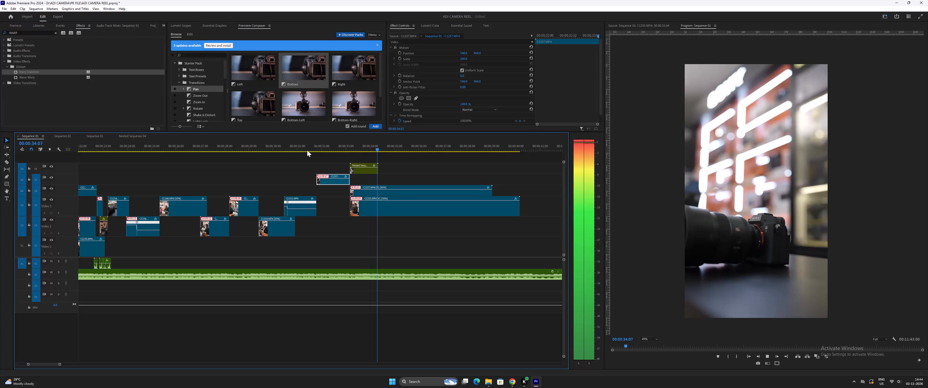
{"action": "key", "text": "minus"}
{"action": "key", "text": "space"}
{"action": "left_click_drag", "start_coordinate": [326, 149], "coordinate": [313, 151]}
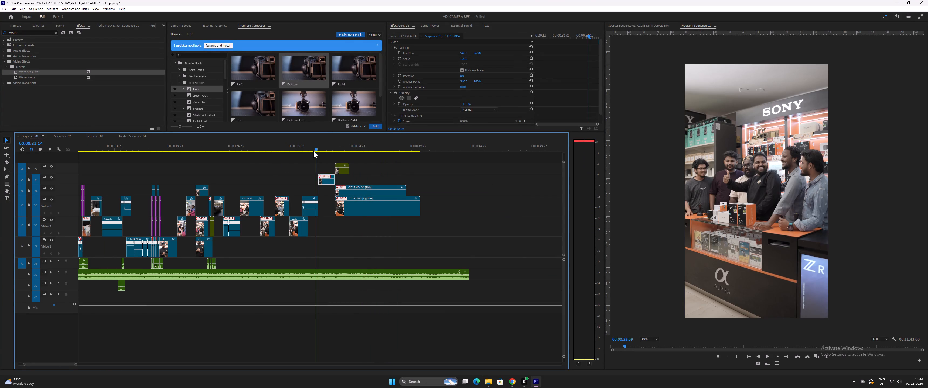
{"action": "left_click_drag", "start_coordinate": [313, 151], "coordinate": [312, 151]}
{"action": "key", "text": "equal"}
{"action": "key", "text": "space"}
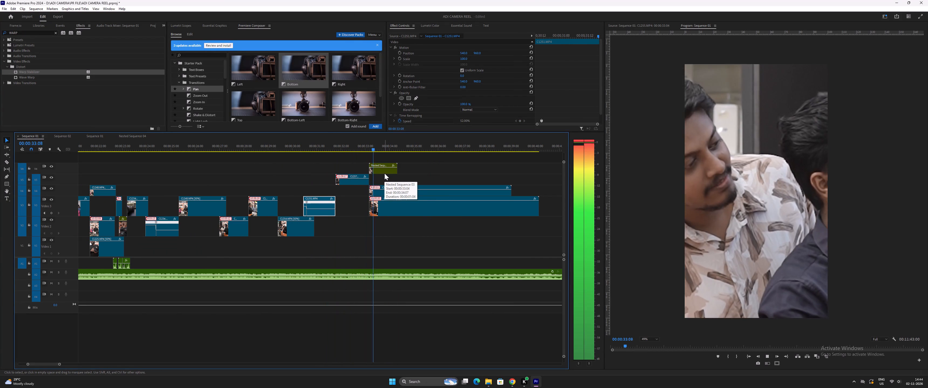
Move the nested clip of the two men down to the Video 2 track, beneath the camera-on-desk shot.
{"action": "key", "text": "space"}
{"action": "left_click_drag", "start_coordinate": [385, 173], "coordinate": [384, 224]}
Play the transition into the camera-on-desk shot and extend the preceding laughing-men clip's end to 00:00:33:08.
{"action": "left_click", "coordinate": [347, 146]}
{"action": "key", "text": "space"}
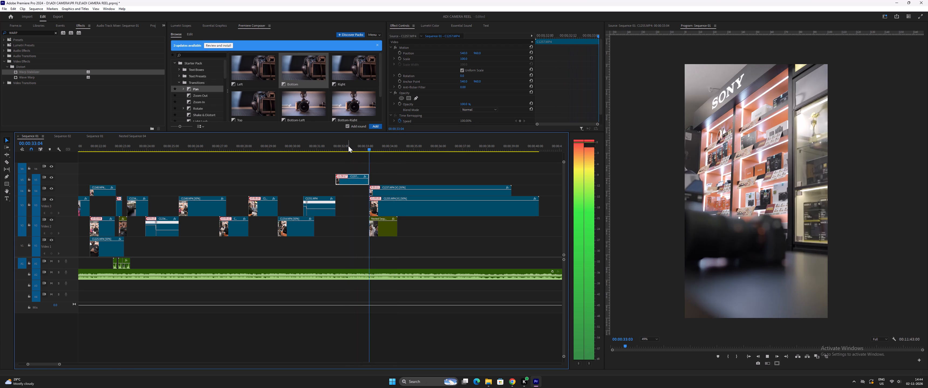
{"action": "key", "text": "space"}
{"action": "left_click", "coordinate": [363, 146]}
{"action": "key", "text": "equal"}
{"action": "key", "text": "equal"}
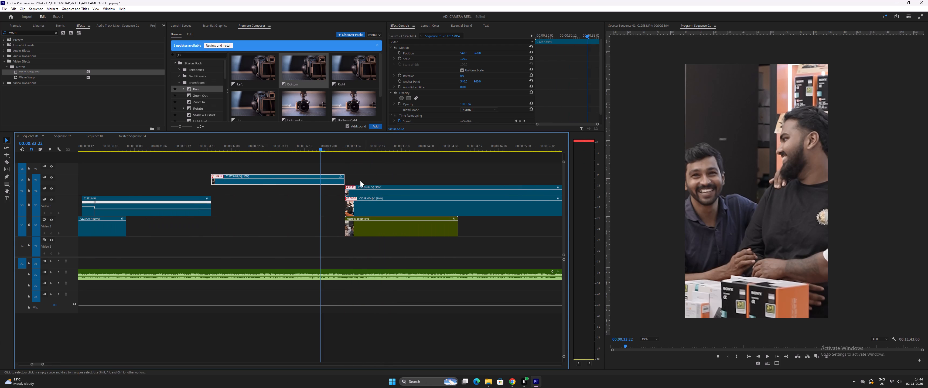
{"action": "left_click_drag", "start_coordinate": [344, 183], "coordinate": [358, 183]}
{"action": "key", "text": "space"}
{"action": "key", "text": "space"}
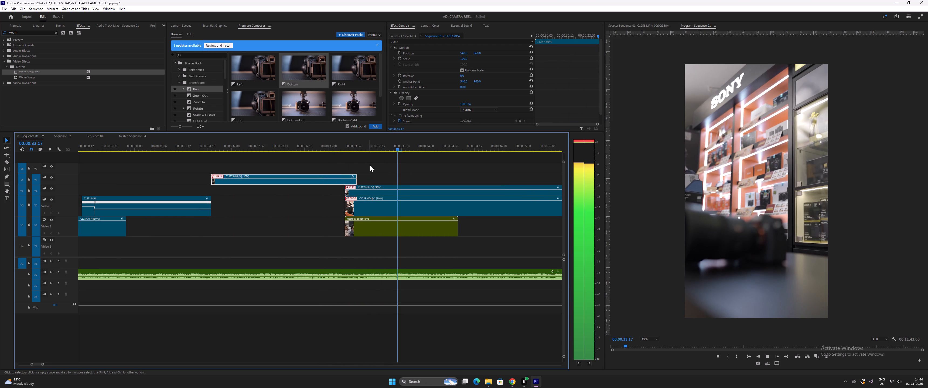
{"action": "left_click_drag", "start_coordinate": [358, 147], "coordinate": [361, 148]}
{"action": "left_click_drag", "start_coordinate": [358, 183], "coordinate": [361, 183]}
Shift the camera-on-desk clip so it starts at 00:00:33:08, right after the laughing-men clip.
{"action": "left_click_drag", "start_coordinate": [377, 192], "coordinate": [385, 192]}
{"action": "left_click_drag", "start_coordinate": [385, 192], "coordinate": [396, 192]}
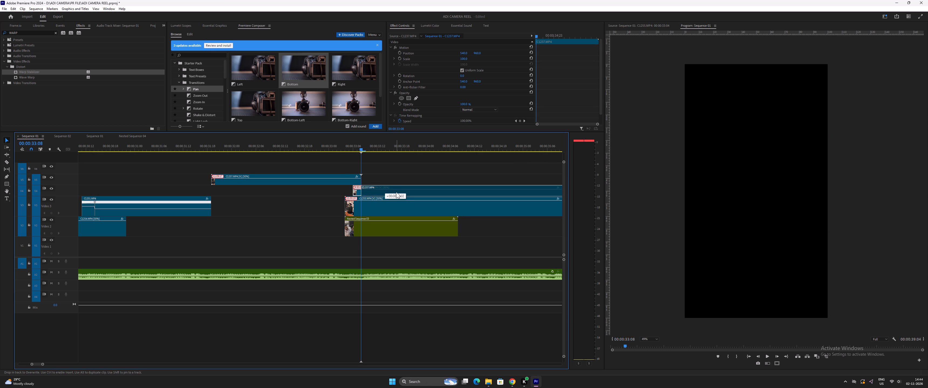
Play through the camera-on-desk shot and trim its end to 00:00:38:01.
{"action": "key", "text": "space"}
{"action": "key", "text": "minus"}
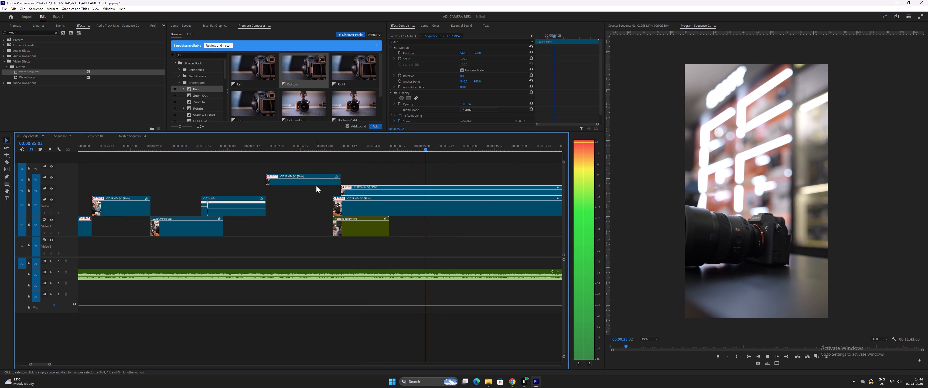
{"action": "key", "text": "minus"}
{"action": "key", "text": "space"}
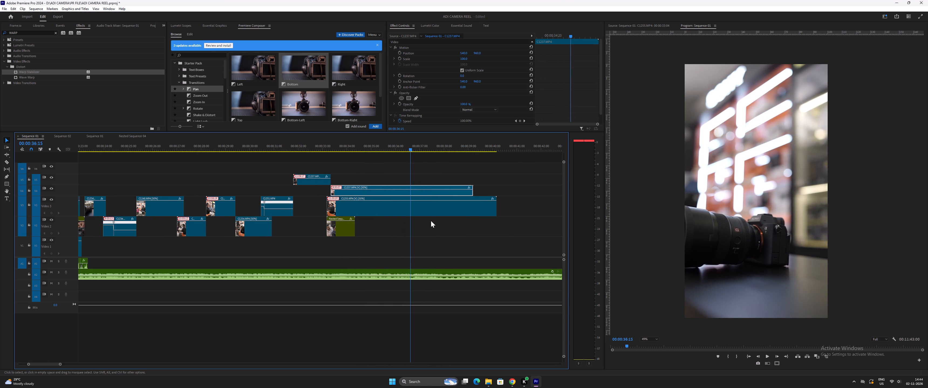
{"action": "key", "text": "space"}
{"action": "key", "text": "space"}
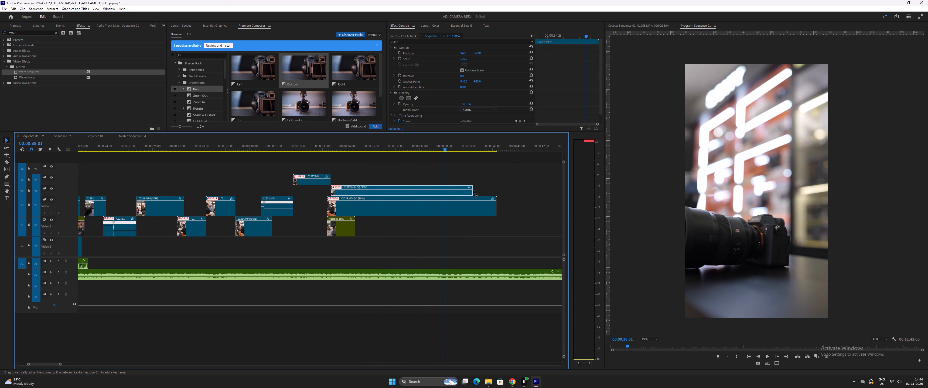
{"action": "left_click_drag", "start_coordinate": [473, 192], "coordinate": [446, 189]}
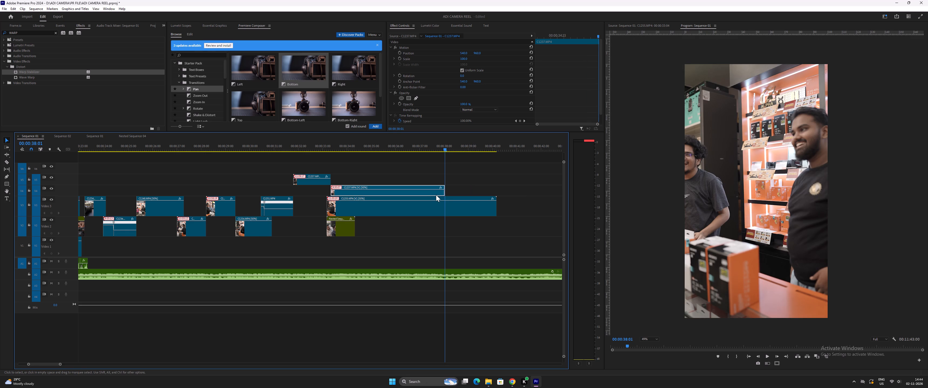
Cut the music at 00:00:38:01 and delete the remainder after the cut.
{"action": "key", "text": "minus"}
{"action": "left_click", "coordinate": [415, 273]}
{"action": "key", "text": "ctrl+bracketleft"}
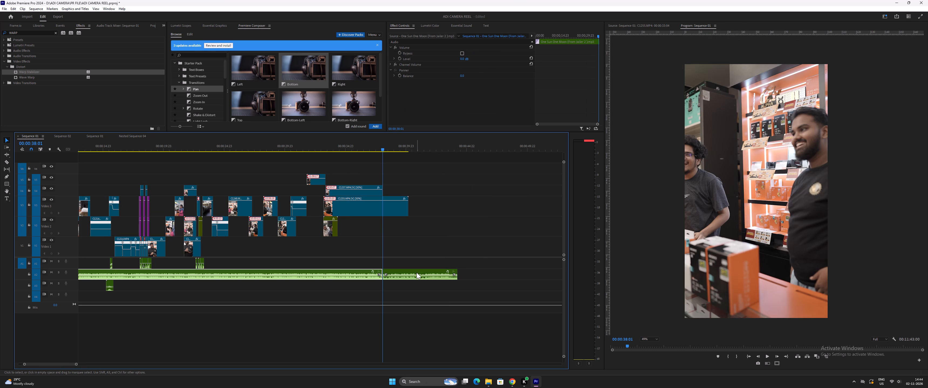
{"action": "left_click", "coordinate": [417, 272]}
{"action": "key", "text": "Delete"}
{"action": "key", "text": "equal"}
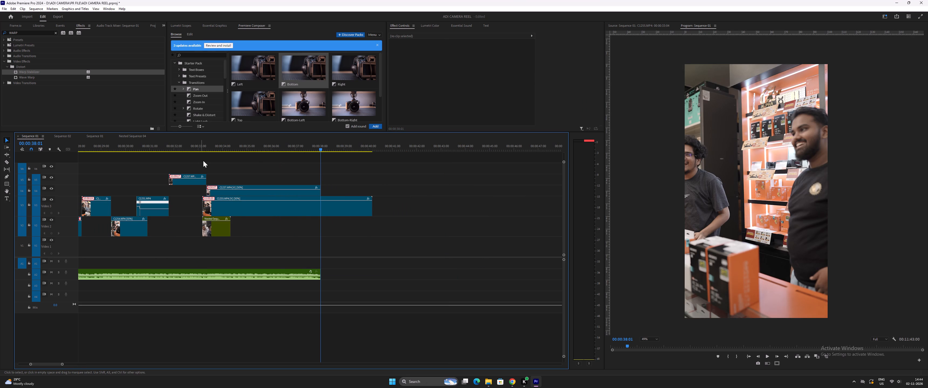
Play the ending and add a long fade-out to the music, starting around the camera-on-desk shot's beginning.
{"action": "left_click", "coordinate": [203, 147]}
{"action": "key", "text": "space"}
{"action": "key", "text": "equal"}
{"action": "key", "text": "minus"}
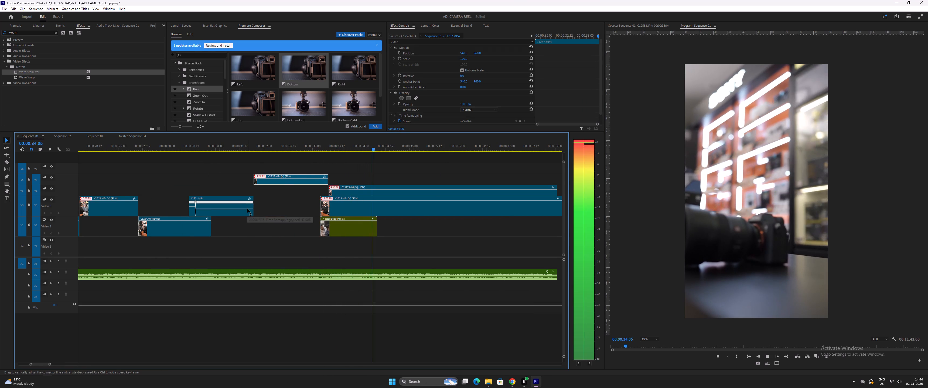
{"action": "key", "text": "space"}
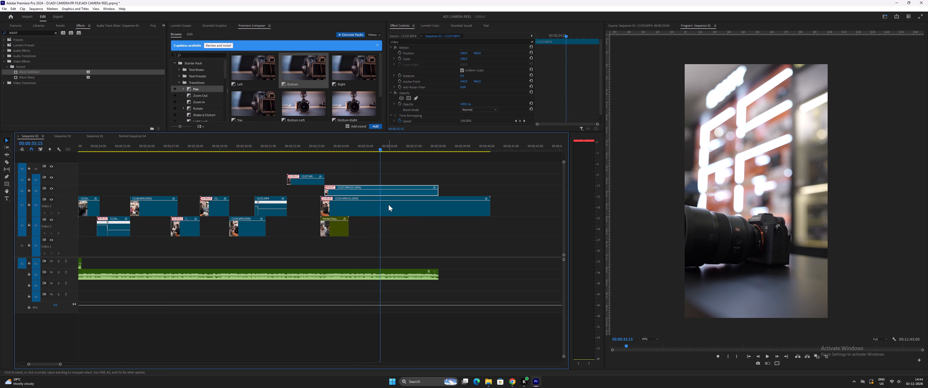
{"action": "key", "text": "space"}
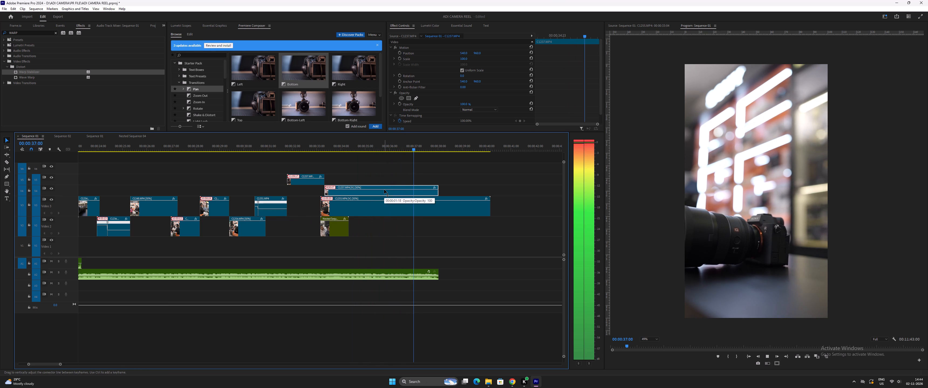
{"action": "key", "text": "space"}
{"action": "left_click_drag", "start_coordinate": [435, 275], "coordinate": [324, 273]}
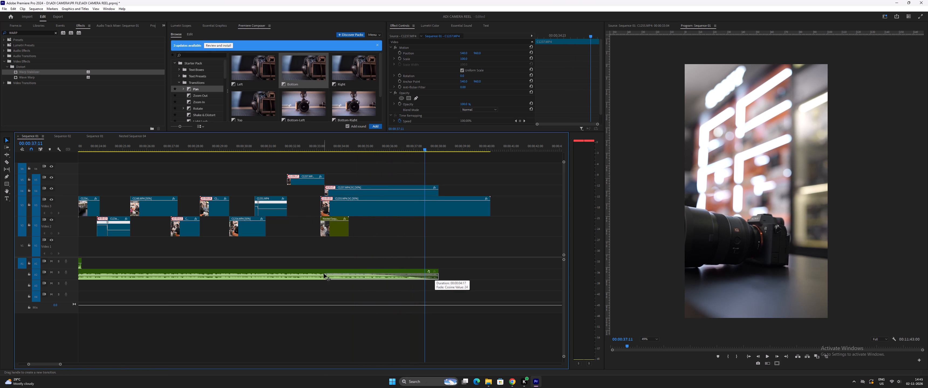
{"action": "left_click_drag", "start_coordinate": [324, 273], "coordinate": [325, 273]}
Play back the reel's ending repeatedly to check the music fade-out against the camera-on-desk shot.
{"action": "left_click", "coordinate": [315, 149]}
{"action": "key", "text": "space"}
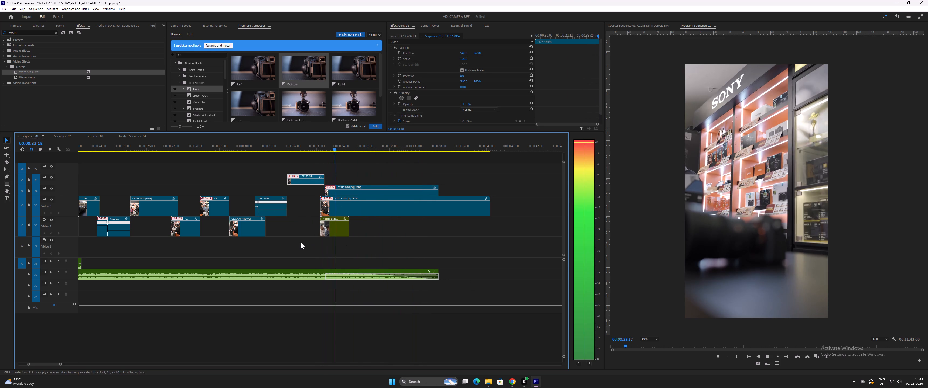
{"action": "key", "text": "space"}
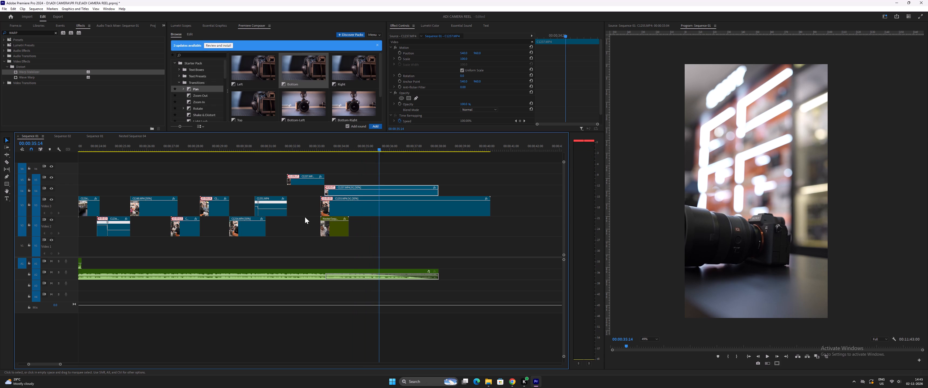
{"action": "left_click", "coordinate": [323, 148]}
{"action": "key", "text": "space"}
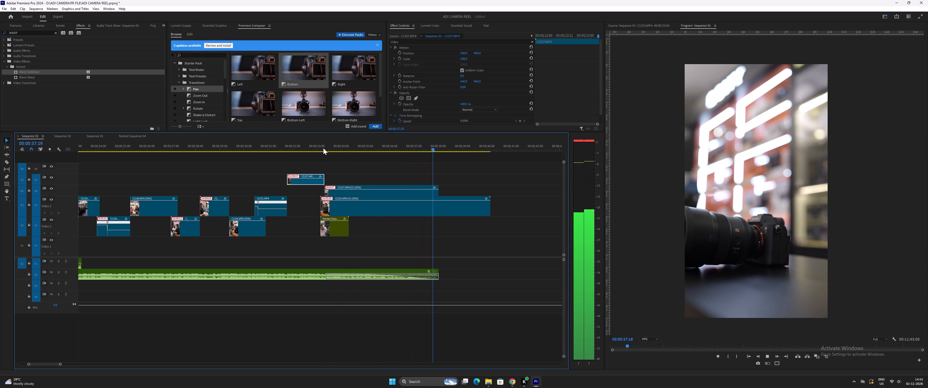
{"action": "key", "text": "space"}
{"action": "key", "text": "minus"}
{"action": "key", "text": "minus"}
{"action": "key", "text": "minus"}
{"action": "key", "text": "minus"}
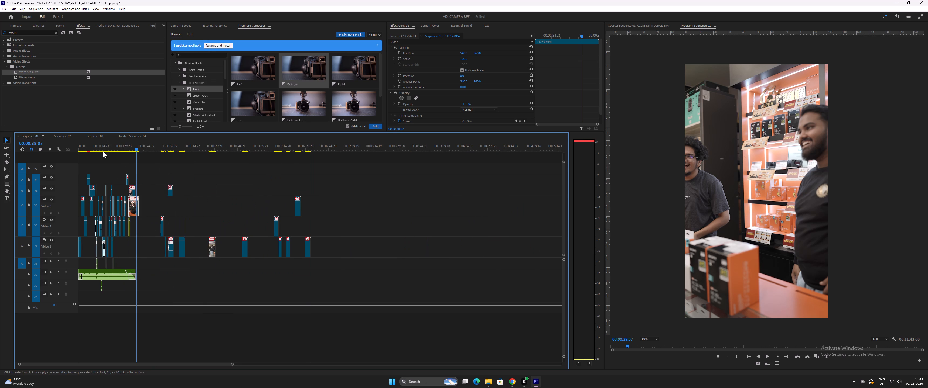
{"action": "left_click", "coordinate": [128, 147]}
{"action": "key", "text": "equal"}
{"action": "key", "text": "equal"}
{"action": "key", "text": "equal"}
{"action": "key", "text": "equal"}
{"action": "key", "text": "space"}
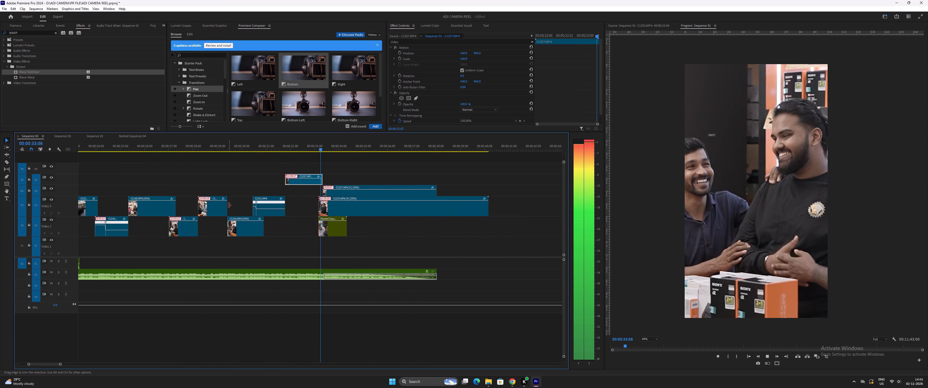
{"action": "key", "text": "space"}
Look through the leftover clips and move the front-facing Sony camera shot to the closing montage's top track, right after the two men's shot.
{"action": "key", "text": "minus"}
{"action": "key", "text": "minus"}
{"action": "key", "text": "minus"}
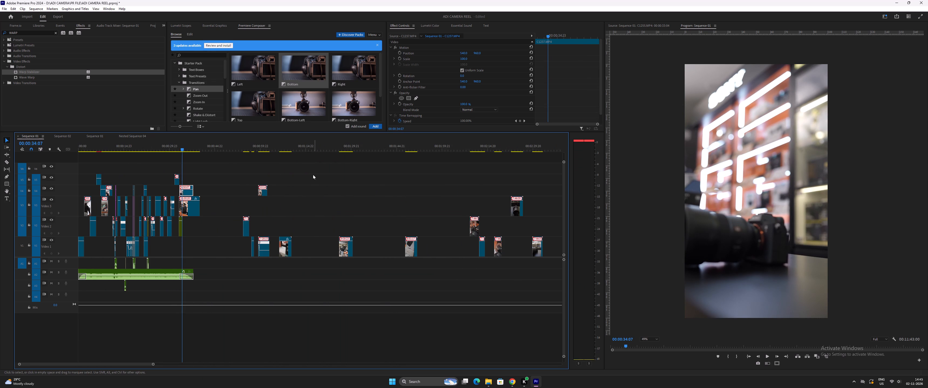
{"action": "left_click_drag", "start_coordinate": [254, 148], "coordinate": [297, 164]}
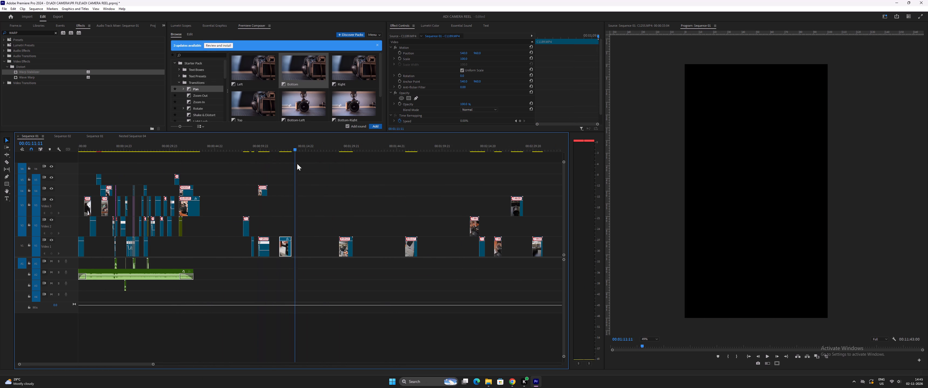
{"action": "left_click_drag", "start_coordinate": [297, 164], "coordinate": [416, 191]}
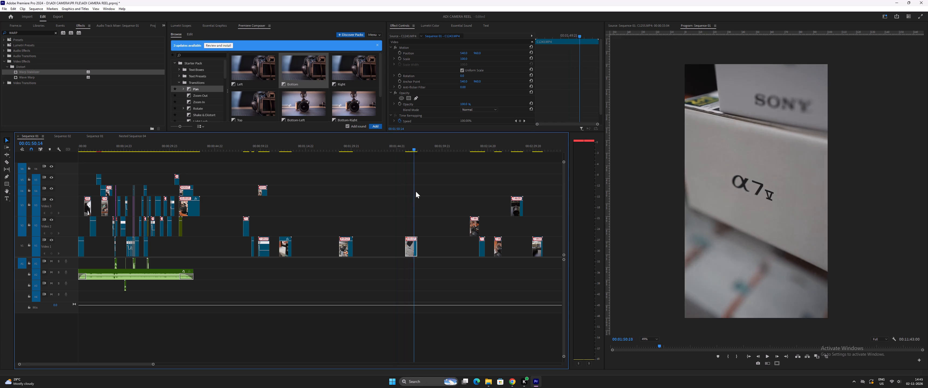
{"action": "left_click_drag", "start_coordinate": [416, 191], "coordinate": [474, 197]}
{"action": "key", "text": "space"}
{"action": "key", "text": "space"}
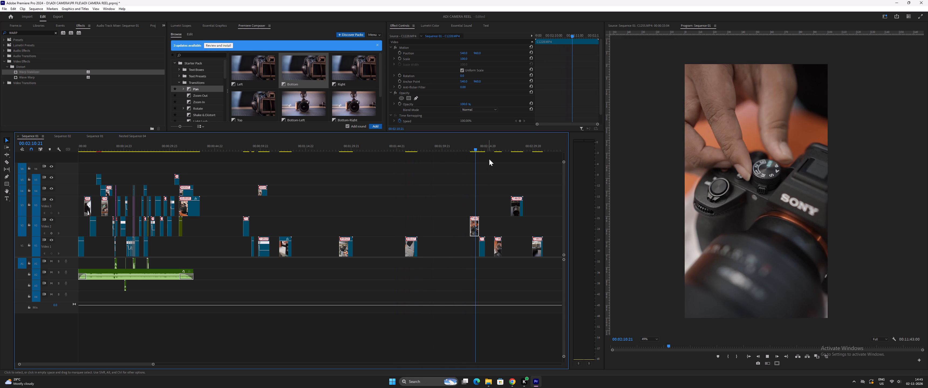
{"action": "left_click_drag", "start_coordinate": [480, 144], "coordinate": [517, 159]}
{"action": "key", "text": "space"}
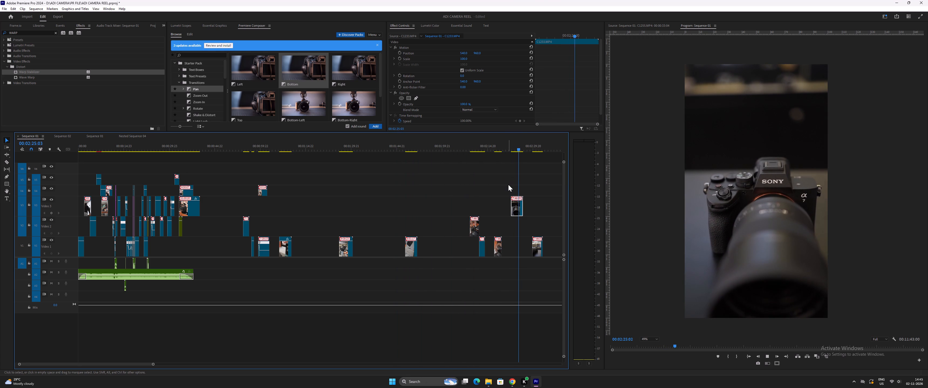
{"action": "key", "text": "space"}
{"action": "left_click_drag", "start_coordinate": [517, 207], "coordinate": [238, 174]}
{"action": "key", "text": "equal"}
{"action": "key", "text": "equal"}
{"action": "key", "text": "equal"}
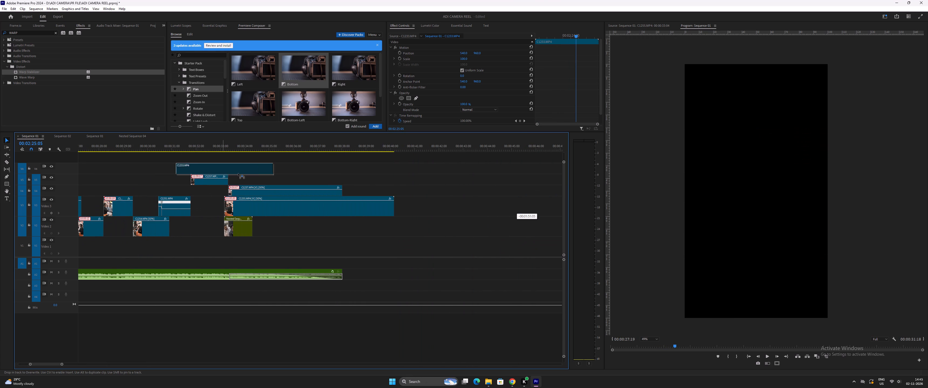
{"action": "left_click_drag", "start_coordinate": [238, 174], "coordinate": [273, 173]}
Play the closing montage around the added front-facing camera shot and slow that shot to 50% speed.
{"action": "left_click", "coordinate": [212, 139]}
{"action": "left_click", "coordinate": [218, 143]}
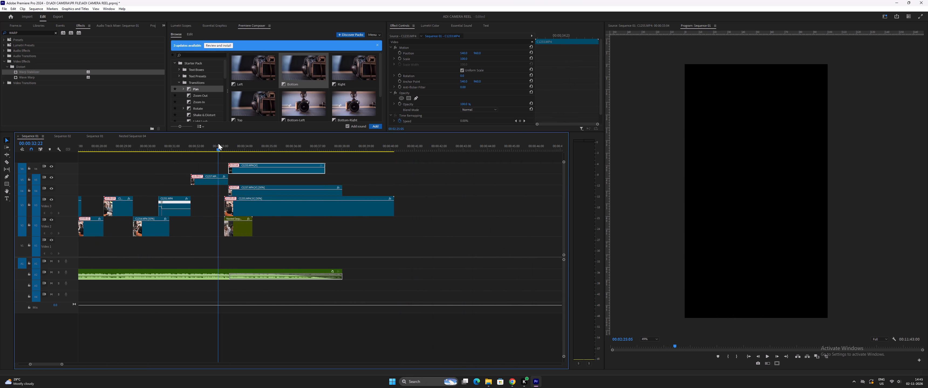
{"action": "key", "text": "space"}
{"action": "key", "text": "equal"}
{"action": "key", "text": "space"}
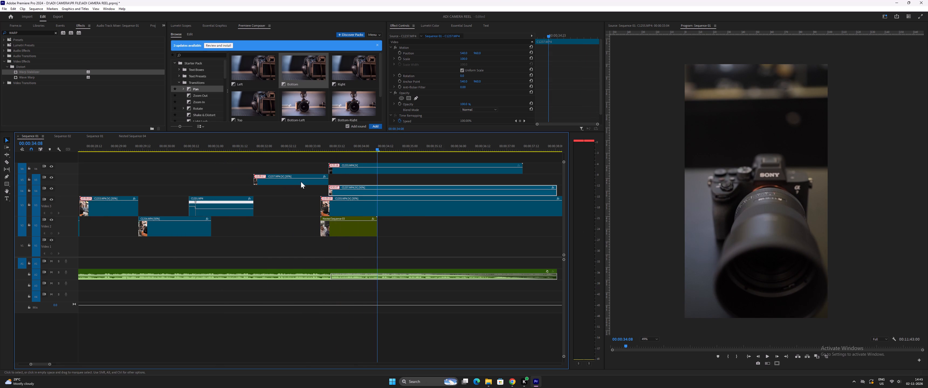
{"action": "left_click", "coordinate": [361, 168]}
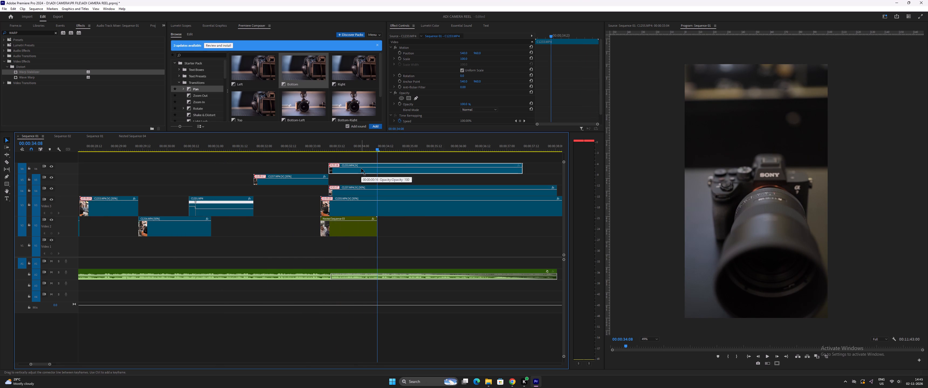
{"action": "left_click", "coordinate": [344, 183]}
{"action": "key", "text": "Return"}
Play the slowed front-facing camera shot, cut away its opening in two passes, and slide it back against the two men's shot each time.
{"action": "left_click", "coordinate": [330, 145]}
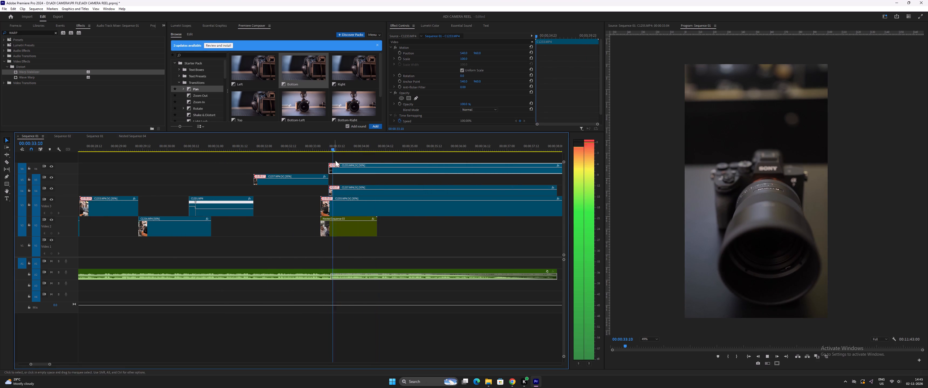
{"action": "left_click", "coordinate": [439, 169]}
{"action": "left_click_drag", "start_coordinate": [444, 169], "coordinate": [342, 172]}
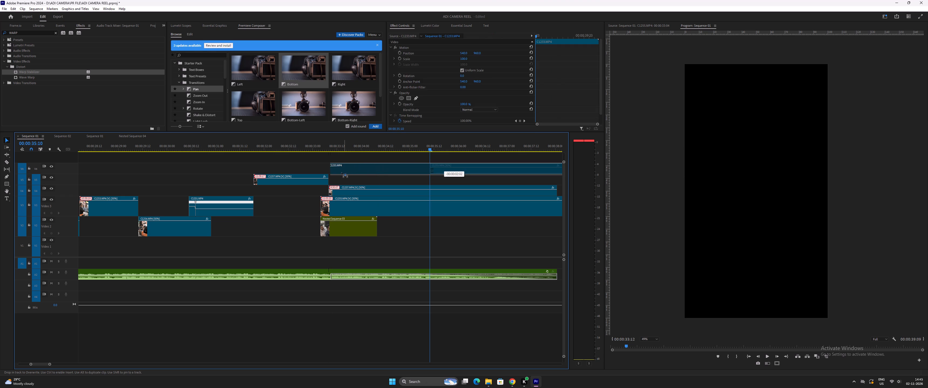
{"action": "left_click_drag", "start_coordinate": [342, 172], "coordinate": [340, 172]}
{"action": "left_click", "coordinate": [318, 139]}
{"action": "left_click", "coordinate": [322, 145]}
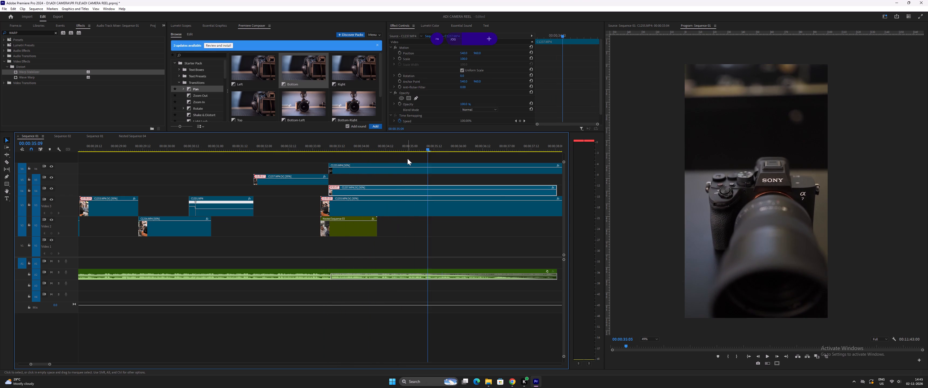
{"action": "left_click", "coordinate": [448, 169]}
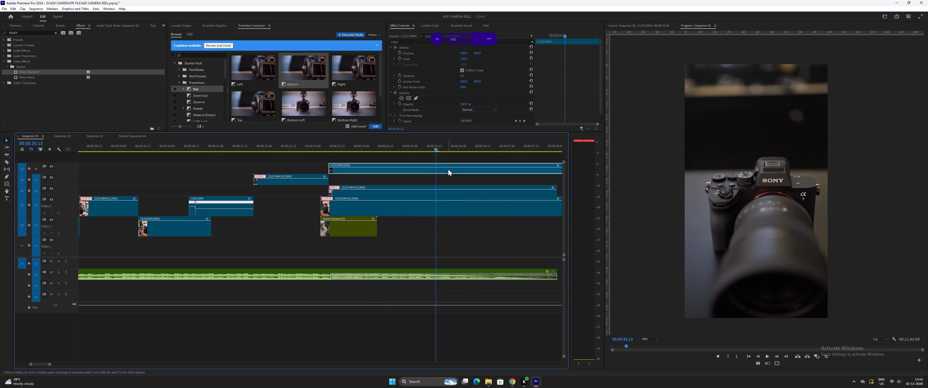
{"action": "left_click_drag", "start_coordinate": [455, 173], "coordinate": [345, 173]}
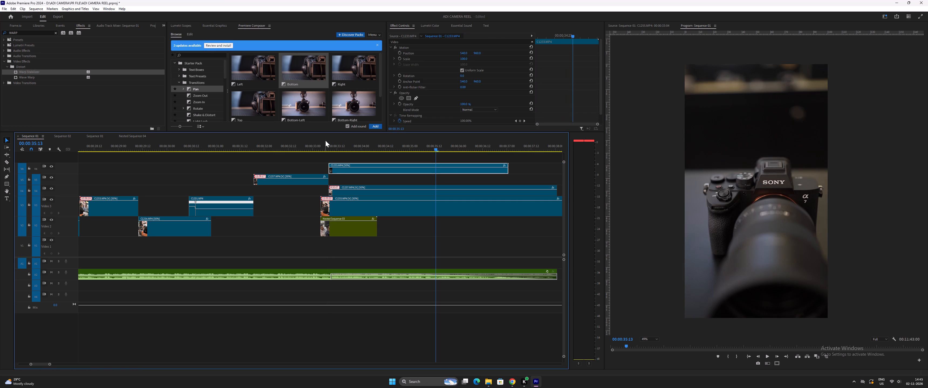
Play the transition from the two men's shot and trim the front-facing camera shot's end to about 00:00:34:19.
{"action": "left_click", "coordinate": [327, 145]}
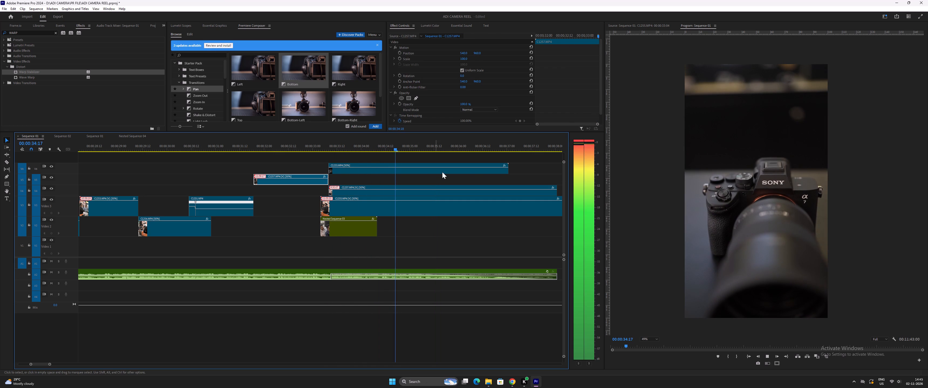
{"action": "left_click_drag", "start_coordinate": [508, 170], "coordinate": [398, 171]}
Move the camera-on-desk shot to start where the front-facing shot ends, and put the front-facing shot on the two men's track.
{"action": "left_click_drag", "start_coordinate": [386, 193], "coordinate": [456, 193]}
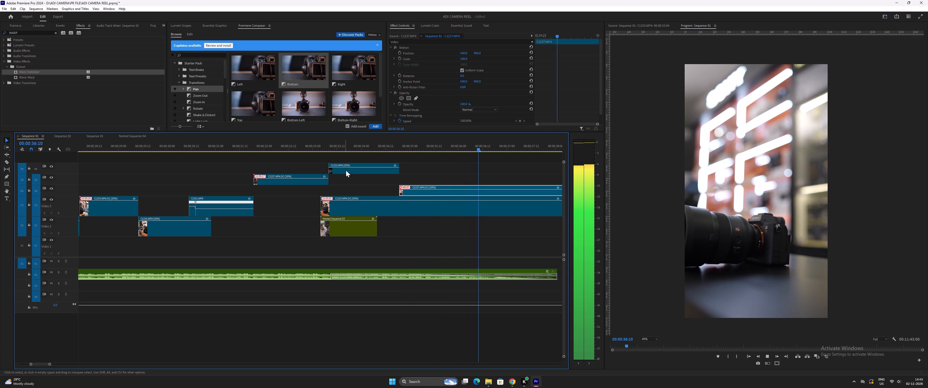
{"action": "left_click_drag", "start_coordinate": [354, 170], "coordinate": [354, 179]}
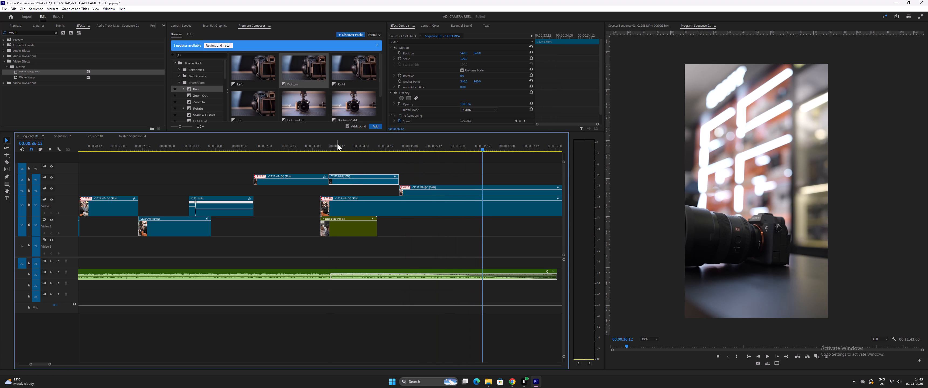
Play the transition and shift the camera-on-desk shot earlier to start at about 00:00:34:11, overlapping beneath the front-facing shot.
{"action": "left_click", "coordinate": [389, 147]}
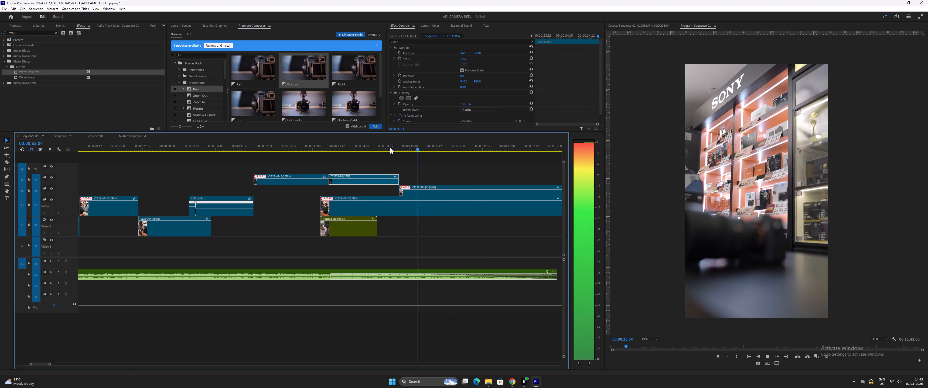
{"action": "left_click_drag", "start_coordinate": [411, 193], "coordinate": [396, 190]}
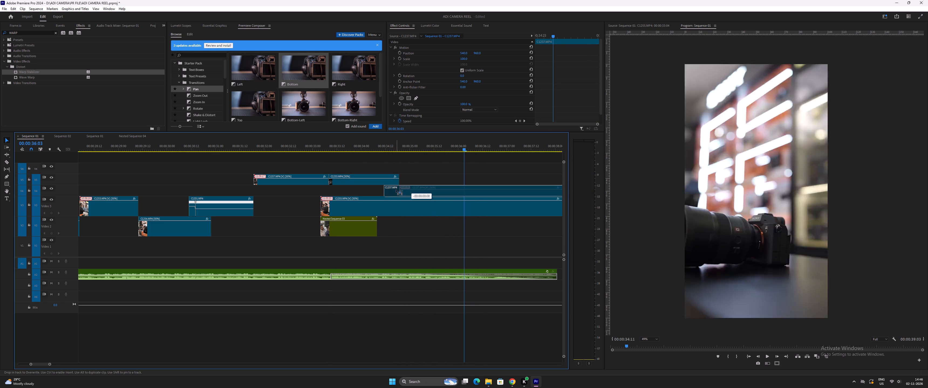
{"action": "left_click_drag", "start_coordinate": [396, 190], "coordinate": [397, 190]}
{"action": "left_click", "coordinate": [393, 146]}
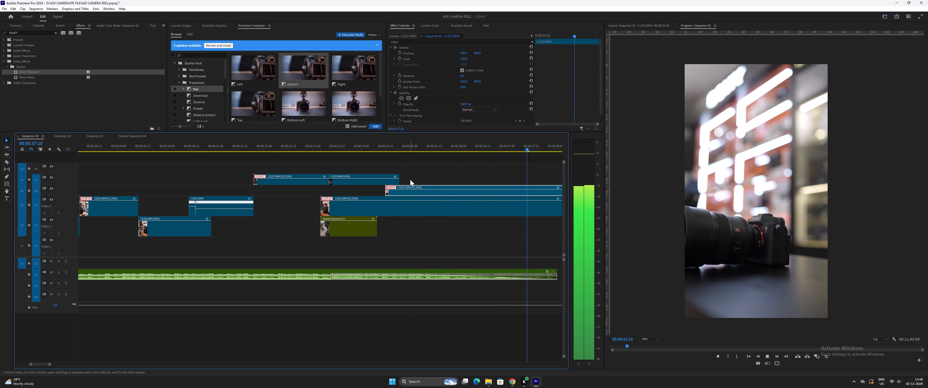
Extend the music to about 00:00:40:18 and the camera-on-desk shot to about 00:00:40:09, playing the ending to check.
{"action": "left_click_drag", "start_coordinate": [382, 271], "coordinate": [383, 271]}
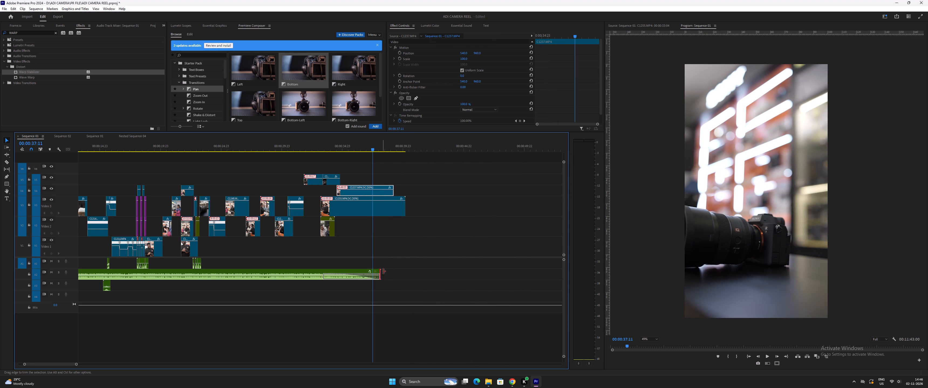
{"action": "left_click_drag", "start_coordinate": [383, 271], "coordinate": [402, 271]}
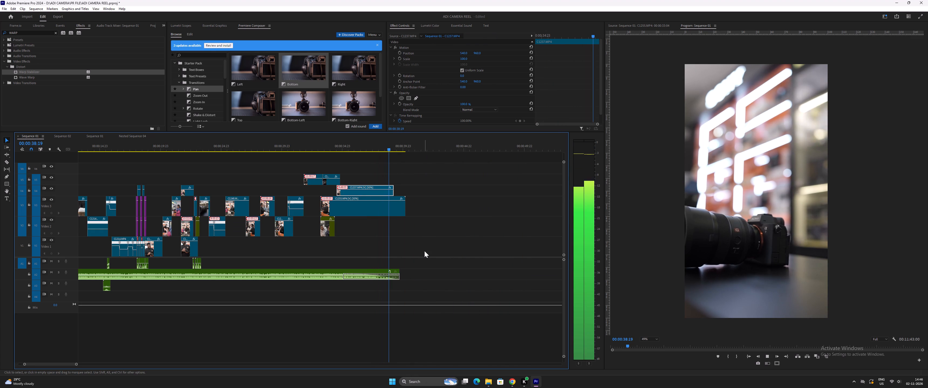
{"action": "left_click_drag", "start_coordinate": [395, 190], "coordinate": [400, 190]}
{"action": "left_click_drag", "start_coordinate": [401, 270], "coordinate": [414, 270]}
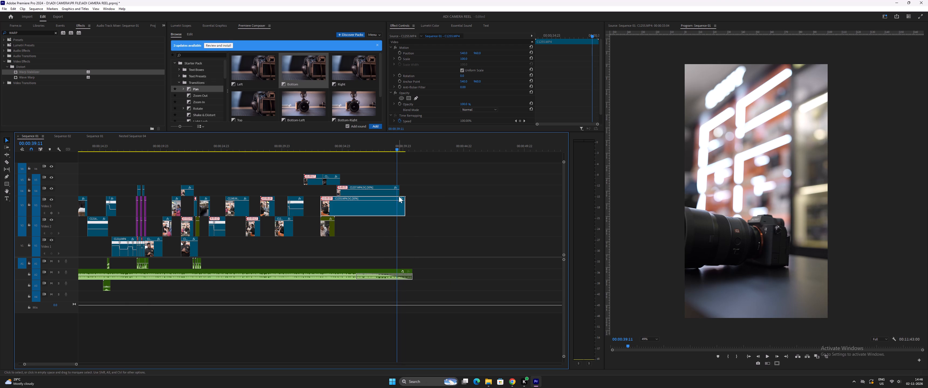
{"action": "left_click_drag", "start_coordinate": [402, 188], "coordinate": [411, 190]}
{"action": "left_click", "coordinate": [351, 148]}
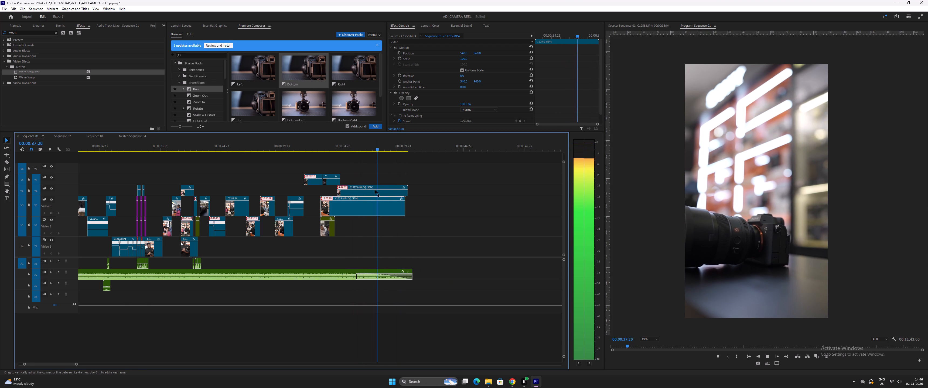
Keyframe an opacity fade-out on the camera-on-desk shot from 00:00:38:12 to near its end, and play it.
{"action": "key", "text": "p"}
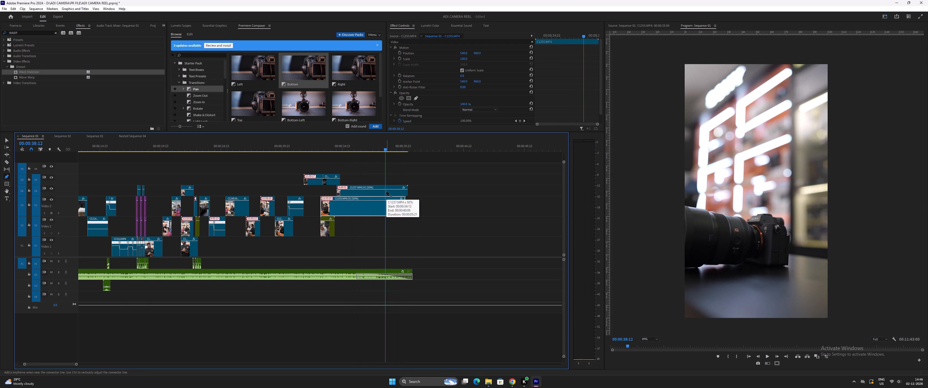
{"action": "left_click", "coordinate": [387, 190]}
{"action": "left_click_drag", "start_coordinate": [399, 189], "coordinate": [408, 193]}
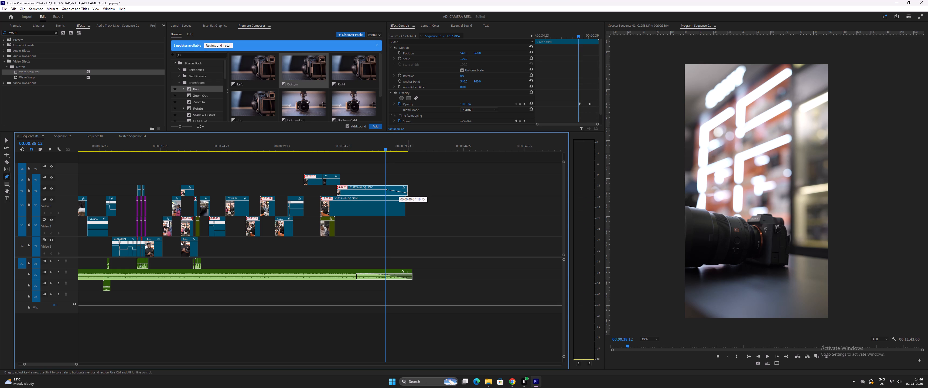
{"action": "left_click_drag", "start_coordinate": [408, 193], "coordinate": [405, 196]}
{"action": "key", "text": "space"}
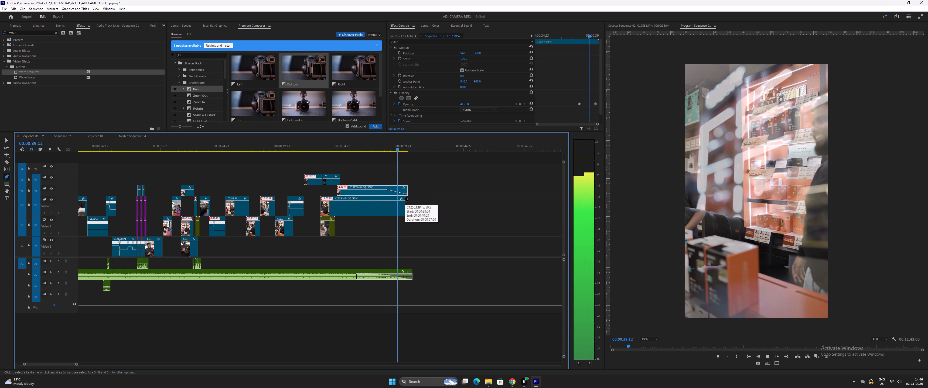
{"action": "key", "text": "space"}
Trim the end of the store clip beneath the camera-on-desk shot to about 00:00:36:10 and play the fade to black.
{"action": "key", "text": "v"}
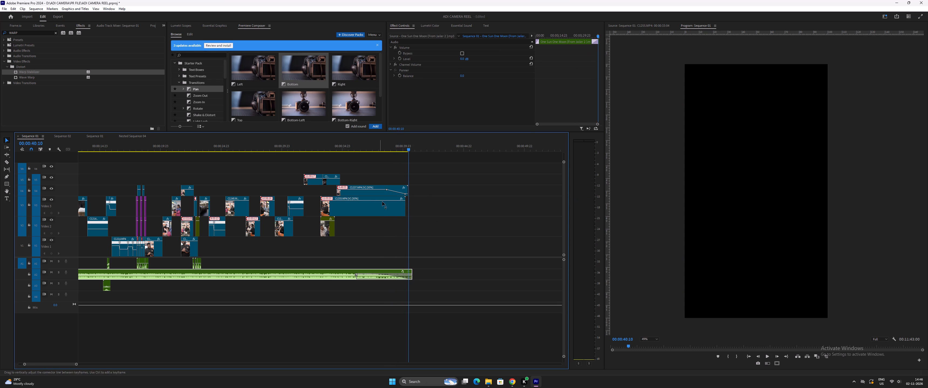
{"action": "left_click_drag", "start_coordinate": [405, 209], "coordinate": [360, 209]}
{"action": "left_click", "coordinate": [390, 142]}
{"action": "key", "text": "space"}
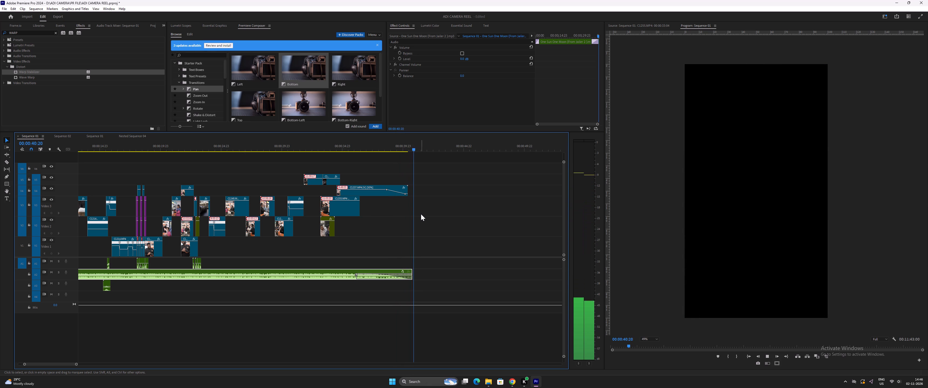
{"action": "key", "text": "space"}
Test a longer music ending, settle it at about 00:00:41:00, and lengthen its fade-out to start at about 00:00:34:00.
{"action": "left_click_drag", "start_coordinate": [415, 273], "coordinate": [428, 273]}
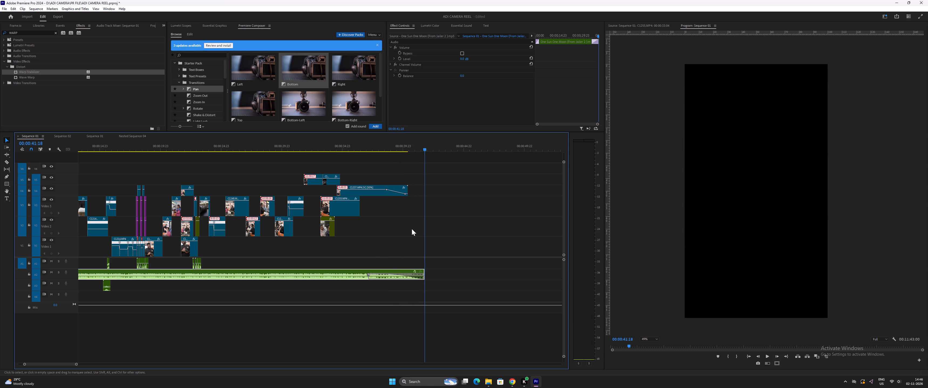
{"action": "left_click_drag", "start_coordinate": [392, 146], "coordinate": [395, 147]}
{"action": "key", "text": "space"}
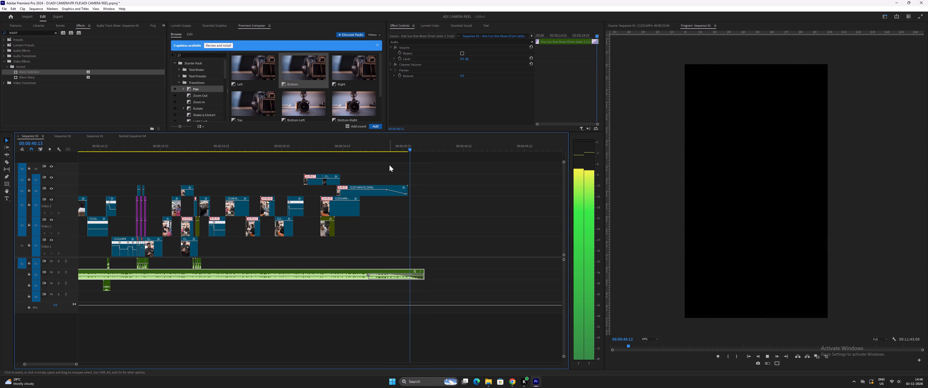
{"action": "key", "text": "space"}
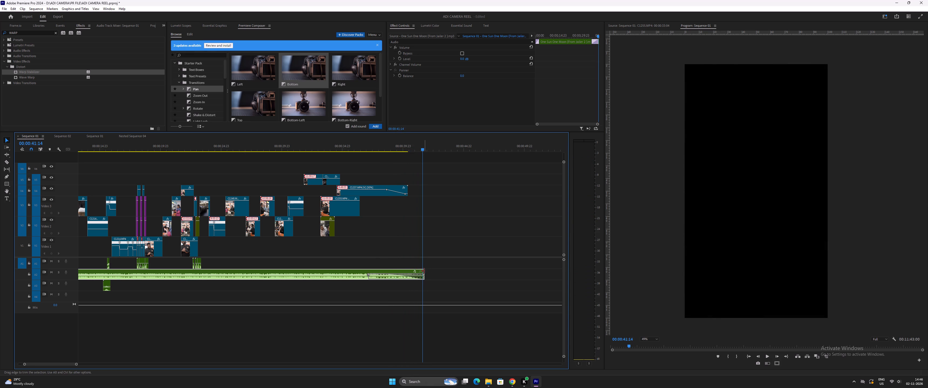
{"action": "left_click_drag", "start_coordinate": [424, 271], "coordinate": [415, 271]}
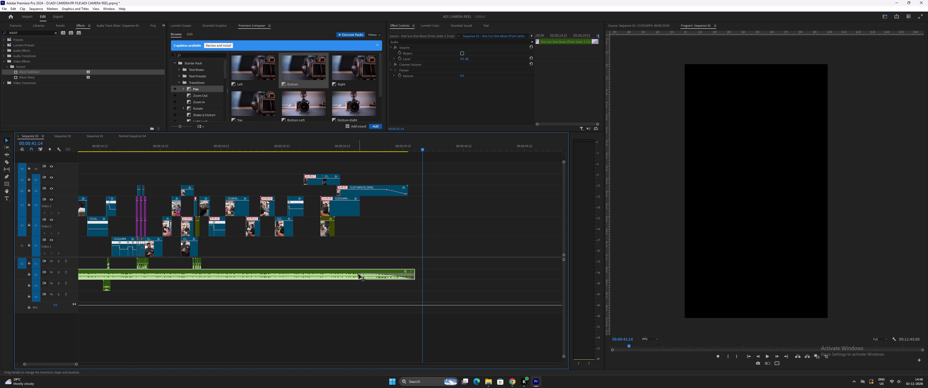
{"action": "left_click_drag", "start_coordinate": [359, 274], "coordinate": [330, 274]}
Play the closing montage around 00:00:33:01 to review the shots leading into the camera-on-desk ending.
{"action": "key", "text": "minus"}
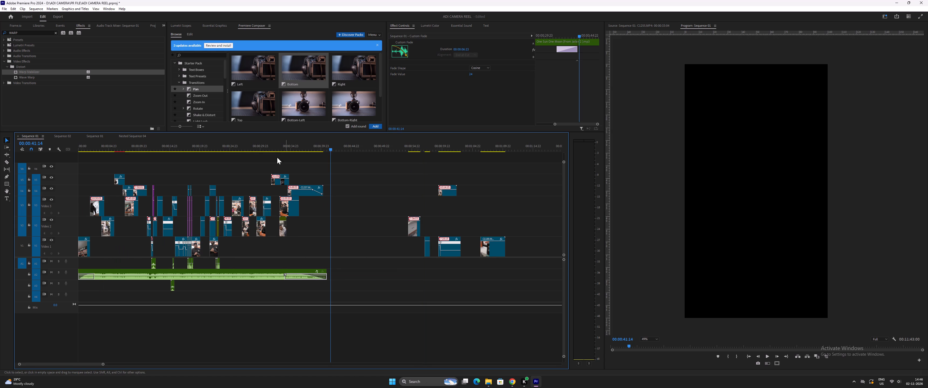
{"action": "left_click", "coordinate": [272, 146]}
{"action": "key", "text": "space"}
{"action": "key", "text": "equal"}
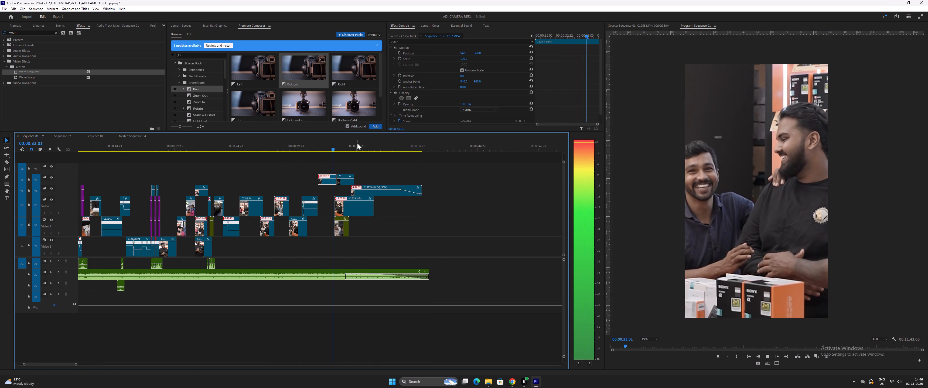
{"action": "key", "text": "space"}
{"action": "left_click", "coordinate": [359, 142]}
{"action": "key", "text": "minus"}
{"action": "key", "text": "minus"}
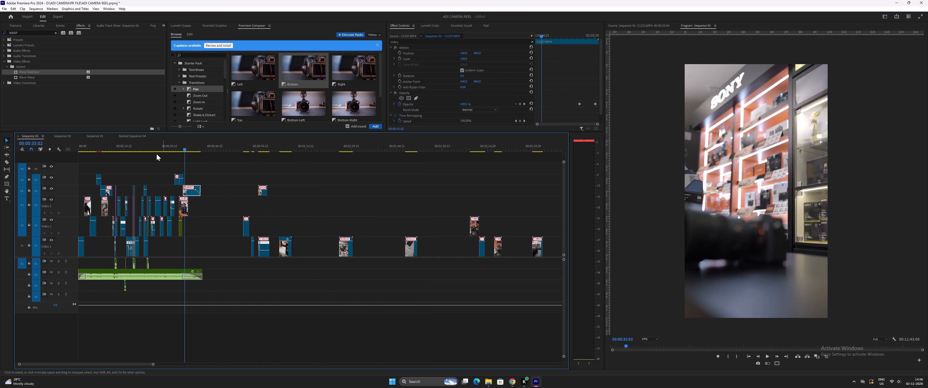
Play through the middle of the reel around 00:00:17:11 to look for a camera shot to reuse.
{"action": "left_click", "coordinate": [117, 144]}
{"action": "key", "text": "space"}
{"action": "key", "text": "equal"}
{"action": "left_click_drag", "start_coordinate": [185, 147], "coordinate": [187, 148]}
{"action": "key", "text": "space"}
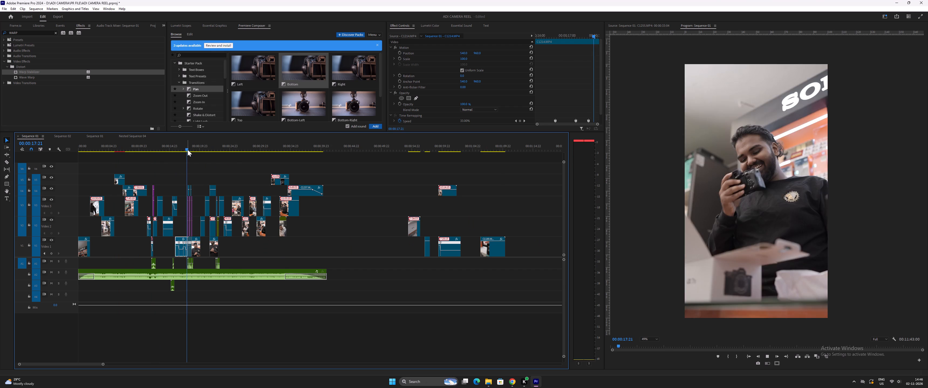
{"action": "key", "text": "equal"}
{"action": "key", "text": "equal"}
{"action": "key", "text": "space"}
{"action": "key", "text": "minus"}
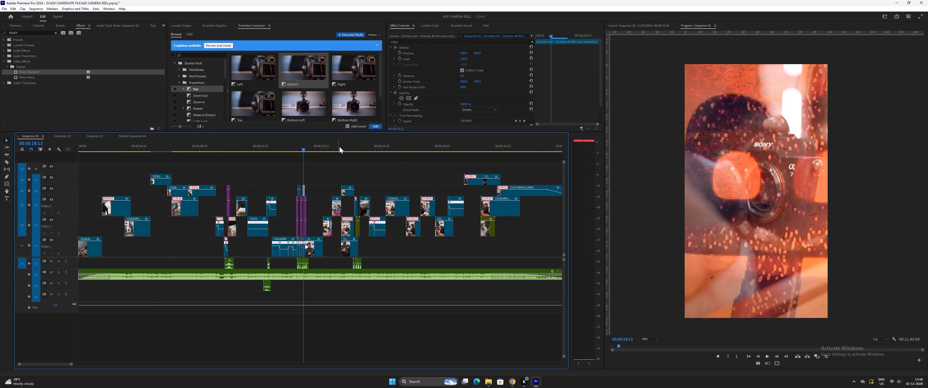
Review the shots between about 00:00:21 and 00:00:25:07, checking the camera close-ups.
{"action": "left_click", "coordinate": [340, 147]}
{"action": "key", "text": "space"}
{"action": "key", "text": "equal"}
{"action": "key", "text": "equal"}
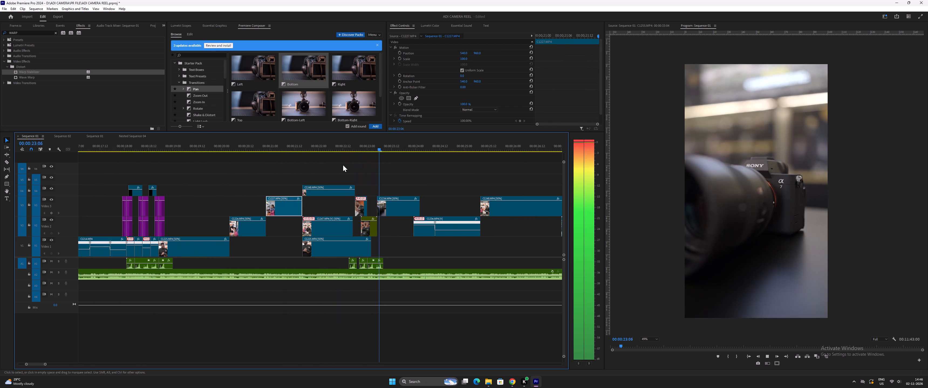
{"action": "key", "text": "space"}
{"action": "key", "text": "equal"}
{"action": "left_click", "coordinate": [277, 145]}
{"action": "key", "text": "space"}
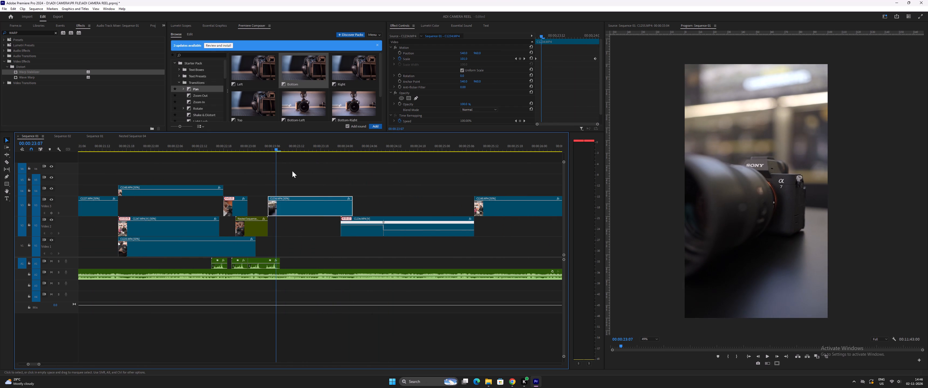
{"action": "key", "text": "minus"}
{"action": "type", "text": "-"}
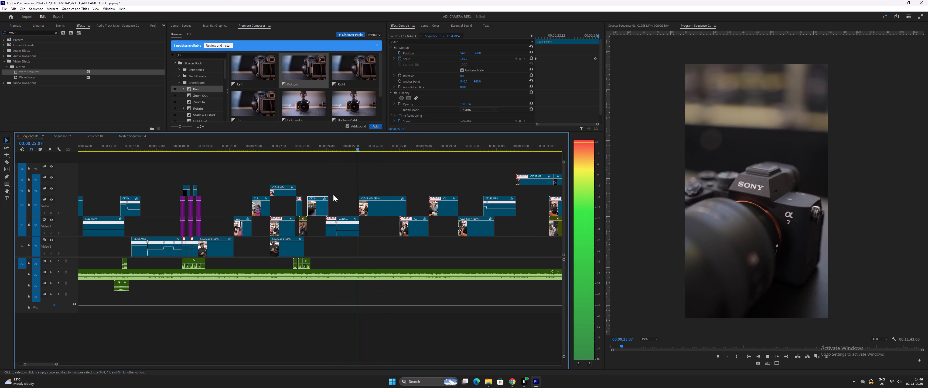
Copy the Sony camera close-up from about 00:00:23:05 to the track above the camera-on-desk shot, at about 00:00:37:15.
{"action": "key", "text": "space"}
{"action": "left_click", "coordinate": [308, 149]}
{"action": "key", "text": "space"}
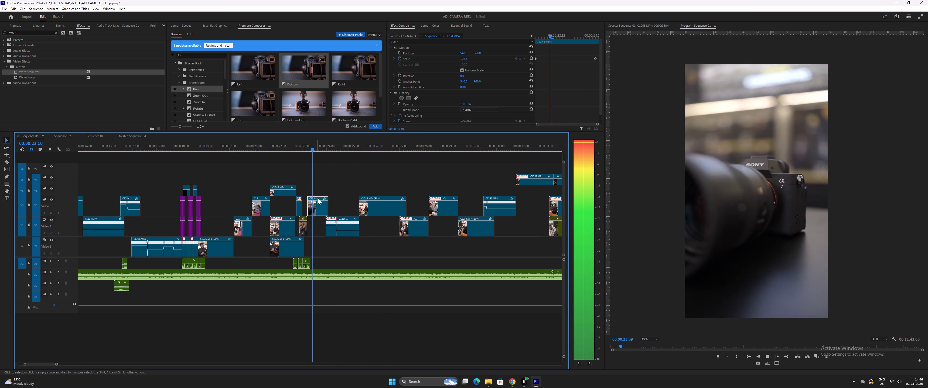
{"action": "key", "text": "space"}
{"action": "left_click_drag", "start_coordinate": [318, 208], "coordinate": [320, 179], "text": "alt"}
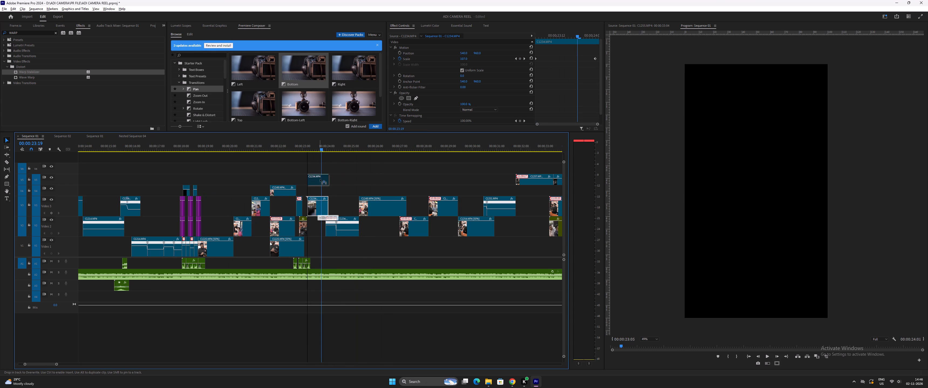
{"action": "left_click_drag", "start_coordinate": [320, 179], "coordinate": [345, 183], "text": "alt"}
{"action": "left_click_drag", "start_coordinate": [348, 182], "coordinate": [401, 179]}
{"action": "key", "text": "minus"}
{"action": "key", "text": "minus"}
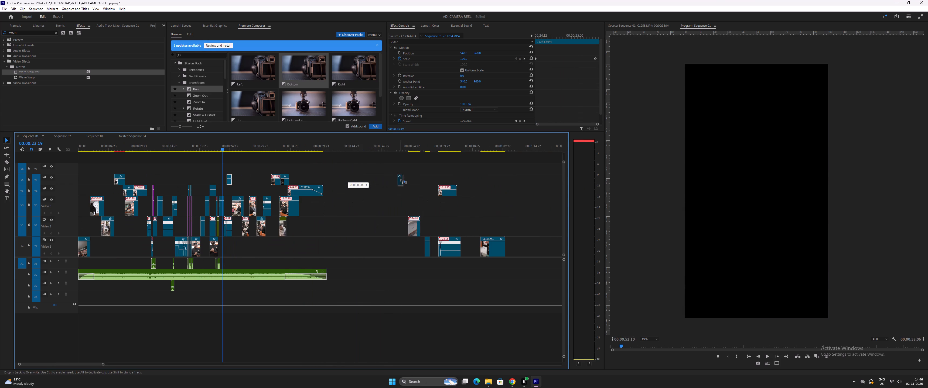
{"action": "left_click_drag", "start_coordinate": [401, 179], "coordinate": [295, 177]}
{"action": "key", "text": "equal"}
{"action": "key", "text": "equal"}
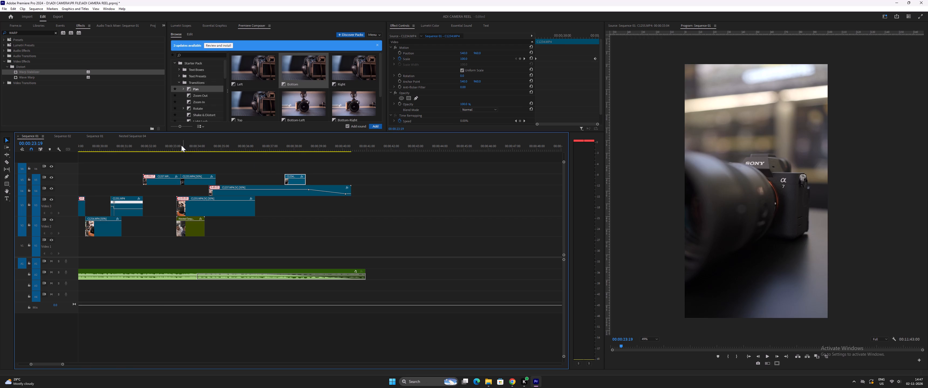
Play the ending from about 00:00:33 to 00:00:37:08 to judge where the copied camera close-up should cut in.
{"action": "left_click_drag", "start_coordinate": [174, 145], "coordinate": [169, 145]}
{"action": "key", "text": "equal"}
{"action": "key", "text": "space"}
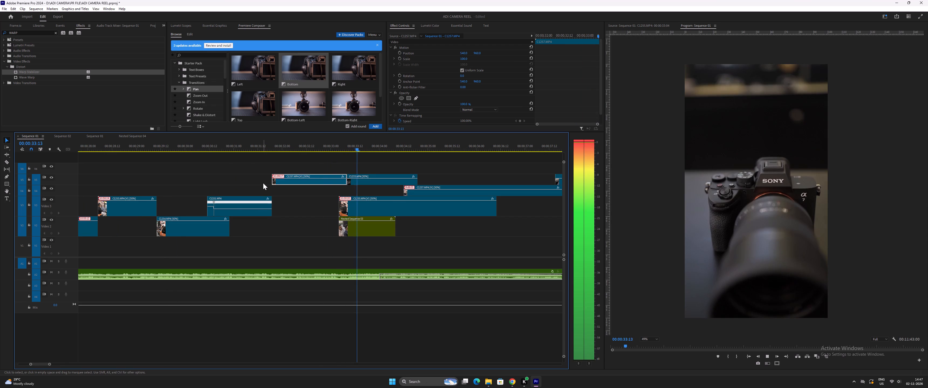
{"action": "key", "text": "minus"}
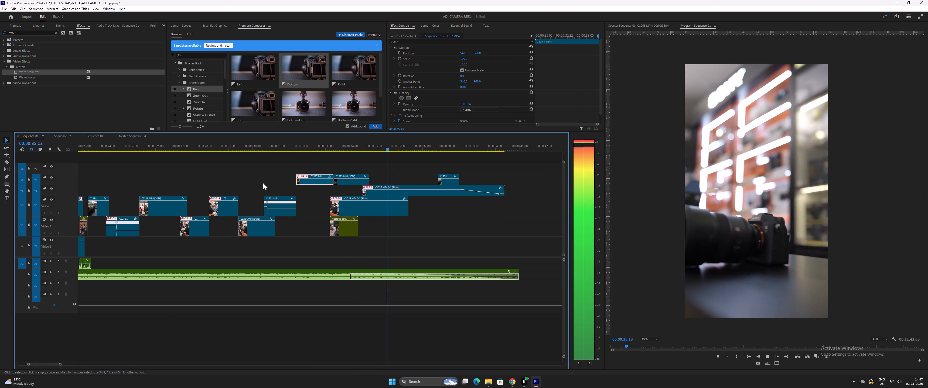
{"action": "key", "text": "space"}
{"action": "left_click_drag", "start_coordinate": [363, 148], "coordinate": [366, 148]}
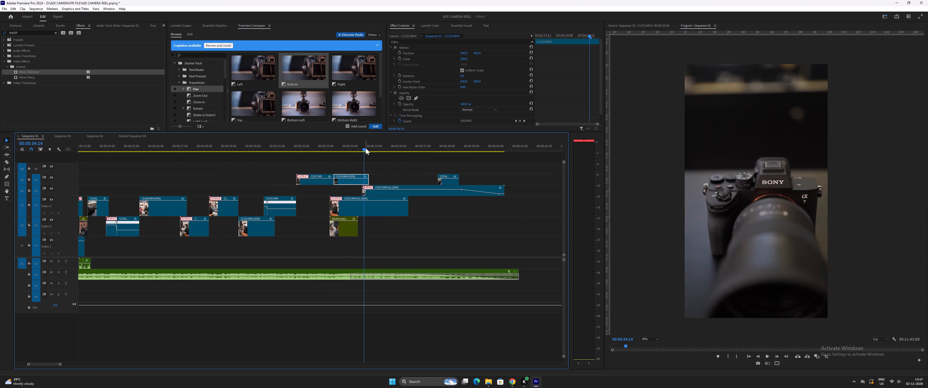
{"action": "left_click", "coordinate": [367, 148]}
{"action": "left_click", "coordinate": [369, 148]}
{"action": "key", "text": "space"}
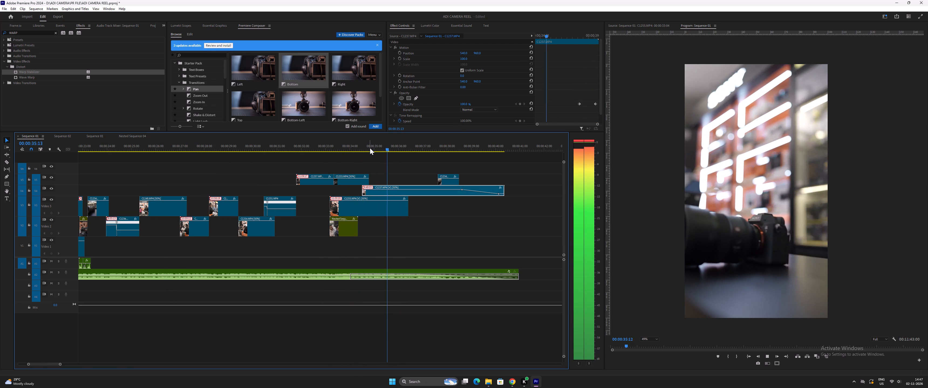
{"action": "key", "text": "space"}
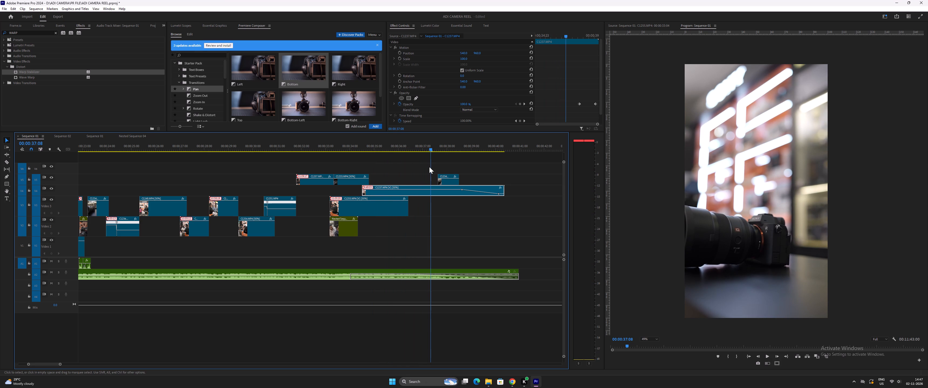
{"action": "left_click", "coordinate": [369, 147]}
{"action": "left_click", "coordinate": [370, 148]}
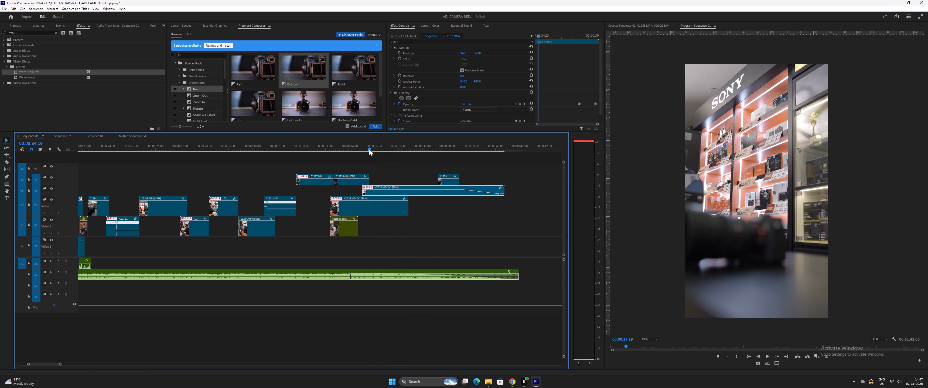
Move the copied camera close-up earlier over the camera-on-desk shot, settling its start at 00:00:36:14, and play it.
{"action": "key", "text": "space"}
{"action": "key", "text": "space"}
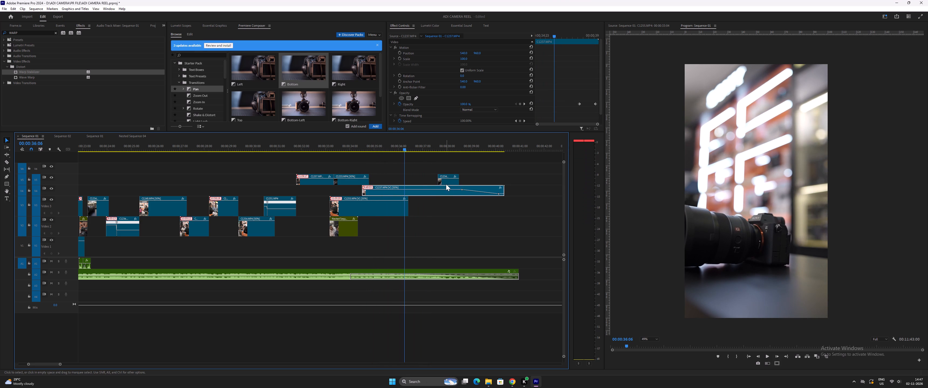
{"action": "left_click_drag", "start_coordinate": [445, 182], "coordinate": [411, 178]}
{"action": "left_click", "coordinate": [410, 180]}
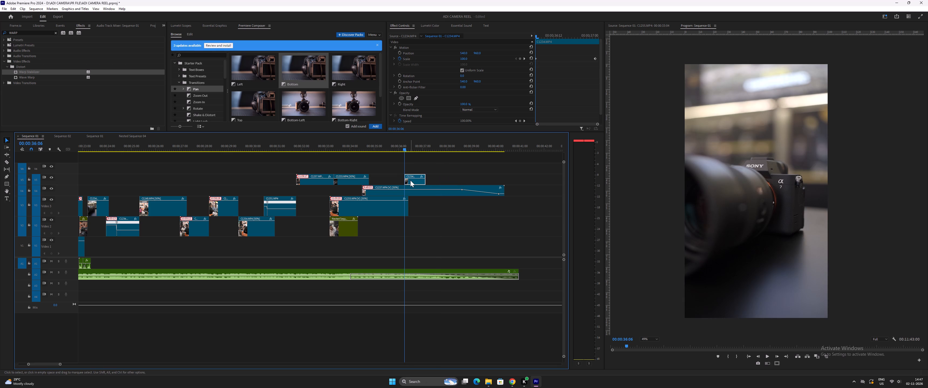
{"action": "left_click", "coordinate": [365, 144]}
{"action": "key", "text": "space"}
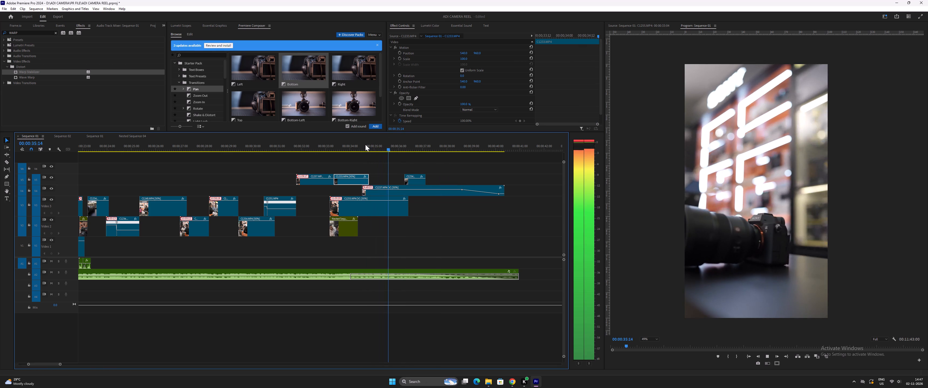
{"action": "key", "text": "space"}
{"action": "left_click_drag", "start_coordinate": [414, 181], "coordinate": [423, 181]}
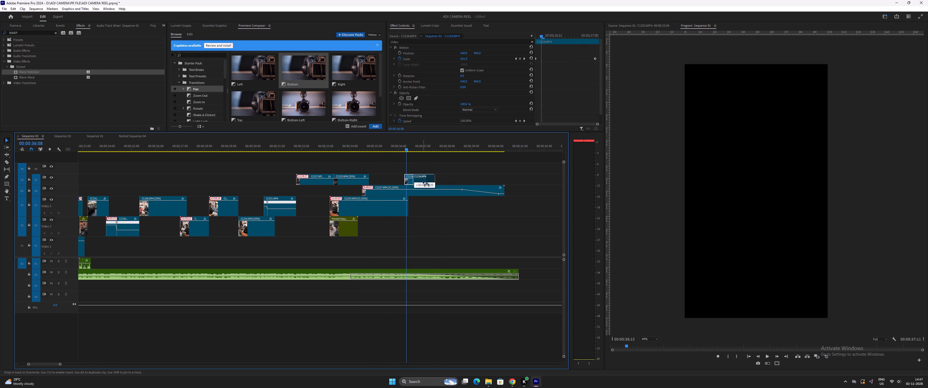
{"action": "left_click_drag", "start_coordinate": [423, 181], "coordinate": [422, 181]}
{"action": "key", "text": "space"}
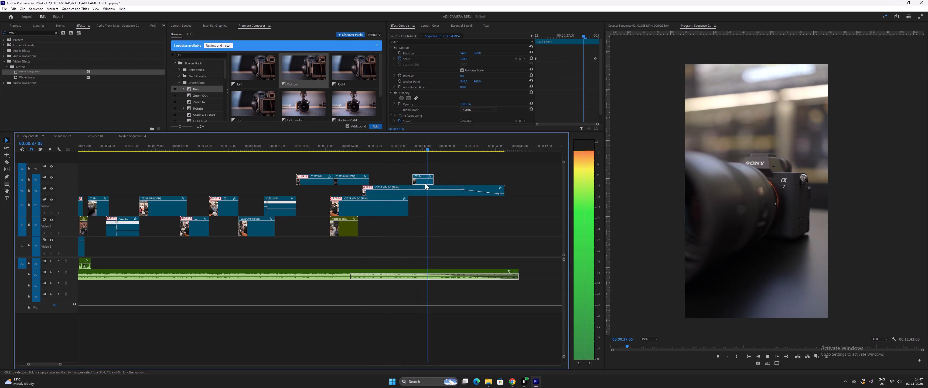
{"action": "key", "text": "space"}
{"action": "left_click", "coordinate": [423, 181]}
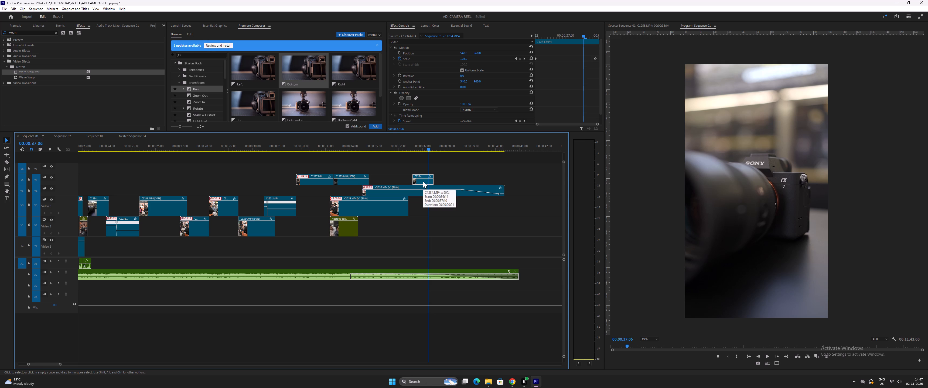
Lengthen the copied close-up to end at about 00:00:38:04, with its ending scale keyframe moved to about the same time.
{"action": "left_click_drag", "start_coordinate": [436, 180], "coordinate": [478, 180]}
{"action": "key", "text": "space"}
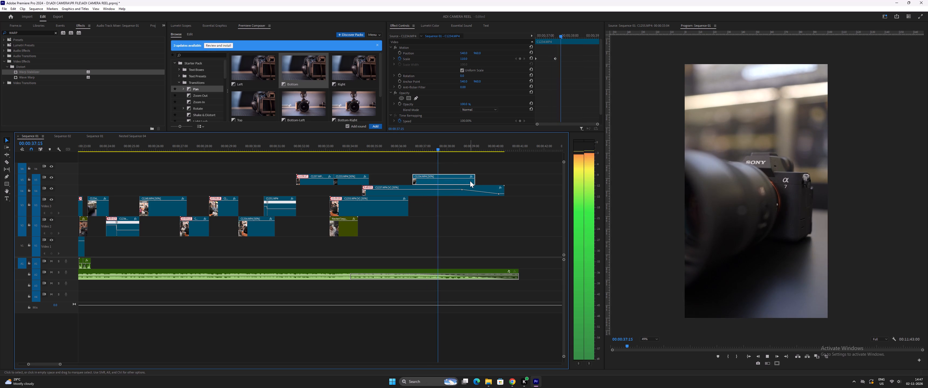
{"action": "key", "text": "space"}
{"action": "left_click", "coordinate": [438, 181]}
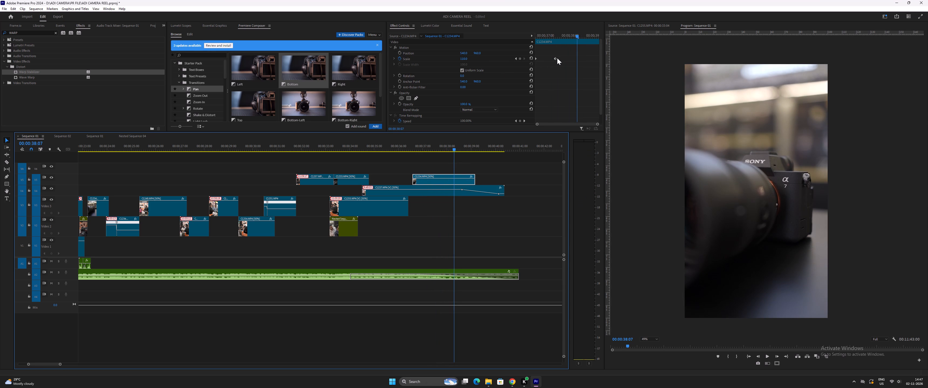
{"action": "left_click_drag", "start_coordinate": [557, 58], "coordinate": [574, 59]}
{"action": "left_click_drag", "start_coordinate": [428, 149], "coordinate": [415, 151]}
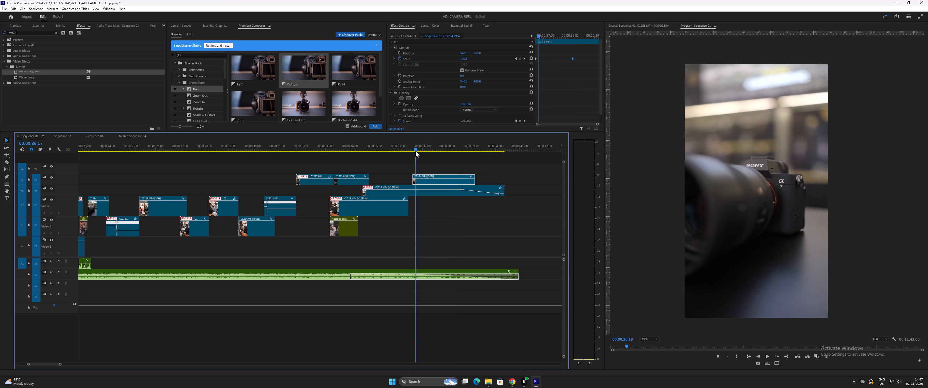
{"action": "left_click_drag", "start_coordinate": [415, 151], "coordinate": [415, 151]}
{"action": "key", "text": "space"}
{"action": "key", "text": "space"}
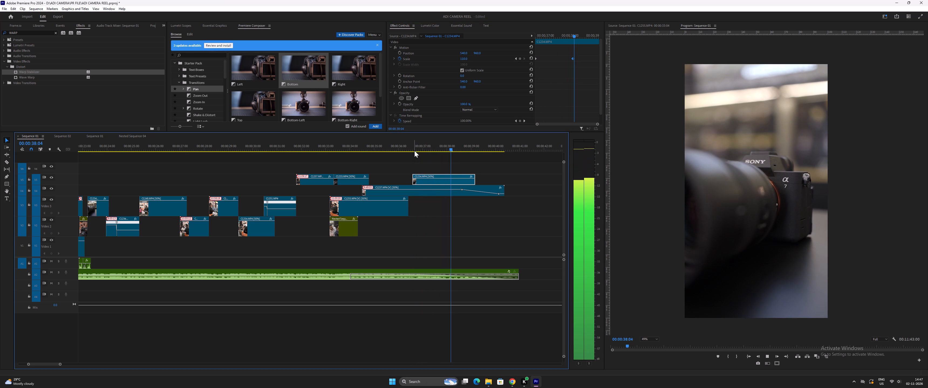
{"action": "left_click_drag", "start_coordinate": [477, 180], "coordinate": [455, 179]}
Reverse the copied close-up's playback speed and play it.
{"action": "left_click", "coordinate": [437, 182]}
{"action": "key", "text": "s"}
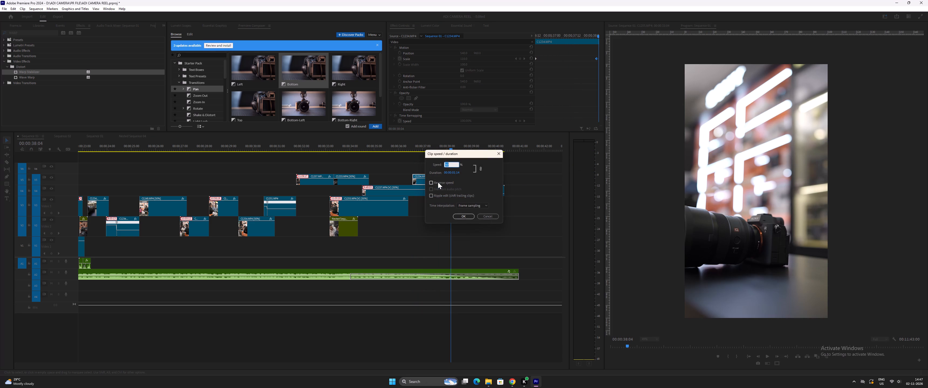
{"action": "left_click", "coordinate": [430, 181]}
{"action": "left_click", "coordinate": [460, 214]}
{"action": "left_click", "coordinate": [413, 150]}
{"action": "key", "text": "space"}
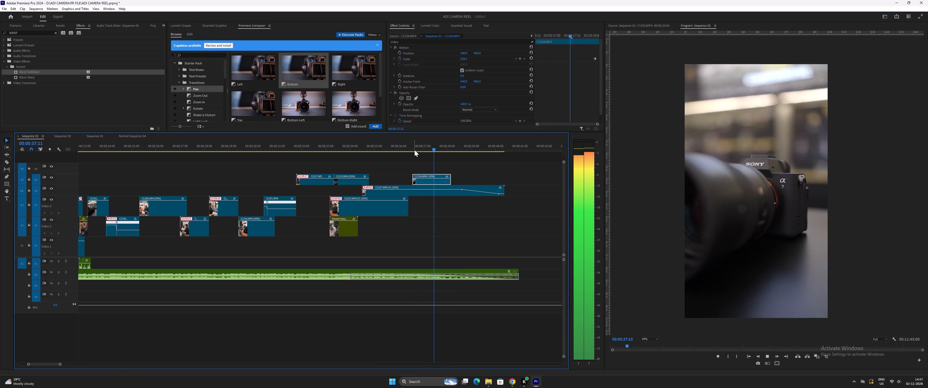
{"action": "key", "text": "space"}
Extend the reversed close-up to about 00:00:39:12, move its ending scale keyframe to about 00:00:39:02, and play the ending.
{"action": "left_click_drag", "start_coordinate": [450, 181], "coordinate": [483, 180]}
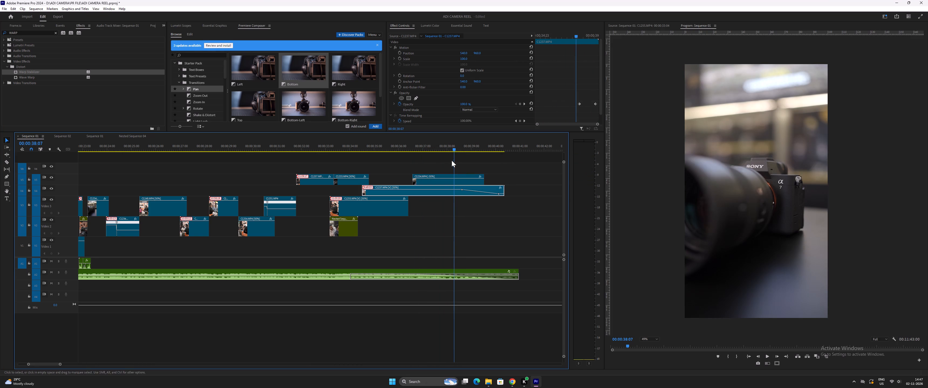
{"action": "left_click_drag", "start_coordinate": [443, 150], "coordinate": [409, 150]}
{"action": "key", "text": "space"}
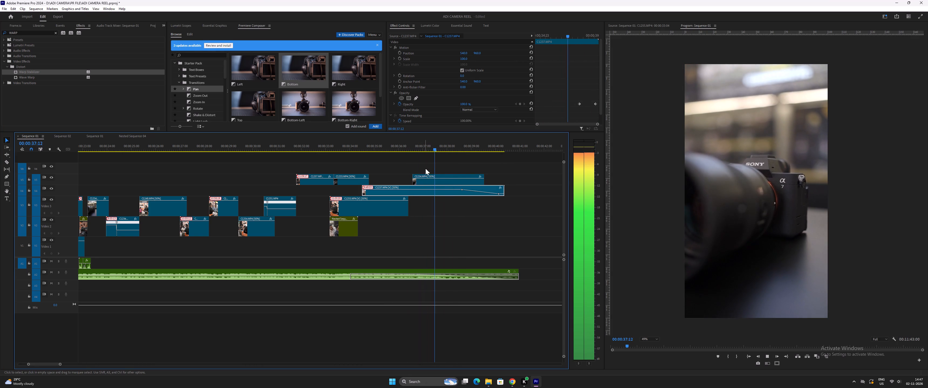
{"action": "key", "text": "space"}
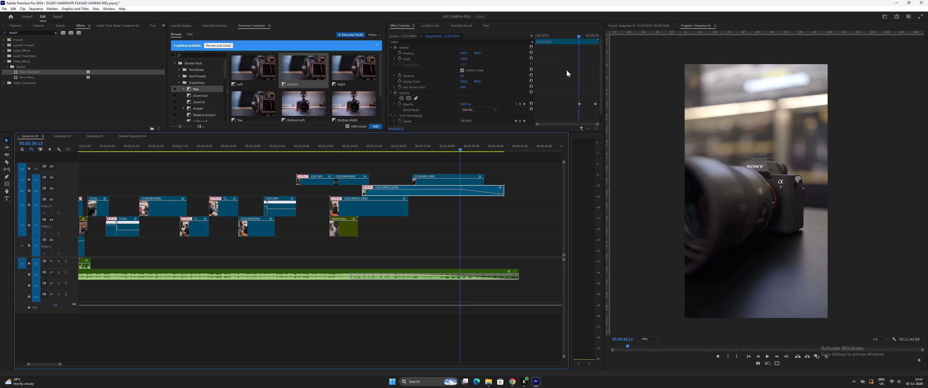
{"action": "left_click", "coordinate": [449, 179]}
{"action": "left_click_drag", "start_coordinate": [568, 58], "coordinate": [589, 61]}
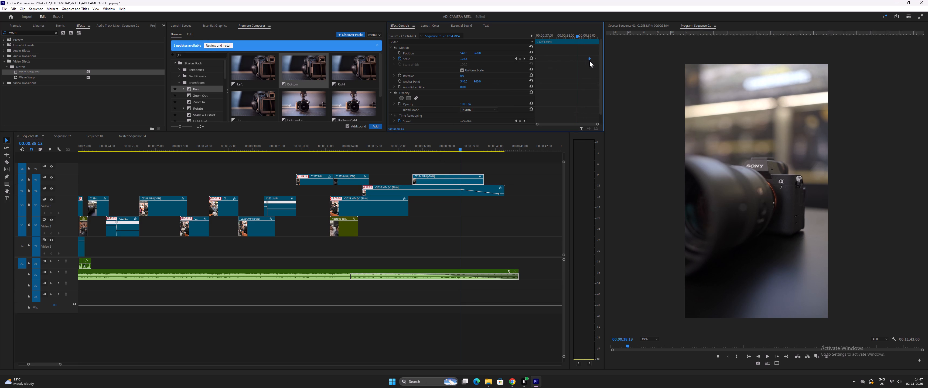
{"action": "left_click_drag", "start_coordinate": [411, 146], "coordinate": [378, 150]}
{"action": "key", "text": "space"}
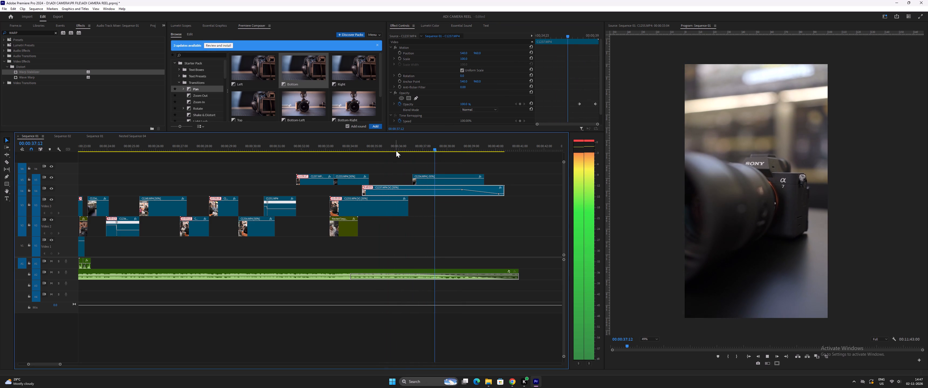
{"action": "key", "text": "space"}
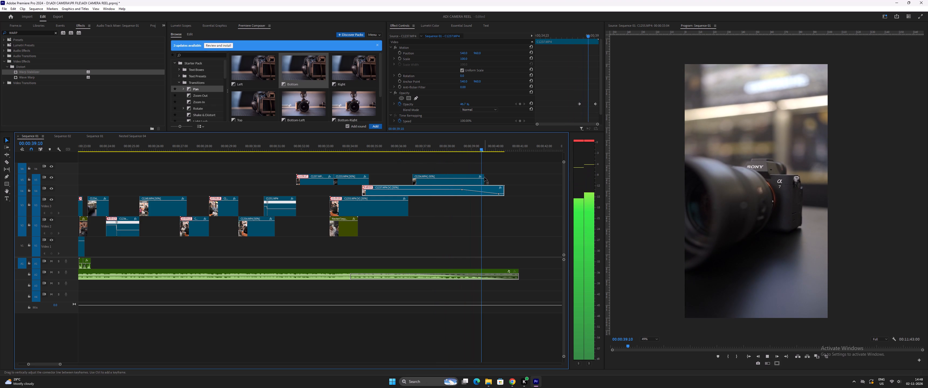
Extend the end of the reversed close-up further, to about 00:00:40:02.
{"action": "left_click_drag", "start_coordinate": [485, 177], "coordinate": [503, 177]}
{"action": "left_click_drag", "start_coordinate": [499, 177], "coordinate": [502, 177]}
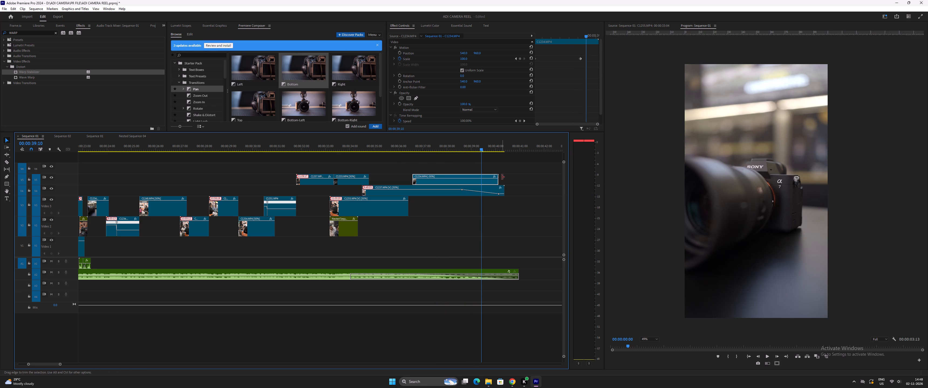
{"action": "key", "text": "space"}
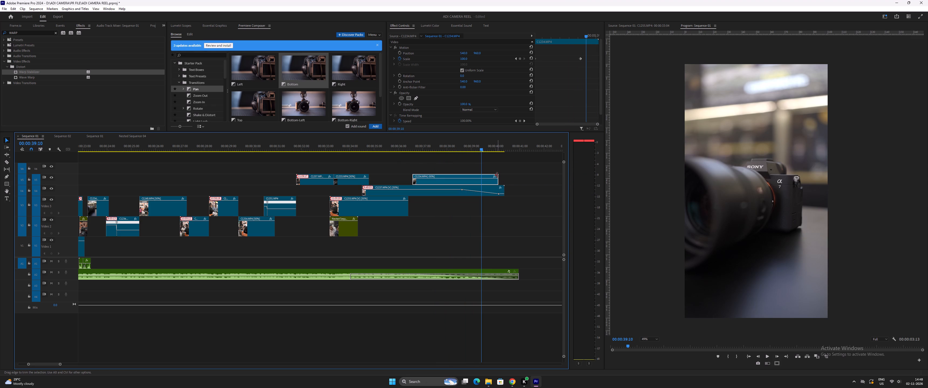
Review the ending and move the last camera clip down one track, over the faded clip beneath it.
{"action": "key", "text": "space"}
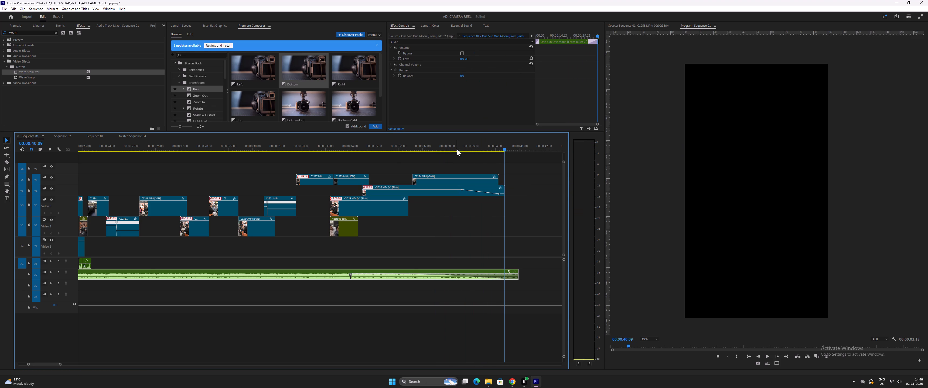
{"action": "key", "text": "minus"}
{"action": "left_click", "coordinate": [346, 148]}
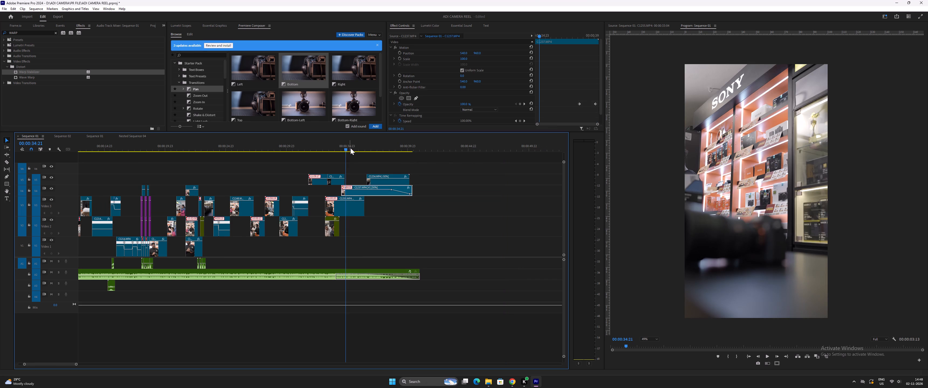
{"action": "key", "text": "minus"}
{"action": "key", "text": "equal"}
{"action": "key", "text": "equal"}
{"action": "key", "text": "equal"}
{"action": "key", "text": "space"}
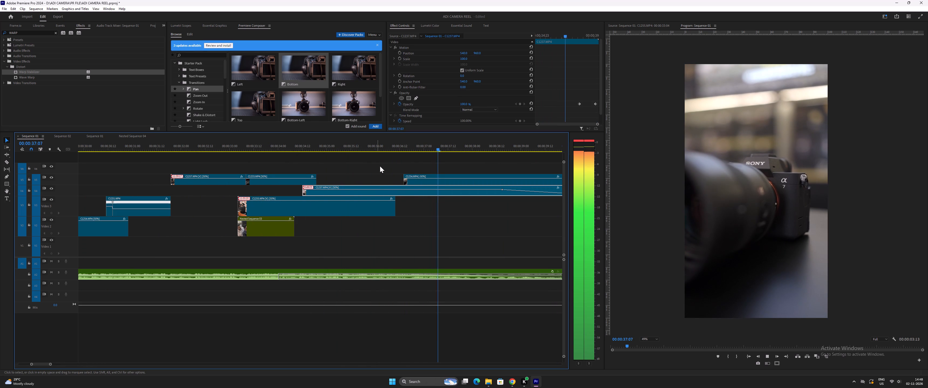
{"action": "key", "text": "space"}
{"action": "left_click", "coordinate": [382, 145]}
{"action": "key", "text": "equal"}
{"action": "left_click_drag", "start_coordinate": [400, 183], "coordinate": [399, 189]}
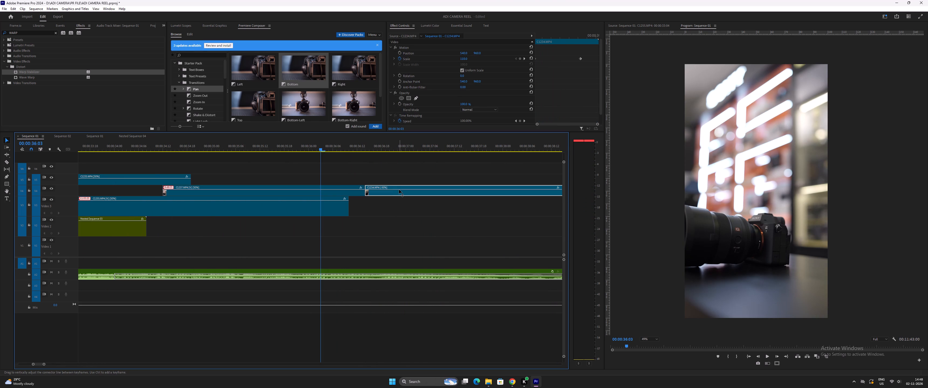
Play the ending and delete the short leftover piece of the faded clip after the last camera clip.
{"action": "key", "text": "space"}
{"action": "key", "text": "minus"}
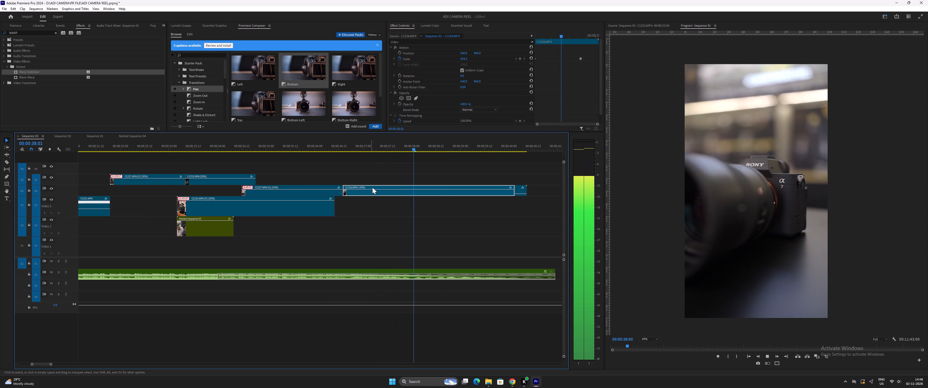
{"action": "key", "text": "space"}
{"action": "left_click", "coordinate": [520, 189]}
{"action": "key", "text": "Delete"}
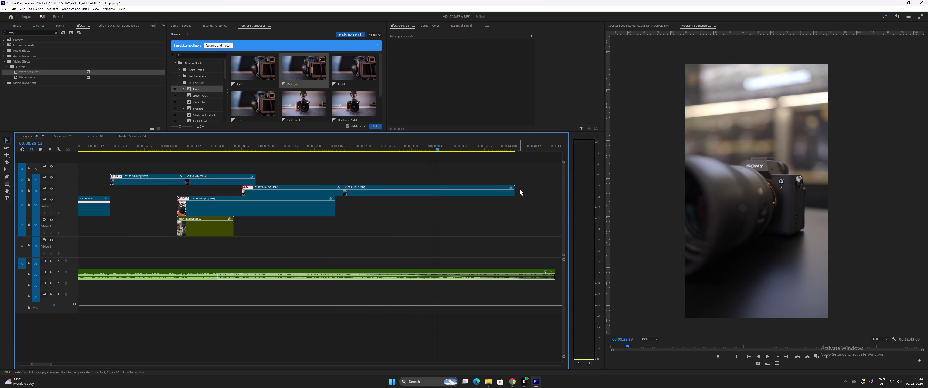
Add two opacity keyframes near the end of the last clip with the Pen tool and lower the final one for a fade-out.
{"action": "key", "text": "space"}
{"action": "key", "text": "space"}
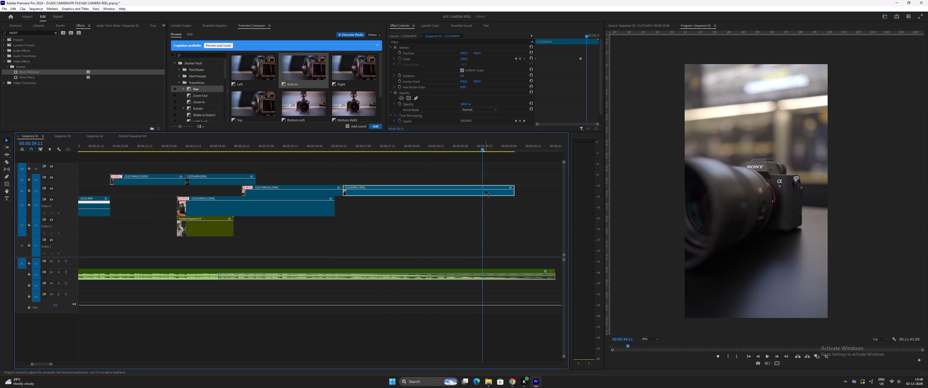
{"action": "key", "text": "p"}
{"action": "left_click", "coordinate": [483, 189]}
{"action": "left_click_drag", "start_coordinate": [496, 188], "coordinate": [510, 192]}
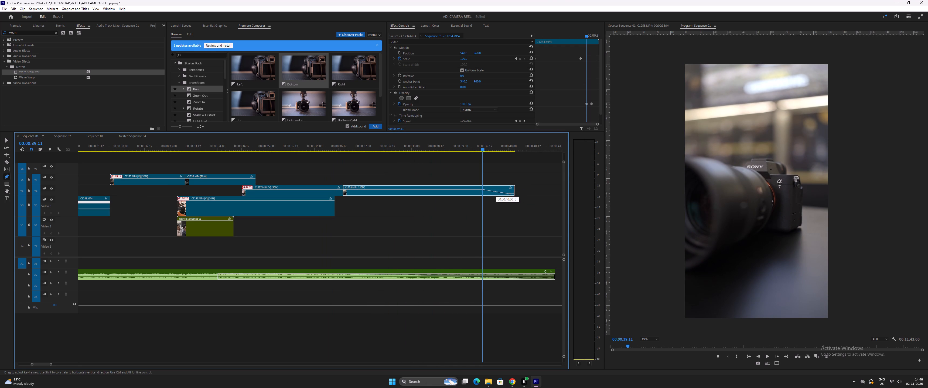
{"action": "left_click_drag", "start_coordinate": [510, 192], "coordinate": [511, 193]}
{"action": "key", "text": "space"}
{"action": "key", "text": "space"}
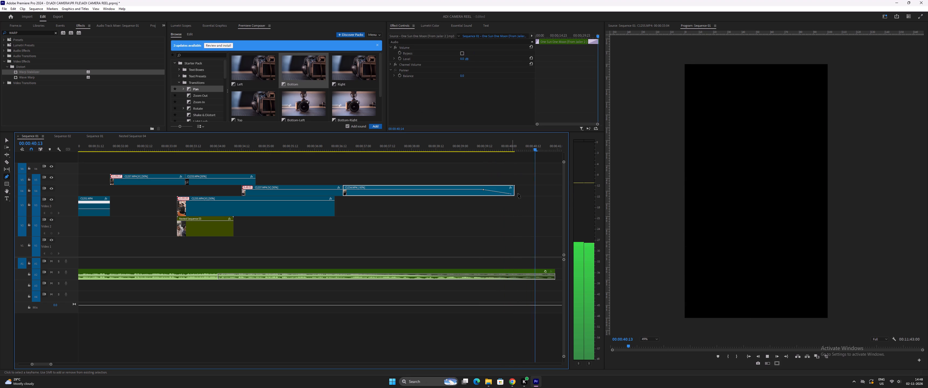
Adjust the last clip's opacity keyframes so the fade-out starts earlier, and play it back.
{"action": "key", "text": "v"}
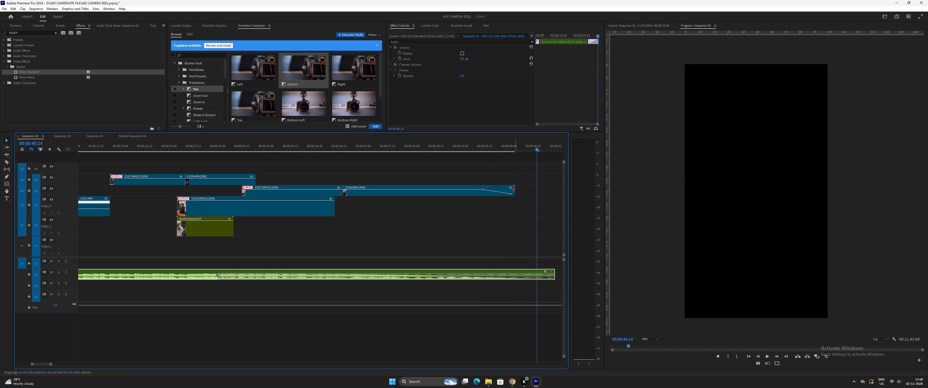
{"action": "left_click_drag", "start_coordinate": [514, 190], "coordinate": [544, 192]}
{"action": "left_click_drag", "start_coordinate": [511, 194], "coordinate": [530, 200]}
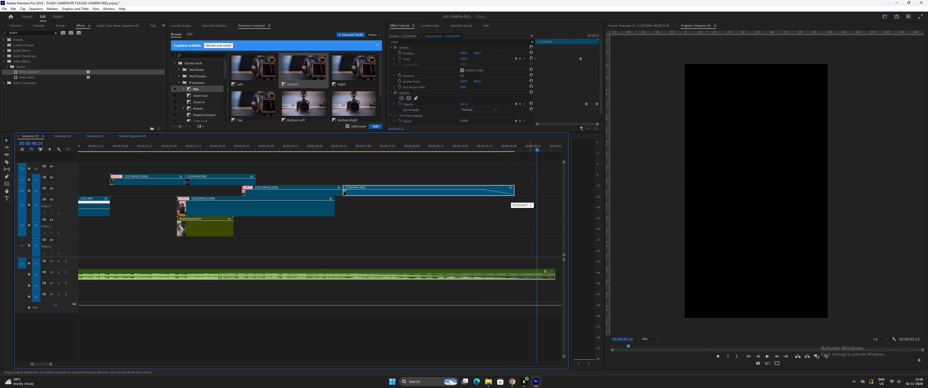
{"action": "left_click_drag", "start_coordinate": [530, 200], "coordinate": [559, 203]}
{"action": "left_click_drag", "start_coordinate": [483, 190], "coordinate": [468, 187]}
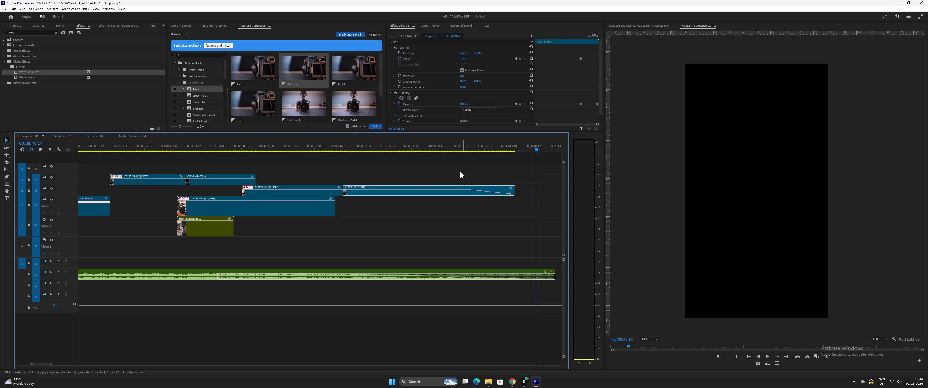
{"action": "left_click_drag", "start_coordinate": [438, 146], "coordinate": [434, 147]}
{"action": "key", "text": "space"}
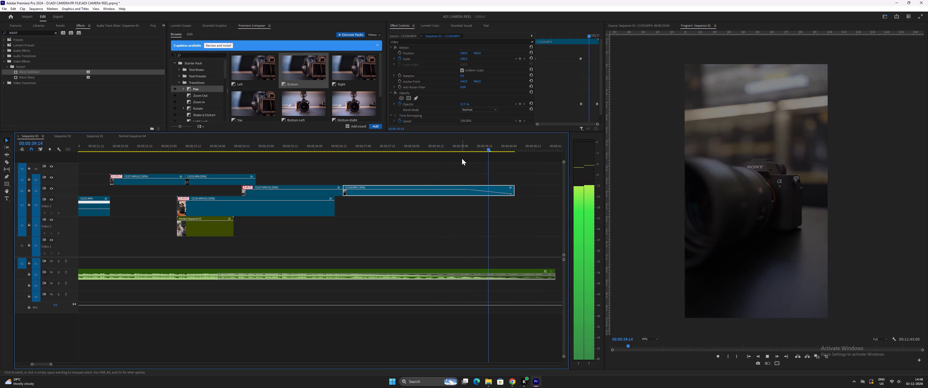
{"action": "key", "text": "space"}
Trim the end of the music track to match the end of the last video clip, and play the ending.
{"action": "key", "text": "minus"}
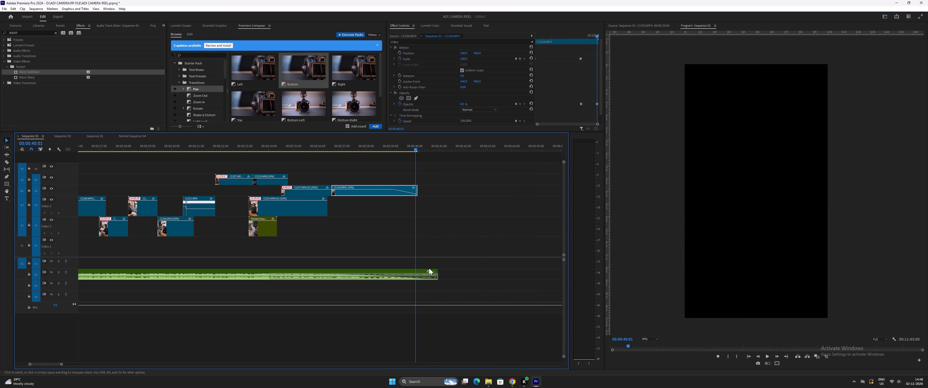
{"action": "left_click_drag", "start_coordinate": [438, 270], "coordinate": [418, 268]}
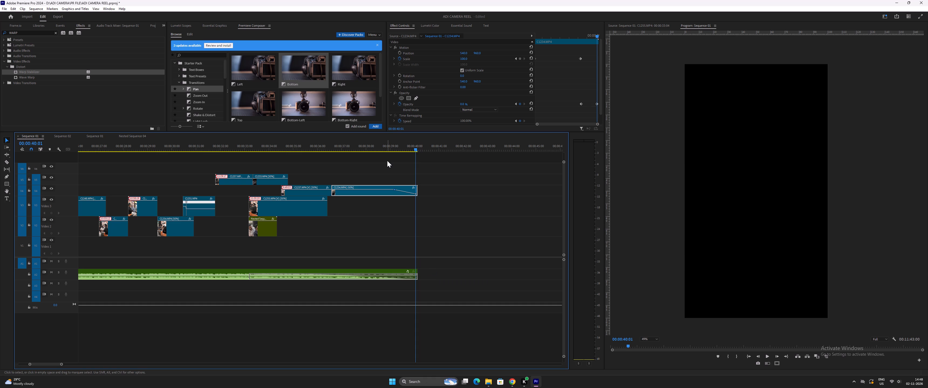
{"action": "left_click", "coordinate": [388, 149]}
{"action": "key", "text": "space"}
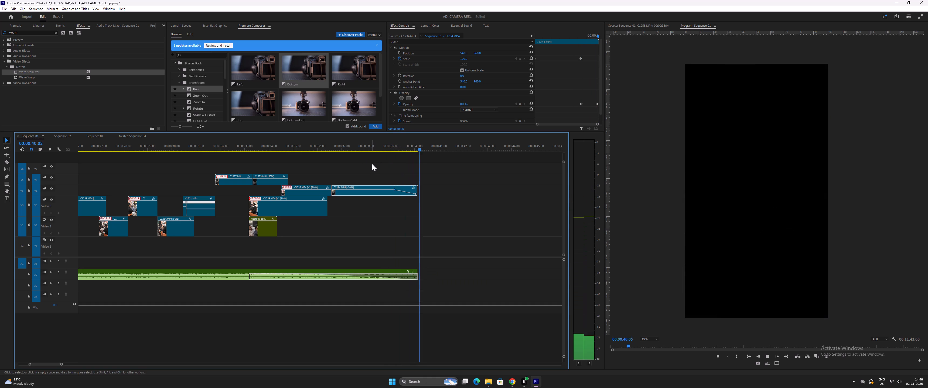
{"action": "key", "text": "minus"}
{"action": "key", "text": "minus"}
{"action": "key", "text": "minus"}
{"action": "key", "text": "space"}
Apply the Dip to Black dissolve transition to the start of the first clip in the sequence.
{"action": "left_click_drag", "start_coordinate": [91, 145], "coordinate": [56, 150]}
{"action": "key", "text": "equal"}
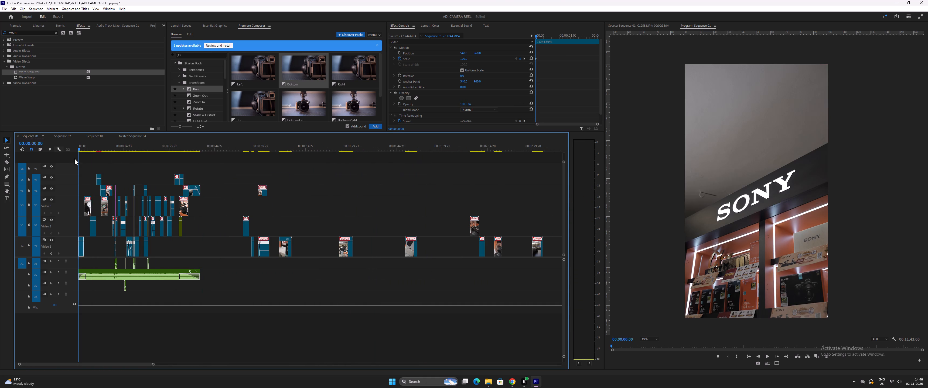
{"action": "key", "text": "equal"}
{"action": "key", "text": "equal"}
{"action": "key", "text": "equal"}
{"action": "key", "text": "equal"}
{"action": "key", "text": "equal"}
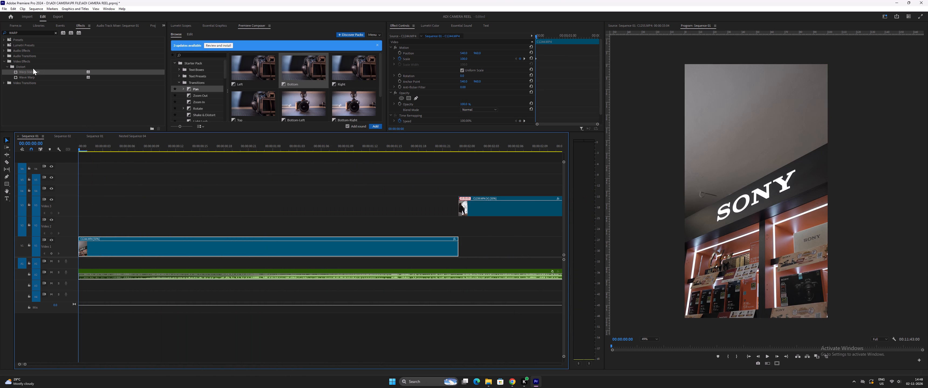
{"action": "left_click", "coordinate": [54, 32]}
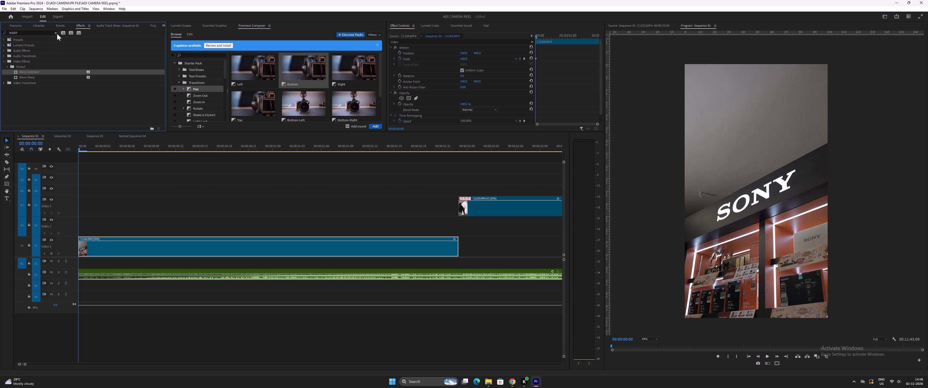
{"action": "left_click", "coordinate": [56, 31]}
{"action": "left_click", "coordinate": [4, 66]}
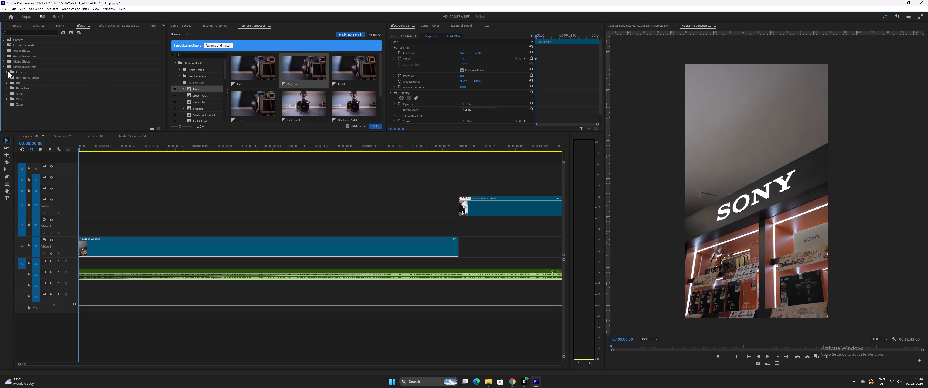
{"action": "left_click", "coordinate": [7, 71]}
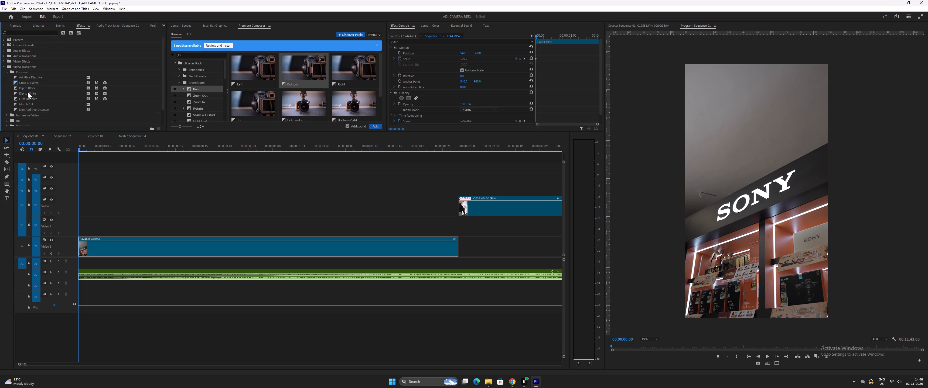
{"action": "left_click_drag", "start_coordinate": [27, 88], "coordinate": [81, 245]}
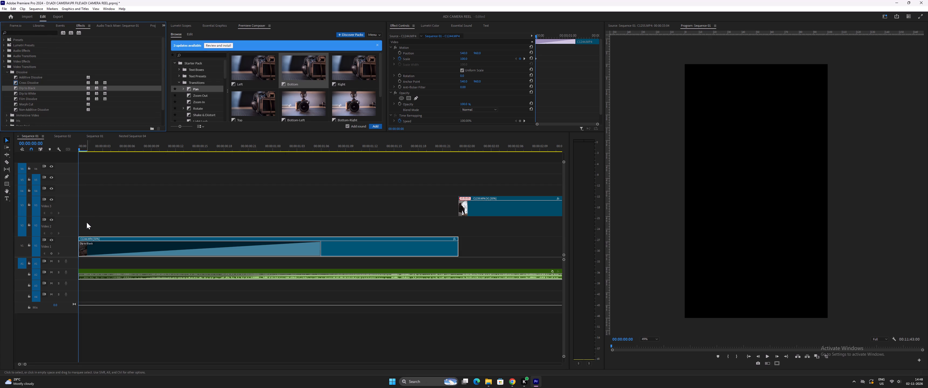
Play the opening fade and shorten the Dip to Black transition to about 16 frames.
{"action": "key", "text": "space"}
{"action": "key", "text": "space"}
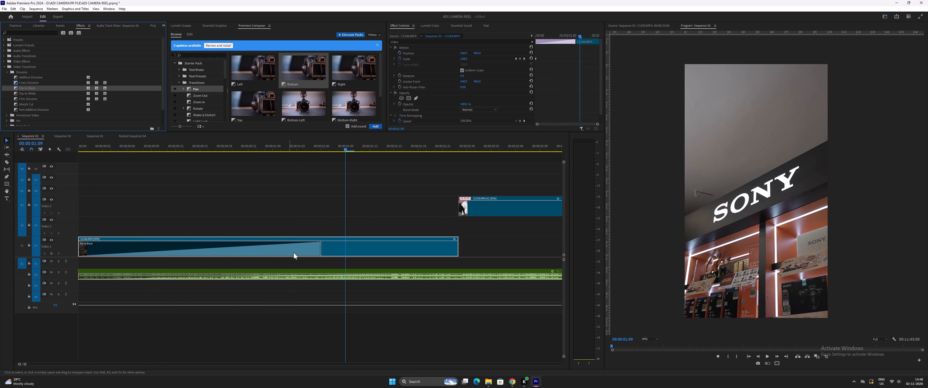
{"action": "left_click_drag", "start_coordinate": [321, 247], "coordinate": [207, 247]}
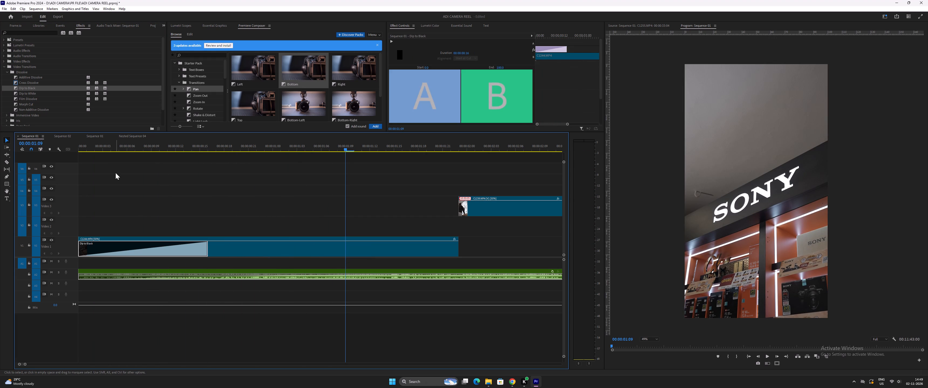
Play back the sequence opening from the start to check the timing of the shortened fade-in.
{"action": "left_click_drag", "start_coordinate": [110, 144], "coordinate": [45, 154]}
{"action": "key", "text": "space"}
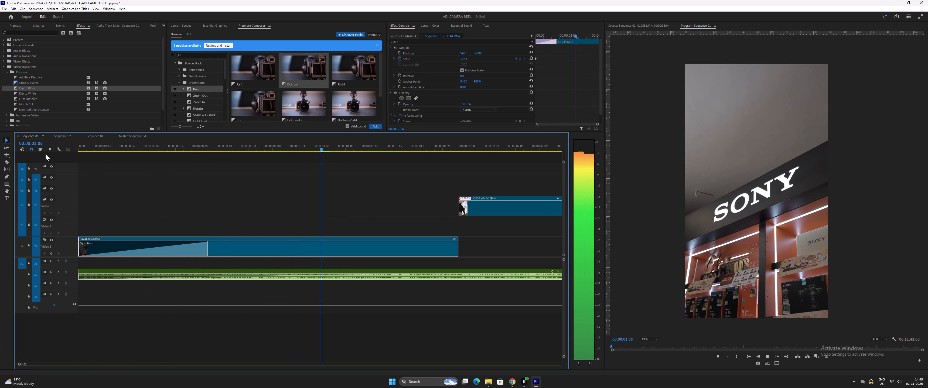
{"action": "key", "text": "space"}
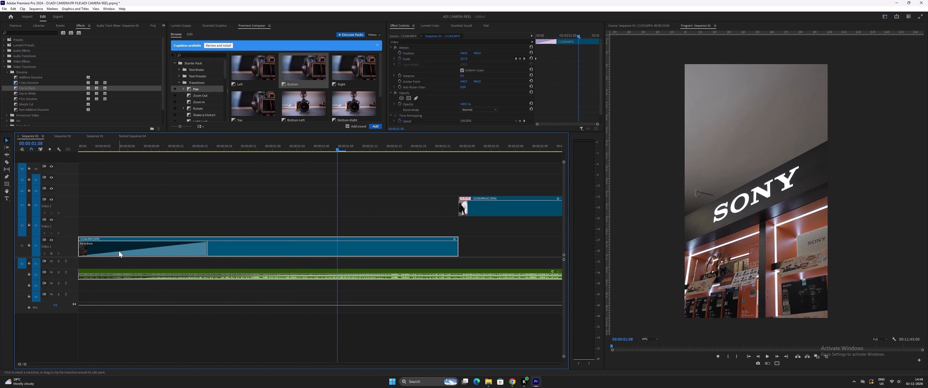
{"action": "key", "text": "minus"}
{"action": "left_click_drag", "start_coordinate": [91, 149], "coordinate": [65, 154]}
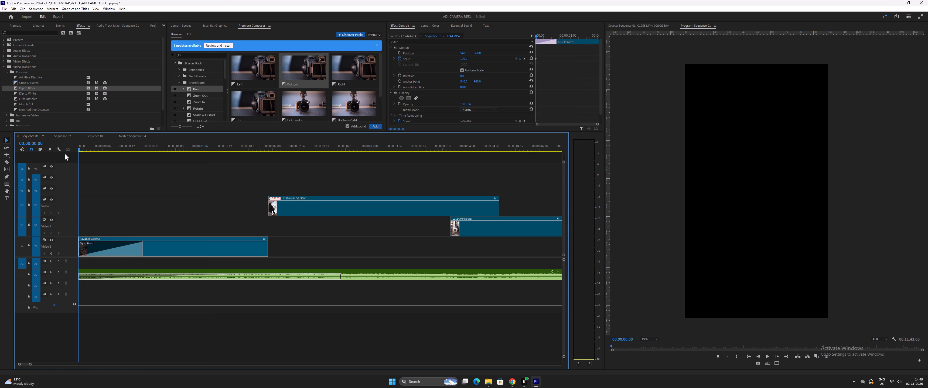
{"action": "key", "text": "space"}
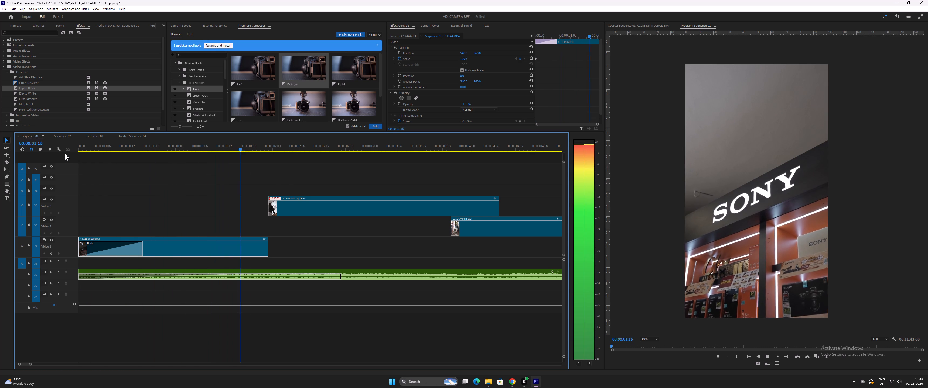
{"action": "key", "text": "space"}
{"action": "left_click", "coordinate": [242, 147]}
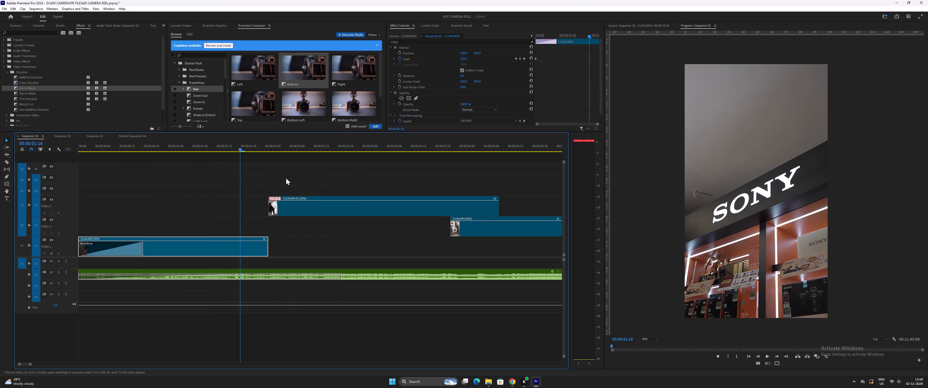
Move the stacked clips in roughly the first 11 seconds down to lower tracks, placing them on Video 1 where possible.
{"action": "key", "text": "minus"}
{"action": "key", "text": "minus"}
{"action": "key", "text": "minus"}
{"action": "key", "text": "equal"}
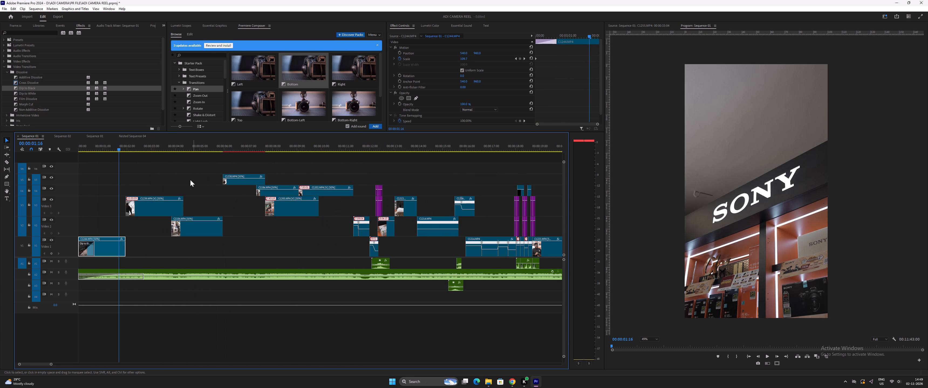
{"action": "left_click_drag", "start_coordinate": [151, 171], "coordinate": [325, 241]}
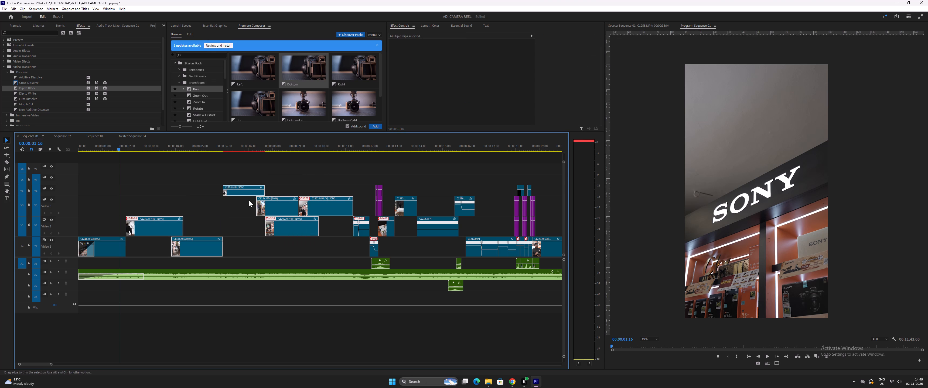
{"action": "left_click_drag", "start_coordinate": [147, 182], "coordinate": [335, 232]}
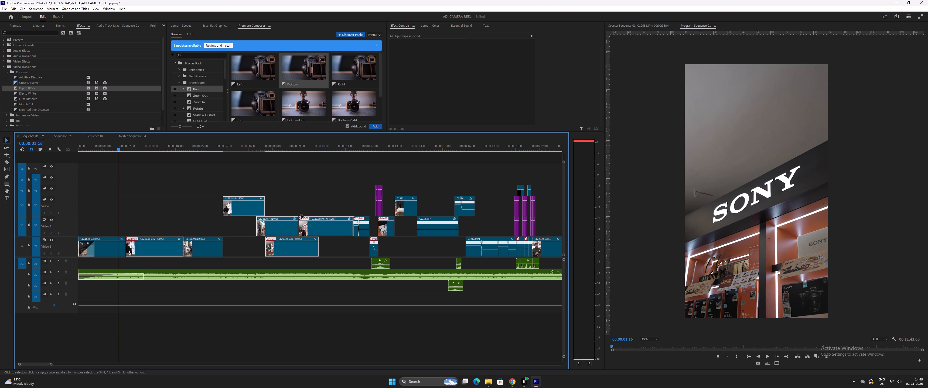
{"action": "left_click_drag", "start_coordinate": [240, 187], "coordinate": [326, 221]}
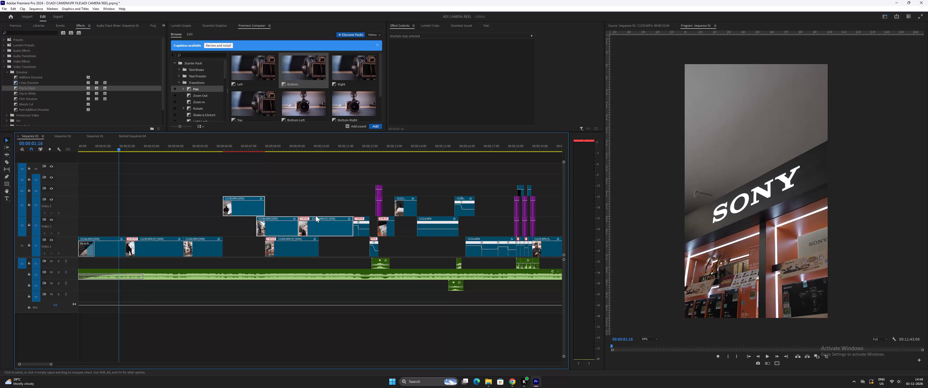
{"action": "left_click_drag", "start_coordinate": [231, 182], "coordinate": [265, 207]}
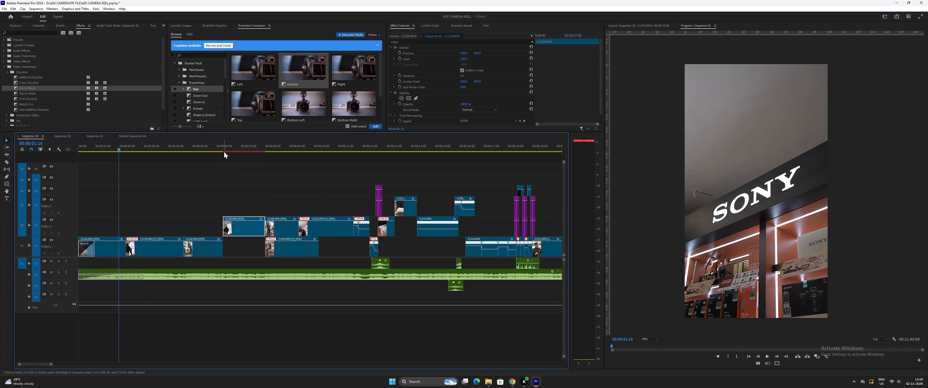
{"action": "left_click_drag", "start_coordinate": [236, 143], "coordinate": [282, 160]}
{"action": "left_click", "coordinate": [244, 230]}
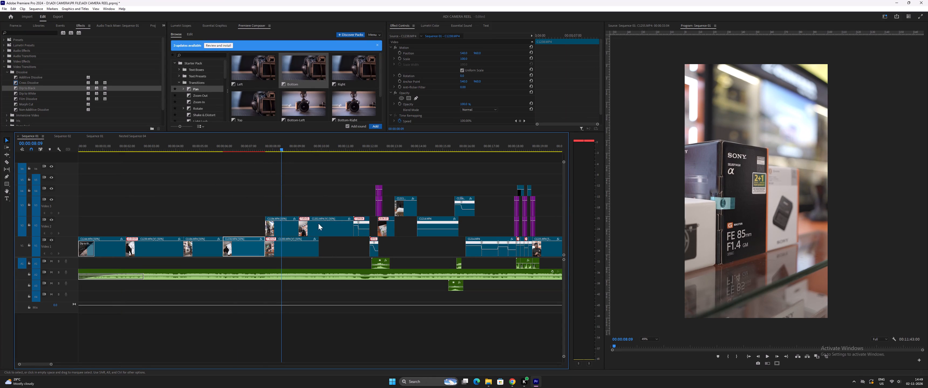
{"action": "left_click", "coordinate": [324, 230]}
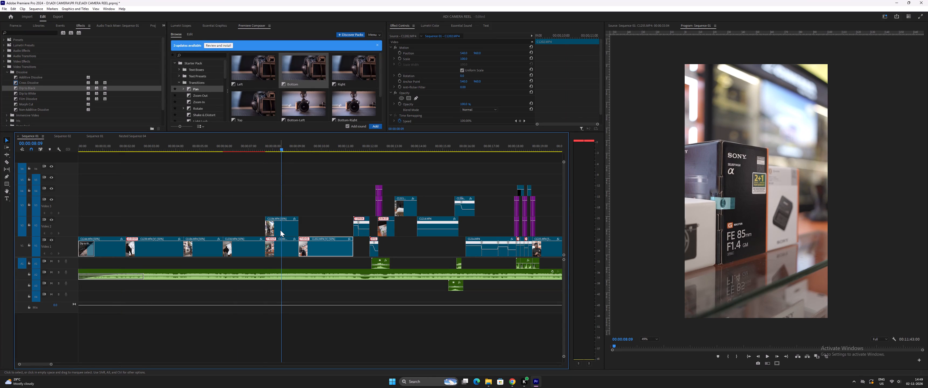
{"action": "left_click", "coordinate": [280, 230]}
Play the sequence from the start to about 10 seconds to check the rearranged clips.
{"action": "left_click_drag", "start_coordinate": [120, 148], "coordinate": [61, 157]}
{"action": "key", "text": "space"}
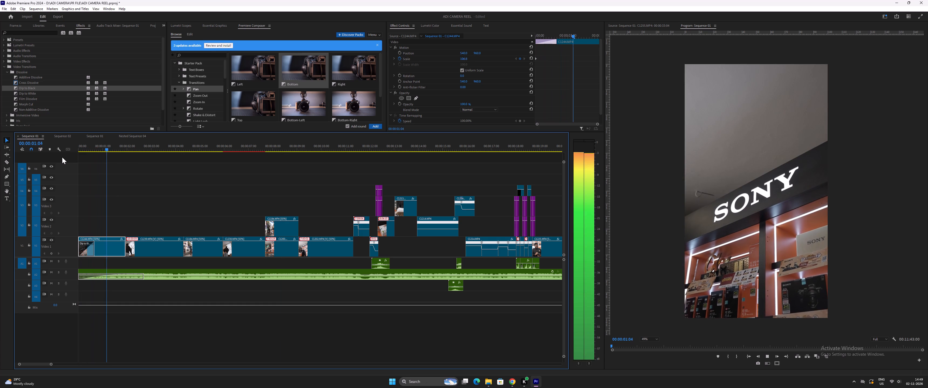
{"action": "type", "text": "=="}
{"action": "key", "text": "minus"}
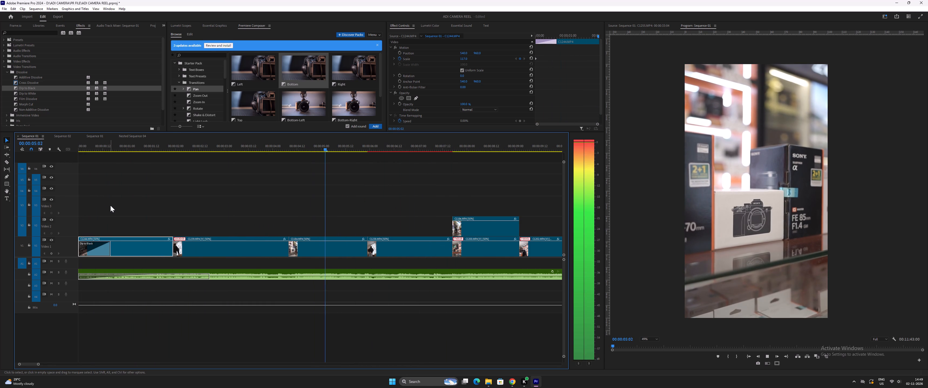
{"action": "key", "text": "minus"}
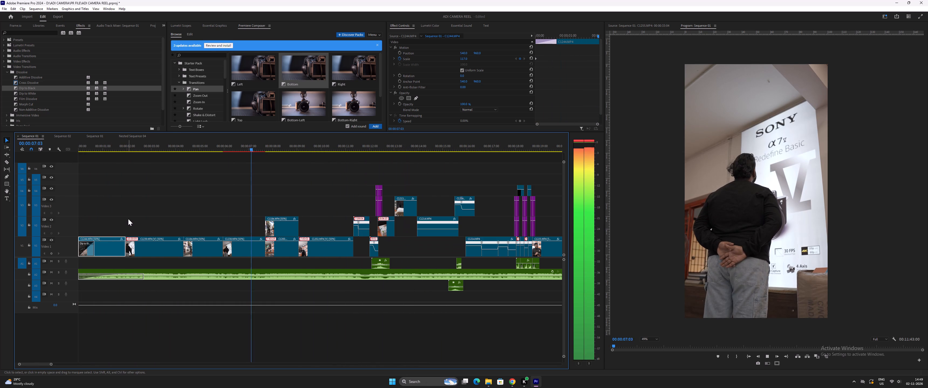
{"action": "key", "text": "equal"}
{"action": "key", "text": "space"}
{"action": "type", "text": "- ="}
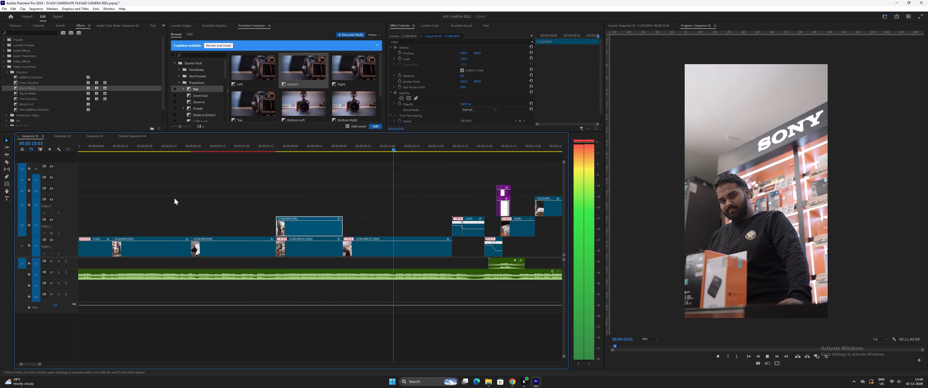
{"action": "key", "text": "space"}
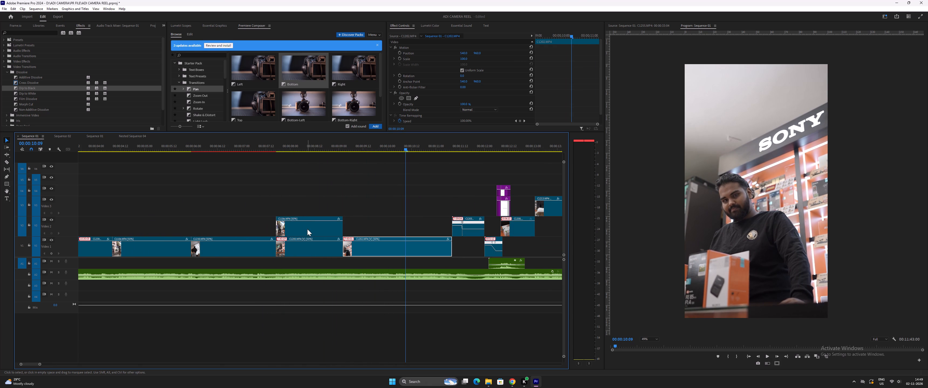
Move the remaining Video 2 clip at about 8 seconds down onto Video 1 and play through that section.
{"action": "left_click_drag", "start_coordinate": [307, 229], "coordinate": [307, 240]}
{"action": "left_click", "coordinate": [326, 147]}
{"action": "key", "text": "space"}
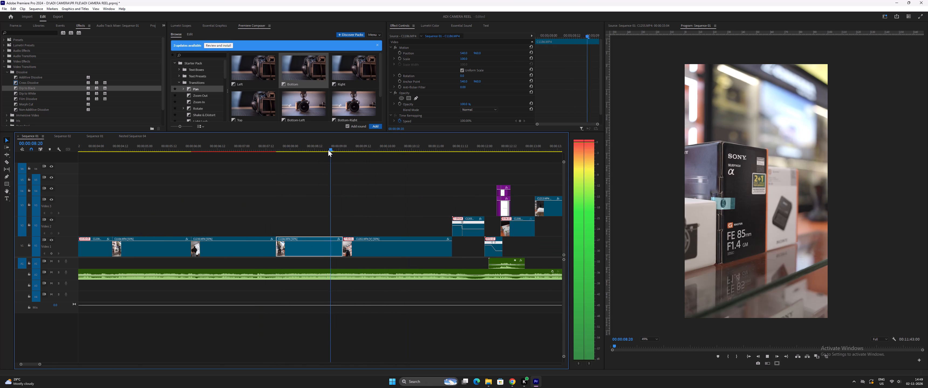
{"action": "type", "text": "-=="}
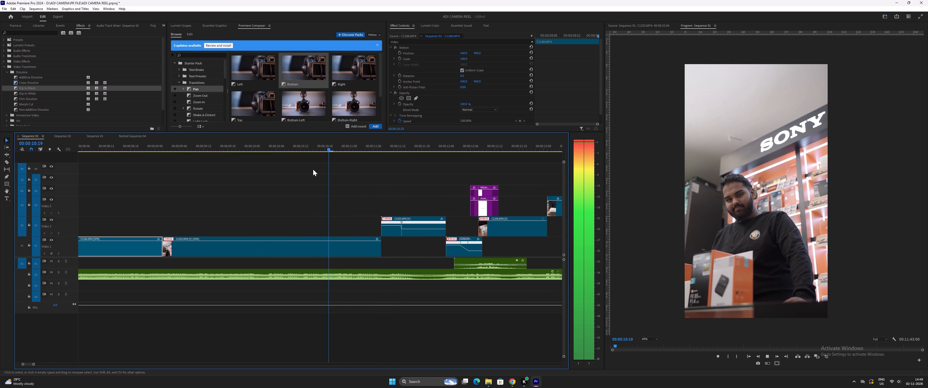
{"action": "key", "text": "space"}
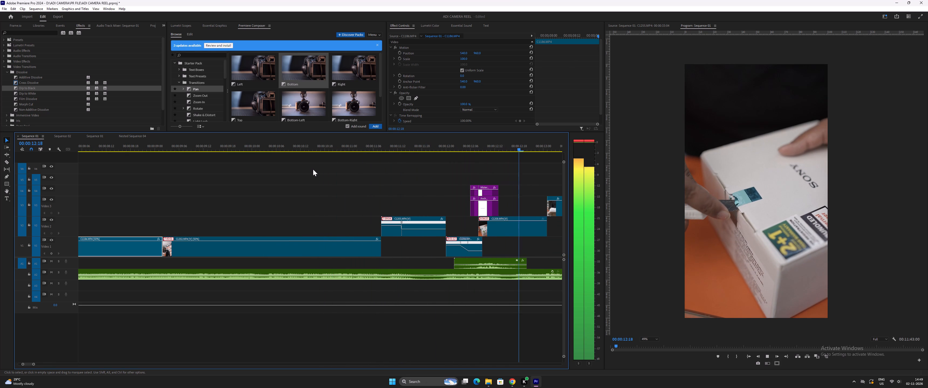
Replay the cuts between about 11 and 12 seconds, where the clips change to the box close-ups.
{"action": "left_click", "coordinate": [437, 149]}
{"action": "key", "text": "space"}
{"action": "key", "text": "space"}
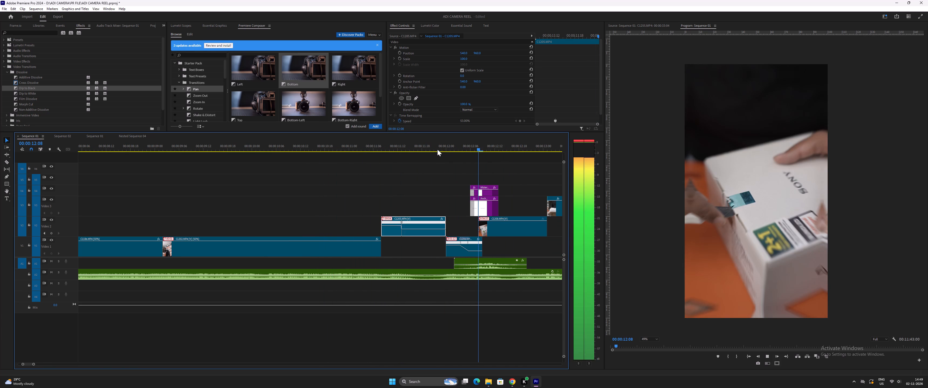
{"action": "left_click", "coordinate": [367, 147]}
{"action": "key", "text": "space"}
{"action": "key", "text": "space"}
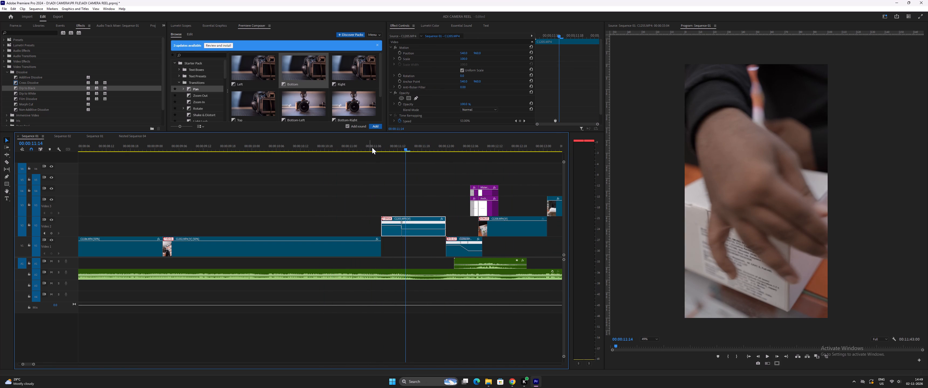
{"action": "left_click", "coordinate": [379, 148]}
{"action": "key", "text": "minus"}
{"action": "key", "text": "minus"}
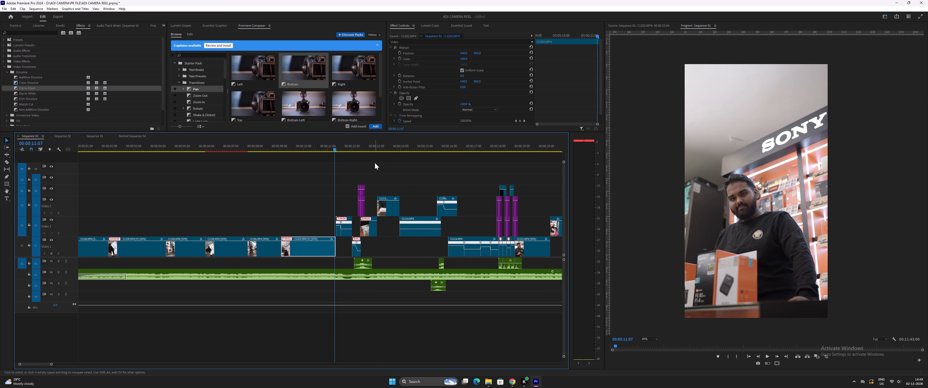
Save the project.
{"action": "key", "text": "ctrl+s"}
{"action": "key", "text": "ctrl+s"}
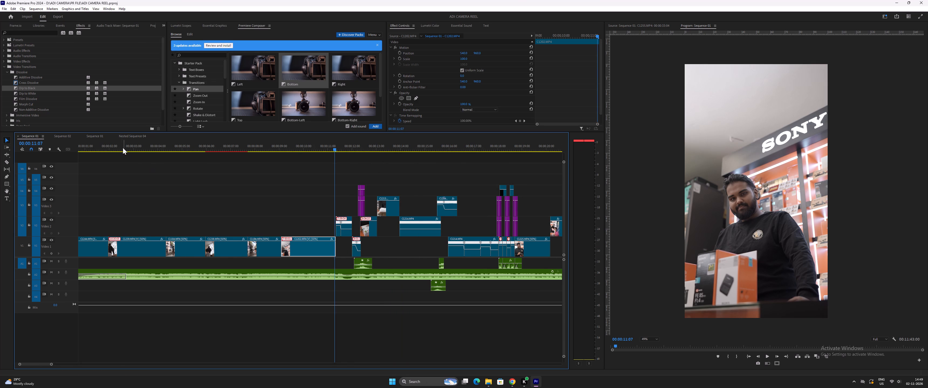
Play the opening from the start through the cut between the first and second clips.
{"action": "left_click_drag", "start_coordinate": [120, 145], "coordinate": [54, 148]}
{"action": "key", "text": "minus"}
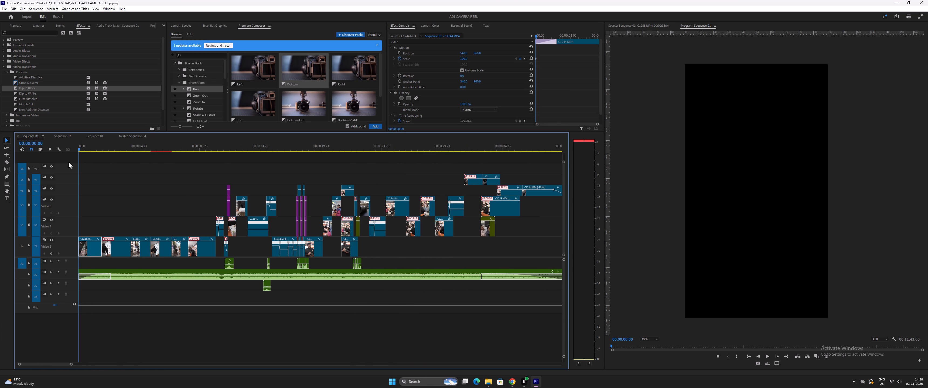
{"action": "key", "text": "space"}
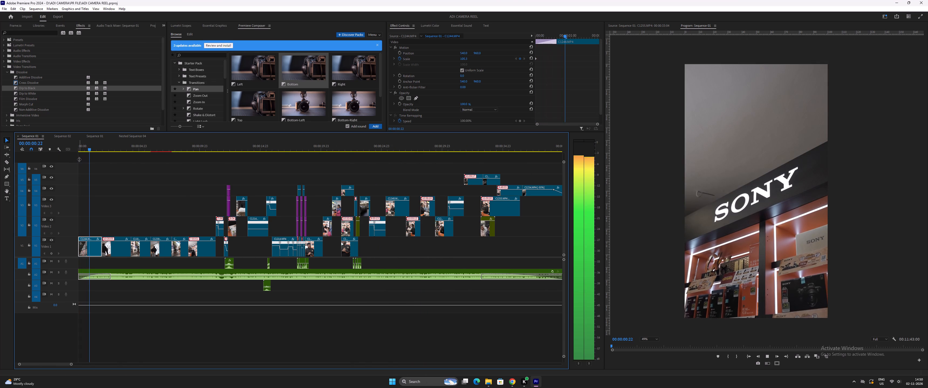
{"action": "key", "text": "equal"}
{"action": "key", "text": "equal"}
{"action": "key", "text": "space"}
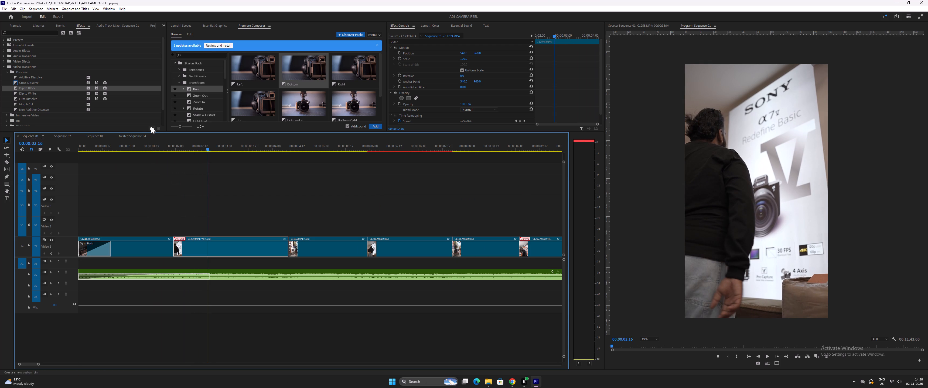
Apply a Cross Dissolve at the cut between the first and second clips on Video 1 and play it.
{"action": "left_click_drag", "start_coordinate": [42, 81], "coordinate": [100, 143]}
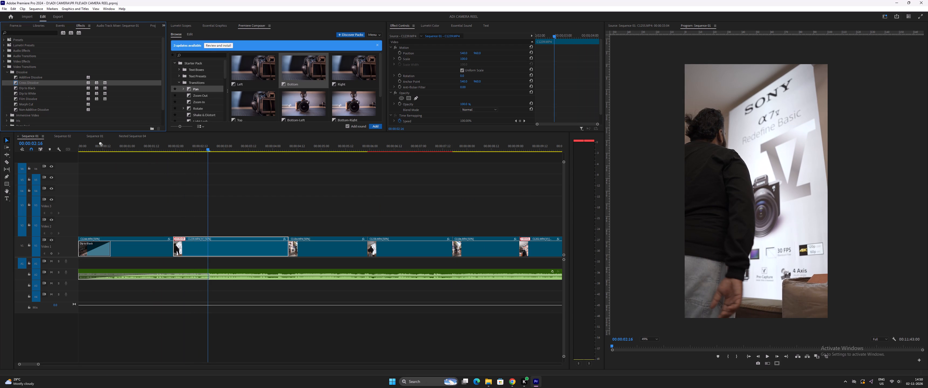
{"action": "left_click_drag", "start_coordinate": [100, 143], "coordinate": [175, 242]}
{"action": "left_click", "coordinate": [120, 149]}
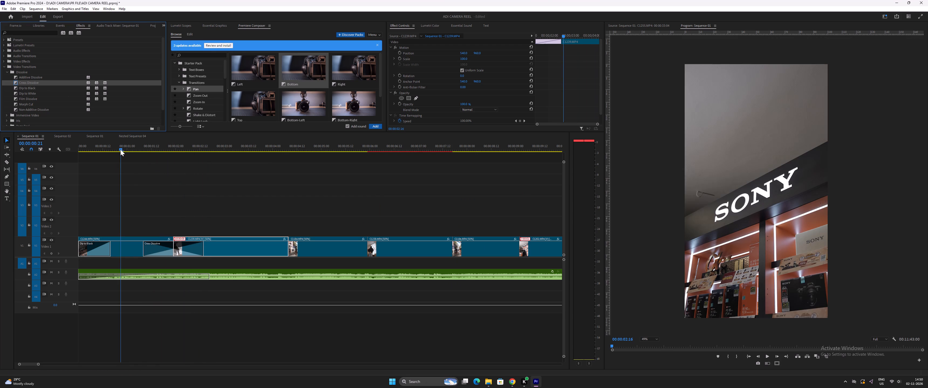
{"action": "key", "text": "space"}
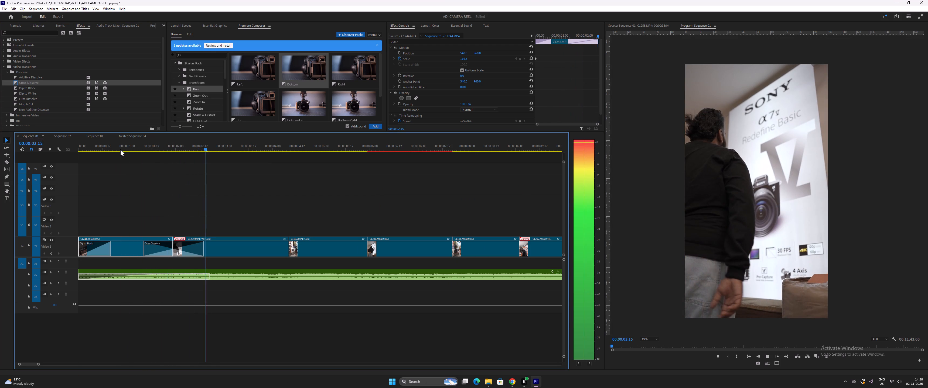
{"action": "key", "text": "space"}
Shorten the Cross Dissolve by pulling its edge in 6 frames, and play through it to about 5 seconds.
{"action": "left_click_drag", "start_coordinate": [144, 251], "coordinate": [156, 252]}
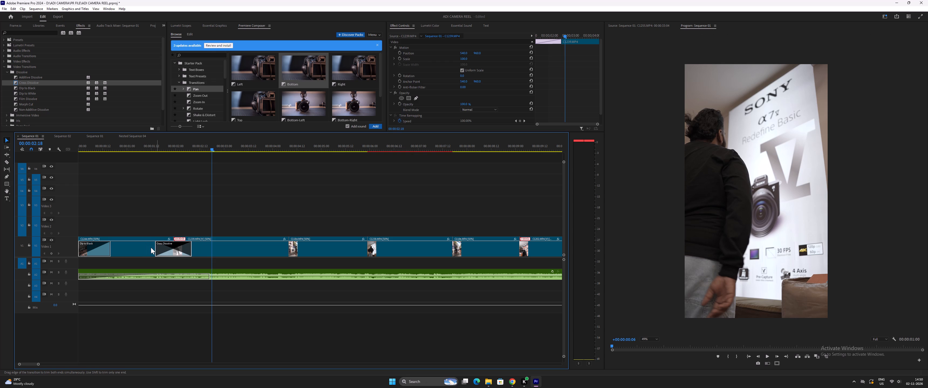
{"action": "left_click", "coordinate": [136, 149]}
{"action": "key", "text": "space"}
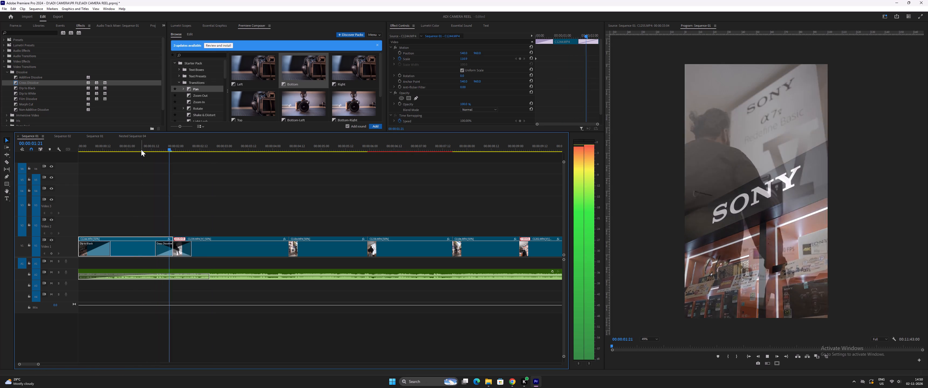
{"action": "type", "text": "-=="}
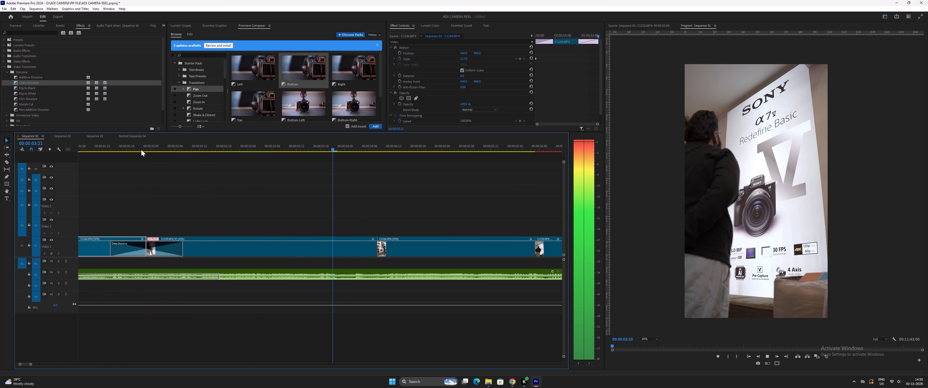
{"action": "key", "text": "minus"}
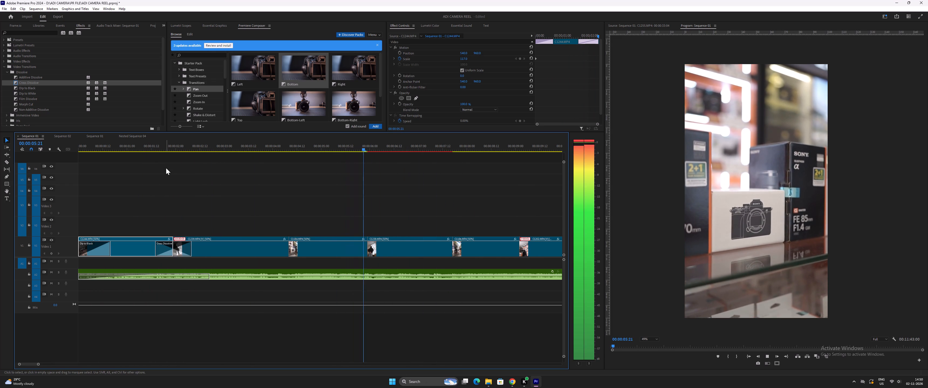
{"action": "key", "text": "space"}
{"action": "left_click_drag", "start_coordinate": [343, 148], "coordinate": [349, 148]}
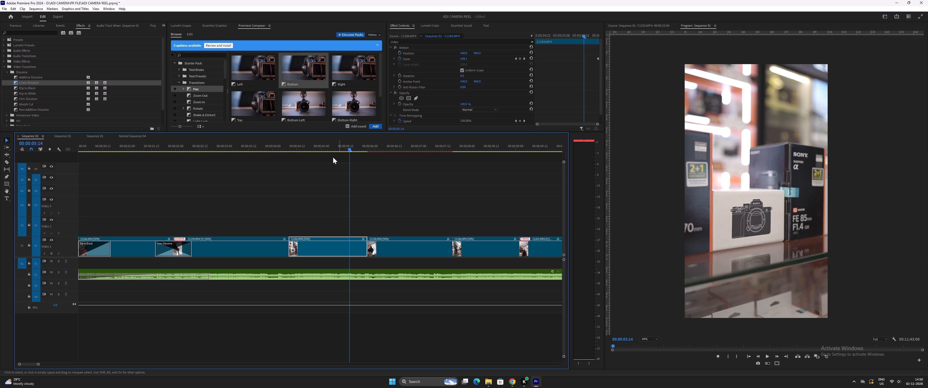
Save the project with the shortened dissolve.
{"action": "key", "text": "ctrl+s"}
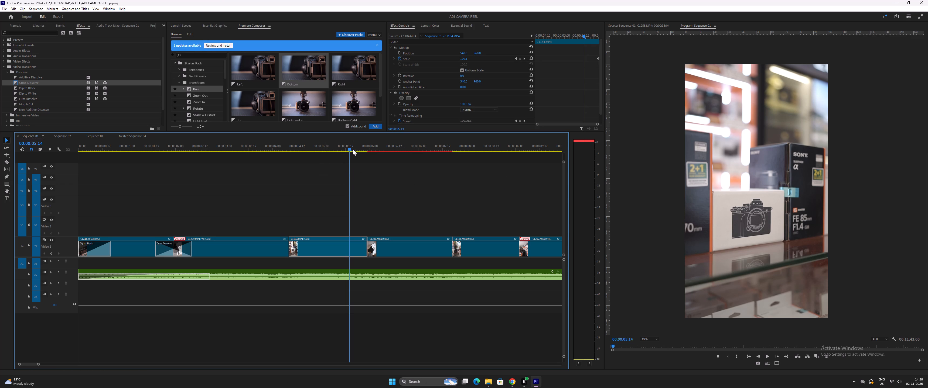
{"action": "key", "text": "ctrl+s"}
{"action": "key", "text": "ctrl+s"}
Scrub around the cut between the third and fourth clips, near 5 to 6 seconds, and save the project again.
{"action": "left_click_drag", "start_coordinate": [357, 148], "coordinate": [371, 153]}
{"action": "left_click", "coordinate": [346, 147]}
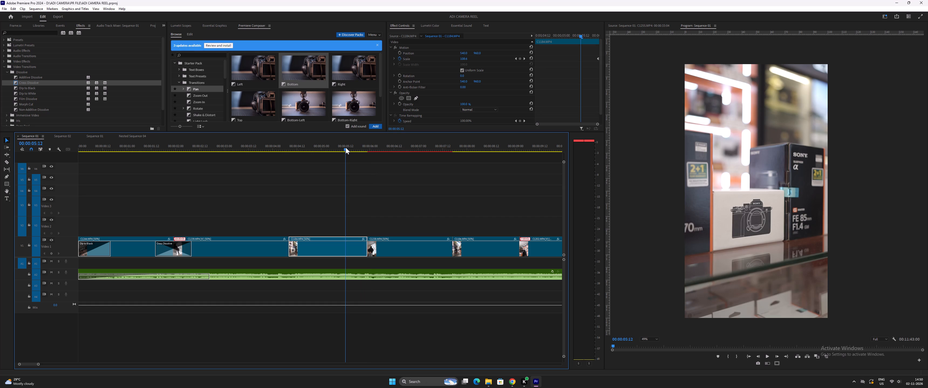
{"action": "left_click_drag", "start_coordinate": [362, 147], "coordinate": [367, 148]}
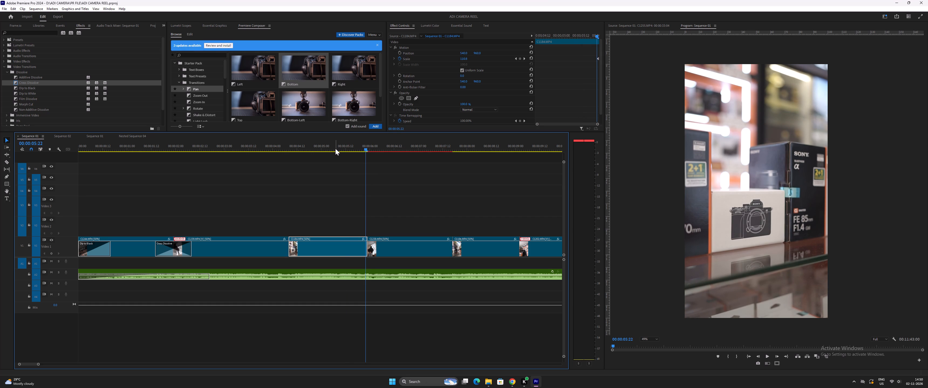
{"action": "left_click", "coordinate": [335, 148]}
{"action": "key", "text": "ctrl+s"}
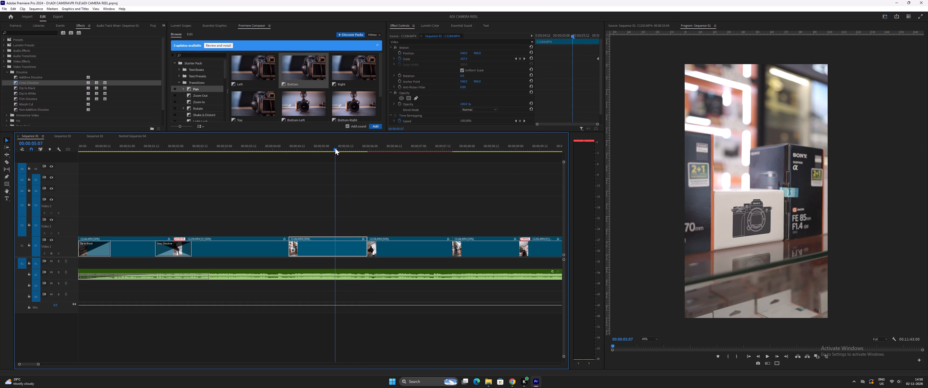
Play the third to fifth clips on Video 1 and place the playhead at the cut between the fourth and fifth clips.
{"action": "left_click", "coordinate": [311, 145]}
{"action": "key", "text": "space"}
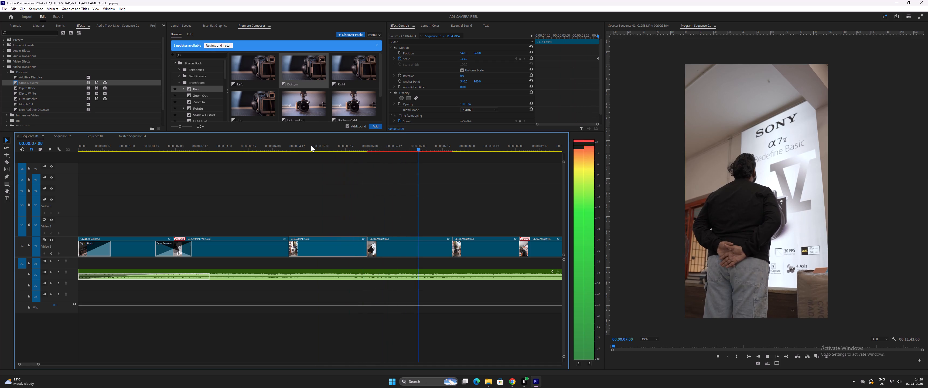
{"action": "key", "text": "space"}
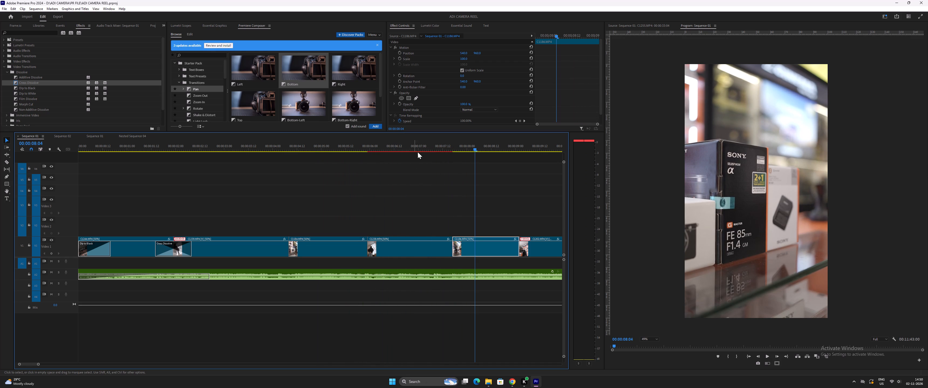
{"action": "left_click_drag", "start_coordinate": [443, 148], "coordinate": [453, 150]}
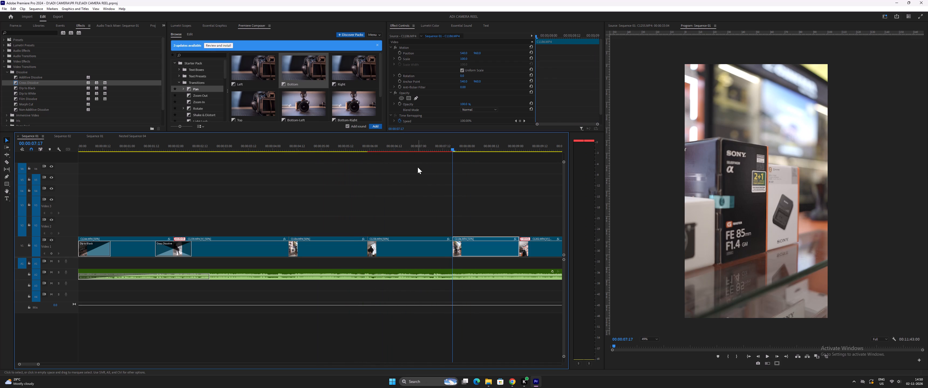
{"action": "key", "text": "minus"}
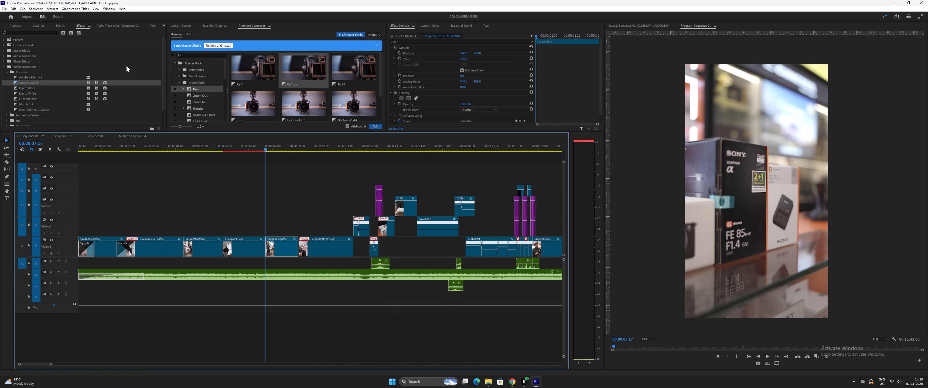
Open the EFFECTS_1 project from the MAINLY USED EFFECTS folder within the effects folder in Videos.
{"action": "left_click", "coordinate": [6, 8]}
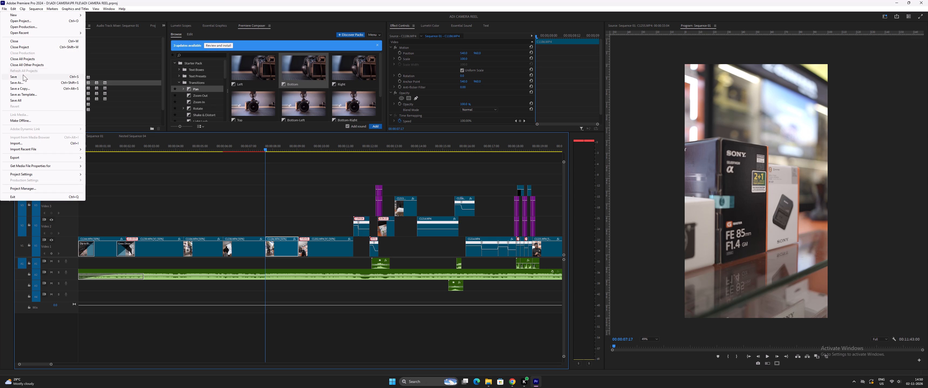
{"action": "left_click", "coordinate": [23, 20]}
{"action": "scroll", "coordinate": [19, 65], "scroll_direction": "up", "scroll_amount": 1}
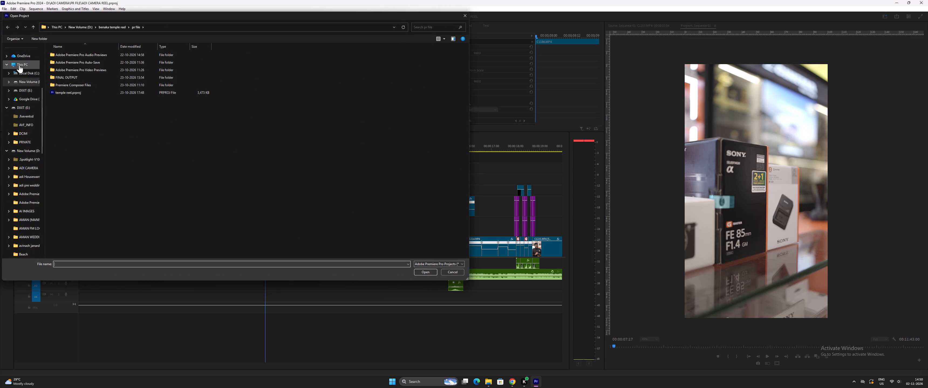
{"action": "scroll", "coordinate": [19, 65], "scroll_direction": "up", "scroll_amount": 7}
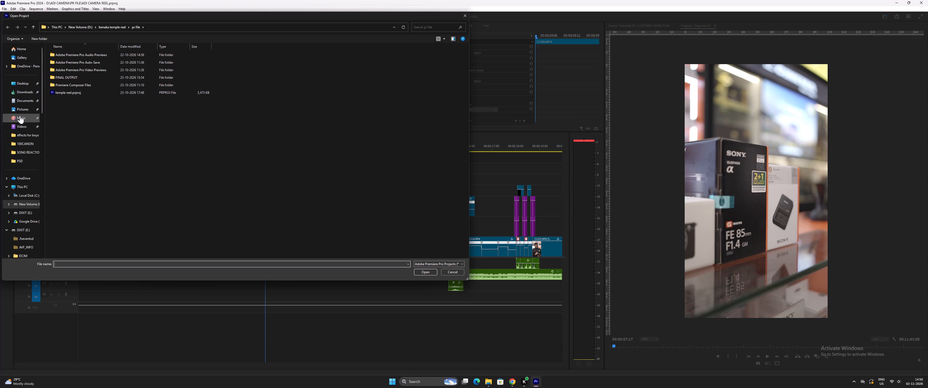
{"action": "left_click", "coordinate": [21, 123]}
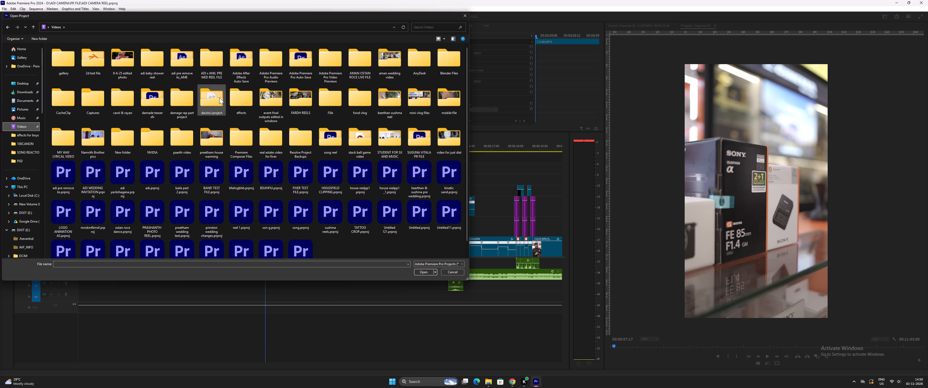
{"action": "double_click", "coordinate": [239, 98]}
{"action": "double_click", "coordinate": [243, 62]}
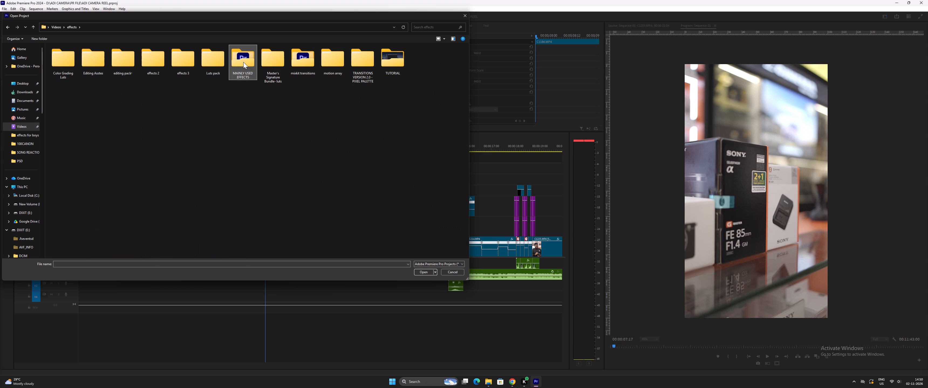
{"action": "double_click", "coordinate": [177, 57]}
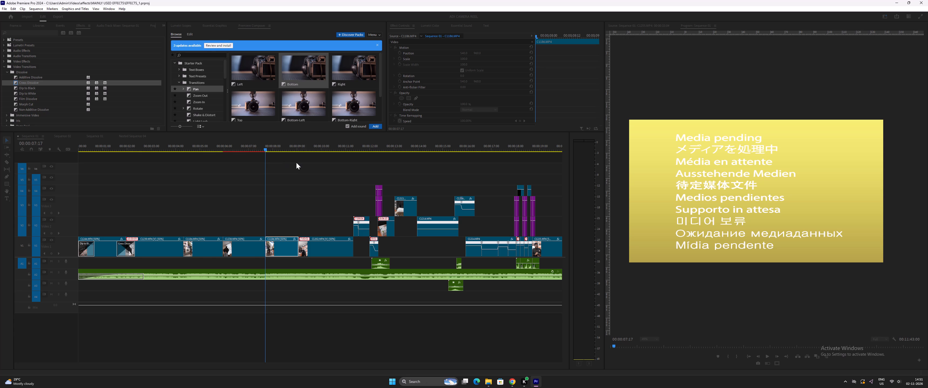
{"action": "left_click", "coordinate": [541, 245]}
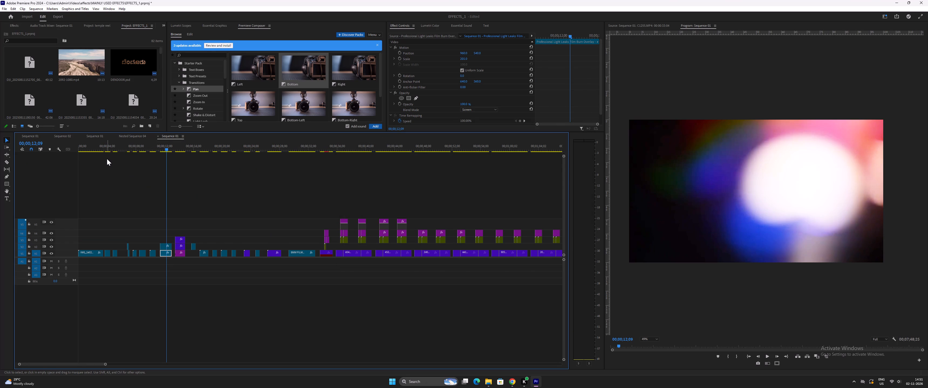
Preview the first few overlay clips at the start of the effects sequence, including the second clip near 4 seconds.
{"action": "key", "text": "minus"}
{"action": "left_click", "coordinate": [90, 148]}
{"action": "key", "text": "equal"}
{"action": "key", "text": "equal"}
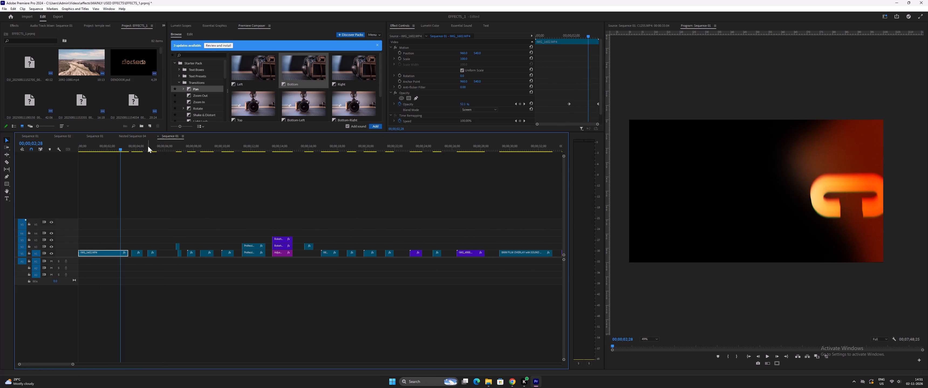
{"action": "left_click", "coordinate": [146, 145]}
{"action": "key", "text": "space"}
{"action": "key", "text": "space"}
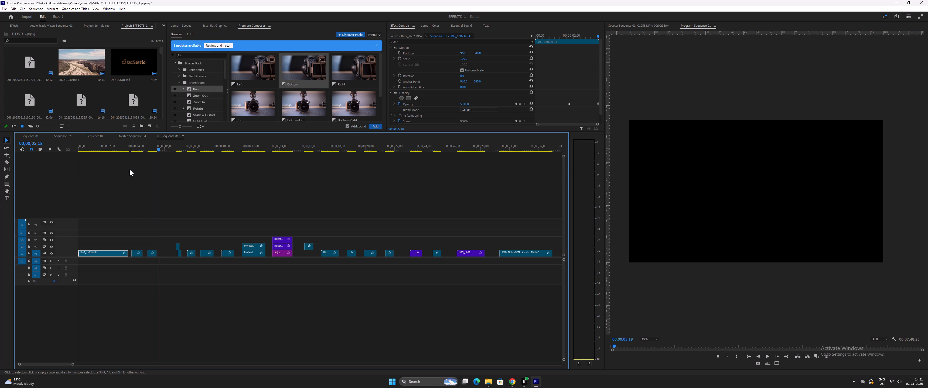
{"action": "left_click_drag", "start_coordinate": [130, 148], "coordinate": [133, 148]}
{"action": "key", "text": "space"}
{"action": "key", "text": "space"}
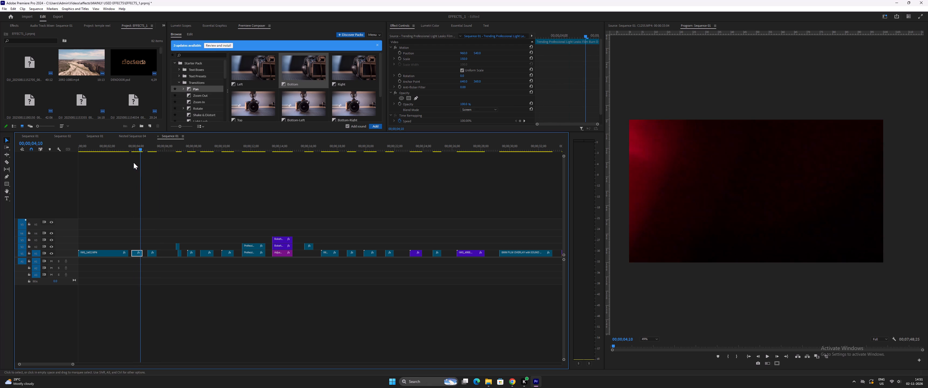
{"action": "left_click", "coordinate": [131, 147]}
{"action": "key", "text": "space"}
{"action": "key", "text": "space"}
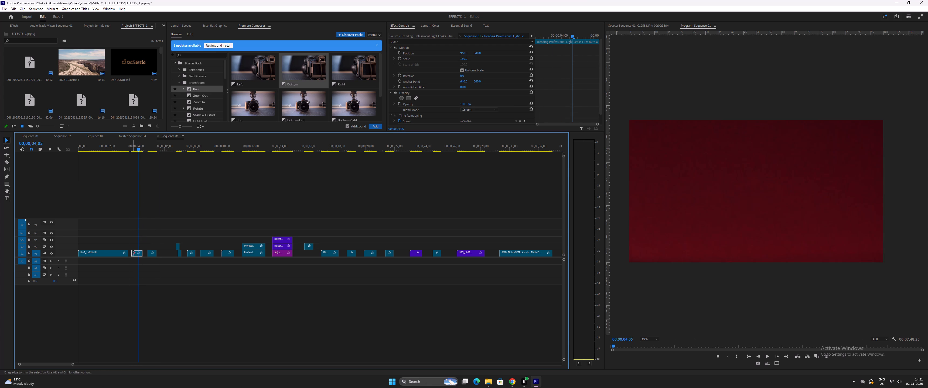
Copy the Trending Professional Light Leaks clip onto Video 2 of the camera reel over the cut at 7:17, and play it.
{"action": "left_click_drag", "start_coordinate": [136, 255], "coordinate": [32, 137]}
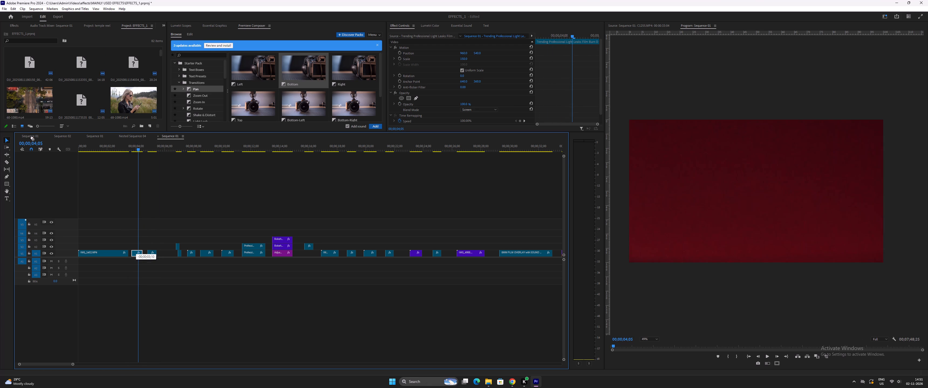
{"action": "left_click_drag", "start_coordinate": [32, 137], "coordinate": [265, 227]}
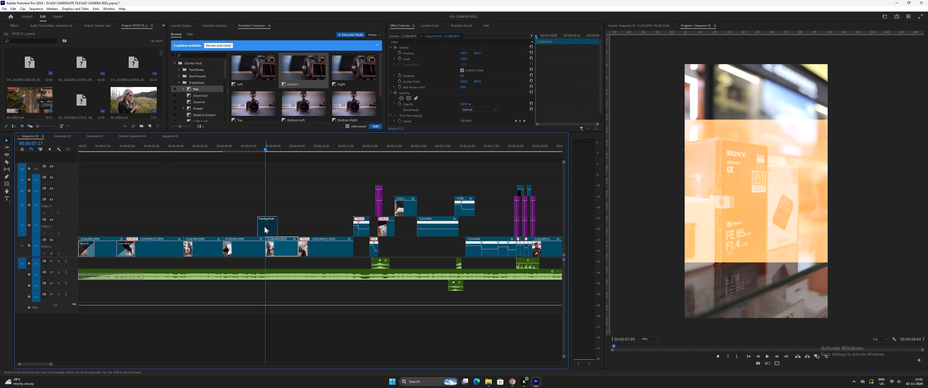
{"action": "left_click_drag", "start_coordinate": [253, 146], "coordinate": [255, 147]}
{"action": "key", "text": "space"}
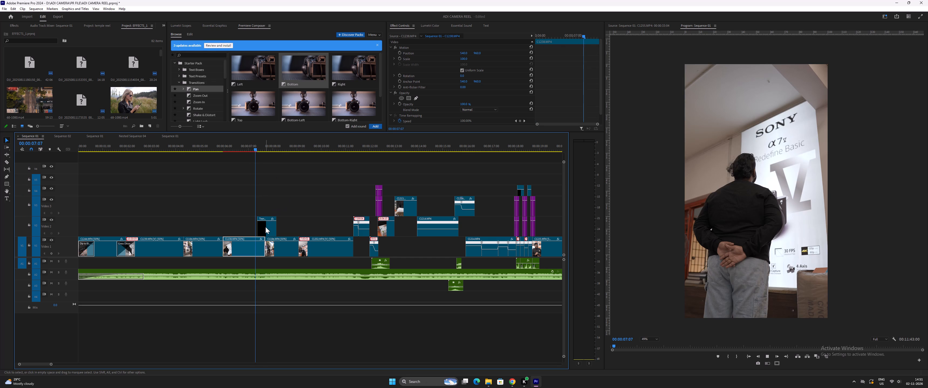
{"action": "key", "text": "space"}
Scale up the light leak overlay until it fills the vertical frame, and play the reel through it to about 11 seconds.
{"action": "left_click", "coordinate": [265, 227]}
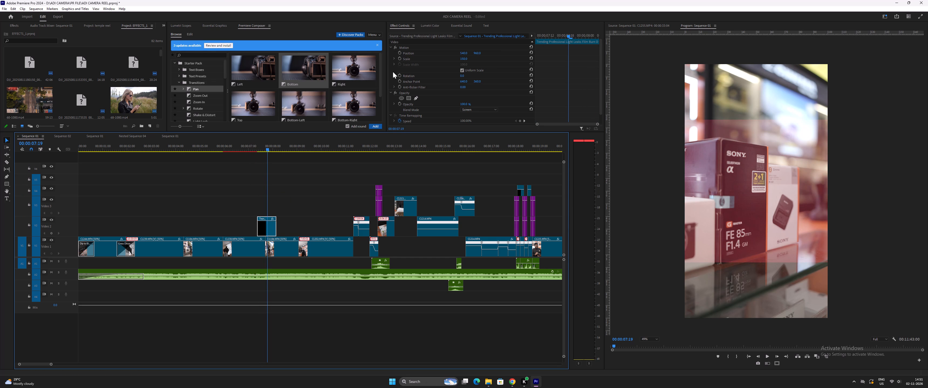
{"action": "left_click_drag", "start_coordinate": [464, 59], "coordinate": [486, 64]}
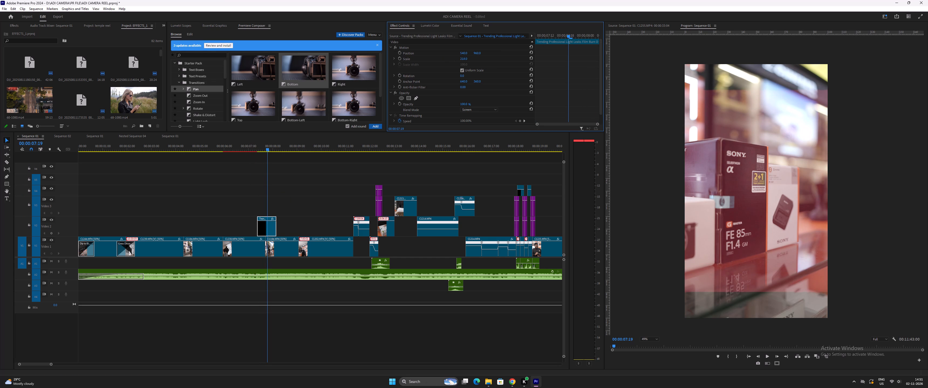
{"action": "left_click_drag", "start_coordinate": [486, 64], "coordinate": [508, 73]}
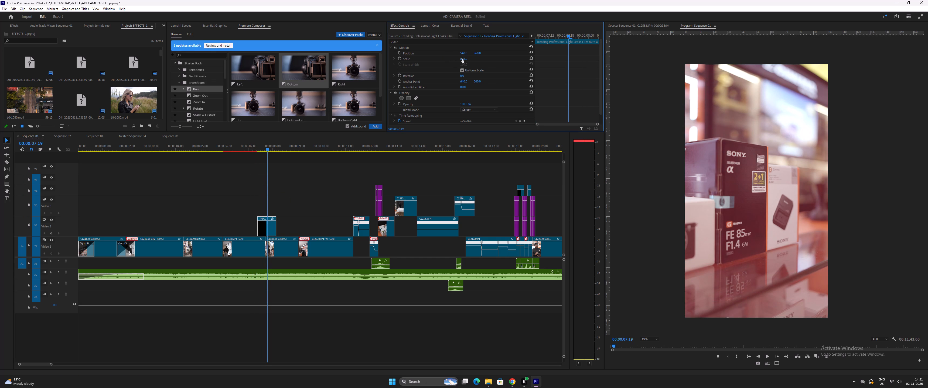
{"action": "left_click", "coordinate": [254, 145]}
{"action": "key", "text": "minus"}
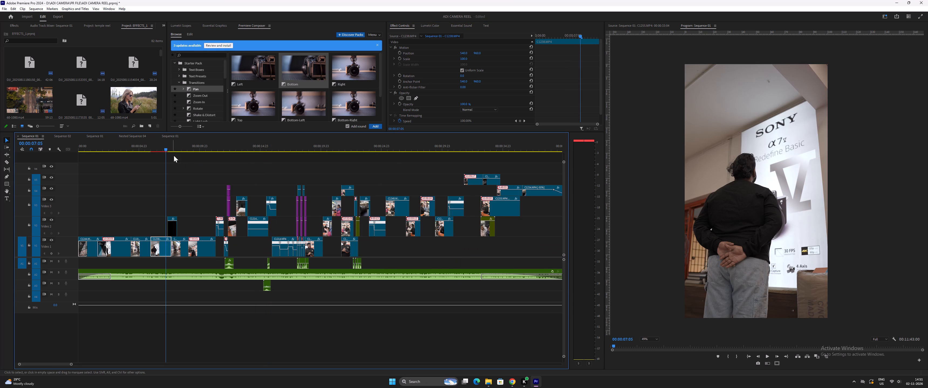
{"action": "key", "text": "equal"}
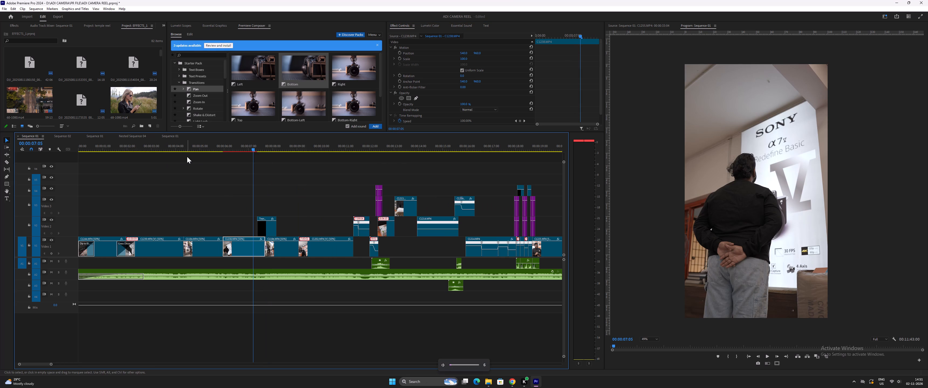
{"action": "key", "text": "minus"}
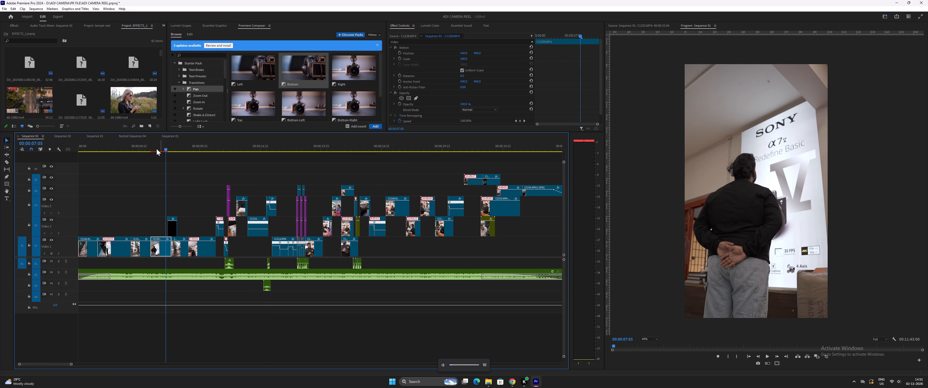
{"action": "left_click", "coordinate": [147, 149]}
{"action": "key", "text": "space"}
{"action": "type", "text": "=="}
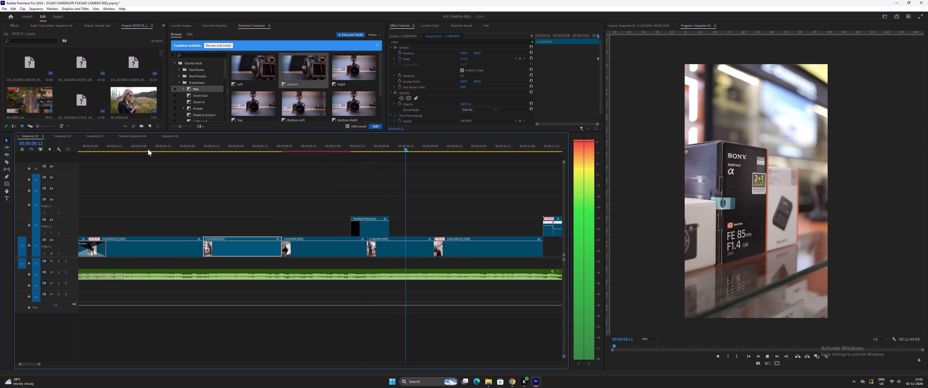
{"action": "key", "text": "minus"}
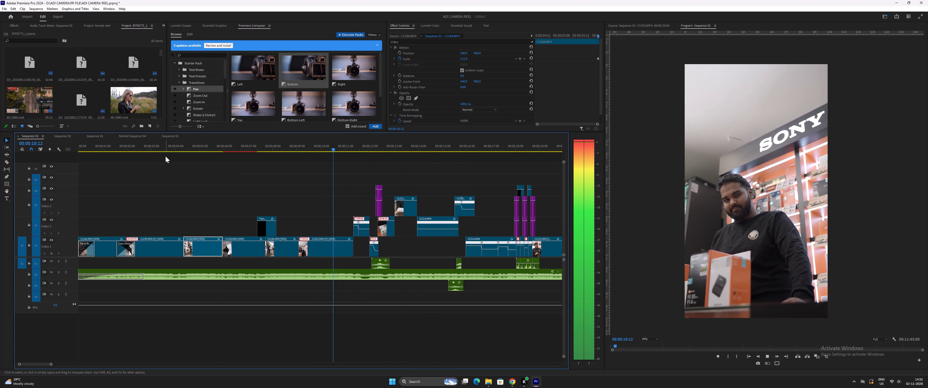
{"action": "key", "text": "space"}
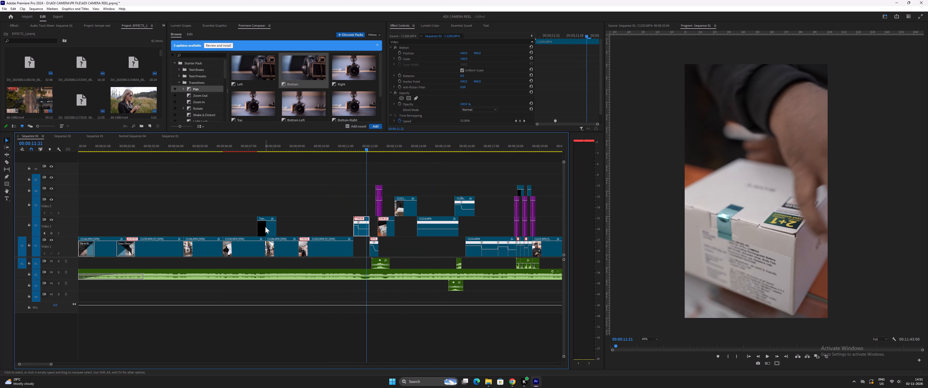
Move the light leak overlay on Video 2 to the cut between the fifth and sixth clips, near 9 seconds, and play it.
{"action": "left_click_drag", "start_coordinate": [265, 227], "coordinate": [301, 227]}
{"action": "left_click", "coordinate": [285, 145]}
{"action": "key", "text": "space"}
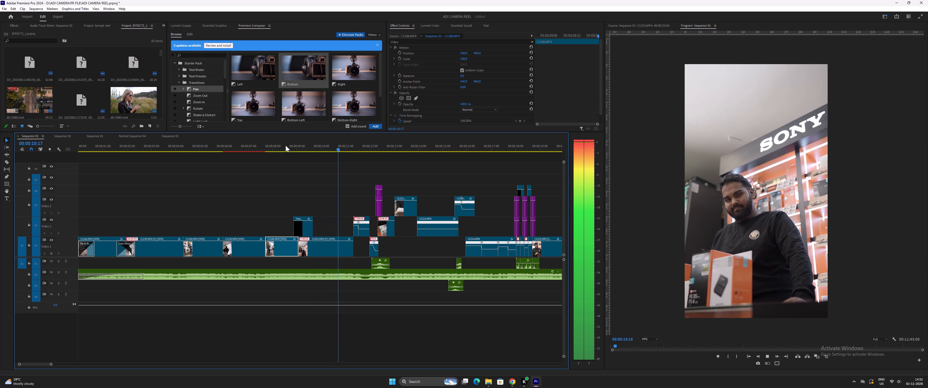
{"action": "key", "text": "space"}
Duplicate the purple transition layers on Video 3 and Video 4 over the cut at 11:08, and play through the transition.
{"action": "left_click", "coordinate": [350, 147]}
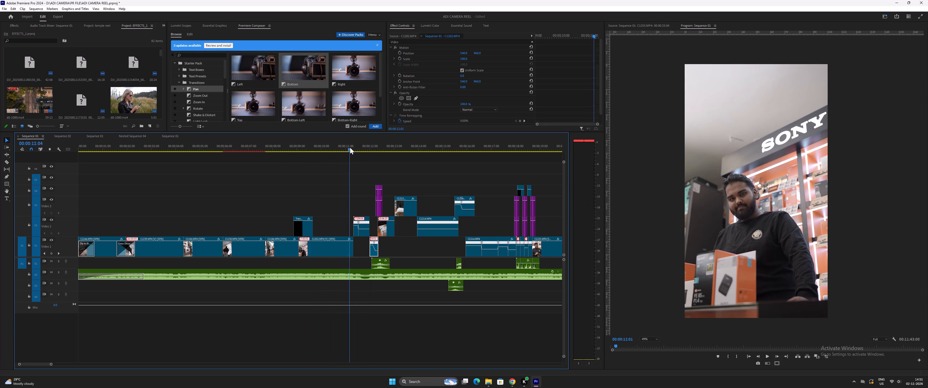
{"action": "key", "text": "equal"}
{"action": "key", "text": "equal"}
{"action": "left_click_drag", "start_coordinate": [332, 143], "coordinate": [337, 147]}
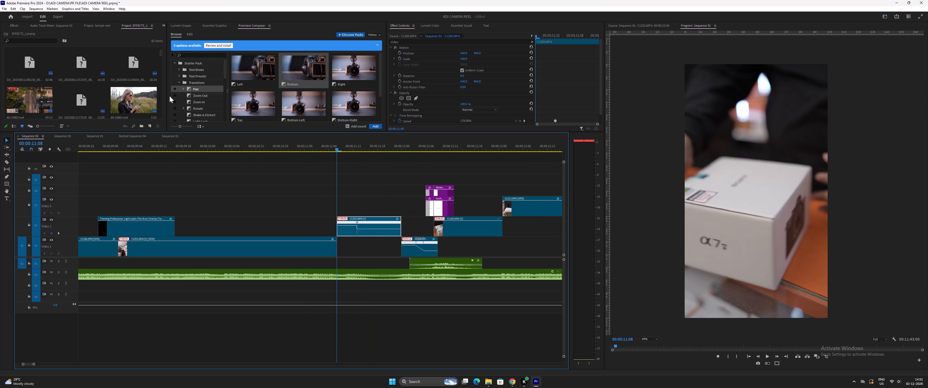
{"action": "left_click_drag", "start_coordinate": [414, 173], "coordinate": [457, 210]}
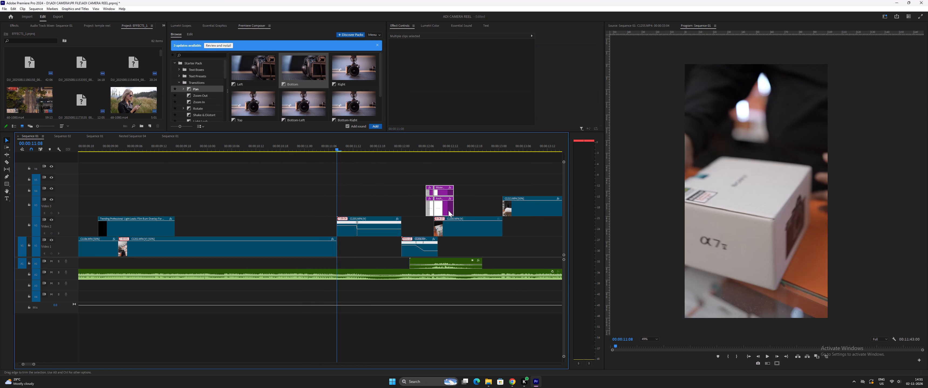
{"action": "left_click_drag", "start_coordinate": [444, 210], "coordinate": [346, 198], "text": "alt"}
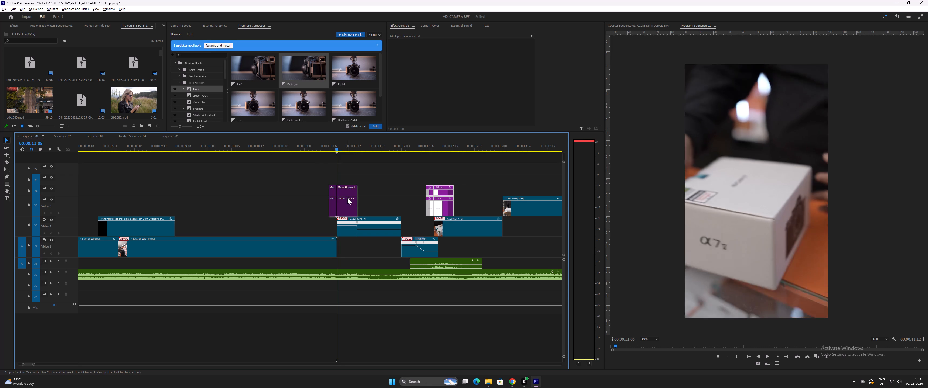
{"action": "left_click", "coordinate": [313, 146]}
{"action": "key", "text": "space"}
{"action": "key", "text": "space"}
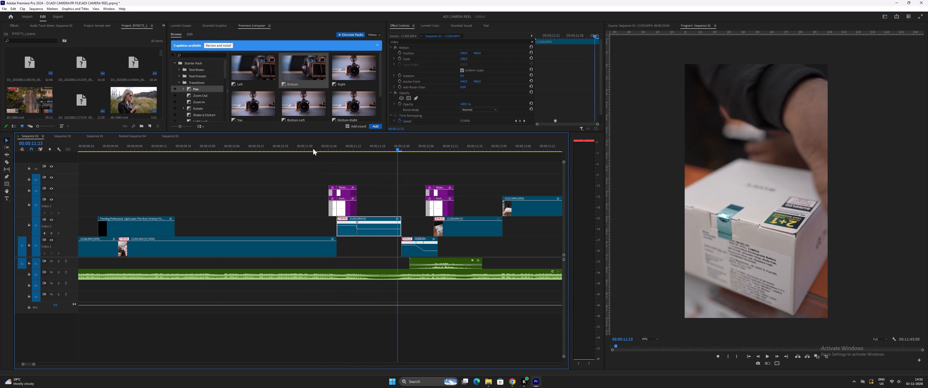
{"action": "left_click_drag", "start_coordinate": [310, 148], "coordinate": [216, 154]}
{"action": "key", "text": "space"}
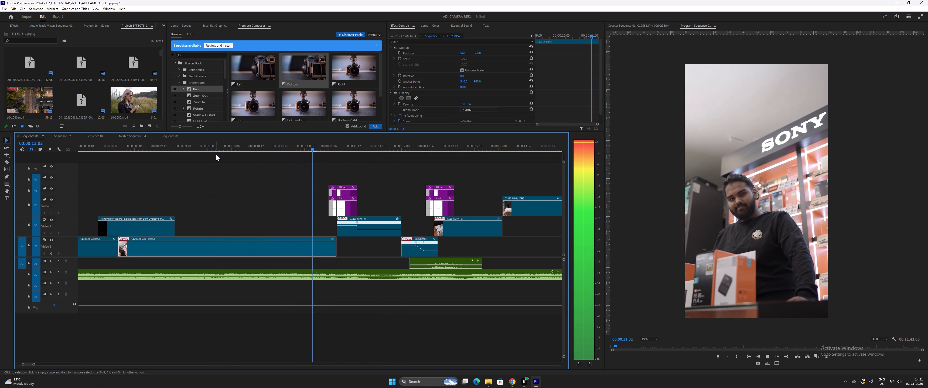
{"action": "key", "text": "space"}
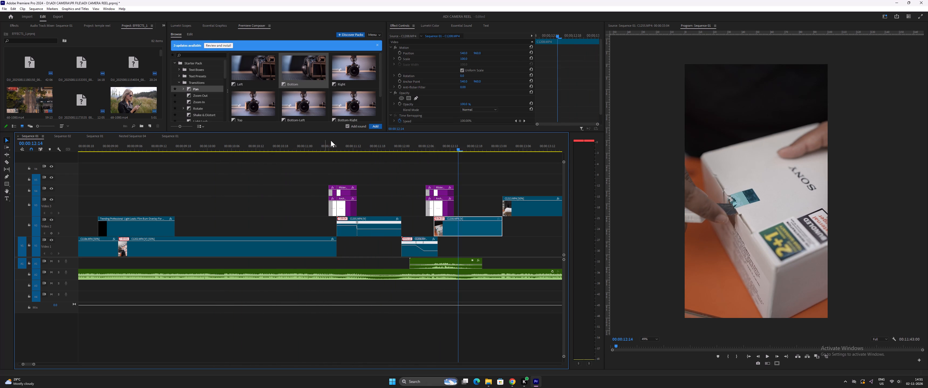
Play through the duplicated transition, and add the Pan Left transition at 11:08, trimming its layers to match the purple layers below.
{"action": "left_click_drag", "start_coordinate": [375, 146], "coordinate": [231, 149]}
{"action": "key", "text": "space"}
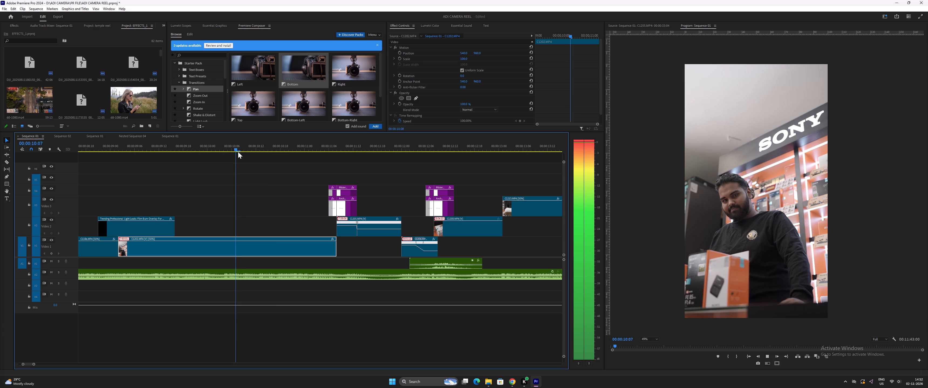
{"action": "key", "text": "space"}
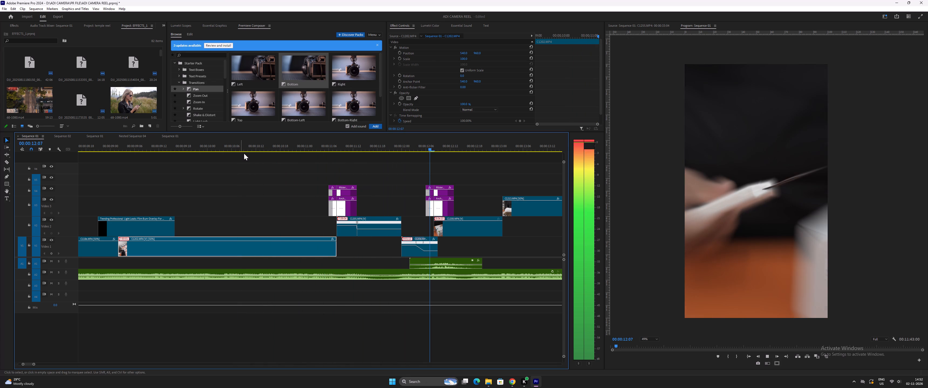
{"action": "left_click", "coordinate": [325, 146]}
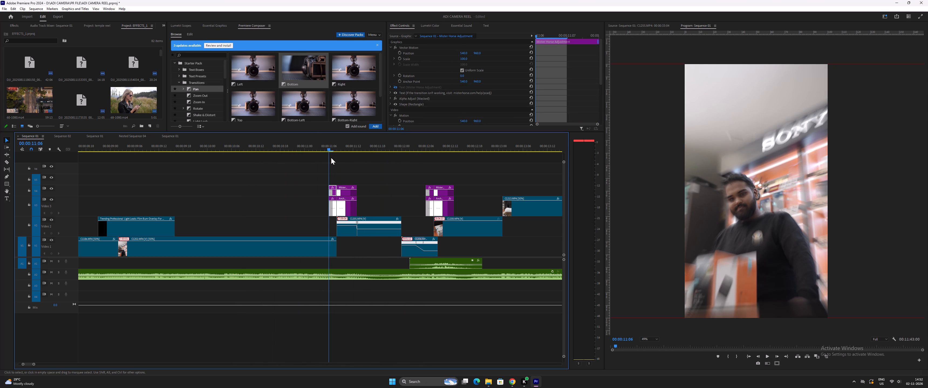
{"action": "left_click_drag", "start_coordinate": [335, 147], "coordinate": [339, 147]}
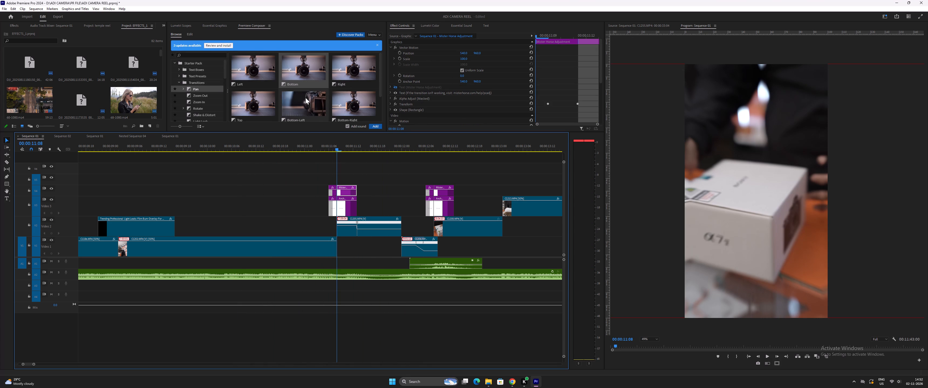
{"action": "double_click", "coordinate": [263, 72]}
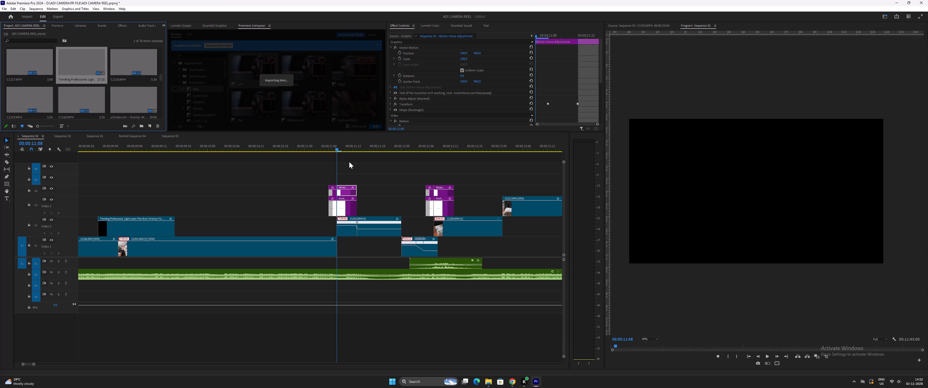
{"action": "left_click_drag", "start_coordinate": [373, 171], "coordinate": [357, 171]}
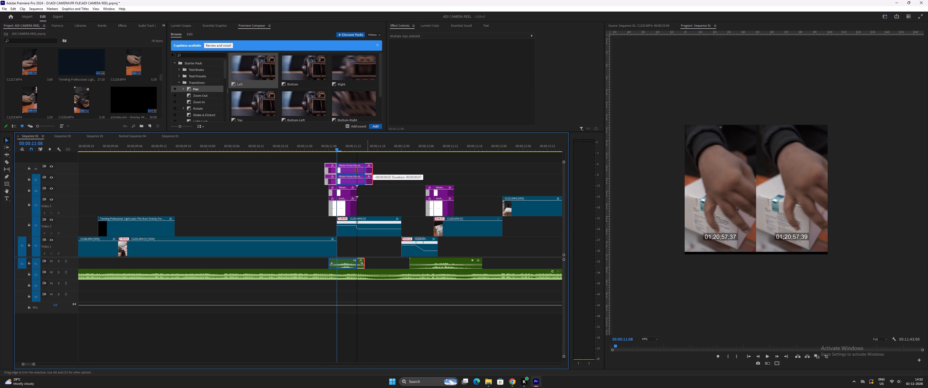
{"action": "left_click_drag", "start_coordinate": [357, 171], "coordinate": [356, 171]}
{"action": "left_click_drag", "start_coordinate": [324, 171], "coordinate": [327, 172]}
Delete the older purple layers on Video 3 and Video 4 at 11:08 and the Pan Left transition's sound, and play through the cut.
{"action": "left_click_drag", "start_coordinate": [364, 191], "coordinate": [327, 204]}
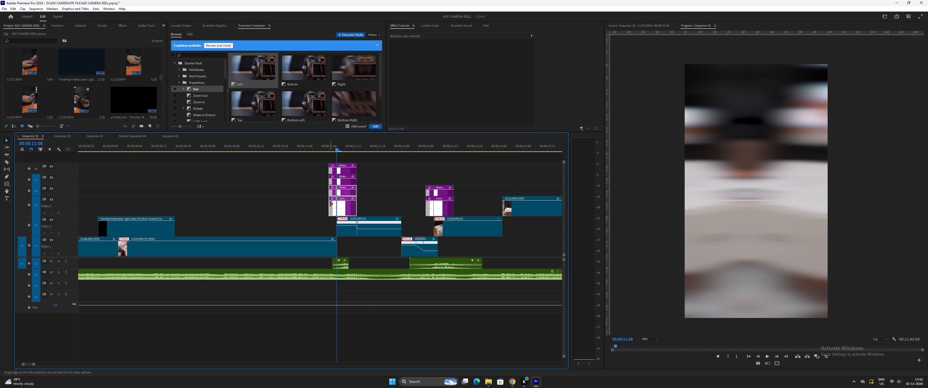
{"action": "key", "text": "Delete"}
{"action": "left_click", "coordinate": [345, 266]}
{"action": "key", "text": "Delete"}
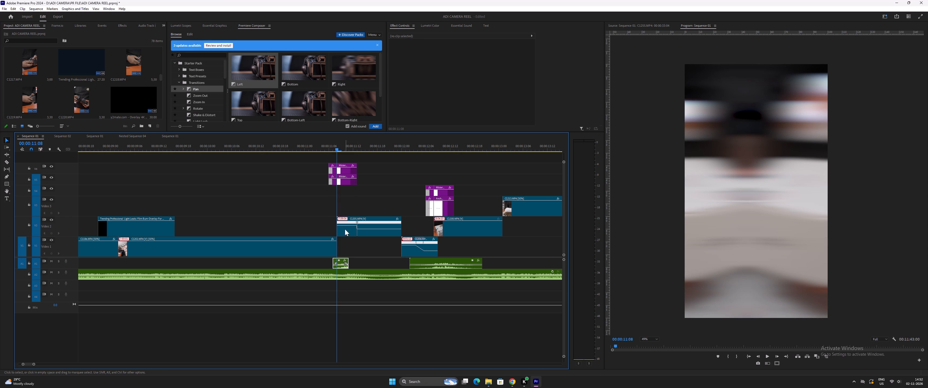
{"action": "left_click", "coordinate": [309, 149]}
{"action": "key", "text": "space"}
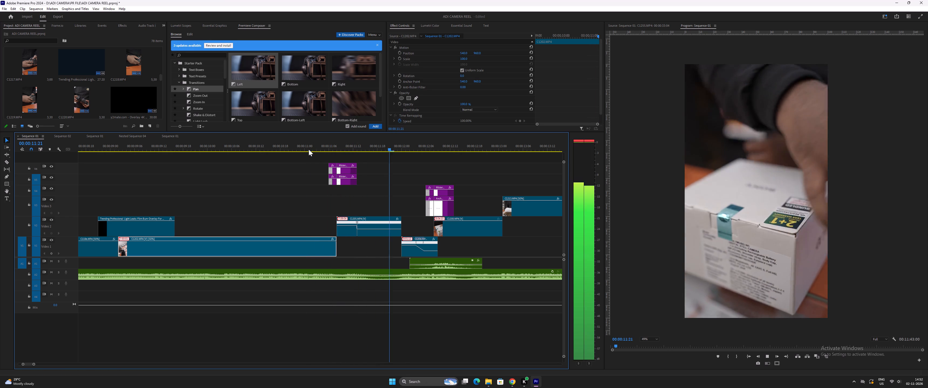
{"action": "key", "text": "space"}
{"action": "left_click_drag", "start_coordinate": [325, 149], "coordinate": [346, 158]}
{"action": "key", "text": "minus"}
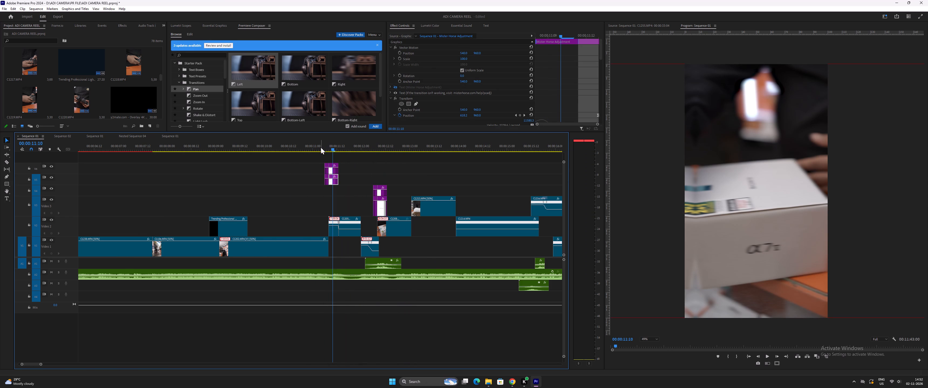
{"action": "left_click", "coordinate": [321, 147]}
{"action": "key", "text": "space"}
{"action": "key", "text": "space"}
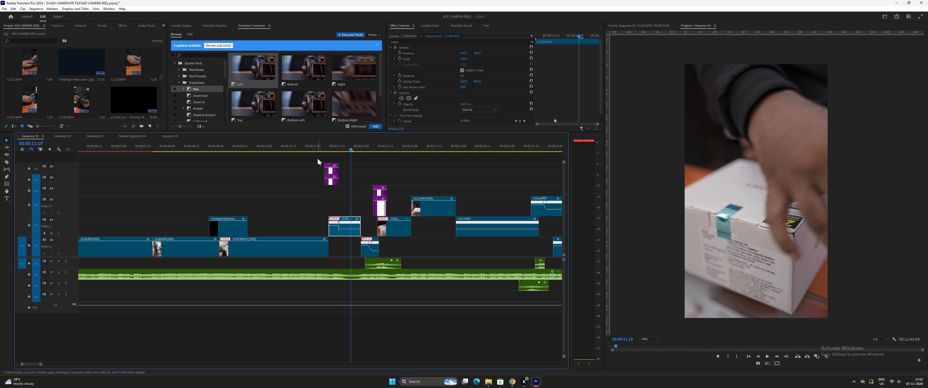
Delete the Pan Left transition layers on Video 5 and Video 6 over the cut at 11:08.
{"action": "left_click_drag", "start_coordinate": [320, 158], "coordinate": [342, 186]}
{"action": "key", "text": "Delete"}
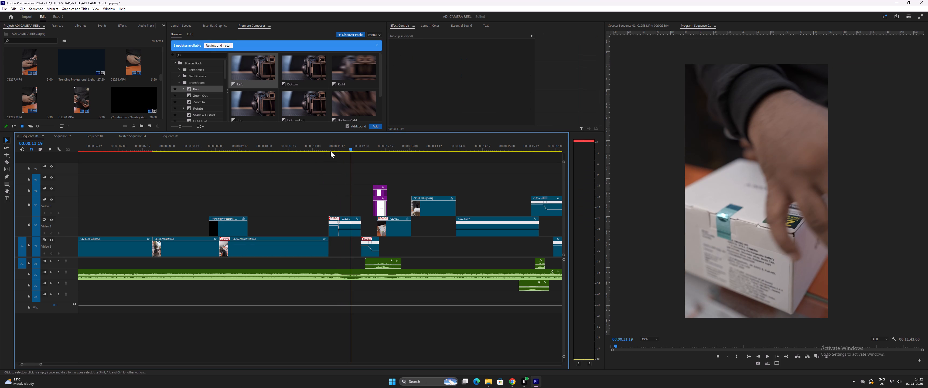
Add the Pan Right transition over the cut at 11:08, shorten its layers on both ends, and play through it.
{"action": "left_click_drag", "start_coordinate": [328, 145], "coordinate": [330, 150]}
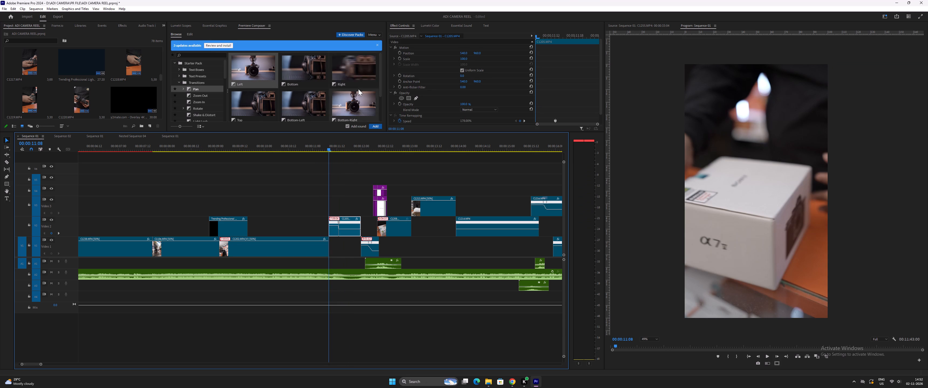
{"action": "double_click", "coordinate": [352, 75]}
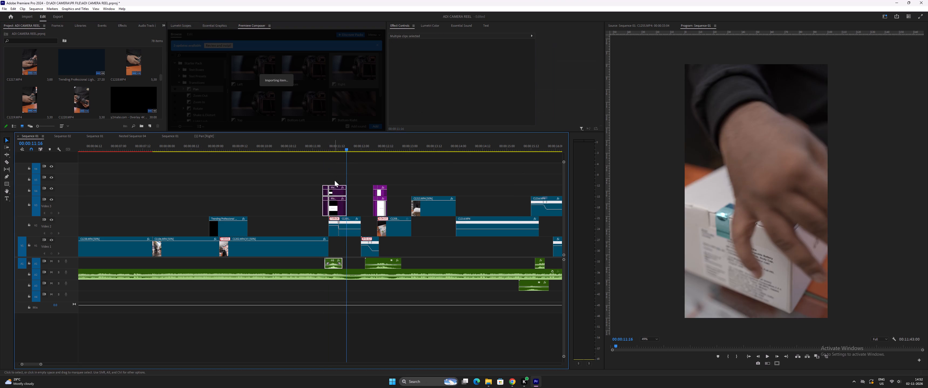
{"action": "left_click_drag", "start_coordinate": [346, 192], "coordinate": [334, 191]}
{"action": "key", "text": "equal"}
{"action": "key", "text": "equal"}
{"action": "key", "text": "equal"}
{"action": "left_click_drag", "start_coordinate": [298, 191], "coordinate": [307, 192]}
{"action": "left_click", "coordinate": [277, 149]}
{"action": "key", "text": "space"}
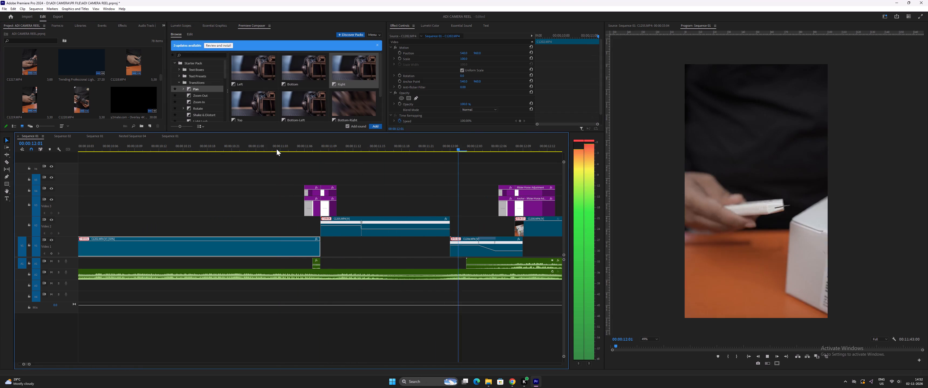
{"action": "key", "text": "minus"}
{"action": "key", "text": "minus"}
{"action": "key", "text": "space"}
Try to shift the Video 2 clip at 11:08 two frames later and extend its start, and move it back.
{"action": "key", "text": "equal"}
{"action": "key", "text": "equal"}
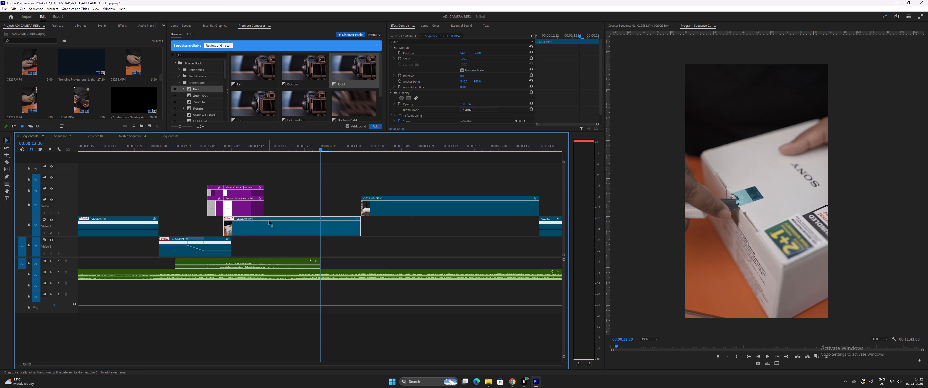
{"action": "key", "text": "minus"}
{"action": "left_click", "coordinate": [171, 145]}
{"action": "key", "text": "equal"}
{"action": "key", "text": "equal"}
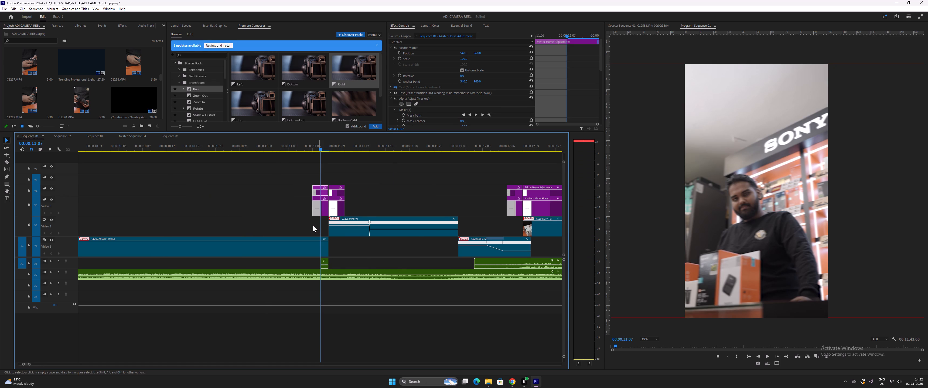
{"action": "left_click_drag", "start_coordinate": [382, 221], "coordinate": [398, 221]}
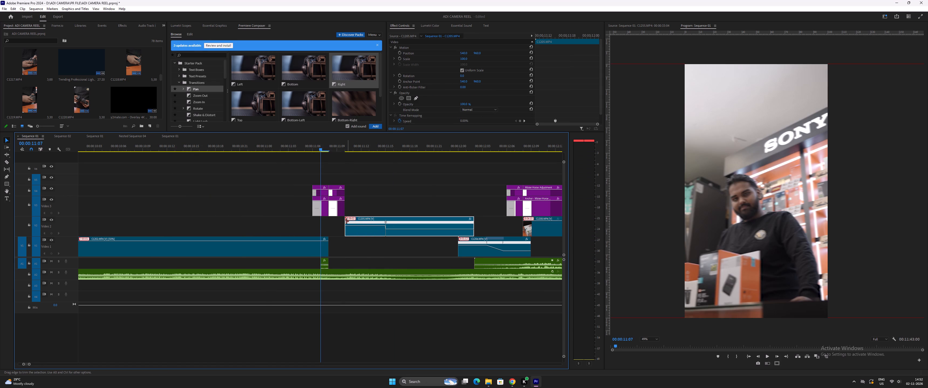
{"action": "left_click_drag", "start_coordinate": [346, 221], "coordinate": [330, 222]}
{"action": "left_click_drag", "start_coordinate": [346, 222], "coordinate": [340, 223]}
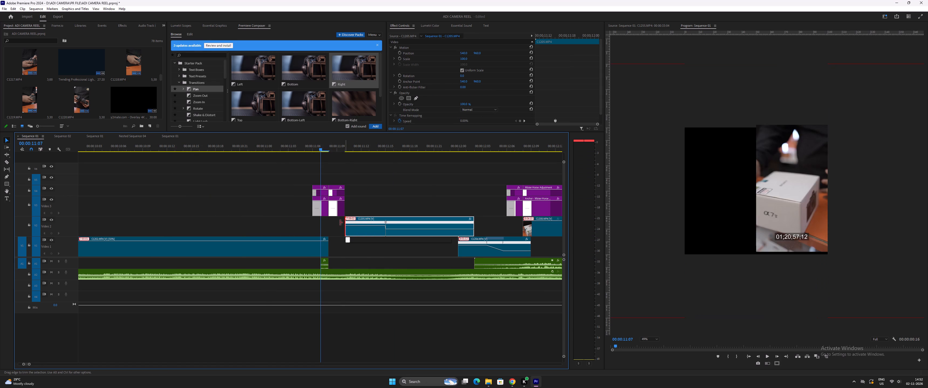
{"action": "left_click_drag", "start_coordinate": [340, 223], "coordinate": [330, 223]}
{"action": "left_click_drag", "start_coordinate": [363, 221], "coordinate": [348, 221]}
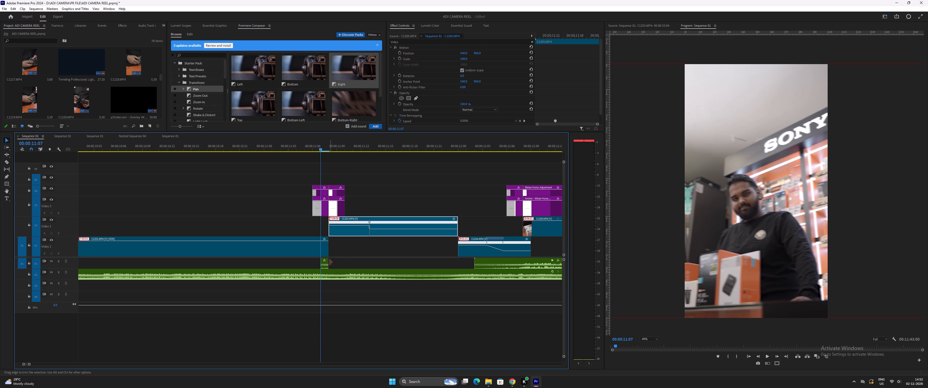
Extend the Pan Right sound on Audio 1 to about eight frames, centre it on the cut at 11:08, and play the reel.
{"action": "left_click_drag", "start_coordinate": [330, 262], "coordinate": [358, 263]}
{"action": "left_click_drag", "start_coordinate": [354, 262], "coordinate": [388, 263]}
{"action": "left_click", "coordinate": [354, 264]}
{"action": "left_click_drag", "start_coordinate": [352, 261], "coordinate": [340, 261]}
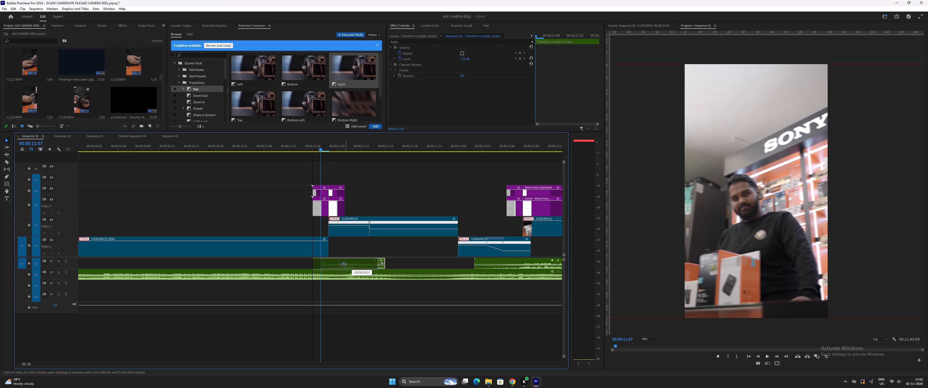
{"action": "left_click_drag", "start_coordinate": [340, 261], "coordinate": [328, 259]}
{"action": "left_click_drag", "start_coordinate": [329, 261], "coordinate": [332, 261]}
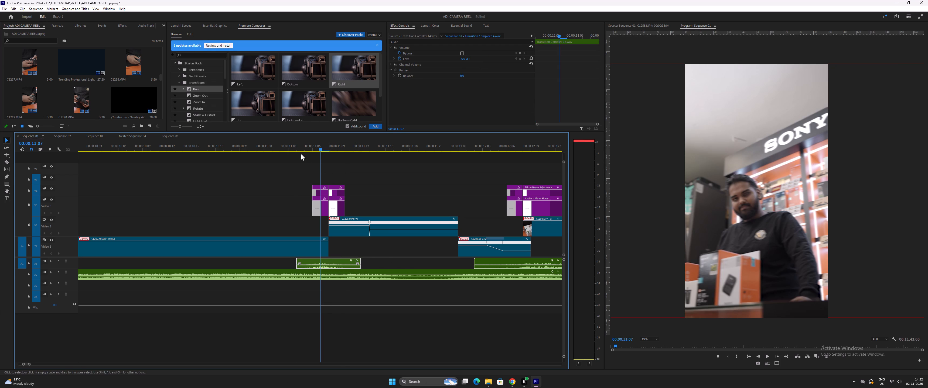
{"action": "left_click", "coordinate": [295, 147]}
{"action": "key", "text": "space"}
{"action": "key", "text": "space"}
{"action": "type", "text": "-"}
{"action": "key", "text": "space"}
{"action": "type", "text": "-"}
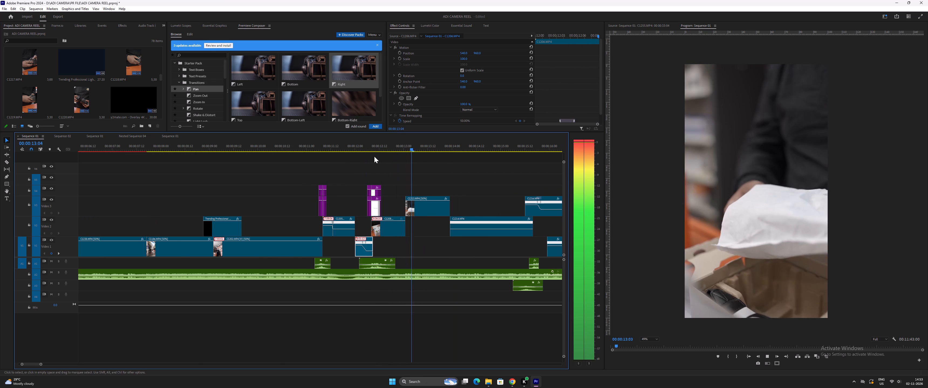
{"action": "key", "text": "minus"}
{"action": "key", "text": "space"}
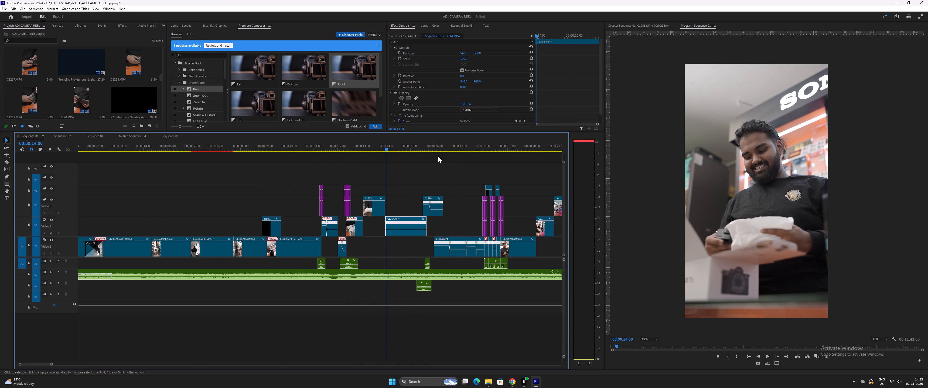
Save the project.
{"action": "key", "text": "ctrl+s"}
{"action": "key", "text": "ctrl+s"}
Move the clips on the upper video tracks from about 20 seconds to the reel's end down one track.
{"action": "left_click", "coordinate": [318, 145]}
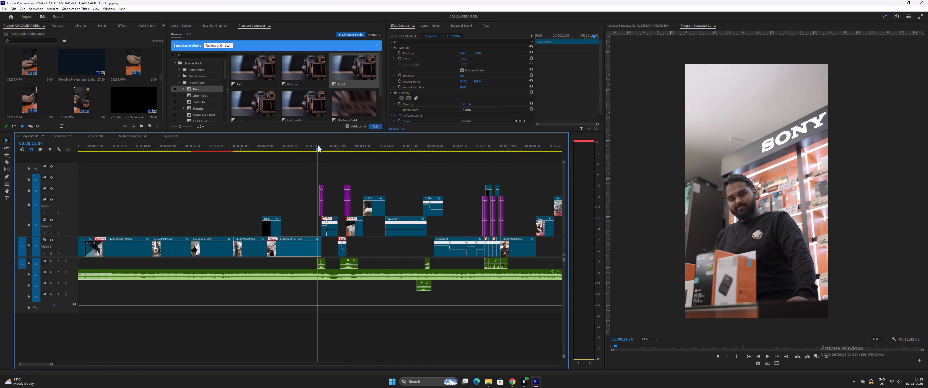
{"action": "type", "text": "--"}
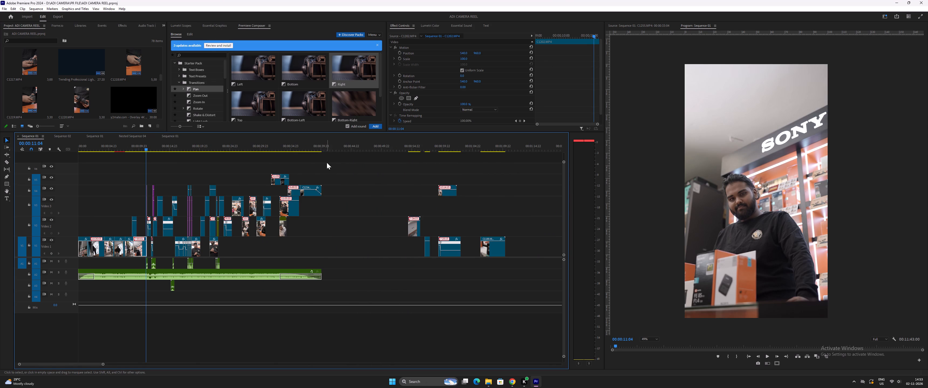
{"action": "key", "text": "equal"}
{"action": "left_click_drag", "start_coordinate": [319, 175], "coordinate": [500, 212]}
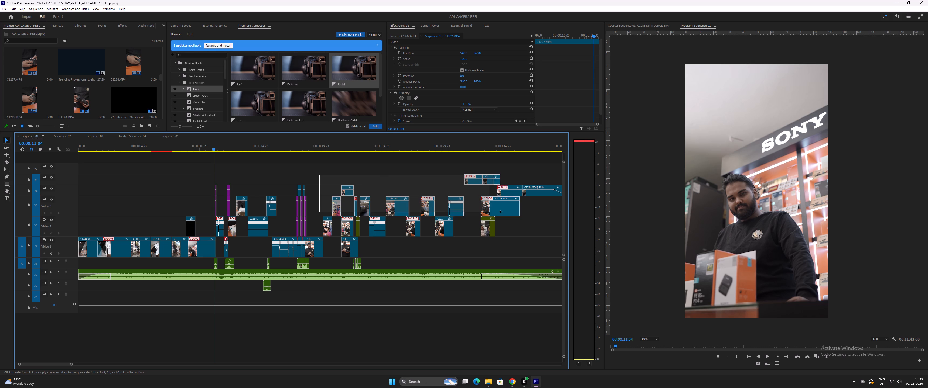
{"action": "left_click_drag", "start_coordinate": [500, 212], "coordinate": [546, 221]}
{"action": "key", "text": "minus"}
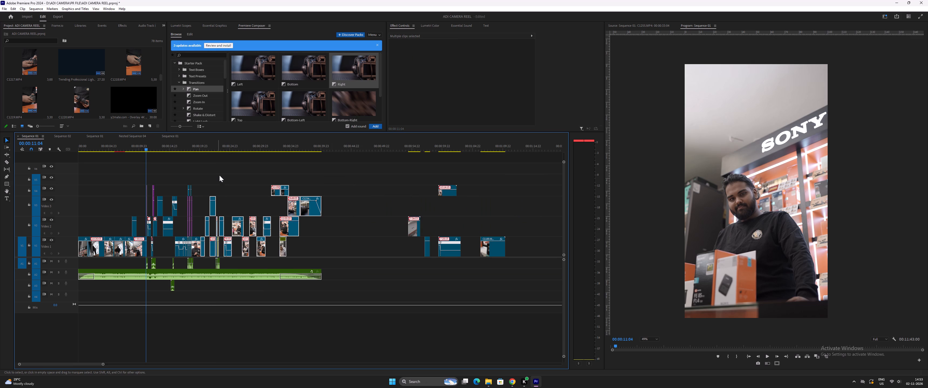
{"action": "left_click", "coordinate": [321, 177]}
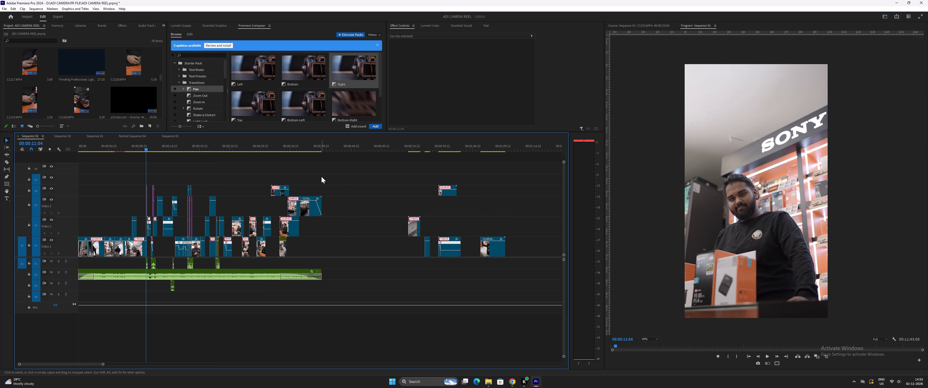
Play the reel from about 5 seconds through the Pan Right transition at 11:08 to review it.
{"action": "left_click", "coordinate": [166, 147]}
{"action": "key", "text": "equal"}
{"action": "key", "text": "equal"}
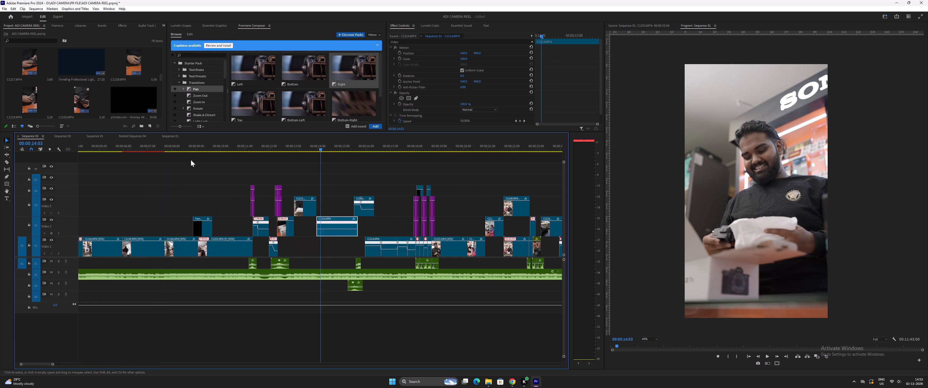
{"action": "key", "text": "minus"}
{"action": "left_click", "coordinate": [146, 145]}
{"action": "key", "text": "space"}
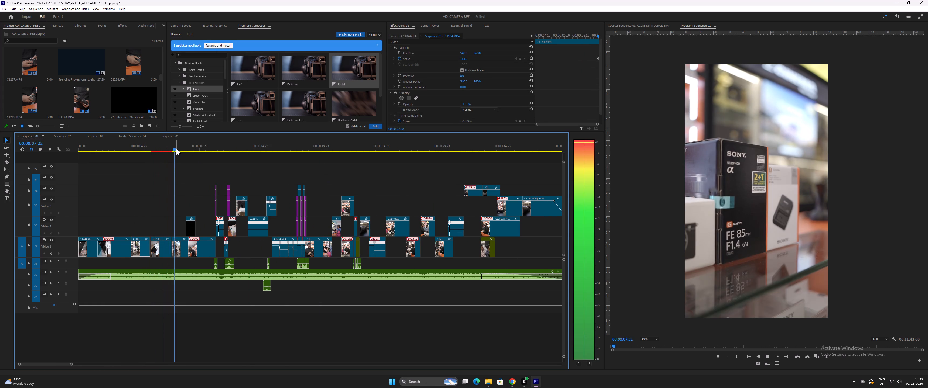
{"action": "type", "text": "=="}
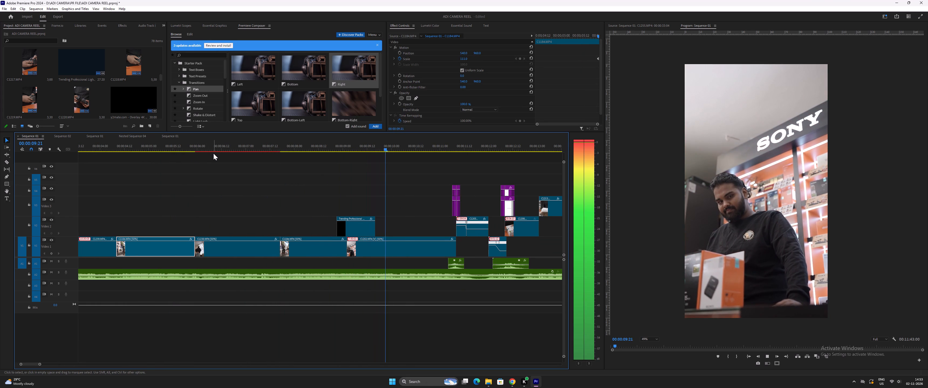
{"action": "key", "text": "minus"}
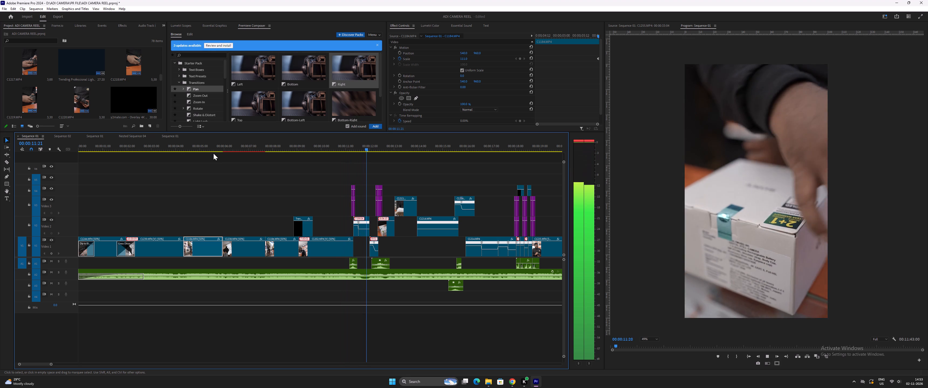
{"action": "key", "text": "space"}
Delete the Pan Right layers on Video 3 and Video 4 over the cut at 11:08, and play through the cut.
{"action": "left_click_drag", "start_coordinate": [339, 182], "coordinate": [357, 207]}
{"action": "key", "text": "Delete"}
{"action": "left_click", "coordinate": [337, 146]}
{"action": "key", "text": "space"}
{"action": "type", "text": "="}
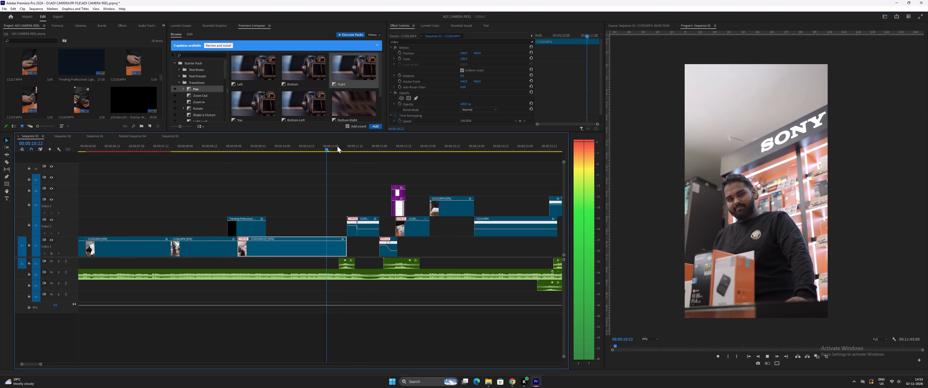
{"action": "key", "text": "space"}
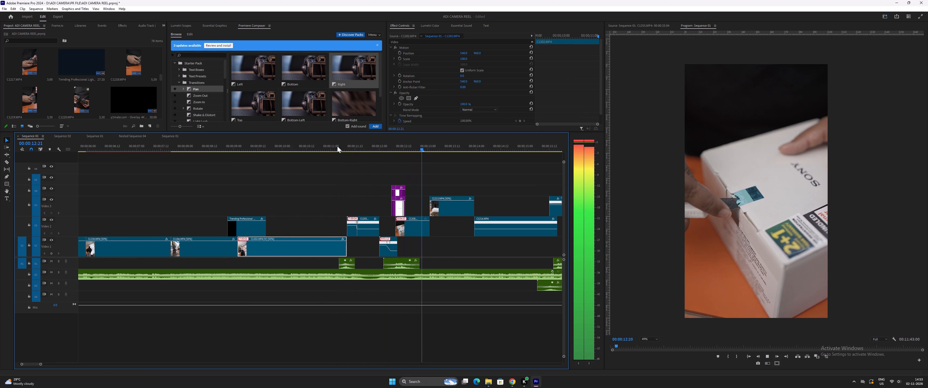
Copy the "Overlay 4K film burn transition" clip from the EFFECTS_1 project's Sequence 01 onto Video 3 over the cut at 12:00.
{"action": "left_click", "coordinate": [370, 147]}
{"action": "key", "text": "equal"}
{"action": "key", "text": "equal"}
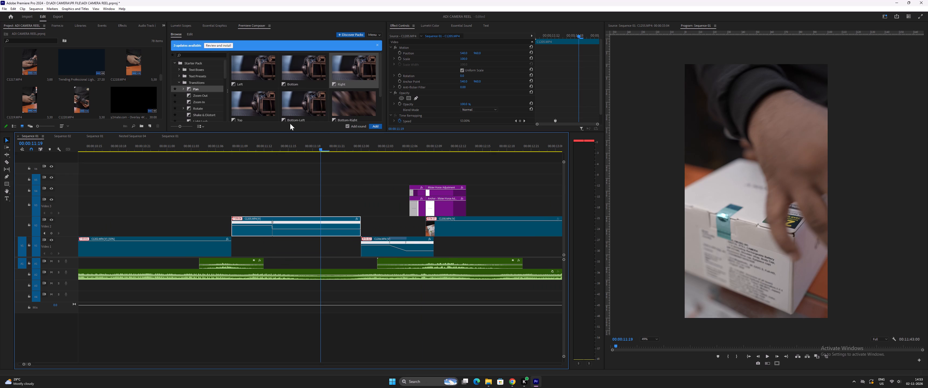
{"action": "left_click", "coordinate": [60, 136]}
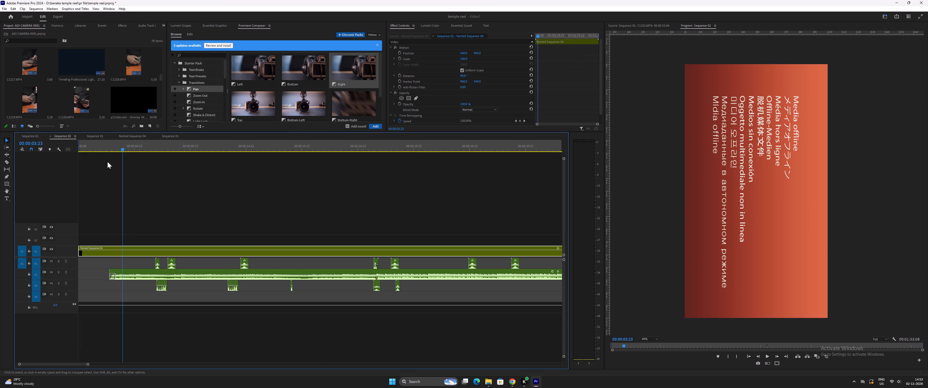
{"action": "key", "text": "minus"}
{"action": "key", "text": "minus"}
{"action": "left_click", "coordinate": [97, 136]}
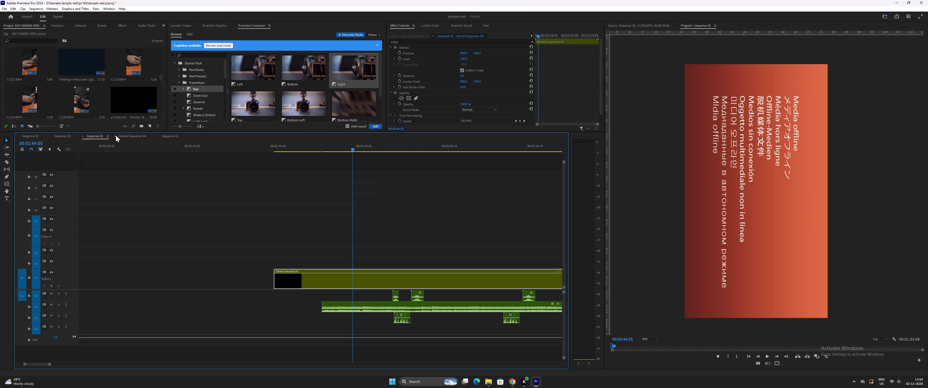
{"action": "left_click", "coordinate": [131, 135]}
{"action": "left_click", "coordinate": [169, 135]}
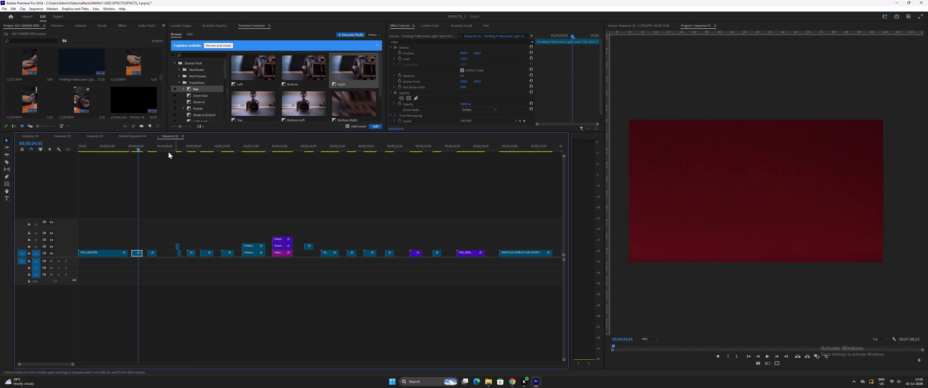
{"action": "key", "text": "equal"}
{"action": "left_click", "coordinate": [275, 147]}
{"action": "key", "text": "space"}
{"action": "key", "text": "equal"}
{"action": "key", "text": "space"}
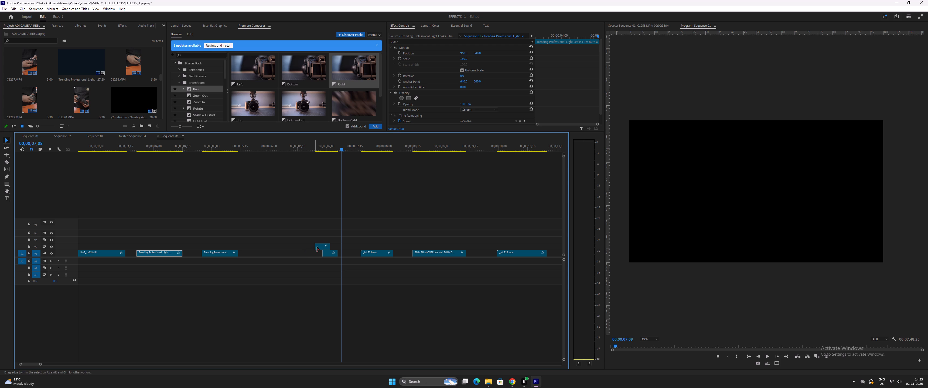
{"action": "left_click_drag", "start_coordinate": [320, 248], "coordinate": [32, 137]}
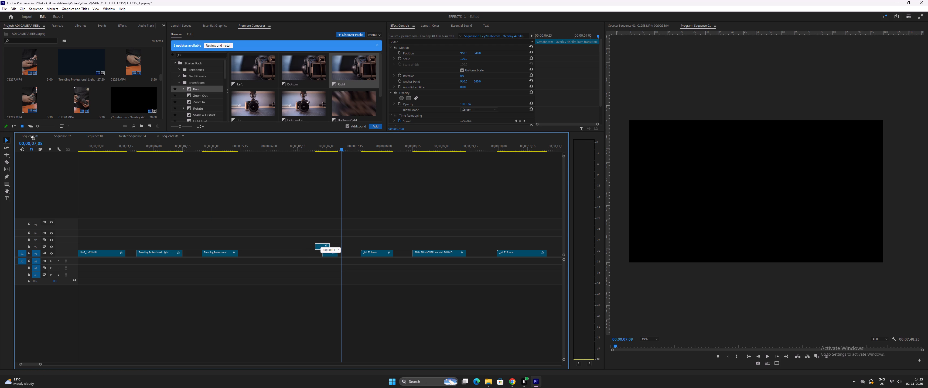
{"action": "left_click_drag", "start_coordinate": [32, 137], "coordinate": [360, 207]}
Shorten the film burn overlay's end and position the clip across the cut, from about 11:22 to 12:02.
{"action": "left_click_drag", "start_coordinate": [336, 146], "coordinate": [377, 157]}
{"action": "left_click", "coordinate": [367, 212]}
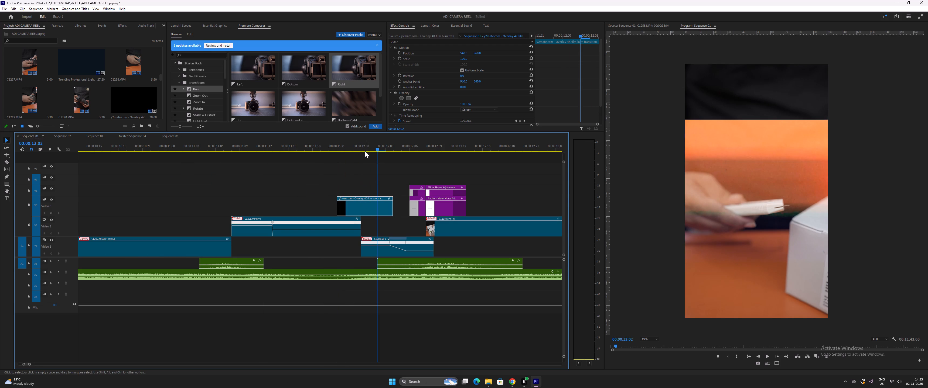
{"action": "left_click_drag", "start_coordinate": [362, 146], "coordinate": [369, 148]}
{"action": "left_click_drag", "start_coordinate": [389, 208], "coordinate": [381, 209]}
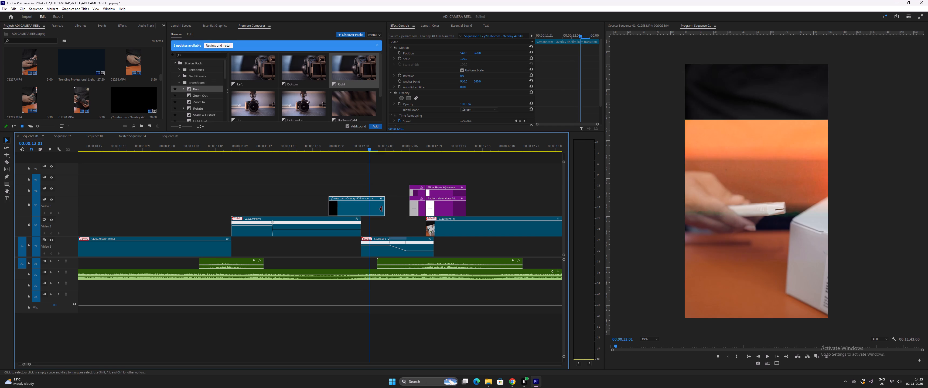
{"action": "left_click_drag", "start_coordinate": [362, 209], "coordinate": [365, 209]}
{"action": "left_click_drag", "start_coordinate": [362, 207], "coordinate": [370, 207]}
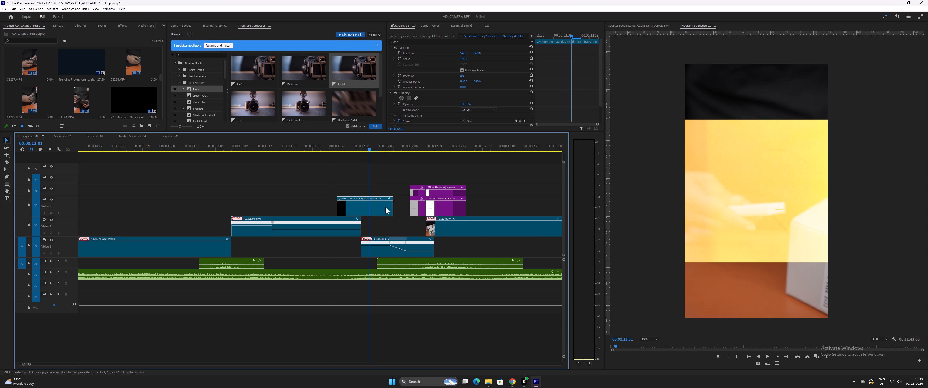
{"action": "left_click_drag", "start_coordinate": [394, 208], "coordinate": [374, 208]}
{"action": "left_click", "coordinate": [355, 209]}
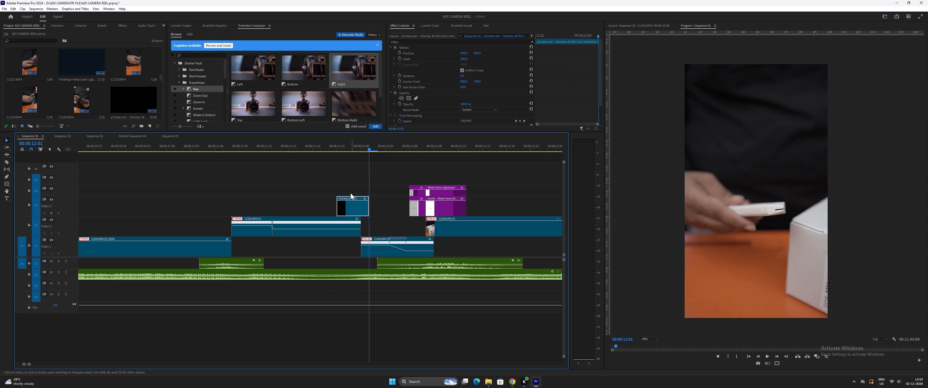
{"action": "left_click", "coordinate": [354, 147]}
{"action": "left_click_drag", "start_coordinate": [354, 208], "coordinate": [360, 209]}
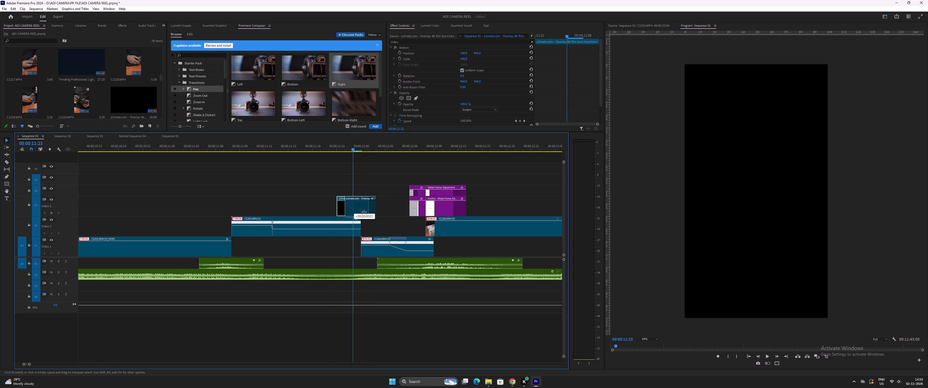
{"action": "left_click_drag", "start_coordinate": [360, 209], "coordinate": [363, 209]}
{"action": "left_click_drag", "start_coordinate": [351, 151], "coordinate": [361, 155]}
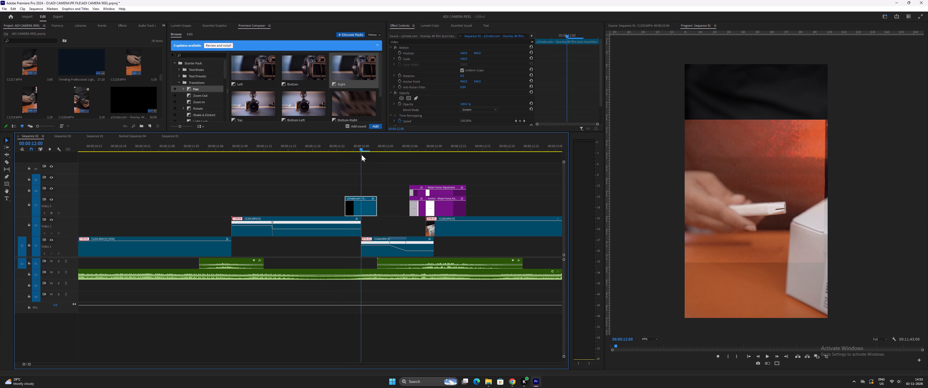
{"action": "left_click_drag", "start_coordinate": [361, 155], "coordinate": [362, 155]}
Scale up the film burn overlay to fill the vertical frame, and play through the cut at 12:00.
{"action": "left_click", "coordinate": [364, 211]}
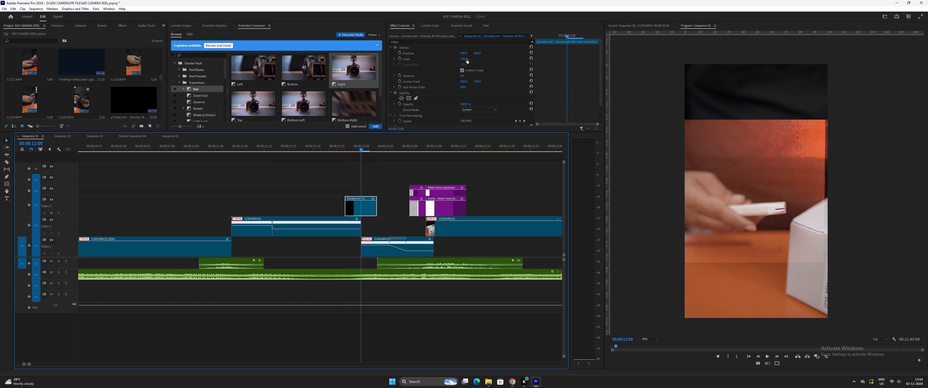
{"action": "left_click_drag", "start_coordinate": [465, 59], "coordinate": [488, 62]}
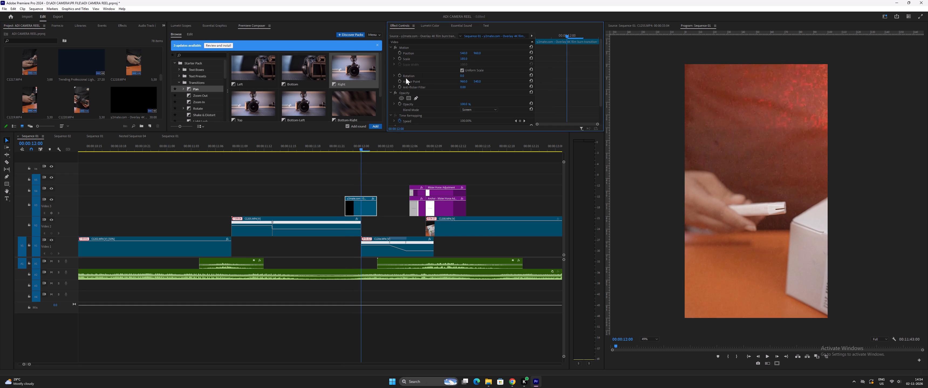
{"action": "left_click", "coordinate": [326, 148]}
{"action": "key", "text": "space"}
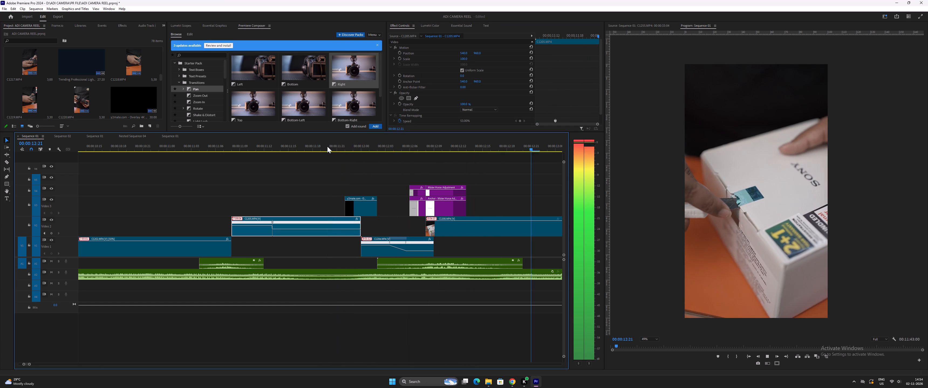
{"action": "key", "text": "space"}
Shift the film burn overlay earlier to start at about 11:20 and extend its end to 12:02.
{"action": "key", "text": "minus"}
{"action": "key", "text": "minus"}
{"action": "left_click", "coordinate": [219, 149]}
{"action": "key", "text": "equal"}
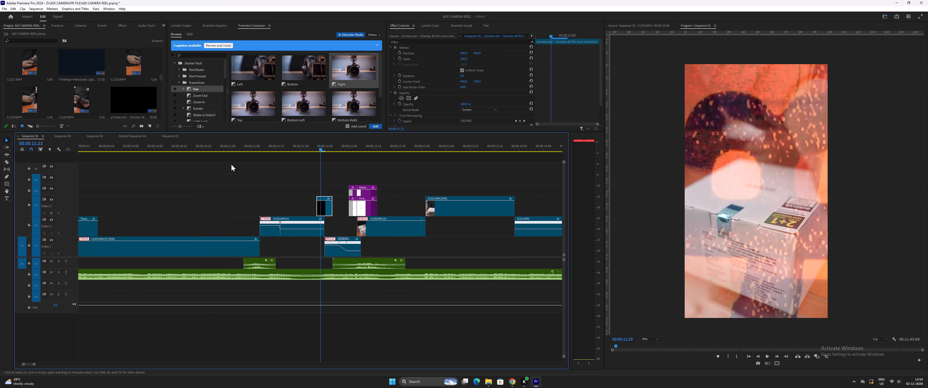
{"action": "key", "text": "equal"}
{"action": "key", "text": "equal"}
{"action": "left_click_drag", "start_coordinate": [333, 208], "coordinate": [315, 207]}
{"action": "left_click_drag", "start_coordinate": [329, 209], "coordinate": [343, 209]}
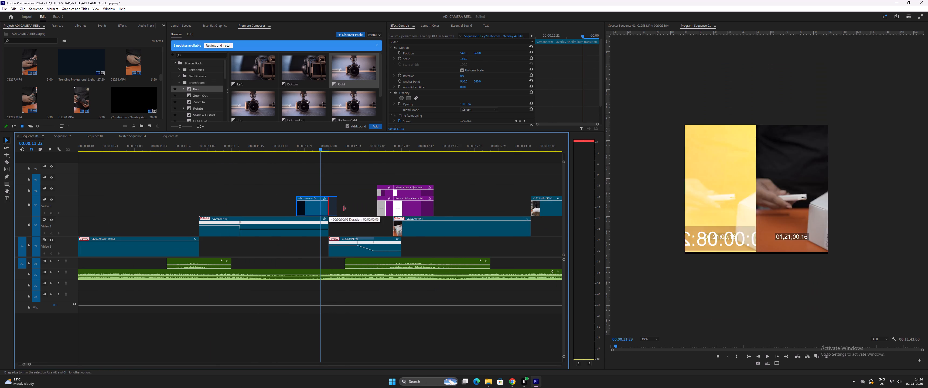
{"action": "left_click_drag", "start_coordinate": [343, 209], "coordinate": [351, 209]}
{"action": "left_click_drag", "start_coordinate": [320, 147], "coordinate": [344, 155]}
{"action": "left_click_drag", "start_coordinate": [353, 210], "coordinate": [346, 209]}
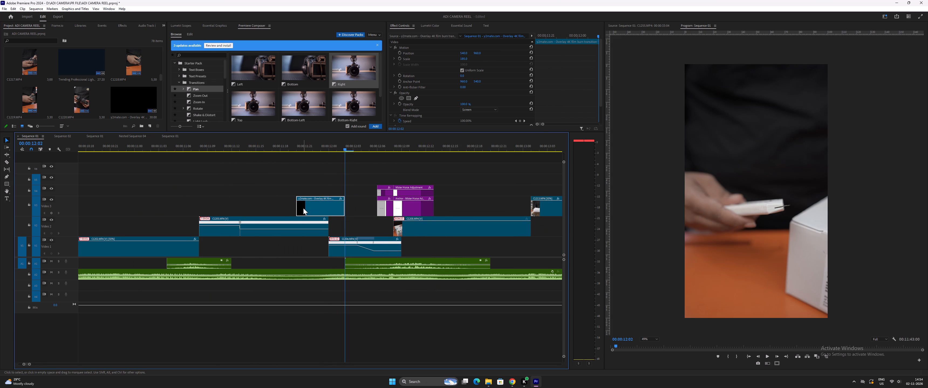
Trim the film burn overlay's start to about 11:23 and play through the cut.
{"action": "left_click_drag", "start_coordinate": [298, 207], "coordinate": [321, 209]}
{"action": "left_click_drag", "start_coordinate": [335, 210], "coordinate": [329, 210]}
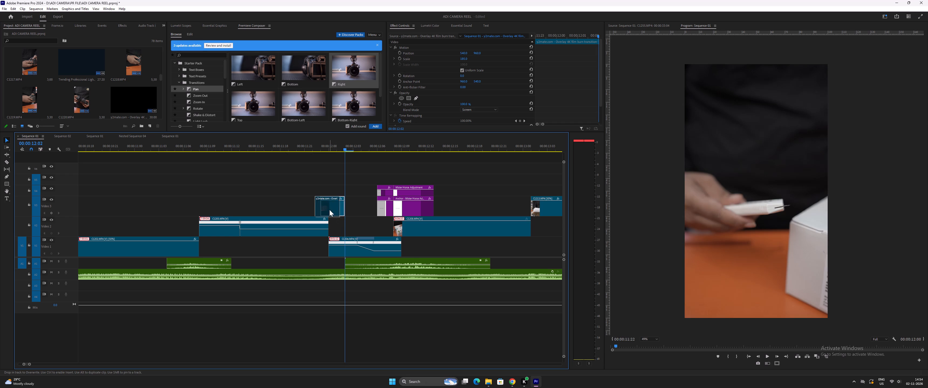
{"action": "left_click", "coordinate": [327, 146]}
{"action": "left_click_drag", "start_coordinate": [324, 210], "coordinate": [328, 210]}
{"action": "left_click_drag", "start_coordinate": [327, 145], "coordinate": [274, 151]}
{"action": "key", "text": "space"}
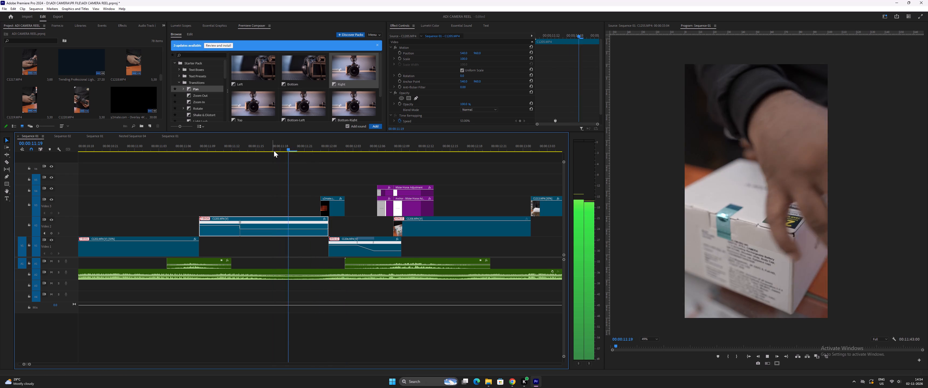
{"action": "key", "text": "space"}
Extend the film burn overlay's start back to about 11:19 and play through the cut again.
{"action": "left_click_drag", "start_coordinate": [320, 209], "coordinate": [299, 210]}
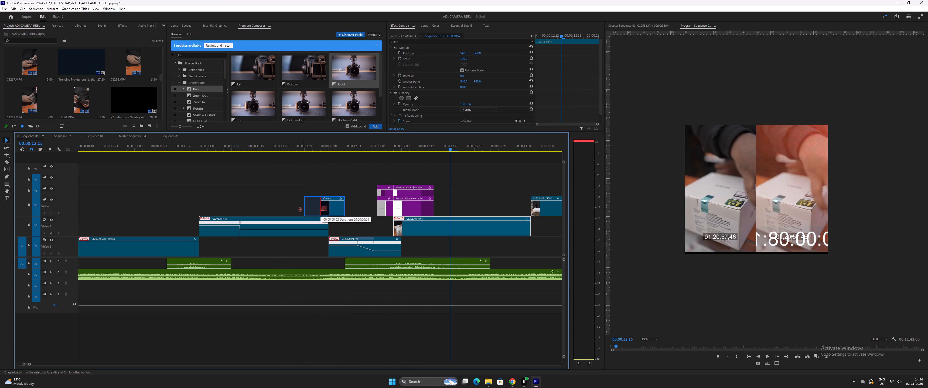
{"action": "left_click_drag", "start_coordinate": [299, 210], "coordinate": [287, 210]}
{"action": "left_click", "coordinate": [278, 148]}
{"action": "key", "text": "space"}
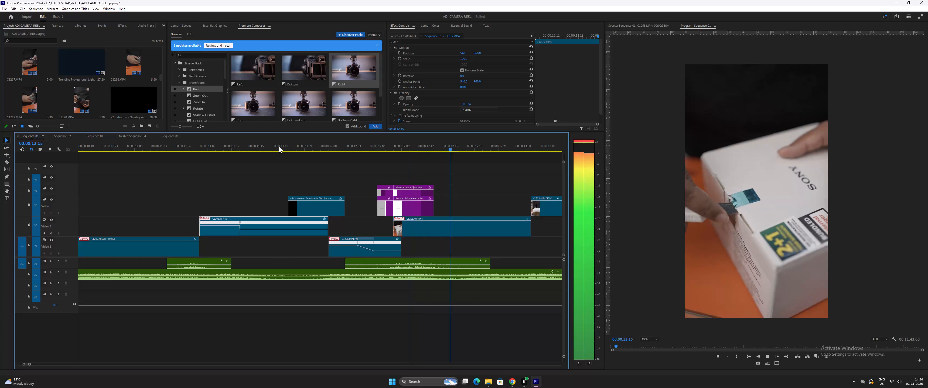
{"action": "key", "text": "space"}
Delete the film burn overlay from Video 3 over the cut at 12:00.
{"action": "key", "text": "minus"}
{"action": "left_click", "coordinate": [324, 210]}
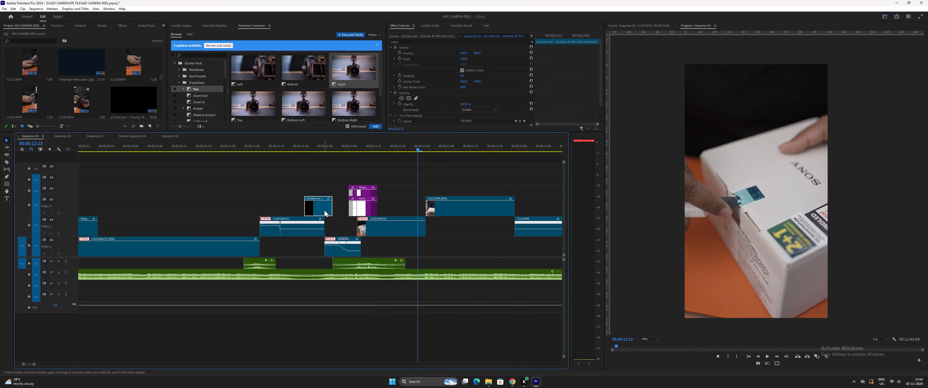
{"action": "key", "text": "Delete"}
Play the reel from about 12:00 past 13:00 to review the transitions, and return to the cut at 13:01.
{"action": "left_click", "coordinate": [336, 143]}
{"action": "key", "text": "space"}
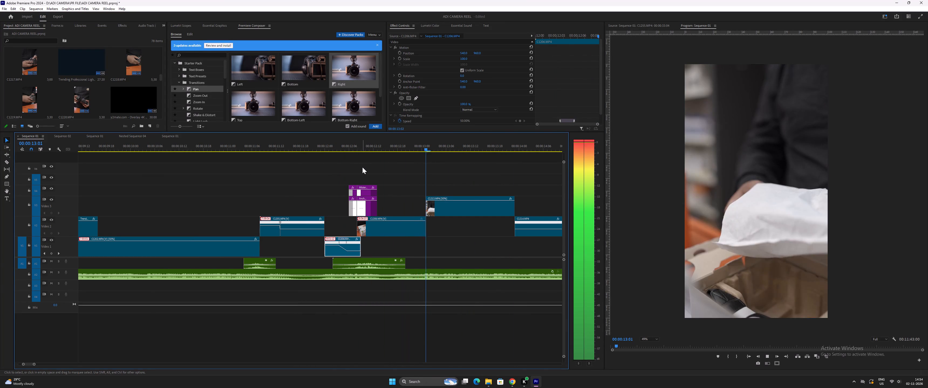
{"action": "key", "text": "space"}
{"action": "left_click", "coordinate": [353, 146]}
{"action": "left_click", "coordinate": [356, 146]}
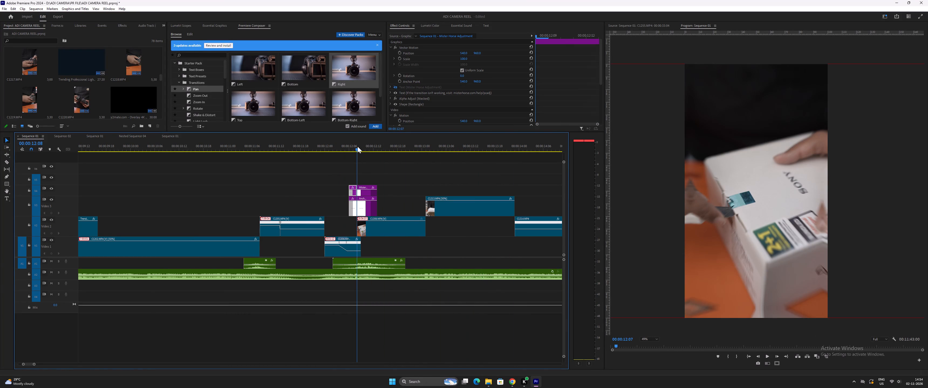
{"action": "key", "text": "space"}
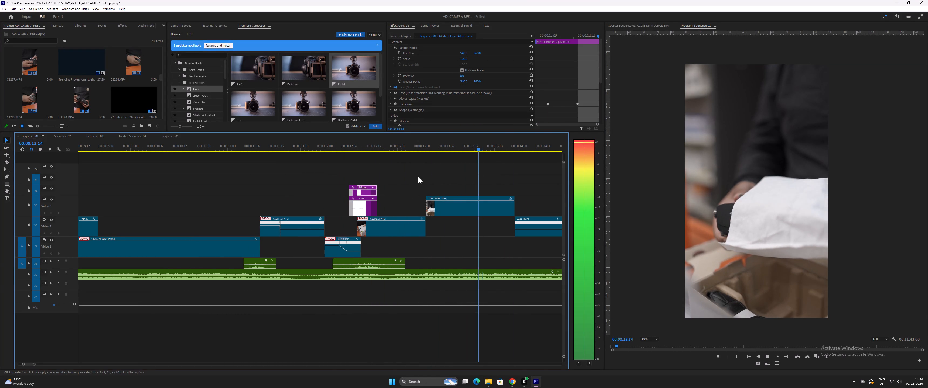
{"action": "key", "text": "space"}
{"action": "left_click", "coordinate": [403, 147]}
{"action": "left_click_drag", "start_coordinate": [417, 146], "coordinate": [426, 149]}
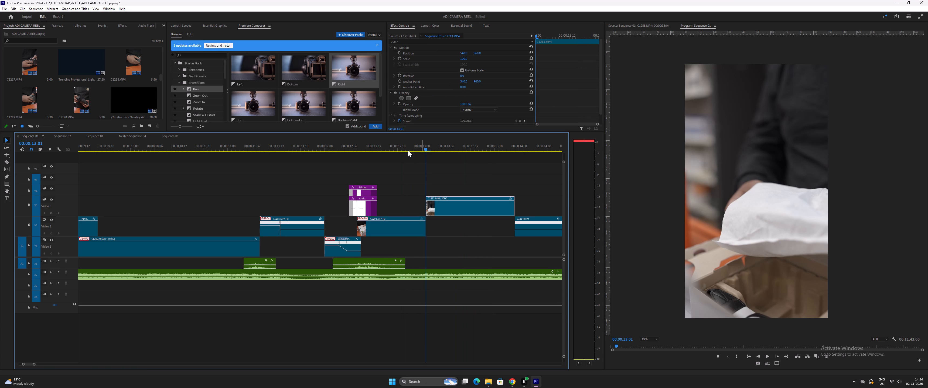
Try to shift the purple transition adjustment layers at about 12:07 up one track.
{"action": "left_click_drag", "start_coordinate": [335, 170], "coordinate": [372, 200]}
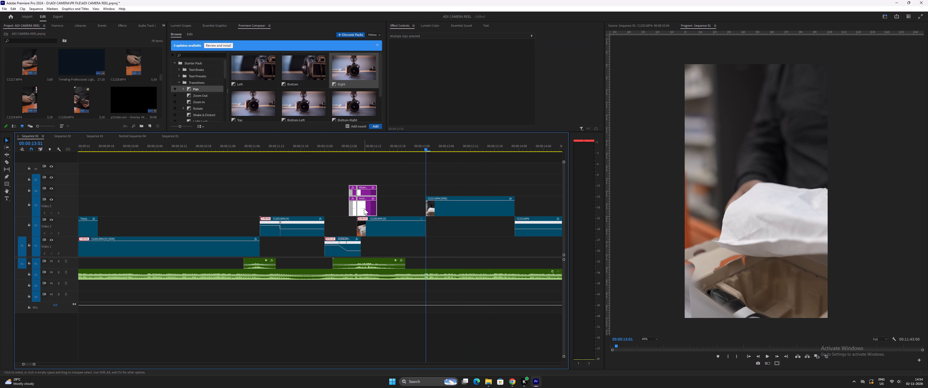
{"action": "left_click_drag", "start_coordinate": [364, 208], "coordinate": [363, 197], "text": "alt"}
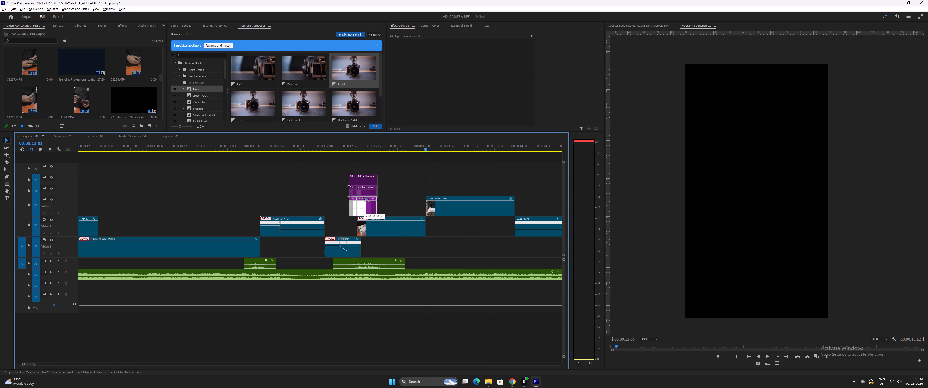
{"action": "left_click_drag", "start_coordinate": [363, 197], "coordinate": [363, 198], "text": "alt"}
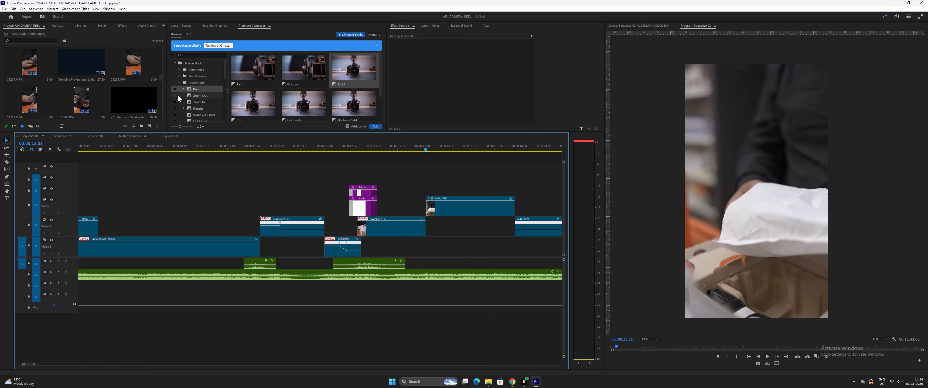
Copy the "Trending Professional Light Leaks" overlay from the EFFECTS_1 project's sequence onto Video 4 over the cut at 13:01, and play through it.
{"action": "left_click", "coordinate": [168, 137]}
{"action": "left_click", "coordinate": [131, 145]}
{"action": "key", "text": "space"}
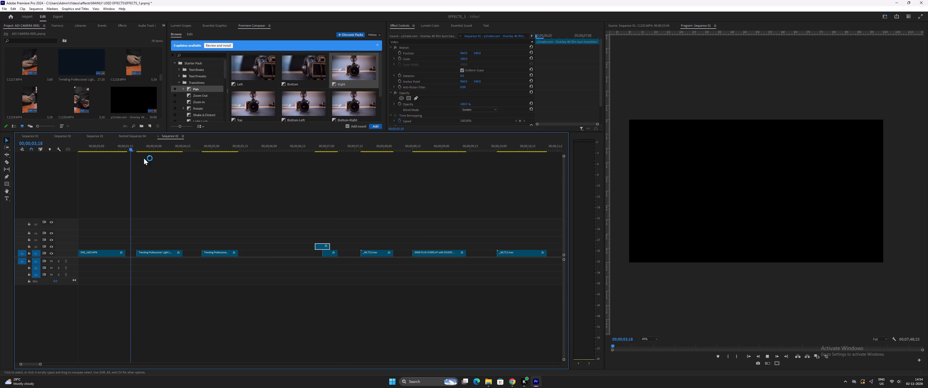
{"action": "key", "text": "space"}
{"action": "left_click_drag", "start_coordinate": [148, 254], "coordinate": [145, 249]}
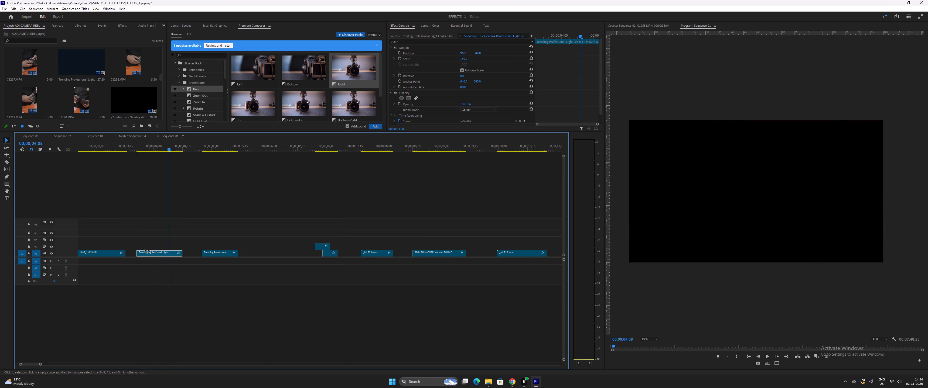
{"action": "left_click_drag", "start_coordinate": [145, 249], "coordinate": [341, 215]}
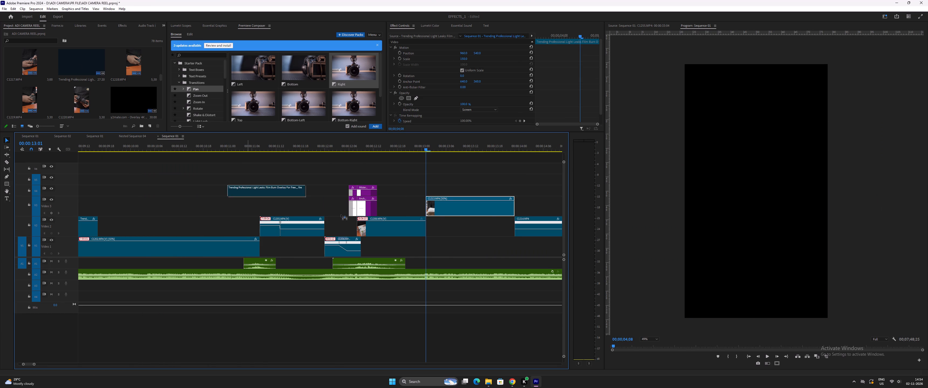
{"action": "left_click_drag", "start_coordinate": [341, 215], "coordinate": [423, 188]}
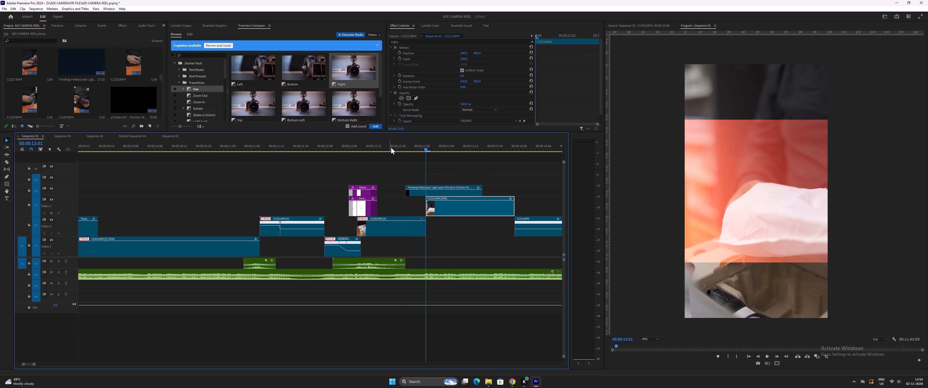
{"action": "left_click", "coordinate": [391, 147]}
{"action": "key", "text": "space"}
{"action": "key", "text": "space"}
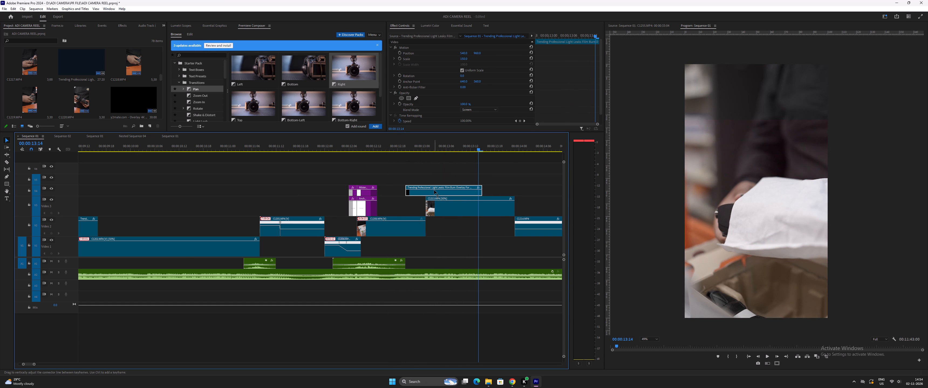
Scale up the light leak overlay on Video 4 over the cut at 13:01, and play through it.
{"action": "key", "text": "minus"}
{"action": "left_click", "coordinate": [373, 193]}
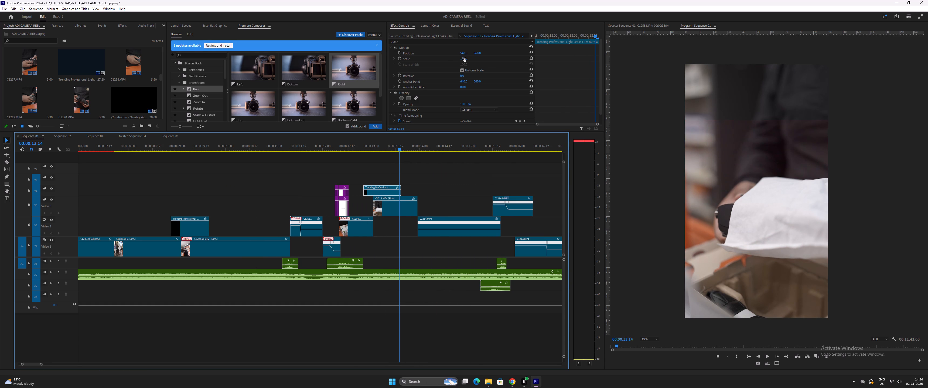
{"action": "left_click_drag", "start_coordinate": [463, 59], "coordinate": [492, 62]}
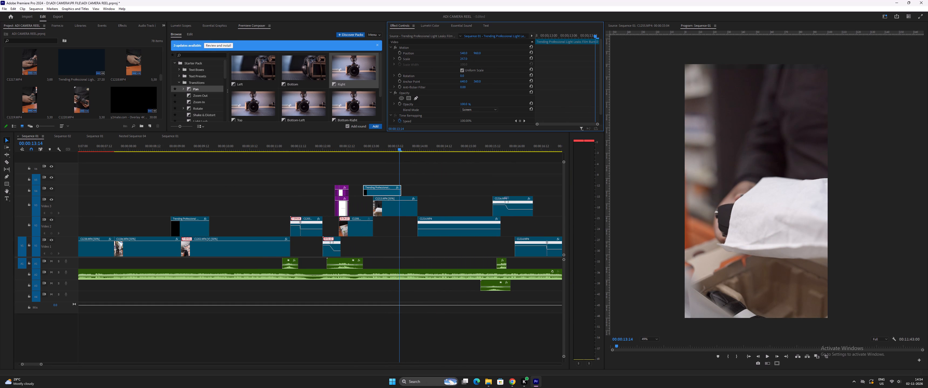
{"action": "left_click_drag", "start_coordinate": [492, 62], "coordinate": [498, 63]}
{"action": "left_click", "coordinate": [359, 148]}
{"action": "key", "text": "space"}
{"action": "type", "text": "="}
{"action": "key", "text": "space"}
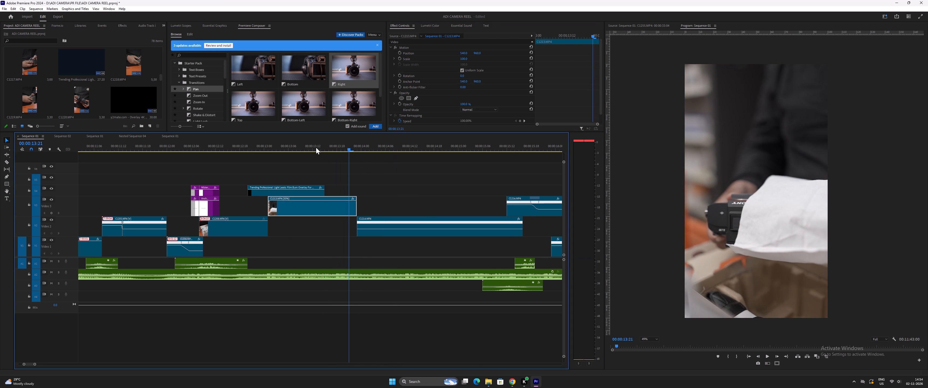
Shift the light leak overlay slightly earlier so its brightest flash falls on the cut at 13:01, and play to about 15:02.
{"action": "left_click_drag", "start_coordinate": [258, 147], "coordinate": [269, 151]}
{"action": "key", "text": "equal"}
{"action": "key", "text": "equal"}
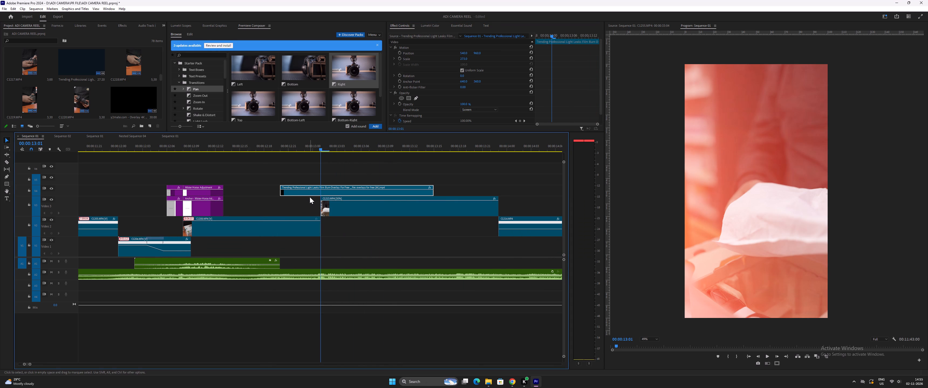
{"action": "left_click_drag", "start_coordinate": [310, 194], "coordinate": [327, 194]}
{"action": "left_click_drag", "start_coordinate": [326, 193], "coordinate": [318, 193]}
{"action": "left_click_drag", "start_coordinate": [325, 194], "coordinate": [318, 194]}
{"action": "left_click_drag", "start_coordinate": [324, 193], "coordinate": [318, 192]}
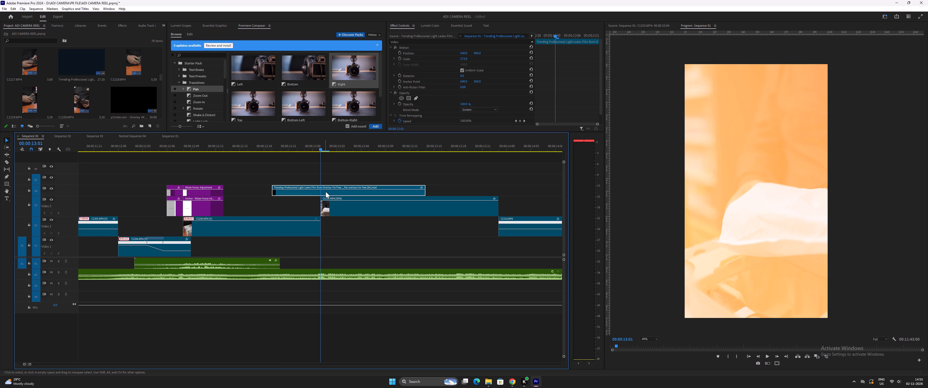
{"action": "key", "text": "minus"}
{"action": "left_click", "coordinate": [284, 147]}
{"action": "key", "text": "space"}
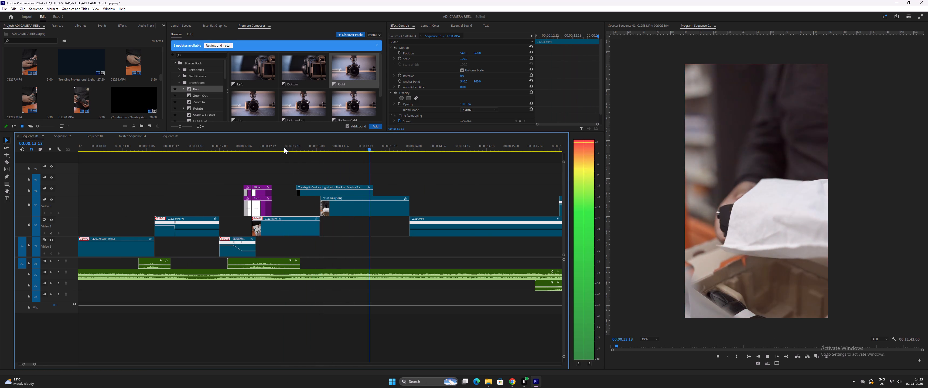
{"action": "key", "text": "minus"}
{"action": "key", "text": "equal"}
{"action": "key", "text": "space"}
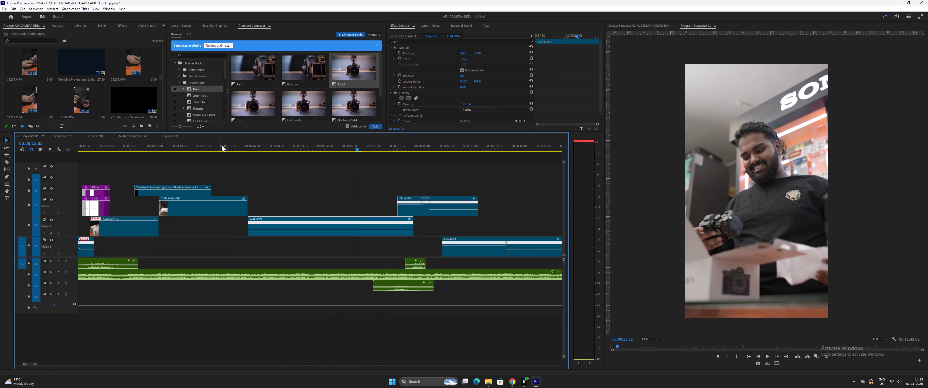
Move the clip starting at 13:01 from Video 3 down to Video 2, and play on past the cut at 15:12.
{"action": "left_click_drag", "start_coordinate": [224, 212], "coordinate": [224, 221]}
{"action": "left_click", "coordinate": [233, 147]}
{"action": "key", "text": "space"}
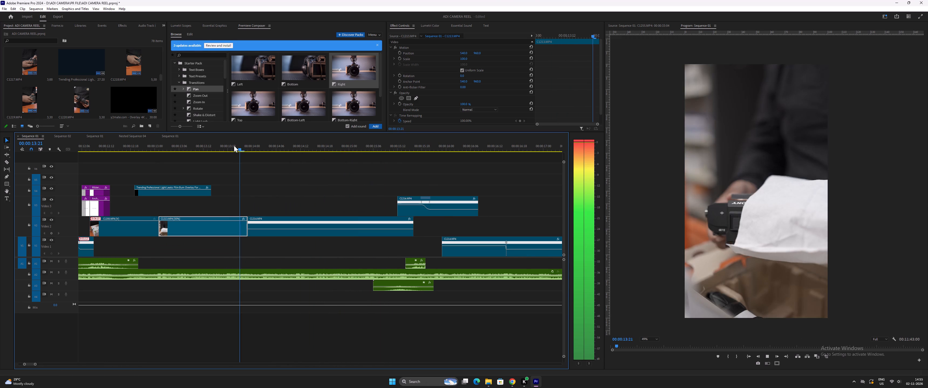
{"action": "key", "text": "minus"}
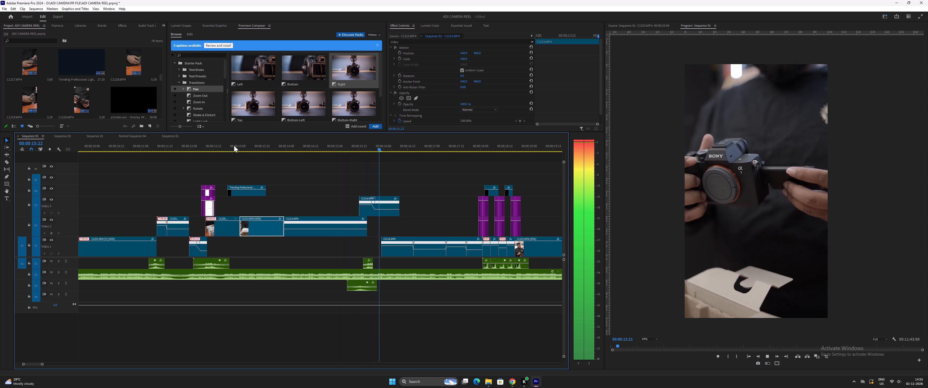
{"action": "key", "text": "space"}
Copy the purple transition adjustment layers from about 12:07 onto Video 4 and Video 5 over the cut at 15:12, and play through.
{"action": "left_click_drag", "start_coordinate": [342, 148], "coordinate": [359, 152]}
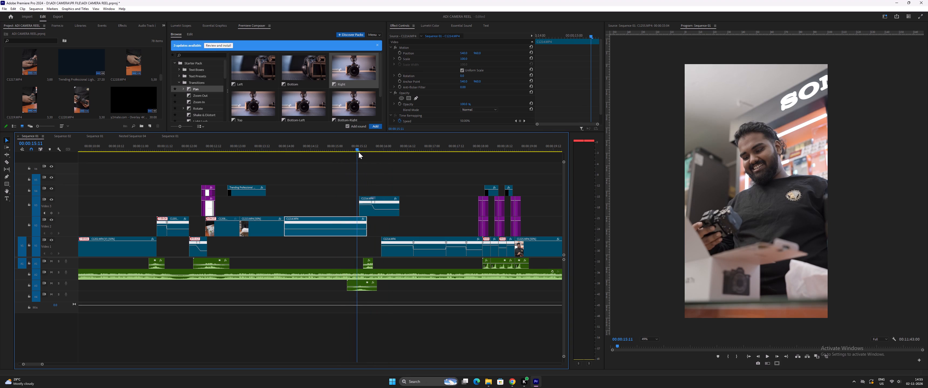
{"action": "left_click_drag", "start_coordinate": [359, 152], "coordinate": [359, 152]}
{"action": "left_click_drag", "start_coordinate": [196, 176], "coordinate": [220, 209]}
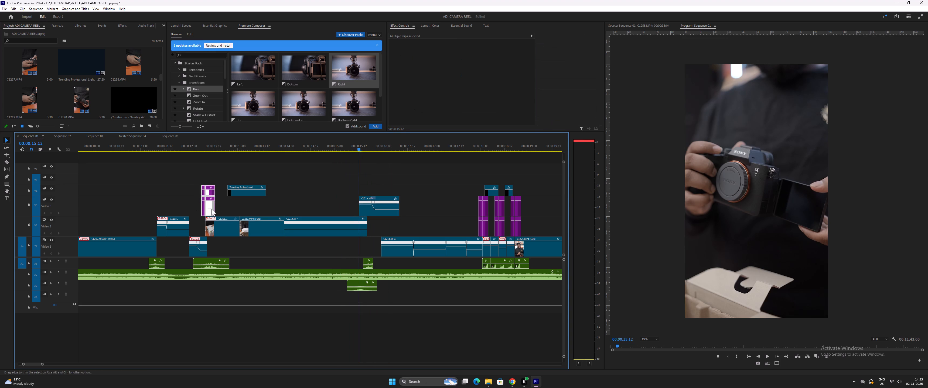
{"action": "left_click_drag", "start_coordinate": [210, 209], "coordinate": [364, 189], "text": "alt"}
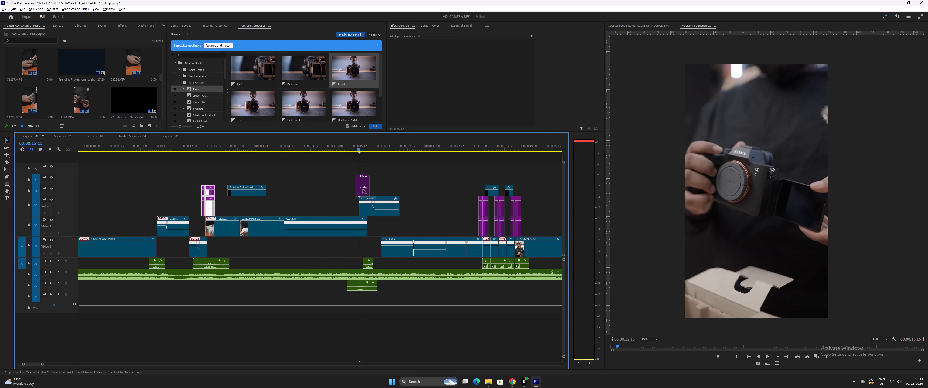
{"action": "left_click", "coordinate": [341, 147]}
{"action": "key", "text": "space"}
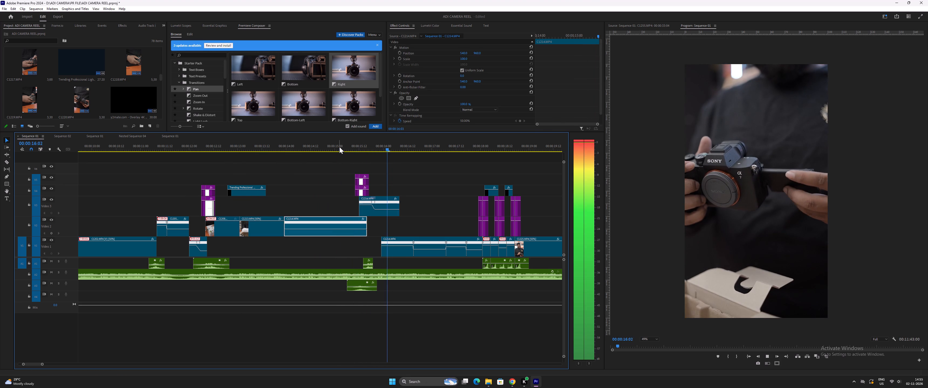
{"action": "key", "text": "space"}
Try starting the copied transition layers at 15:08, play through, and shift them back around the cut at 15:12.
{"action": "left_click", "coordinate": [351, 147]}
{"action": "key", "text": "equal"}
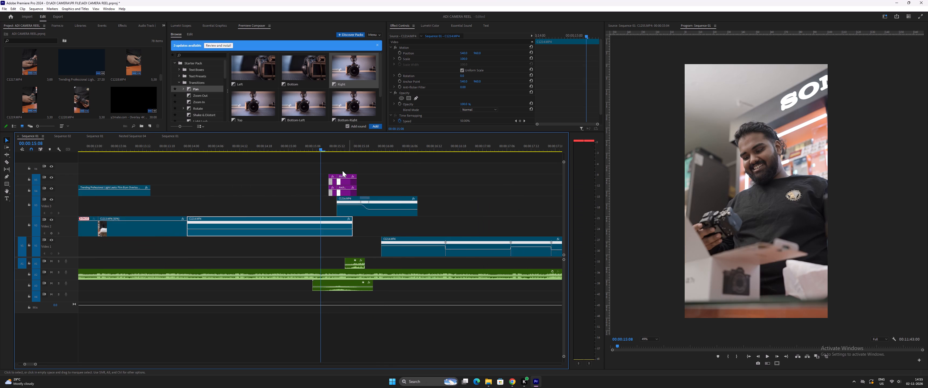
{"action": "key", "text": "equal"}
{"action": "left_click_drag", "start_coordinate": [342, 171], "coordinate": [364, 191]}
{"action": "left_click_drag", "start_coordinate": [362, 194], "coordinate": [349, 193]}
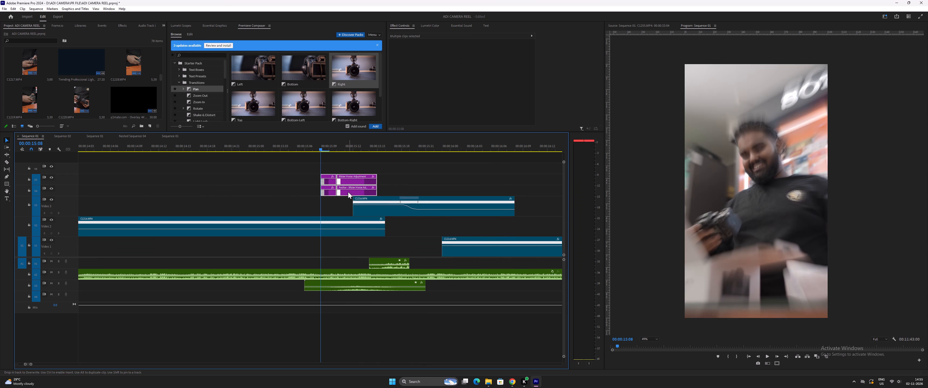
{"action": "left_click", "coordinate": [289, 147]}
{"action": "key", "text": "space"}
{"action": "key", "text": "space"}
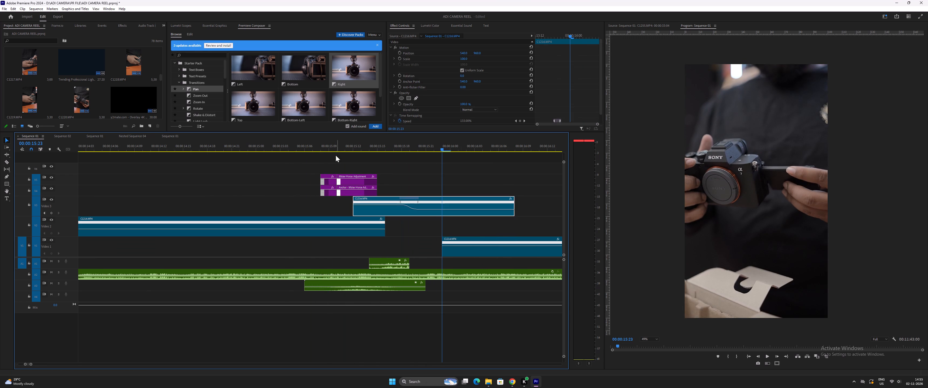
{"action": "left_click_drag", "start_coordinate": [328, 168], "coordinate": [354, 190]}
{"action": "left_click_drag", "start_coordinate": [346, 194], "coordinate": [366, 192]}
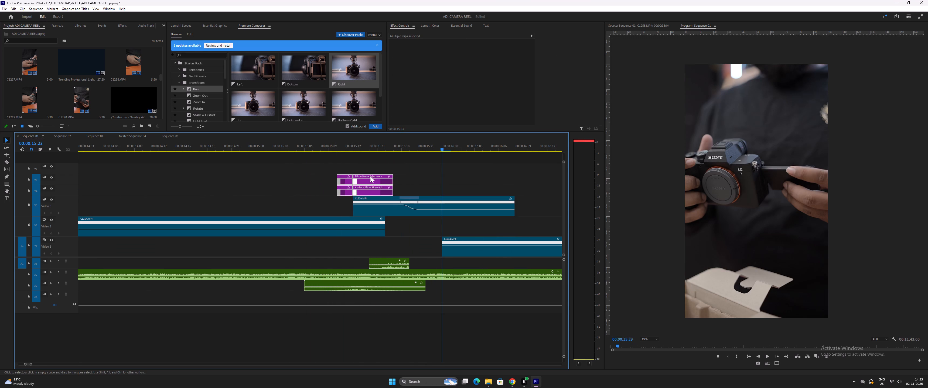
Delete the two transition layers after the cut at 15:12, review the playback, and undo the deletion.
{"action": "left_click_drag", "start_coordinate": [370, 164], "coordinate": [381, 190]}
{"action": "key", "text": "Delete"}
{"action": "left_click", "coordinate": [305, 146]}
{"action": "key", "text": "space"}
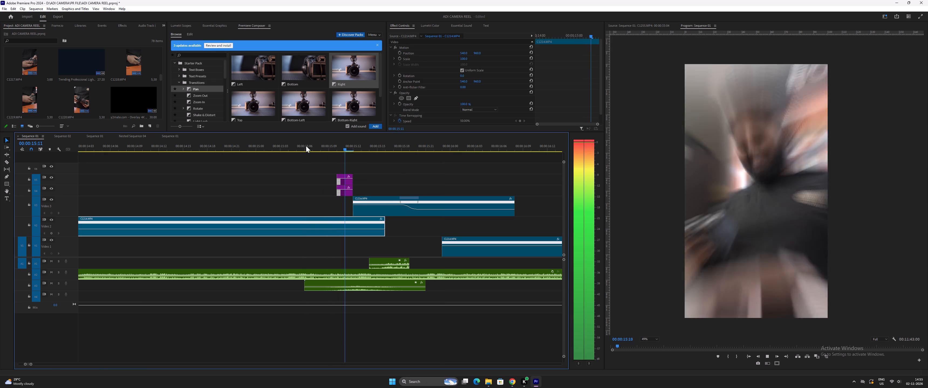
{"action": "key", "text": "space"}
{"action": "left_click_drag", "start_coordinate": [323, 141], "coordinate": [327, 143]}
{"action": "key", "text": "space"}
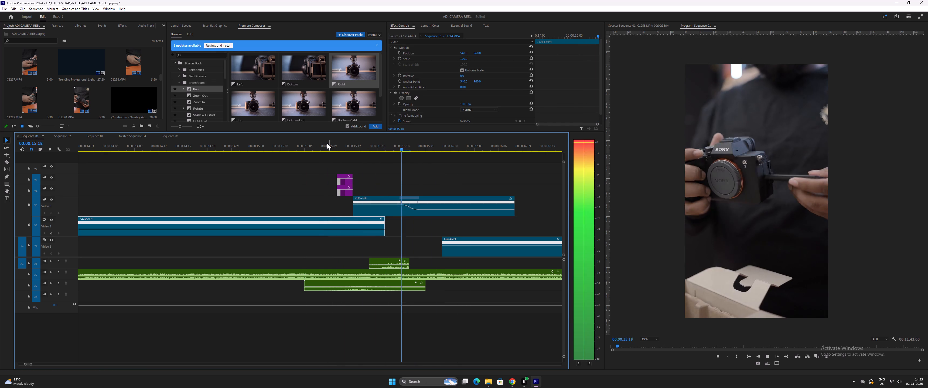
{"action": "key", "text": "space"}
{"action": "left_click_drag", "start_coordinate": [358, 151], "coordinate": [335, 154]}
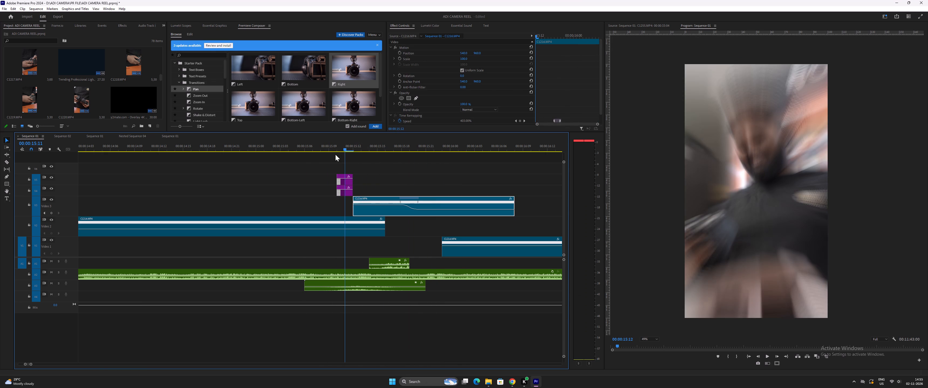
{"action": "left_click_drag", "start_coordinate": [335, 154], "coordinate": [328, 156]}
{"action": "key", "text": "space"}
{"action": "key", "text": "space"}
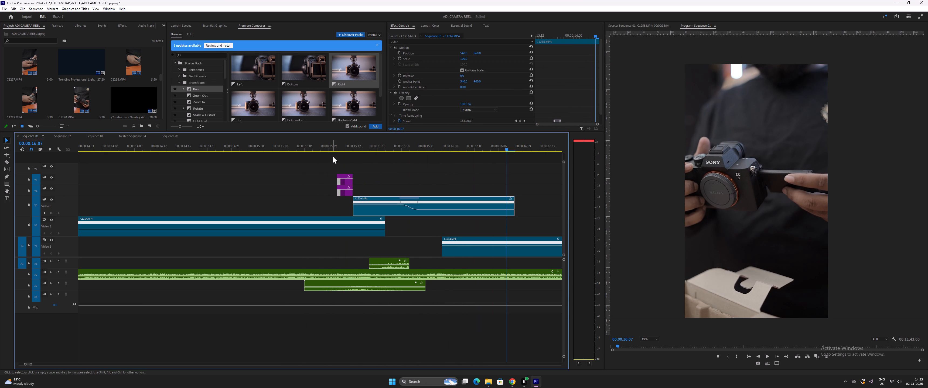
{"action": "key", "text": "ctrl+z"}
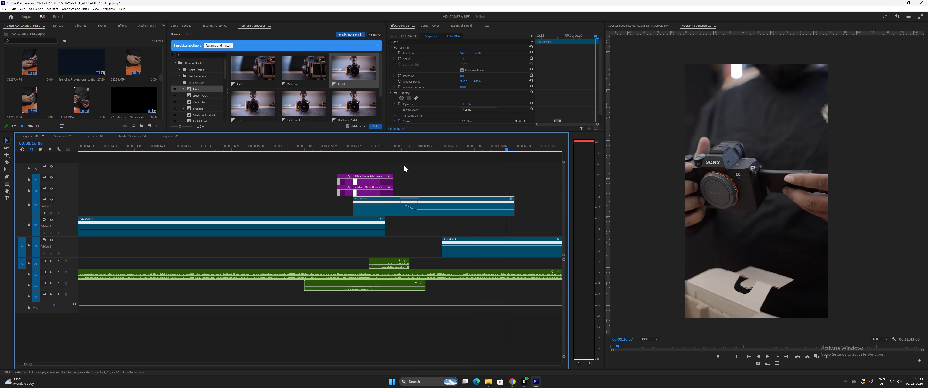
Trim the two transition layers after the cut at 15:12 to a duration of 2 frames, and play through.
{"action": "left_click_drag", "start_coordinate": [401, 166], "coordinate": [383, 194]}
{"action": "left_click_drag", "start_coordinate": [392, 185], "coordinate": [366, 186]}
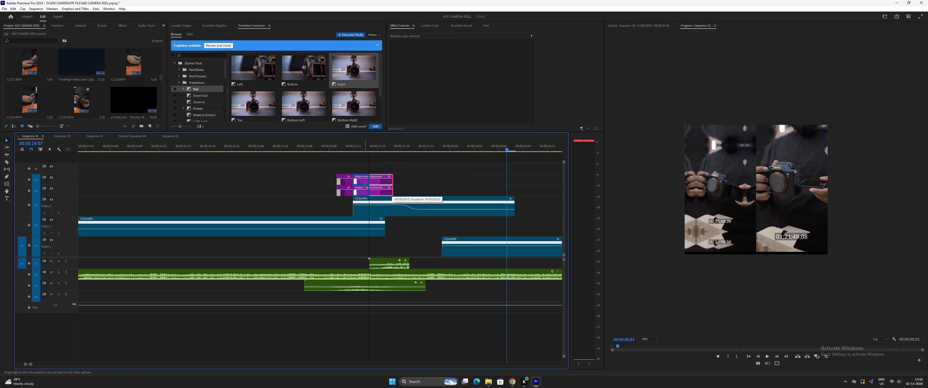
{"action": "left_click_drag", "start_coordinate": [366, 186], "coordinate": [366, 186]}
{"action": "left_click", "coordinate": [297, 144]}
{"action": "key", "text": "space"}
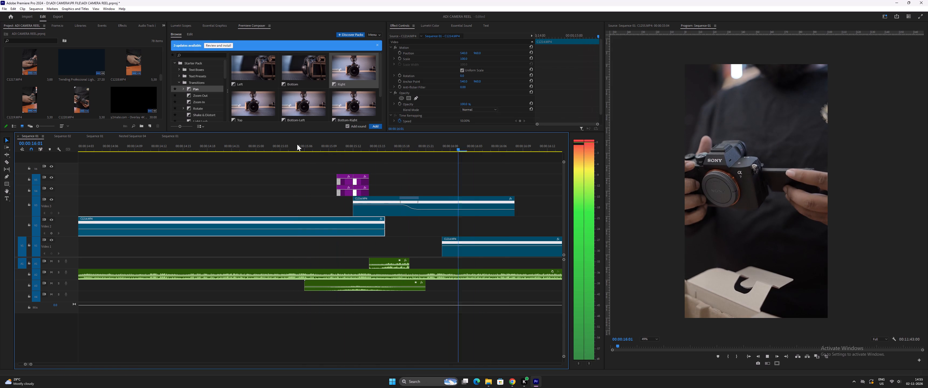
{"action": "key", "text": "space"}
Nest the Video 3 clip that starts at 15:12, keeping the suggested sequence name.
{"action": "left_click", "coordinate": [355, 147]}
{"action": "left_click", "coordinate": [362, 201]}
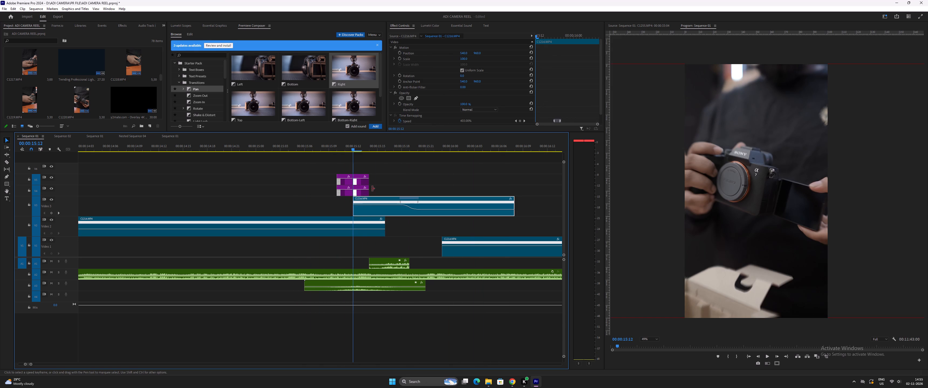
{"action": "right_click", "coordinate": [399, 197]}
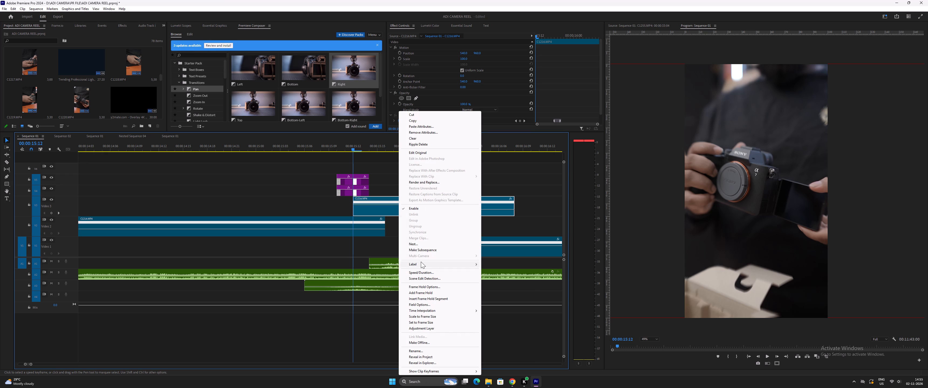
{"action": "left_click", "coordinate": [420, 245]}
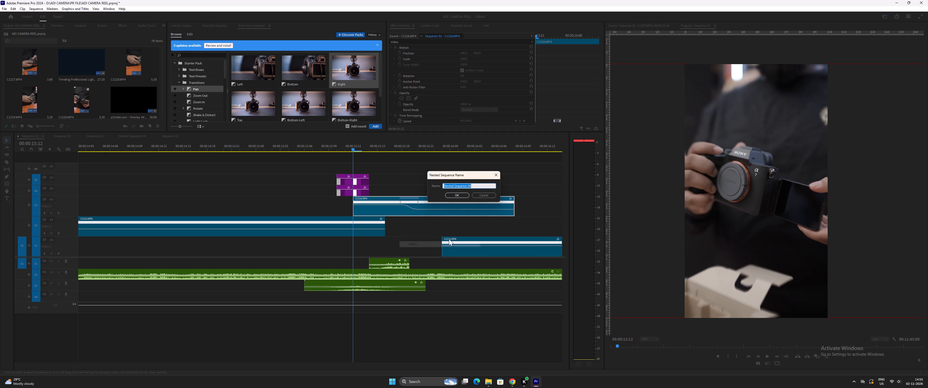
{"action": "left_click", "coordinate": [462, 193]}
Keyframe the nested clip's scale from its start at 15:12 to a larger value at 16:07, and play through.
{"action": "left_click", "coordinate": [364, 208]}
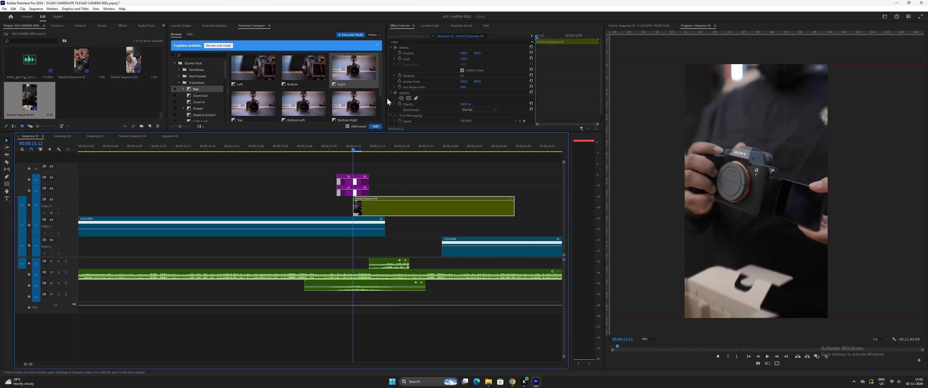
{"action": "left_click", "coordinate": [400, 57]}
{"action": "left_click_drag", "start_coordinate": [504, 147], "coordinate": [507, 149]}
{"action": "left_click_drag", "start_coordinate": [462, 59], "coordinate": [470, 61]}
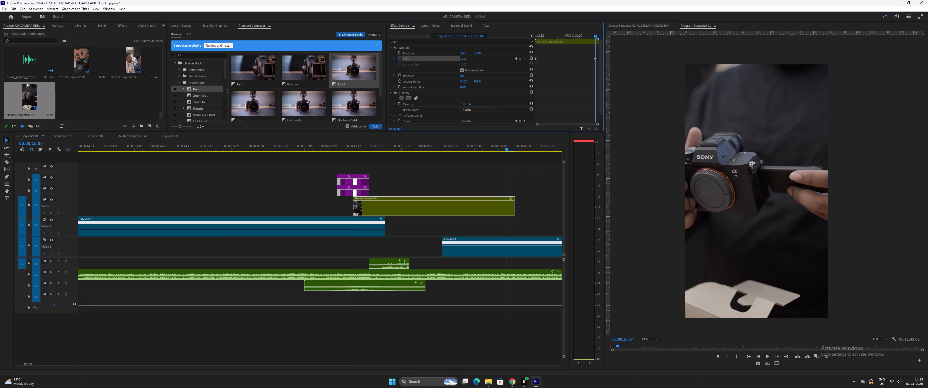
{"action": "left_click_drag", "start_coordinate": [470, 61], "coordinate": [471, 61]}
{"action": "left_click", "coordinate": [321, 148]}
{"action": "key", "text": "space"}
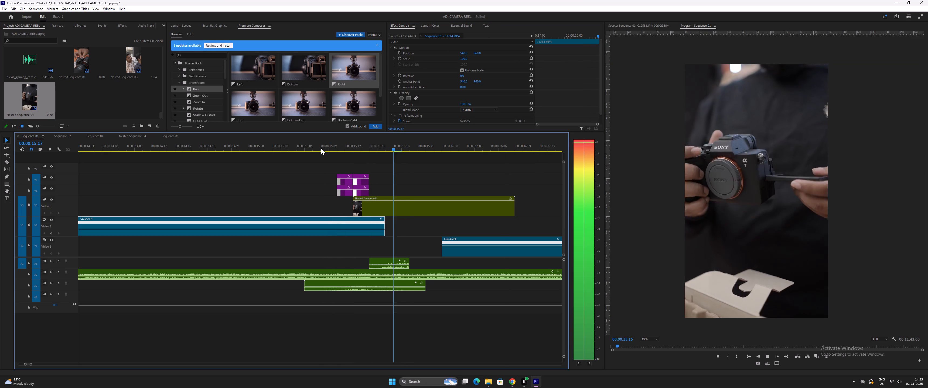
{"action": "key", "text": "space"}
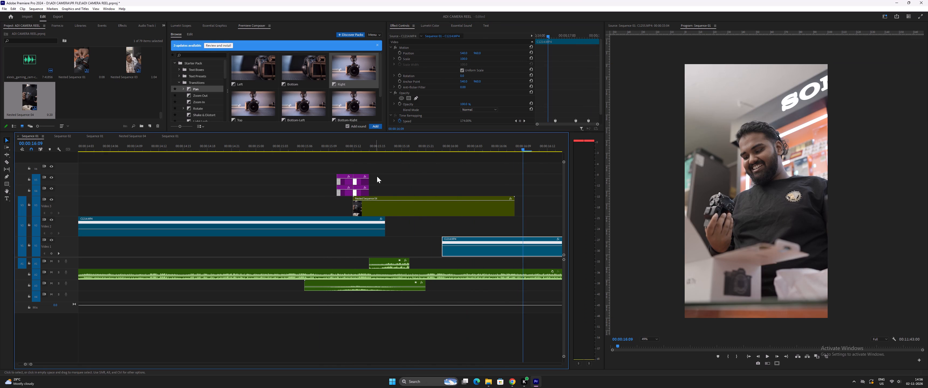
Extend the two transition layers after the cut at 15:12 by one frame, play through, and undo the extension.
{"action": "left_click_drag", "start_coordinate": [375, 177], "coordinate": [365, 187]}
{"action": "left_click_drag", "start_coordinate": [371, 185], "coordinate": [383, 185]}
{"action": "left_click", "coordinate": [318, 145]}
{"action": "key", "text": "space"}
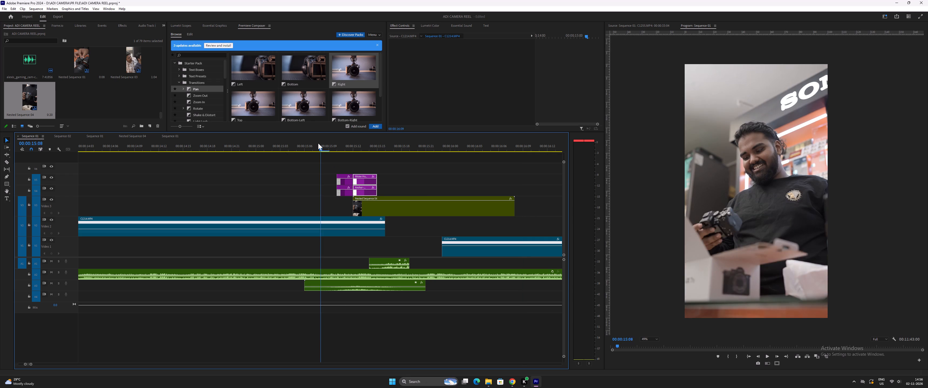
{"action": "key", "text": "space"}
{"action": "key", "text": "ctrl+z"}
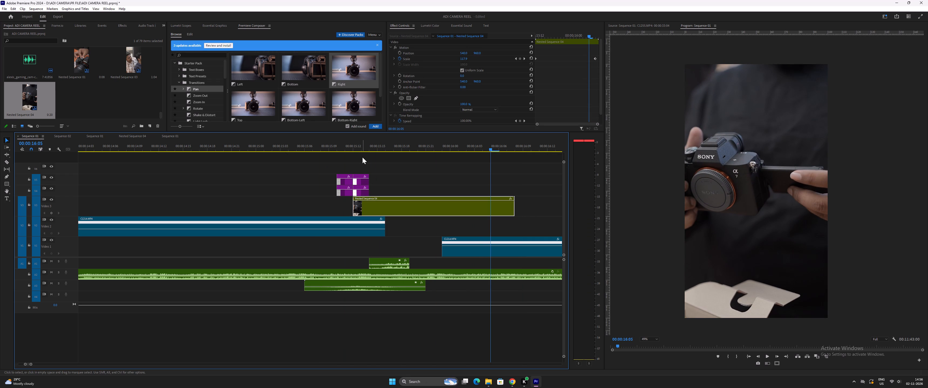
Undo the scale increase at the end of the nested clip on Video 3.
{"action": "key", "text": "ctrl+z"}
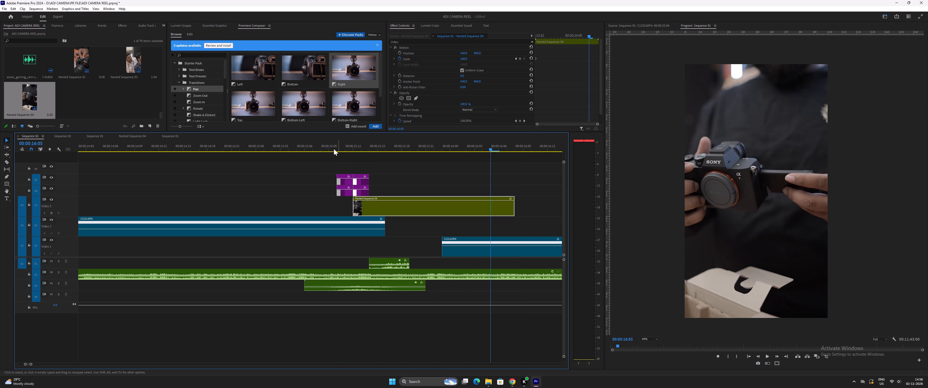
Play from before the cut at 15:12 and redo the scale increase at the end of the nested clip on Video 3.
{"action": "left_click", "coordinate": [314, 143]}
{"action": "key", "text": "space"}
{"action": "key", "text": "space"}
{"action": "key", "text": "ctrl+shift+z"}
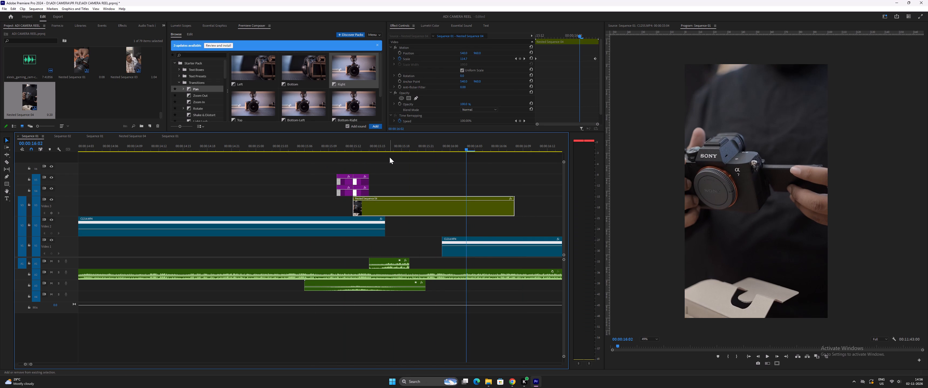
Delete the two transition layers above the cut at 15:12 and play through the nested clip.
{"action": "left_click_drag", "start_coordinate": [333, 168], "coordinate": [365, 191]}
{"action": "key", "text": "Delete"}
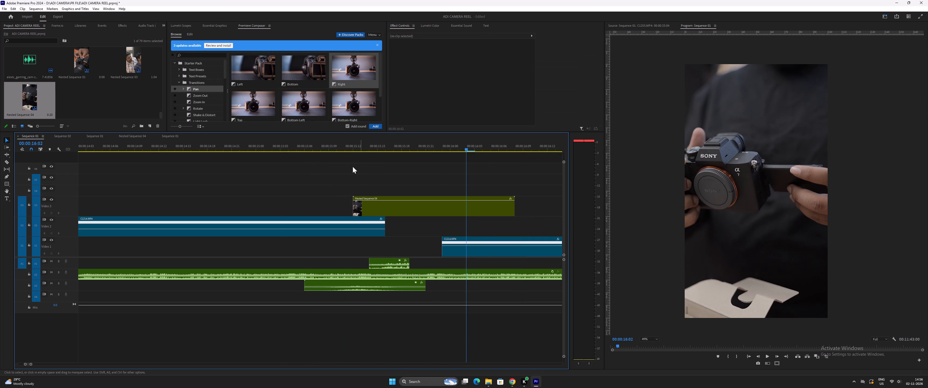
{"action": "left_click", "coordinate": [277, 145]}
{"action": "key", "text": "space"}
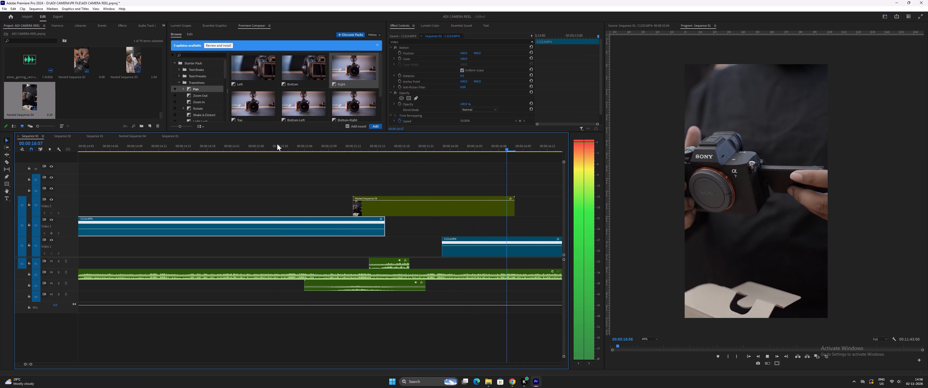
{"action": "key", "text": "space"}
{"action": "key", "text": "minus"}
{"action": "key", "text": "minus"}
{"action": "left_click_drag", "start_coordinate": [233, 144], "coordinate": [223, 146]}
{"action": "key", "text": "equal"}
{"action": "key", "text": "space"}
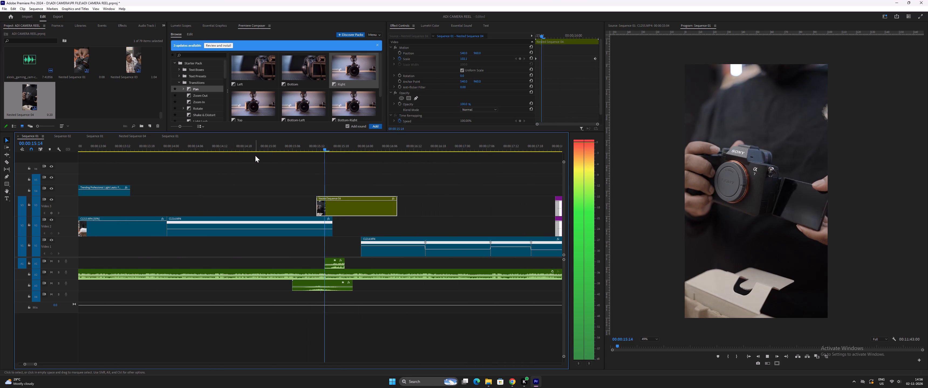
{"action": "key", "text": "space"}
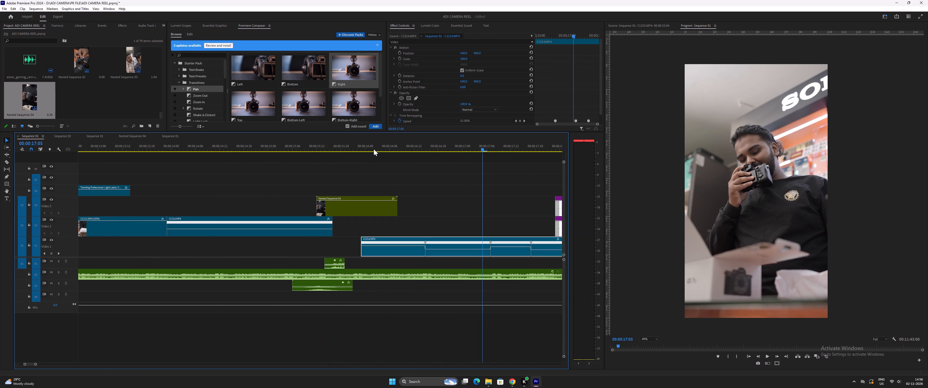
Play through the clips after the nested clip to review the cuts up to 21:16.
{"action": "left_click", "coordinate": [371, 148]}
{"action": "key", "text": "space"}
{"action": "key", "text": "minus"}
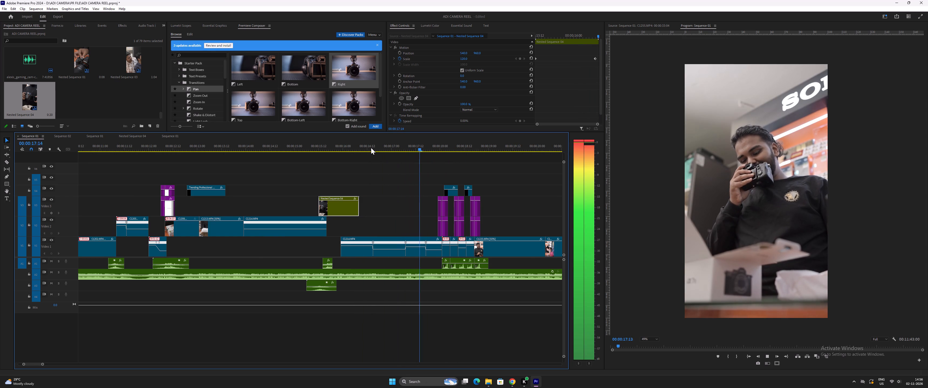
{"action": "key", "text": "space"}
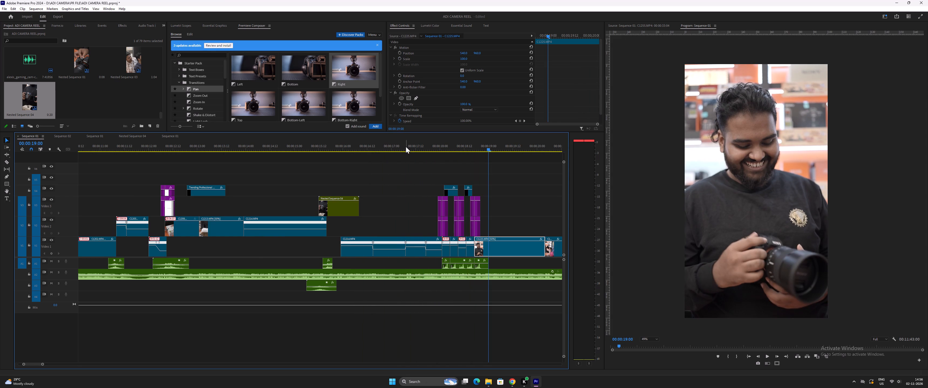
{"action": "left_click", "coordinate": [406, 147]}
{"action": "key", "text": "space"}
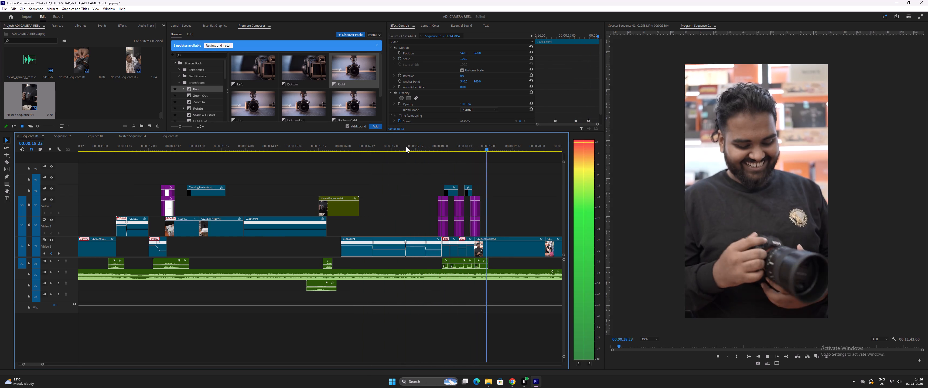
{"action": "key", "text": "minus"}
{"action": "key", "text": "space"}
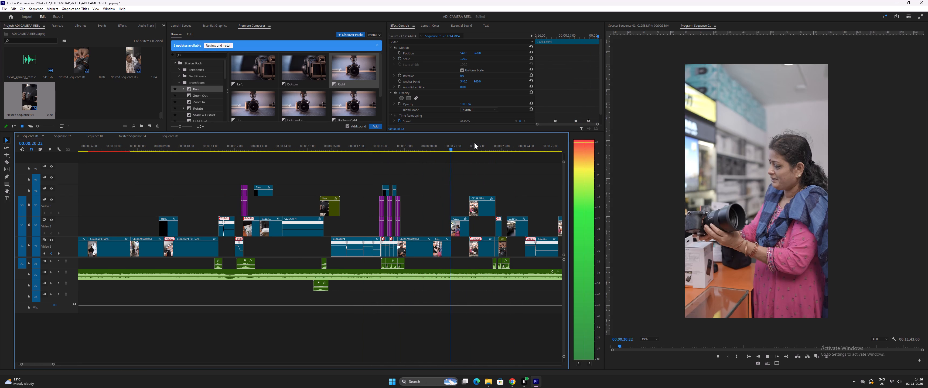
{"action": "left_click", "coordinate": [412, 145]}
{"action": "key", "text": "space"}
{"action": "type", "text": "="}
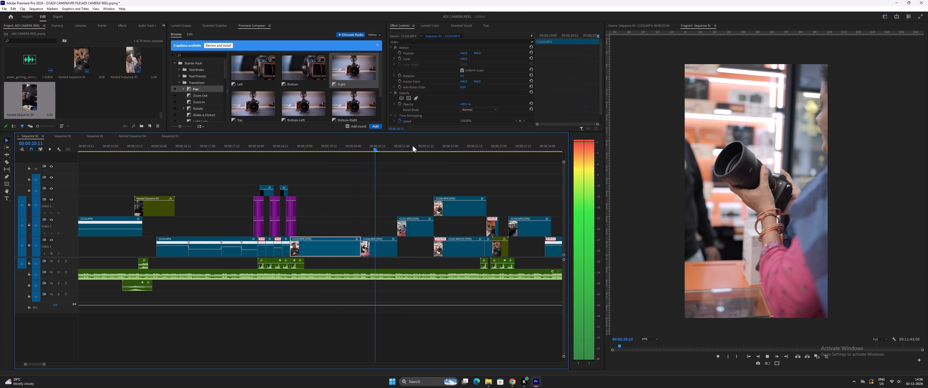
{"action": "key", "text": "space"}
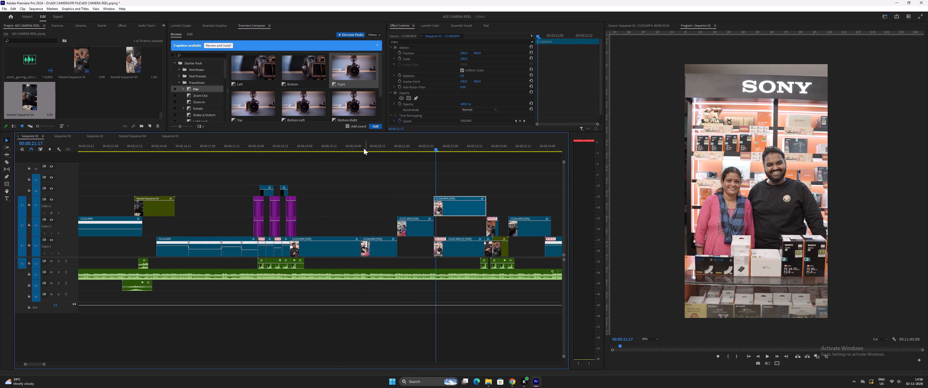
{"action": "left_click", "coordinate": [350, 145]}
{"action": "key", "text": "space"}
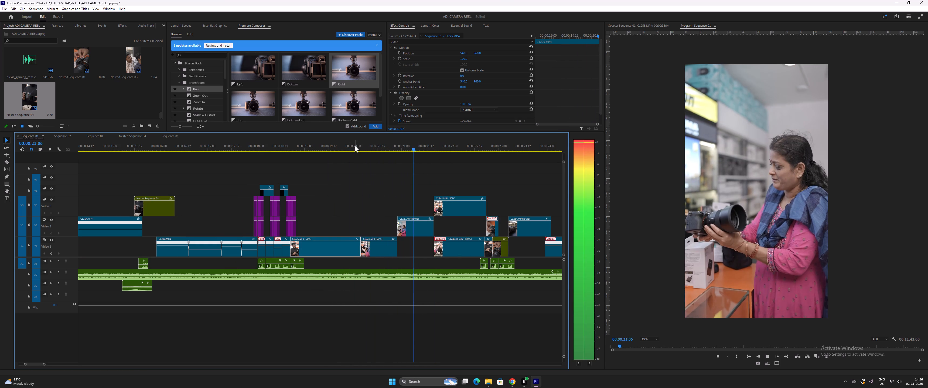
{"action": "key", "text": "space"}
Copy the Professional Light Leaks overlay from the EFFECTS_1 sequence onto Video 4 of the reel, spanning the cut at 21:16.
{"action": "left_click_drag", "start_coordinate": [428, 145], "coordinate": [434, 148]}
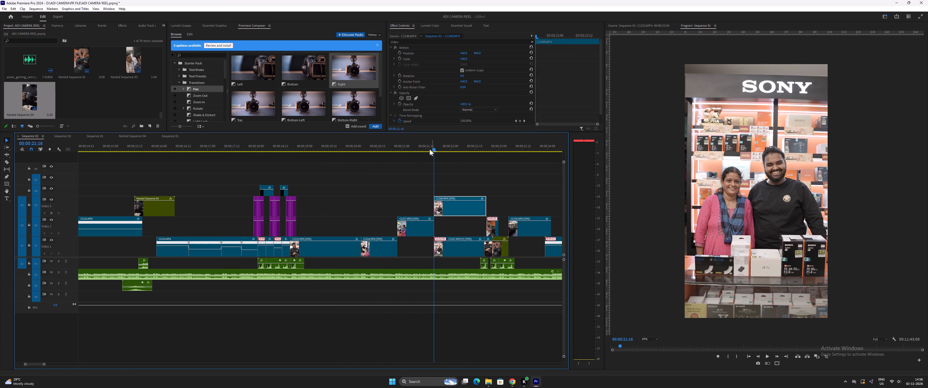
{"action": "left_click", "coordinate": [168, 136]}
{"action": "key", "text": "minus"}
{"action": "key", "text": "minus"}
{"action": "key", "text": "minus"}
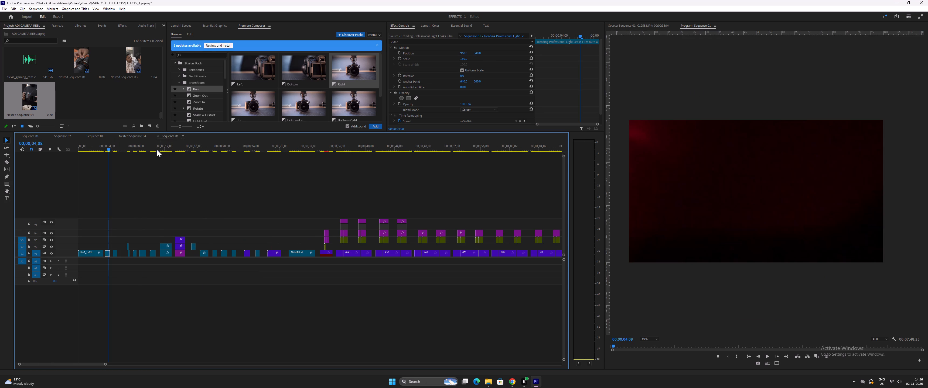
{"action": "left_click_drag", "start_coordinate": [157, 147], "coordinate": [159, 147]}
{"action": "key", "text": "space"}
{"action": "key", "text": "equal"}
{"action": "key", "text": "space"}
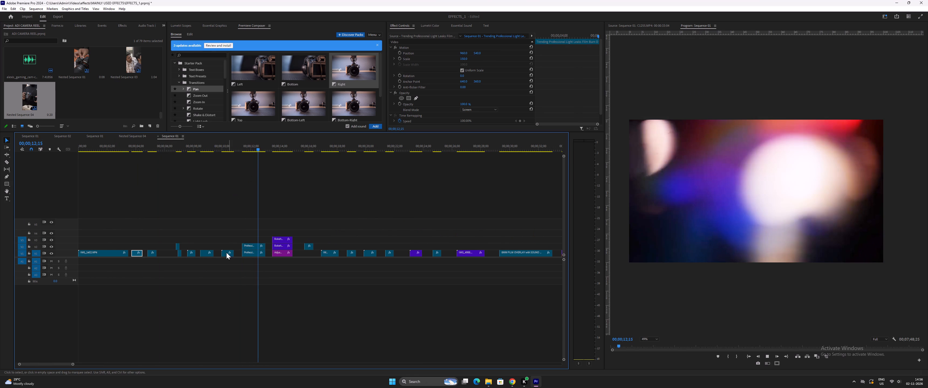
{"action": "left_click_drag", "start_coordinate": [250, 248], "coordinate": [32, 136]}
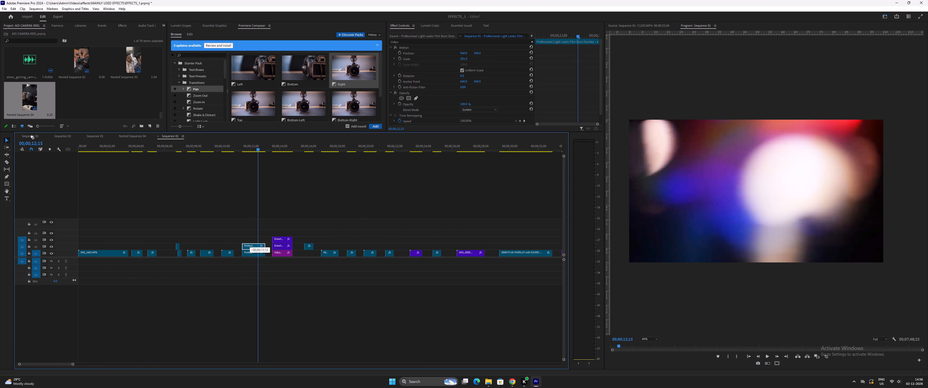
{"action": "left_click_drag", "start_coordinate": [32, 136], "coordinate": [424, 191]}
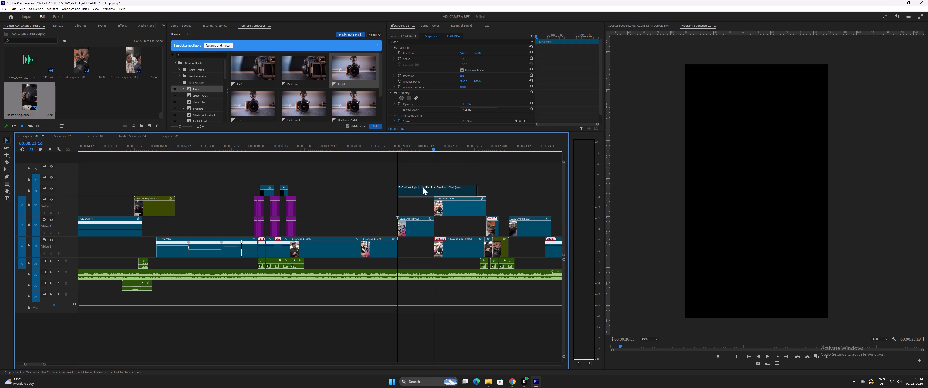
Increase the scale of the light leak overlay above the cut at 21:16.
{"action": "left_click", "coordinate": [441, 192]}
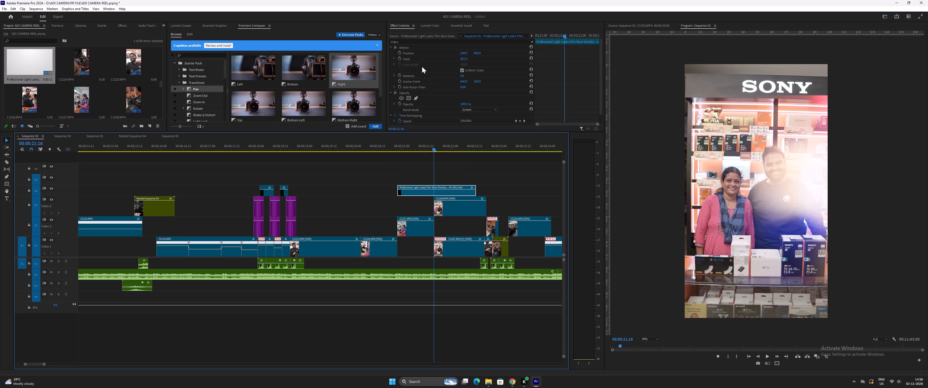
{"action": "left_click_drag", "start_coordinate": [465, 58], "coordinate": [482, 68]}
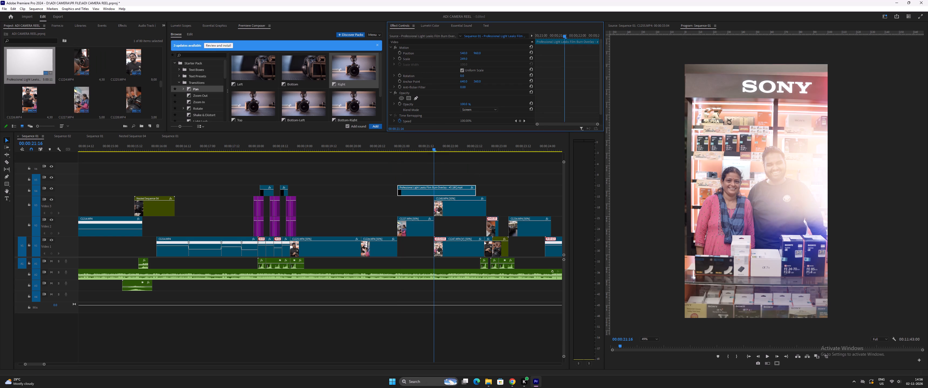
{"action": "left_click_drag", "start_coordinate": [482, 68], "coordinate": [488, 68]}
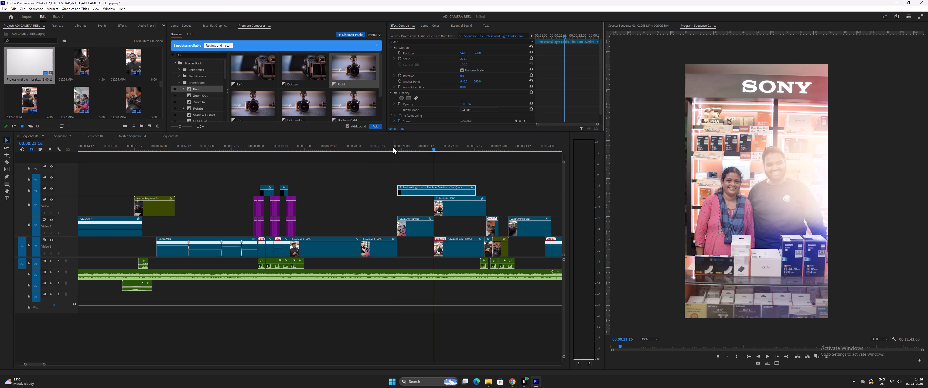
Play through the light leak overlay and the following clips, stopping at the cut at 22:18.
{"action": "left_click", "coordinate": [393, 147]}
{"action": "key", "text": "space"}
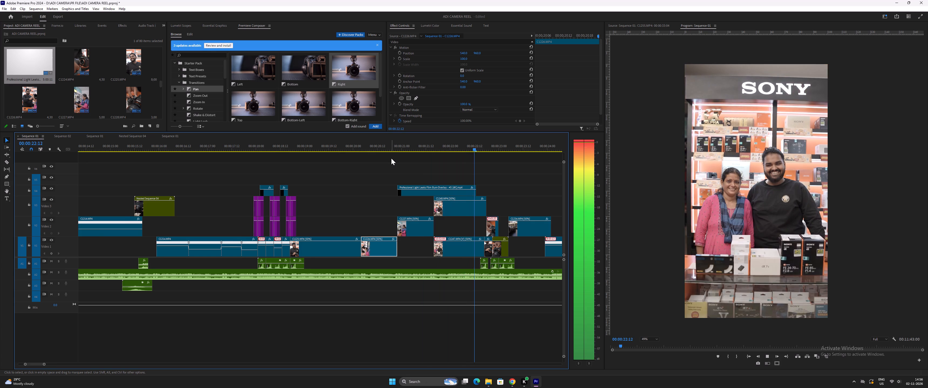
{"action": "key", "text": "minus"}
{"action": "key", "text": "space"}
{"action": "left_click", "coordinate": [358, 146]}
{"action": "key", "text": "space"}
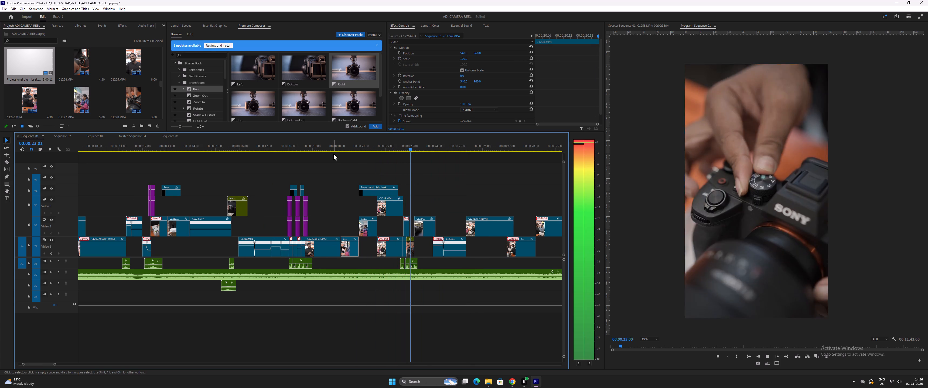
{"action": "key", "text": "space"}
{"action": "left_click", "coordinate": [395, 148]}
{"action": "key", "text": "equal"}
{"action": "key", "text": "equal"}
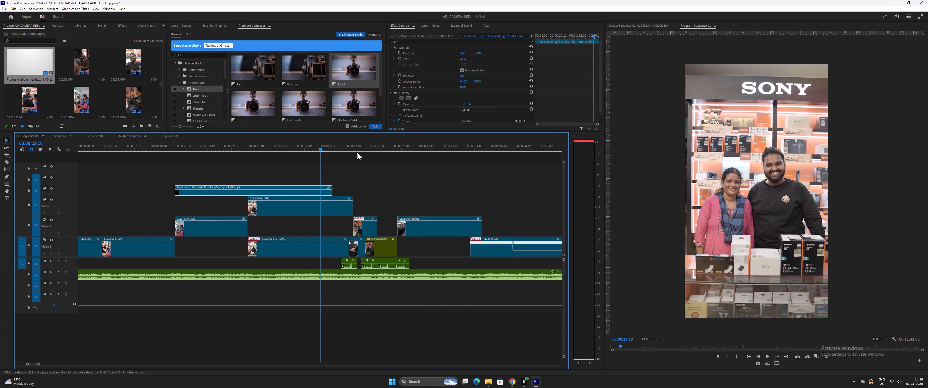
{"action": "key", "text": "space"}
{"action": "key", "text": "space"}
{"action": "left_click_drag", "start_coordinate": [342, 146], "coordinate": [350, 149]}
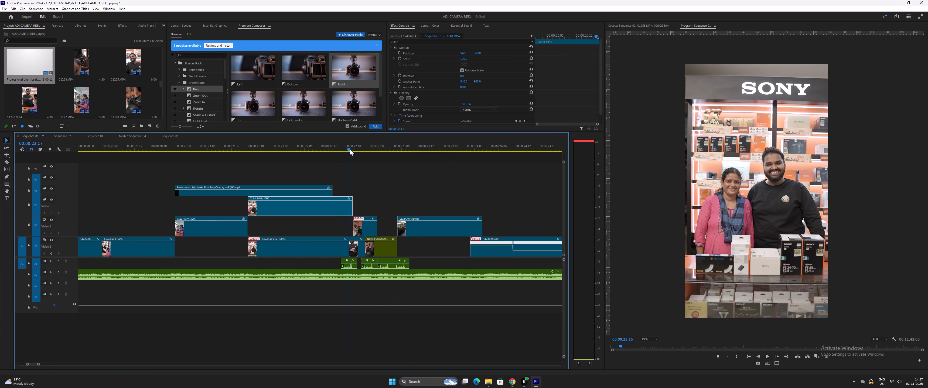
{"action": "left_click_drag", "start_coordinate": [350, 149], "coordinate": [354, 150]}
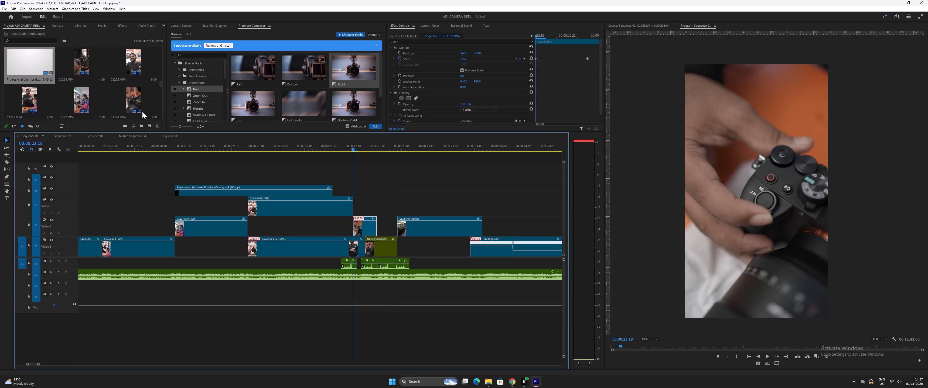
Look through the other open sequences and preview the EFFECTS_1 effects for one to use at the cut at 22:18.
{"action": "left_click", "coordinate": [59, 136]}
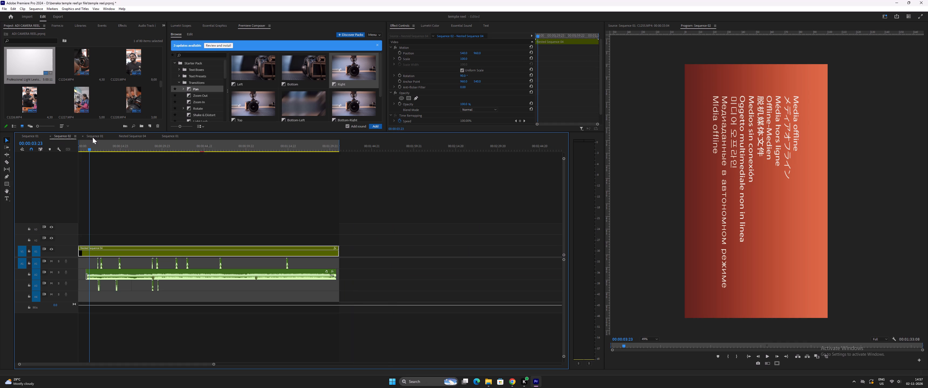
{"action": "left_click", "coordinate": [94, 137]}
{"action": "left_click", "coordinate": [170, 136]}
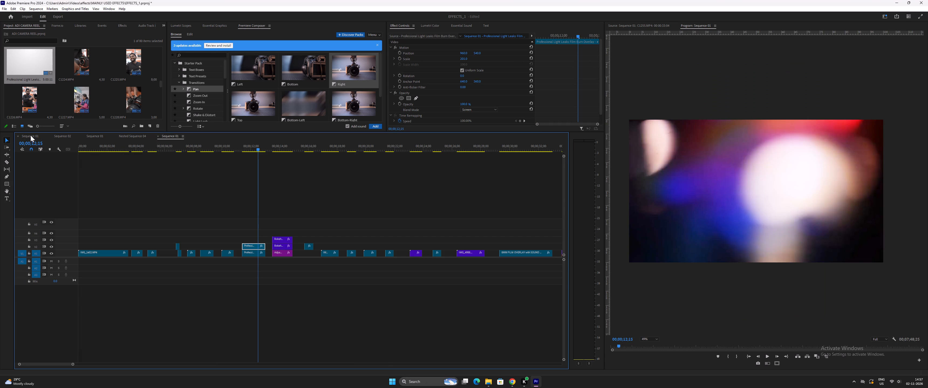
{"action": "left_click", "coordinate": [173, 148]}
{"action": "key", "text": "equal"}
{"action": "key", "text": "equal"}
{"action": "key", "text": "space"}
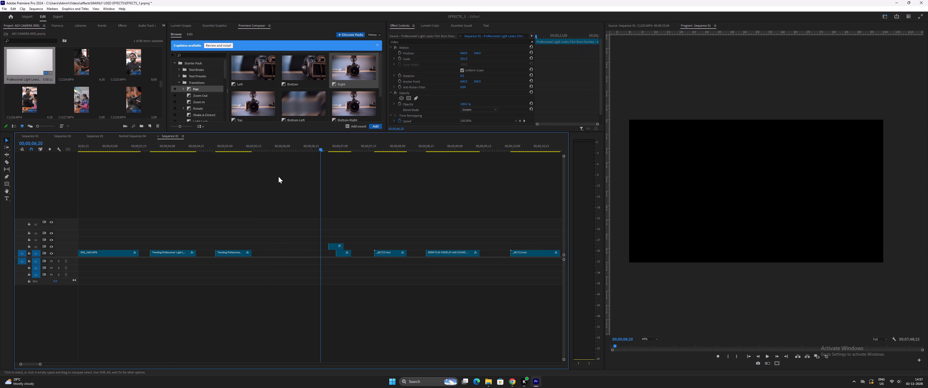
{"action": "key", "text": "space"}
{"action": "key", "text": "minus"}
{"action": "left_click", "coordinate": [30, 137]}
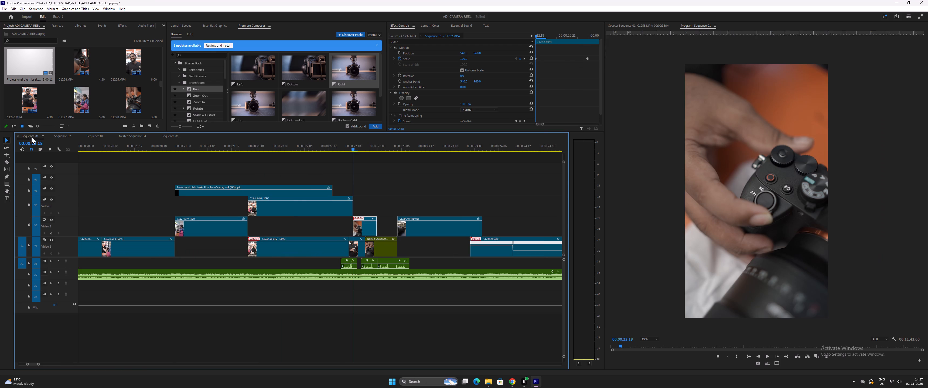
Create a white color matte, keeping the suggested name and video settings.
{"action": "key", "text": "minus"}
{"action": "key", "text": "equal"}
{"action": "key", "text": "equal"}
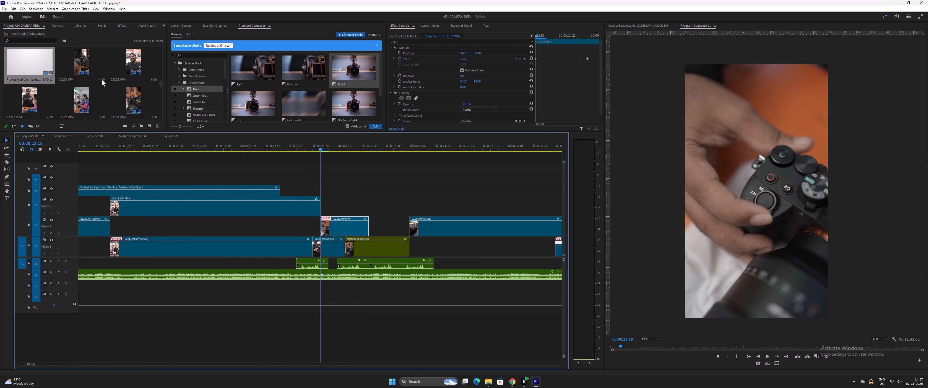
{"action": "left_click", "coordinate": [149, 125]}
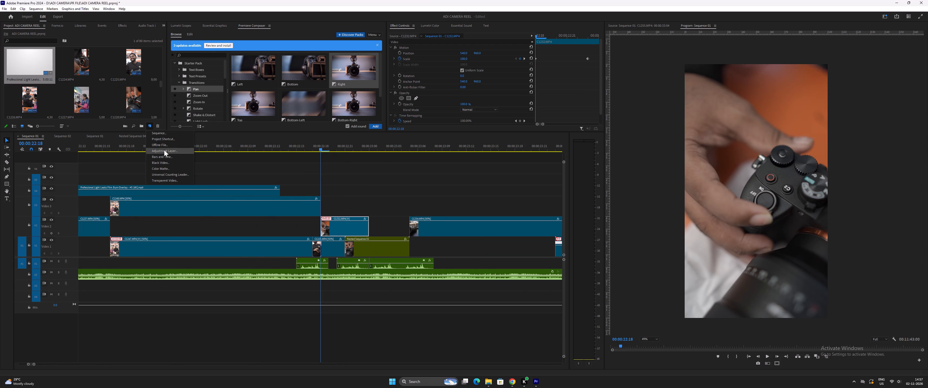
{"action": "left_click", "coordinate": [163, 168]}
{"action": "left_click", "coordinate": [470, 210]}
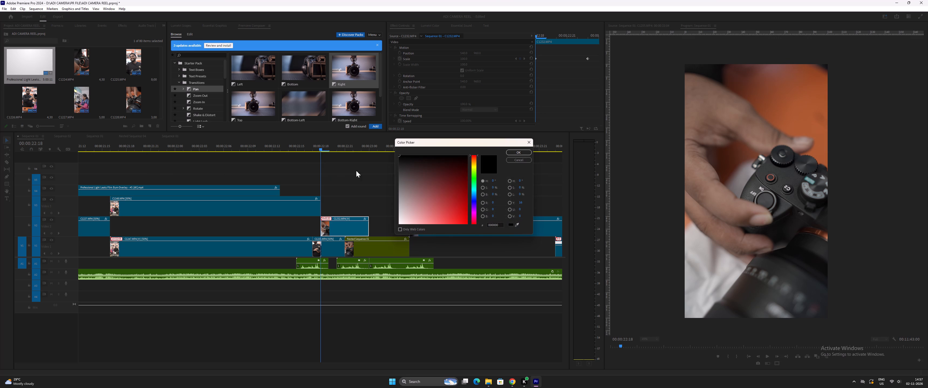
{"action": "left_click_drag", "start_coordinate": [417, 190], "coordinate": [386, 233]}
{"action": "left_click", "coordinate": [512, 154]}
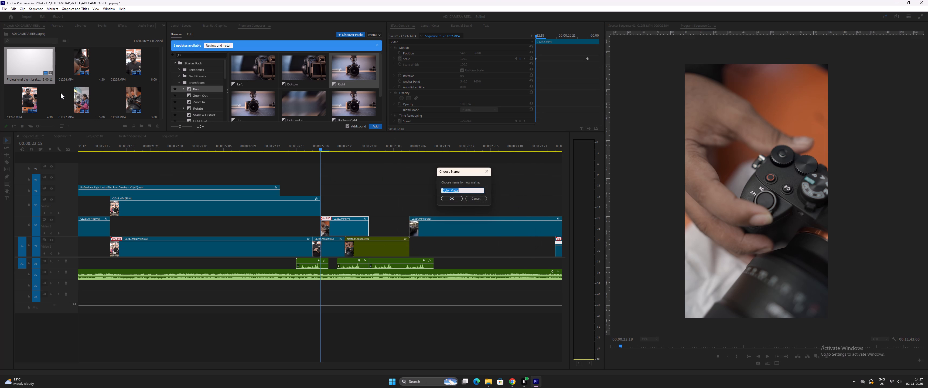
{"action": "left_click", "coordinate": [451, 200]}
Place the white color matte on Video 4, starting at the cut at 22:18.
{"action": "left_click_drag", "start_coordinate": [138, 100], "coordinate": [144, 107]}
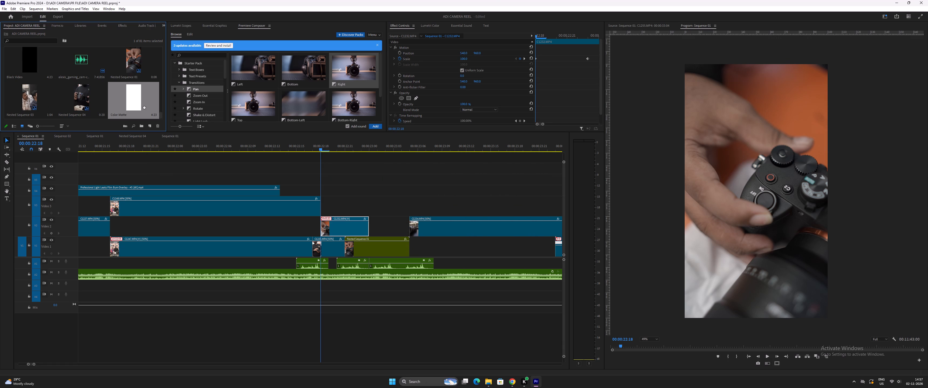
{"action": "left_click_drag", "start_coordinate": [144, 107], "coordinate": [316, 189]}
{"action": "key", "text": "minus"}
{"action": "key", "text": "minus"}
{"action": "key", "text": "minus"}
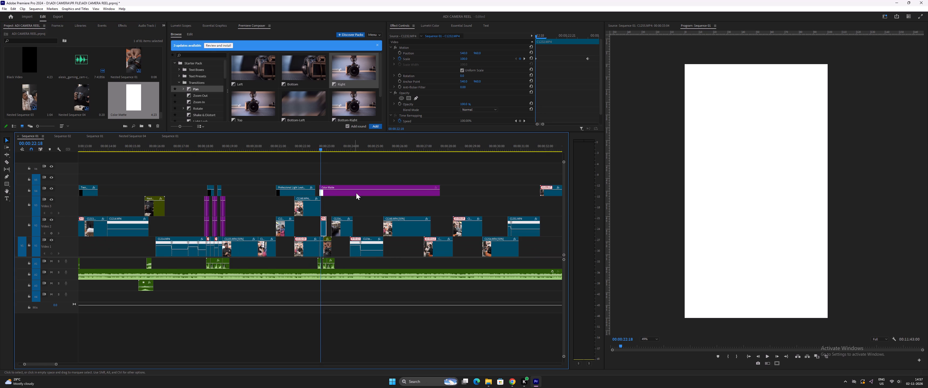
Trim the white color matte on Video 4 down to a single frame at the cut near 22:18.
{"action": "left_click_drag", "start_coordinate": [442, 192], "coordinate": [327, 192]}
{"action": "key", "text": "equal"}
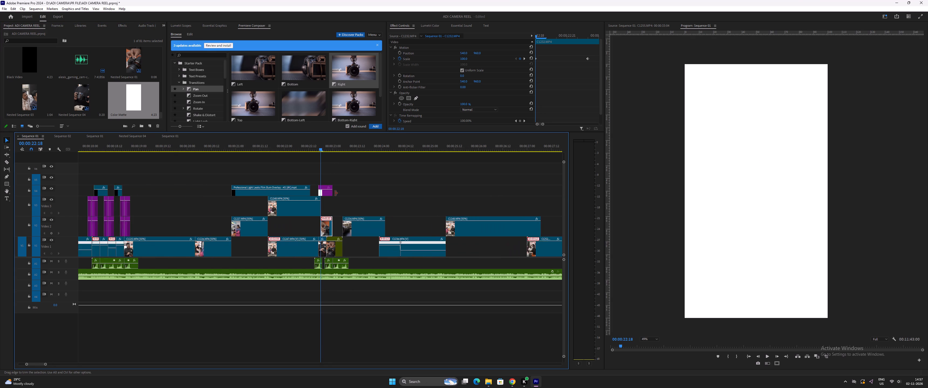
{"action": "key", "text": "equal"}
{"action": "key", "text": "equal"}
{"action": "left_click_drag", "start_coordinate": [371, 190], "coordinate": [318, 189]}
{"action": "key", "text": "equal"}
{"action": "key", "text": "ctrl+z"}
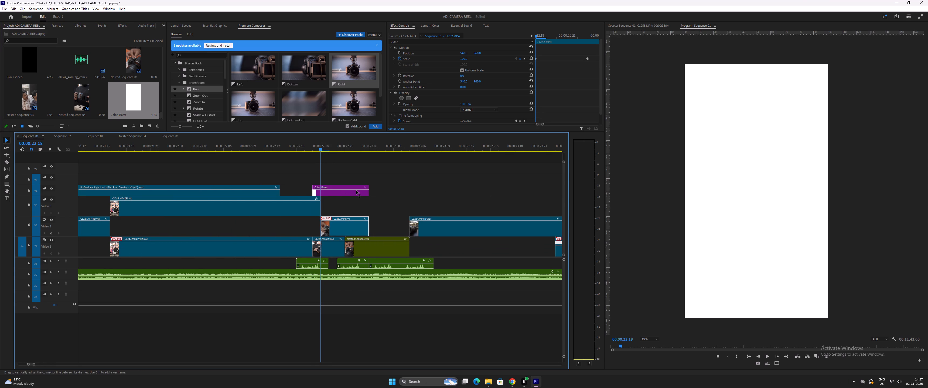
{"action": "left_click_drag", "start_coordinate": [367, 192], "coordinate": [319, 193]}
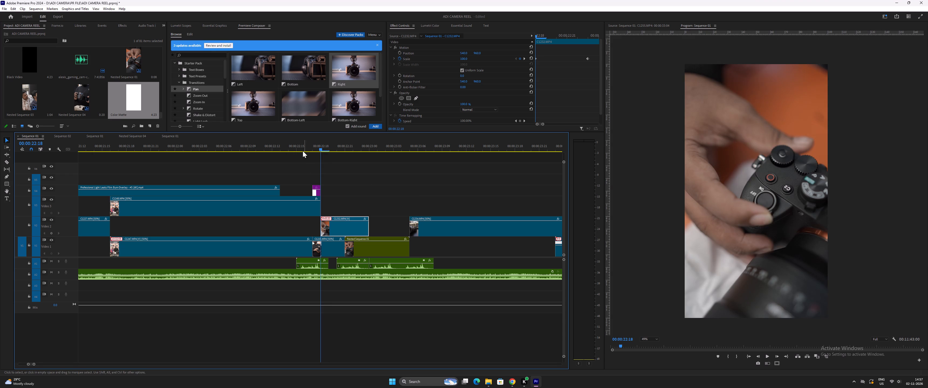
Shift the one-frame matte one frame later so it starts at the 22:18 cut, and play the flash back.
{"action": "left_click", "coordinate": [301, 148]}
{"action": "key", "text": "space"}
{"action": "key", "text": "space"}
{"action": "left_click", "coordinate": [310, 148]}
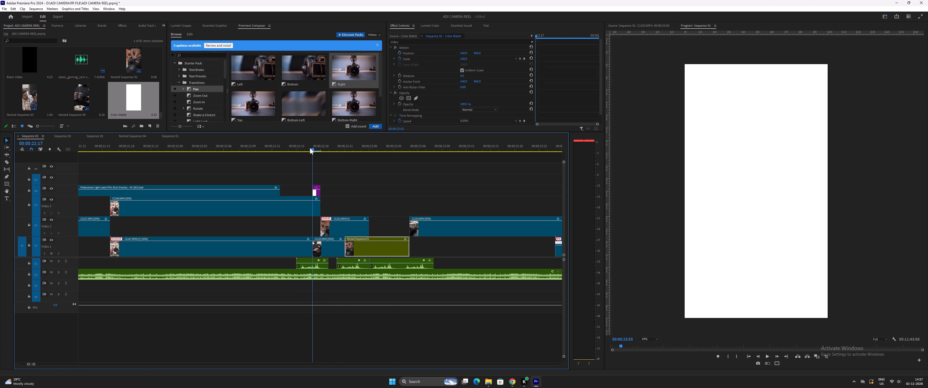
{"action": "left_click_drag", "start_coordinate": [316, 193], "coordinate": [322, 193]}
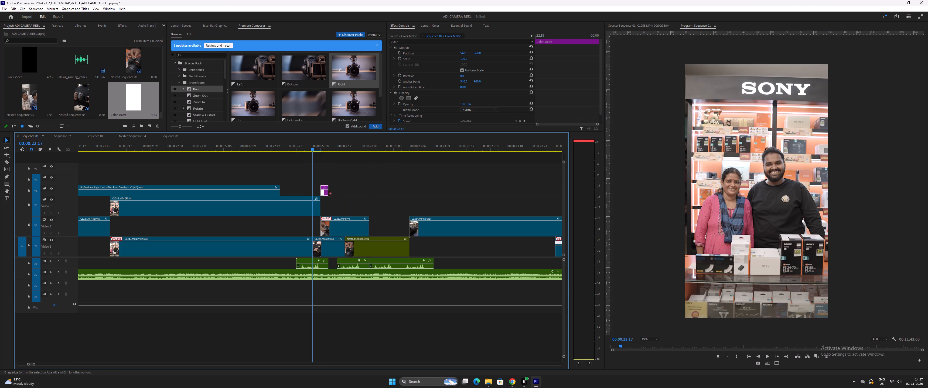
{"action": "key", "text": "space"}
{"action": "key", "text": "space"}
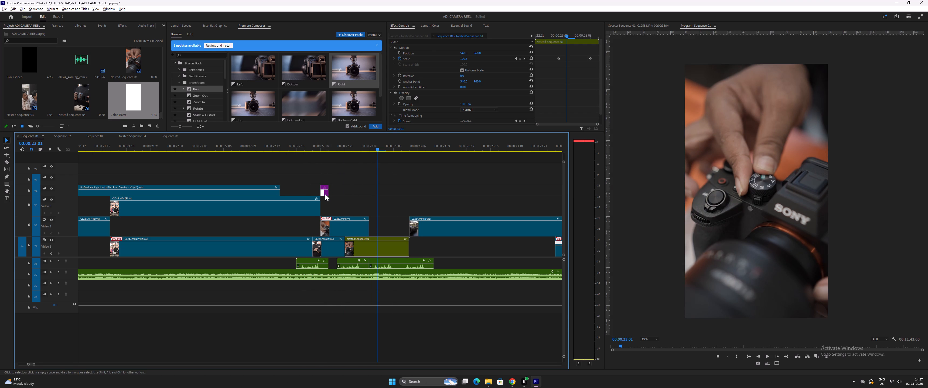
Duplicate the one-frame matte on Video 4, ending one copy at the 23:00 cut and starting another at the 23:05 cut.
{"action": "left_click_drag", "start_coordinate": [325, 194], "coordinate": [369, 193], "text": "alt"}
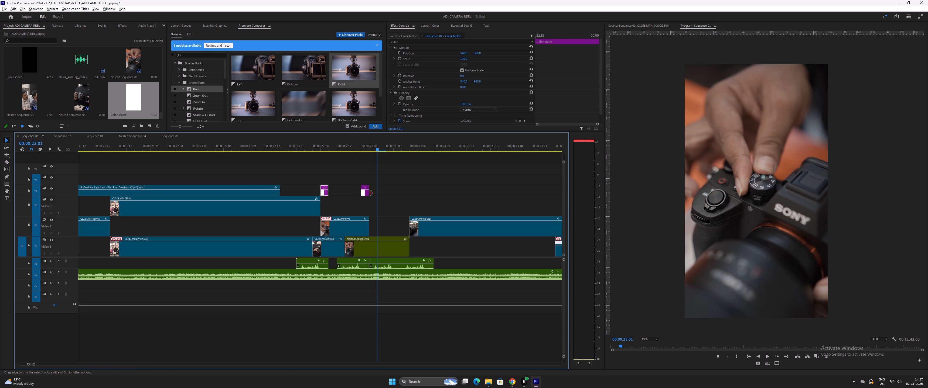
{"action": "left_click_drag", "start_coordinate": [363, 194], "coordinate": [376, 194], "text": "alt"}
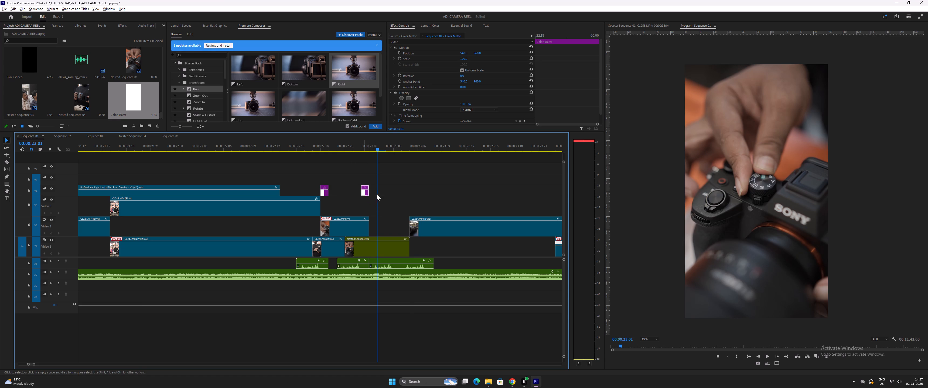
{"action": "left_click_drag", "start_coordinate": [376, 194], "coordinate": [409, 195], "text": "alt"}
Play back the section with the three matte flashes to check their timing, including the lead-in from around 20:00.
{"action": "left_click_drag", "start_coordinate": [379, 148], "coordinate": [237, 160]}
{"action": "key", "text": "space"}
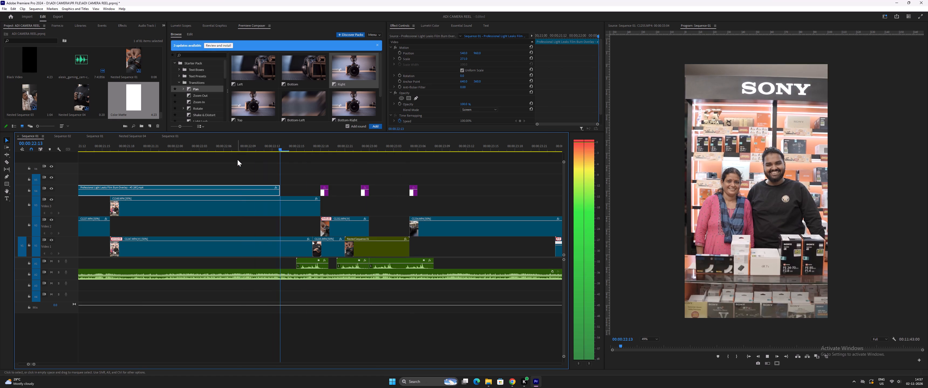
{"action": "key", "text": "space"}
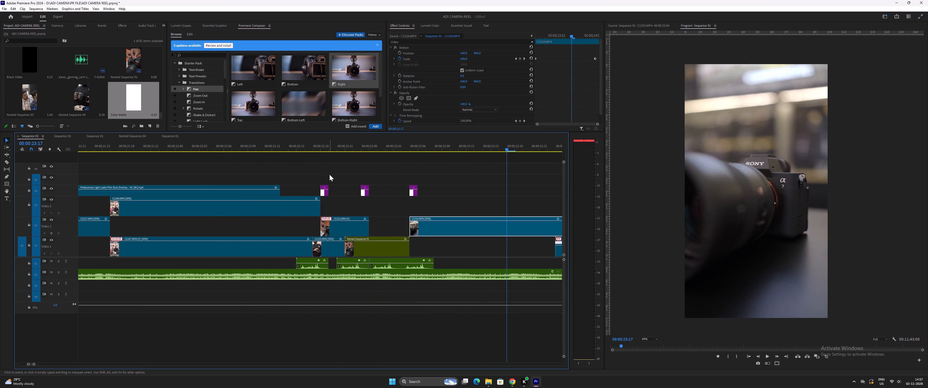
{"action": "key", "text": "minus"}
{"action": "key", "text": "minus"}
{"action": "left_click_drag", "start_coordinate": [296, 144], "coordinate": [193, 161]}
{"action": "key", "text": "space"}
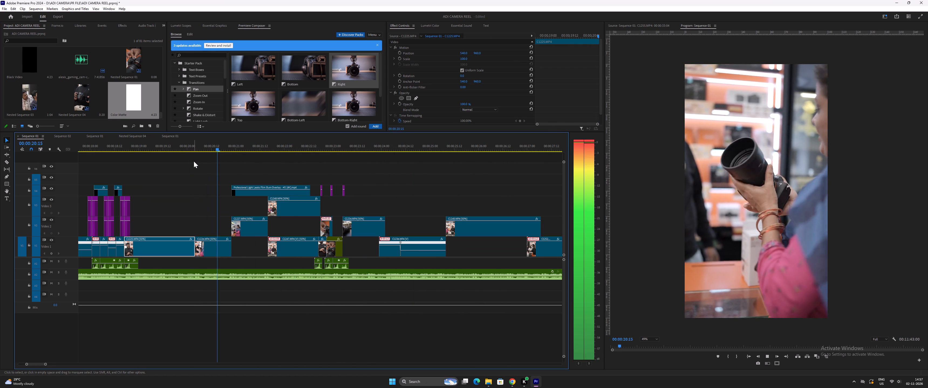
{"action": "type", "text": "=-"}
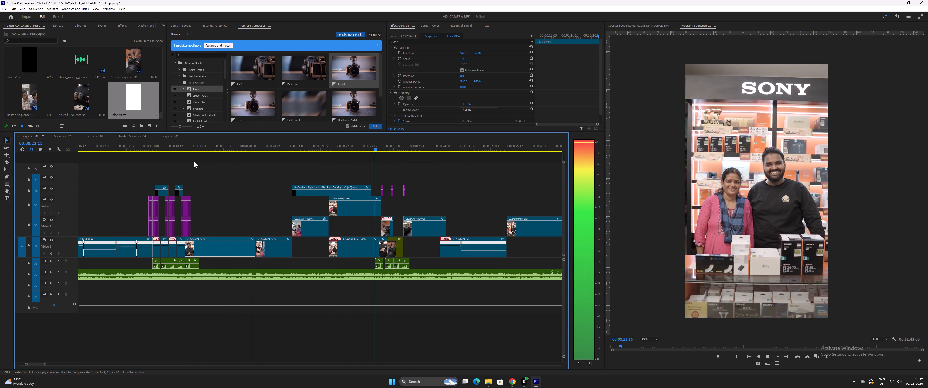
{"action": "key", "text": "space"}
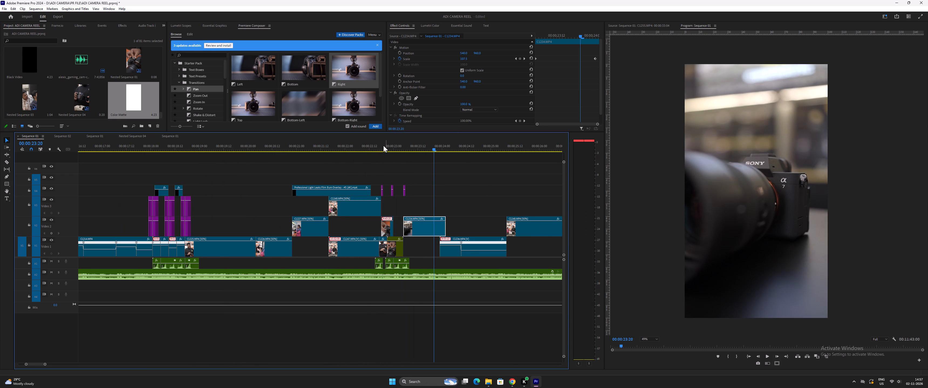
Move all three color matte flashes one frame earlier together and play the section back.
{"action": "left_click", "coordinate": [383, 145]}
{"action": "type", "text": "=="}
{"action": "left_click_drag", "start_coordinate": [311, 176], "coordinate": [422, 191]}
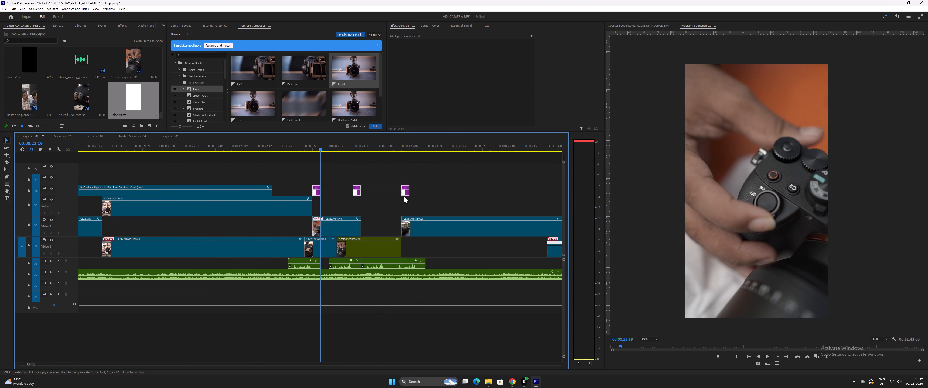
{"action": "left_click_drag", "start_coordinate": [407, 195], "coordinate": [398, 194]}
{"action": "left_click", "coordinate": [226, 146]}
{"action": "key", "text": "space"}
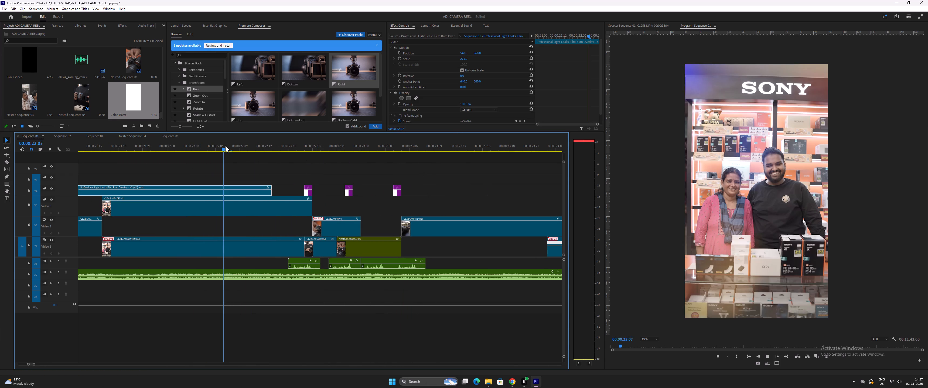
{"action": "key", "text": "space"}
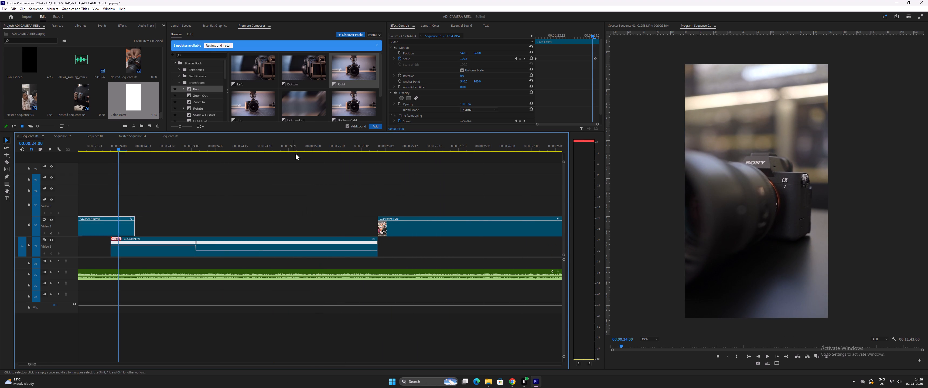
Play through the clips after the matte flashes, from about 23:12 to 30:00, for the next cut needing a transition.
{"action": "key", "text": "minus"}
{"action": "key", "text": "minus"}
{"action": "key", "text": "space"}
{"action": "key", "text": "equal"}
{"action": "key", "text": "space"}
{"action": "left_click", "coordinate": [255, 145]}
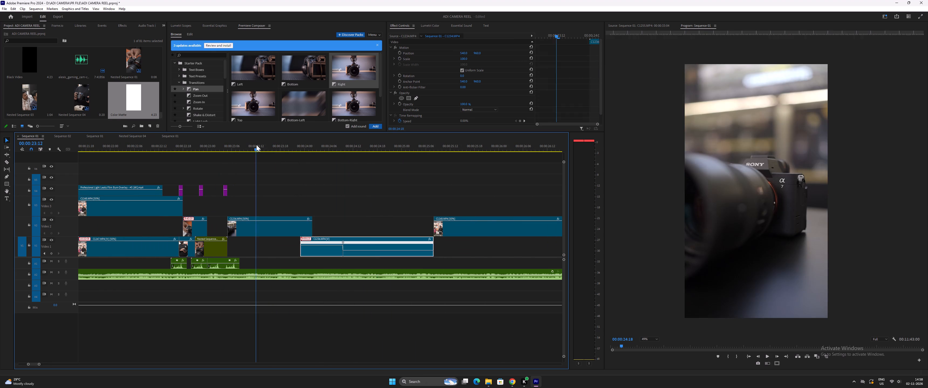
{"action": "key", "text": "space"}
{"action": "type", "text": "="}
{"action": "key", "text": "space"}
{"action": "key", "text": "minus"}
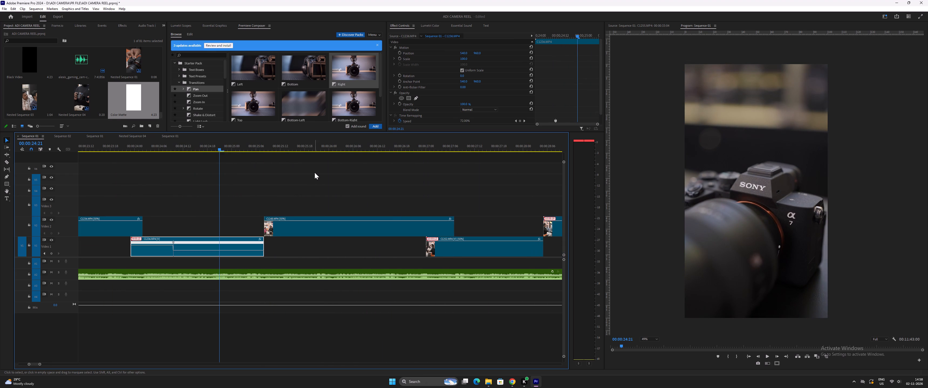
{"action": "key", "text": "space"}
{"action": "key", "text": "space"}
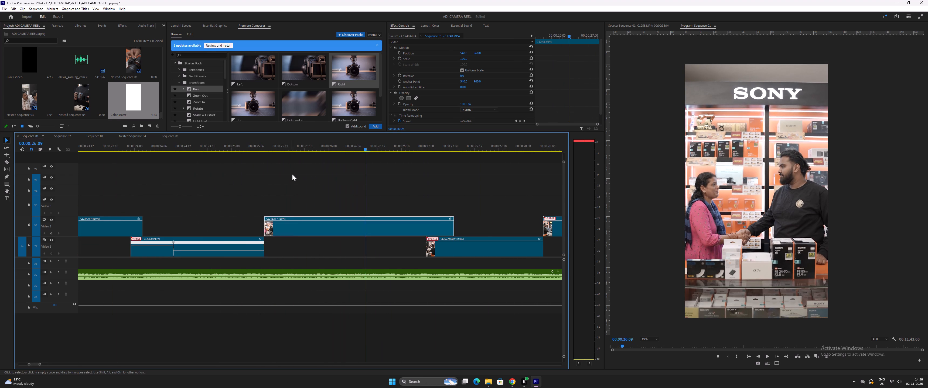
{"action": "key", "text": "minus"}
{"action": "type", "text": "- ="}
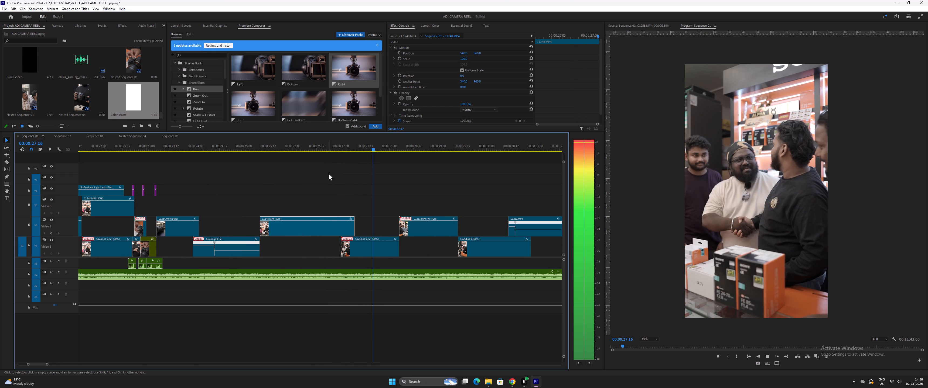
{"action": "key", "text": "minus"}
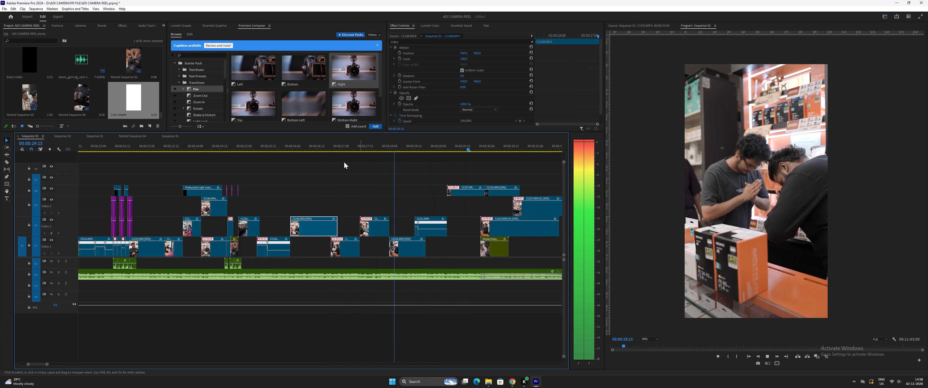
{"action": "key", "text": "minus"}
{"action": "key", "text": "minus"}
{"action": "key", "text": "space"}
{"action": "key", "text": "space"}
{"action": "type", "text": "== ="}
Add the Shake & Distort transition with its sound at the 30:11 cut to the group shot at the counter.
{"action": "left_click", "coordinate": [259, 147]}
{"action": "key", "text": "equal"}
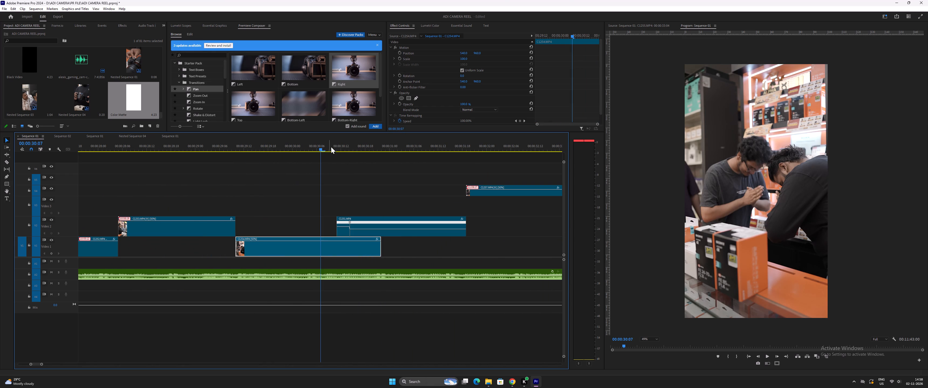
{"action": "left_click_drag", "start_coordinate": [333, 146], "coordinate": [336, 147]}
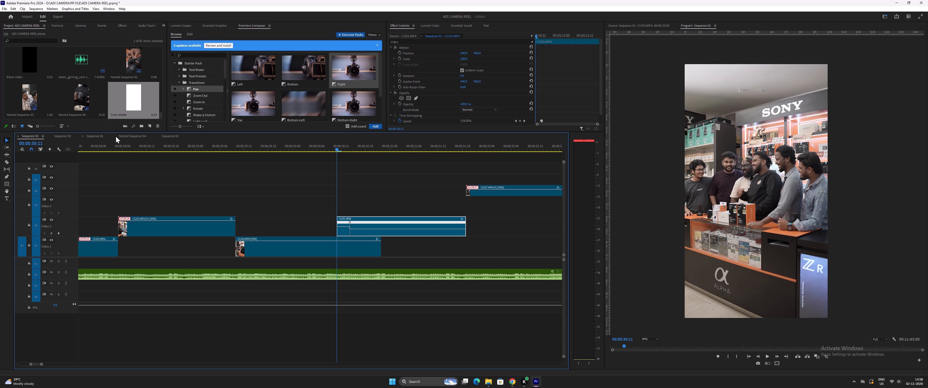
{"action": "left_click", "coordinate": [308, 150]}
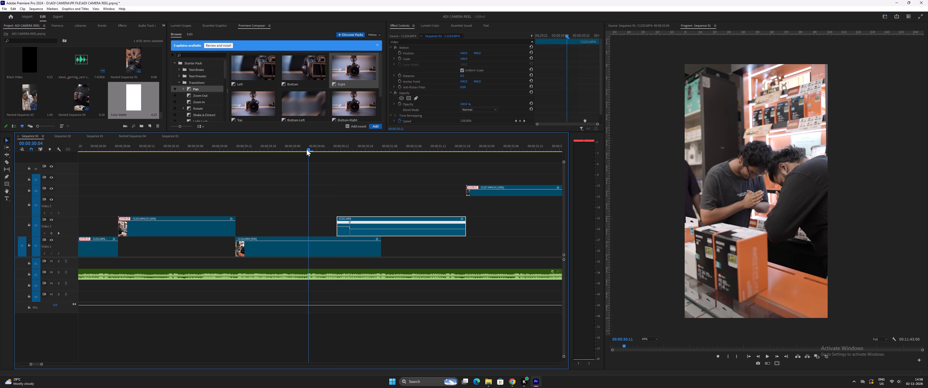
{"action": "key", "text": "space"}
{"action": "key", "text": "space"}
{"action": "left_click_drag", "start_coordinate": [331, 147], "coordinate": [337, 150]}
{"action": "scroll", "coordinate": [203, 107], "scroll_direction": "down", "scroll_amount": 1}
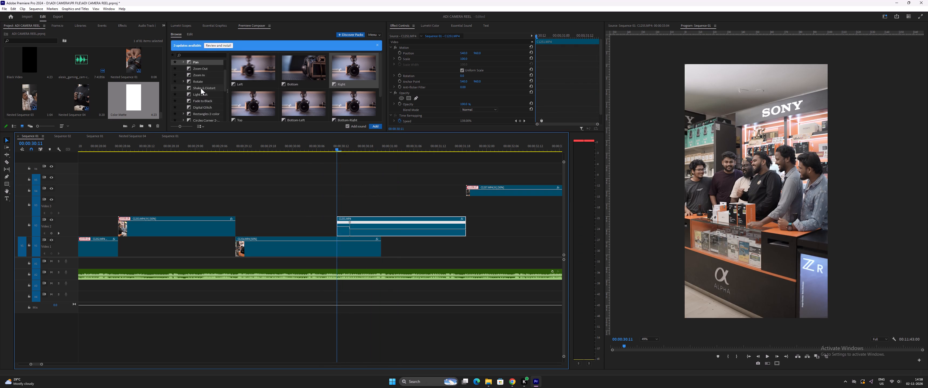
{"action": "double_click", "coordinate": [201, 88]}
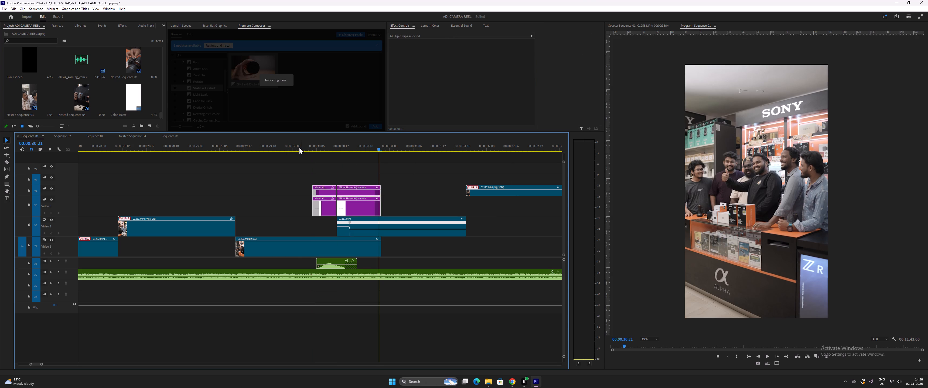
Play back the Shake & Distort transition and watch the rest of the reel through its closing camera shot.
{"action": "left_click", "coordinate": [299, 147]}
{"action": "key", "text": "space"}
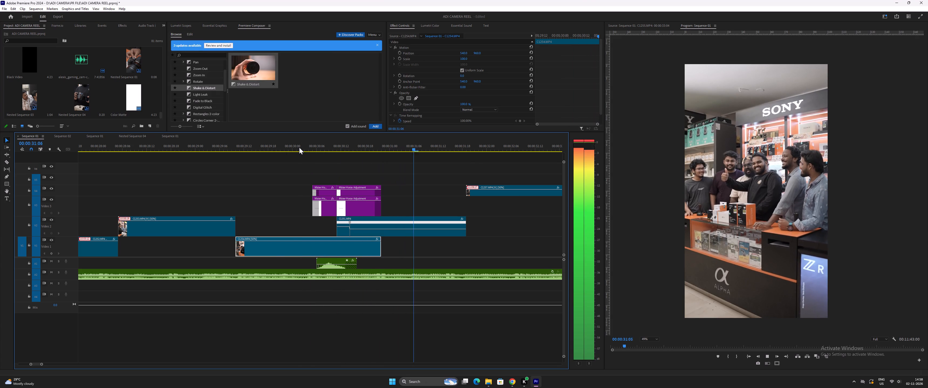
{"action": "key", "text": "minus"}
{"action": "key", "text": "space"}
{"action": "left_click", "coordinate": [344, 145]}
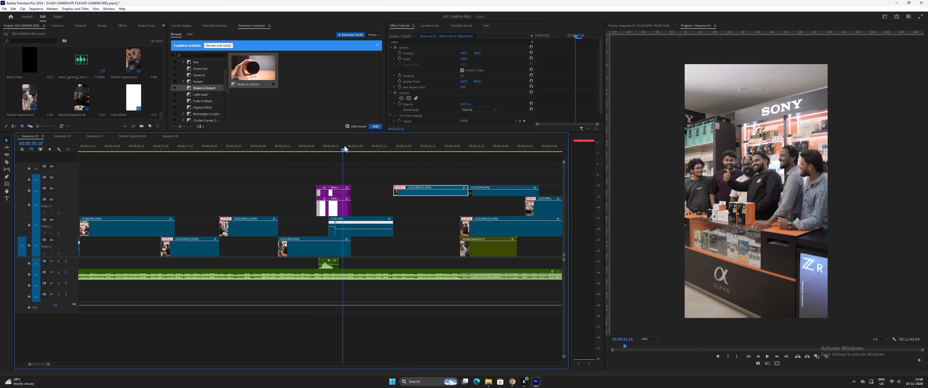
{"action": "key", "text": "equal"}
{"action": "key", "text": "space"}
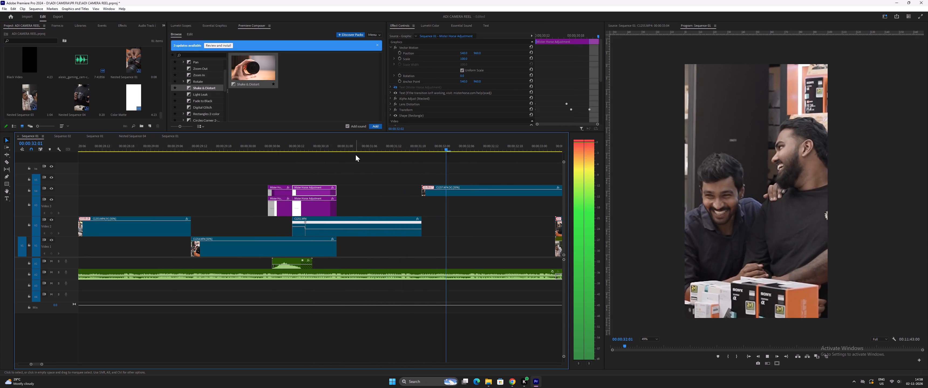
{"action": "key", "text": "minus"}
{"action": "key", "text": "minus"}
{"action": "key", "text": "equal"}
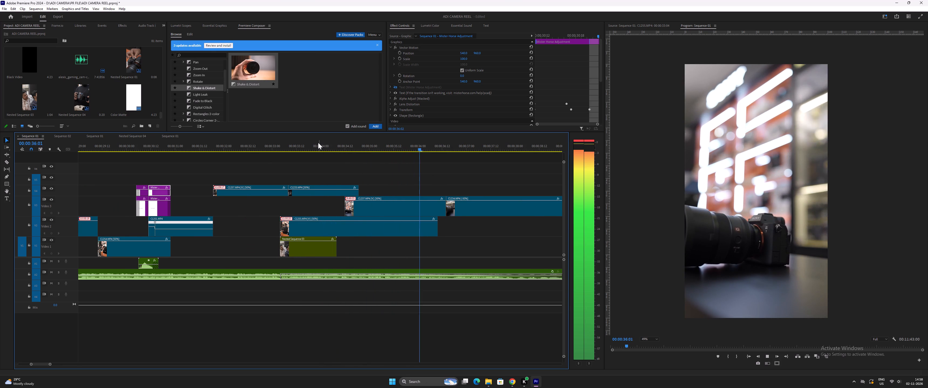
{"action": "key", "text": "minus"}
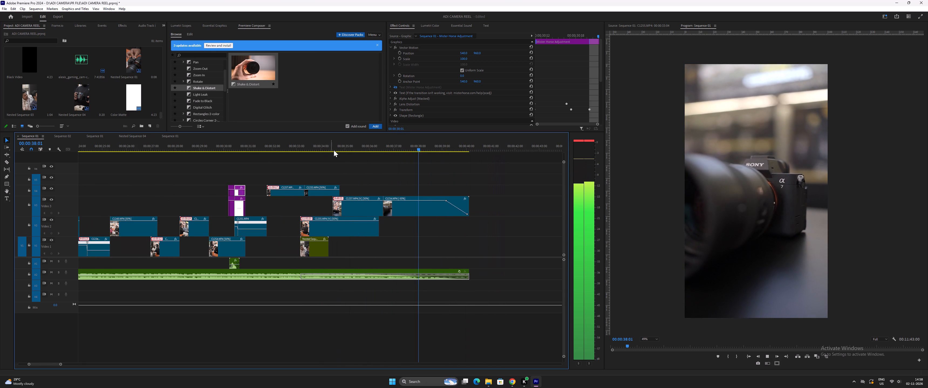
{"action": "key", "text": "minus"}
{"action": "key", "text": "space"}
Return to the start of the sequence and play the opening clip of the reel.
{"action": "left_click_drag", "start_coordinate": [312, 146], "coordinate": [273, 153]}
{"action": "key", "text": "minus"}
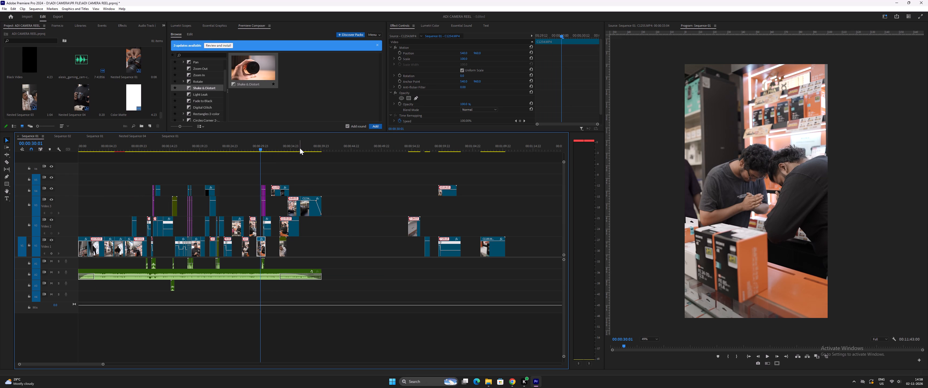
{"action": "key", "text": "minus"}
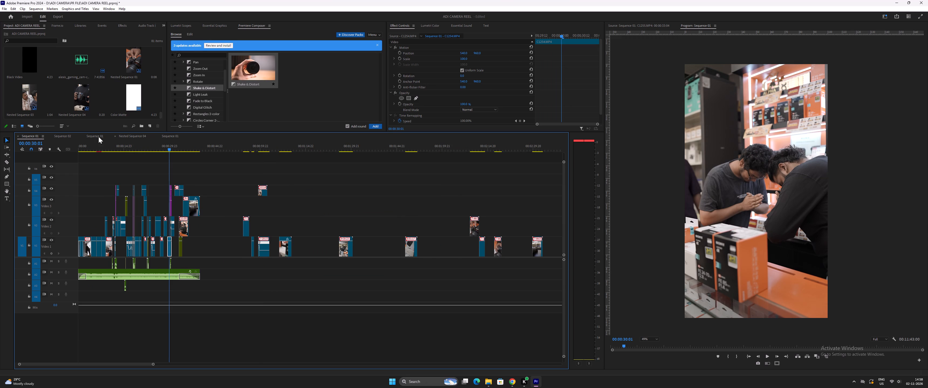
{"action": "left_click_drag", "start_coordinate": [98, 143], "coordinate": [84, 146]}
{"action": "key", "text": "space"}
{"action": "key", "text": "equal"}
{"action": "key", "text": "equal"}
{"action": "key", "text": "space"}
{"action": "left_click_drag", "start_coordinate": [91, 146], "coordinate": [66, 150]}
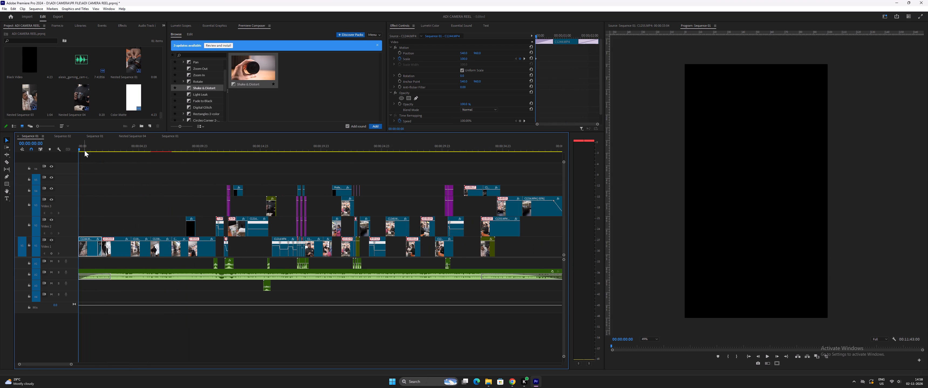
{"action": "key", "text": "space"}
{"action": "key", "text": "equal"}
{"action": "key", "text": "equal"}
{"action": "key", "text": "space"}
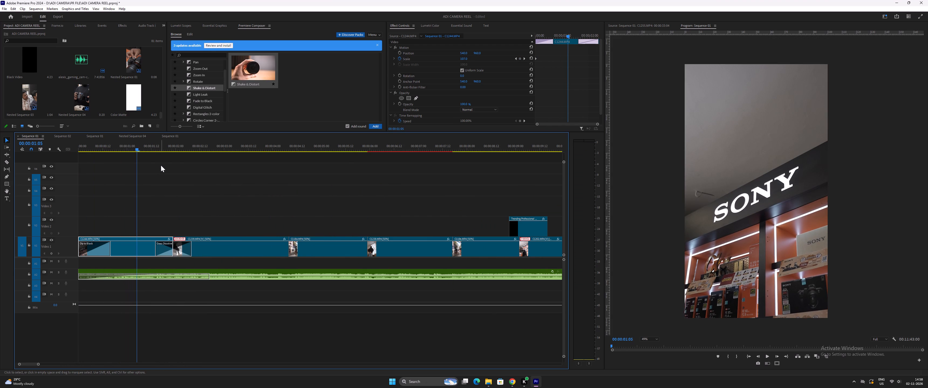
Replay the opening Sony storefront clip several times from the start of the sequence to check its fade-in and sound.
{"action": "key", "text": "space"}
{"action": "key", "text": "space"}
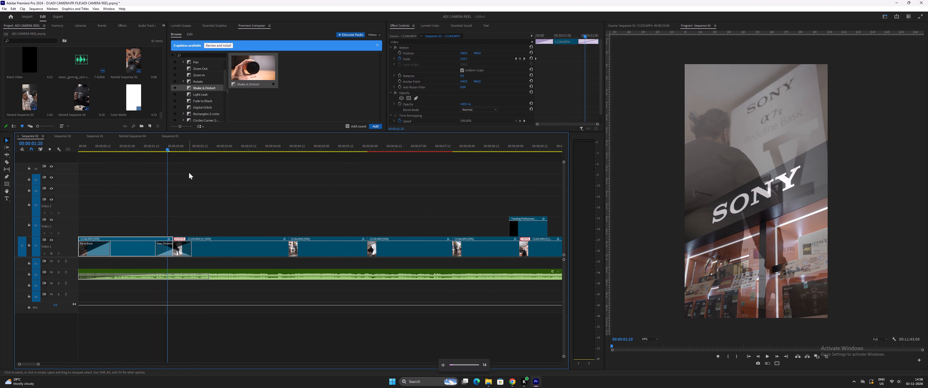
{"action": "left_click_drag", "start_coordinate": [242, 147], "coordinate": [74, 182]}
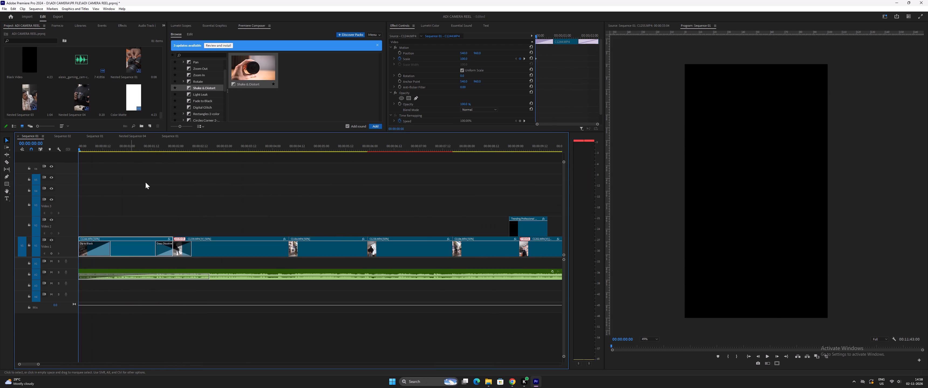
{"action": "key", "text": "space"}
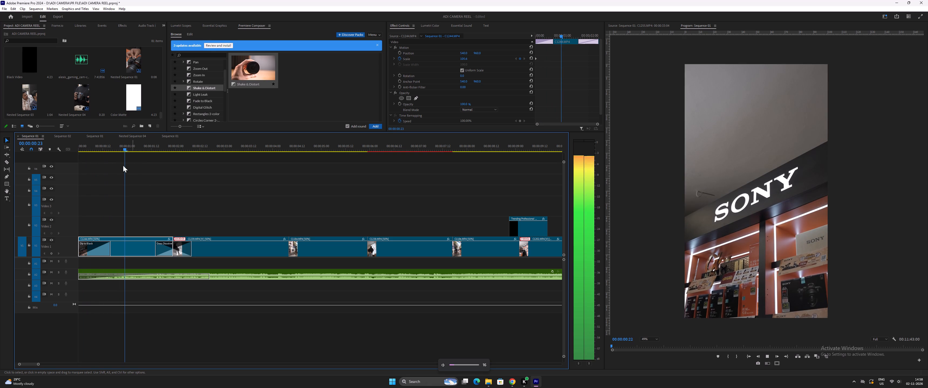
{"action": "key", "text": "space"}
{"action": "left_click_drag", "start_coordinate": [125, 148], "coordinate": [77, 157]}
{"action": "key", "text": "space"}
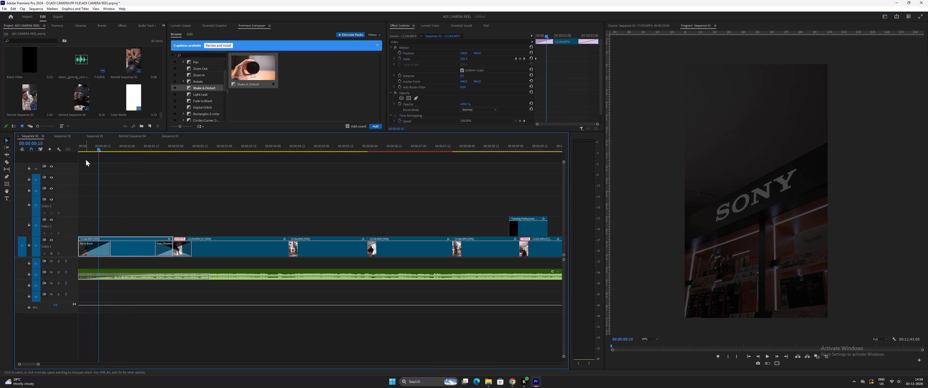
{"action": "key", "text": "space"}
{"action": "key", "text": "space"}
{"action": "left_click_drag", "start_coordinate": [113, 145], "coordinate": [67, 155]}
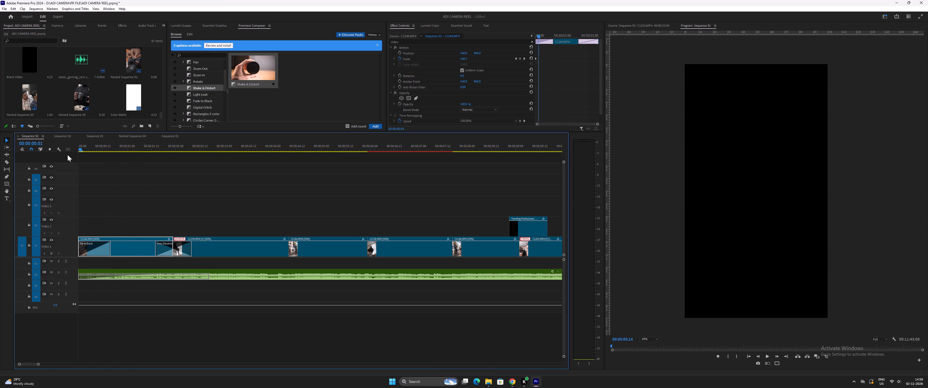
{"action": "left_click_drag", "start_coordinate": [67, 155], "coordinate": [60, 156]}
Play the reel from its start through the product-box and unboxing clips to about 13:10.
{"action": "key", "text": "space"}
{"action": "key", "text": "minus"}
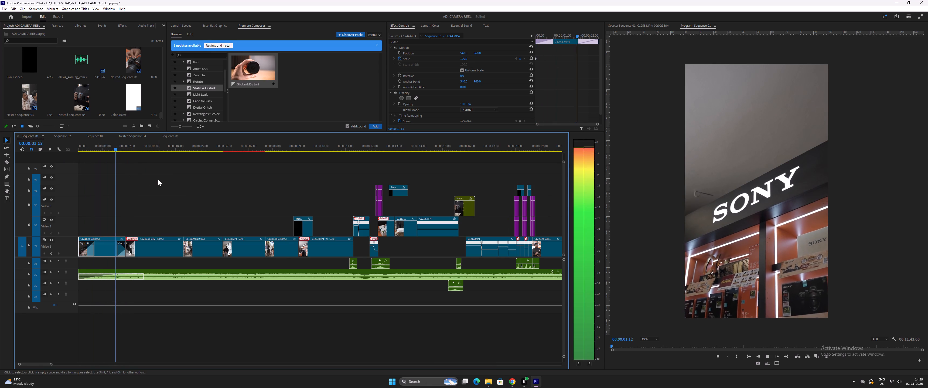
{"action": "key", "text": "minus"}
{"action": "key", "text": "equal"}
{"action": "key", "text": "equal"}
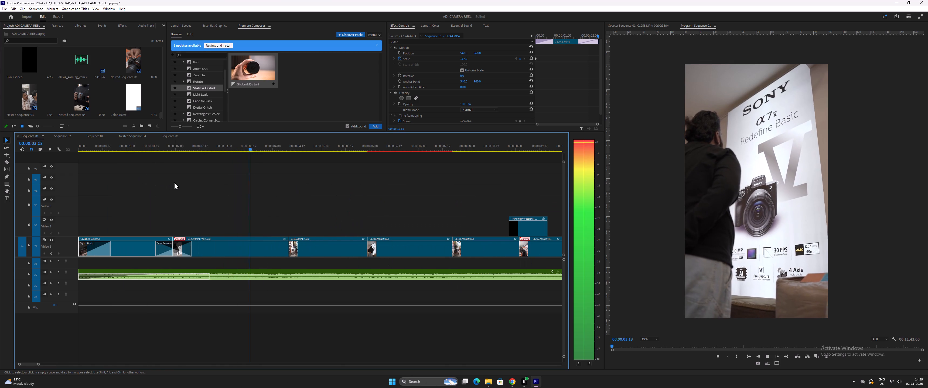
{"action": "key", "text": "minus"}
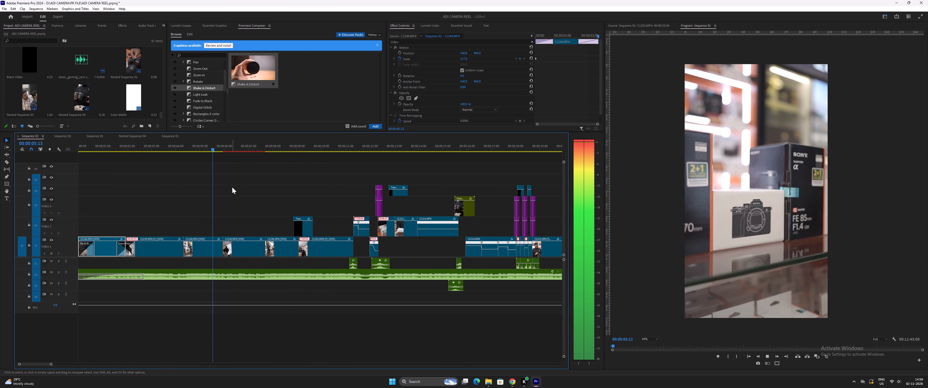
{"action": "key", "text": "space"}
{"action": "left_click", "coordinate": [223, 149]}
{"action": "key", "text": "equal"}
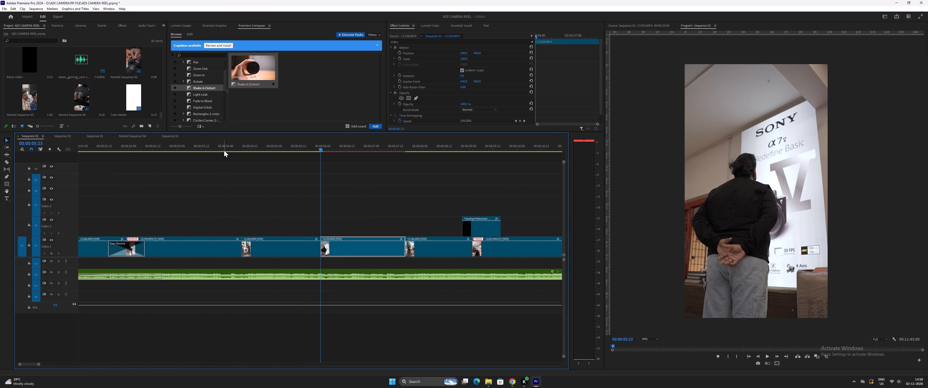
{"action": "key", "text": "space"}
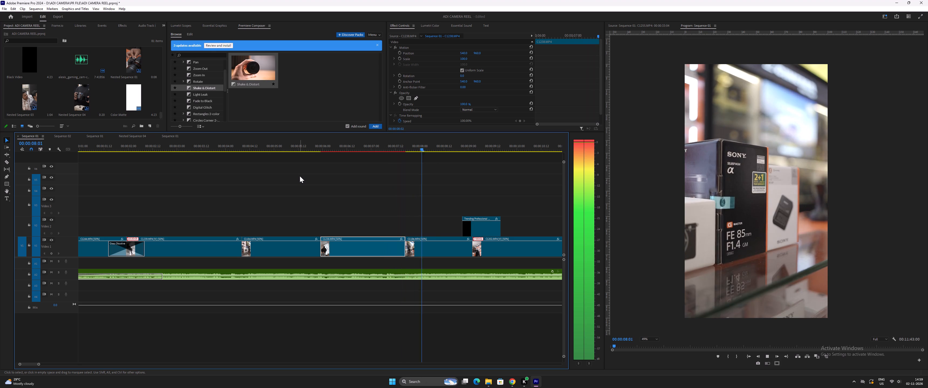
{"action": "key", "text": "minus"}
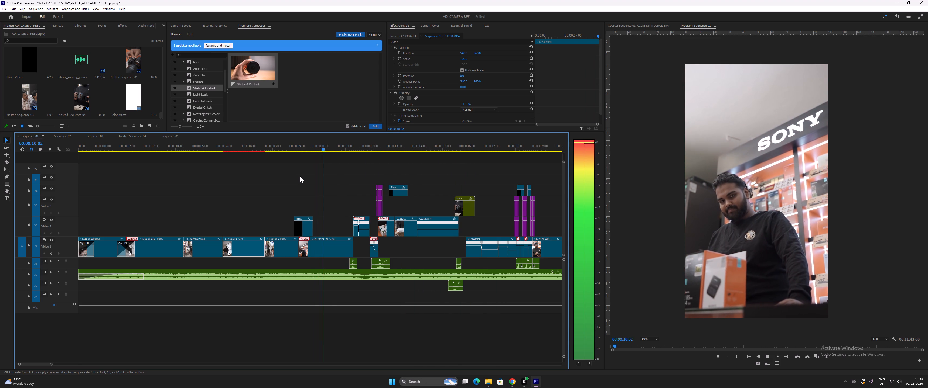
{"action": "type", "text": "=="}
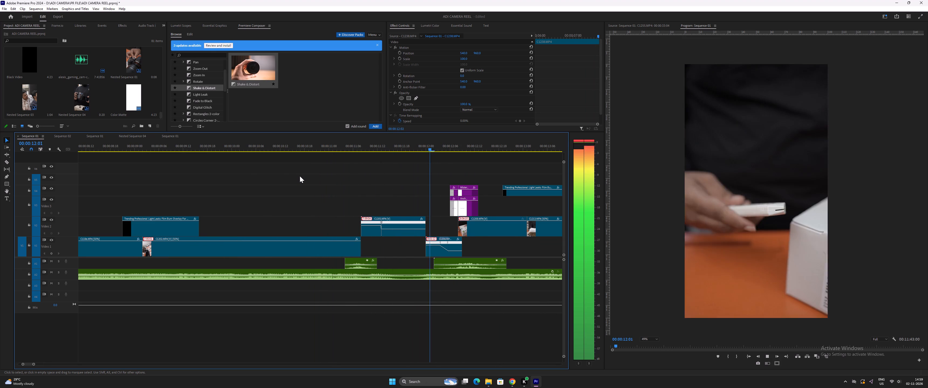
{"action": "key", "text": "minus"}
{"action": "key", "text": "space"}
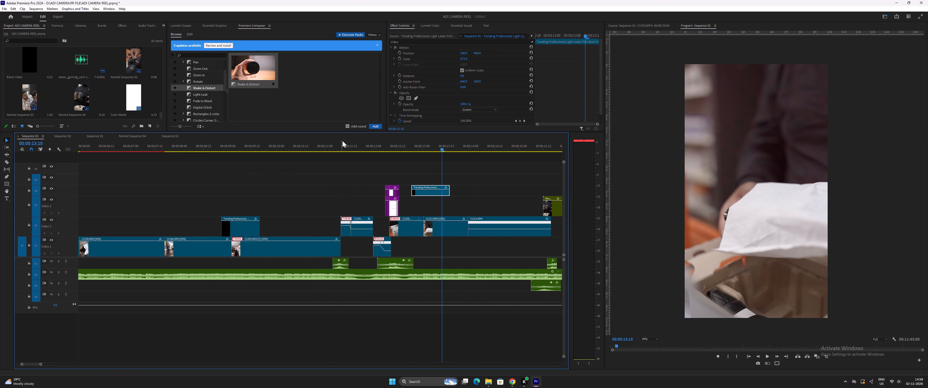
Replay and scrub the unboxing cuts from about 11:12 to 13:03, examining the transition at the 12:08 cut.
{"action": "left_click", "coordinate": [333, 144]}
{"action": "key", "text": "space"}
{"action": "key", "text": "equal"}
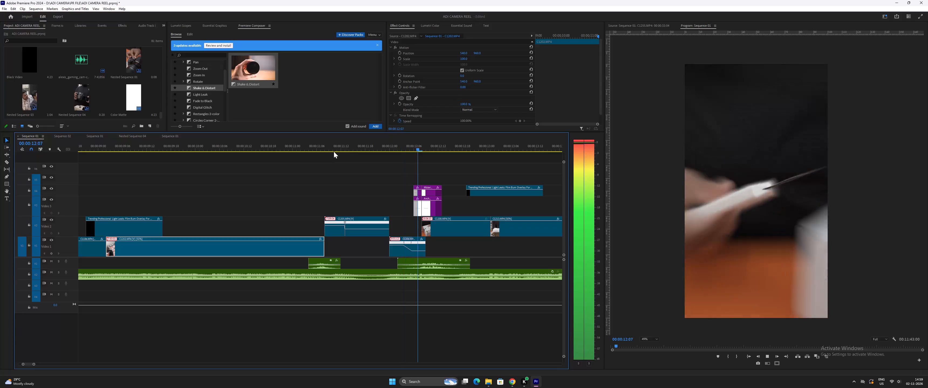
{"action": "key", "text": "space"}
{"action": "left_click_drag", "start_coordinate": [405, 144], "coordinate": [431, 156]}
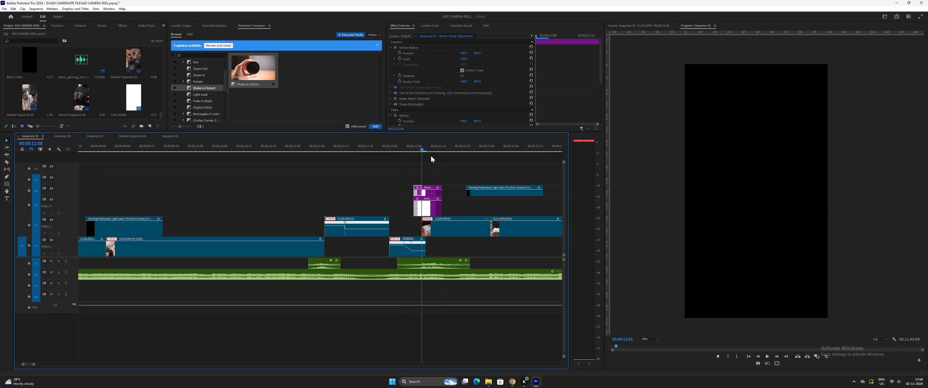
{"action": "left_click_drag", "start_coordinate": [431, 156], "coordinate": [449, 161]}
{"action": "key", "text": "space"}
{"action": "key", "text": "space"}
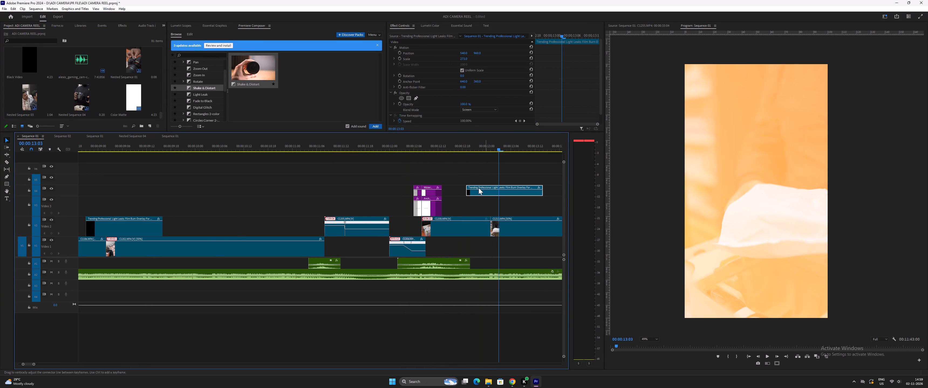
{"action": "key", "text": "minus"}
{"action": "left_click_drag", "start_coordinate": [344, 145], "coordinate": [317, 147]}
{"action": "key", "text": "space"}
{"action": "key", "text": "space"}
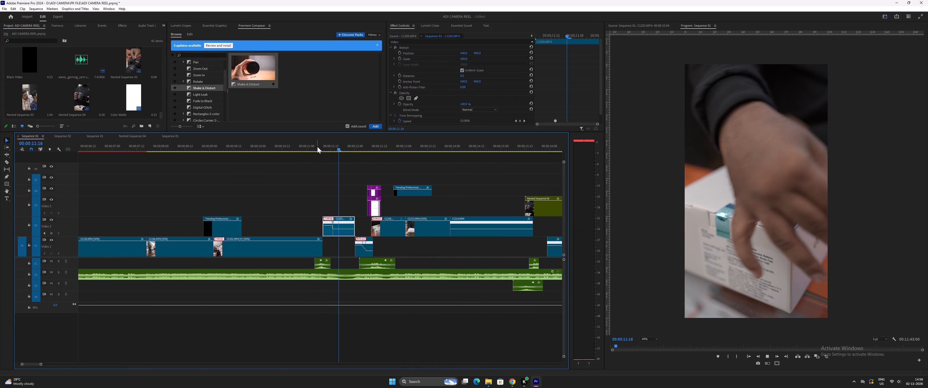
{"action": "left_click_drag", "start_coordinate": [347, 146], "coordinate": [360, 151]}
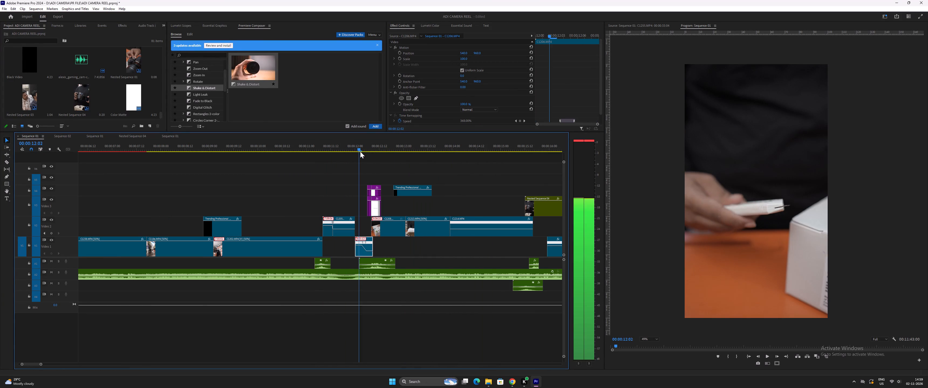
{"action": "left_click_drag", "start_coordinate": [360, 151], "coordinate": [371, 157]}
Delete the existing purple transition layers above the 12:08 unboxing cut.
{"action": "key", "text": "equal"}
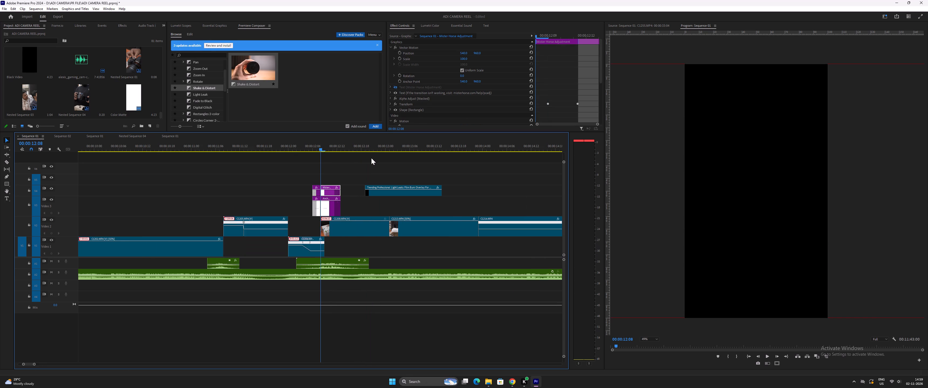
{"action": "key", "text": "equal"}
{"action": "key", "text": "equal"}
{"action": "left_click", "coordinate": [315, 145]}
{"action": "key", "text": "equal"}
{"action": "key", "text": "equal"}
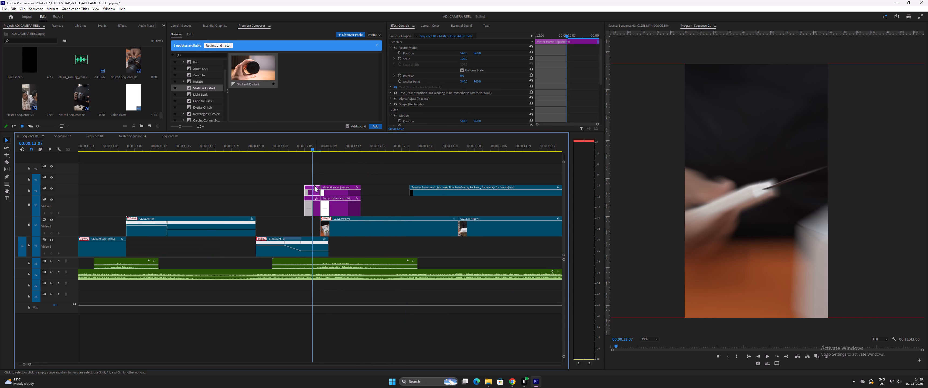
{"action": "left_click_drag", "start_coordinate": [298, 177], "coordinate": [334, 205]}
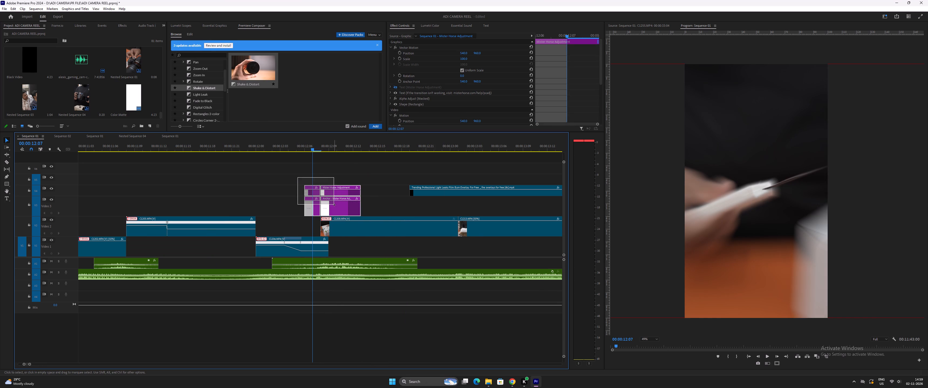
{"action": "left_click_drag", "start_coordinate": [334, 205], "coordinate": [336, 206]}
{"action": "key", "text": "Delete"}
Add the Zoom In transition with its sound at the 12:08 cut to the camera box close-up.
{"action": "left_click_drag", "start_coordinate": [289, 145], "coordinate": [310, 155]}
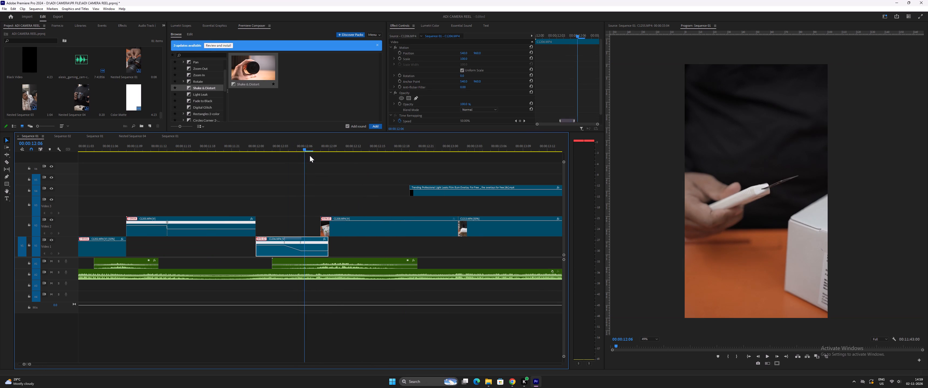
{"action": "left_click_drag", "start_coordinate": [310, 155], "coordinate": [212, 177]}
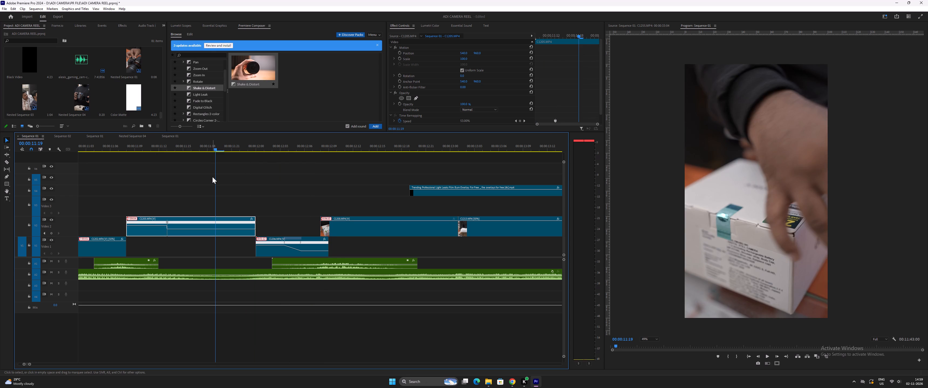
{"action": "key", "text": "space"}
{"action": "key", "text": "space"}
{"action": "key", "text": "minus"}
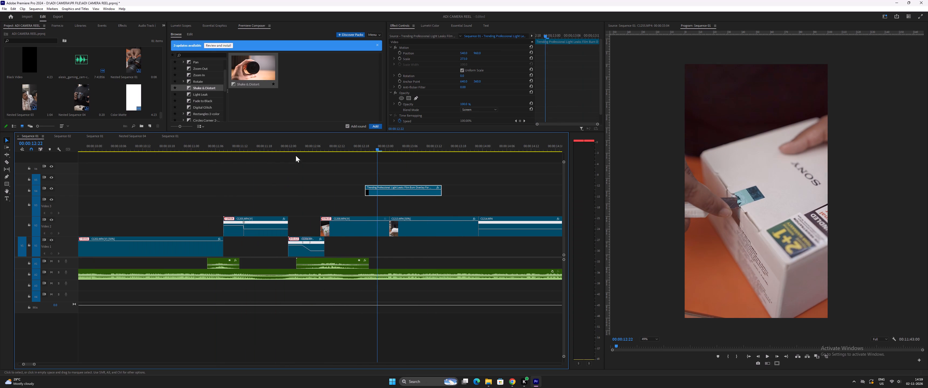
{"action": "left_click_drag", "start_coordinate": [309, 148], "coordinate": [321, 153]}
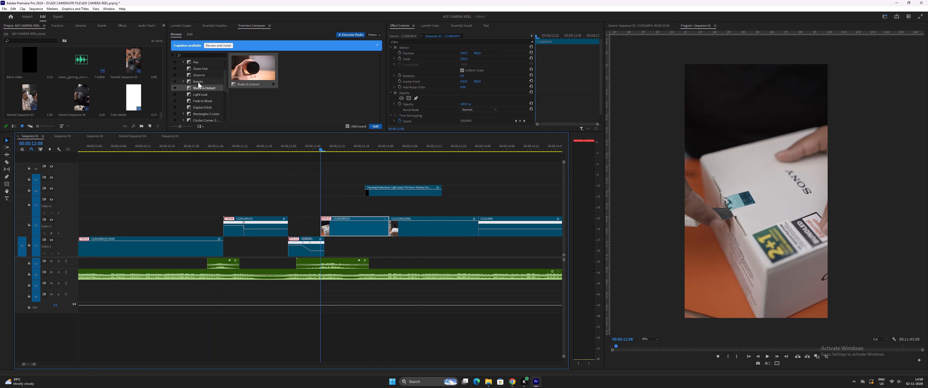
{"action": "double_click", "coordinate": [205, 76]}
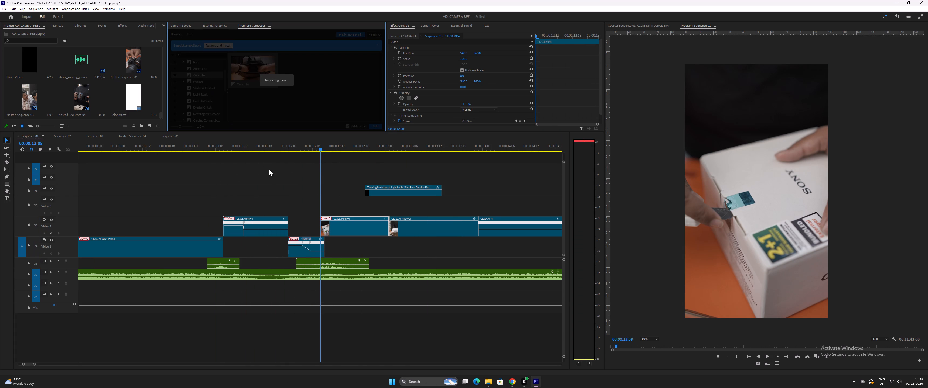
Preview the Zoom In transition and trim both ends of its two layers to span about 12:05 to 12:13.
{"action": "left_click", "coordinate": [284, 146]}
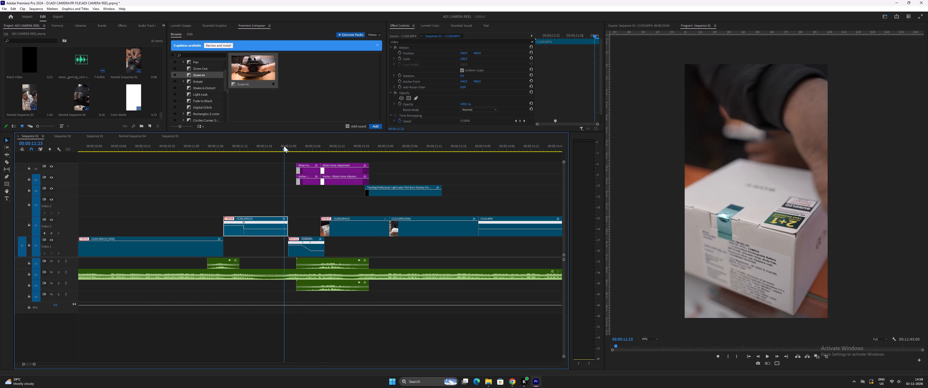
{"action": "key", "text": "space"}
{"action": "key", "text": "space"}
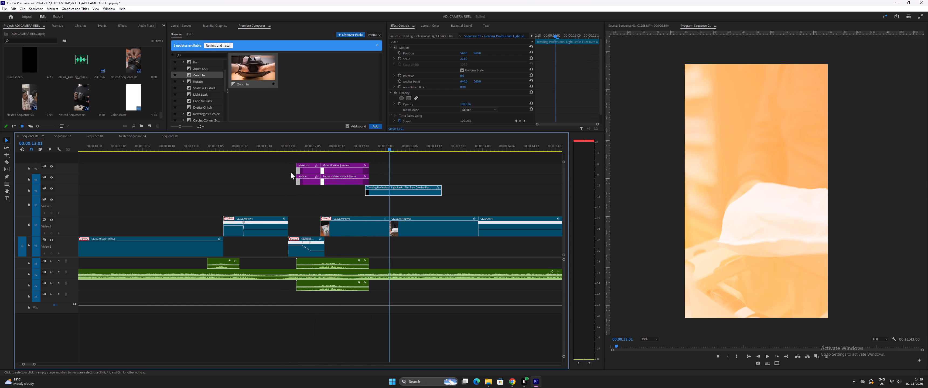
{"action": "left_click_drag", "start_coordinate": [298, 169], "coordinate": [311, 170]}
{"action": "left_click_drag", "start_coordinate": [297, 181], "coordinate": [307, 181]}
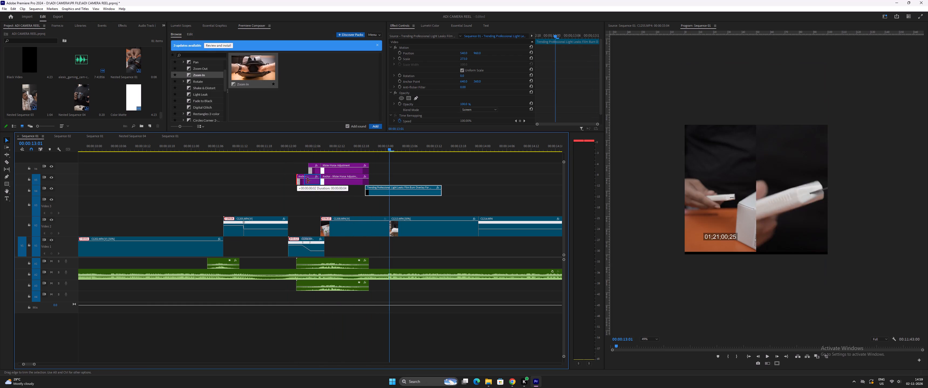
{"action": "left_click_drag", "start_coordinate": [307, 181], "coordinate": [308, 181]}
{"action": "left_click_drag", "start_coordinate": [366, 170], "coordinate": [339, 169]}
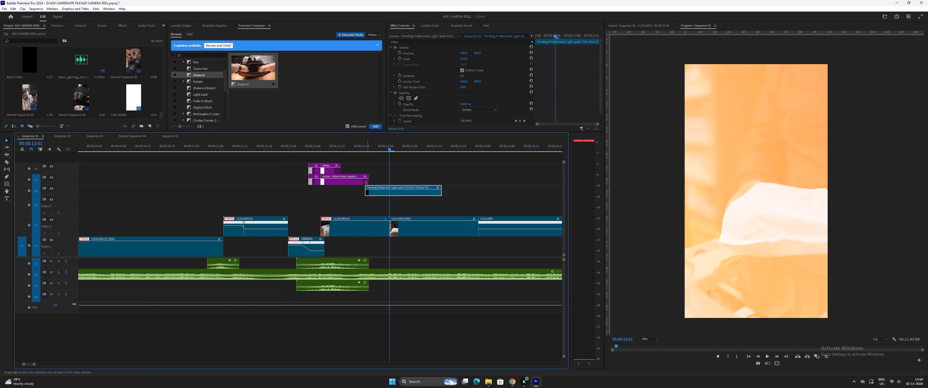
{"action": "left_click_drag", "start_coordinate": [367, 183], "coordinate": [338, 182]}
Play back the shortened Zoom In transition and the following light leak cut through to about 14:20.
{"action": "left_click", "coordinate": [259, 149]}
{"action": "key", "text": "space"}
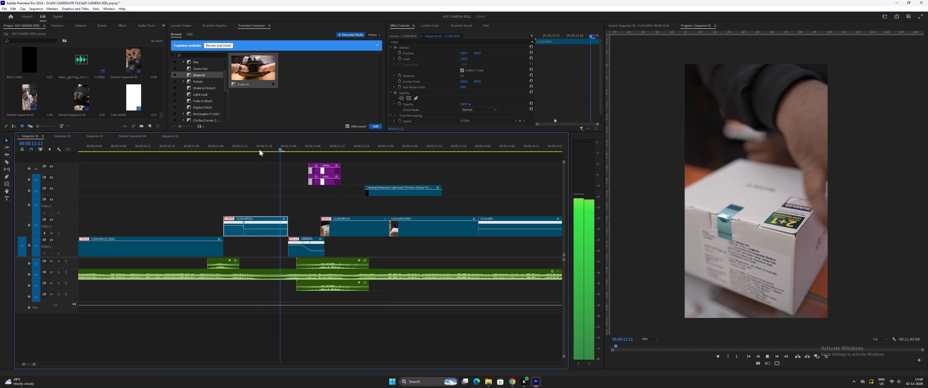
{"action": "key", "text": "space"}
{"action": "left_click", "coordinate": [259, 148]}
{"action": "key", "text": "space"}
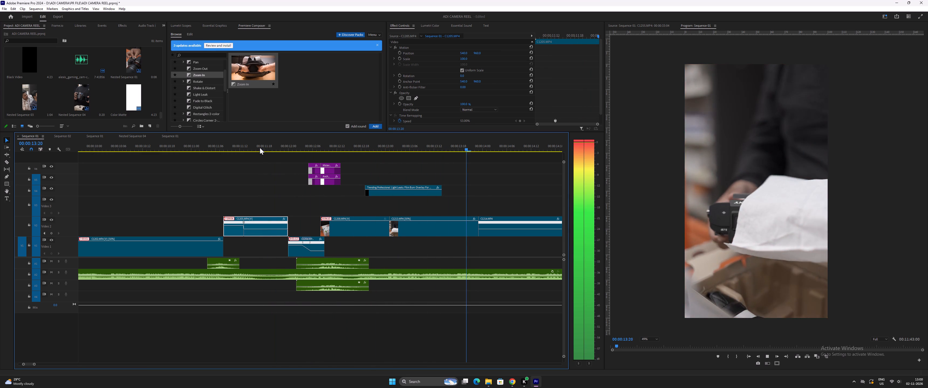
{"action": "key", "text": "space"}
{"action": "key", "text": "minus"}
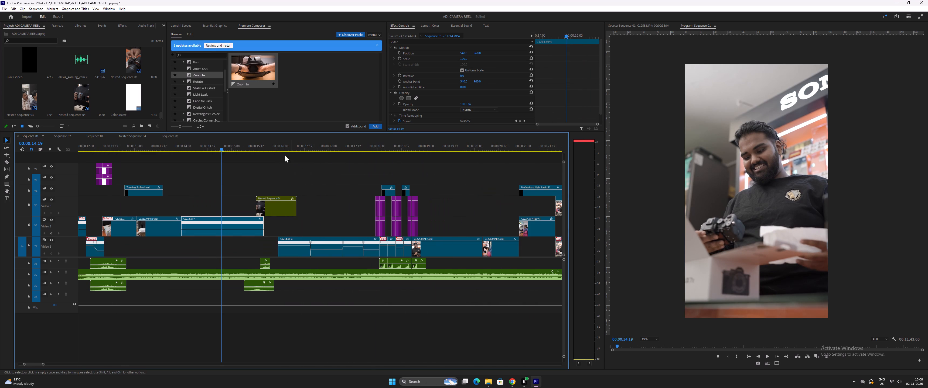
{"action": "left_click", "coordinate": [143, 147]}
{"action": "key", "text": "equal"}
{"action": "key", "text": "equal"}
{"action": "key", "text": "space"}
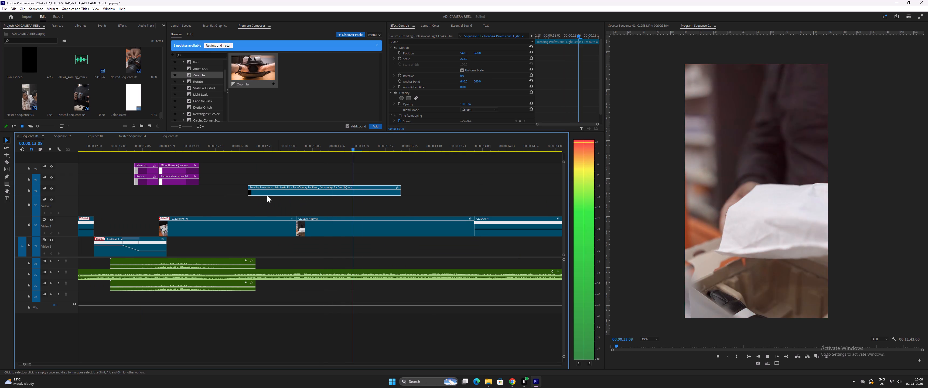
{"action": "key", "text": "minus"}
{"action": "key", "text": "minus"}
{"action": "key", "text": "space"}
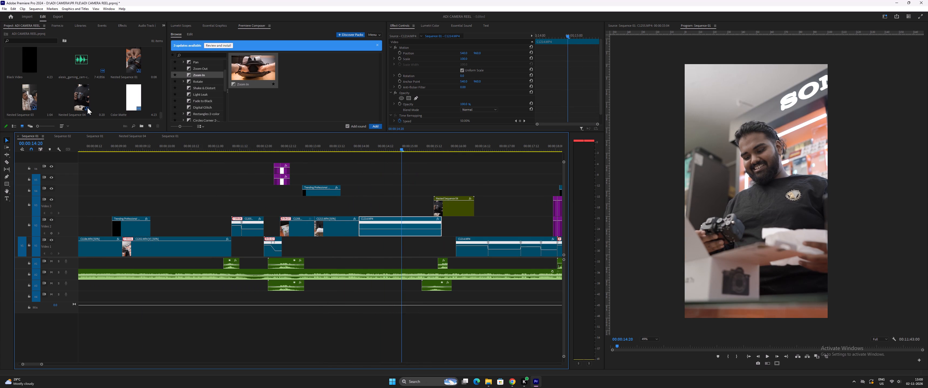
Apply a Cross Dissolve at the cut at about 14:00, between the box shot and the Sony store shot.
{"action": "scroll", "coordinate": [85, 22], "scroll_direction": "down", "scroll_amount": 3}
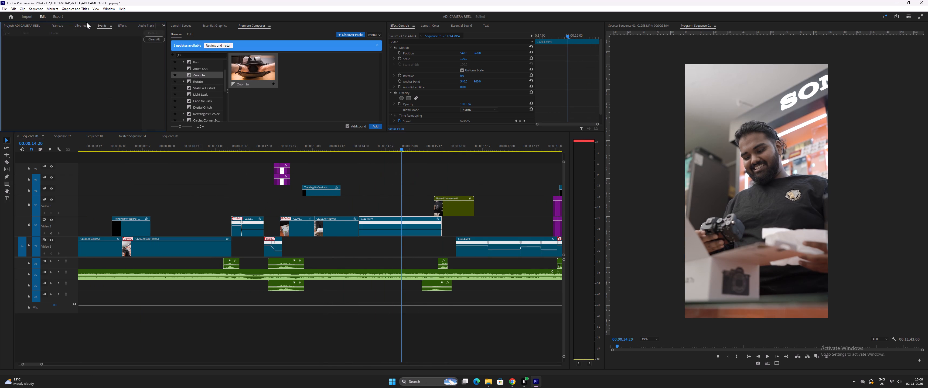
{"action": "scroll", "coordinate": [86, 22], "scroll_direction": "down", "scroll_amount": 7}
{"action": "scroll", "coordinate": [112, 25], "scroll_direction": "up", "scroll_amount": 2}
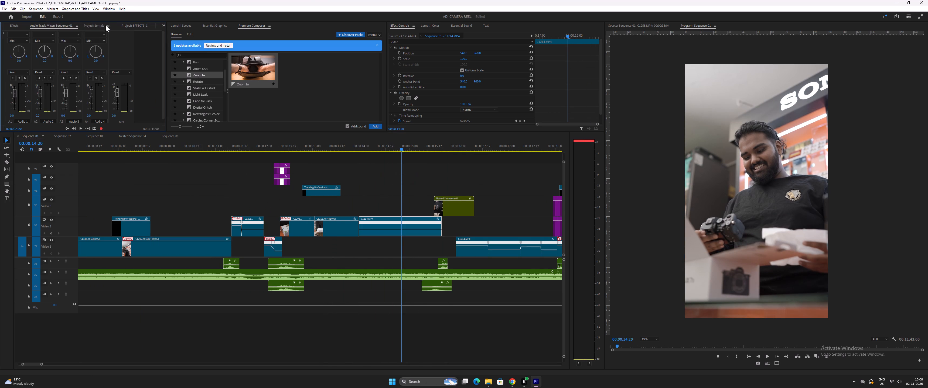
{"action": "scroll", "coordinate": [60, 28], "scroll_direction": "up", "scroll_amount": 3}
{"action": "scroll", "coordinate": [59, 28], "scroll_direction": "down", "scroll_amount": 1}
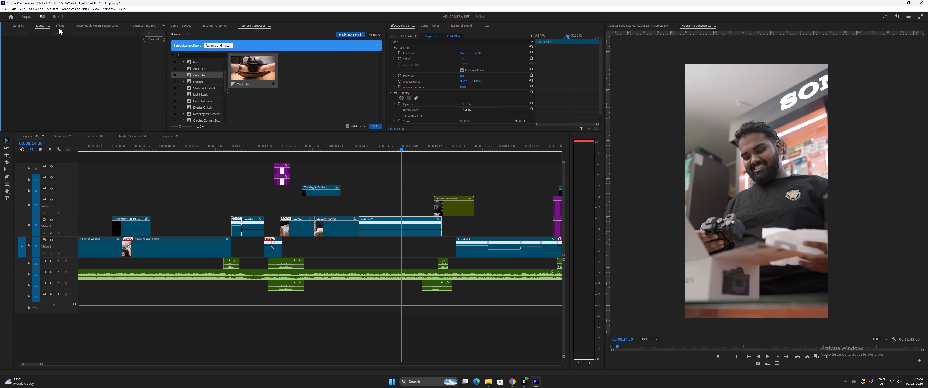
{"action": "scroll", "coordinate": [59, 28], "scroll_direction": "down", "scroll_amount": 1}
{"action": "left_click_drag", "start_coordinate": [33, 83], "coordinate": [333, 220]}
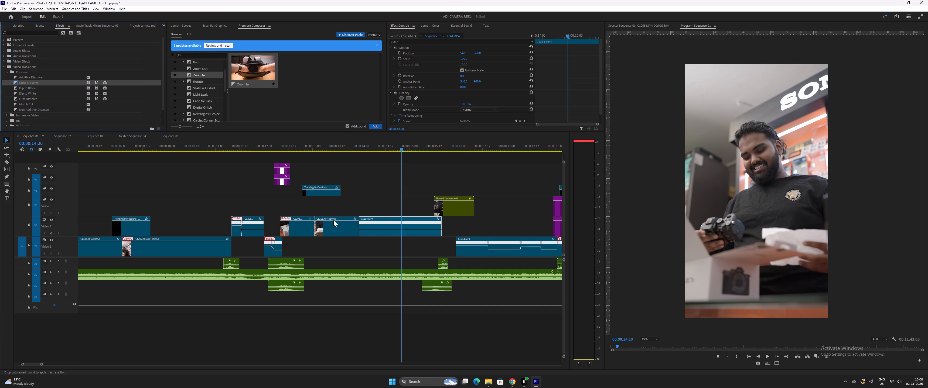
{"action": "left_click_drag", "start_coordinate": [333, 220], "coordinate": [359, 226]}
Preview the Cross Dissolve, shorten it around its cut, and play it back again.
{"action": "left_click", "coordinate": [300, 148]}
{"action": "key", "text": "space"}
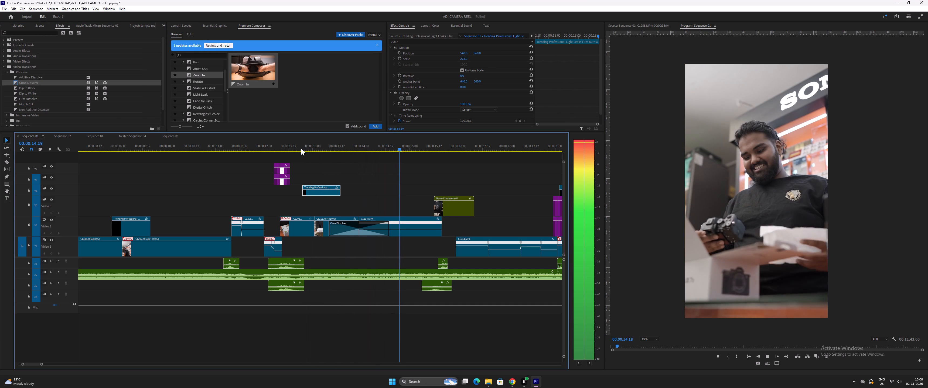
{"action": "key", "text": "space"}
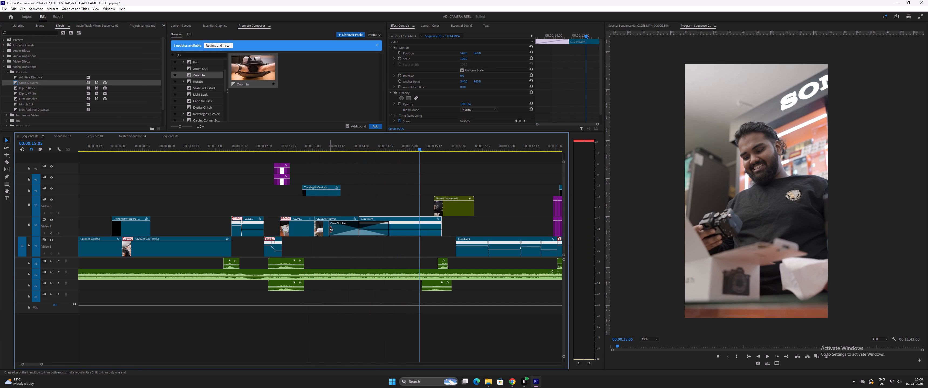
{"action": "left_click_drag", "start_coordinate": [330, 229], "coordinate": [340, 230]}
{"action": "left_click", "coordinate": [299, 147]}
{"action": "key", "text": "space"}
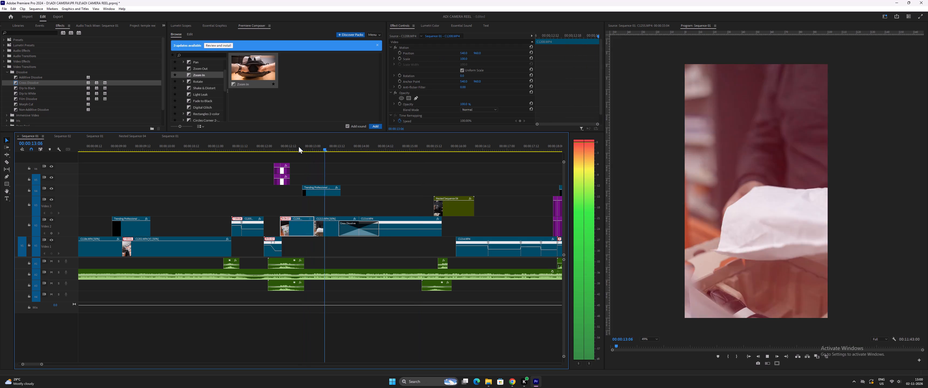
{"action": "key", "text": "minus"}
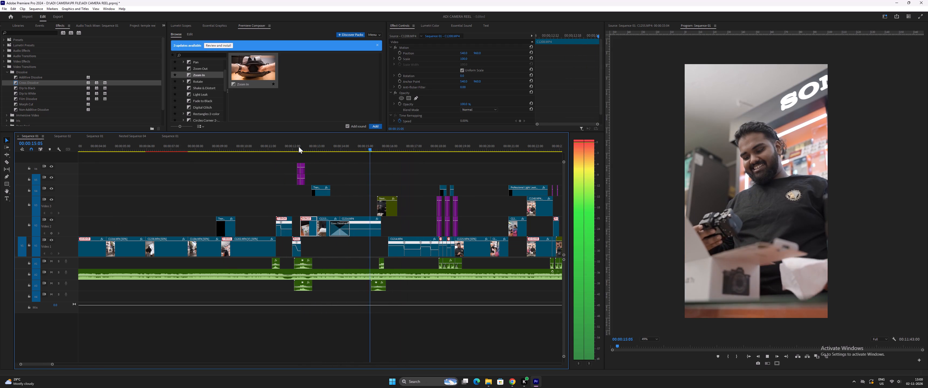
{"action": "key", "text": "space"}
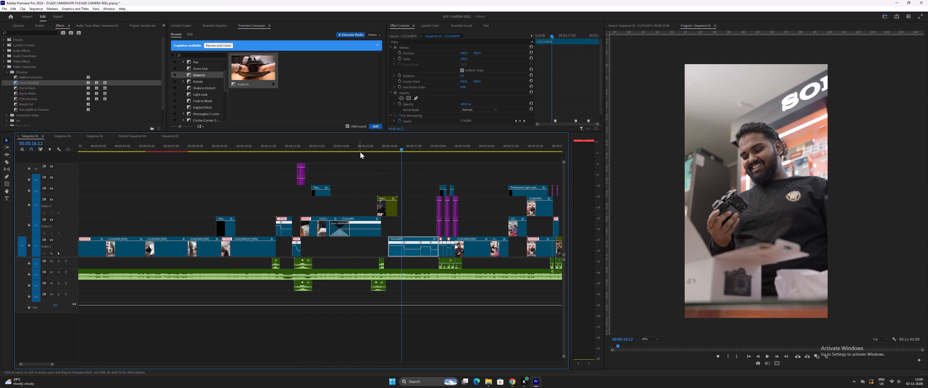
Play back the store shot and the following camera and lens flash cuts through to about 18:12.
{"action": "left_click", "coordinate": [361, 150]}
{"action": "key", "text": "space"}
{"action": "key", "text": "equal"}
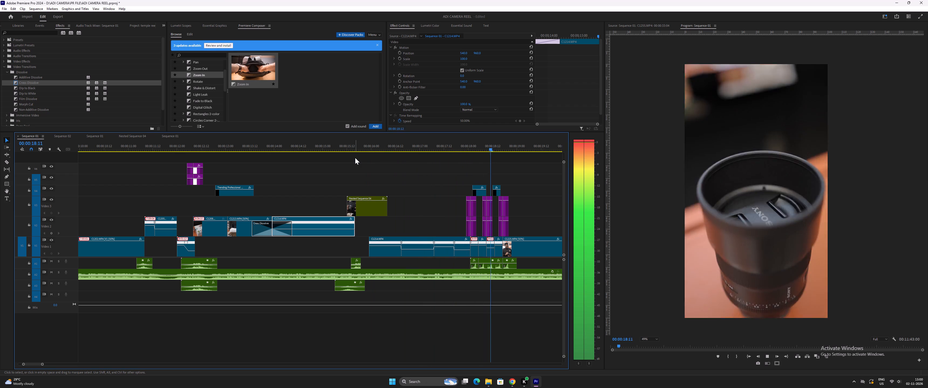
{"action": "key", "text": "space"}
{"action": "left_click_drag", "start_coordinate": [429, 141], "coordinate": [436, 143]}
{"action": "key", "text": "space"}
{"action": "key", "text": "equal"}
{"action": "key", "text": "space"}
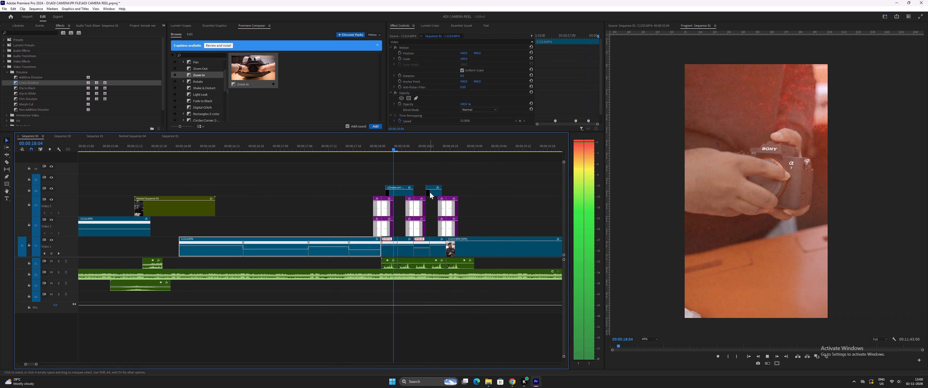
Add the Zoom In transition with its sound at 17:17 in the Sony store shot and preview it.
{"action": "left_click_drag", "start_coordinate": [344, 147], "coordinate": [349, 149]}
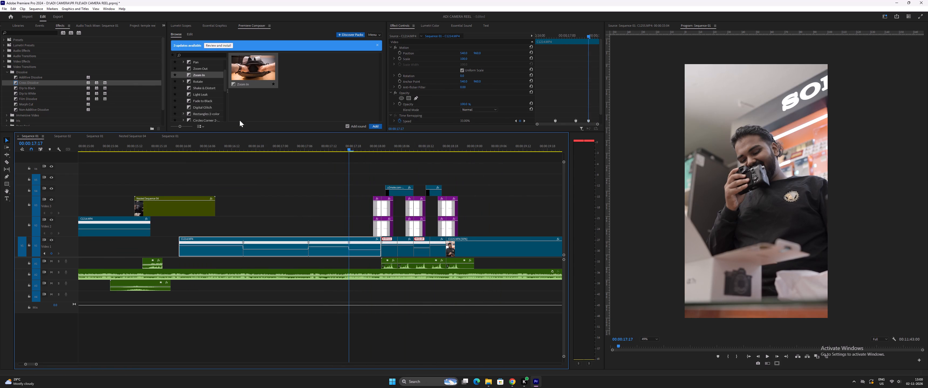
{"action": "double_click", "coordinate": [195, 74]}
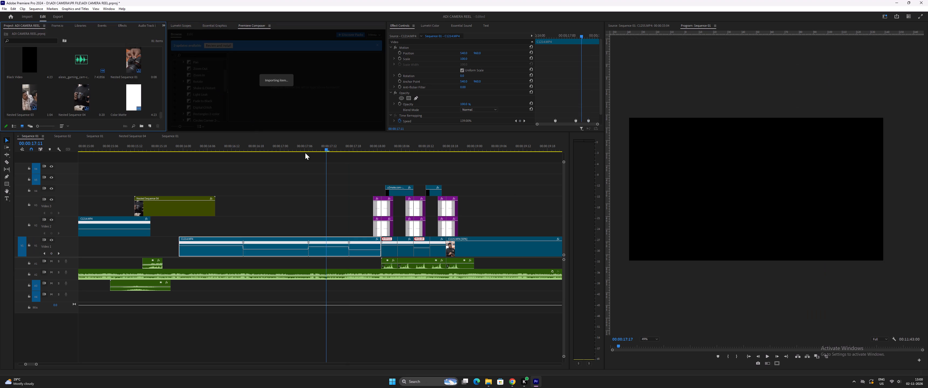
{"action": "left_click", "coordinate": [316, 145]}
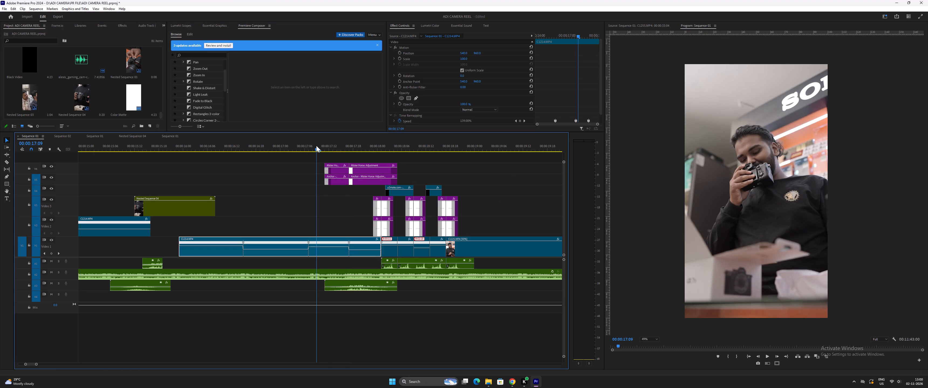
{"action": "key", "text": "space"}
{"action": "key", "text": "space"}
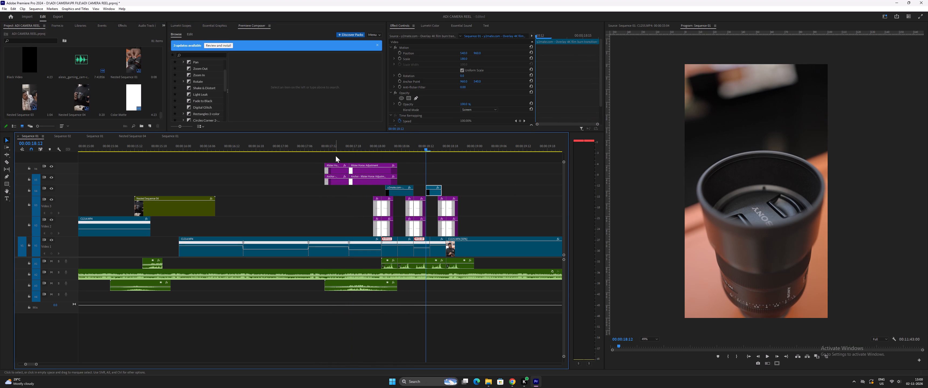
Delete the purple Zoom In layers around 17:17, leaving their sound clip in place.
{"action": "left_click", "coordinate": [350, 144]}
{"action": "left_click_drag", "start_coordinate": [378, 159], "coordinate": [339, 176]}
{"action": "key", "text": "Delete"}
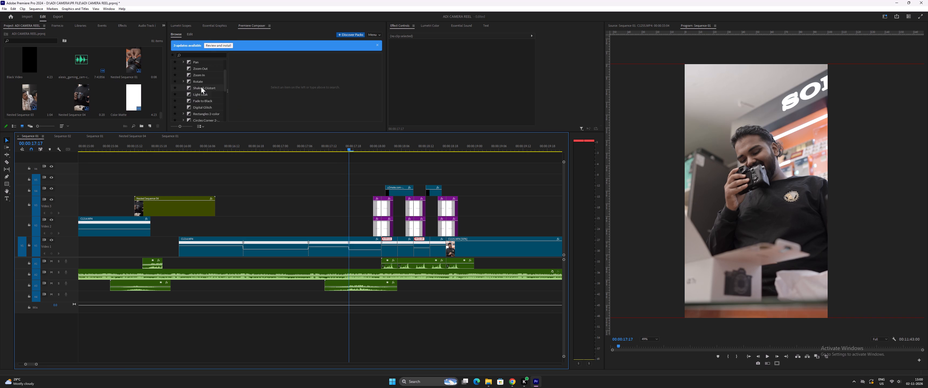
Add the Shake & Distort transition with its sound at 17:17 and preview it.
{"action": "double_click", "coordinate": [205, 87]}
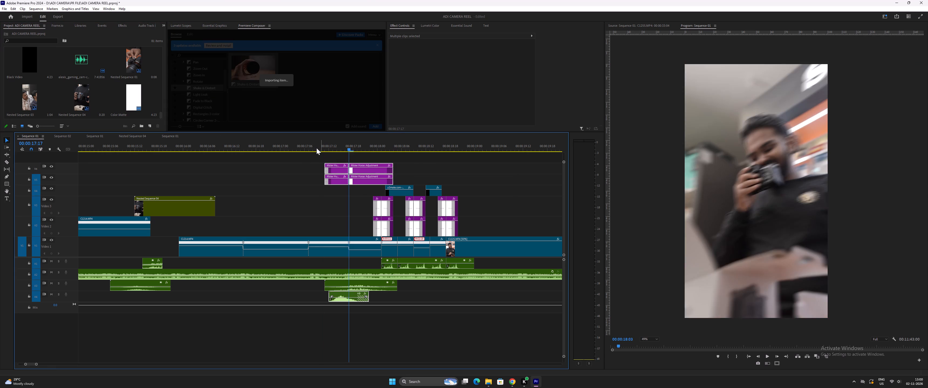
{"action": "left_click", "coordinate": [316, 147]}
{"action": "key", "text": "space"}
{"action": "key", "text": "space"}
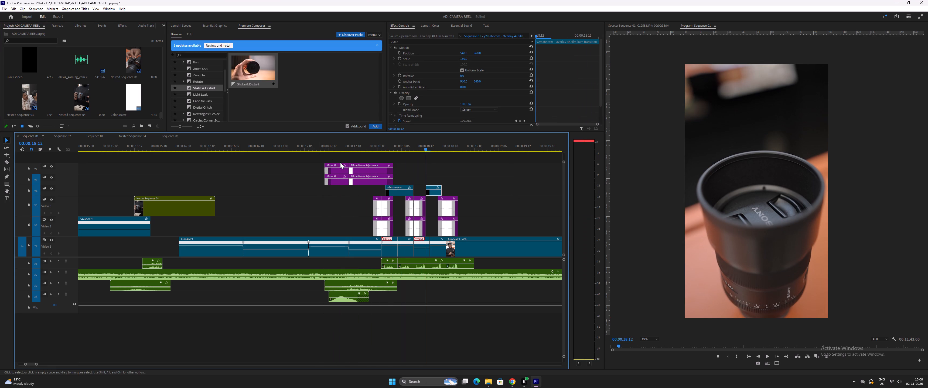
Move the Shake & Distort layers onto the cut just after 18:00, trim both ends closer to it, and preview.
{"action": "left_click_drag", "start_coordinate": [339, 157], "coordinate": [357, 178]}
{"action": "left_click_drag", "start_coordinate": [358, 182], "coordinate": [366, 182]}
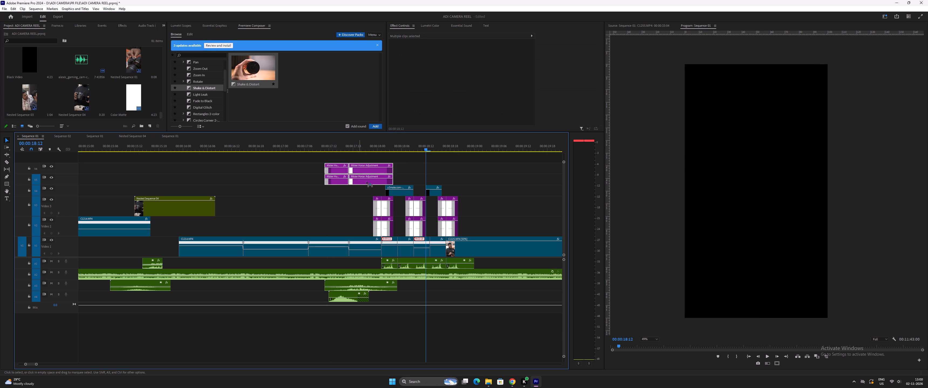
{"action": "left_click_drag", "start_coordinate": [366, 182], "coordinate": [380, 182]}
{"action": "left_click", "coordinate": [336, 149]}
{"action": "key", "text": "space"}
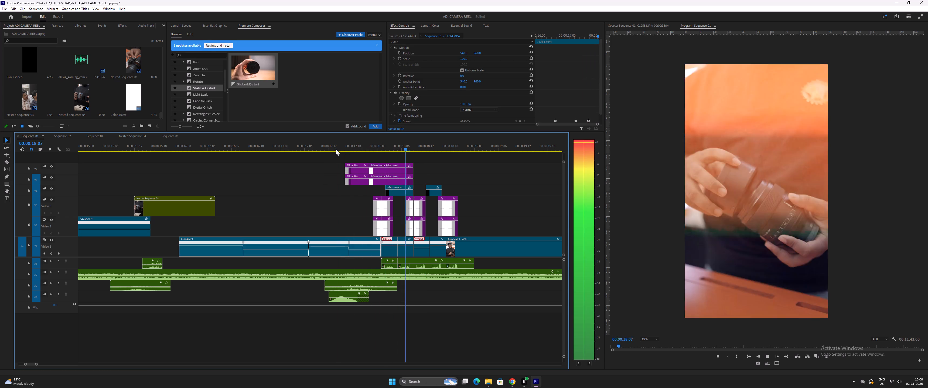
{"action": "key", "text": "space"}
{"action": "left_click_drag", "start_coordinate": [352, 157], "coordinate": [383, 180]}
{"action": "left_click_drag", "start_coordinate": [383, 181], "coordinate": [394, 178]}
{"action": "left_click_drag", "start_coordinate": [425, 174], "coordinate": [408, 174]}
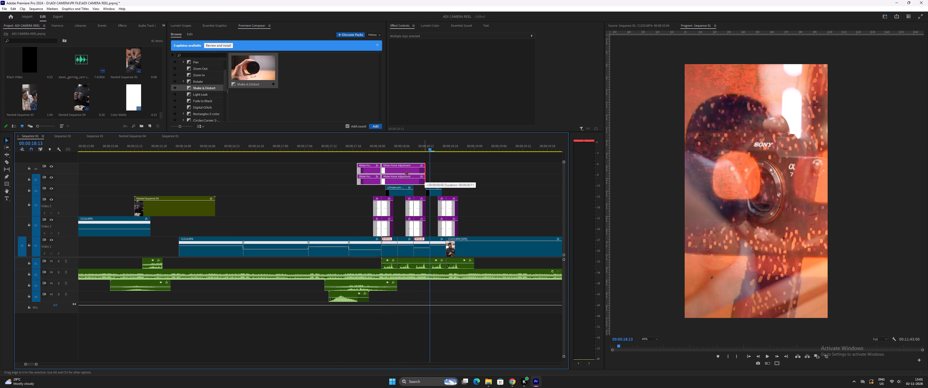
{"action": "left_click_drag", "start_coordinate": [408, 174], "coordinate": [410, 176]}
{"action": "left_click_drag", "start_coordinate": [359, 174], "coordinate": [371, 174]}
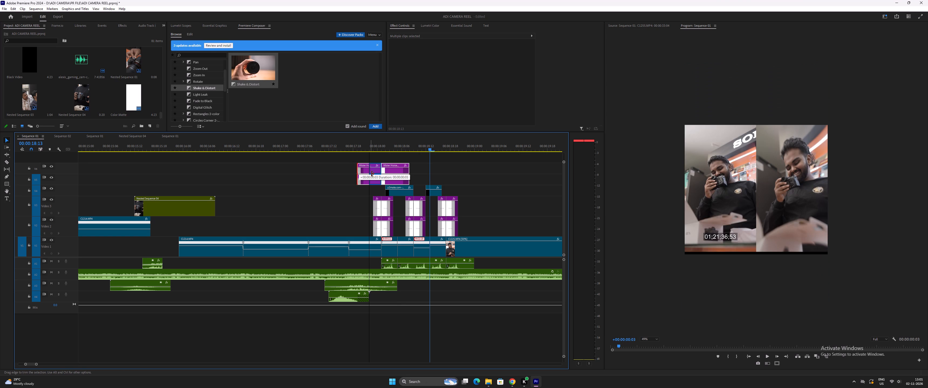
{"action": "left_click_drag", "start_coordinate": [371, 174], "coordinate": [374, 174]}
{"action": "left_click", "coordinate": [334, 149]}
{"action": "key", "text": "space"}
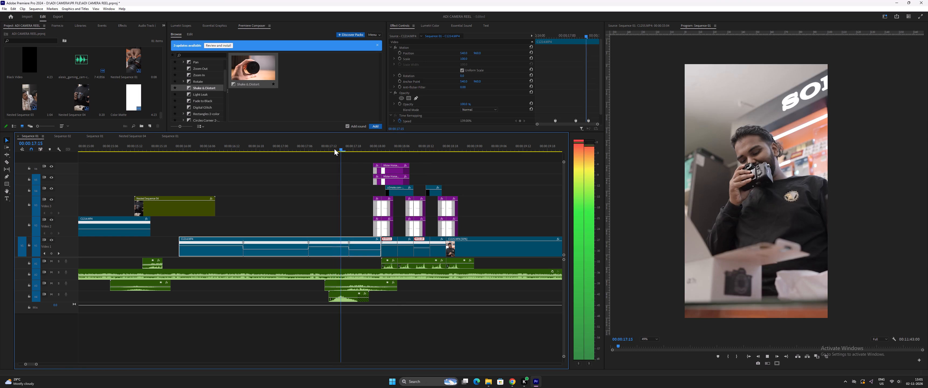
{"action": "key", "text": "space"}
Delete the purple Shake & Distort layers above the cut just after 18:00.
{"action": "left_click_drag", "start_coordinate": [360, 156], "coordinate": [389, 180]}
{"action": "key", "text": "Delete"}
Play back the Sony store shot from several earlier points up to the cut just after 18:00.
{"action": "left_click", "coordinate": [324, 149]}
{"action": "key", "text": "space"}
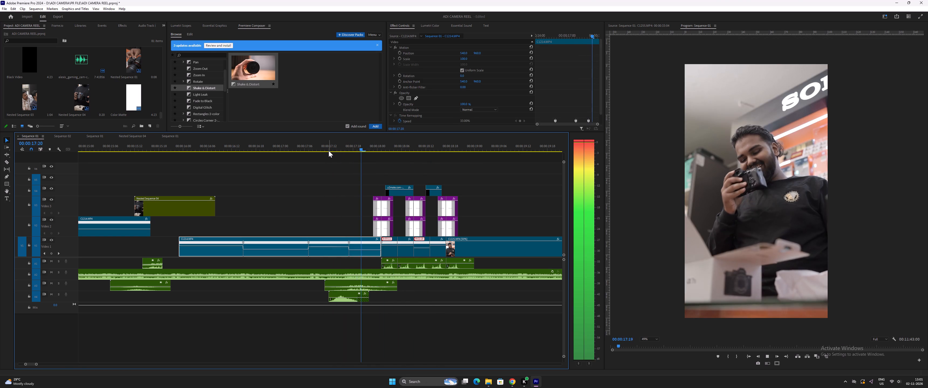
{"action": "key", "text": "space"}
{"action": "left_click_drag", "start_coordinate": [315, 146], "coordinate": [241, 161]}
{"action": "key", "text": "space"}
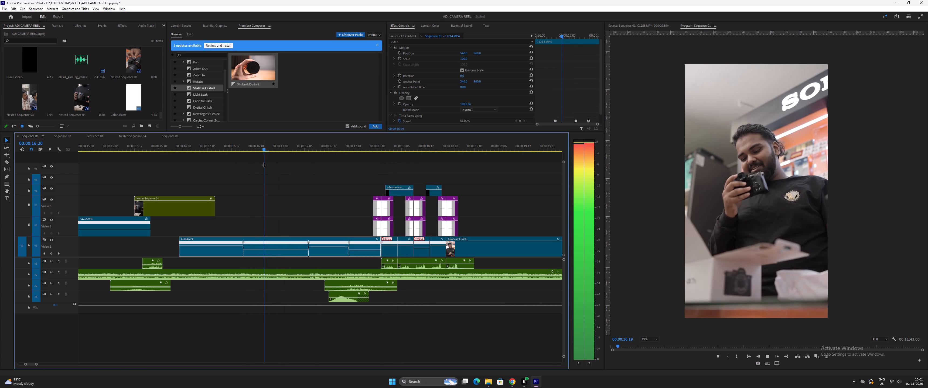
{"action": "key", "text": "space"}
{"action": "left_click", "coordinate": [179, 150]}
{"action": "key", "text": "space"}
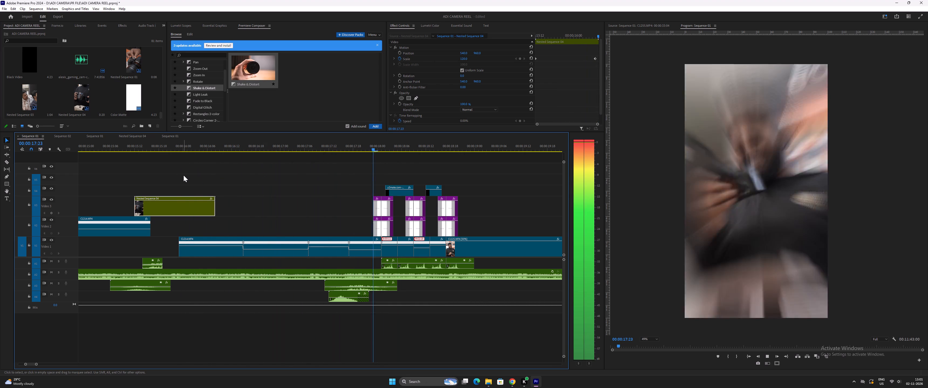
{"action": "key", "text": "space"}
Nest the speed-ramped Sony store clip that ends just after 18:00, keeping the default sequence name.
{"action": "left_click_drag", "start_coordinate": [213, 149], "coordinate": [219, 150]}
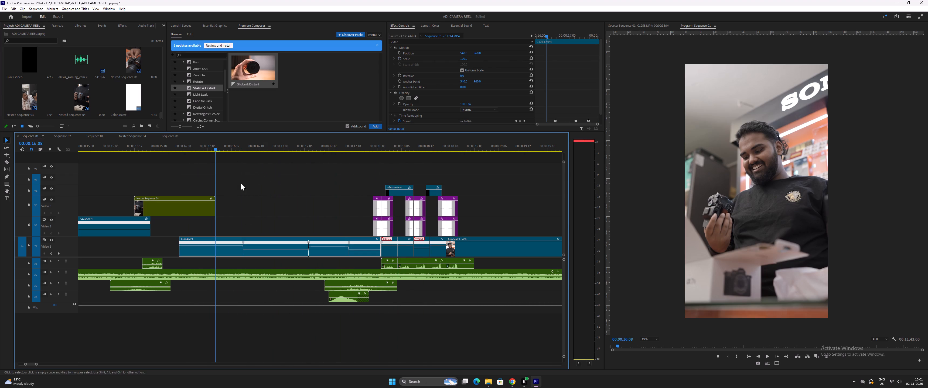
{"action": "left_click", "coordinate": [245, 243]}
{"action": "right_click", "coordinate": [251, 240]}
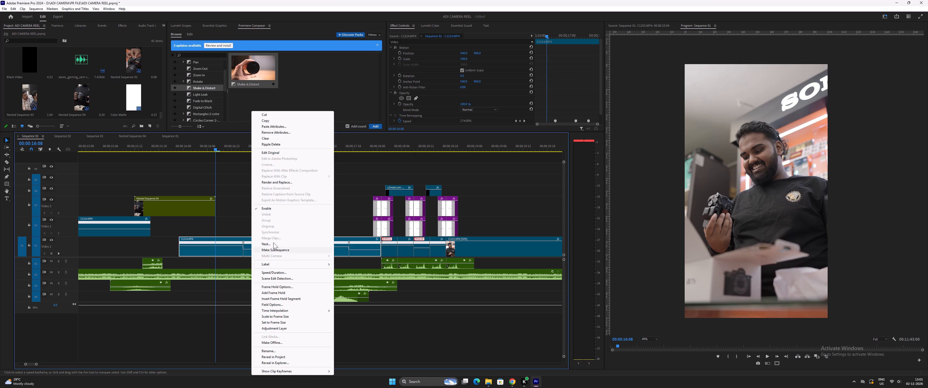
{"action": "left_click", "coordinate": [273, 242]}
{"action": "left_click", "coordinate": [450, 194]}
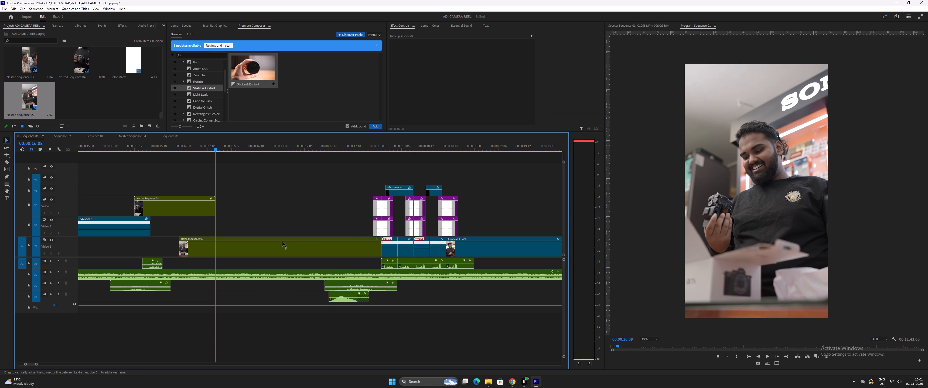
Keyframe the nested store clip's scale from 100 at 16:08 to a slightly larger scale at 18:00.
{"action": "left_click", "coordinate": [263, 243]}
{"action": "left_click", "coordinate": [399, 58]}
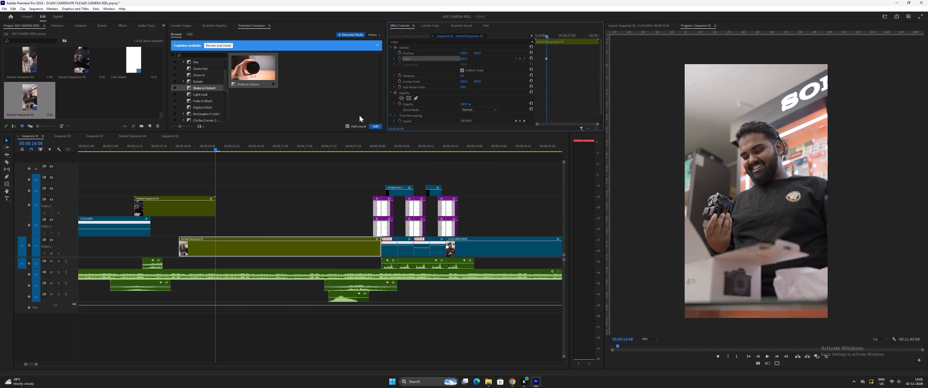
{"action": "left_click_drag", "start_coordinate": [372, 147], "coordinate": [377, 149]}
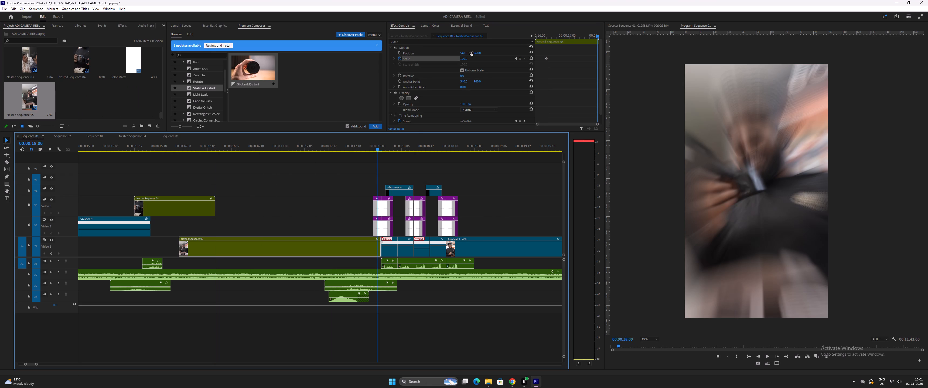
{"action": "left_click_drag", "start_coordinate": [463, 60], "coordinate": [471, 62]}
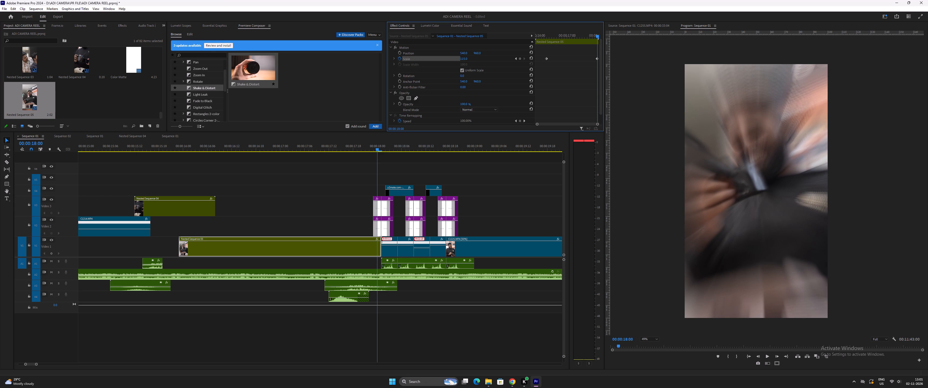
{"action": "left_click_drag", "start_coordinate": [471, 62], "coordinate": [472, 62]}
Play back the nested clip's gradual zoom and the flash cuts that follow it.
{"action": "left_click", "coordinate": [189, 145]}
{"action": "key", "text": "space"}
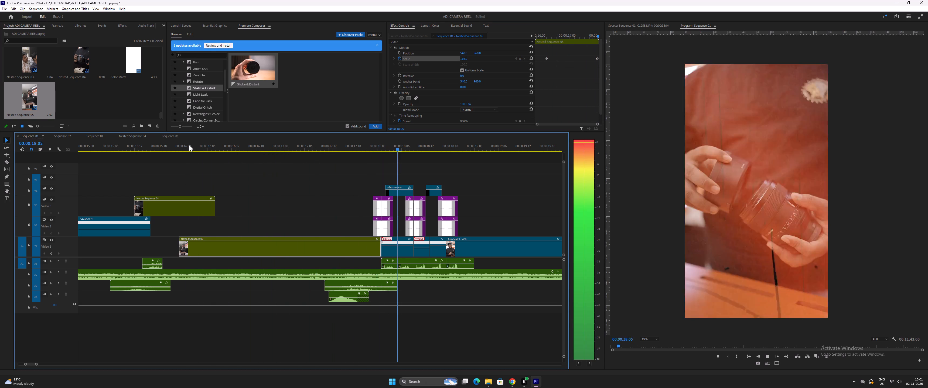
{"action": "key", "text": "space"}
{"action": "left_click", "coordinate": [353, 145]}
{"action": "key", "text": "space"}
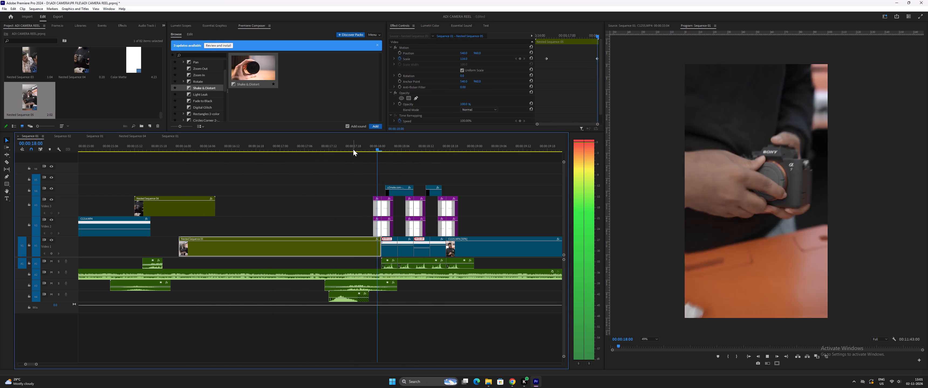
{"action": "key", "text": "space"}
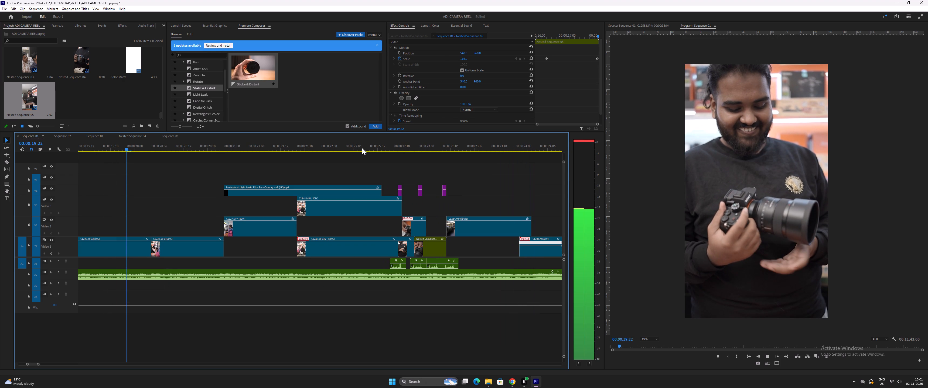
Play back the cut from the nested store clip into the flash cuts just after 18:00.
{"action": "key", "text": "minus"}
{"action": "key", "text": "minus"}
{"action": "left_click", "coordinate": [221, 149]}
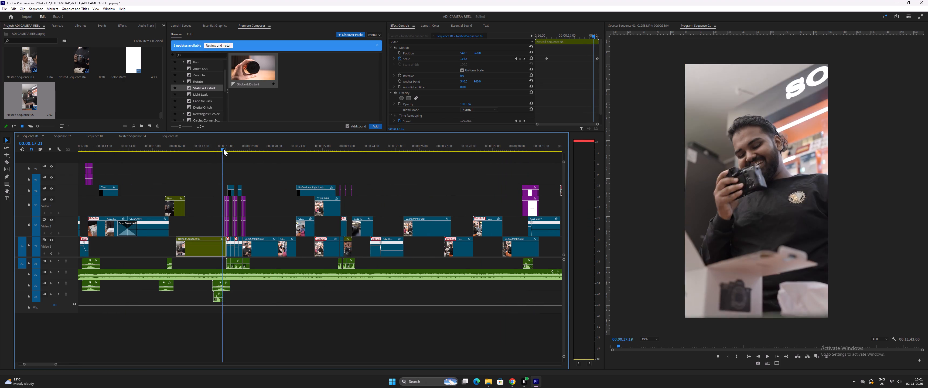
{"action": "key", "text": "space"}
{"action": "type", "text": "="}
{"action": "key", "text": "space"}
{"action": "left_click", "coordinate": [325, 145]}
{"action": "key", "text": "equal"}
{"action": "key", "text": "equal"}
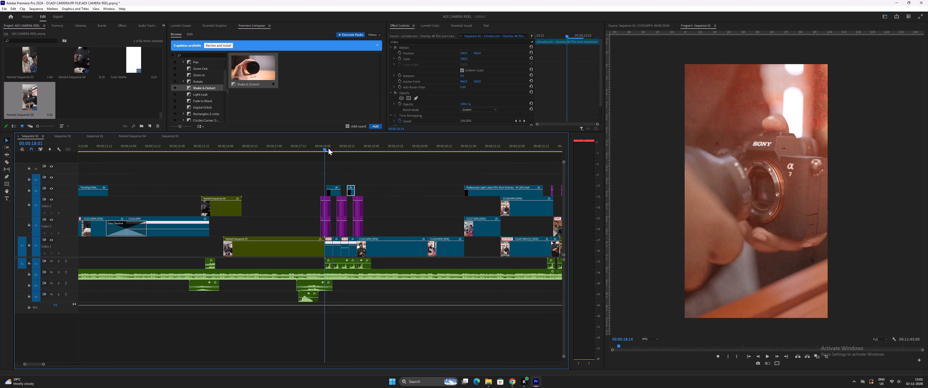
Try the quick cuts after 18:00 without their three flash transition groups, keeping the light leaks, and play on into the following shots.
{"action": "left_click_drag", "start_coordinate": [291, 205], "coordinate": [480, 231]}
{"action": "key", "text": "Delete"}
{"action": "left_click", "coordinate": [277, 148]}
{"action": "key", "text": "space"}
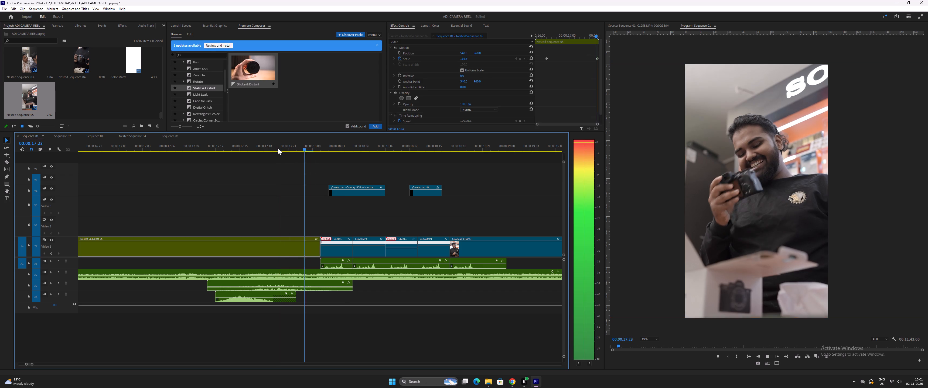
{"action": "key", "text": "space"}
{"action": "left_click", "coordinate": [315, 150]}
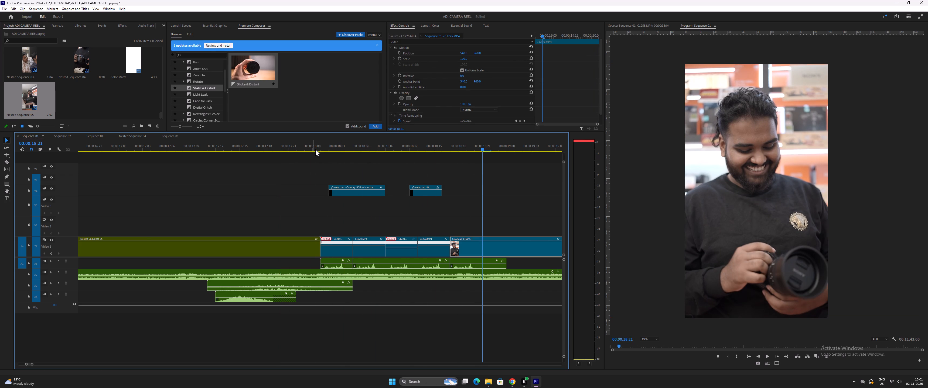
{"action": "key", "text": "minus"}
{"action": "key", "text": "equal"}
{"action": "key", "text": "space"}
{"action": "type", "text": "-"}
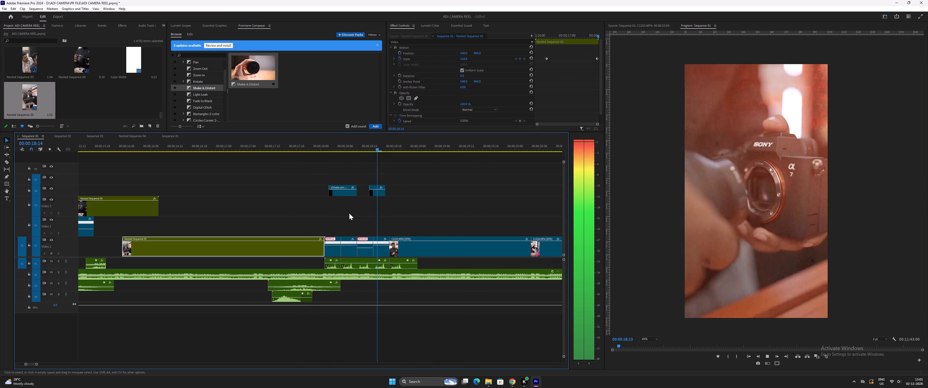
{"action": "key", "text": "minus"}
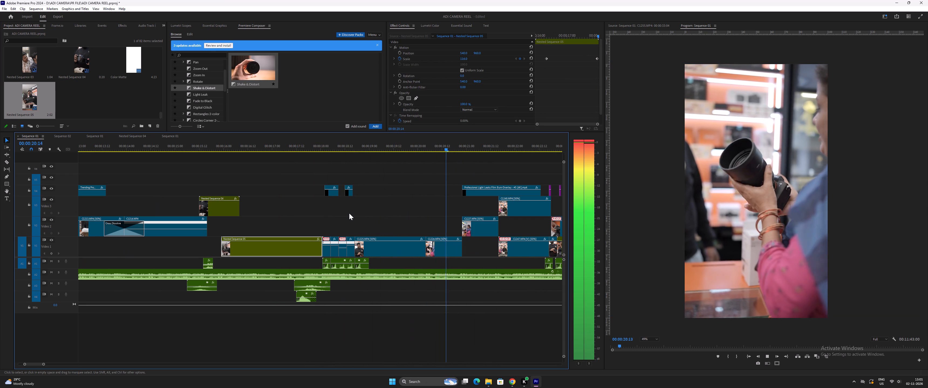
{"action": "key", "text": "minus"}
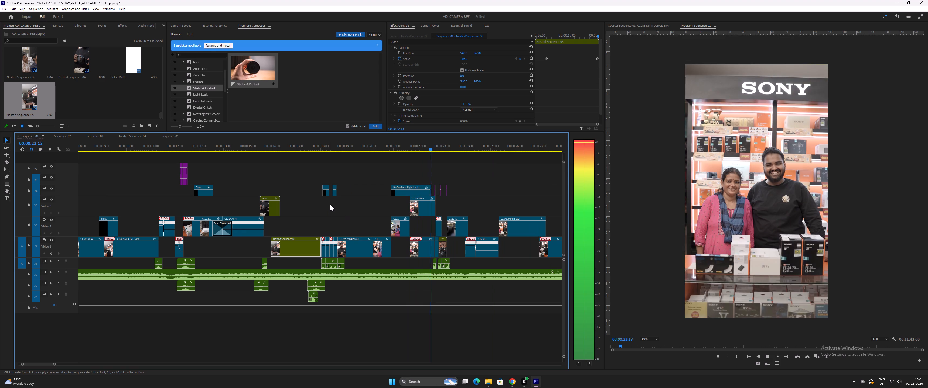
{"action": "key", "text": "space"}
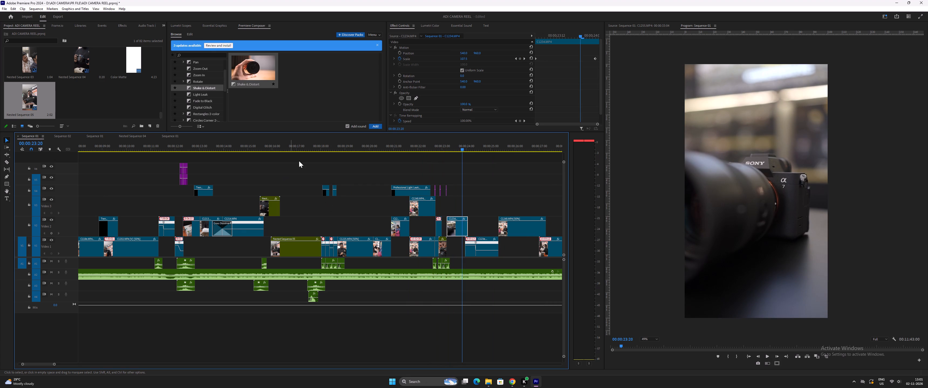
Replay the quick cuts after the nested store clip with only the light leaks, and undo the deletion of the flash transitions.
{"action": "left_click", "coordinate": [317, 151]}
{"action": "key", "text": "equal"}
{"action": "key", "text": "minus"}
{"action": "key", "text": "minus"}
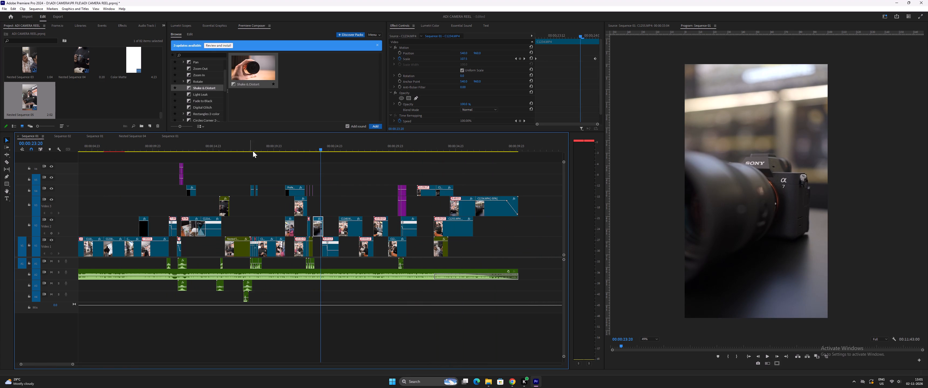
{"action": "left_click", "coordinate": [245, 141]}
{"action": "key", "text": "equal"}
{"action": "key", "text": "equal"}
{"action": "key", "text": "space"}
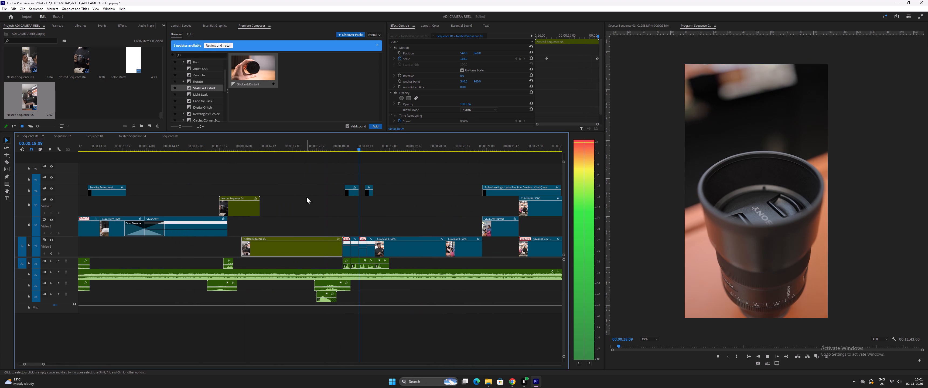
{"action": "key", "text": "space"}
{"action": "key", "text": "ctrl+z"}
Delete the two short light leak overlays above the quick cuts just after 18:00 and play back the result.
{"action": "left_click_drag", "start_coordinate": [339, 178], "coordinate": [375, 189]}
{"action": "key", "text": "Delete"}
{"action": "left_click", "coordinate": [314, 147]}
{"action": "key", "text": "space"}
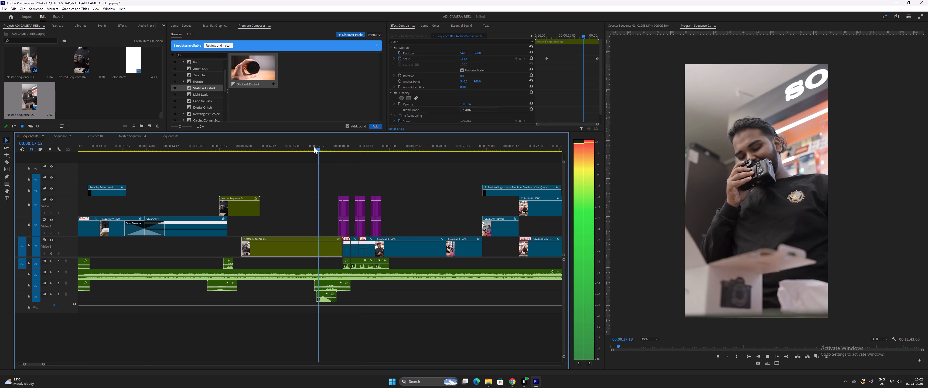
{"action": "key", "text": "space"}
{"action": "left_click", "coordinate": [332, 146]}
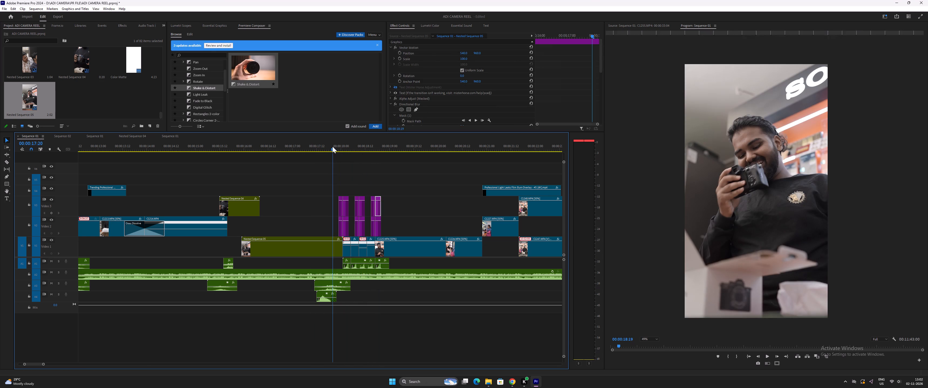
{"action": "key", "text": "space"}
{"action": "key", "text": "space"}
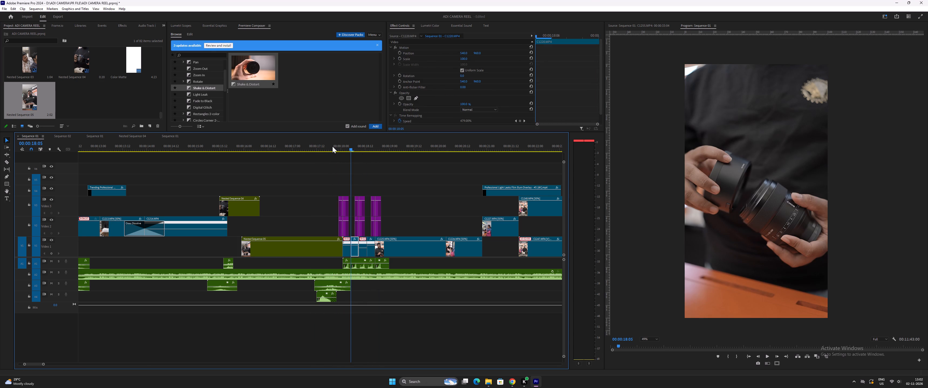
Move the middle flash transition group to the tracks above, over the second quick cut after the nested clip, and play it back.
{"action": "key", "text": "equal"}
{"action": "key", "text": "equal"}
{"action": "left_click_drag", "start_coordinate": [340, 182], "coordinate": [371, 223]}
{"action": "left_click_drag", "start_coordinate": [367, 228], "coordinate": [336, 191]}
{"action": "left_click", "coordinate": [255, 147]}
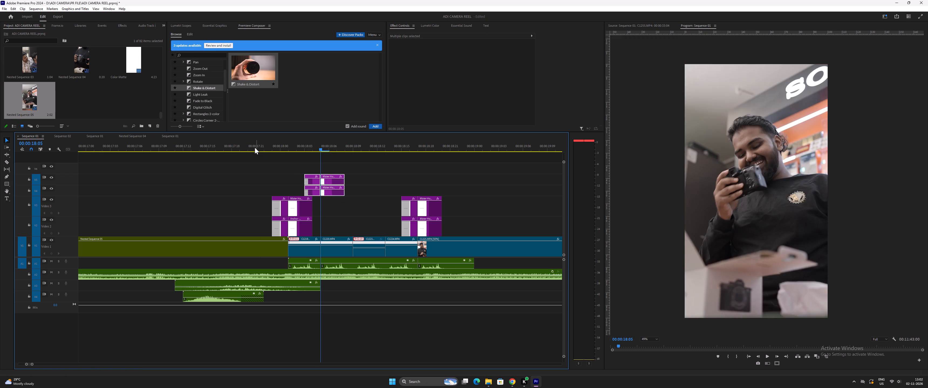
{"action": "key", "text": "space"}
{"action": "key", "text": "space"}
Duplicate the last flash transition group onto the tracks above, over the fourth quick cut, and play back the section.
{"action": "left_click_drag", "start_coordinate": [404, 182], "coordinate": [434, 230]}
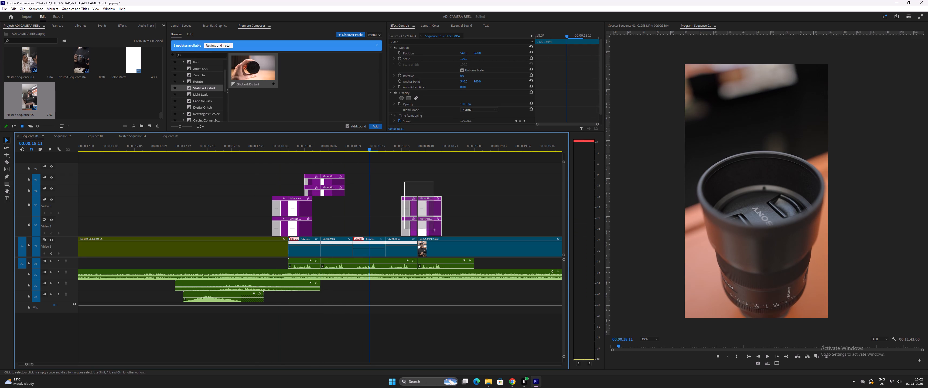
{"action": "left_click_drag", "start_coordinate": [434, 230], "coordinate": [433, 230]}
{"action": "left_click_drag", "start_coordinate": [432, 229], "coordinate": [383, 222], "text": "alt"}
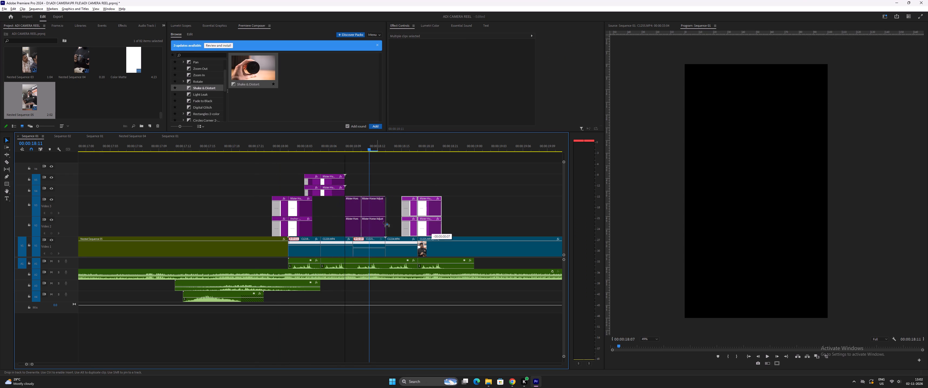
{"action": "left_click_drag", "start_coordinate": [383, 222], "coordinate": [401, 190], "text": "alt"}
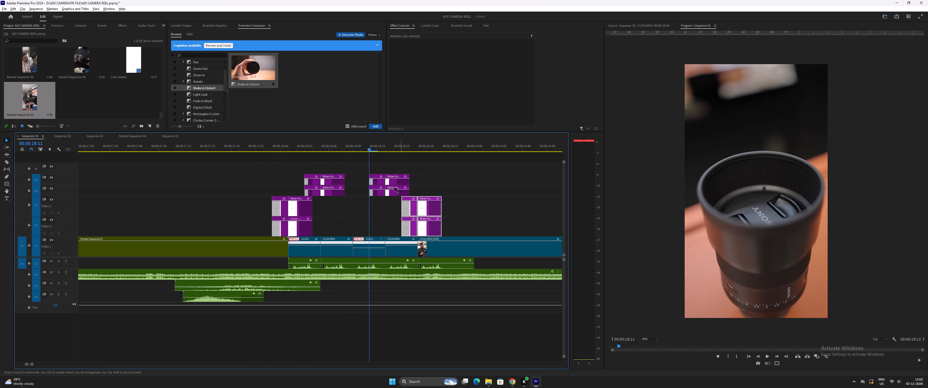
{"action": "left_click", "coordinate": [261, 146]}
{"action": "key", "text": "space"}
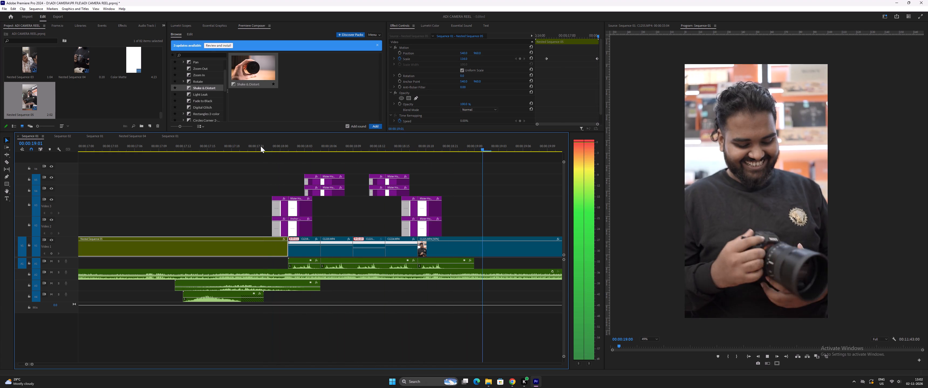
{"action": "key", "text": "space"}
Duplicate the fourth cut's flash transition group onto the lower transition tracks, over the third quick cut, and play back the section.
{"action": "left_click_drag", "start_coordinate": [371, 164], "coordinate": [401, 196]}
{"action": "left_click_drag", "start_coordinate": [396, 193], "coordinate": [363, 214], "text": "alt"}
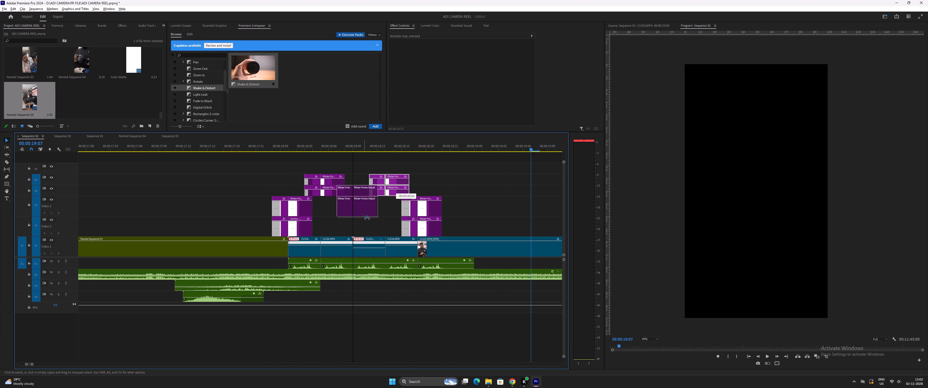
{"action": "left_click_drag", "start_coordinate": [363, 214], "coordinate": [365, 223], "text": "alt"}
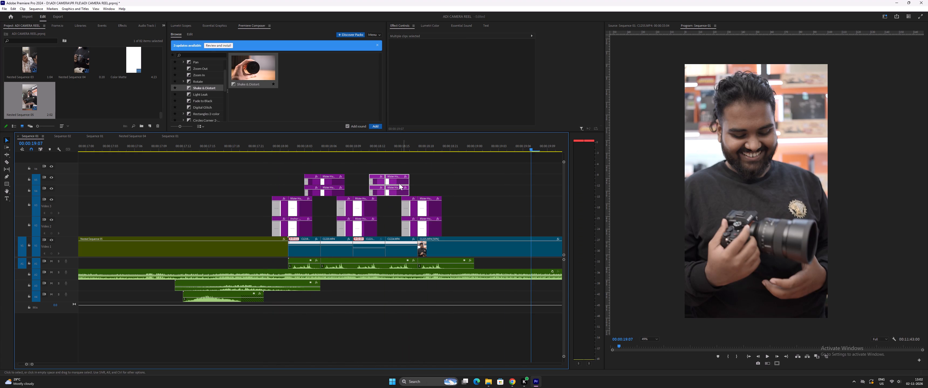
{"action": "left_click", "coordinate": [244, 145]}
{"action": "key", "text": "space"}
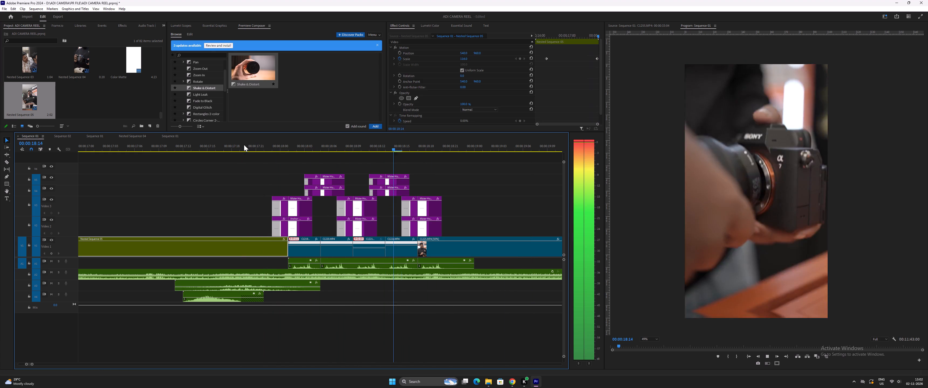
{"action": "key", "text": "space"}
Trim the ends of both layers in the first two flash transition groups so each ends where the next group begins.
{"action": "left_click_drag", "start_coordinate": [273, 148], "coordinate": [268, 149]}
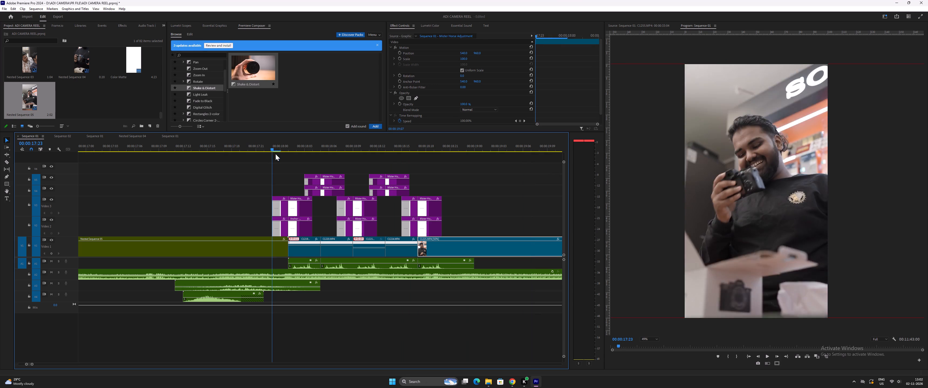
{"action": "left_click_drag", "start_coordinate": [312, 209], "coordinate": [303, 209]}
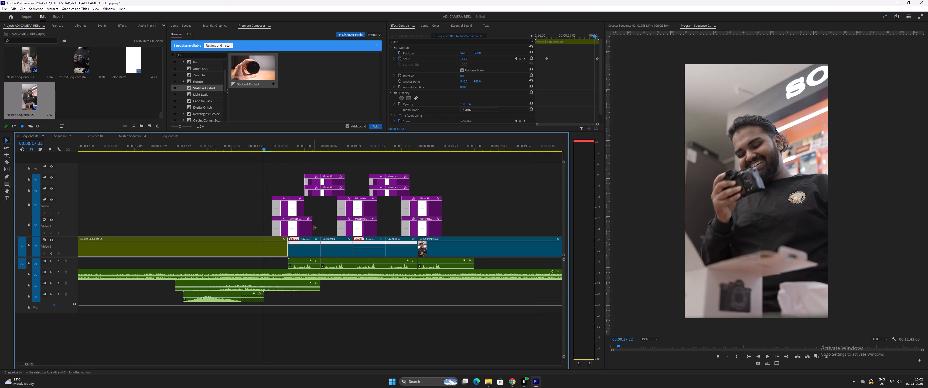
{"action": "left_click_drag", "start_coordinate": [313, 228], "coordinate": [306, 227]}
{"action": "left_click_drag", "start_coordinate": [344, 182], "coordinate": [340, 182]}
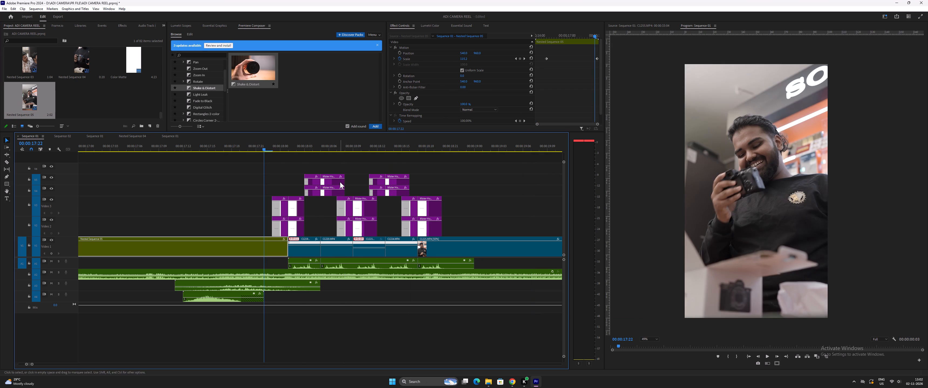
{"action": "left_click_drag", "start_coordinate": [346, 182], "coordinate": [339, 181]}
{"action": "left_click_drag", "start_coordinate": [345, 192], "coordinate": [339, 191]}
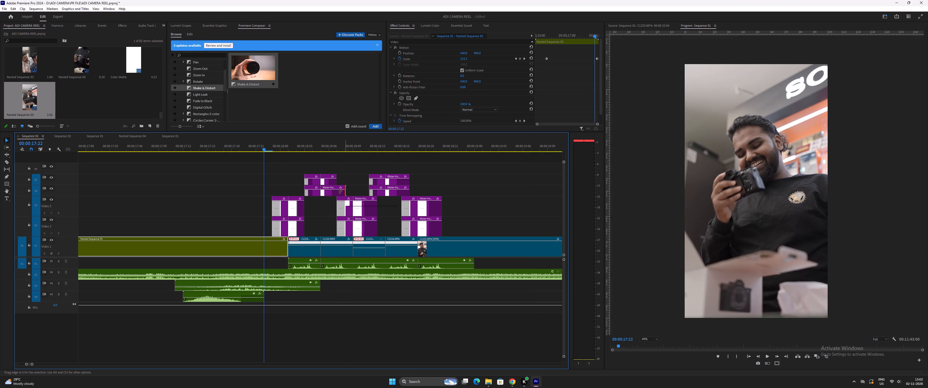
{"action": "left_click_drag", "start_coordinate": [339, 191], "coordinate": [339, 191]}
Trim the ends of both layers in the third, fourth and fifth flash transition groups to match the length of the first two.
{"action": "left_click_drag", "start_coordinate": [376, 206], "coordinate": [370, 206]}
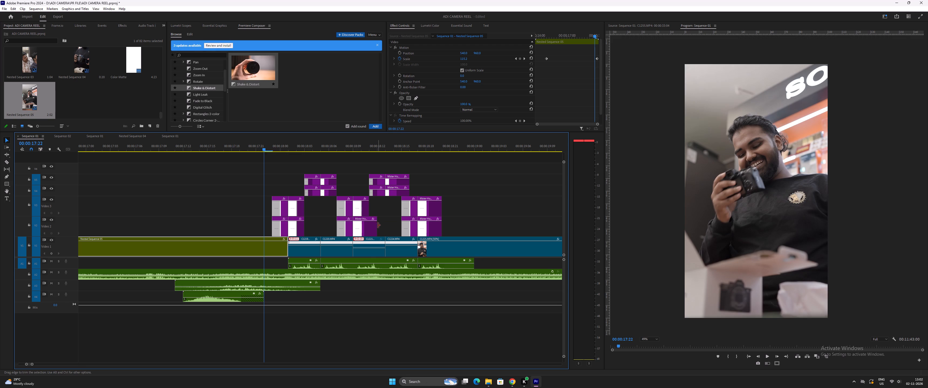
{"action": "left_click_drag", "start_coordinate": [377, 225], "coordinate": [369, 224]}
{"action": "left_click_drag", "start_coordinate": [408, 181], "coordinate": [403, 180]}
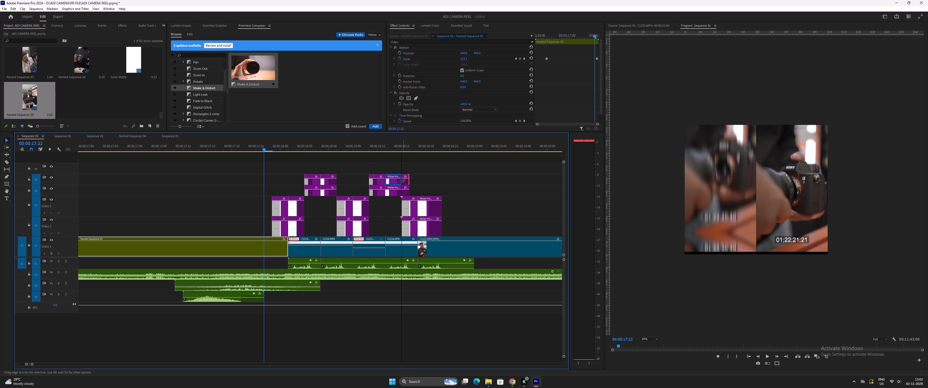
{"action": "left_click_drag", "start_coordinate": [411, 194], "coordinate": [400, 192]}
{"action": "left_click_drag", "start_coordinate": [441, 206], "coordinate": [435, 205]}
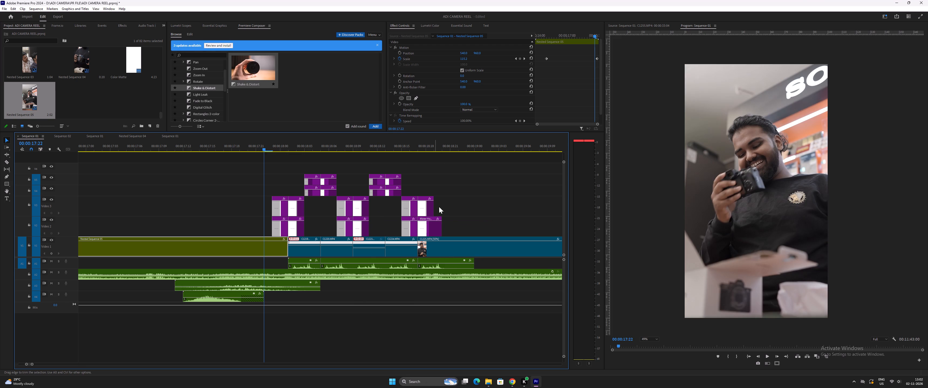
{"action": "left_click_drag", "start_coordinate": [442, 221], "coordinate": [435, 222]}
{"action": "left_click_drag", "start_coordinate": [435, 220], "coordinate": [434, 218]}
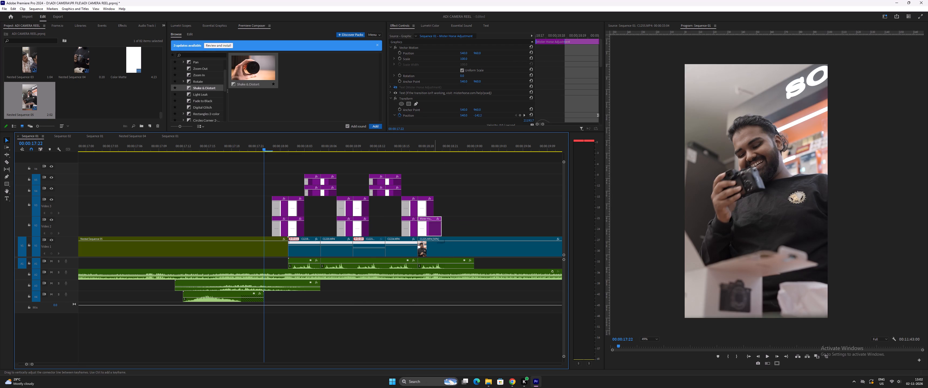
{"action": "left_click_drag", "start_coordinate": [434, 218], "coordinate": [433, 211]}
{"action": "left_click_drag", "start_coordinate": [443, 228], "coordinate": [435, 226]}
Play back the shortened flash transitions from several points before 18:00 and continue into the following Sony store shots.
{"action": "left_click", "coordinate": [222, 146]}
{"action": "key", "text": "space"}
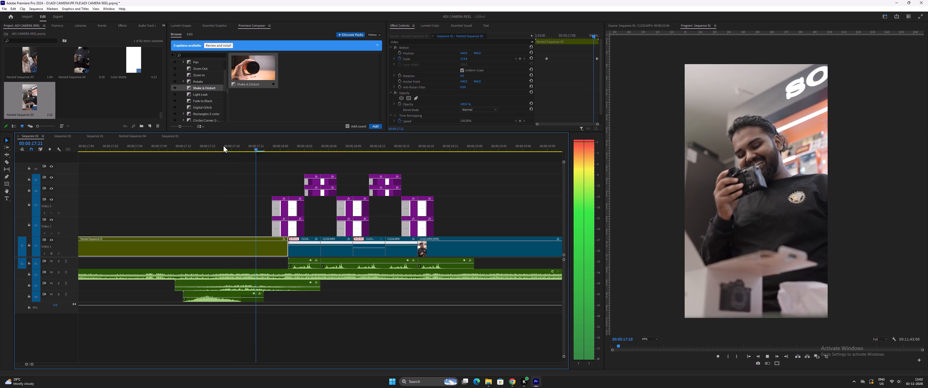
{"action": "key", "text": "space"}
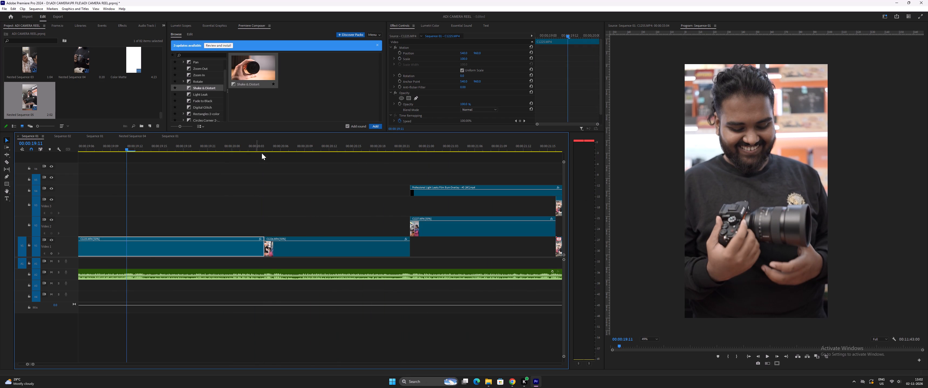
{"action": "key", "text": "minus"}
{"action": "key", "text": "minus"}
{"action": "left_click", "coordinate": [187, 151]}
{"action": "key", "text": "space"}
{"action": "type", "text": "="}
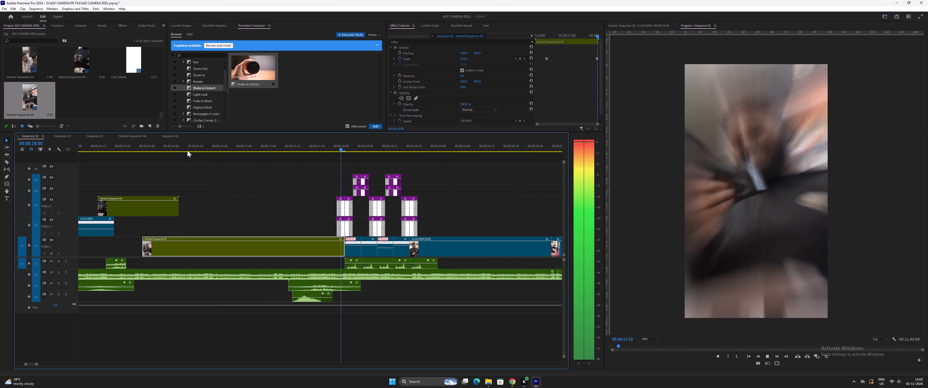
{"action": "key", "text": "space"}
{"action": "left_click", "coordinate": [332, 147]}
{"action": "key", "text": "space"}
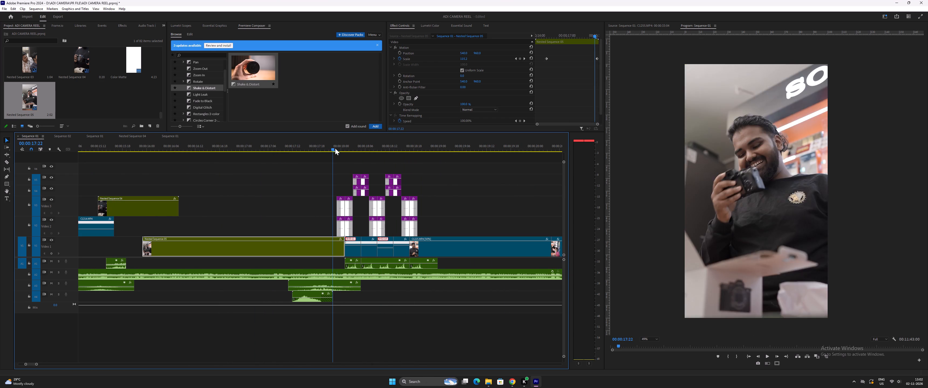
{"action": "key", "text": "minus"}
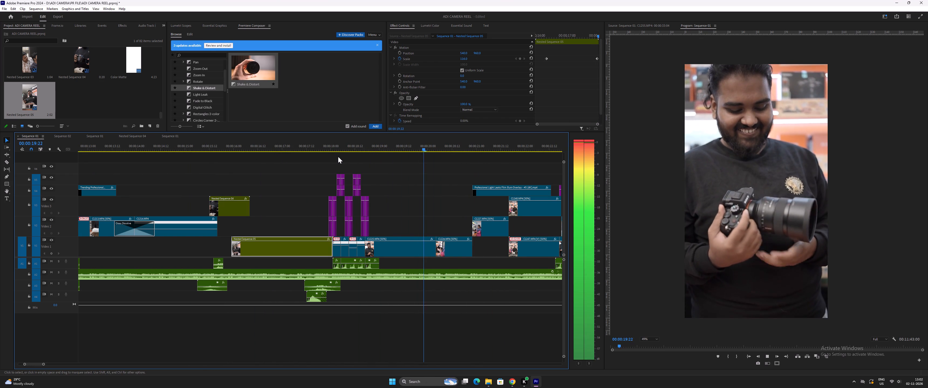
{"action": "key", "text": "minus"}
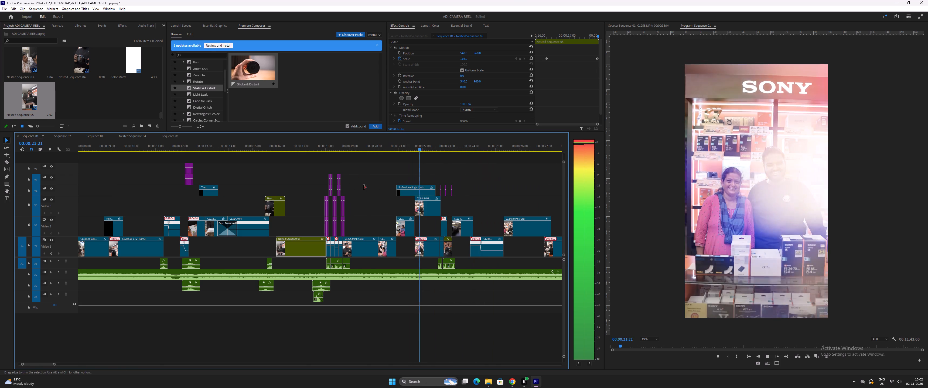
Play back the flash transitions and the following camera shots, repeatedly checking the cut around 20:04.
{"action": "key", "text": "space"}
{"action": "left_click", "coordinate": [367, 145]}
{"action": "key", "text": "space"}
{"action": "key", "text": "equal"}
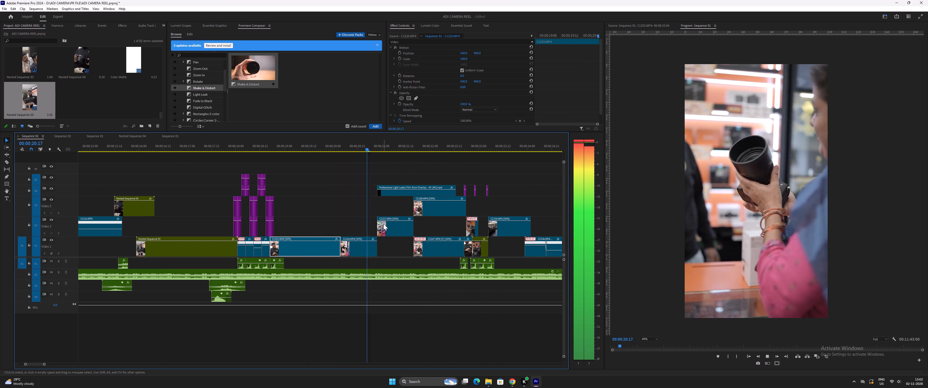
{"action": "key", "text": "space"}
{"action": "left_click", "coordinate": [323, 145]}
{"action": "key", "text": "space"}
{"action": "key", "text": "equal"}
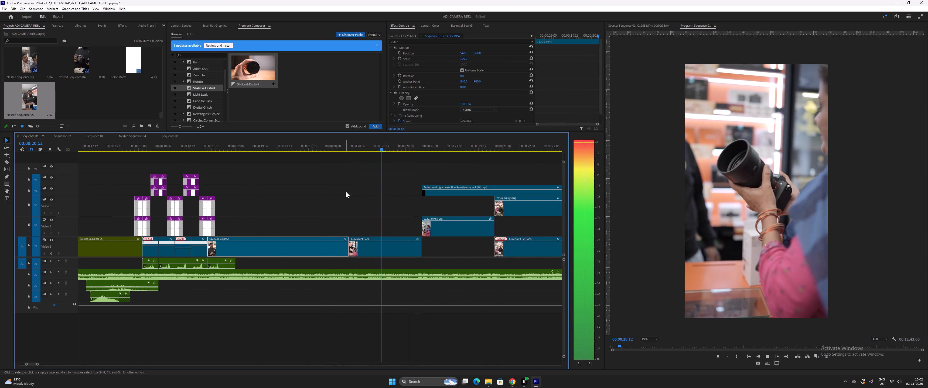
{"action": "key", "text": "space"}
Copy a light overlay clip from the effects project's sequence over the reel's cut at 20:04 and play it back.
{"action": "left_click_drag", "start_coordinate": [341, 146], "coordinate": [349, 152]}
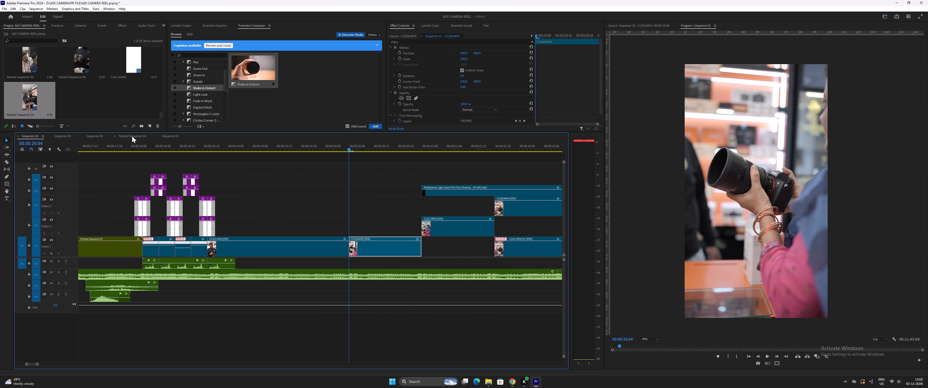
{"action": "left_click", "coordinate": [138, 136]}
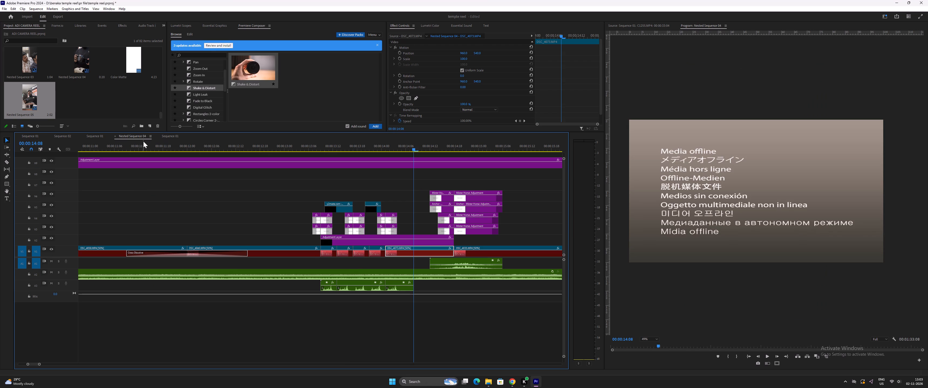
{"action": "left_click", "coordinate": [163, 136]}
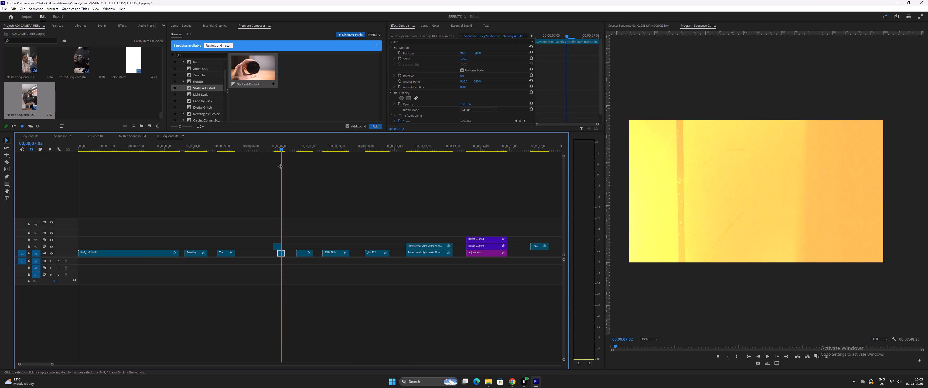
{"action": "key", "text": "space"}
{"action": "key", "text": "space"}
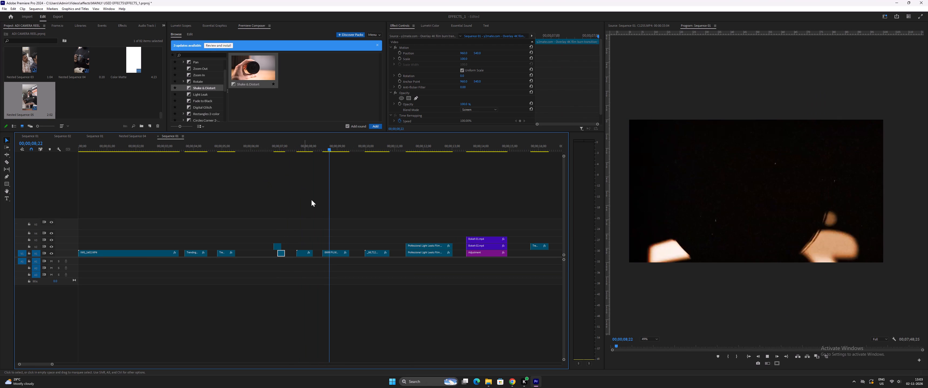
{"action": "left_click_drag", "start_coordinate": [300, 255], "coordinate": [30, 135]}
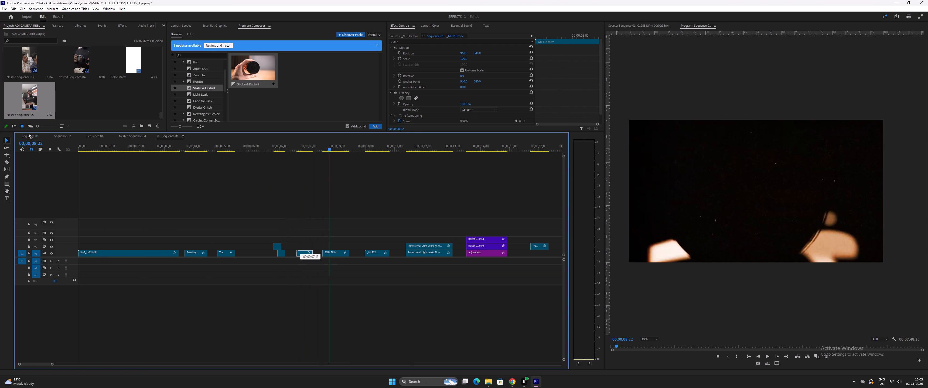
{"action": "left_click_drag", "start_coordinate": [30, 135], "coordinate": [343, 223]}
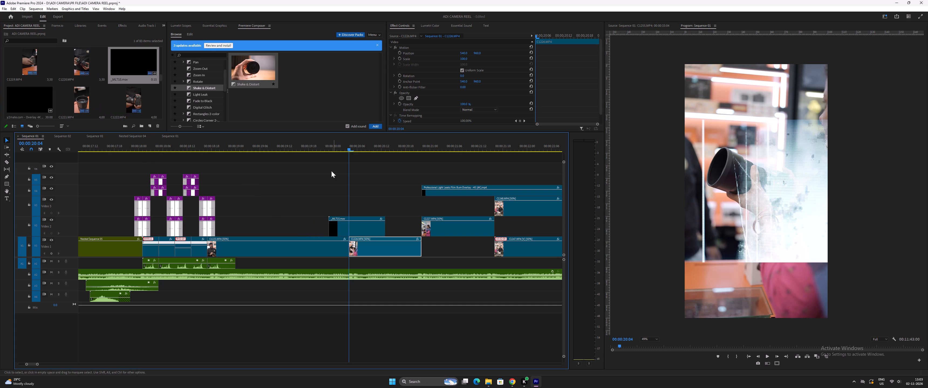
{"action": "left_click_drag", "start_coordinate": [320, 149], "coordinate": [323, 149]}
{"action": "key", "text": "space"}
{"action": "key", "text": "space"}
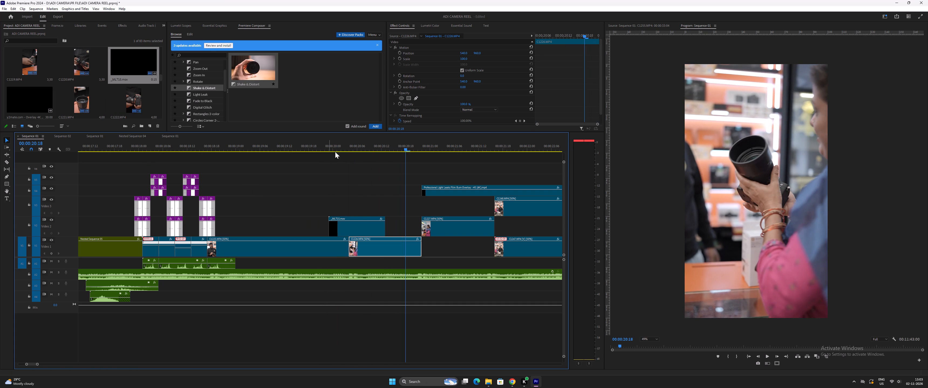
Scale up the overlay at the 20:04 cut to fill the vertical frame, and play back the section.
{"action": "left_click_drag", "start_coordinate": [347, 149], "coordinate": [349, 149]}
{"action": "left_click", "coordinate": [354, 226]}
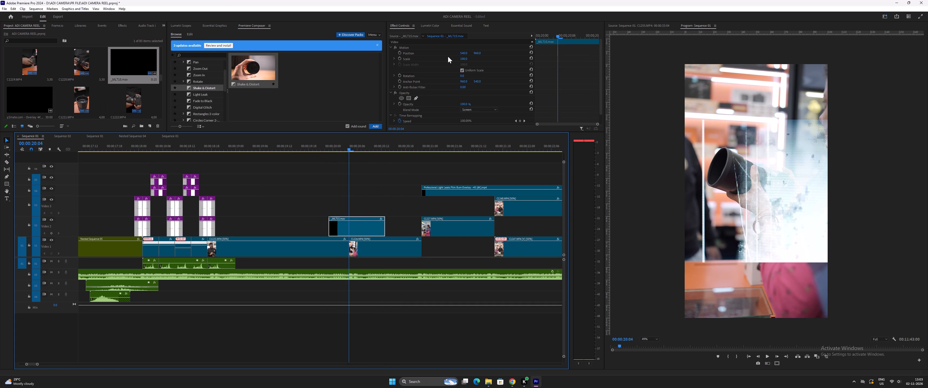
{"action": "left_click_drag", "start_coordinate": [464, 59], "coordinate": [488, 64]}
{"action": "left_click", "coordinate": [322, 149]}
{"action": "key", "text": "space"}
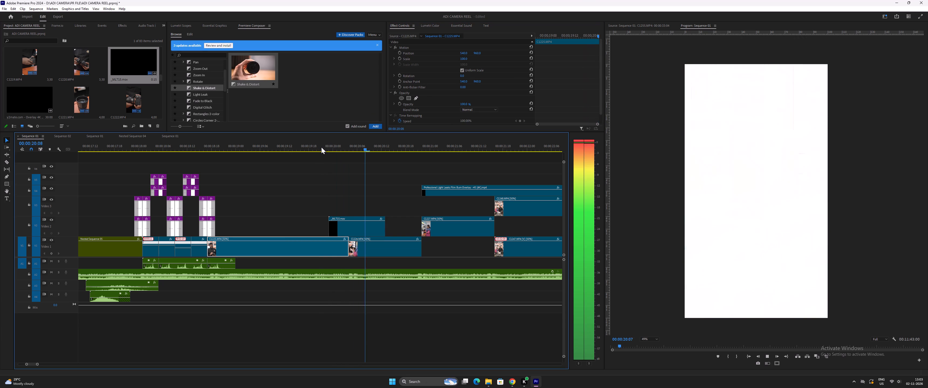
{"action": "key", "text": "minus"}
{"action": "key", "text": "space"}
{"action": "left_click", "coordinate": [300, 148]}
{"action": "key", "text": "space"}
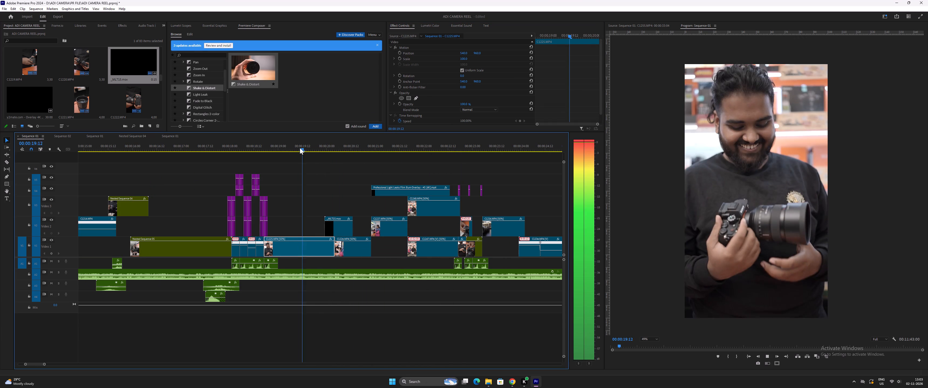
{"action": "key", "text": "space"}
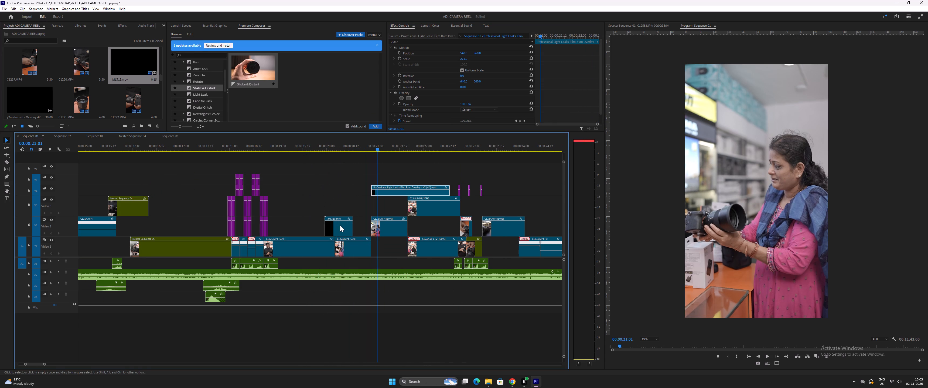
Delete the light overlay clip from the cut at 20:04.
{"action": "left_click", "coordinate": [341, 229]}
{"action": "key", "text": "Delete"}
Play back the reel from before the 20:04 cut through the Sony store shots and the white flashes into the camera close-ups.
{"action": "left_click", "coordinate": [319, 148]}
{"action": "key", "text": "space"}
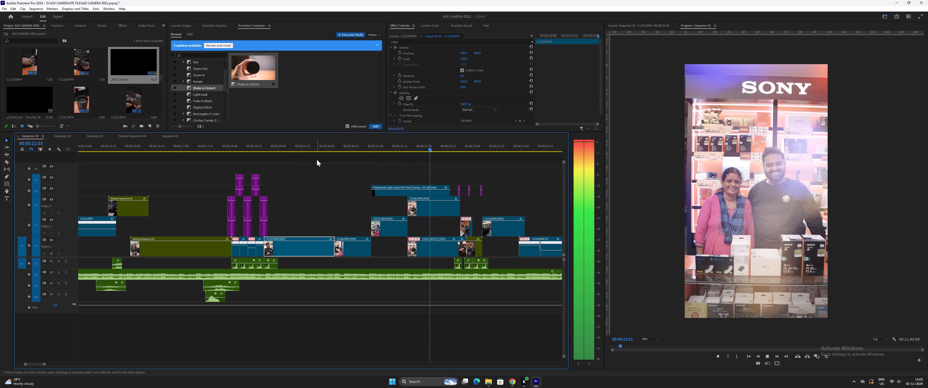
{"action": "key", "text": "space"}
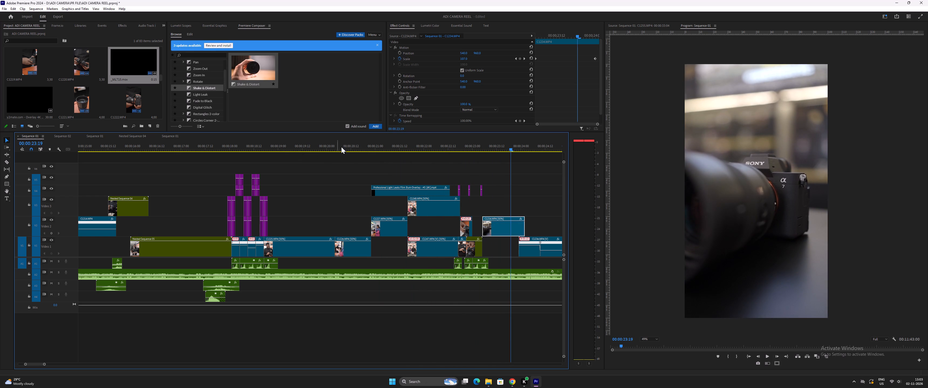
{"action": "left_click_drag", "start_coordinate": [354, 145], "coordinate": [360, 146]}
{"action": "key", "text": "space"}
{"action": "key", "text": "equal"}
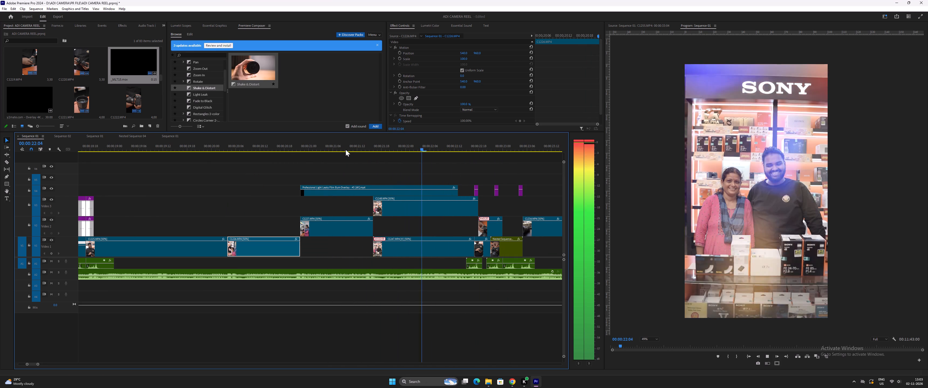
{"action": "key", "text": "minus"}
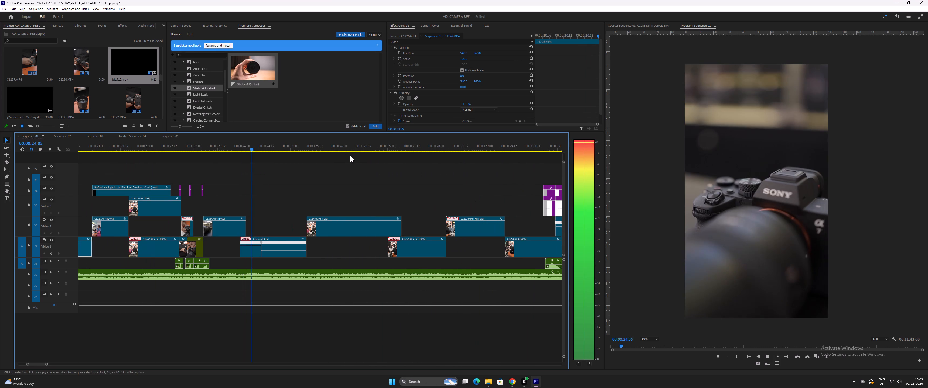
{"action": "key", "text": "space"}
{"action": "left_click", "coordinate": [187, 145]}
{"action": "key", "text": "equal"}
{"action": "key", "text": "equal"}
{"action": "key", "text": "space"}
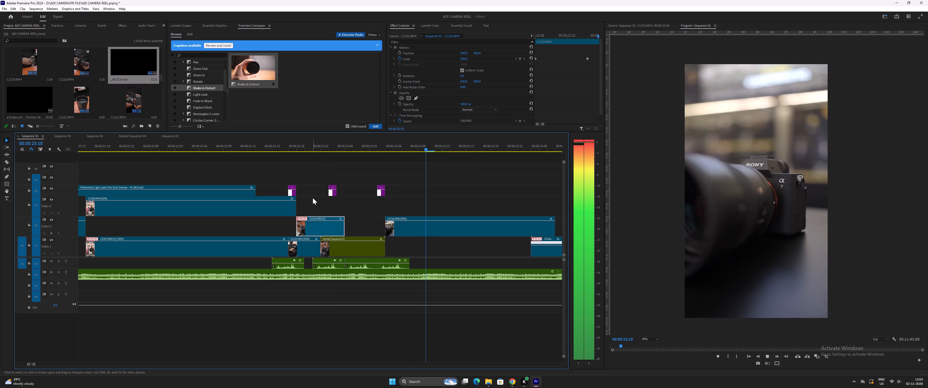
{"action": "key", "text": "space"}
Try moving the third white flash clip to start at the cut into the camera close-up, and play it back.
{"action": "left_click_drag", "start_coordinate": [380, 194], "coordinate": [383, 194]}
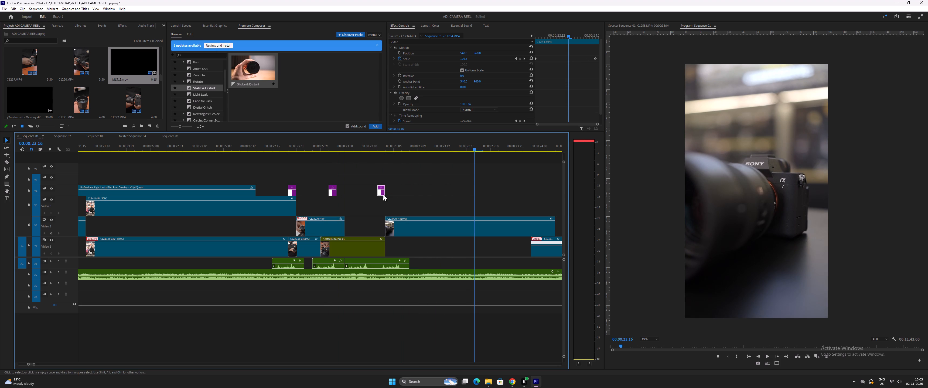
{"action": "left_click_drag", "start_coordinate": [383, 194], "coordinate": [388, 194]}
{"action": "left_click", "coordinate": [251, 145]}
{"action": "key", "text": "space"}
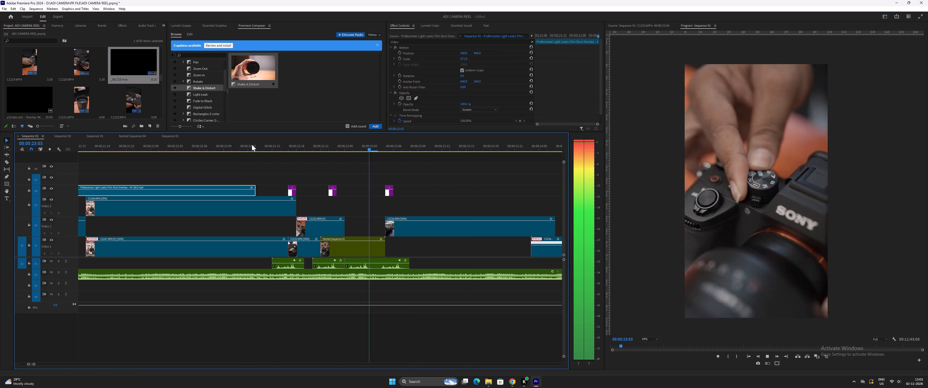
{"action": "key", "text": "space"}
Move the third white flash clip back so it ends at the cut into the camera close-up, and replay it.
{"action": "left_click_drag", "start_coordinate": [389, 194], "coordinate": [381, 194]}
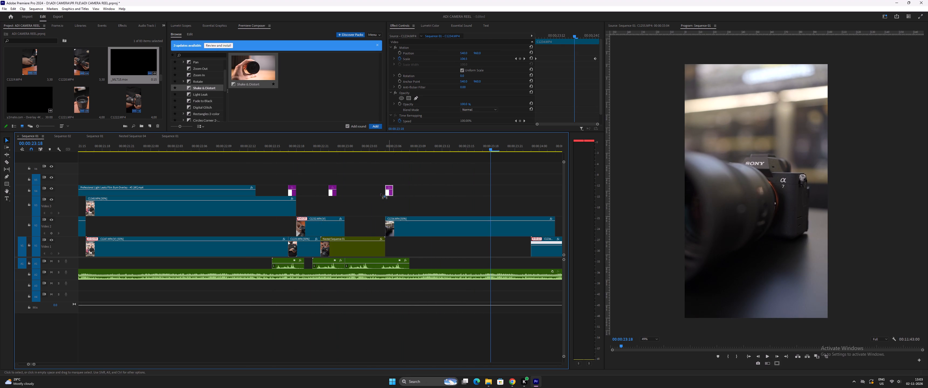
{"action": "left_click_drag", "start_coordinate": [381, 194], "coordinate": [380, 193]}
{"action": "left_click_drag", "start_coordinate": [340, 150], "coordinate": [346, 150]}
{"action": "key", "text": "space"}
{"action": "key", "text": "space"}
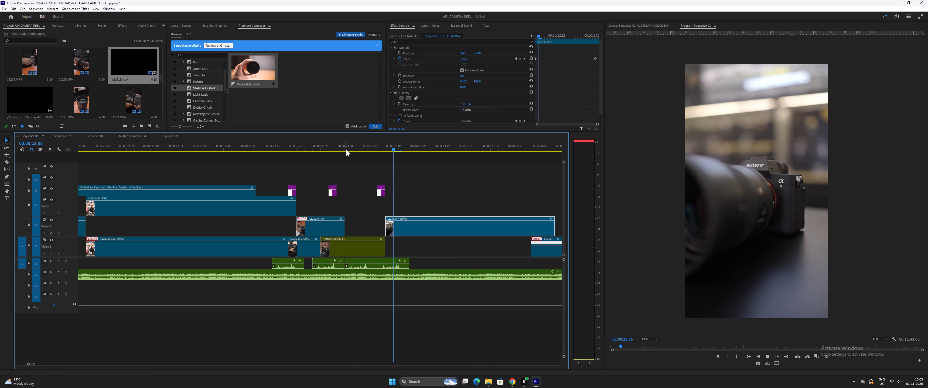
Play back the third white flash and the cut between the two Sony camera close-ups around 24:02 from several points.
{"action": "left_click", "coordinate": [348, 148]}
{"action": "key", "text": "space"}
{"action": "key", "text": "minus"}
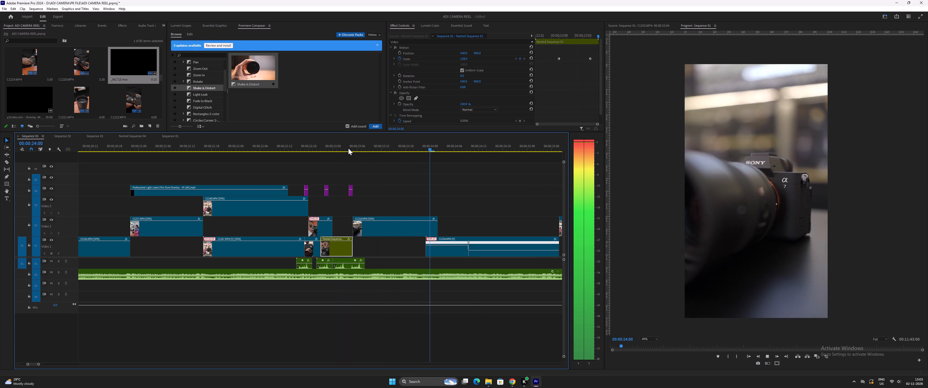
{"action": "key", "text": "minus"}
{"action": "key", "text": "space"}
{"action": "left_click", "coordinate": [370, 147]}
{"action": "type", "text": "="}
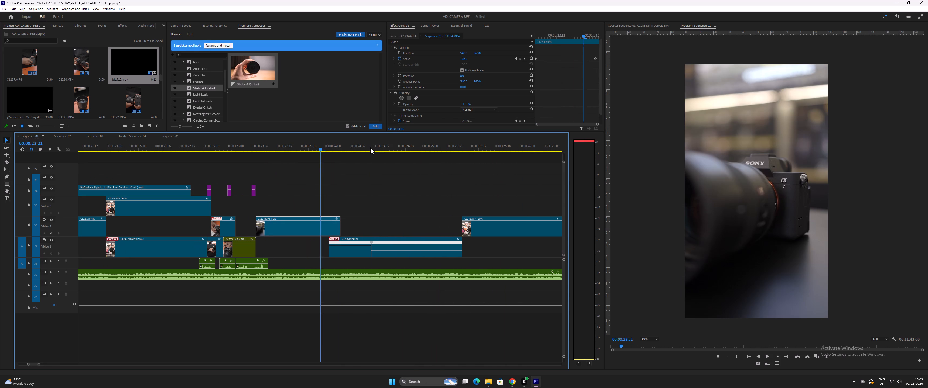
{"action": "key", "text": "space"}
{"action": "key", "text": "space"}
{"action": "left_click_drag", "start_coordinate": [343, 147], "coordinate": [254, 156]}
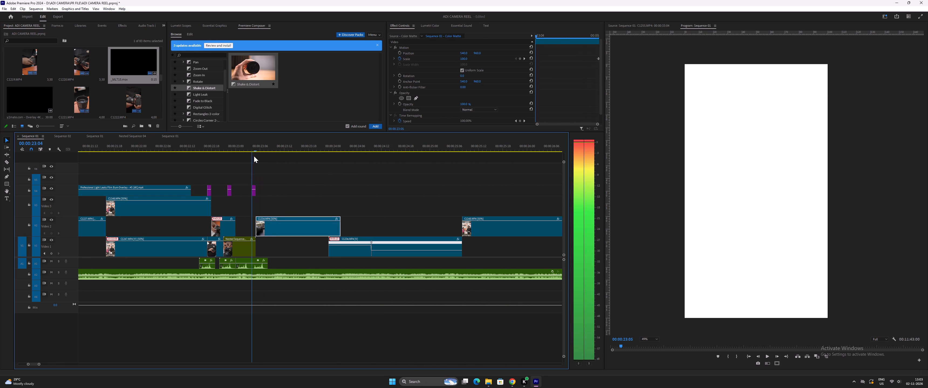
{"action": "left_click_drag", "start_coordinate": [254, 156], "coordinate": [248, 157]}
{"action": "key", "text": "space"}
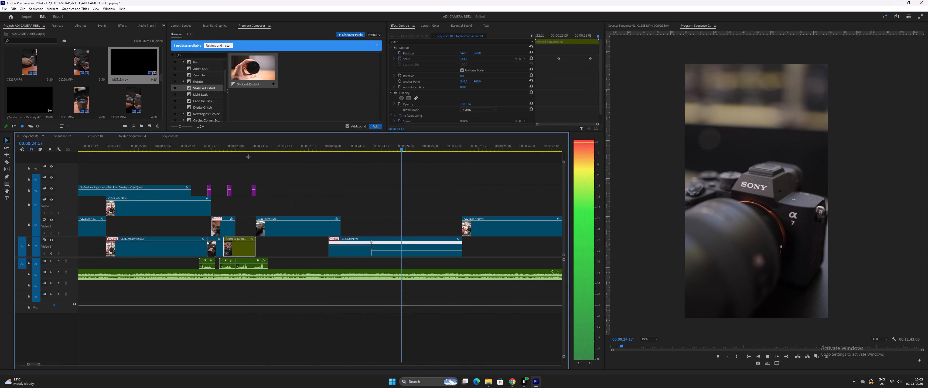
{"action": "key", "text": "space"}
{"action": "left_click_drag", "start_coordinate": [317, 148], "coordinate": [301, 151]}
{"action": "key", "text": "space"}
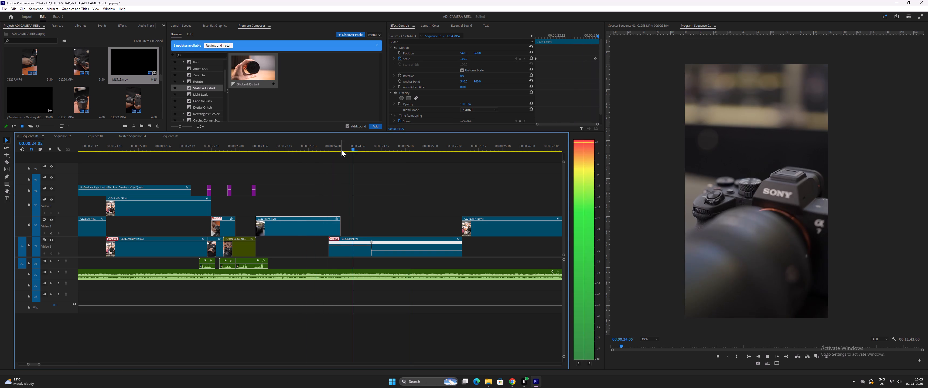
{"action": "key", "text": "space"}
Copy a warm light burn overlay from the effects project's sequence onto the track above the cut at 24:02.
{"action": "left_click", "coordinate": [342, 148]}
{"action": "left_click", "coordinate": [172, 138]}
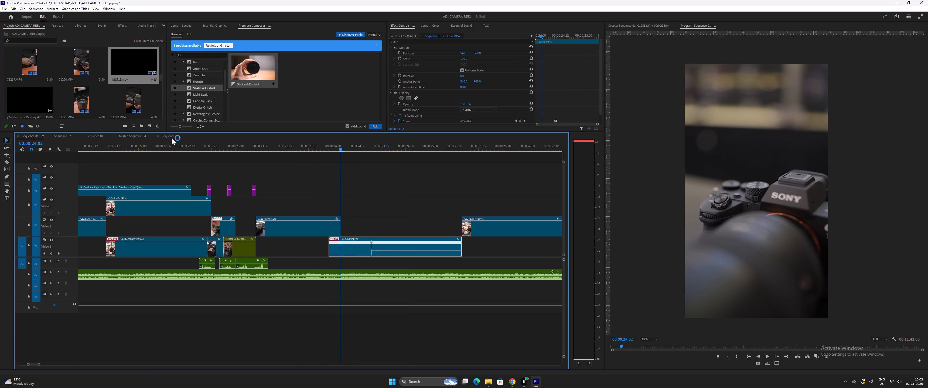
{"action": "key", "text": "minus"}
{"action": "left_click_drag", "start_coordinate": [240, 150], "coordinate": [305, 160]}
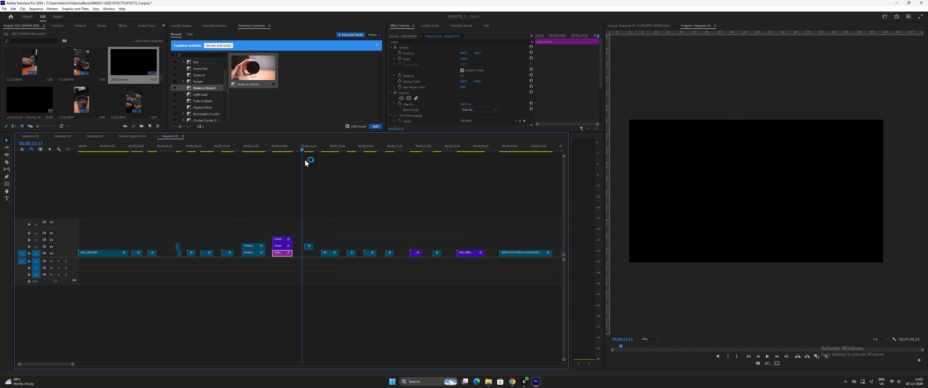
{"action": "left_click_drag", "start_coordinate": [305, 160], "coordinate": [371, 172]}
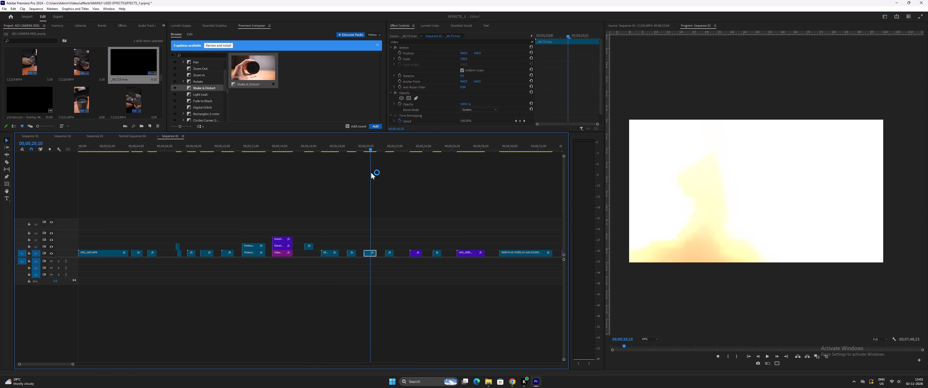
{"action": "left_click_drag", "start_coordinate": [371, 172], "coordinate": [371, 177]}
{"action": "left_click_drag", "start_coordinate": [368, 254], "coordinate": [363, 250]}
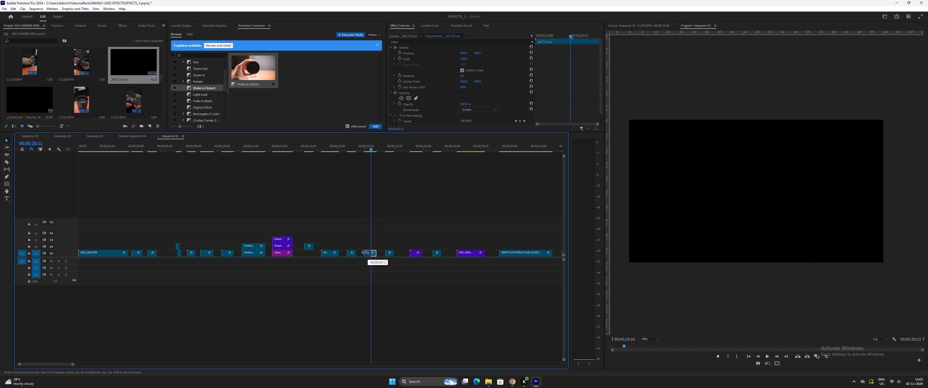
{"action": "left_click_drag", "start_coordinate": [363, 250], "coordinate": [295, 189]}
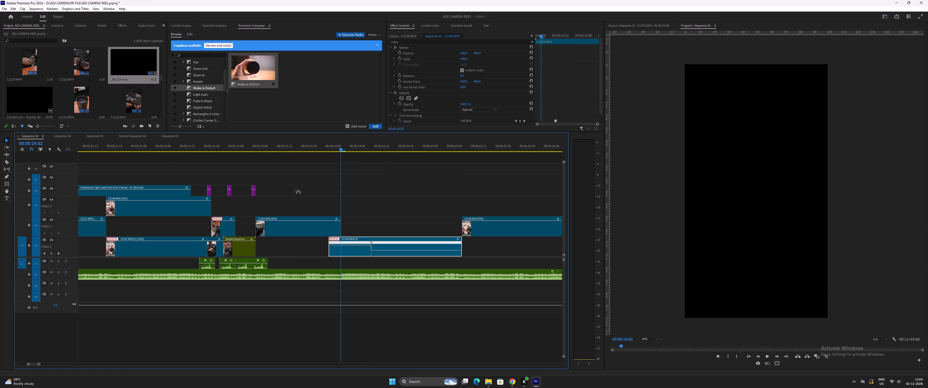
{"action": "left_click_drag", "start_coordinate": [295, 189], "coordinate": [335, 208]}
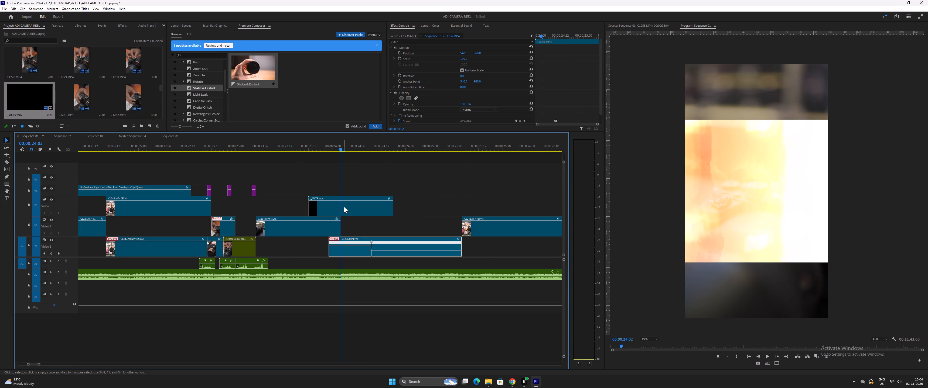
Scale up the light burn overlay at the 24:02 cut to fill the vertical frame, and play back into the Sony store shot.
{"action": "left_click", "coordinate": [345, 207]}
{"action": "left_click_drag", "start_coordinate": [464, 58], "coordinate": [487, 62]}
{"action": "left_click", "coordinate": [298, 147]}
{"action": "key", "text": "space"}
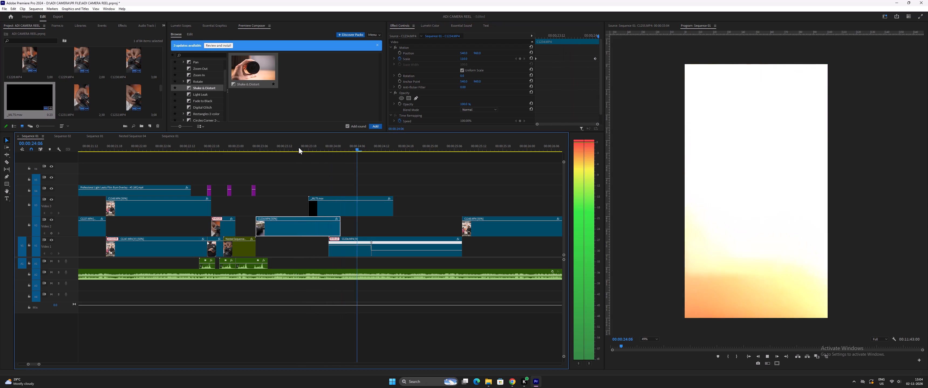
{"action": "type", "text": "-"}
{"action": "key", "text": "space"}
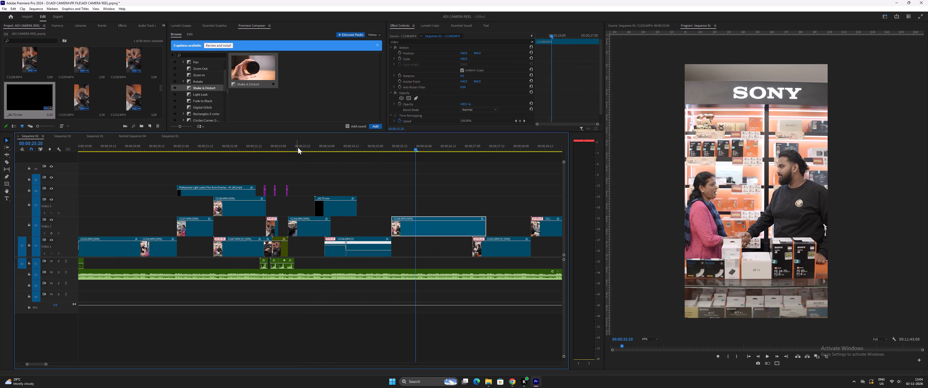
Play back the light burn overlay and the cut between the Sony camera close-ups around 24:02.
{"action": "left_click", "coordinate": [317, 147]}
{"action": "key", "text": "space"}
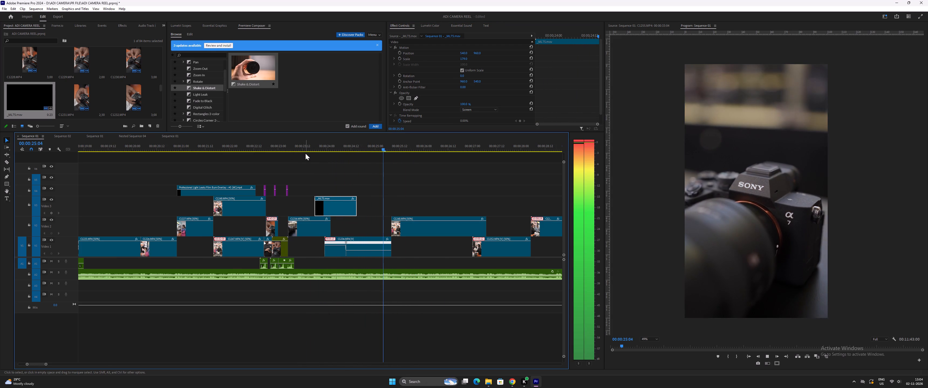
{"action": "key", "text": "space"}
{"action": "left_click_drag", "start_coordinate": [328, 147], "coordinate": [332, 147]}
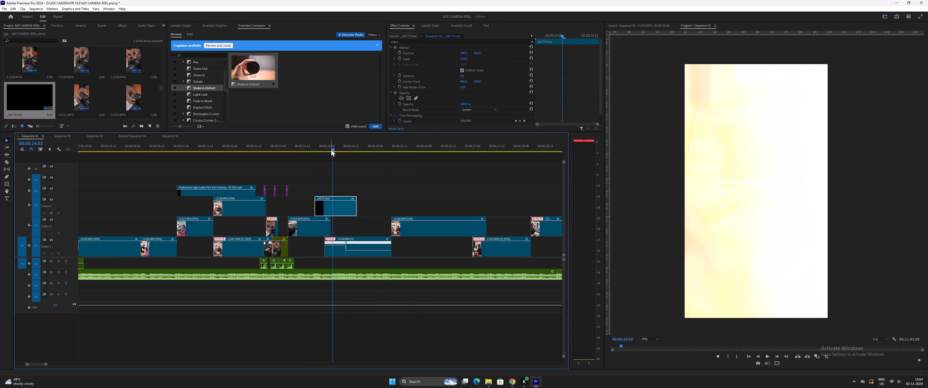
{"action": "left_click", "coordinate": [331, 149]}
{"action": "left_click", "coordinate": [331, 148]}
{"action": "key", "text": "space"}
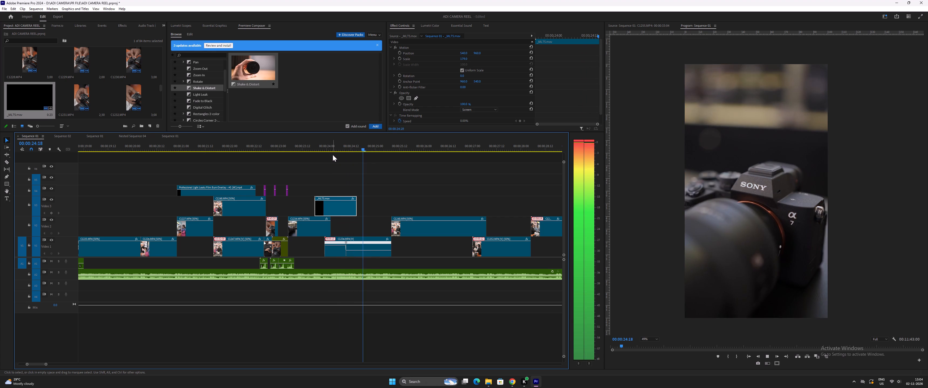
{"action": "key", "text": "space"}
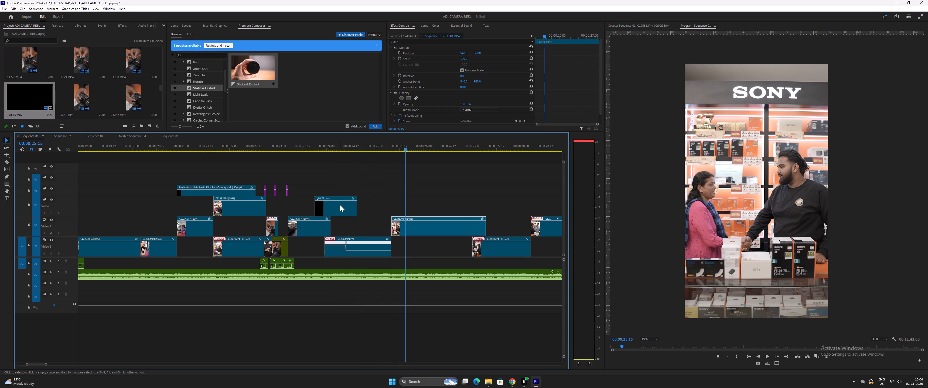
Delete the light burn overlay above the 24:02 cut and play the bare cut through to the Sony store shot.
{"action": "left_click", "coordinate": [340, 205]}
{"action": "key", "text": "Delete"}
{"action": "left_click_drag", "start_coordinate": [322, 150], "coordinate": [331, 151]}
{"action": "key", "text": "space"}
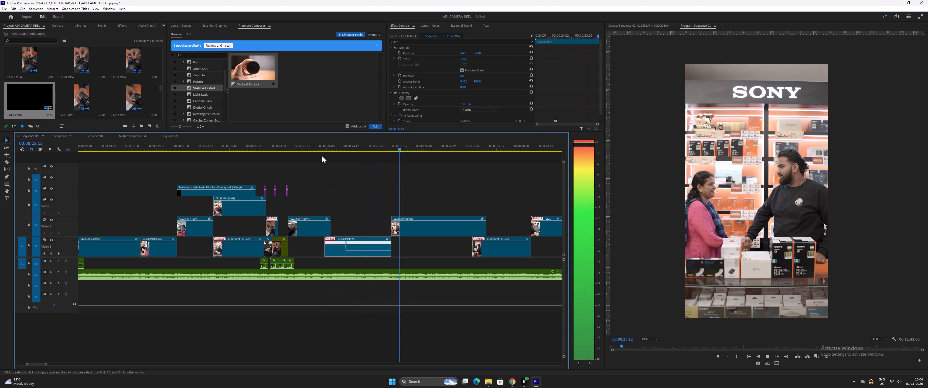
{"action": "key", "text": "space"}
Keyframe a gradual scale-up on the Sony store handshake shot, from 25:08 to a larger scale at 27:06, and play it back.
{"action": "left_click", "coordinate": [390, 148]}
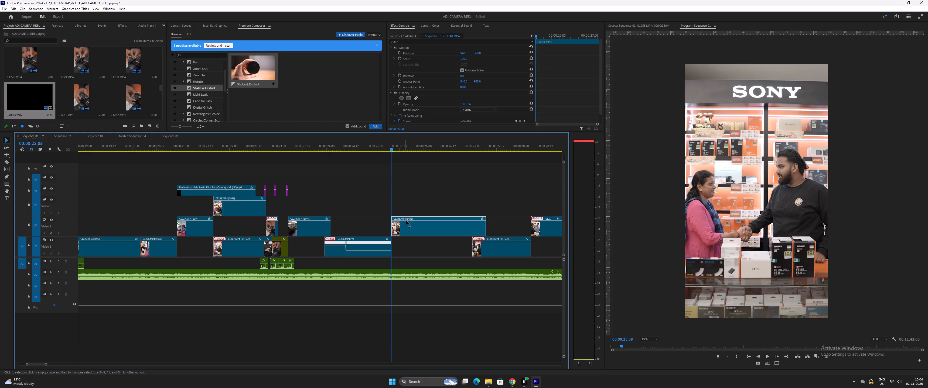
{"action": "left_click", "coordinate": [416, 231]}
{"action": "left_click", "coordinate": [401, 58]}
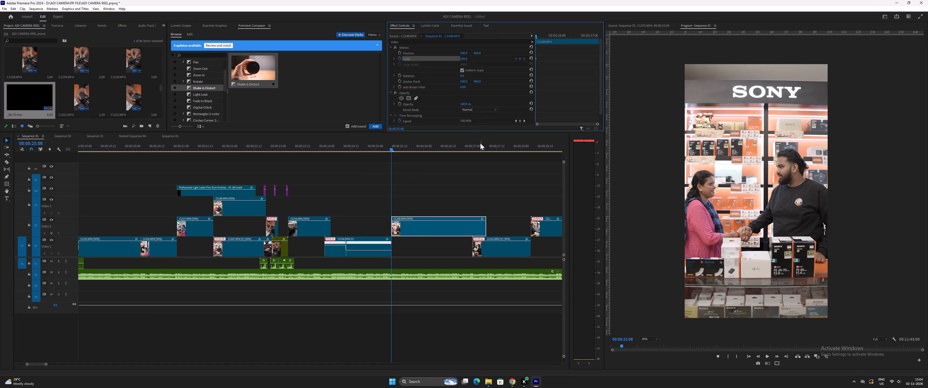
{"action": "left_click", "coordinate": [481, 148]}
{"action": "left_click", "coordinate": [483, 148]}
{"action": "key", "text": "equal"}
{"action": "key", "text": "equal"}
{"action": "key", "text": "equal"}
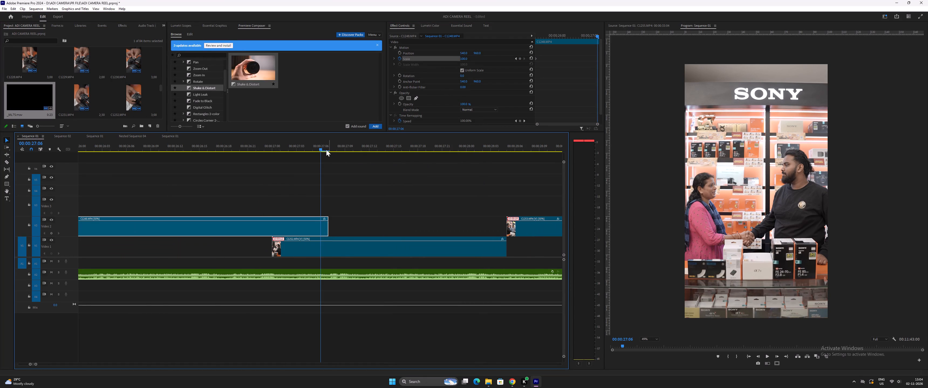
{"action": "left_click_drag", "start_coordinate": [466, 58], "coordinate": [471, 59]}
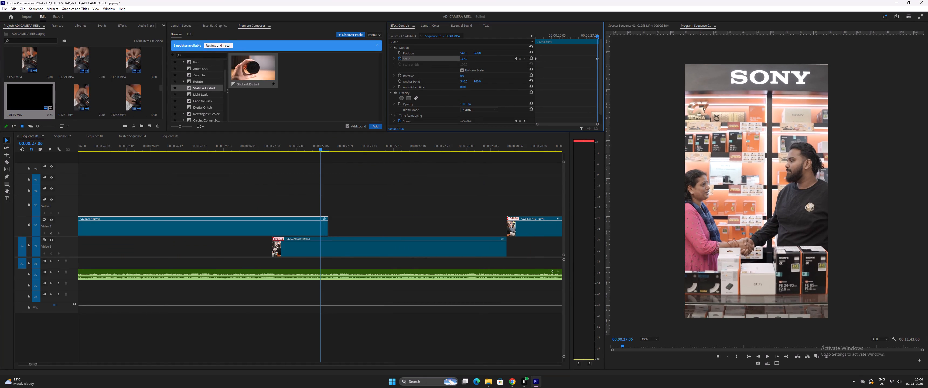
{"action": "left_click_drag", "start_coordinate": [471, 59], "coordinate": [472, 59]}
{"action": "left_click", "coordinate": [279, 144]}
{"action": "key", "text": "minus"}
{"action": "key", "text": "minus"}
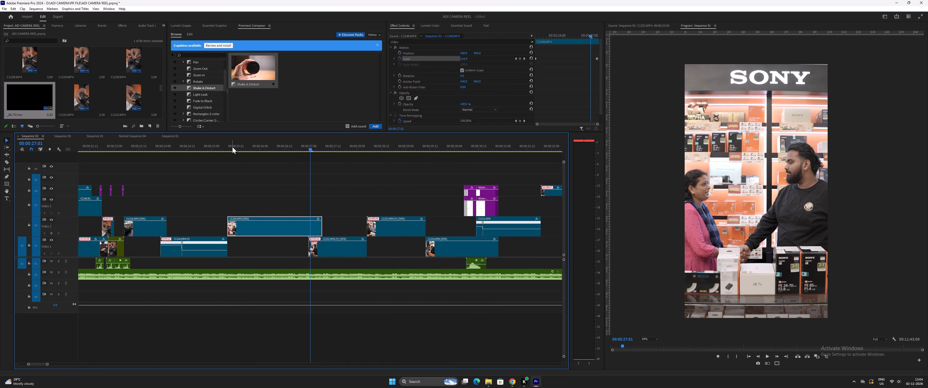
{"action": "left_click", "coordinate": [229, 147]}
{"action": "key", "text": "space"}
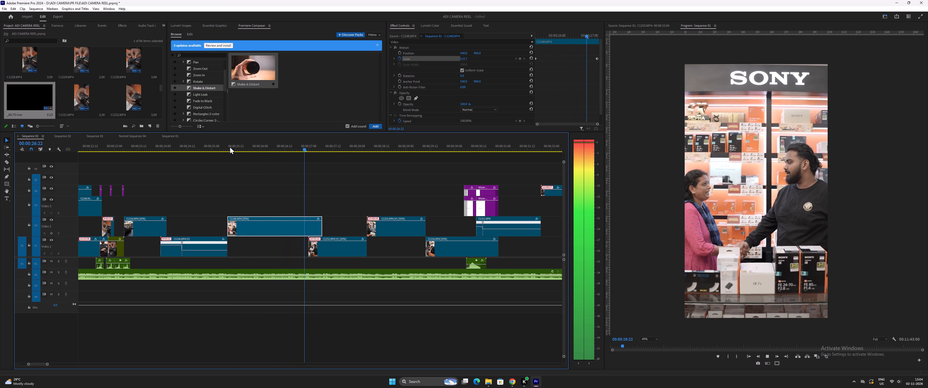
{"action": "key", "text": "space"}
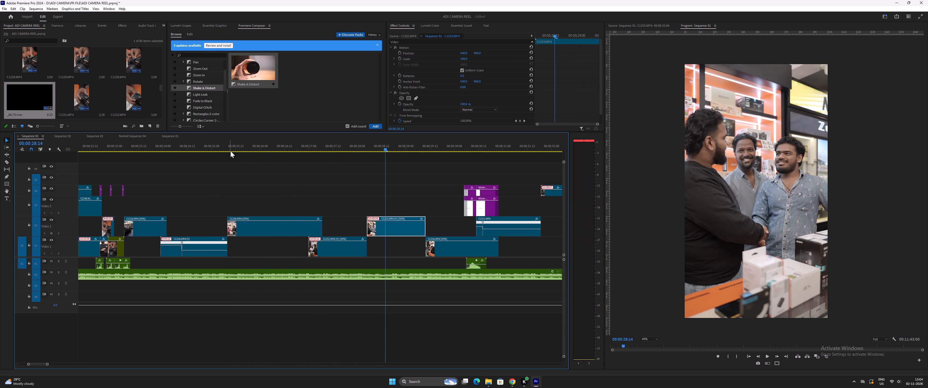
Replay the white flashes and the camera close-ups up to the 24:02 cut from several points.
{"action": "key", "text": "minus"}
{"action": "left_click", "coordinate": [233, 144]}
{"action": "key", "text": "space"}
{"action": "key", "text": "equal"}
{"action": "key", "text": "equal"}
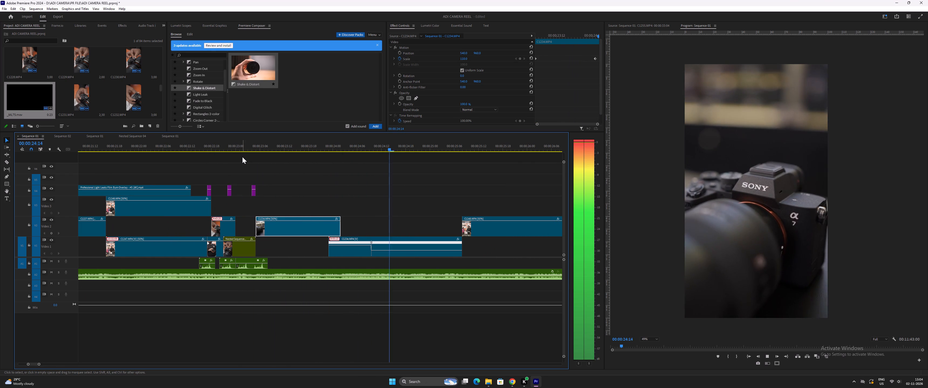
{"action": "key", "text": "space"}
{"action": "left_click_drag", "start_coordinate": [305, 147], "coordinate": [207, 153]}
{"action": "key", "text": "space"}
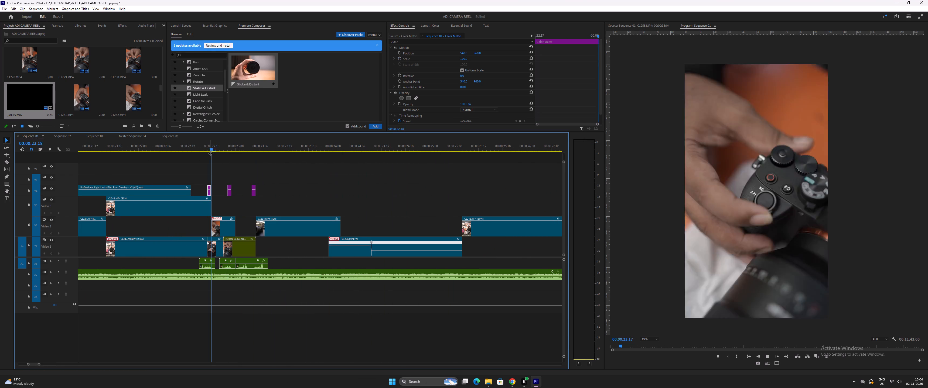
{"action": "key", "text": "space"}
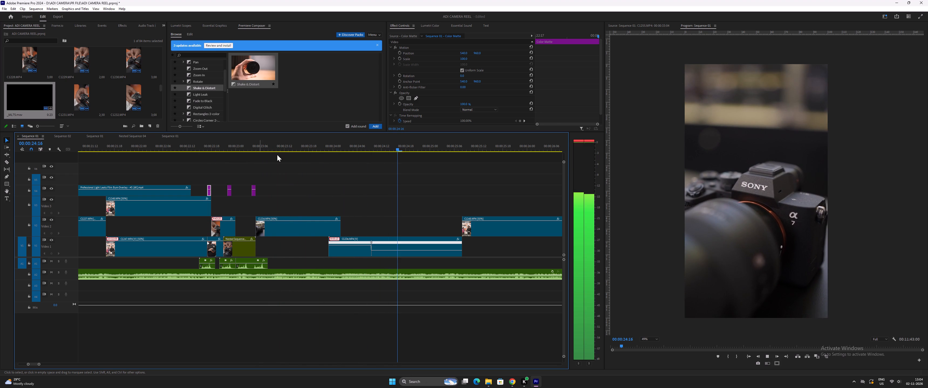
{"action": "left_click_drag", "start_coordinate": [329, 148], "coordinate": [340, 149]}
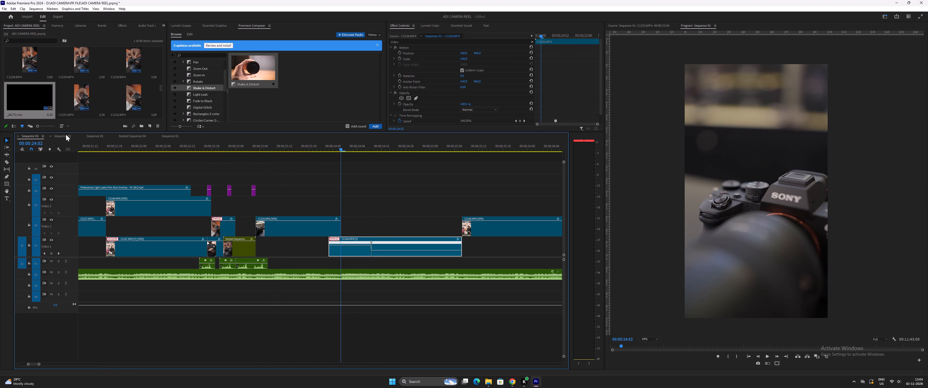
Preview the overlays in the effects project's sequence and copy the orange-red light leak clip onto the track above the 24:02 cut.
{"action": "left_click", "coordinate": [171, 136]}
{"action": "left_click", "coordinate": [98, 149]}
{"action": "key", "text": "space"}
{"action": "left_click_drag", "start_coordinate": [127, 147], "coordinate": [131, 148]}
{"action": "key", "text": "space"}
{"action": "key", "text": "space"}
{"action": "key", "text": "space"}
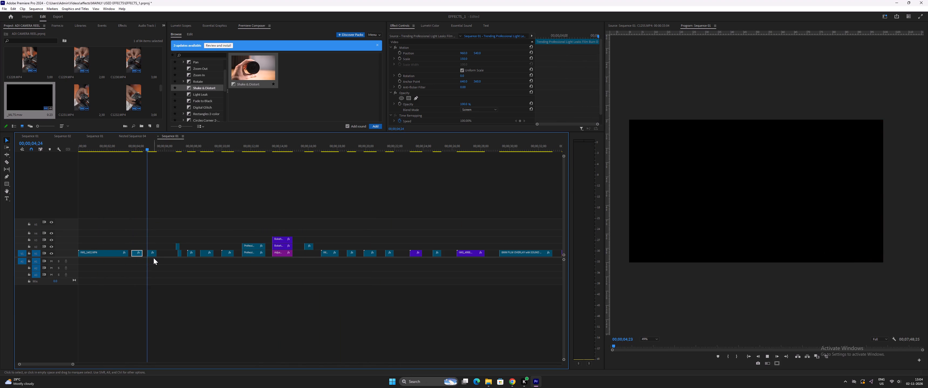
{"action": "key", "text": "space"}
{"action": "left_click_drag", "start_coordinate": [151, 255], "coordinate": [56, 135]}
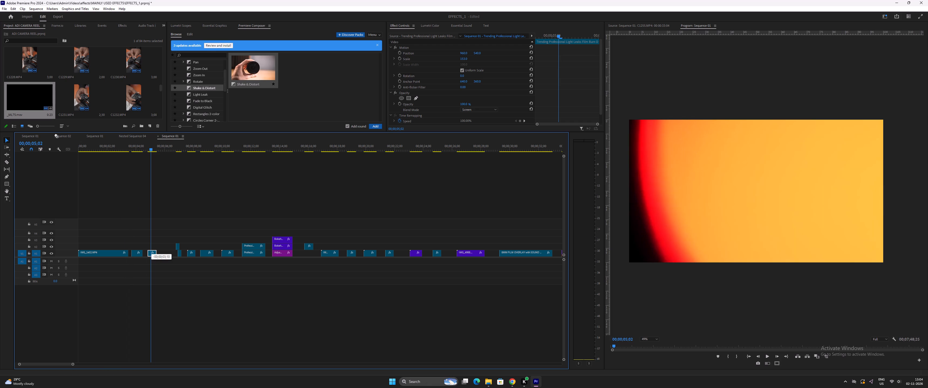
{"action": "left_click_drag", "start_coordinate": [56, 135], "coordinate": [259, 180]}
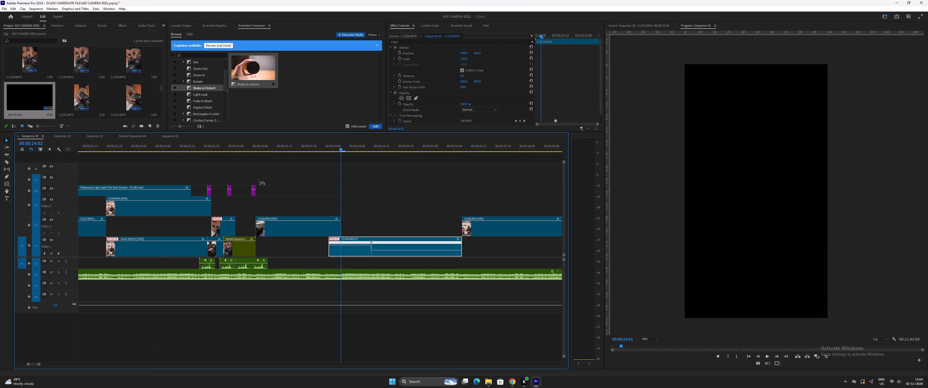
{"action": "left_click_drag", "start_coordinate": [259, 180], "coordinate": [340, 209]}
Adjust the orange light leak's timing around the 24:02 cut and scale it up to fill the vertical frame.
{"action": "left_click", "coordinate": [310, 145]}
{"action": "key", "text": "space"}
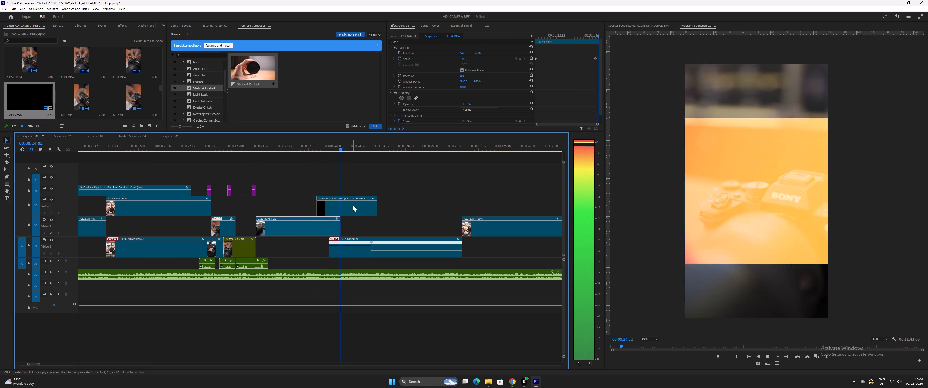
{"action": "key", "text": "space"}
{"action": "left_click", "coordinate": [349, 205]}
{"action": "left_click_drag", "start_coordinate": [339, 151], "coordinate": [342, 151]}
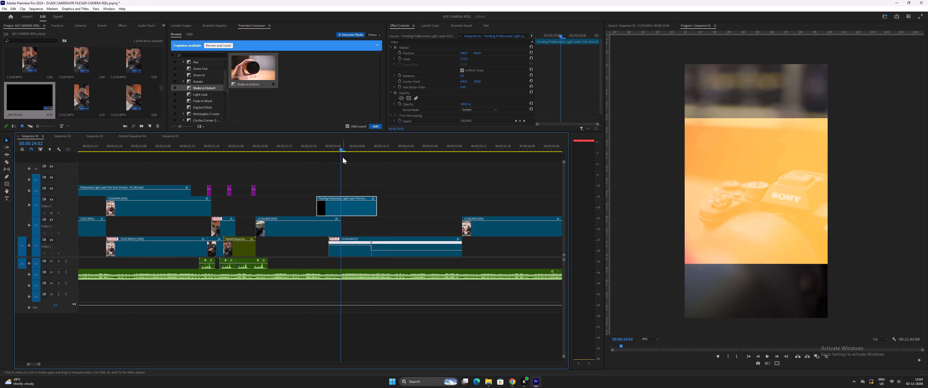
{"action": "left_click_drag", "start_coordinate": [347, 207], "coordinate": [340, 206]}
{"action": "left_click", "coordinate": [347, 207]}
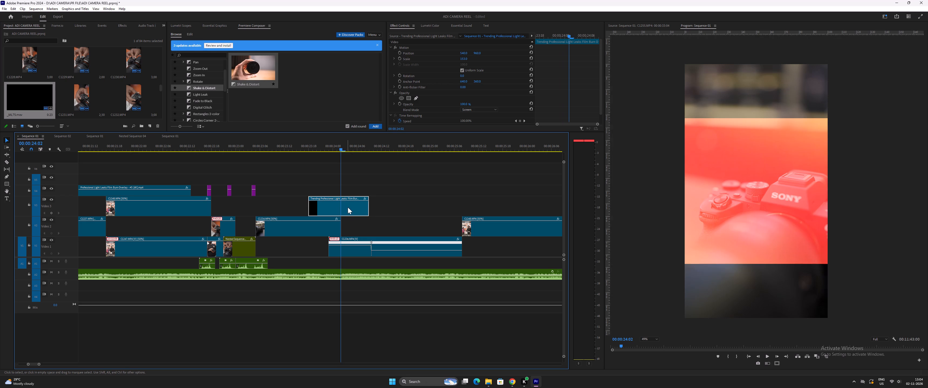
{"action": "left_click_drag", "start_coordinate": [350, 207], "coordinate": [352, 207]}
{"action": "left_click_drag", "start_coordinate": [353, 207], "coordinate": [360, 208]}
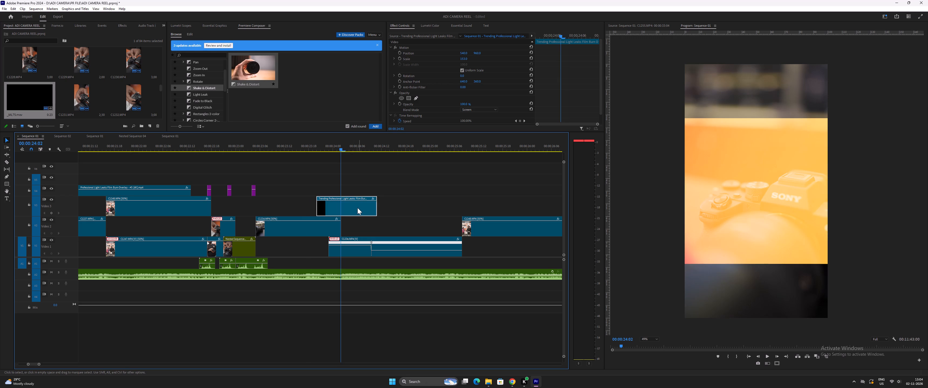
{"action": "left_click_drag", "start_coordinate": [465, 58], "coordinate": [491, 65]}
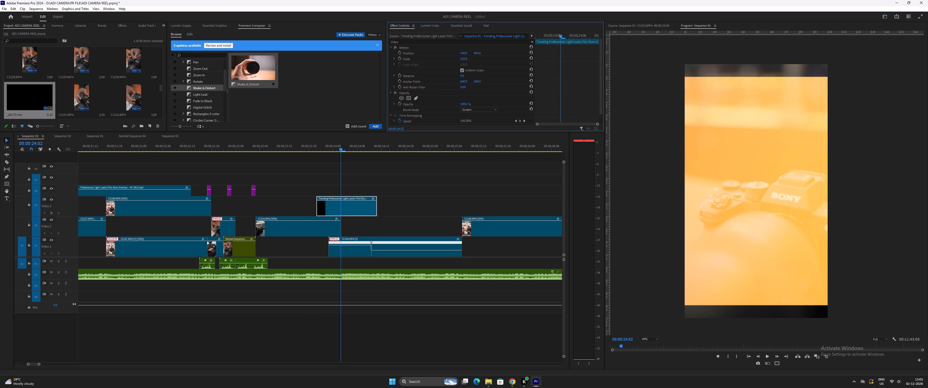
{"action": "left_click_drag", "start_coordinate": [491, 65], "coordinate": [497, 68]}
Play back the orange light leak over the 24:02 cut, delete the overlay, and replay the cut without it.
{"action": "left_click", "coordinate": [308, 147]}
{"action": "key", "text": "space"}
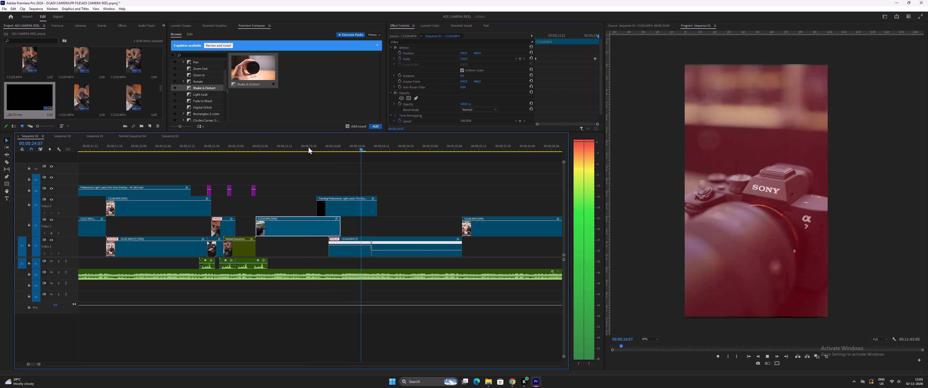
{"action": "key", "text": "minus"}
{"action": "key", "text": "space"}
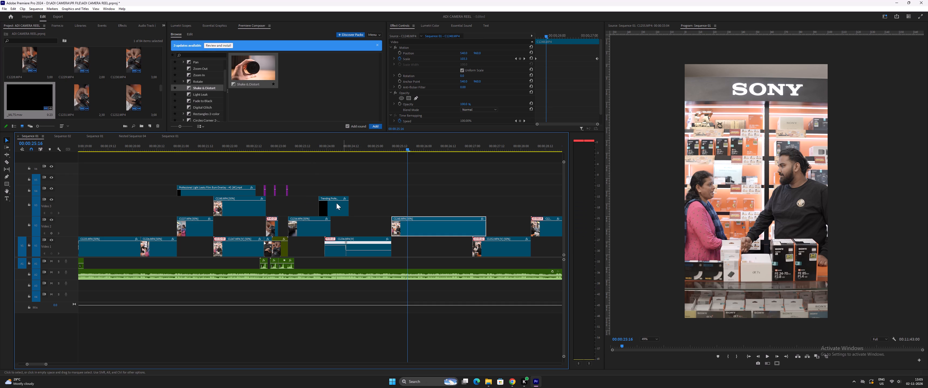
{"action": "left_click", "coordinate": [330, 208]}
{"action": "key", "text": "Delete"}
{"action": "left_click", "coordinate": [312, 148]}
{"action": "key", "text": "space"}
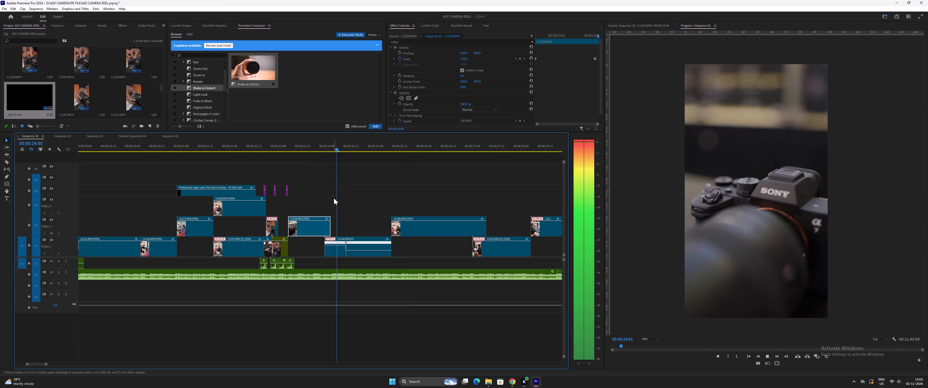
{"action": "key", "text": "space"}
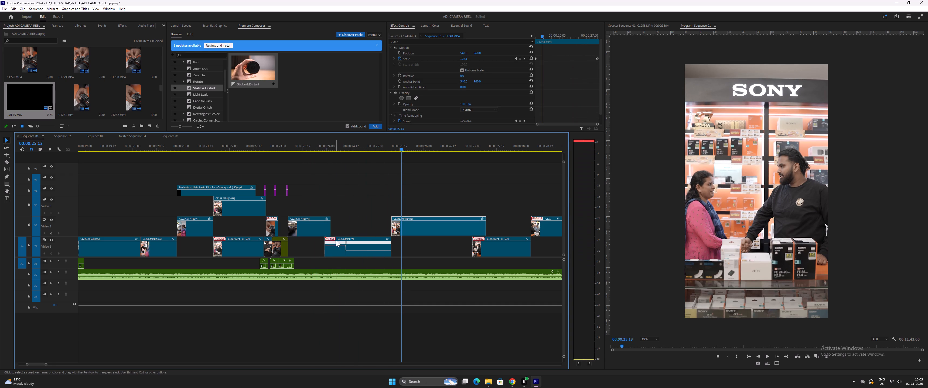
Nest the speed-ramped Sony camera close-up that ends at the Sony store shot, keeping the suggested nest name.
{"action": "left_click", "coordinate": [355, 235]}
{"action": "left_click", "coordinate": [356, 238]}
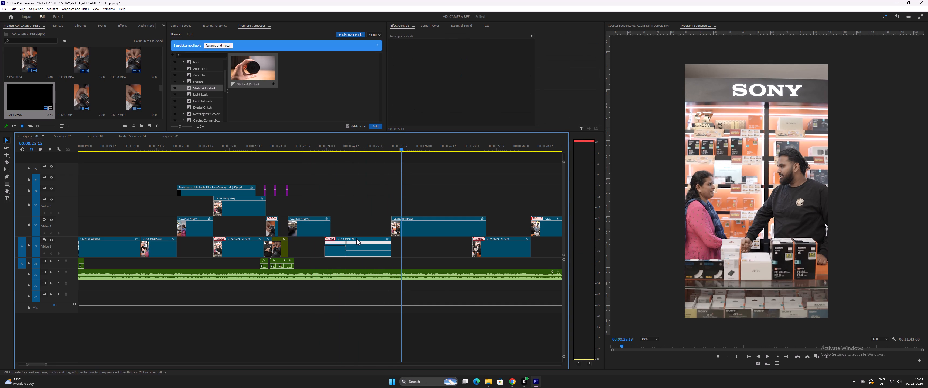
{"action": "right_click", "coordinate": [358, 239]}
{"action": "left_click", "coordinate": [377, 245]}
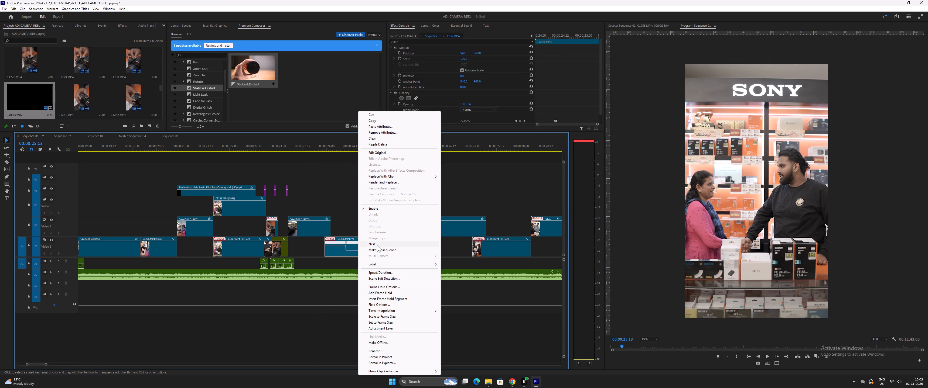
{"action": "left_click", "coordinate": [452, 196]}
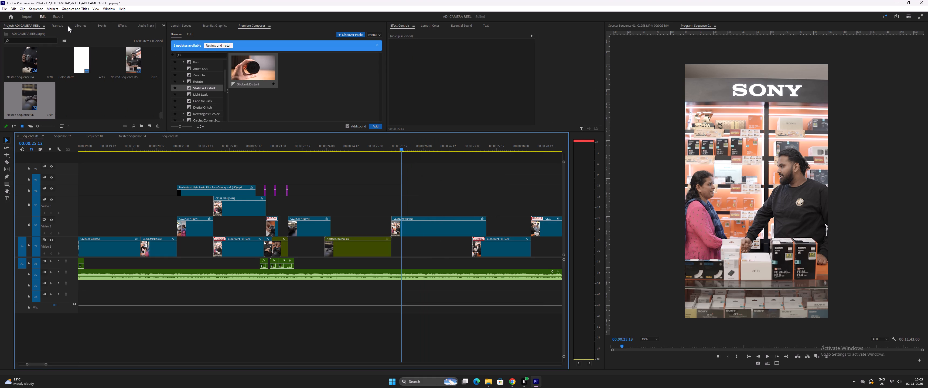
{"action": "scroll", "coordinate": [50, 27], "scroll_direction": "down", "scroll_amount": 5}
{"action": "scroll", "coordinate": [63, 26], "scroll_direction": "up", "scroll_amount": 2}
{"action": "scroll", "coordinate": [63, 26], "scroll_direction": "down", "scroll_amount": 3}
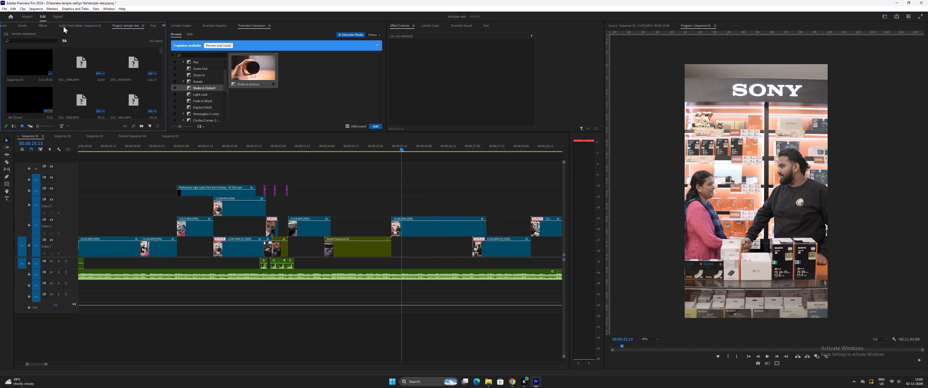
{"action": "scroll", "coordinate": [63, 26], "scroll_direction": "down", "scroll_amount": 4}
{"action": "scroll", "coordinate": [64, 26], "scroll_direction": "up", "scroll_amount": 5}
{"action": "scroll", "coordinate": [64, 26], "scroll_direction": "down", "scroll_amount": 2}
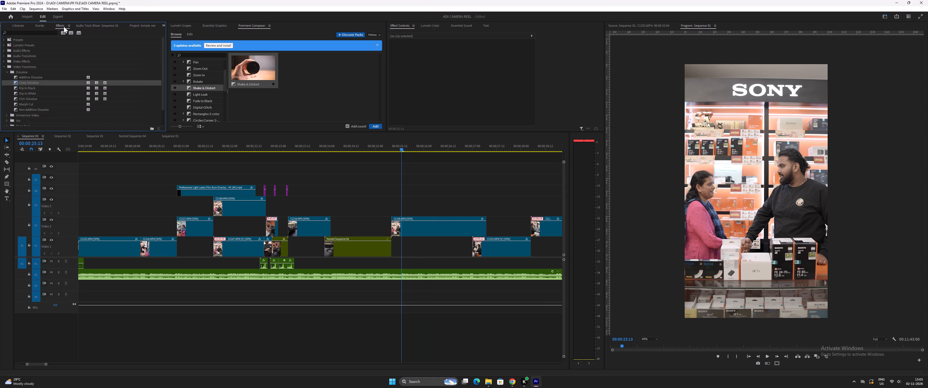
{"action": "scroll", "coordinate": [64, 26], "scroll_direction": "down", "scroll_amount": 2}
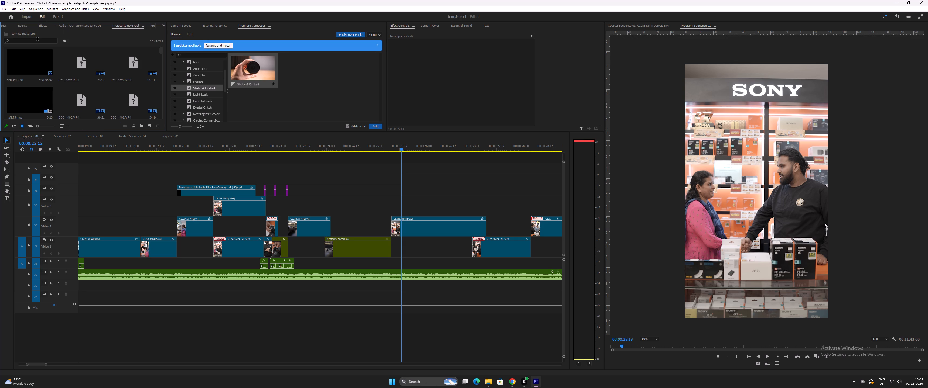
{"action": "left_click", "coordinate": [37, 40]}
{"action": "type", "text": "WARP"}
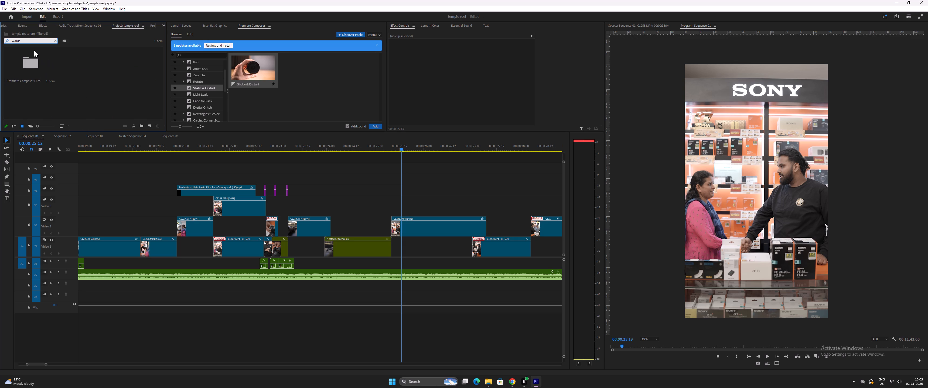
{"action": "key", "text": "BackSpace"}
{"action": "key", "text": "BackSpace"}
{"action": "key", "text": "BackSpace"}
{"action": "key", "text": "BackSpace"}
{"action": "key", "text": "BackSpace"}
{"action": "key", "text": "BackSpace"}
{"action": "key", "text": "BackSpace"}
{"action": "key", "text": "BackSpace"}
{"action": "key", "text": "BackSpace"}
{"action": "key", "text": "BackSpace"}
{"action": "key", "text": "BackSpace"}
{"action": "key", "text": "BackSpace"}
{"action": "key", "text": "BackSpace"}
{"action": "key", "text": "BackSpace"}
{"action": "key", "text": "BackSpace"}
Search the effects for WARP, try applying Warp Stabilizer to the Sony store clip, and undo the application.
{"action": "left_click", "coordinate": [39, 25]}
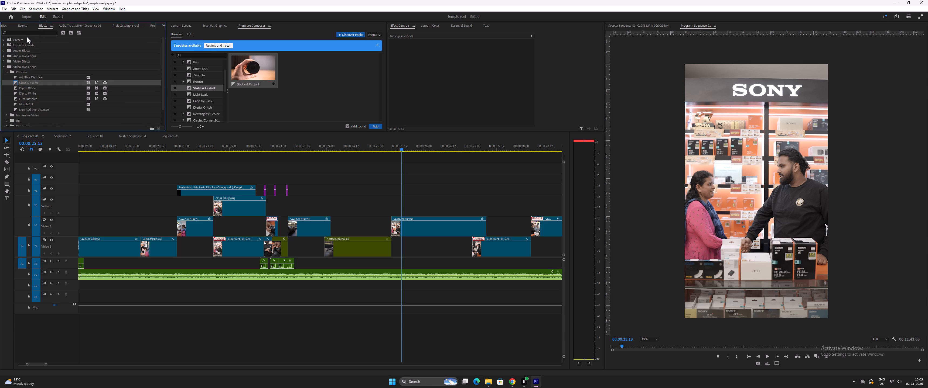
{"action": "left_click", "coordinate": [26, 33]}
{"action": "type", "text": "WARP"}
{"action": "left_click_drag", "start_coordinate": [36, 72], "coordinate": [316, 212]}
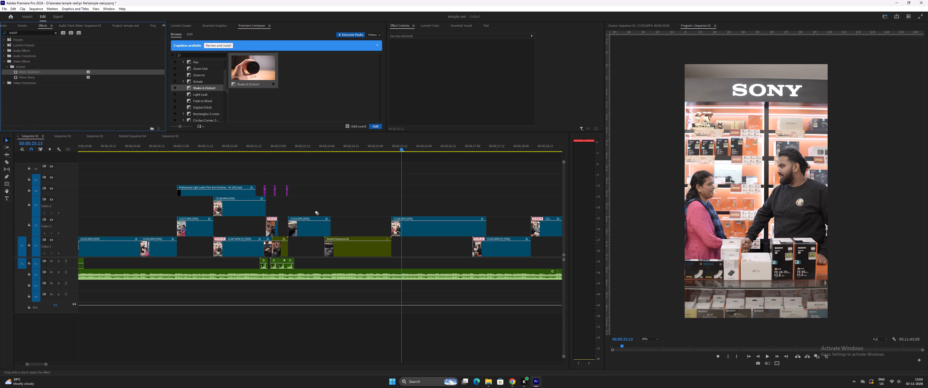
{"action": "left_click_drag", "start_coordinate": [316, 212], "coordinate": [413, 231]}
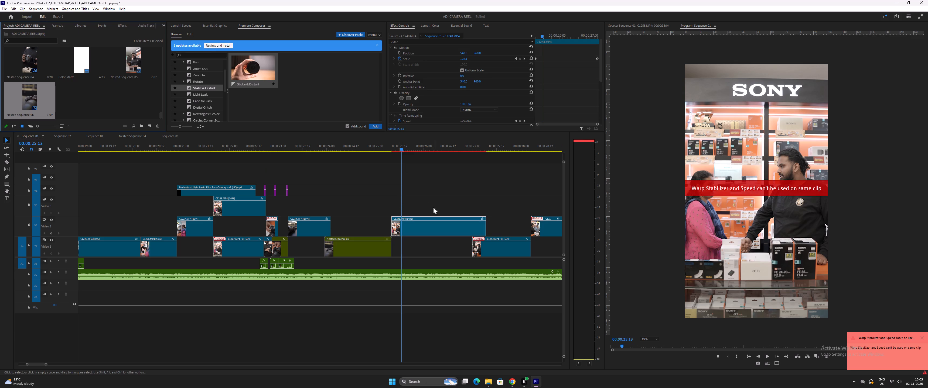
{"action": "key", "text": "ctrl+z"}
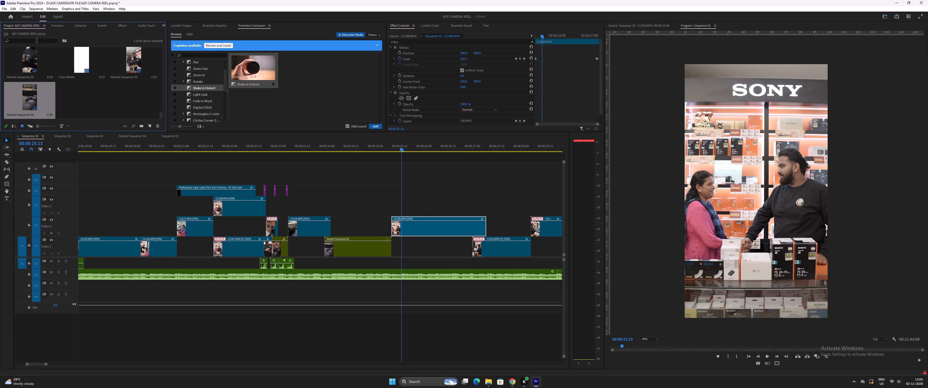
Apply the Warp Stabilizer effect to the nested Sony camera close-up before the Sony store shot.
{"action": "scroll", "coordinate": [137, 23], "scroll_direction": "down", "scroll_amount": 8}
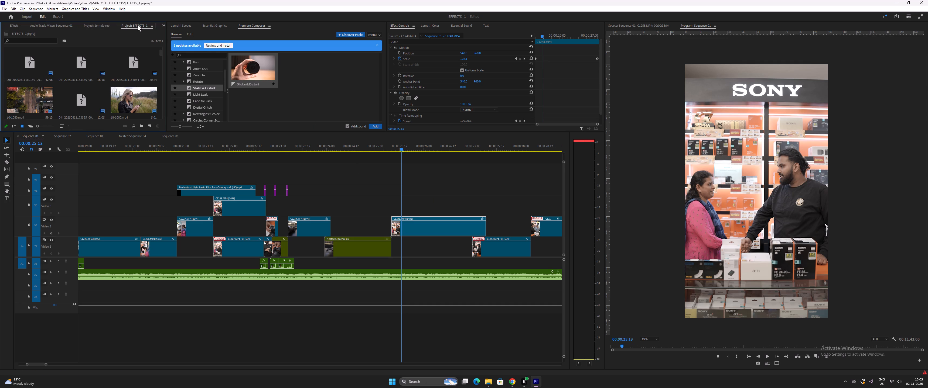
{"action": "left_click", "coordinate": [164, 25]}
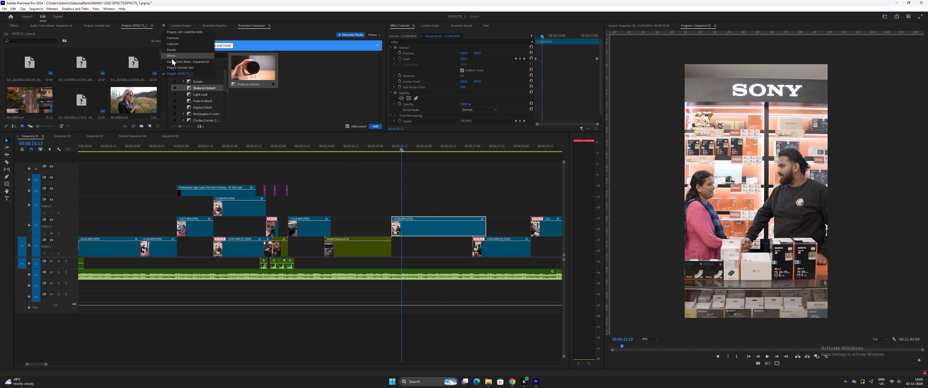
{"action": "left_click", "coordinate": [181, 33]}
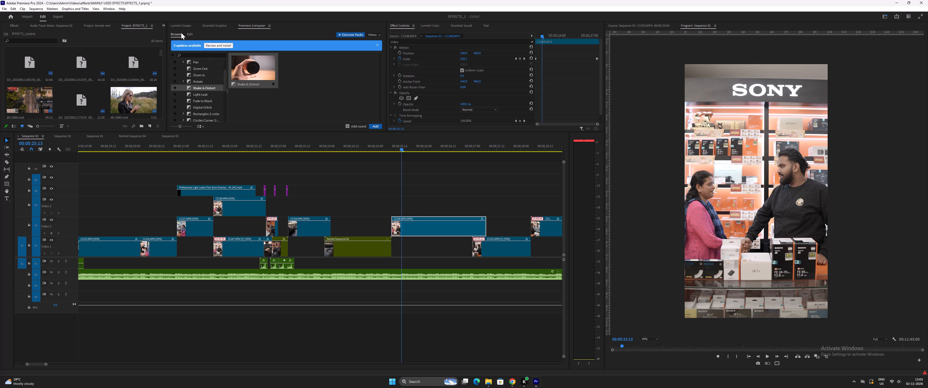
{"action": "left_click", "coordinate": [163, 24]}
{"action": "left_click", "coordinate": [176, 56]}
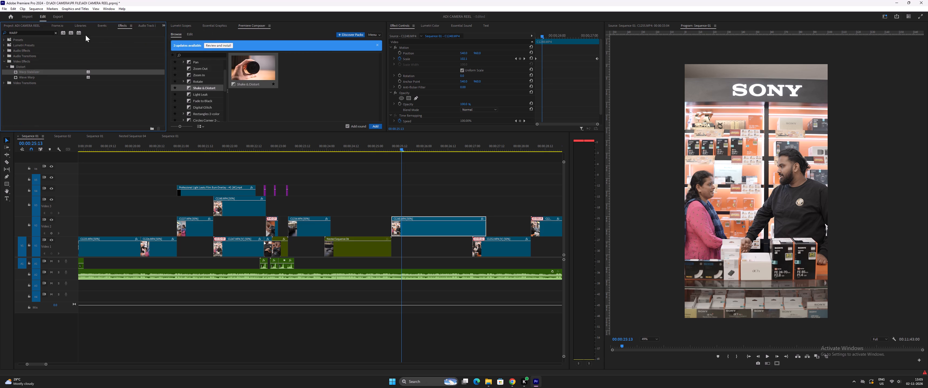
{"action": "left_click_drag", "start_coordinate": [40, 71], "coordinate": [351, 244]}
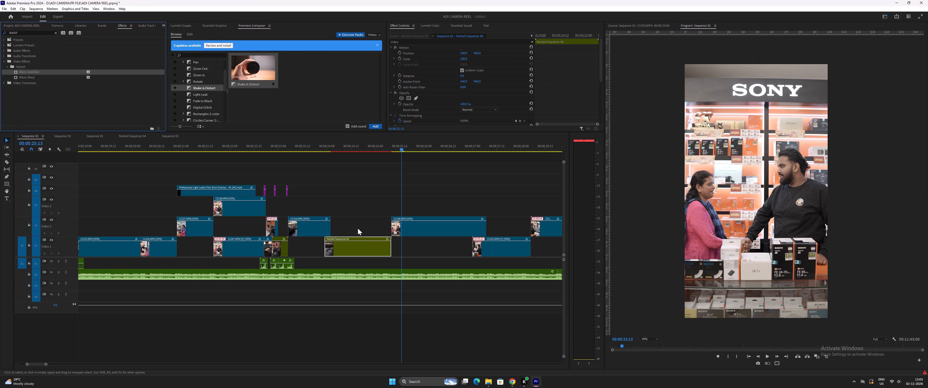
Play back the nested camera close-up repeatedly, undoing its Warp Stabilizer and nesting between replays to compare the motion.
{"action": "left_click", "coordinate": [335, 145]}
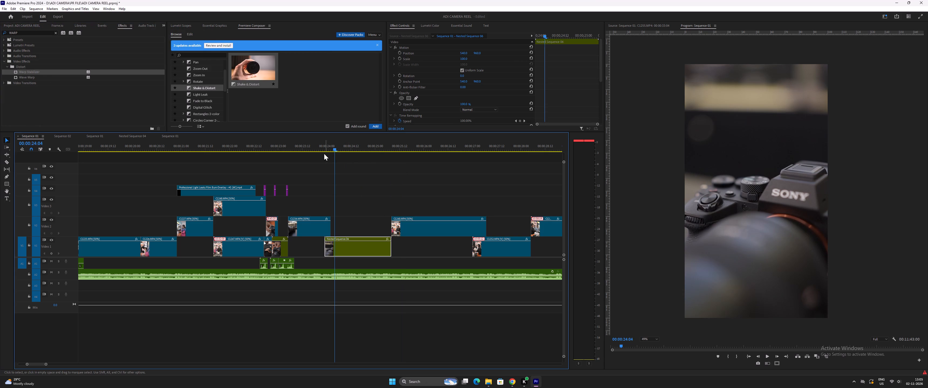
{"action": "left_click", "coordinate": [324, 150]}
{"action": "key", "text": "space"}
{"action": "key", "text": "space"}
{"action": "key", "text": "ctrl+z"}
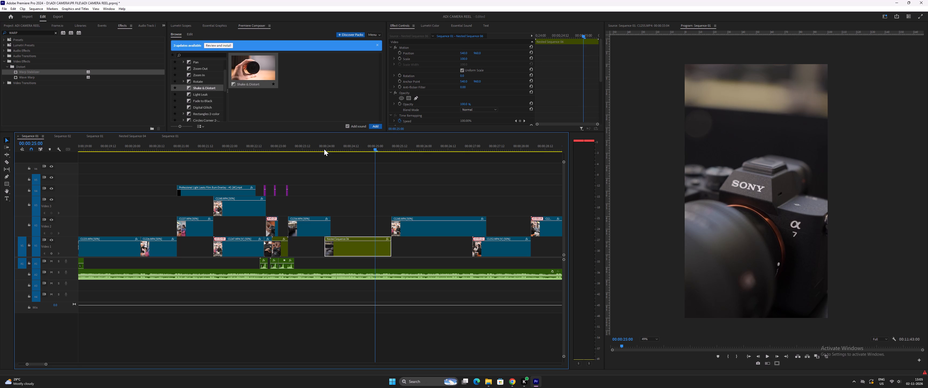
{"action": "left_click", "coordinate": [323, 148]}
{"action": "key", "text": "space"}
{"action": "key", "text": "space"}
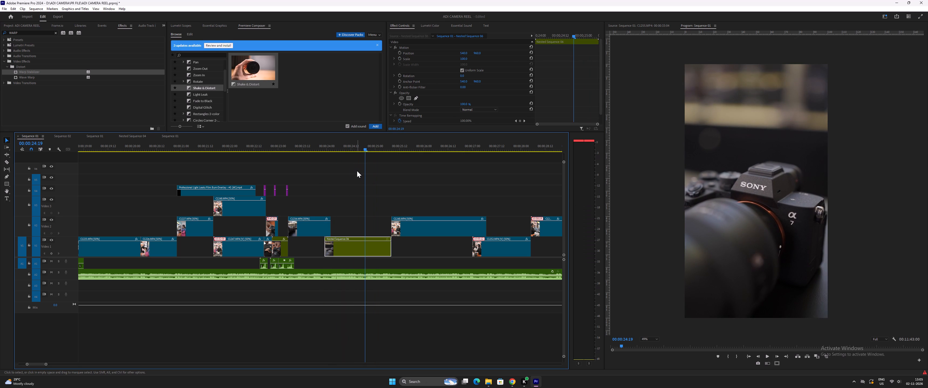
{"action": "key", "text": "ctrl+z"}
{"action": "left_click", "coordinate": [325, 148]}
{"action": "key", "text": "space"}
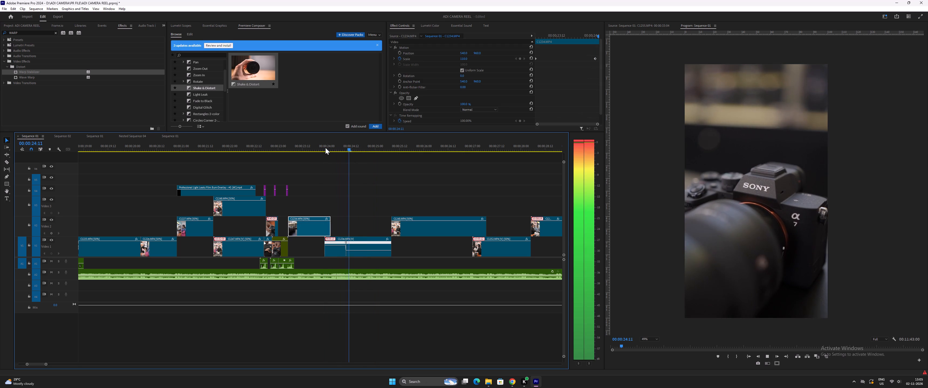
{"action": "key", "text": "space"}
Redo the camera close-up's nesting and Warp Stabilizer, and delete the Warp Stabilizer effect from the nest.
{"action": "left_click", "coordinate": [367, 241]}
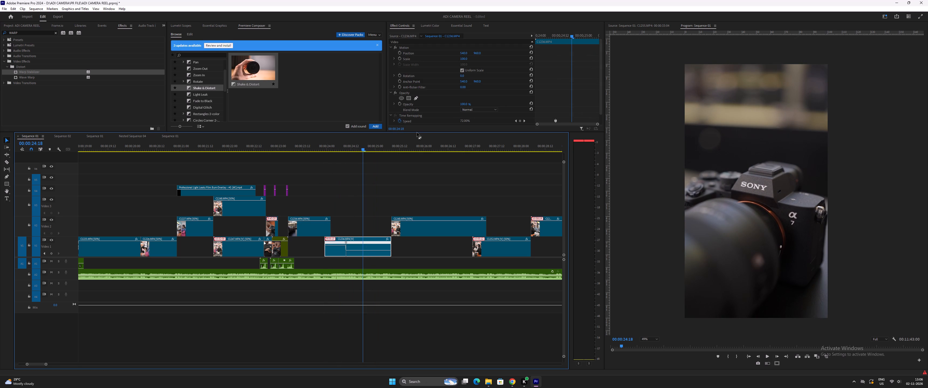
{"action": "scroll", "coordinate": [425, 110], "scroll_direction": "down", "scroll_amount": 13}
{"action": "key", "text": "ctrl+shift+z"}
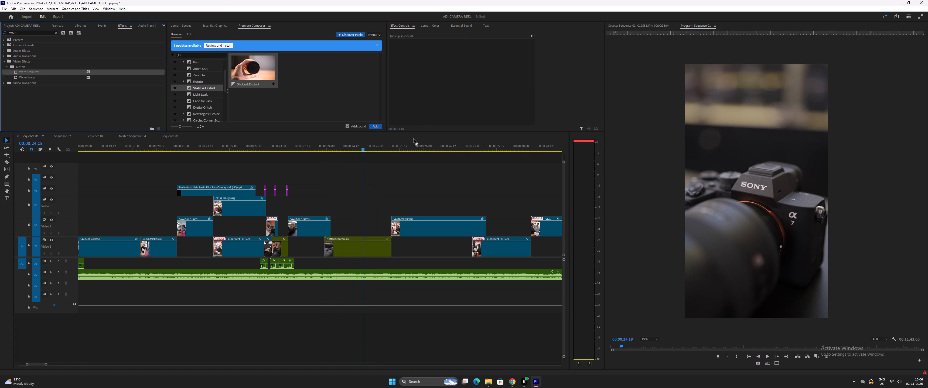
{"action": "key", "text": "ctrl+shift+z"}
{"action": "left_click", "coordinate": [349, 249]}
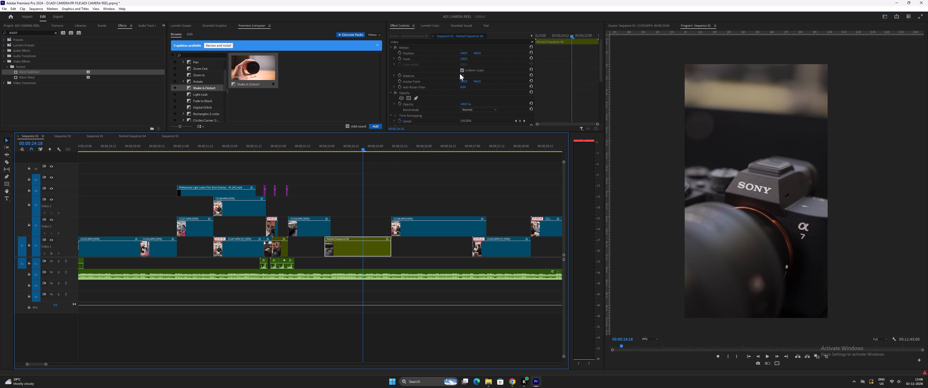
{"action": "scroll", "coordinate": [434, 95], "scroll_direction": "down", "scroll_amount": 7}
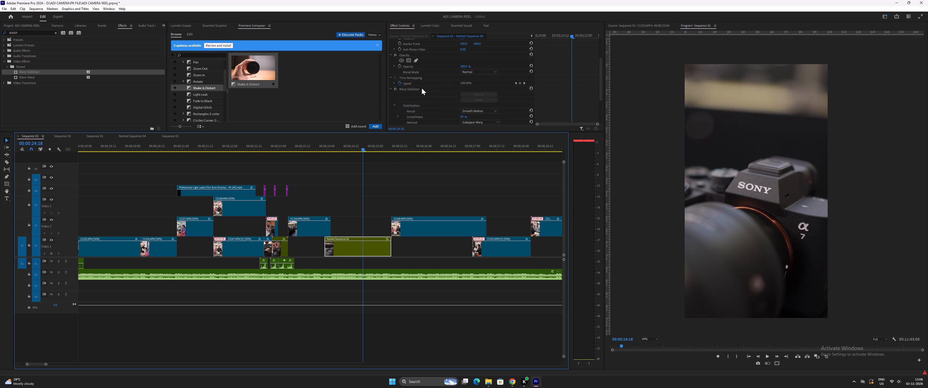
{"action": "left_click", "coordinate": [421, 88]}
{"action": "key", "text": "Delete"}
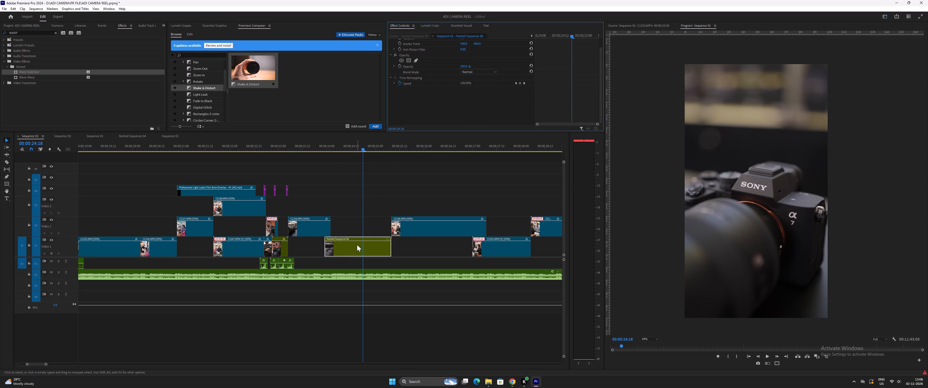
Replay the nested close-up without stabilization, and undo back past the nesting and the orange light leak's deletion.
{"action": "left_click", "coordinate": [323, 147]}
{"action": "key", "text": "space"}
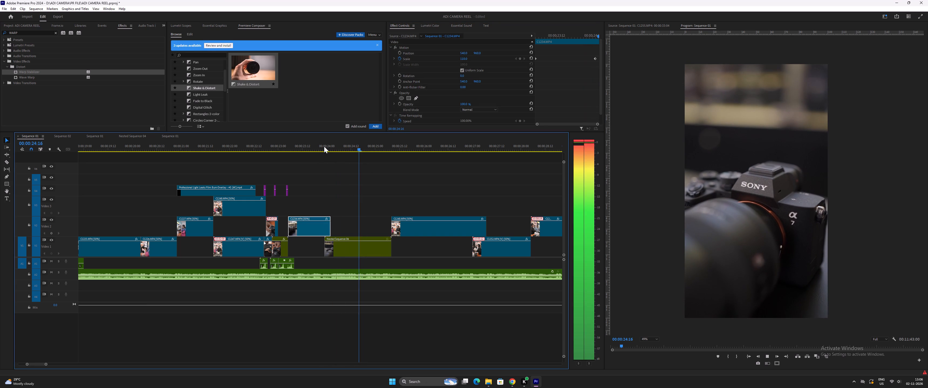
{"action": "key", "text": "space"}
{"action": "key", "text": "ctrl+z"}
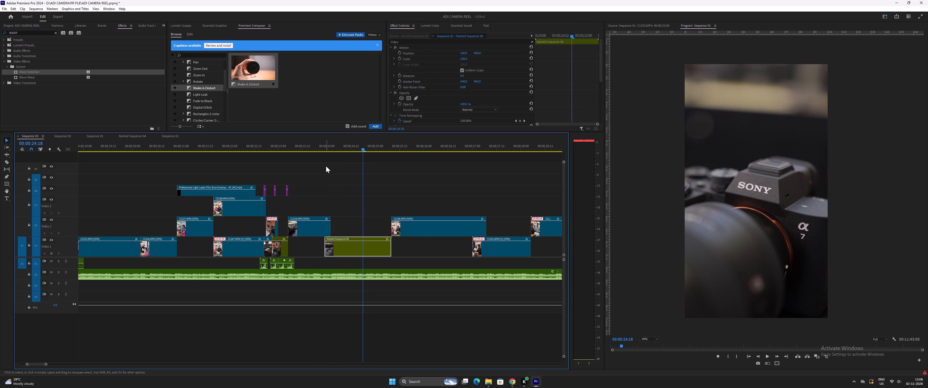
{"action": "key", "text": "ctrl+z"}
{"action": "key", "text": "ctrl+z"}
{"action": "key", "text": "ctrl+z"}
Replay the 24:02 cut with the orange light leak overlay and delete that overlay.
{"action": "left_click", "coordinate": [313, 148]}
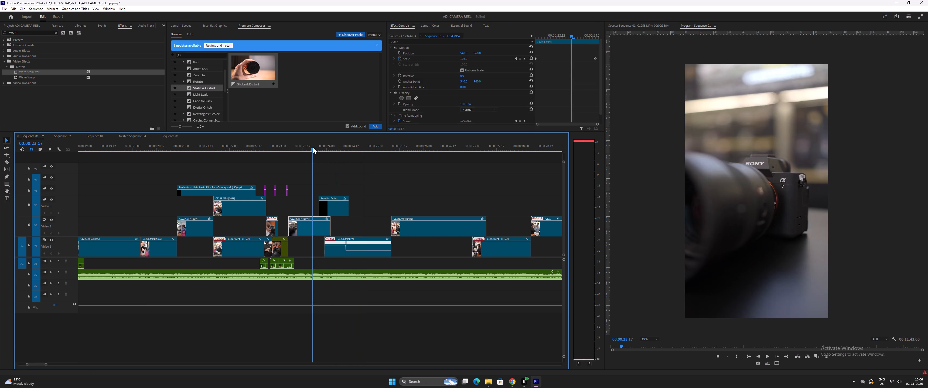
{"action": "key", "text": "space"}
{"action": "key", "text": "space"}
{"action": "left_click", "coordinate": [337, 209]}
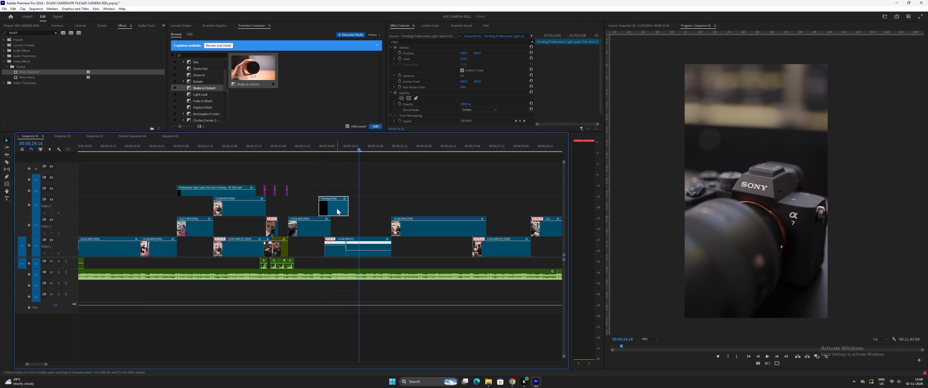
{"action": "key", "text": "Delete"}
Mark an in-to-out range from 23:18 to 25:17 around the camera close-up and play back the transition.
{"action": "left_click", "coordinate": [314, 147]}
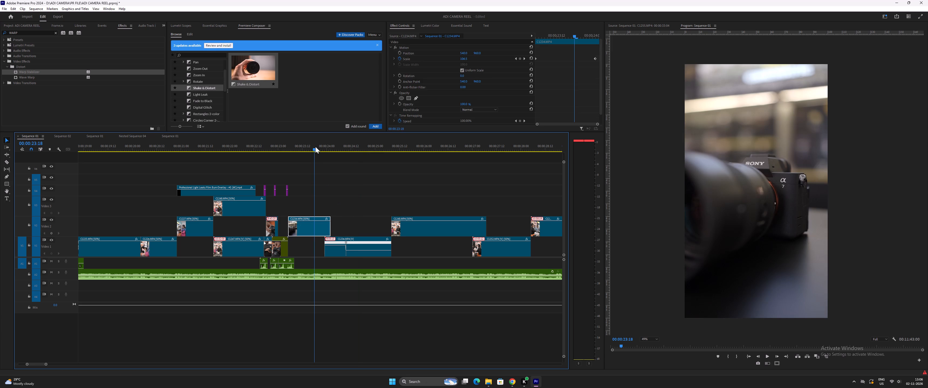
{"action": "key", "text": "i"}
{"action": "left_click", "coordinate": [411, 143]}
{"action": "key", "text": "o"}
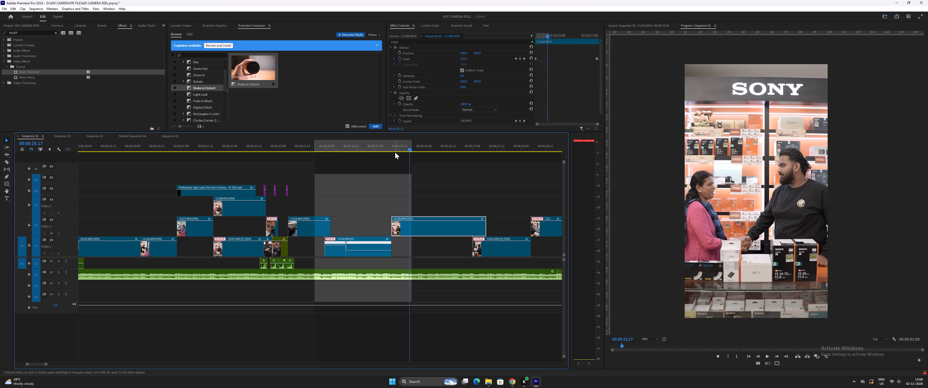
{"action": "key", "text": "ctrl+p"}
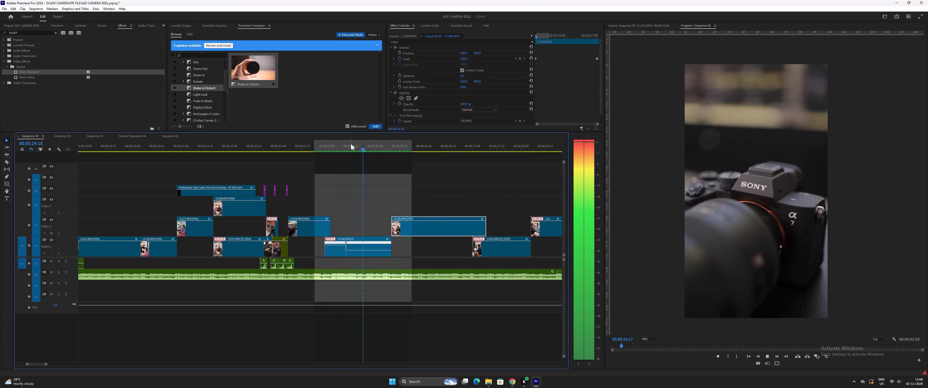
{"action": "key", "text": "space"}
{"action": "left_click", "coordinate": [321, 145]}
{"action": "key", "text": "space"}
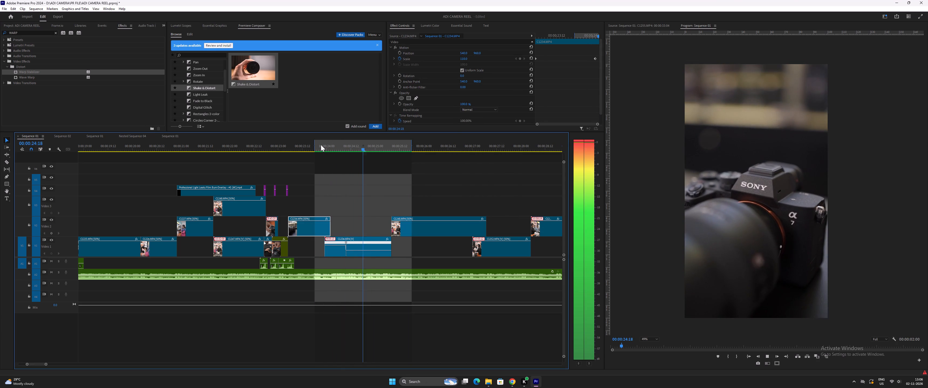
{"action": "key", "text": "space"}
Copy the Trending Professional Light Leaks overlay from the effects project's sequence onto the empty track above the reel's 25:08 cut and preview it.
{"action": "left_click_drag", "start_coordinate": [386, 144], "coordinate": [391, 146]}
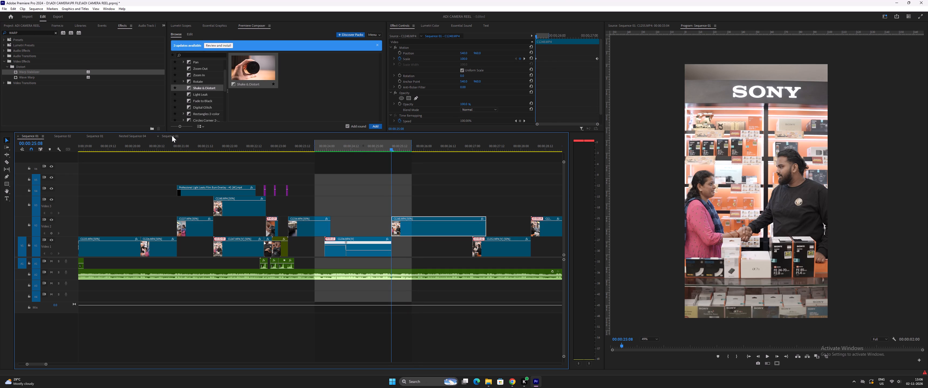
{"action": "left_click", "coordinate": [172, 134]}
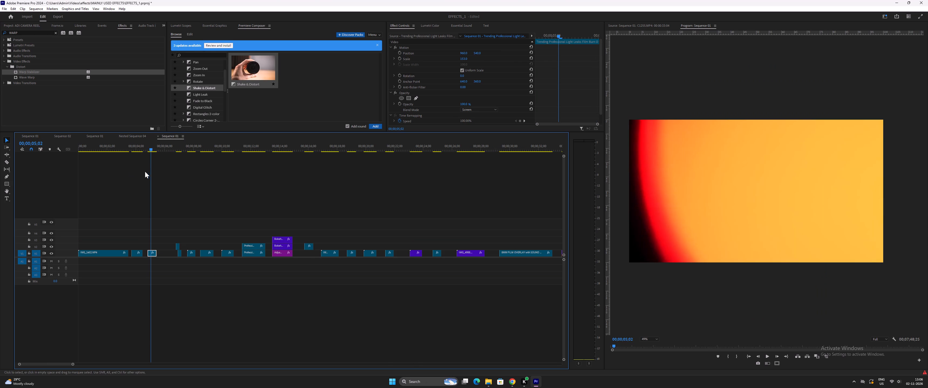
{"action": "left_click_drag", "start_coordinate": [127, 147], "coordinate": [130, 147]}
{"action": "key", "text": "space"}
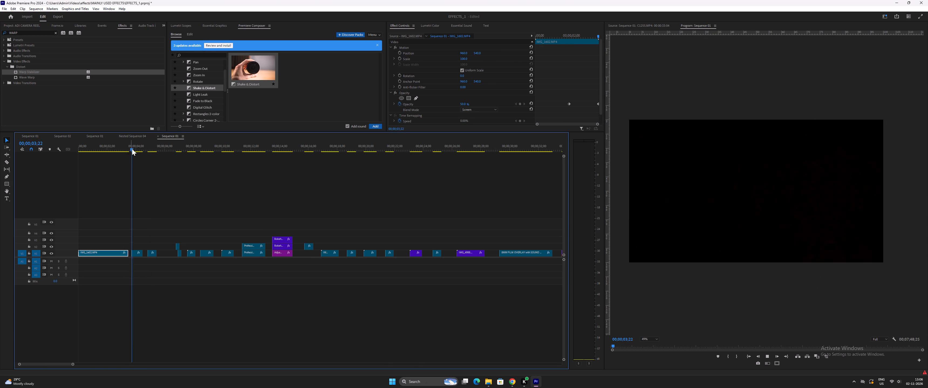
{"action": "key", "text": "equal"}
{"action": "key", "text": "space"}
{"action": "left_click_drag", "start_coordinate": [192, 254], "coordinate": [39, 134]}
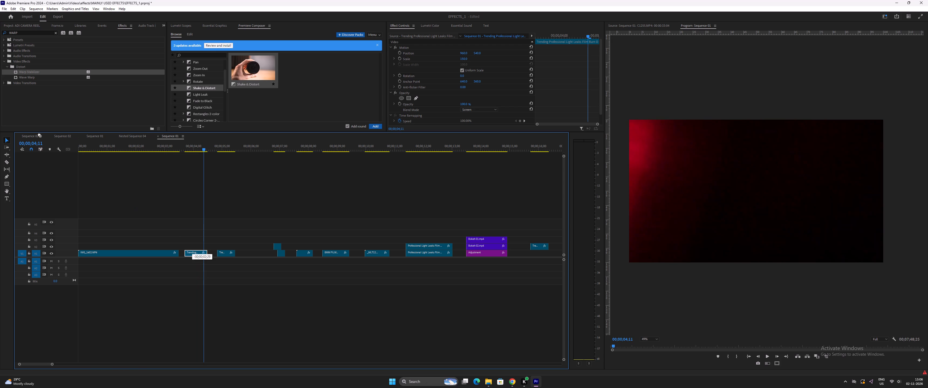
{"action": "left_click_drag", "start_coordinate": [39, 134], "coordinate": [391, 208]}
{"action": "left_click", "coordinate": [377, 147]}
{"action": "key", "text": "space"}
{"action": "key", "text": "space"}
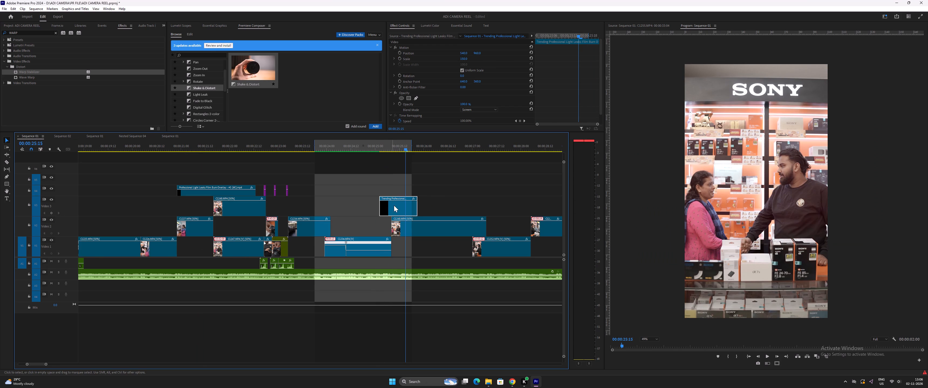
Scale up the light leak overlay at 25:08 until it fills the whole vertical frame.
{"action": "left_click", "coordinate": [396, 209]}
{"action": "left_click_drag", "start_coordinate": [464, 60], "coordinate": [480, 60]}
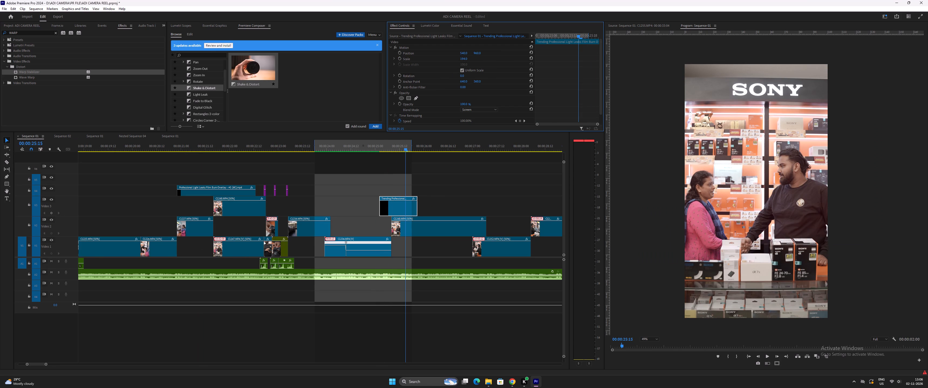
{"action": "left_click_drag", "start_coordinate": [480, 60], "coordinate": [481, 60]}
{"action": "left_click_drag", "start_coordinate": [396, 143], "coordinate": [392, 144]}
{"action": "left_click_drag", "start_coordinate": [464, 58], "coordinate": [472, 60]}
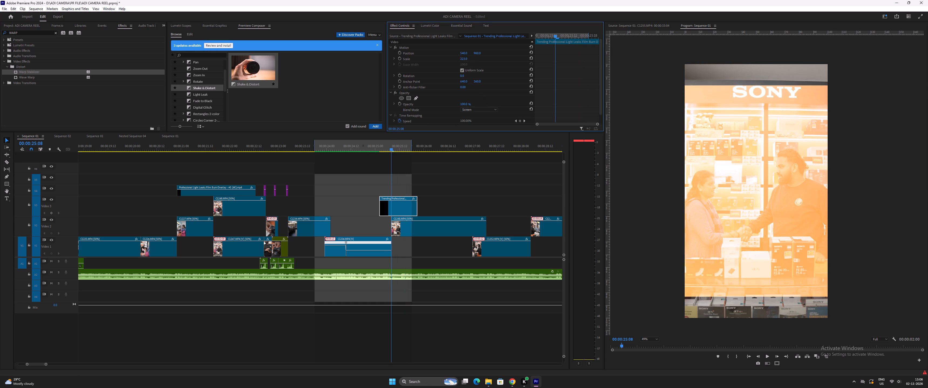
{"action": "left_click_drag", "start_coordinate": [472, 60], "coordinate": [489, 66]}
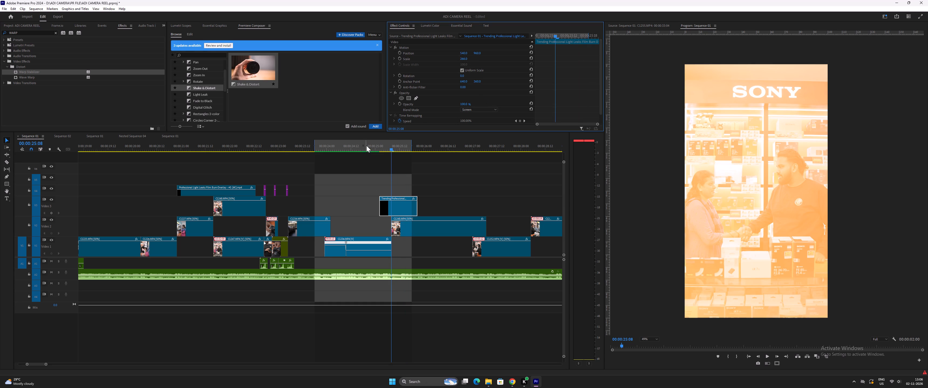
Play back the light leak transition at 25:08 and the clips following it up to the handshake shot.
{"action": "left_click", "coordinate": [367, 145]}
{"action": "key", "text": "space"}
{"action": "key", "text": "minus"}
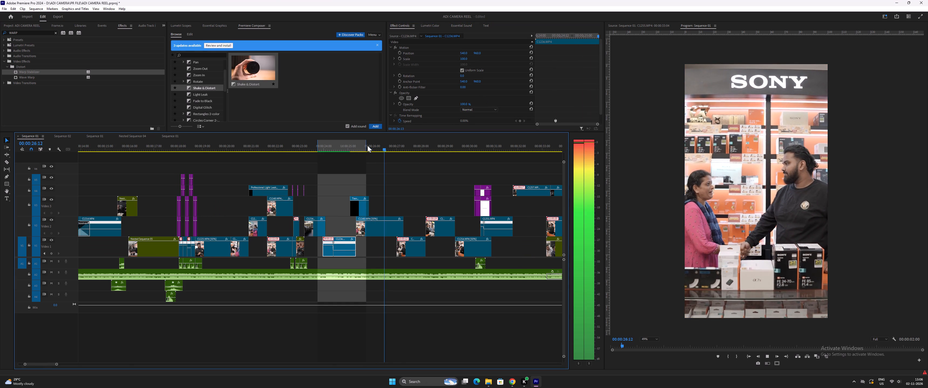
{"action": "key", "text": "minus"}
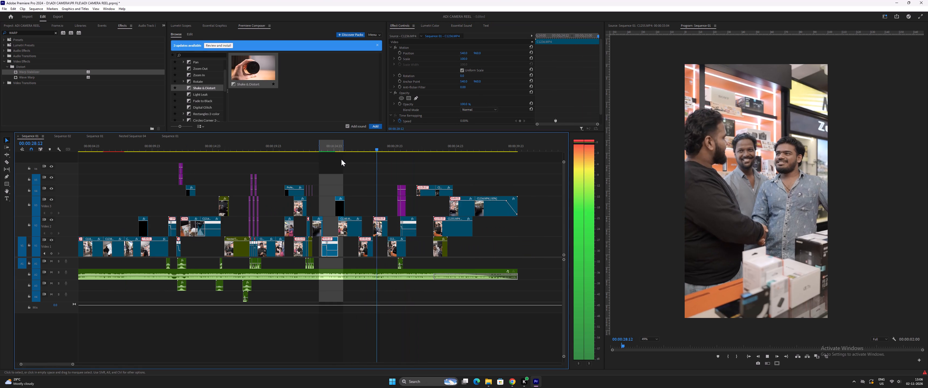
{"action": "key", "text": "equal"}
{"action": "key", "text": "equal"}
{"action": "key", "text": "space"}
Animate a gentle zoom-in on the three-man handshake clip with Scale keyframes at 28:01 and 29:09.
{"action": "left_click_drag", "start_coordinate": [280, 145], "coordinate": [287, 149]}
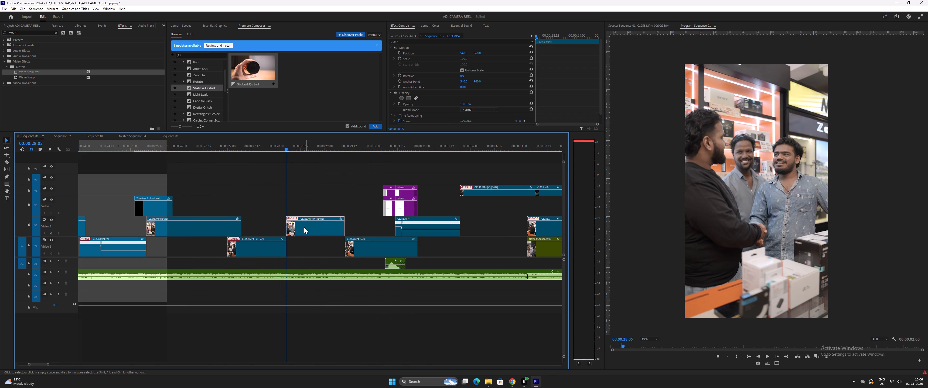
{"action": "left_click", "coordinate": [303, 229]}
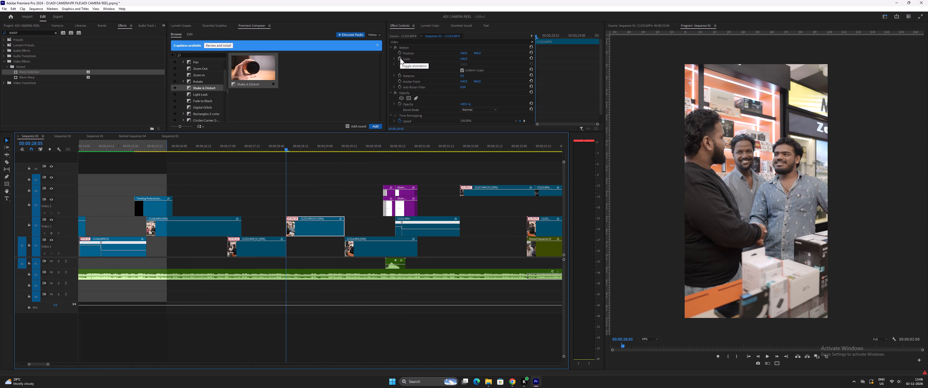
{"action": "left_click", "coordinate": [400, 58]}
{"action": "left_click", "coordinate": [344, 149]}
{"action": "key", "text": "equal"}
{"action": "key", "text": "equal"}
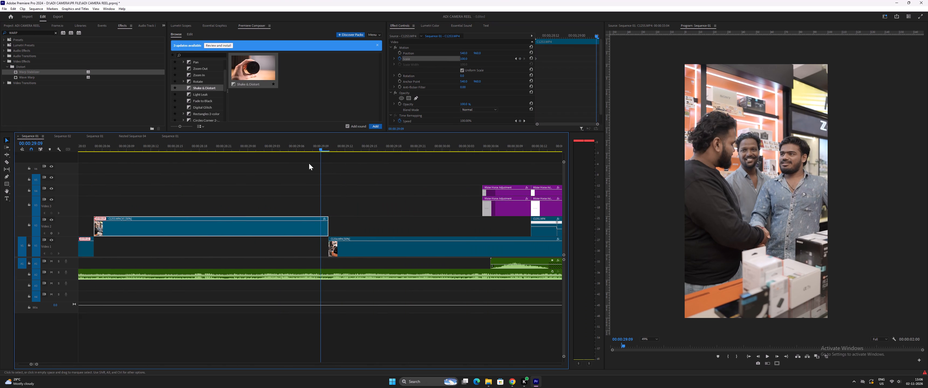
{"action": "key", "text": "equal"}
{"action": "left_click_drag", "start_coordinate": [463, 59], "coordinate": [471, 59]}
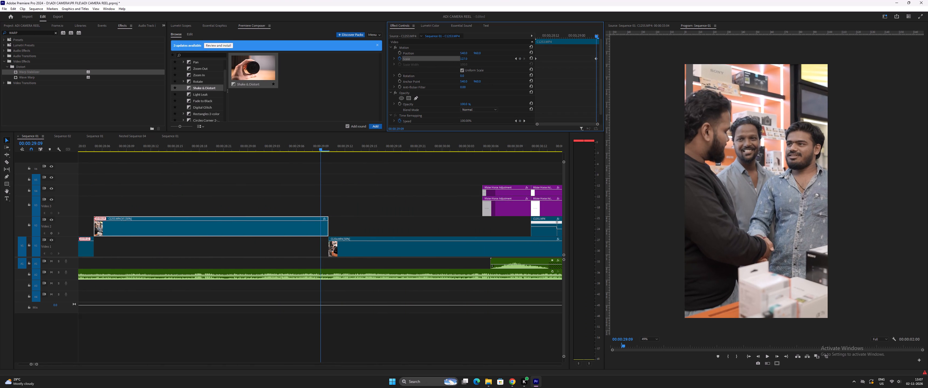
{"action": "left_click_drag", "start_coordinate": [471, 59], "coordinate": [467, 60]}
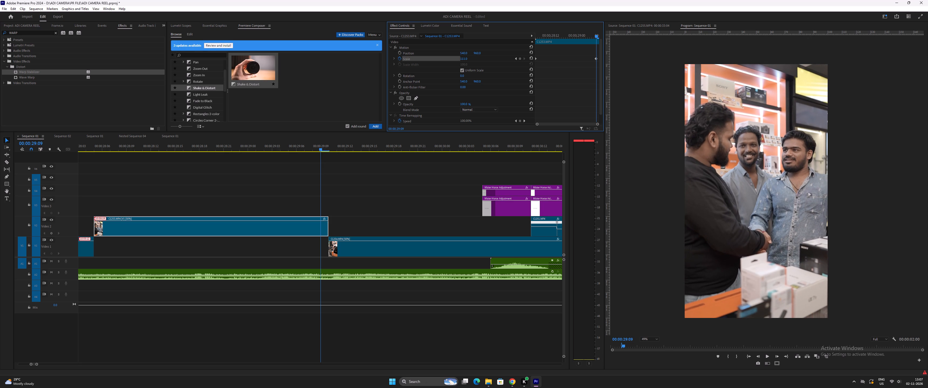
{"action": "left_click_drag", "start_coordinate": [467, 60], "coordinate": [468, 60]}
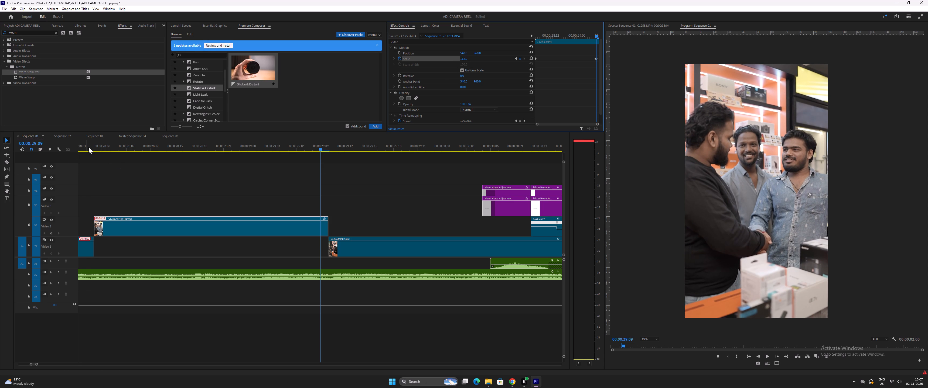
Review the zoomed handshake clip and the following cuts through the group shot and the two laughing men.
{"action": "left_click", "coordinate": [88, 147]}
{"action": "key", "text": "space"}
{"action": "type", "text": "--"}
{"action": "key", "text": "space"}
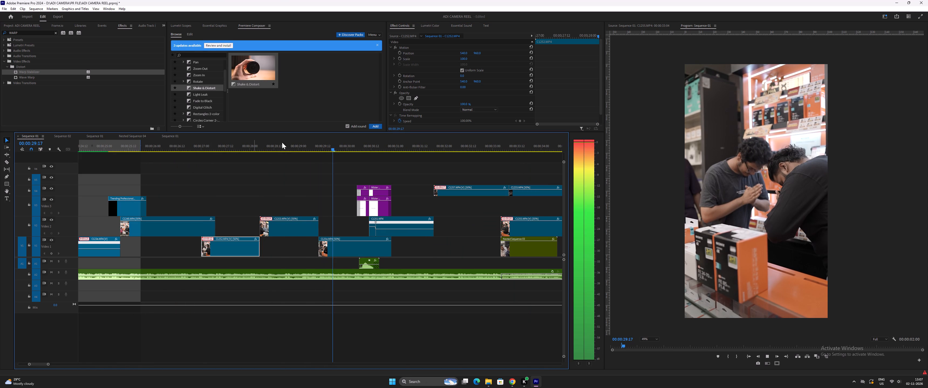
{"action": "left_click", "coordinate": [208, 143]}
{"action": "key", "text": "space"}
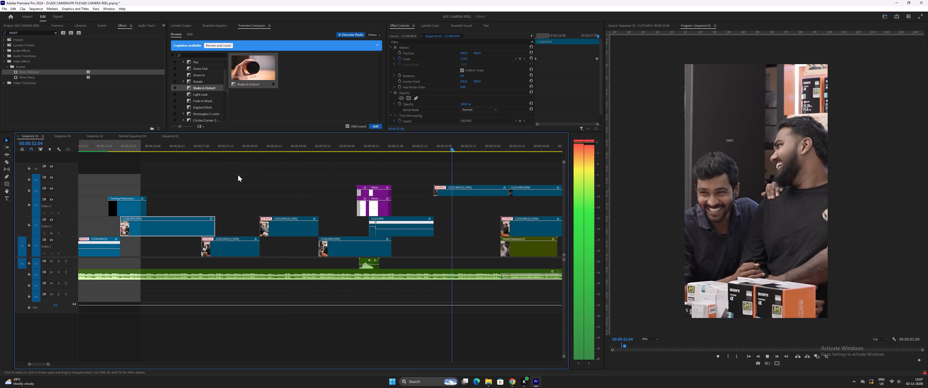
{"action": "key", "text": "space"}
{"action": "left_click", "coordinate": [390, 145]}
{"action": "key", "text": "space"}
{"action": "key", "text": "equal"}
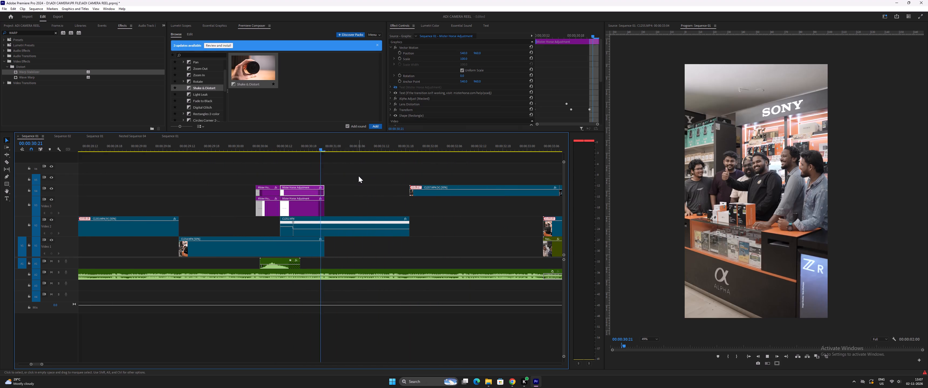
{"action": "key", "text": "space"}
{"action": "key", "text": "space"}
{"action": "key", "text": "space"}
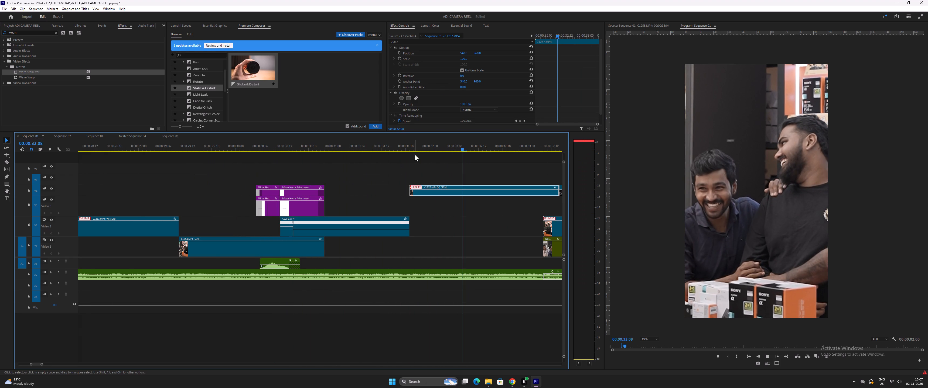
Copy the Trending Professional Light Leaks overlay from the effects sequence onto the track above the 31:19 cut and preview it.
{"action": "left_click_drag", "start_coordinate": [405, 149], "coordinate": [408, 149]}
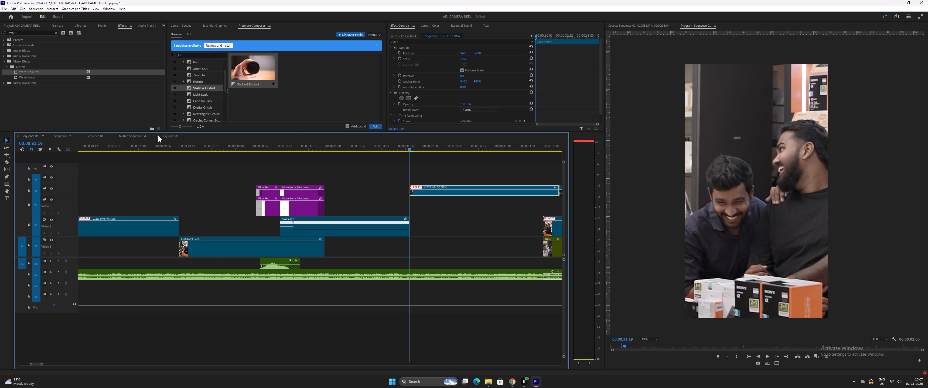
{"action": "left_click", "coordinate": [172, 134]}
{"action": "left_click_drag", "start_coordinate": [192, 254], "coordinate": [163, 221]}
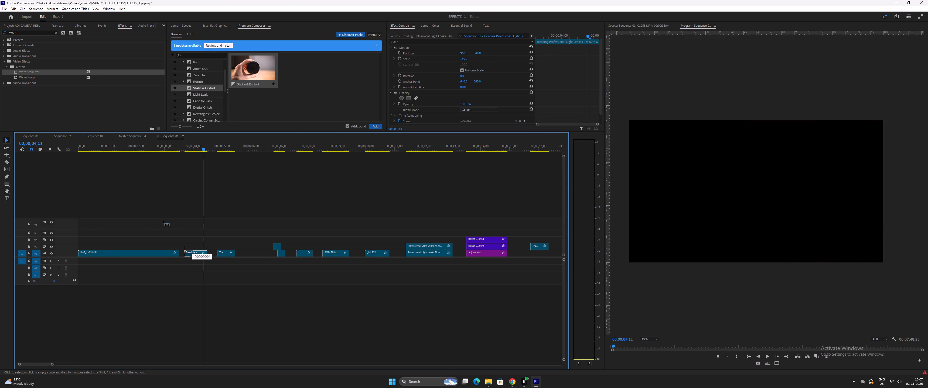
{"action": "left_click_drag", "start_coordinate": [163, 221], "coordinate": [392, 174]}
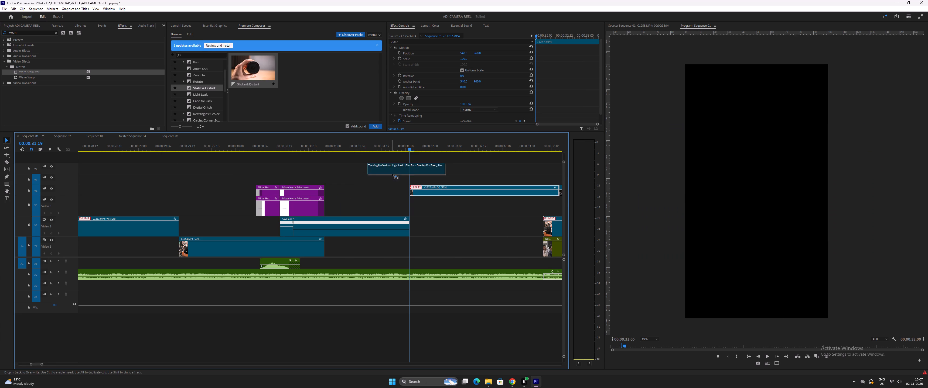
{"action": "left_click_drag", "start_coordinate": [392, 174], "coordinate": [406, 181]}
{"action": "left_click", "coordinate": [373, 147]}
{"action": "key", "text": "space"}
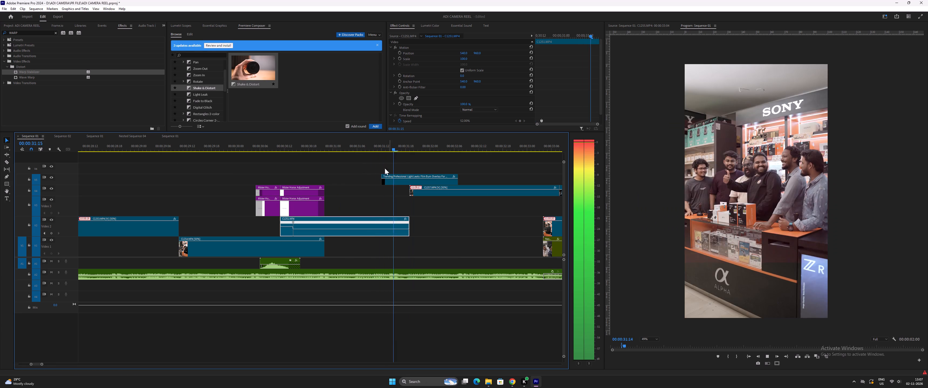
{"action": "key", "text": "space"}
Scale up the light leak overlay at 31:19 until it covers the full vertical frame.
{"action": "left_click_drag", "start_coordinate": [403, 147], "coordinate": [411, 148]}
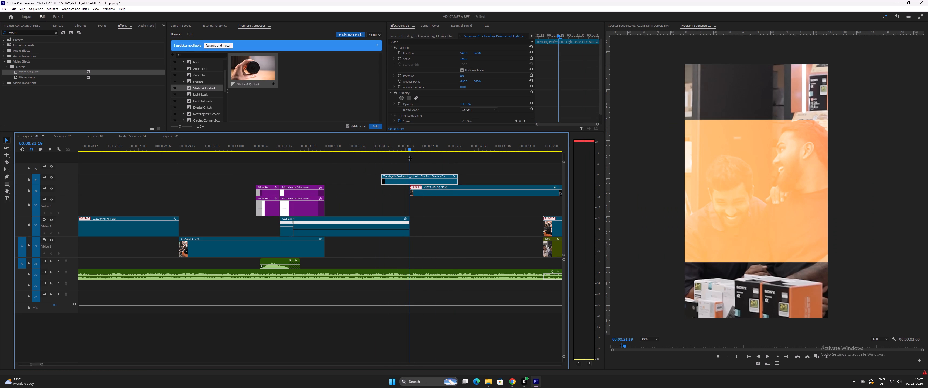
{"action": "left_click", "coordinate": [419, 181]}
{"action": "left_click_drag", "start_coordinate": [465, 59], "coordinate": [475, 61]}
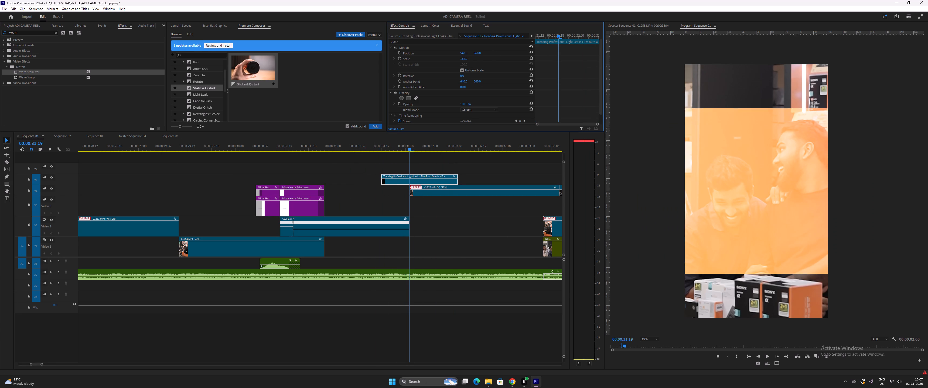
{"action": "left_click_drag", "start_coordinate": [475, 61], "coordinate": [505, 70]}
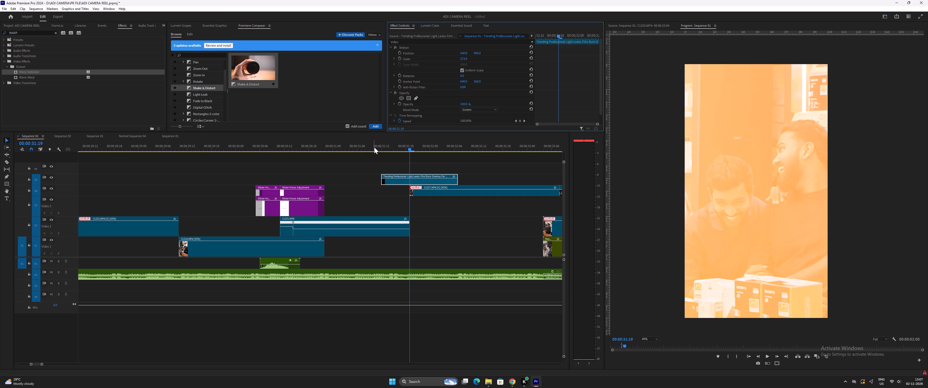
Play back the light leak transition at 31:19 into the shot of the two laughing men.
{"action": "left_click", "coordinate": [374, 147]}
{"action": "key", "text": "space"}
{"action": "key", "text": "minus"}
{"action": "key", "text": "minus"}
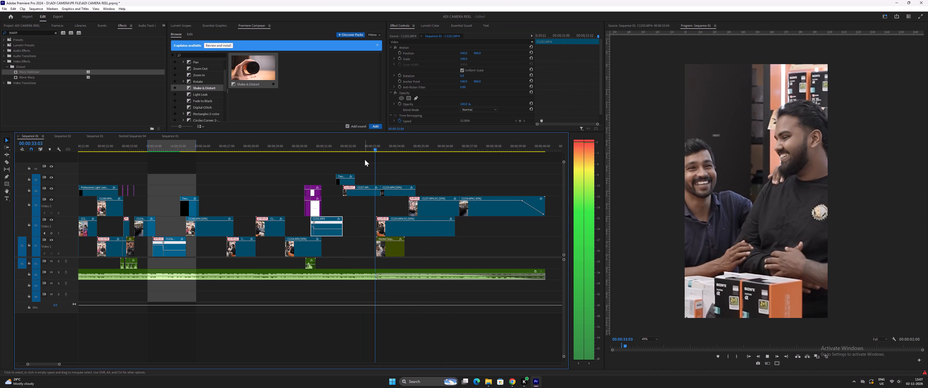
{"action": "key", "text": "equal"}
{"action": "key", "text": "space"}
Play back the reel from the two laughing men through the camera shots to the fade-out ending.
{"action": "left_click", "coordinate": [281, 147]}
{"action": "key", "text": "equal"}
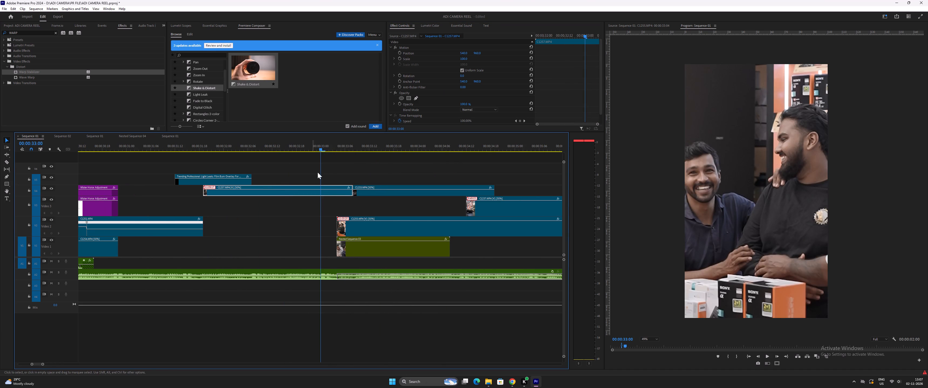
{"action": "key", "text": "space"}
{"action": "key", "text": "minus"}
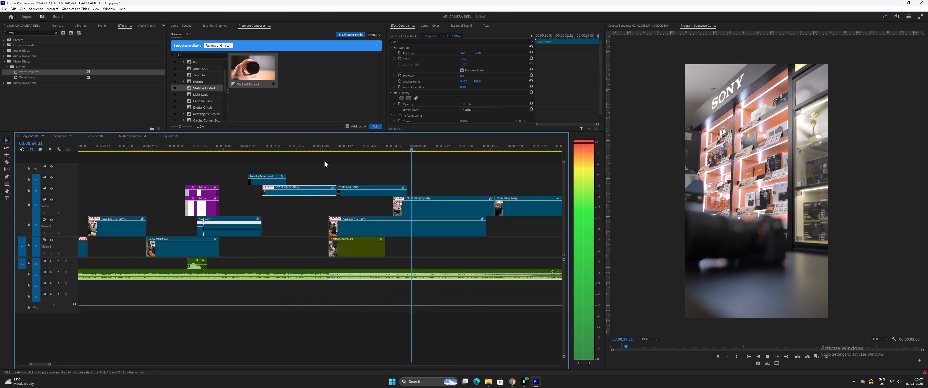
{"action": "key", "text": "space"}
{"action": "key", "text": "minus"}
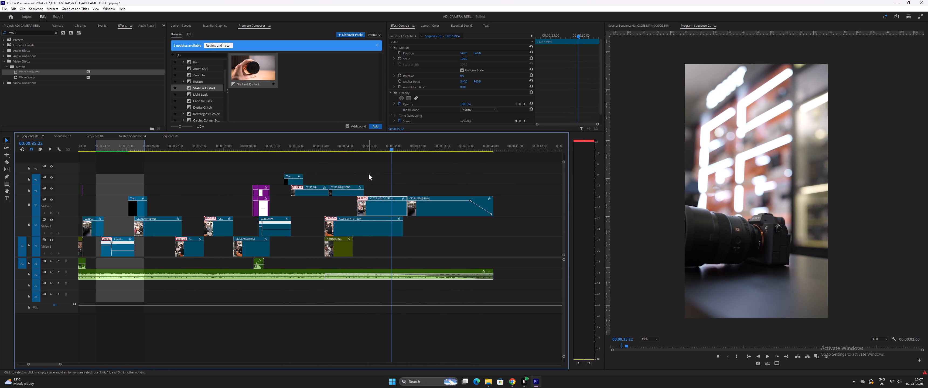
{"action": "key", "text": "space"}
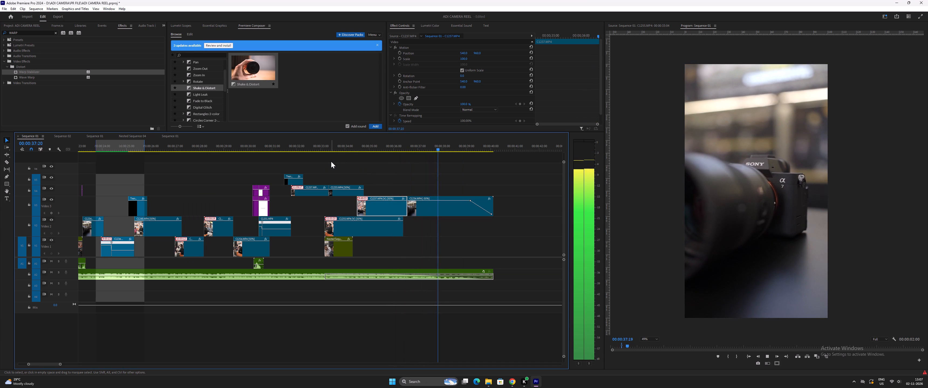
{"action": "key", "text": "space"}
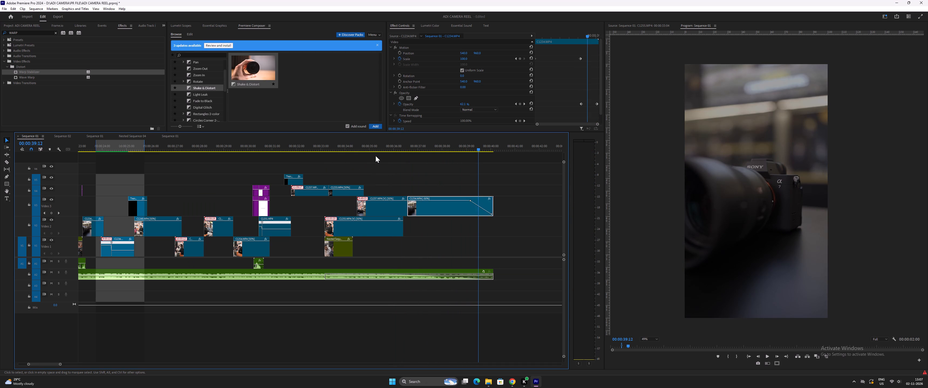
Replay the section from about 31 to 35 seconds to examine the cuts between the laughing men and the camera shots.
{"action": "left_click", "coordinate": [360, 145]}
{"action": "left_click_drag", "start_coordinate": [346, 147], "coordinate": [271, 153]}
{"action": "key", "text": "space"}
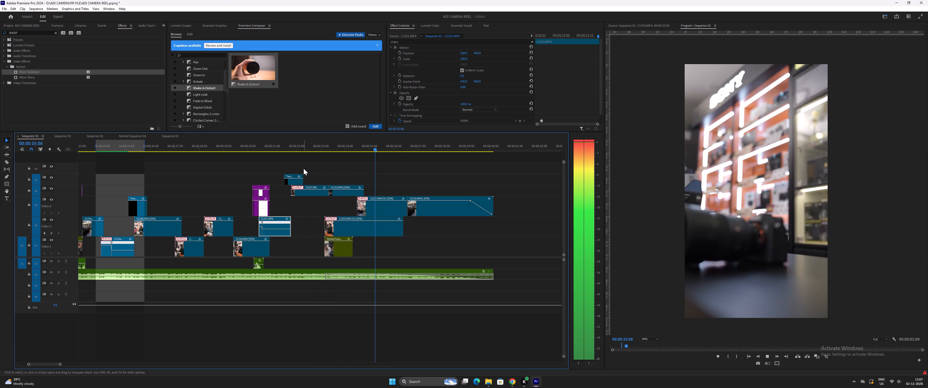
{"action": "key", "text": "space"}
{"action": "left_click_drag", "start_coordinate": [364, 190], "coordinate": [373, 189]}
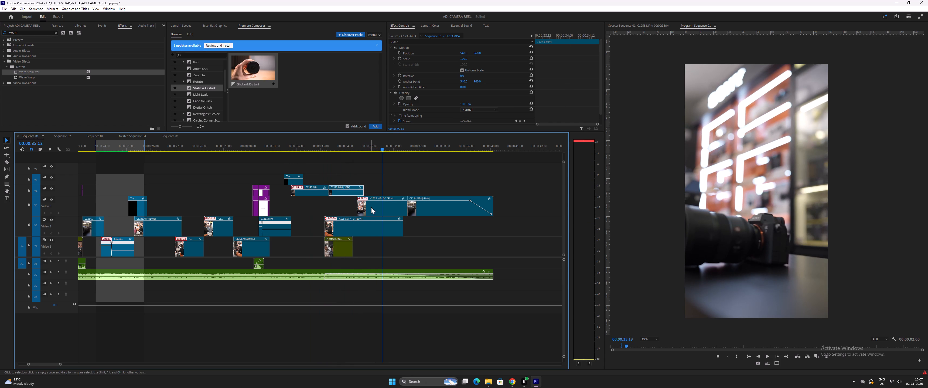
{"action": "left_click", "coordinate": [371, 207]}
{"action": "left_click", "coordinate": [323, 144]}
{"action": "key", "text": "space"}
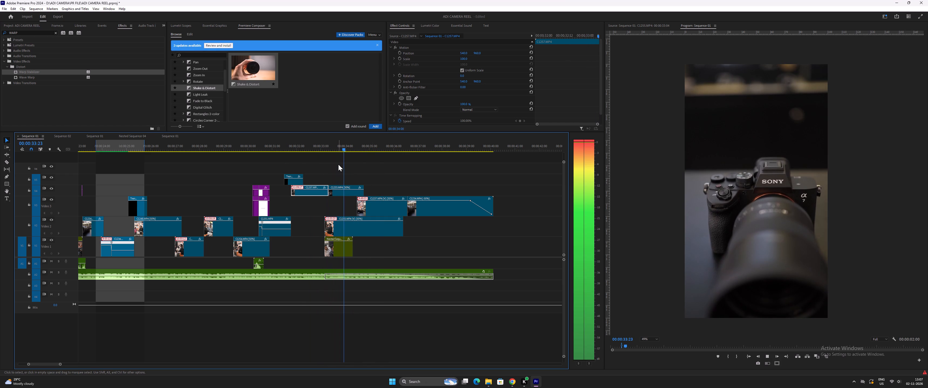
{"action": "key", "text": "space"}
{"action": "left_click", "coordinate": [313, 148]}
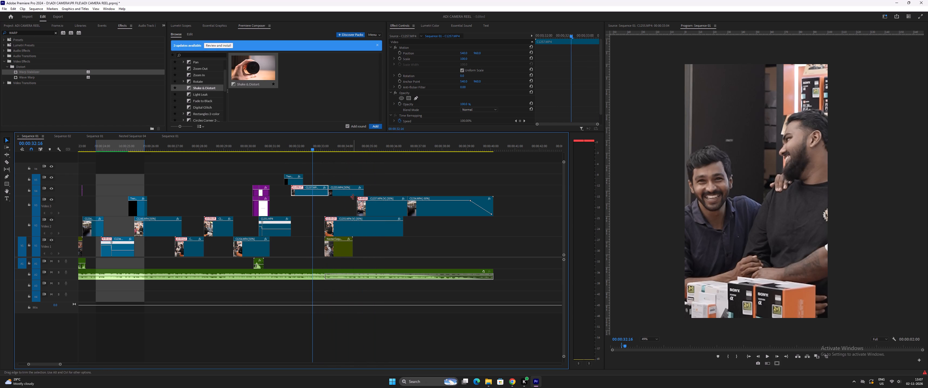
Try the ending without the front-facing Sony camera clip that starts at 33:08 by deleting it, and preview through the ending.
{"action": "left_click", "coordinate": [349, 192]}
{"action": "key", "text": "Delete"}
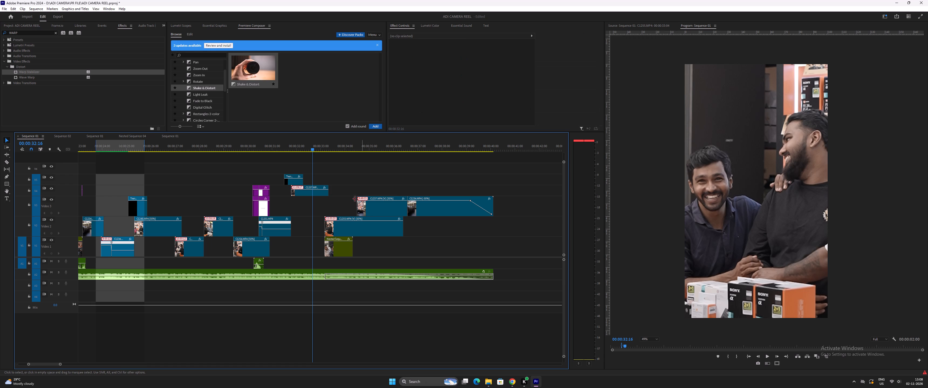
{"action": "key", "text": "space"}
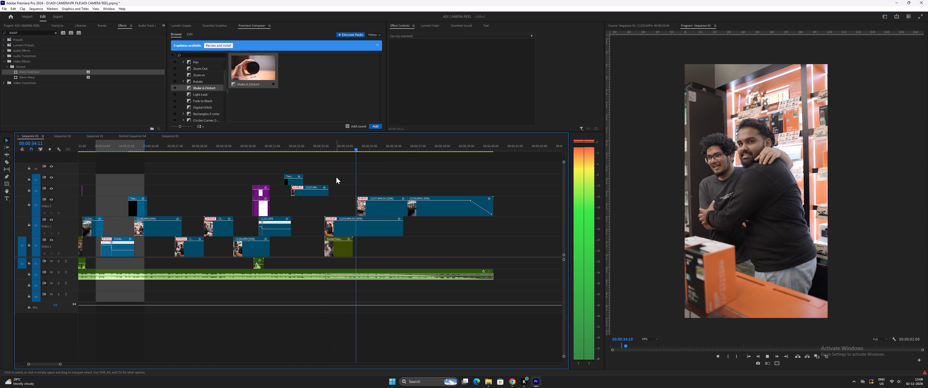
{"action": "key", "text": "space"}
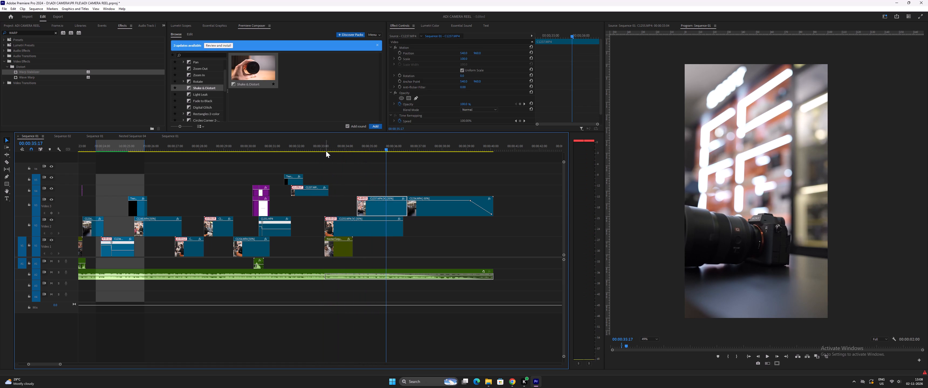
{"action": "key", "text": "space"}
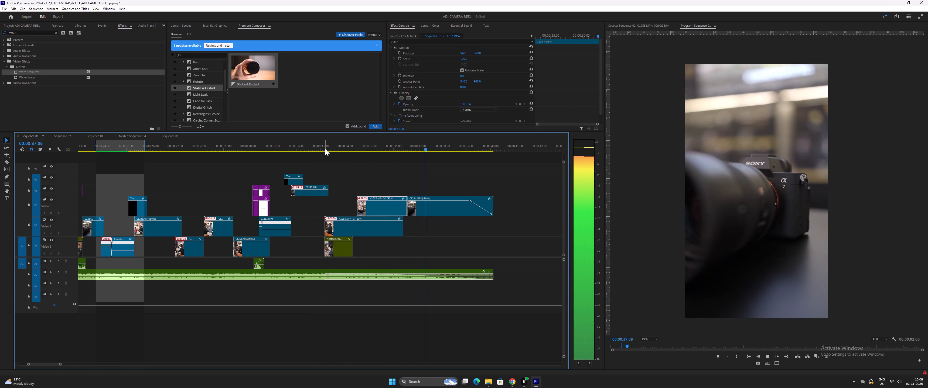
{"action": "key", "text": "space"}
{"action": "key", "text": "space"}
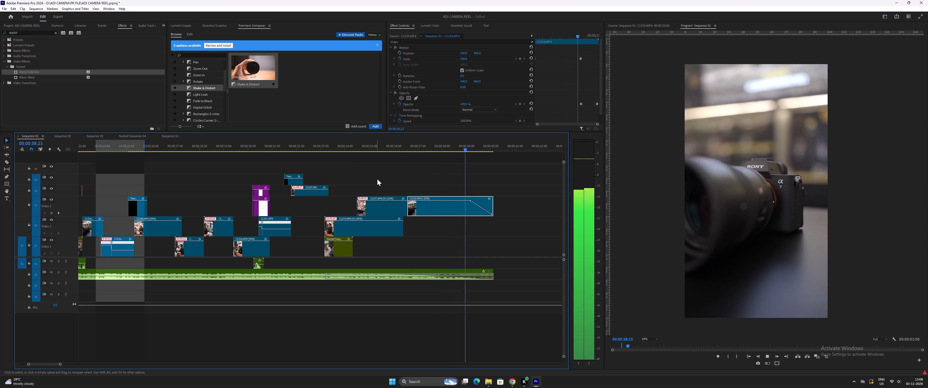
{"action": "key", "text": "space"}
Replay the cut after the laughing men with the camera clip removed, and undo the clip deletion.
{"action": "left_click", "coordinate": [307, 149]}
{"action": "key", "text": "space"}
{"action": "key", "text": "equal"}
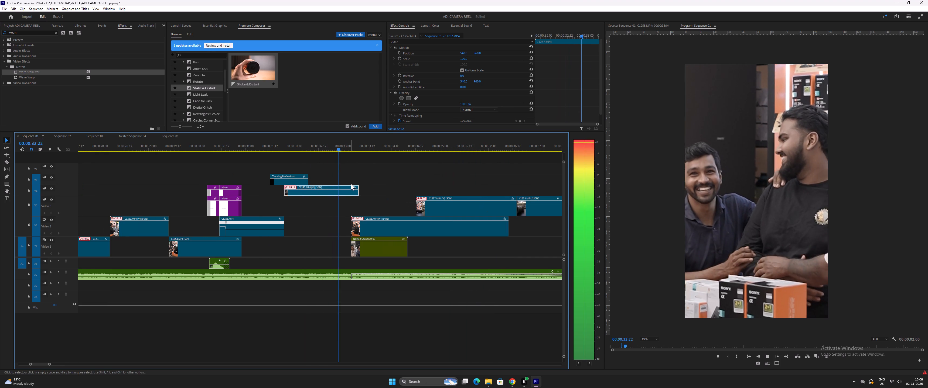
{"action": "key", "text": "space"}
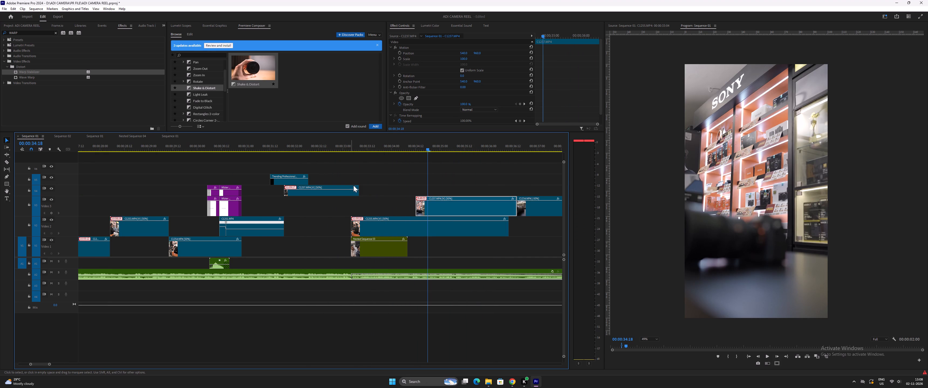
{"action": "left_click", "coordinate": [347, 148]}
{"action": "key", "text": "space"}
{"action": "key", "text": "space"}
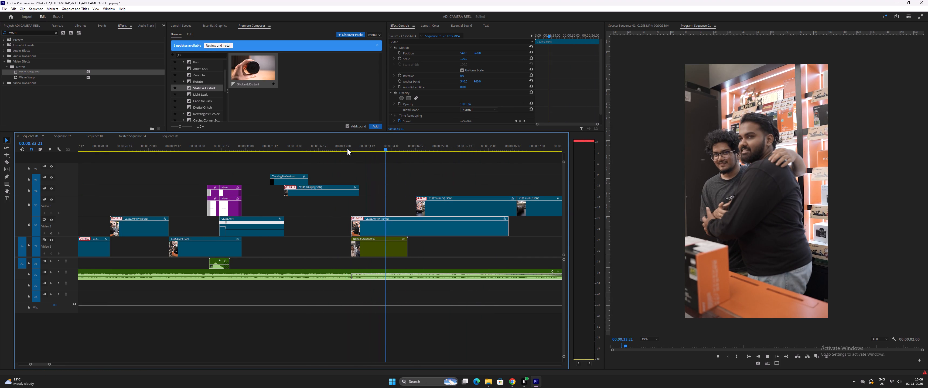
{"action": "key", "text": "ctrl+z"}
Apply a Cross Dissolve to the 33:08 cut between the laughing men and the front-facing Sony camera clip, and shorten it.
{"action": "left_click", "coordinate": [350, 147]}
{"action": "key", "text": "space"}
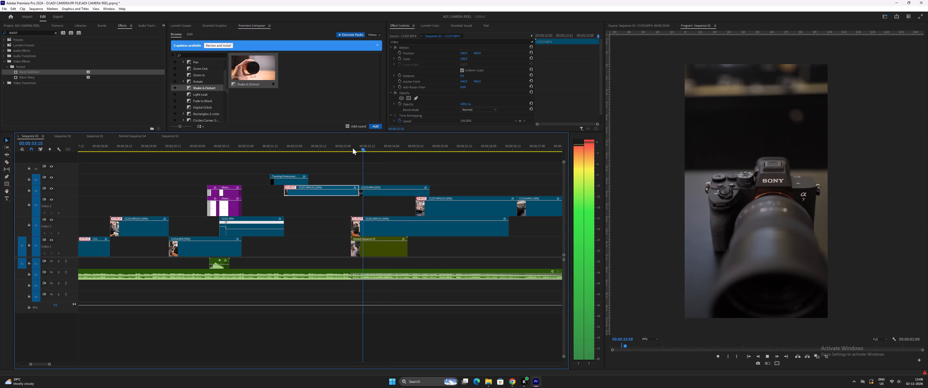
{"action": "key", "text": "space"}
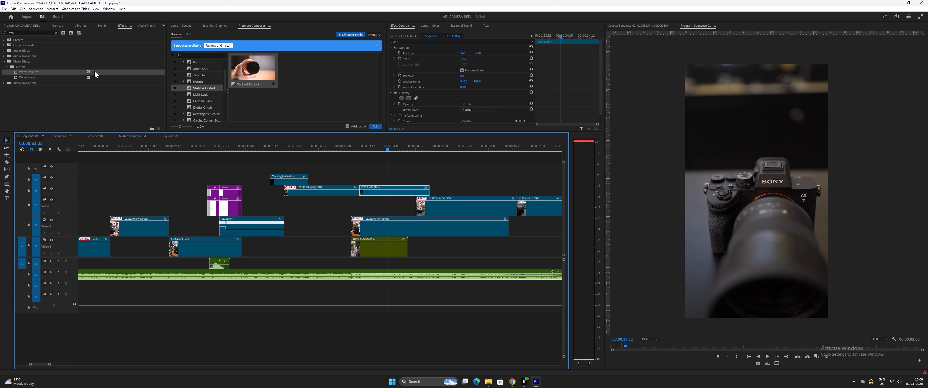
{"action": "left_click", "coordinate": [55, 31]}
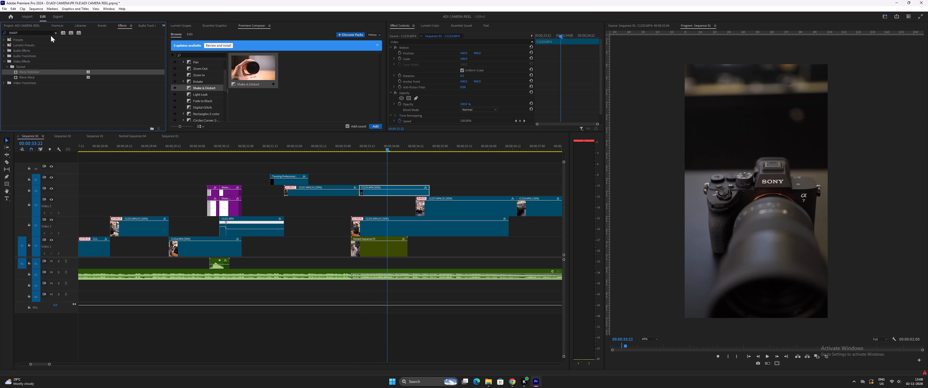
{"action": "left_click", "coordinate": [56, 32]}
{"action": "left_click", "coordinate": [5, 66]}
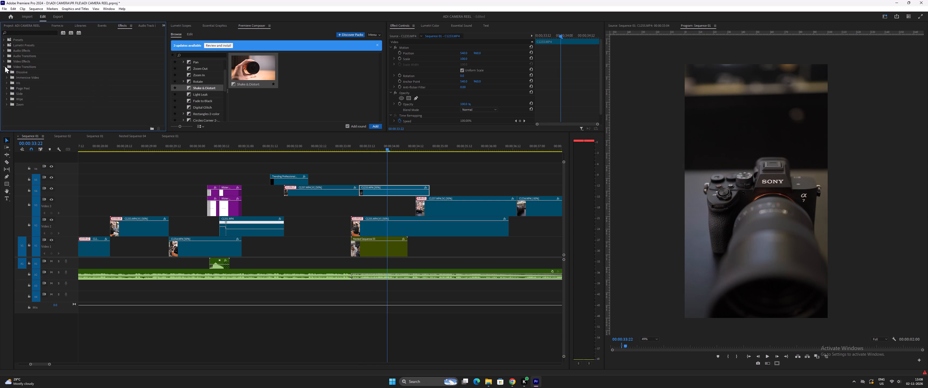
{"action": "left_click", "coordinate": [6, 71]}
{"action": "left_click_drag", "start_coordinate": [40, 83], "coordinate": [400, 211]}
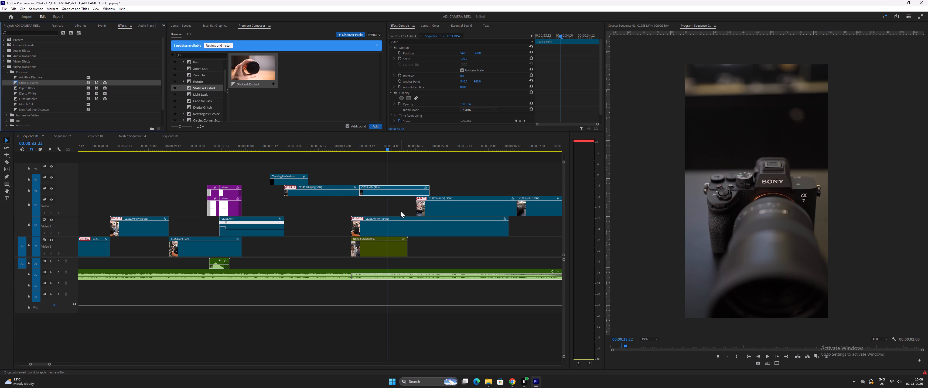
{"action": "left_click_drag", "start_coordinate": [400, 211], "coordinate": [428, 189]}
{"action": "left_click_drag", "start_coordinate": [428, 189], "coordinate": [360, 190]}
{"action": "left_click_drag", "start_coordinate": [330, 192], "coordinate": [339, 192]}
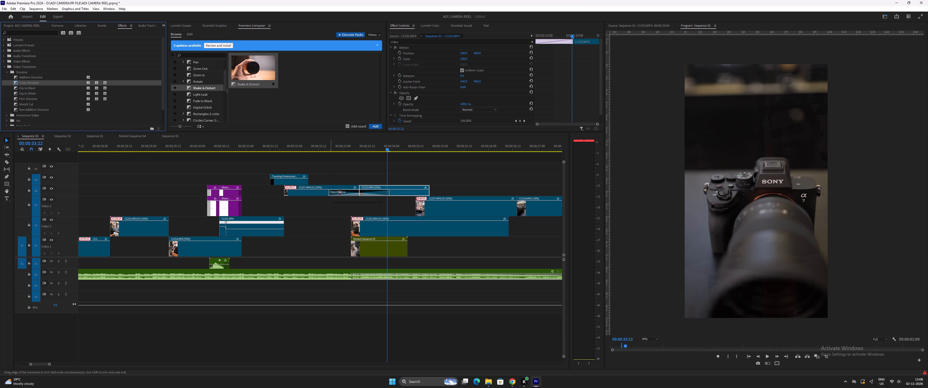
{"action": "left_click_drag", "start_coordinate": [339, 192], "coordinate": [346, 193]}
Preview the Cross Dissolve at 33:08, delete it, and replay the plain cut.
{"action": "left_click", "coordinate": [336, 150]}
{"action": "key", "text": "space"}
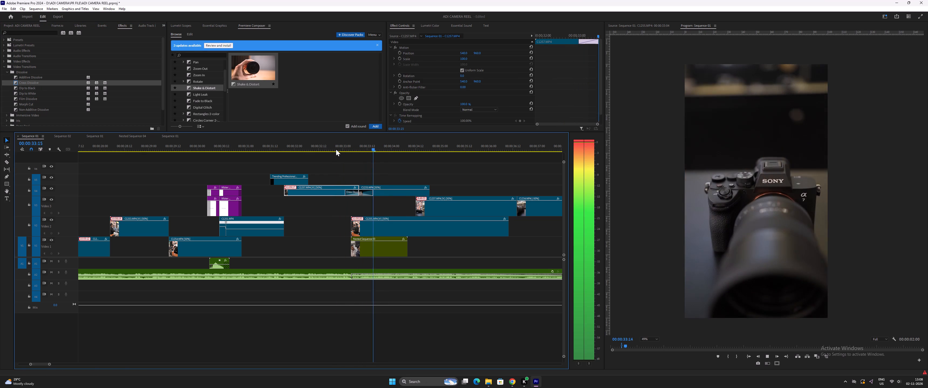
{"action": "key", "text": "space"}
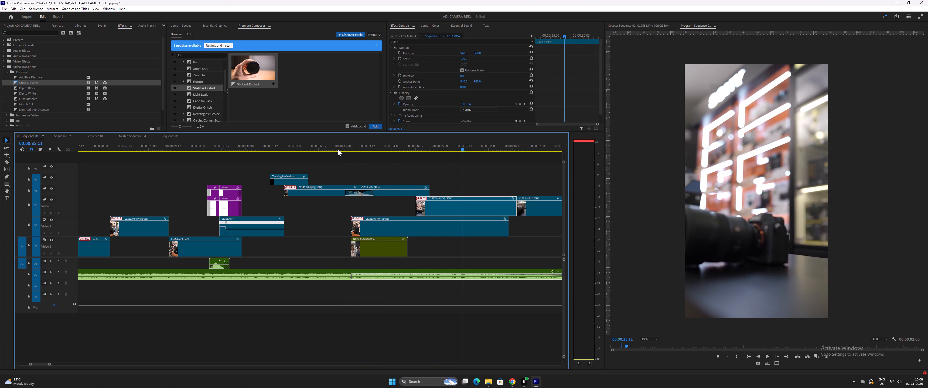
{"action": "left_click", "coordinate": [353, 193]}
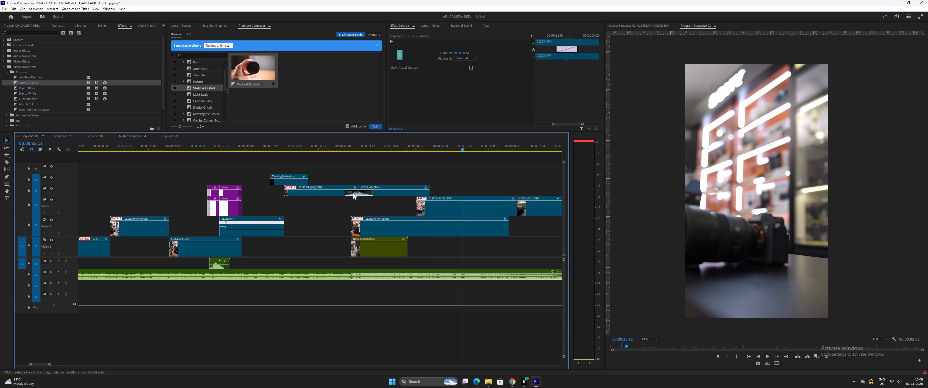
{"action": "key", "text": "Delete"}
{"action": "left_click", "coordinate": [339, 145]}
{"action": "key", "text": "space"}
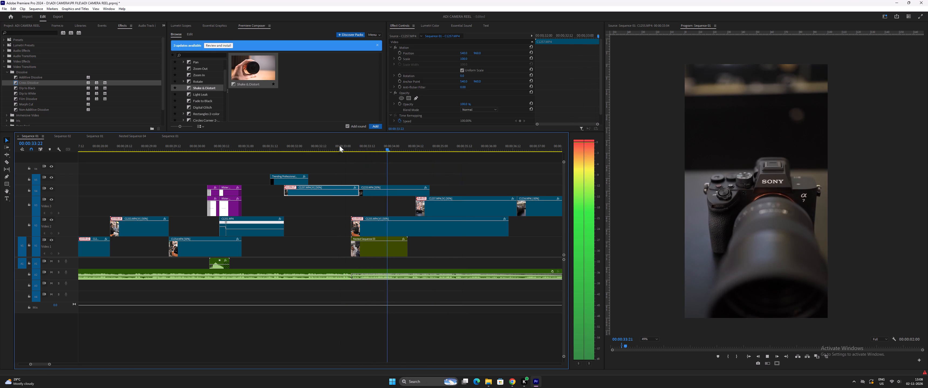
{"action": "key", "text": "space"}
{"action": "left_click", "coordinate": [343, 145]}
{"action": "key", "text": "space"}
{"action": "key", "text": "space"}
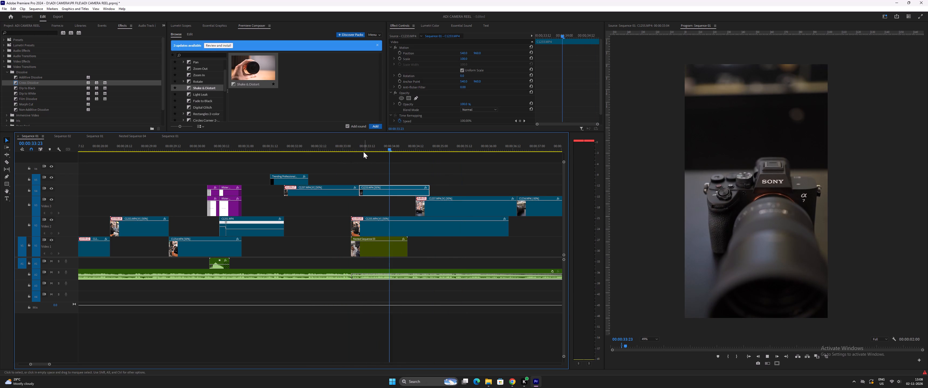
Copy the two stacked purple flash adjustment layers onto the tracks above the 33:08 cut and align them over it.
{"action": "left_click", "coordinate": [357, 148]}
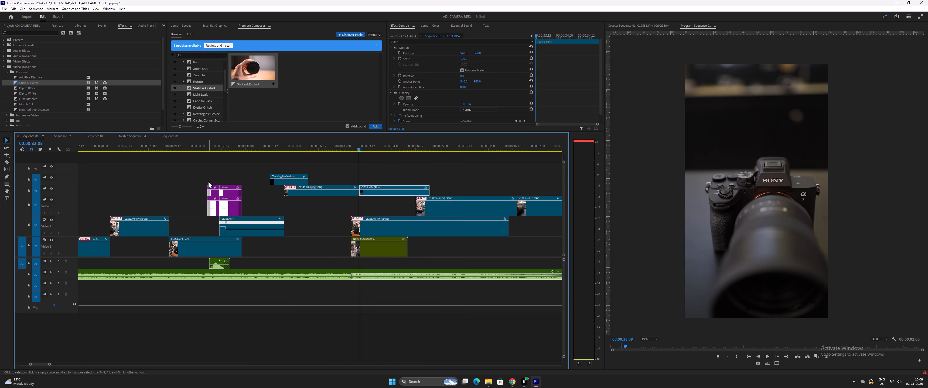
{"action": "left_click_drag", "start_coordinate": [208, 178], "coordinate": [228, 207]}
{"action": "left_click_drag", "start_coordinate": [227, 211], "coordinate": [363, 176], "text": "alt"}
{"action": "left_click_drag", "start_coordinate": [342, 160], "coordinate": [363, 177]}
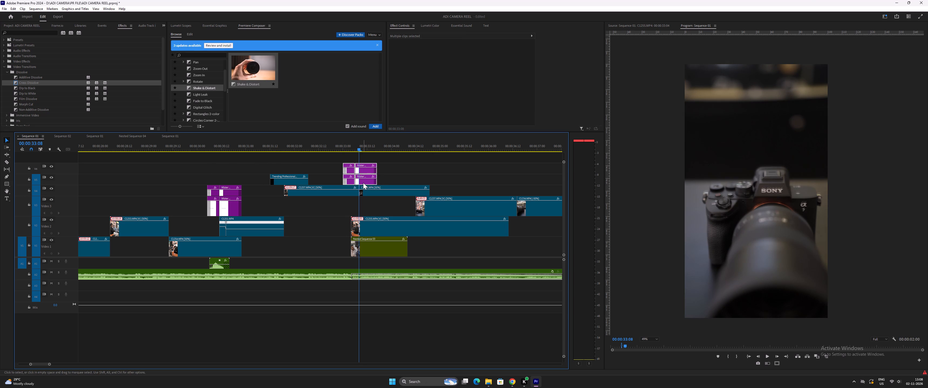
{"action": "left_click_drag", "start_coordinate": [363, 183], "coordinate": [367, 183]}
Play back the flash transition at 33:08 and the camera shots that follow it.
{"action": "left_click", "coordinate": [335, 147]}
{"action": "key", "text": "space"}
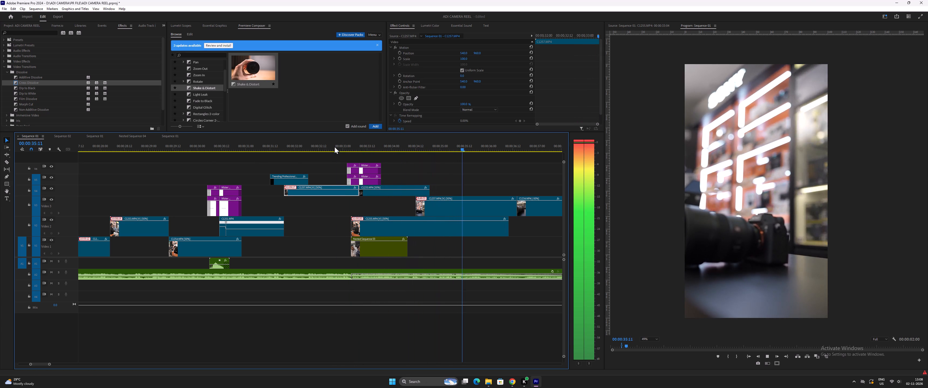
{"action": "key", "text": "space"}
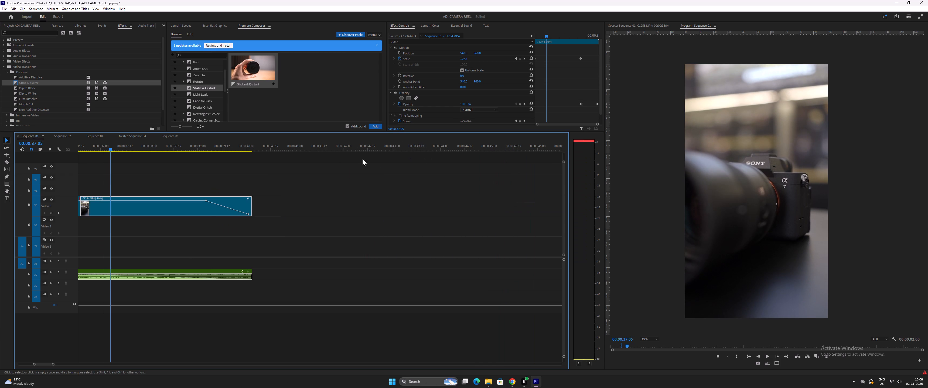
{"action": "key", "text": "minus"}
{"action": "left_click", "coordinate": [147, 145]}
{"action": "key", "text": "space"}
{"action": "key", "text": "equal"}
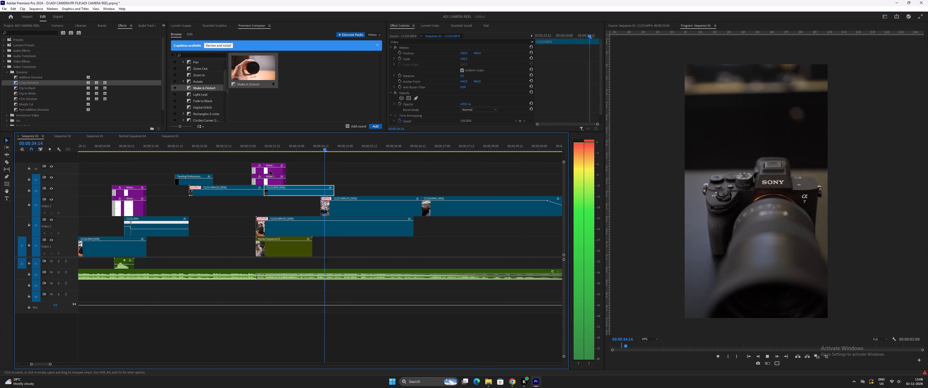
{"action": "key", "text": "space"}
{"action": "left_click_drag", "start_coordinate": [361, 212], "coordinate": [361, 209]}
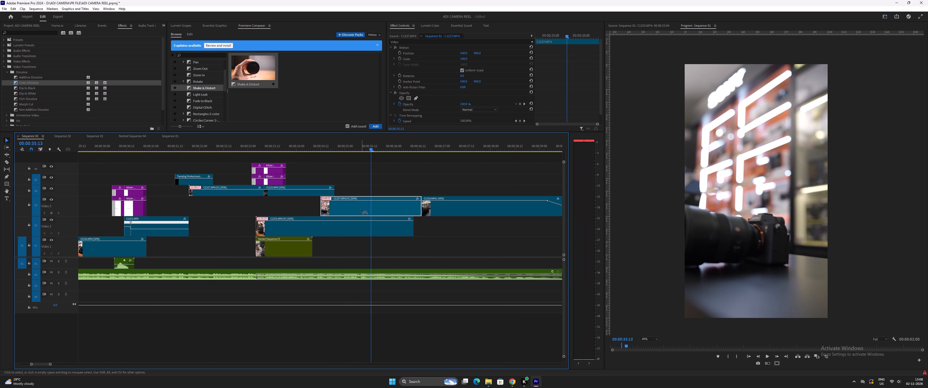
Move the 35:13 camera close-up to start where the previous shot ends, trim its end slightly, and set it against the final Sony camera clip.
{"action": "left_click_drag", "start_coordinate": [361, 209], "coordinate": [376, 187]}
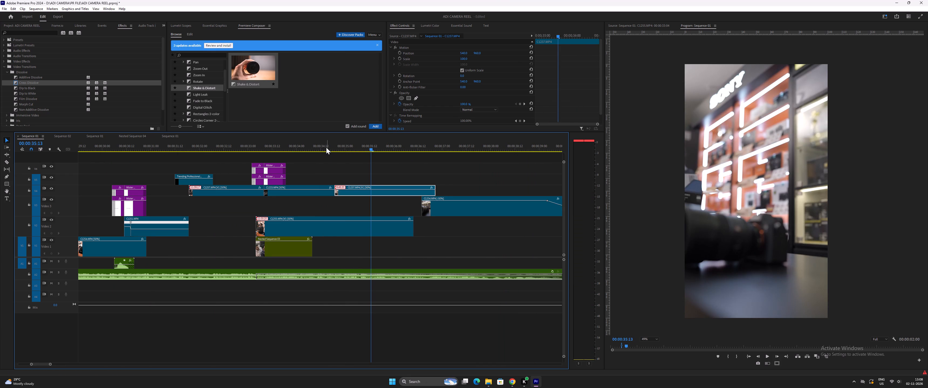
{"action": "left_click", "coordinate": [326, 147]}
{"action": "key", "text": "space"}
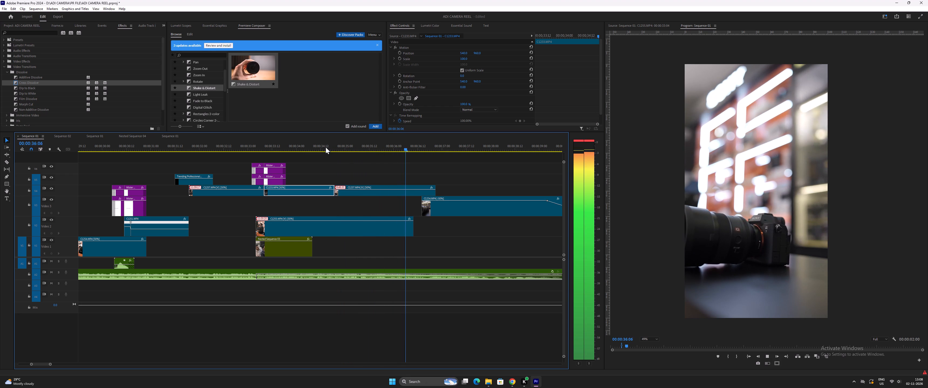
{"action": "key", "text": "space"}
{"action": "left_click_drag", "start_coordinate": [436, 194], "coordinate": [429, 192]}
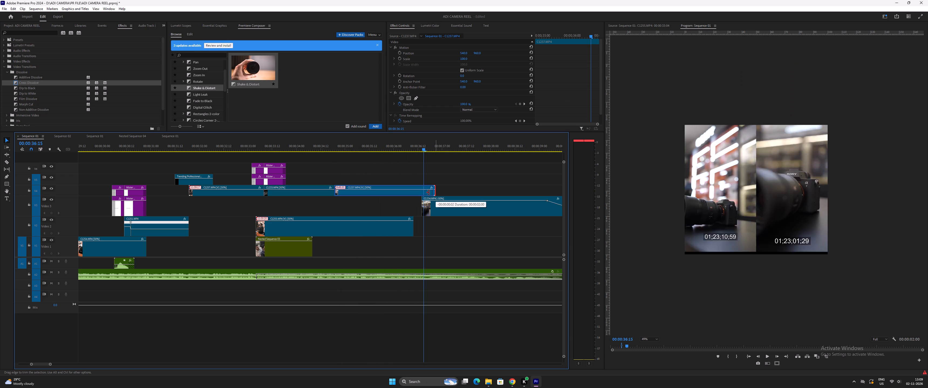
{"action": "left_click_drag", "start_coordinate": [429, 192], "coordinate": [434, 191]}
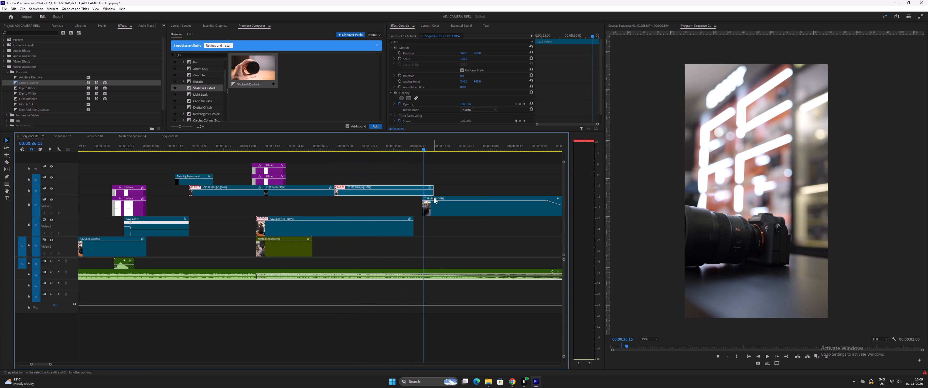
{"action": "key", "text": "space"}
{"action": "key", "text": "space"}
{"action": "left_click_drag", "start_coordinate": [427, 145], "coordinate": [431, 146]}
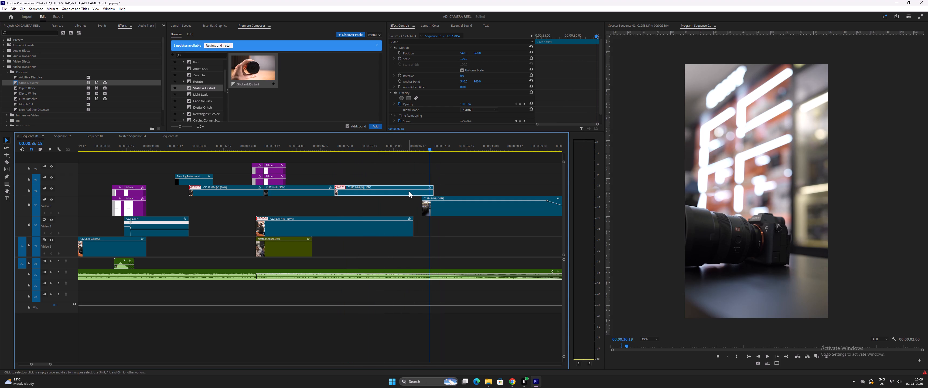
{"action": "left_click_drag", "start_coordinate": [408, 191], "coordinate": [409, 201]}
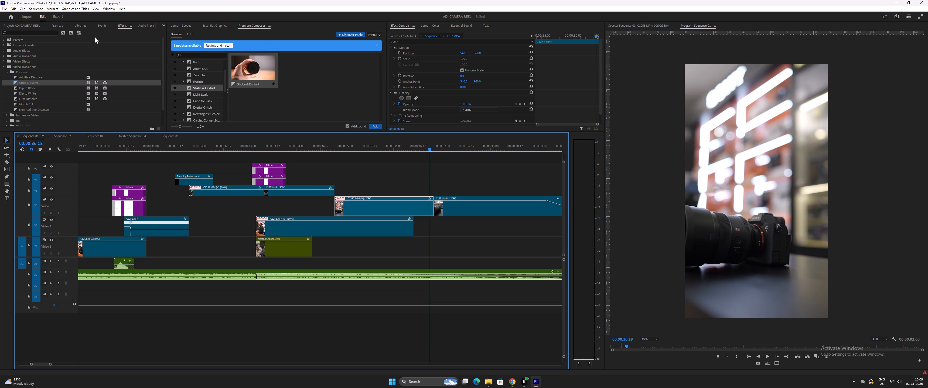
Apply a Cross Dissolve to the cut between the camera close-up and the final Sony camera clip, and play it through.
{"action": "left_click_drag", "start_coordinate": [43, 83], "coordinate": [442, 203]}
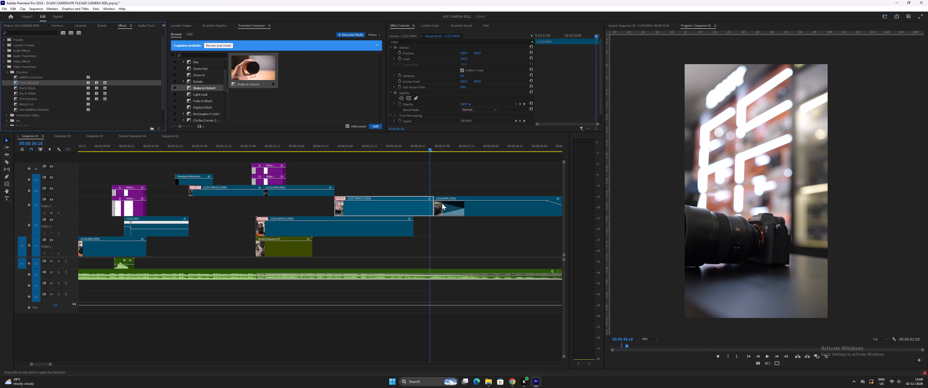
{"action": "left_click_drag", "start_coordinate": [442, 203], "coordinate": [434, 203]}
{"action": "left_click", "coordinate": [384, 143]}
{"action": "key", "text": "space"}
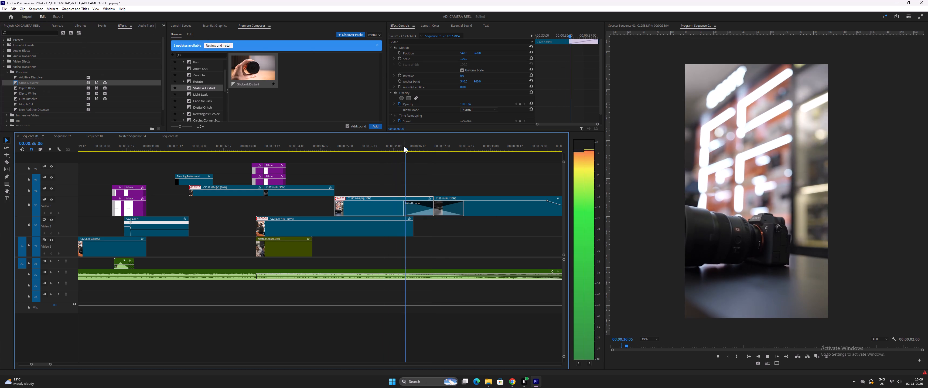
{"action": "key", "text": "minus"}
{"action": "key", "text": "minus"}
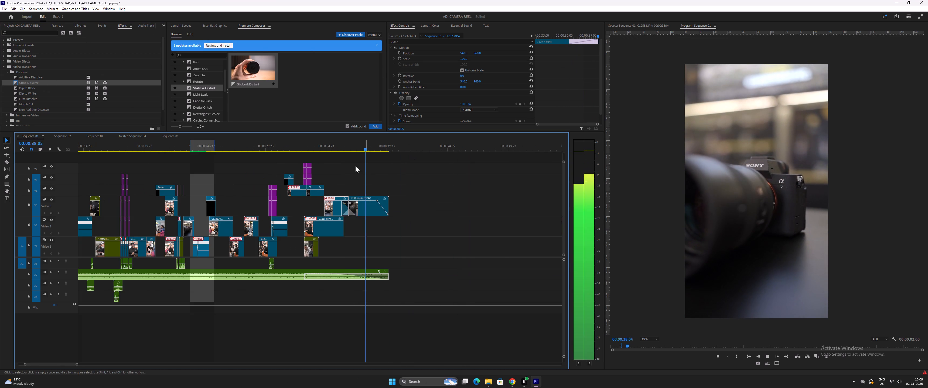
{"action": "key", "text": "minus"}
{"action": "key", "text": "equal"}
{"action": "key", "text": "equal"}
{"action": "key", "text": "space"}
{"action": "key", "text": "minus"}
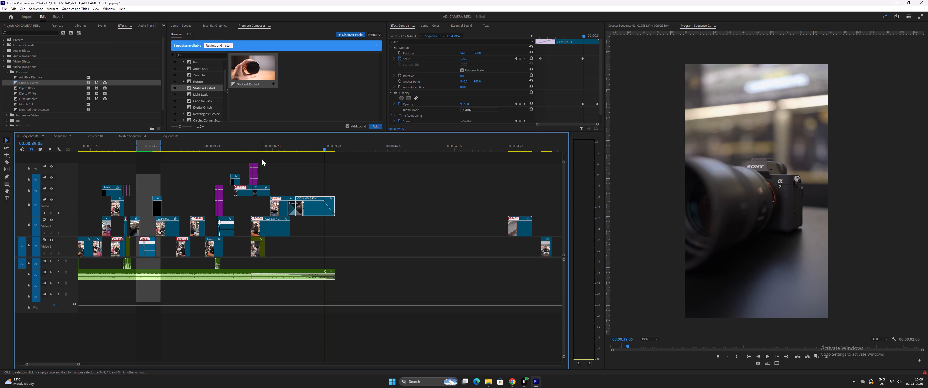
Save the project.
{"action": "key", "text": "ctrl+s"}
{"action": "key", "text": "ctrl+s"}
Make room above the video tracks in the timeline and create a new adjustment layer with the default video settings.
{"action": "left_click_drag", "start_coordinate": [232, 132], "coordinate": [233, 70]}
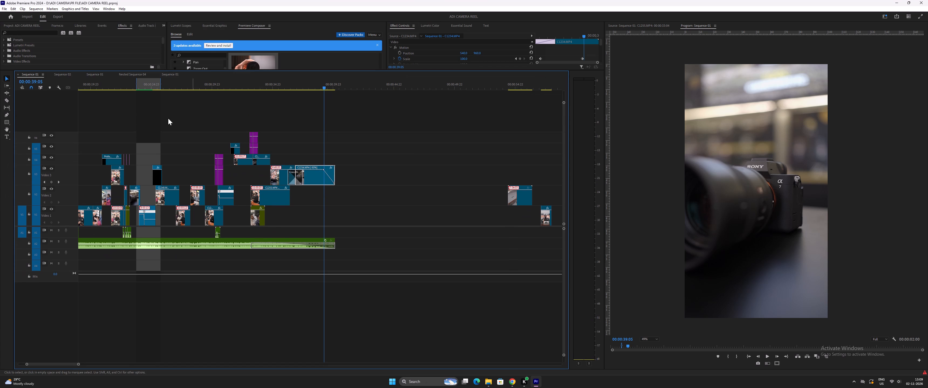
{"action": "left_click_drag", "start_coordinate": [191, 70], "coordinate": [197, 114]}
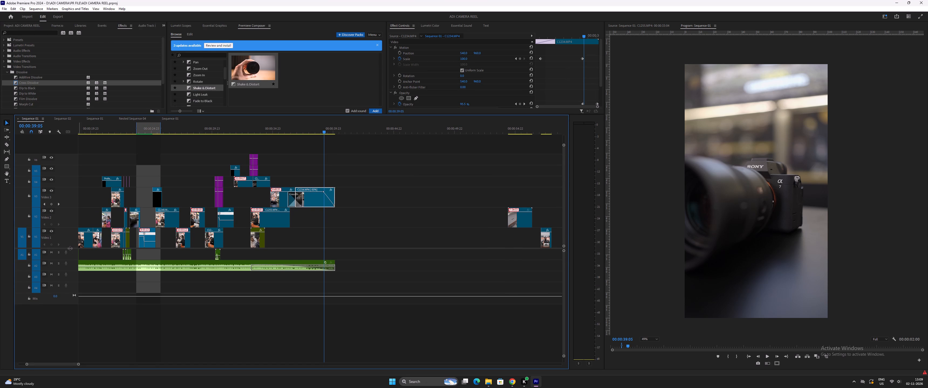
{"action": "left_click_drag", "start_coordinate": [70, 248], "coordinate": [77, 315]}
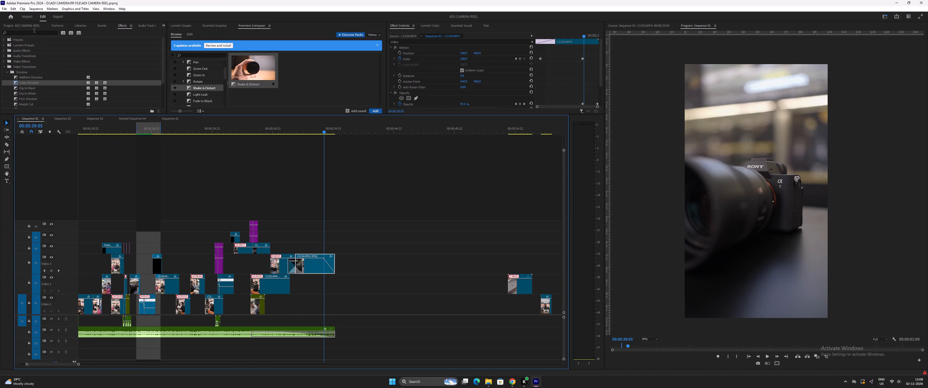
{"action": "scroll", "coordinate": [95, 26], "scroll_direction": "up", "scroll_amount": 4}
{"action": "scroll", "coordinate": [95, 26], "scroll_direction": "down", "scroll_amount": 4}
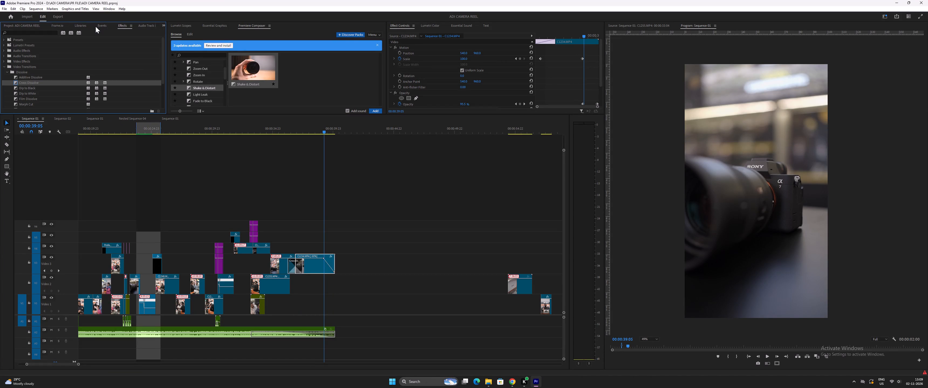
{"action": "scroll", "coordinate": [95, 26], "scroll_direction": "down", "scroll_amount": 7}
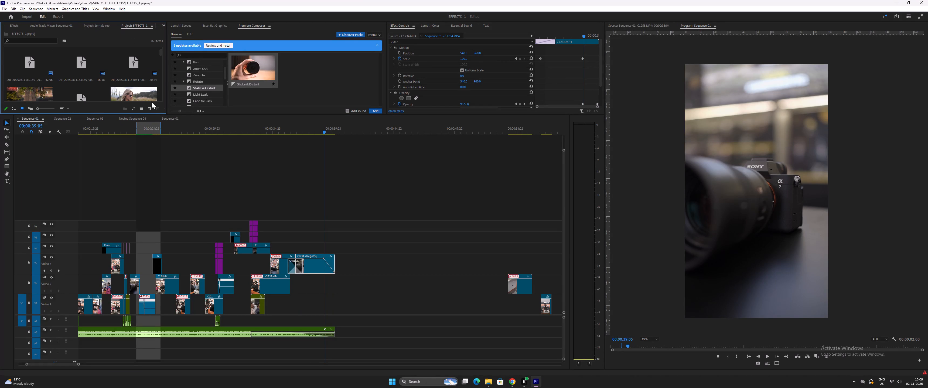
{"action": "left_click", "coordinate": [149, 108]}
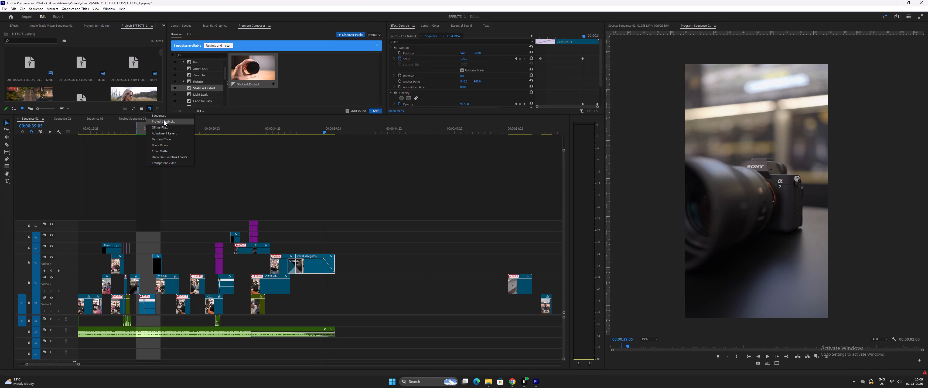
{"action": "left_click", "coordinate": [163, 132]}
{"action": "left_click", "coordinate": [466, 211]}
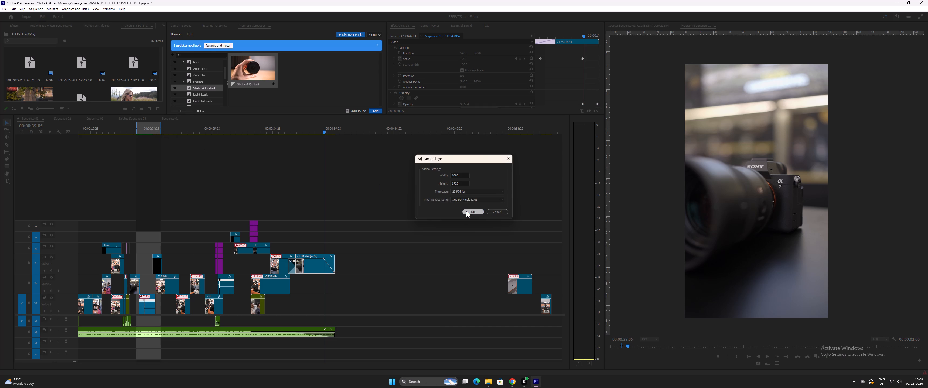
Place the adjustment layer on a new top track and stretch it in both directions, with its end at the last clip's end.
{"action": "left_click_drag", "start_coordinate": [77, 81], "coordinate": [118, 178]}
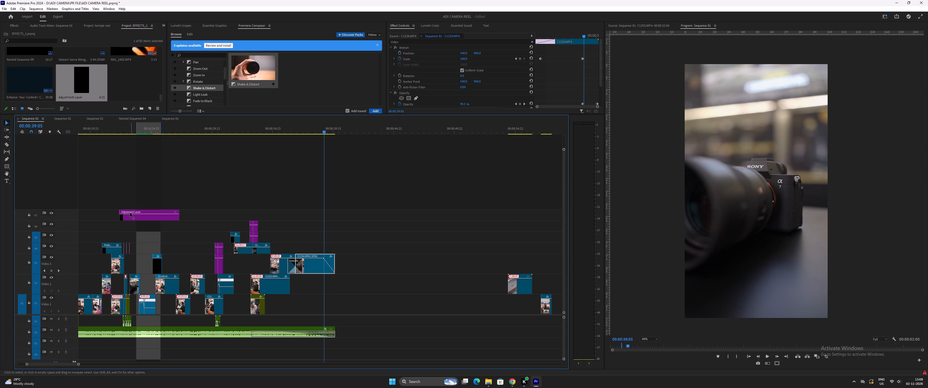
{"action": "left_click_drag", "start_coordinate": [120, 219], "coordinate": [57, 217]}
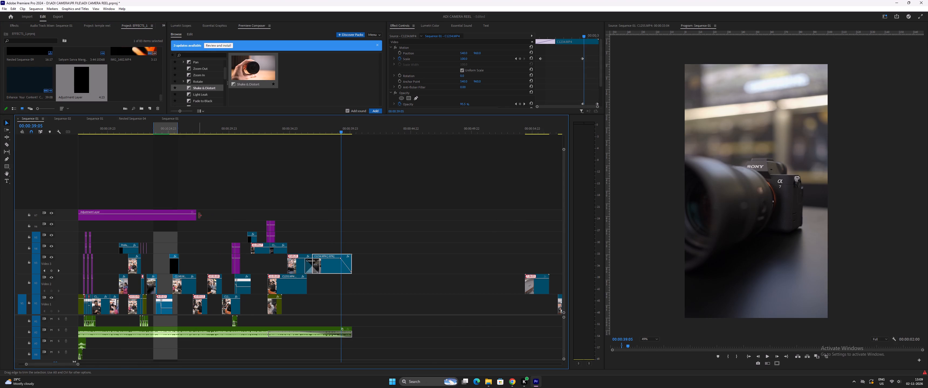
{"action": "left_click_drag", "start_coordinate": [199, 216], "coordinate": [354, 212]}
Apply the Creamy & Cosy LUT from the Master's Signature Bundle as the adjustment layer's Lumetri creative look, using the handshake shot as reference.
{"action": "left_click", "coordinate": [234, 217]}
{"action": "left_click", "coordinate": [200, 132]}
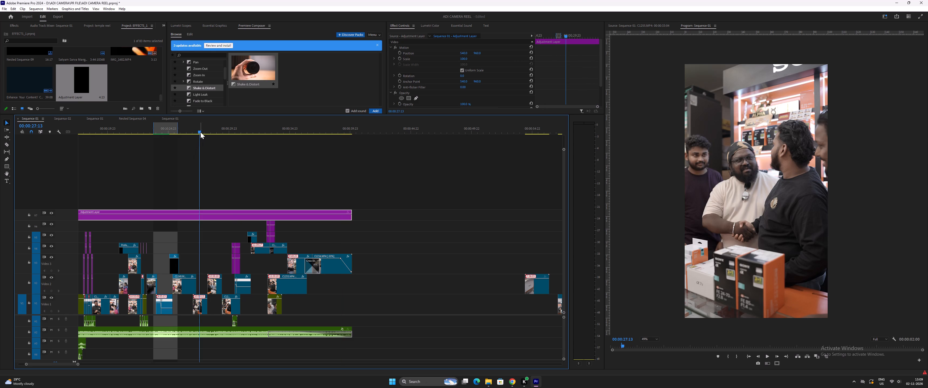
{"action": "left_click", "coordinate": [199, 216]}
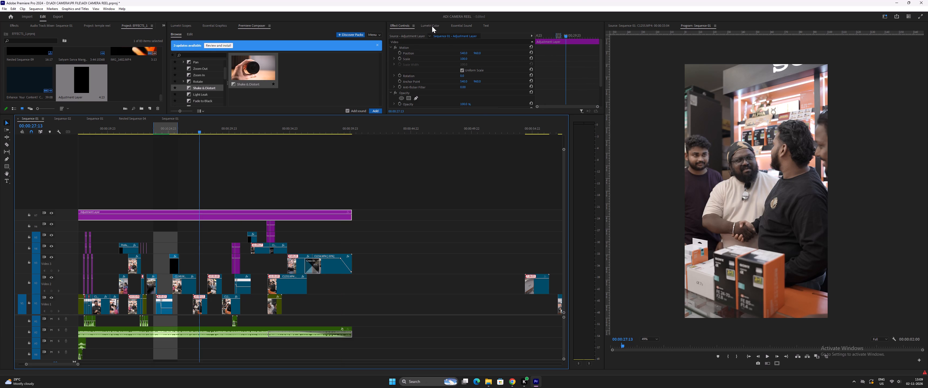
{"action": "left_click", "coordinate": [432, 26]}
{"action": "left_click", "coordinate": [422, 75]}
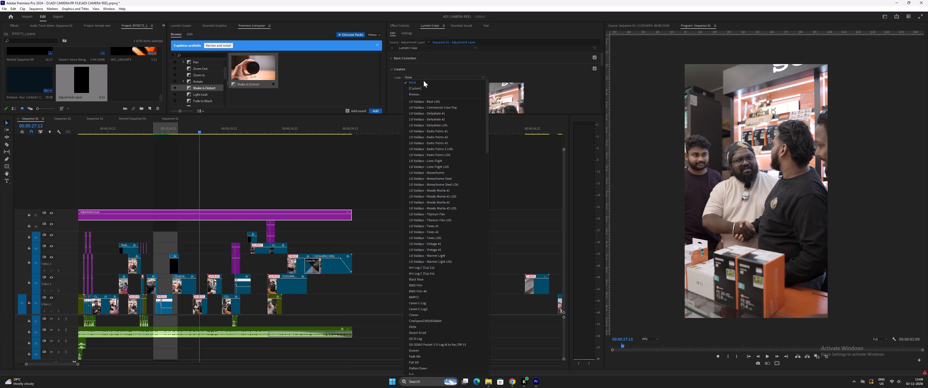
{"action": "scroll", "coordinate": [448, 243], "scroll_direction": "down", "scroll_amount": 6}
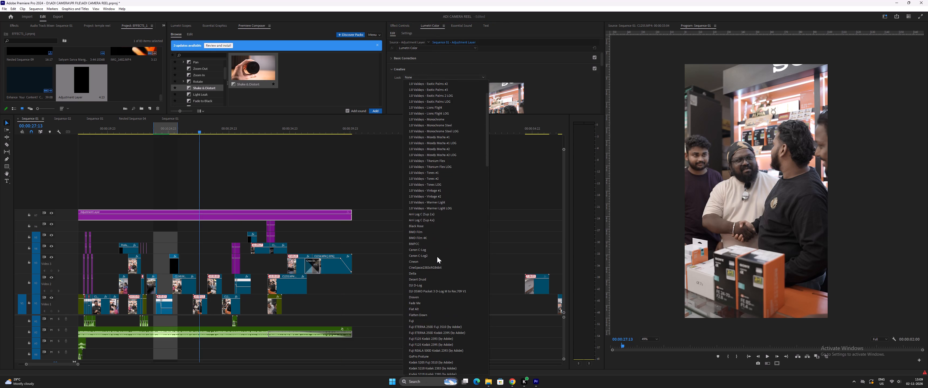
{"action": "scroll", "coordinate": [437, 257], "scroll_direction": "down", "scroll_amount": 3}
{"action": "scroll", "coordinate": [432, 209], "scroll_direction": "up", "scroll_amount": 14}
{"action": "left_click", "coordinate": [423, 95]}
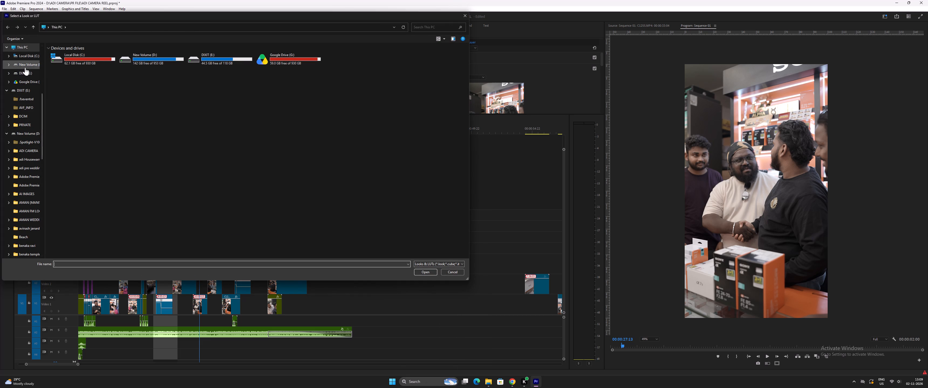
{"action": "scroll", "coordinate": [31, 67], "scroll_direction": "up", "scroll_amount": 5}
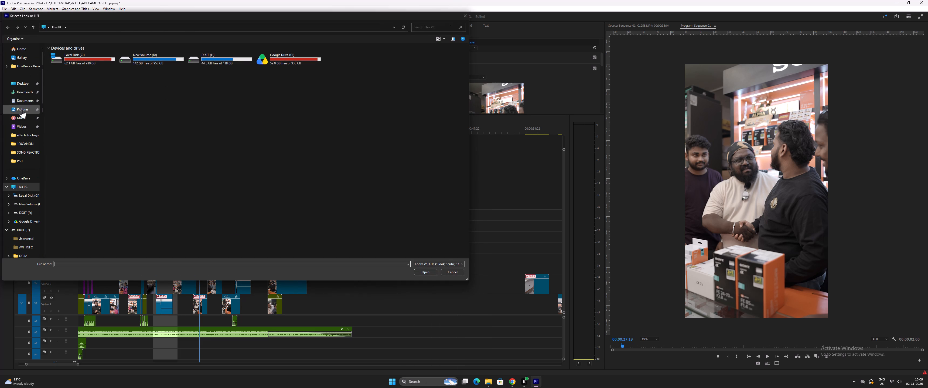
{"action": "left_click", "coordinate": [23, 116]}
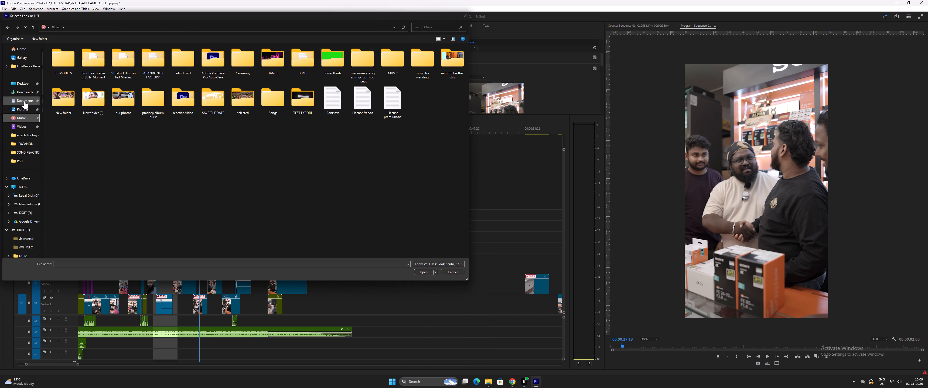
{"action": "left_click", "coordinate": [24, 126]}
{"action": "left_click", "coordinate": [204, 59]}
{"action": "key", "text": "e"}
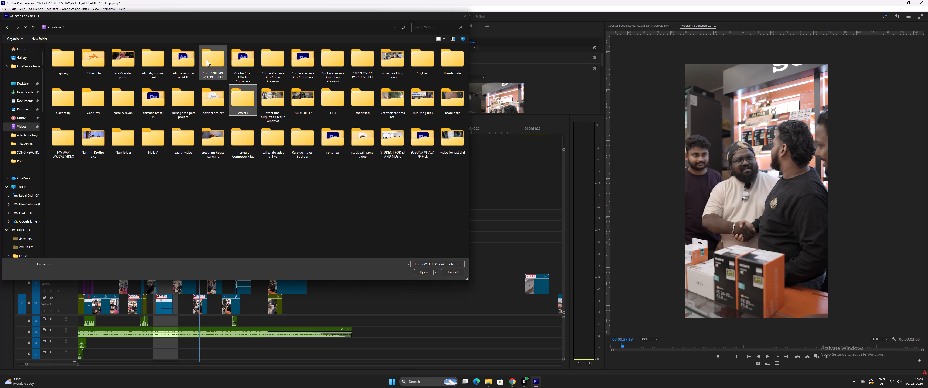
{"action": "double_click", "coordinate": [247, 101]}
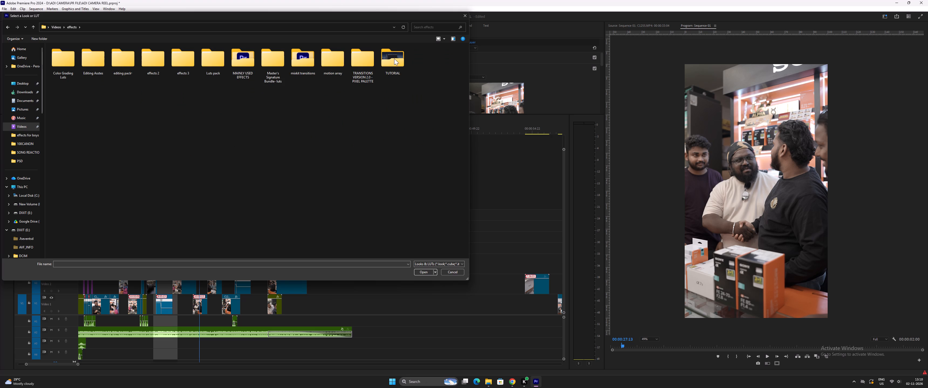
{"action": "double_click", "coordinate": [271, 61]}
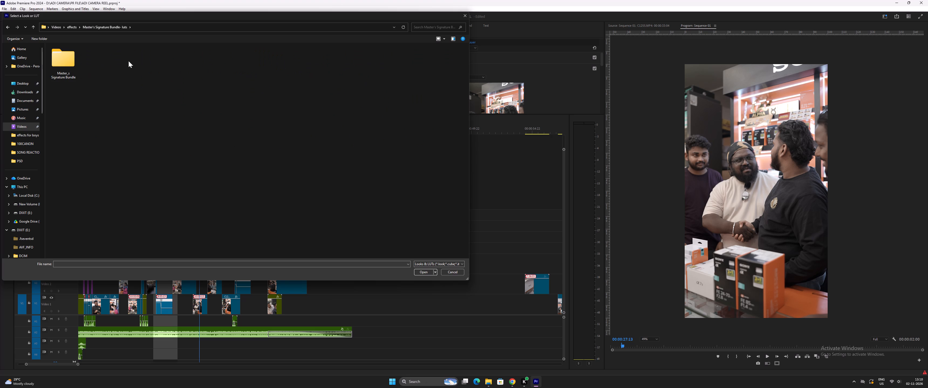
{"action": "double_click", "coordinate": [64, 57]}
{"action": "double_click", "coordinate": [448, 63]}
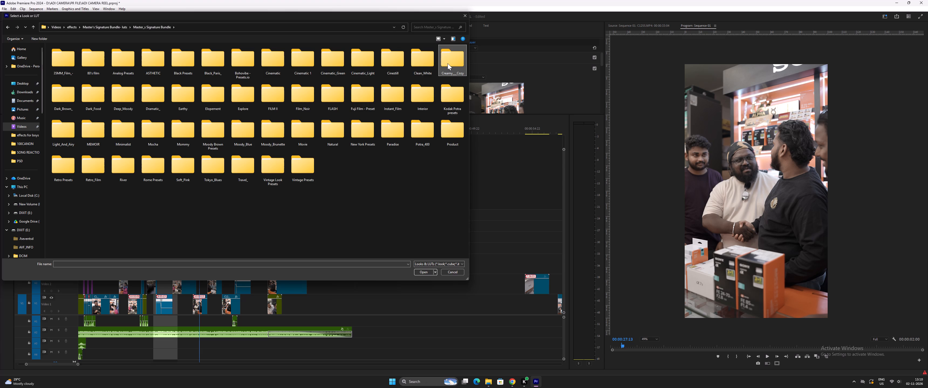
{"action": "double_click", "coordinate": [126, 61]}
{"action": "double_click", "coordinate": [126, 64]}
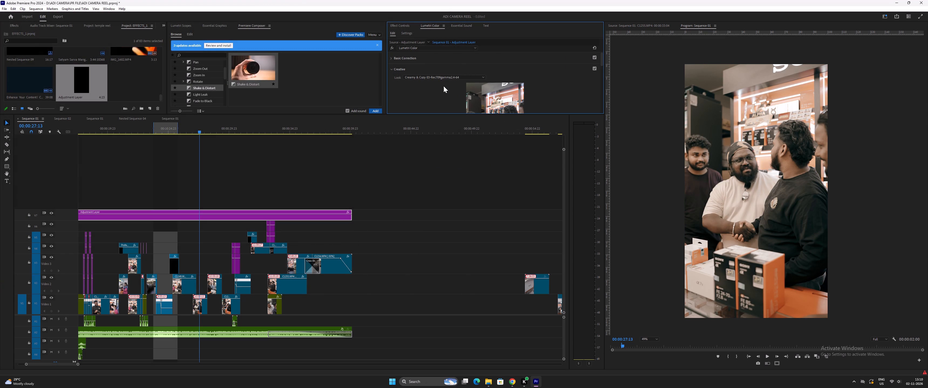
Reduce the creative look's intensity on the adjustment layer to about two thirds.
{"action": "scroll", "coordinate": [443, 86], "scroll_direction": "down", "scroll_amount": 7}
{"action": "scroll", "coordinate": [443, 86], "scroll_direction": "down", "scroll_amount": 14}
{"action": "left_click_drag", "start_coordinate": [502, 77], "coordinate": [491, 77]}
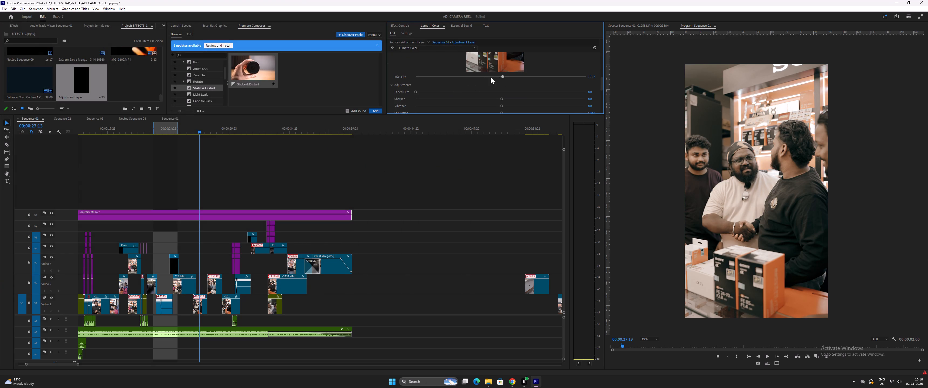
{"action": "left_click_drag", "start_coordinate": [491, 77], "coordinate": [484, 77]}
{"action": "left_click_drag", "start_coordinate": [484, 77], "coordinate": [472, 77]}
Extend the adjustment layer's start back to the beginning of the sequence so the grade covers the opening clips.
{"action": "left_click_drag", "start_coordinate": [121, 129], "coordinate": [72, 133]}
{"action": "key", "text": "space"}
{"action": "key", "text": "minus"}
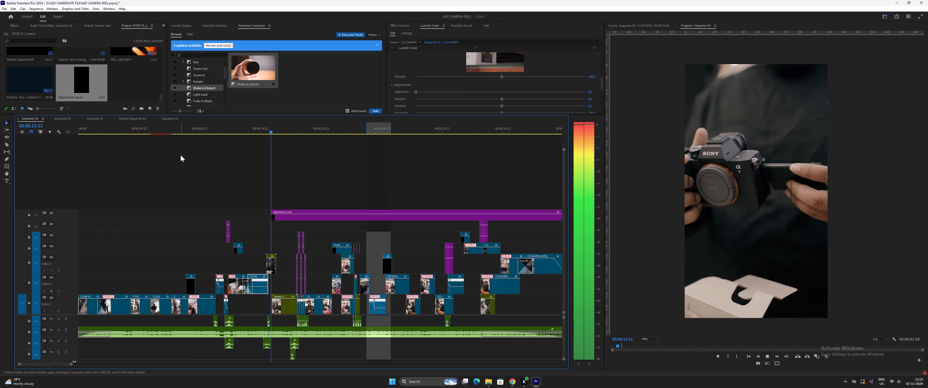
{"action": "key", "text": "minus"}
{"action": "key", "text": "space"}
{"action": "left_click_drag", "start_coordinate": [126, 217], "coordinate": [102, 216]}
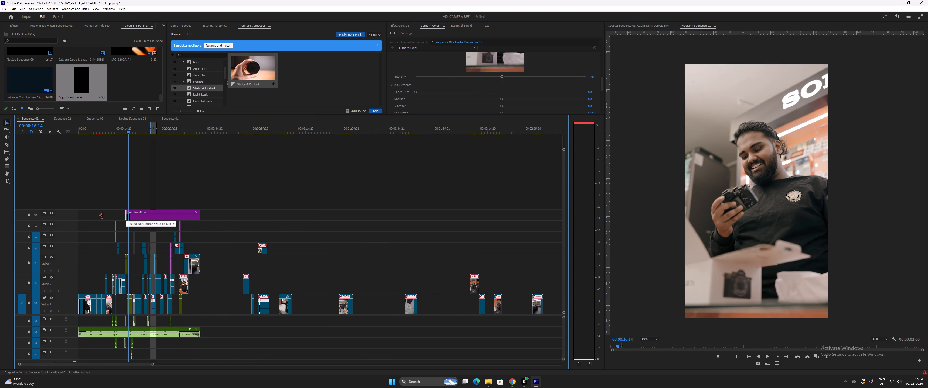
{"action": "left_click_drag", "start_coordinate": [102, 216], "coordinate": [54, 216]}
Play the reel from the start to review the graded opening shots, up to the Sony α7 V poster shot.
{"action": "left_click_drag", "start_coordinate": [87, 133], "coordinate": [73, 133]}
{"action": "key", "text": "space"}
{"action": "key", "text": "equal"}
{"action": "key", "text": "equal"}
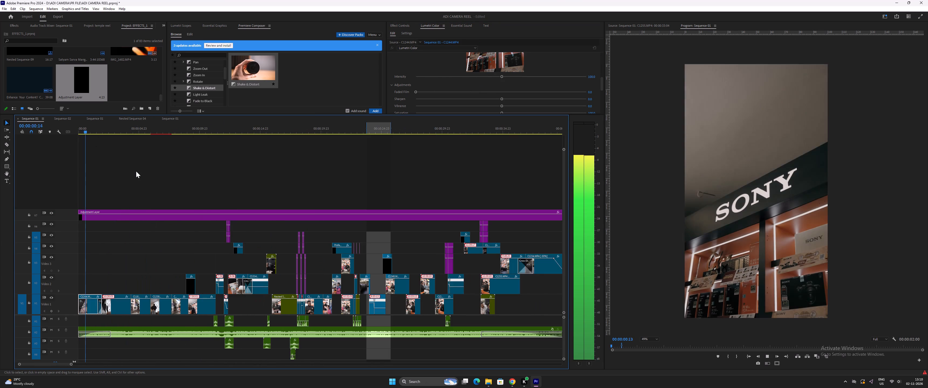
{"action": "key", "text": "minus"}
{"action": "key", "text": "equal"}
{"action": "key", "text": "equal"}
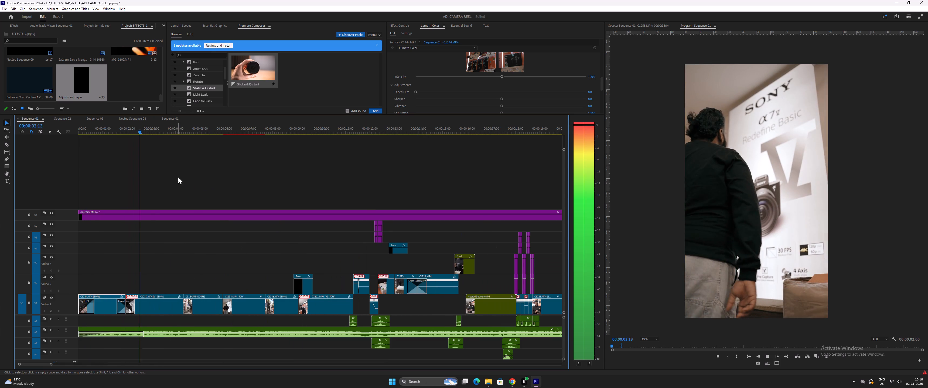
{"action": "key", "text": "space"}
Apply the Nude_4 creative look to the clip of the man standing before the Sony α7 V poster.
{"action": "scroll", "coordinate": [449, 61], "scroll_direction": "up", "scroll_amount": 15}
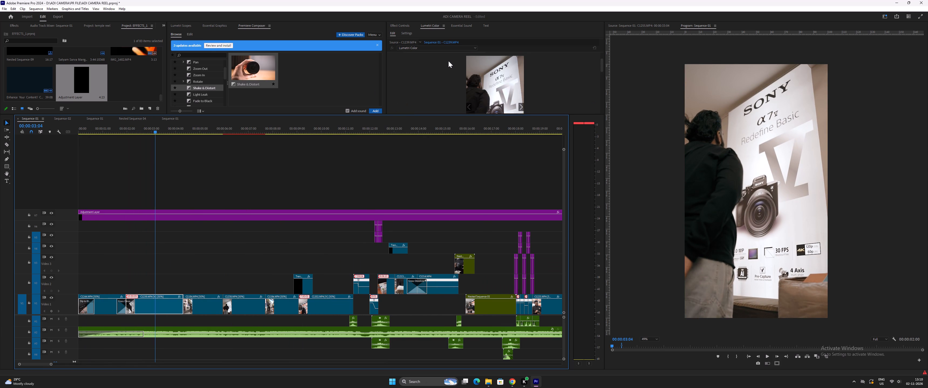
{"action": "scroll", "coordinate": [448, 61], "scroll_direction": "up", "scroll_amount": 6}
{"action": "left_click", "coordinate": [437, 77]}
{"action": "left_click", "coordinate": [421, 94]}
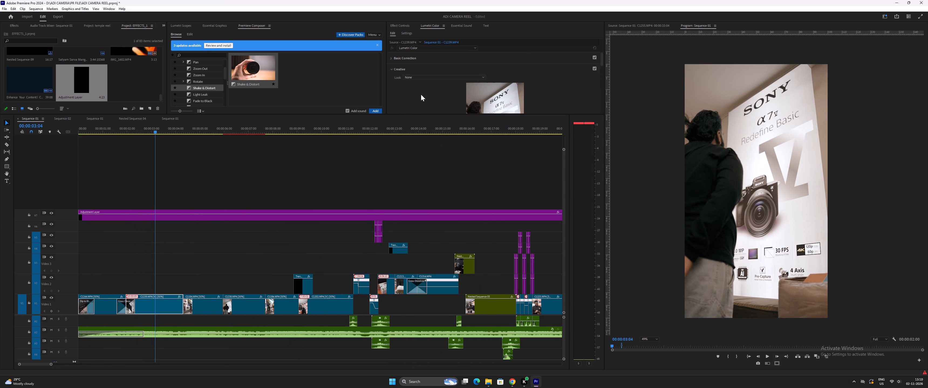
{"action": "left_click", "coordinate": [463, 14]}
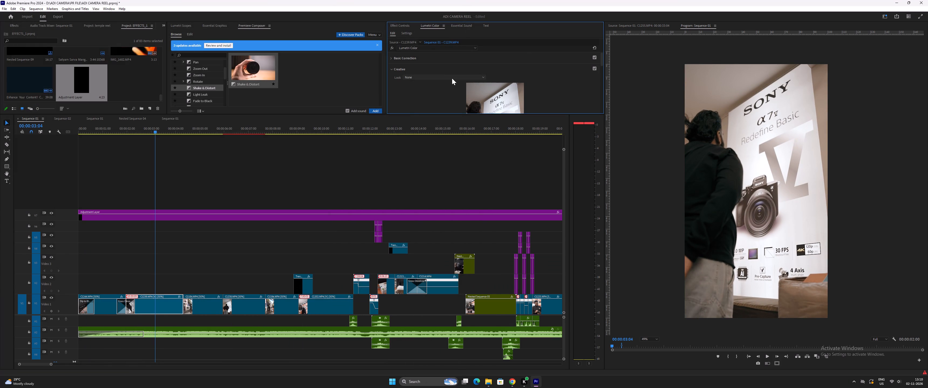
{"action": "left_click", "coordinate": [452, 78]}
{"action": "scroll", "coordinate": [421, 195], "scroll_direction": "down", "scroll_amount": 4}
{"action": "scroll", "coordinate": [432, 237], "scroll_direction": "down", "scroll_amount": 5}
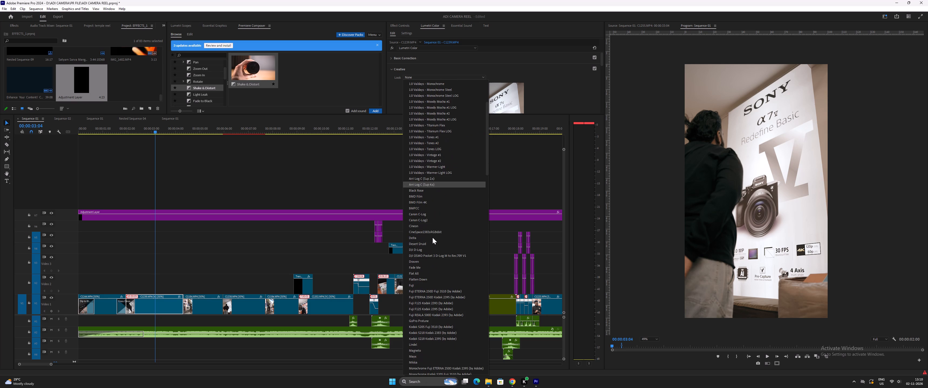
{"action": "scroll", "coordinate": [432, 237], "scroll_direction": "down", "scroll_amount": 9}
{"action": "scroll", "coordinate": [417, 286], "scroll_direction": "down", "scroll_amount": 4}
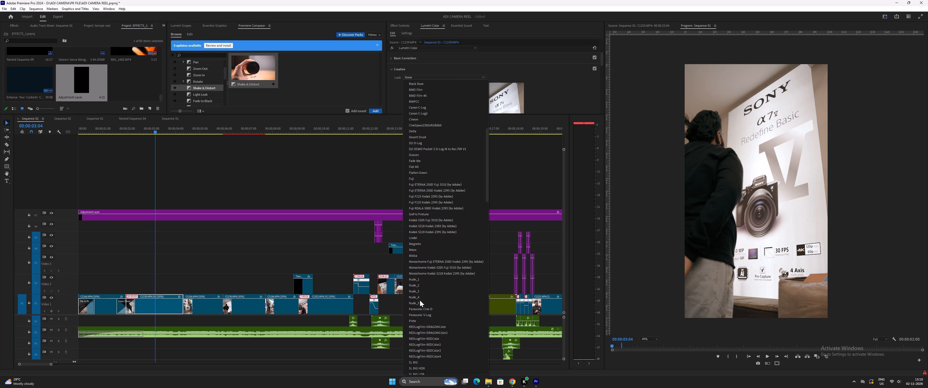
{"action": "left_click", "coordinate": [419, 297]}
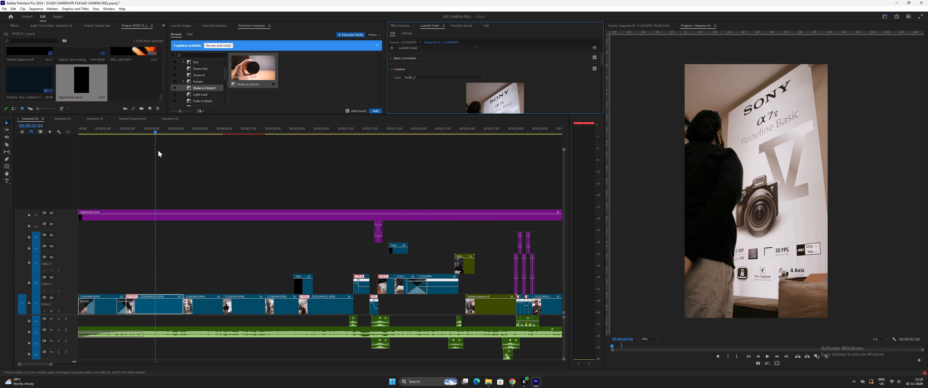
Review the reel from the start and apply the Nude_3 creative look to the close-up of the white box near 11:22.
{"action": "left_click_drag", "start_coordinate": [129, 127], "coordinate": [71, 138]}
{"action": "key", "text": "space"}
{"action": "type", "text": "=-"}
{"action": "key", "text": "minus"}
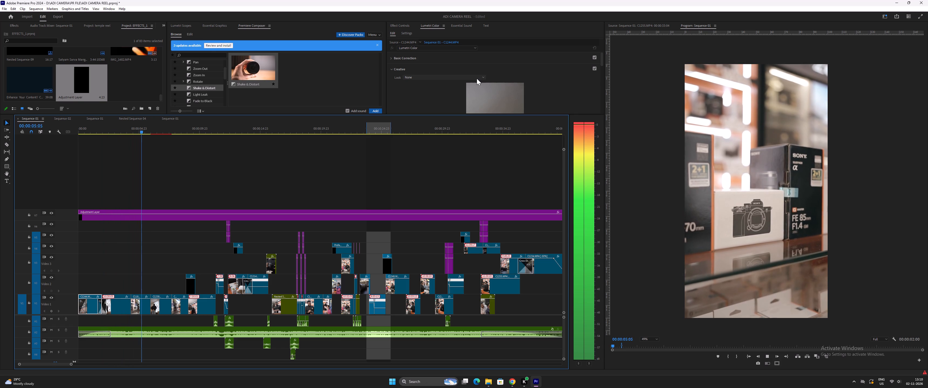
{"action": "key", "text": "equal"}
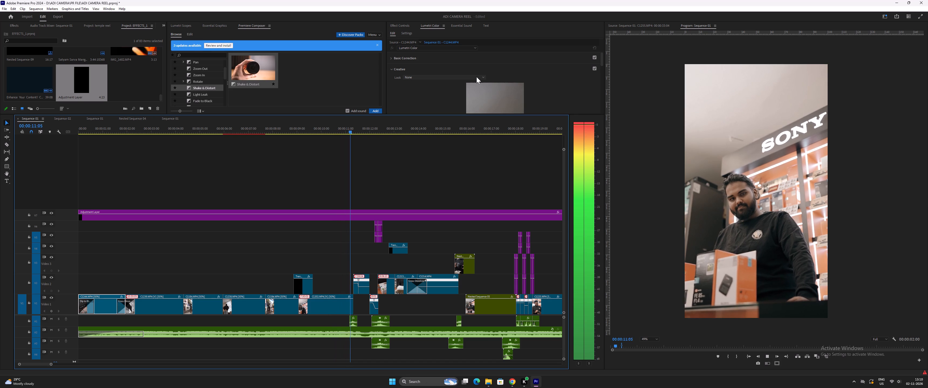
{"action": "key", "text": "space"}
{"action": "left_click", "coordinate": [476, 77]}
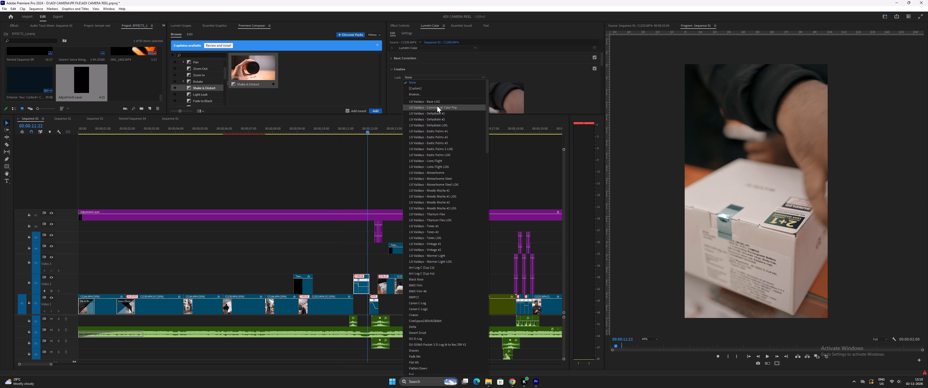
{"action": "scroll", "coordinate": [434, 102], "scroll_direction": "up", "scroll_amount": 4}
{"action": "scroll", "coordinate": [445, 279], "scroll_direction": "down", "scroll_amount": 5}
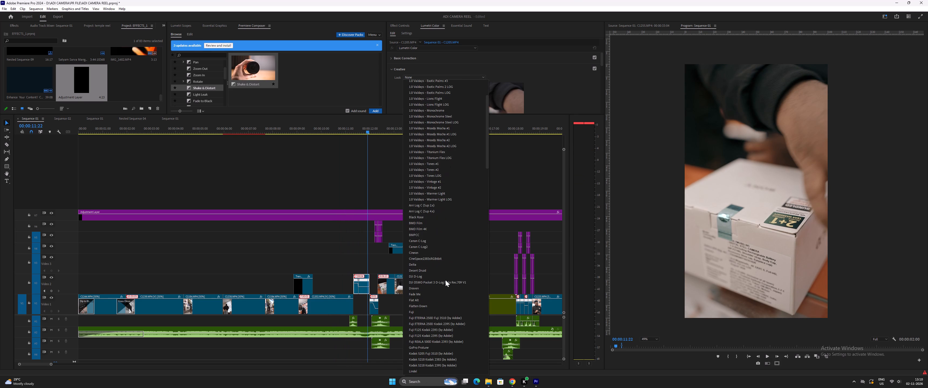
{"action": "scroll", "coordinate": [445, 280], "scroll_direction": "down", "scroll_amount": 5}
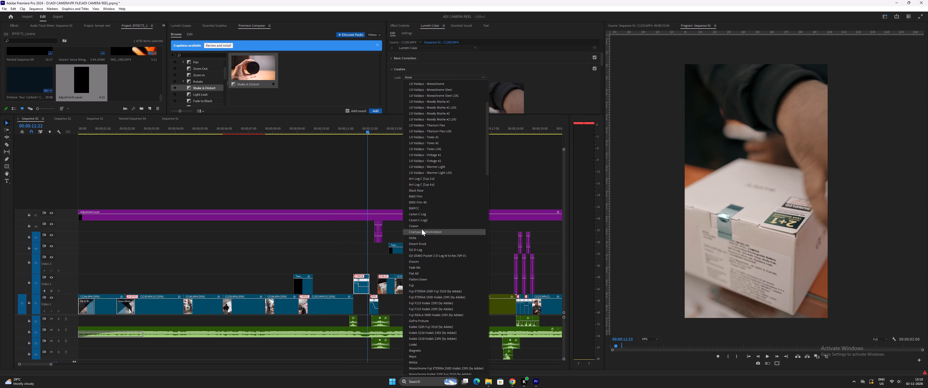
{"action": "scroll", "coordinate": [422, 229], "scroll_direction": "down", "scroll_amount": 16}
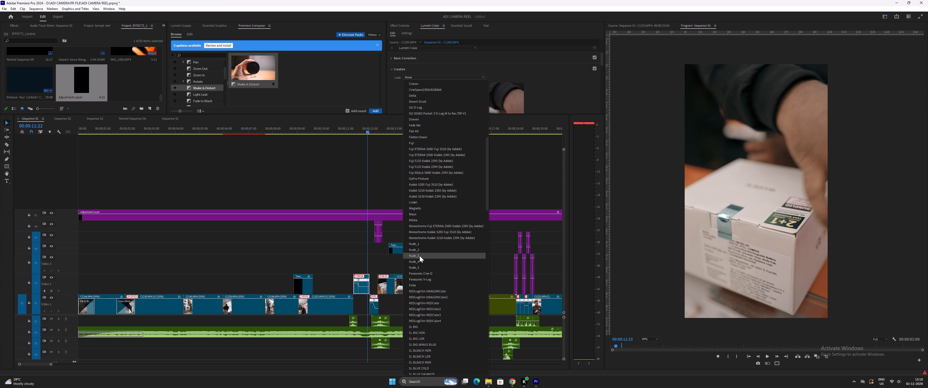
{"action": "left_click", "coordinate": [419, 256]}
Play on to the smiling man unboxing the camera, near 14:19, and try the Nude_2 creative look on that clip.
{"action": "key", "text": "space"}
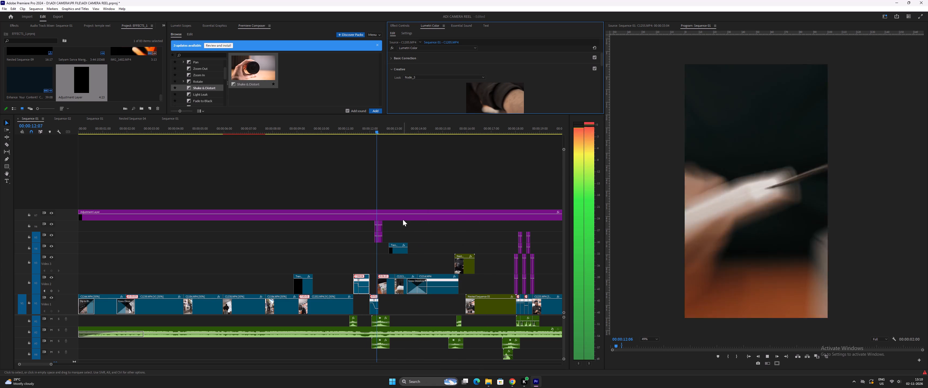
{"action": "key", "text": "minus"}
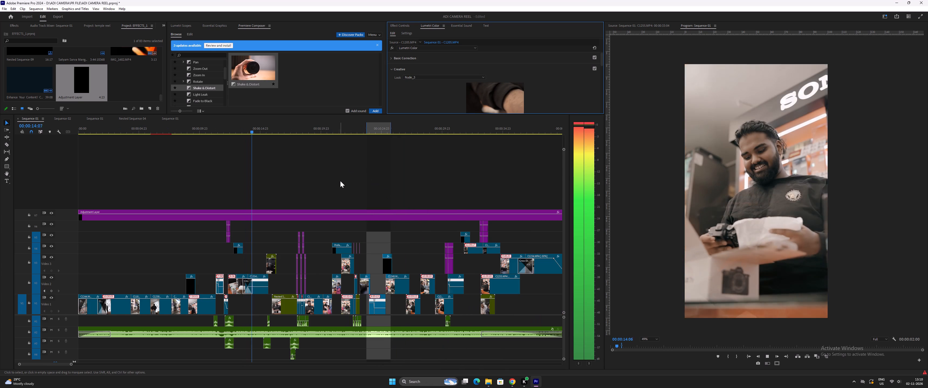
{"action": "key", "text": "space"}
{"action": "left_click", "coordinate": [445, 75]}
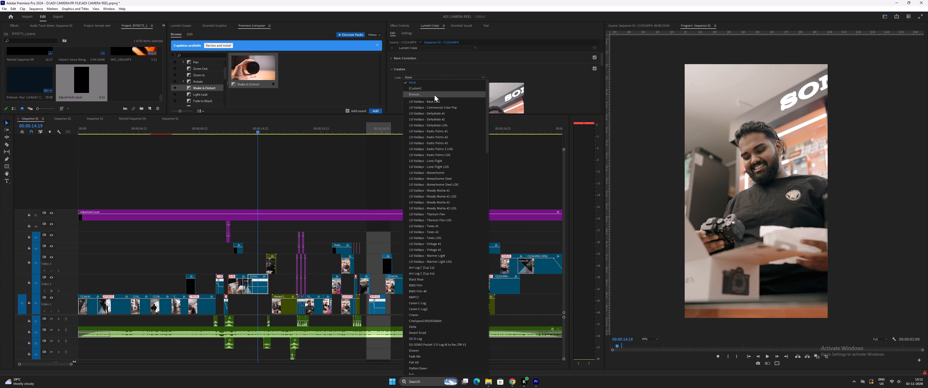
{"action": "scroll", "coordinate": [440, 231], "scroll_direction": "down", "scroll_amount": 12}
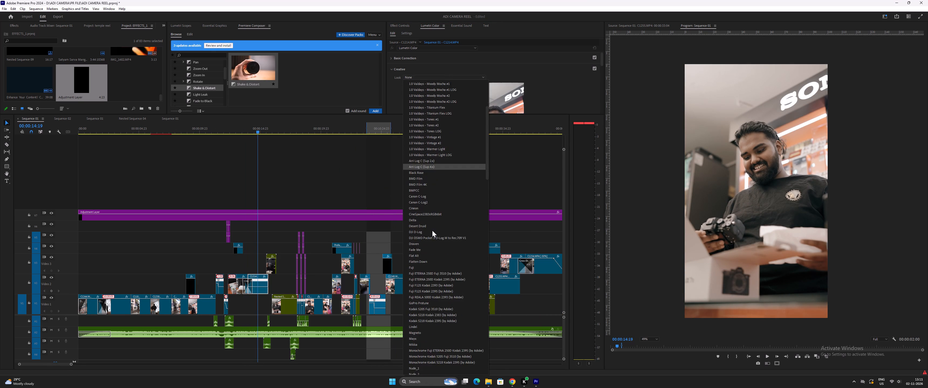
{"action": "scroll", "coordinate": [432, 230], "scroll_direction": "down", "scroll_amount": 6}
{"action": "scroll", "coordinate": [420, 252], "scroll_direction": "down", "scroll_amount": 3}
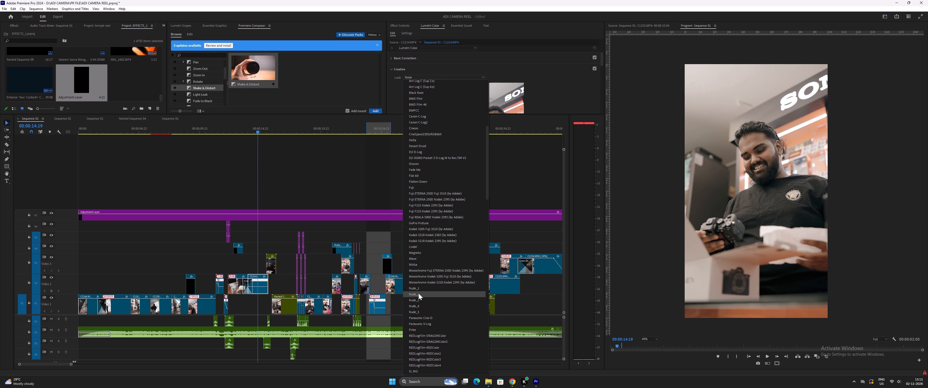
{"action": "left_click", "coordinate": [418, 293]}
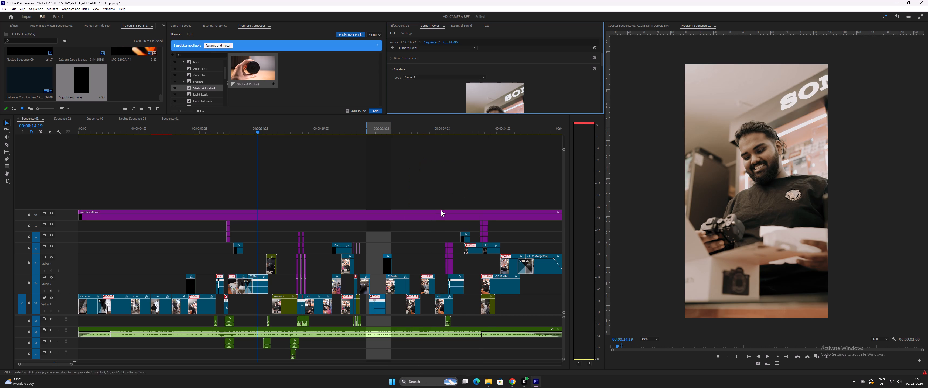
Browse the available looks and apply Nude_1 as the creative look of the camera unboxing clip, checking it in playback.
{"action": "left_click", "coordinate": [464, 76]}
{"action": "scroll", "coordinate": [434, 251], "scroll_direction": "down", "scroll_amount": 10}
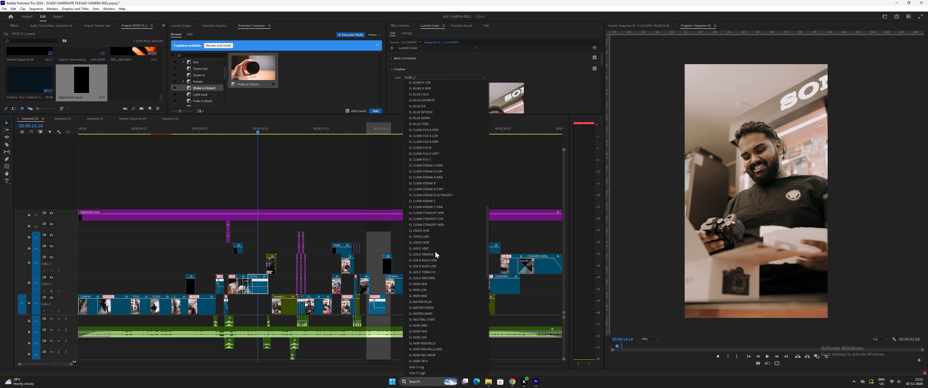
{"action": "scroll", "coordinate": [435, 251], "scroll_direction": "down", "scroll_amount": 14}
{"action": "scroll", "coordinate": [425, 257], "scroll_direction": "down", "scroll_amount": 8}
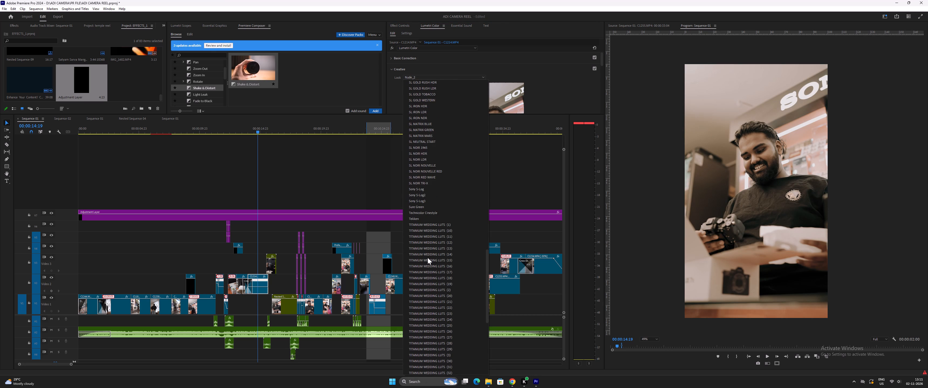
{"action": "scroll", "coordinate": [428, 258], "scroll_direction": "down", "scroll_amount": 7}
{"action": "scroll", "coordinate": [428, 257], "scroll_direction": "up", "scroll_amount": 20}
{"action": "scroll", "coordinate": [428, 257], "scroll_direction": "up", "scroll_amount": 12}
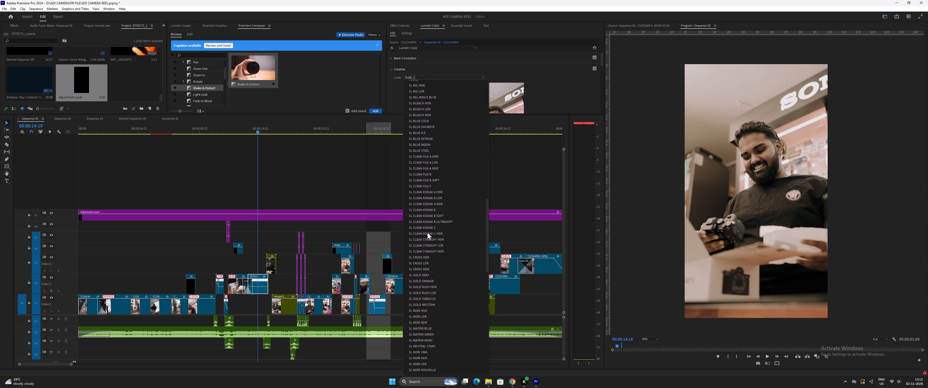
{"action": "scroll", "coordinate": [427, 233], "scroll_direction": "up", "scroll_amount": 14}
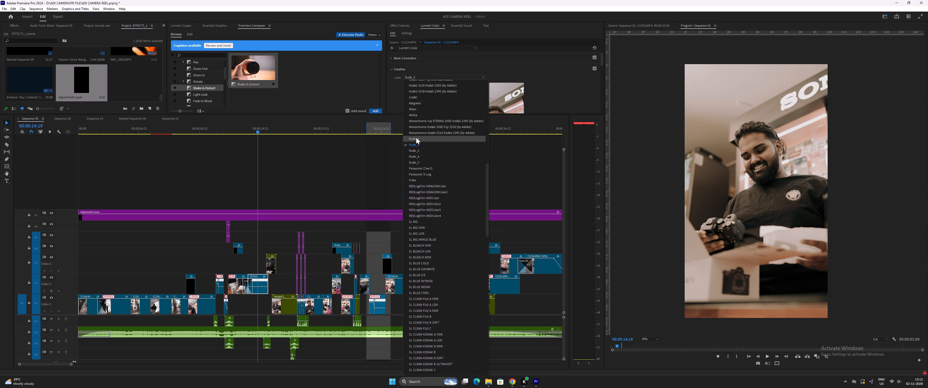
{"action": "left_click", "coordinate": [416, 137]}
{"action": "key", "text": "space"}
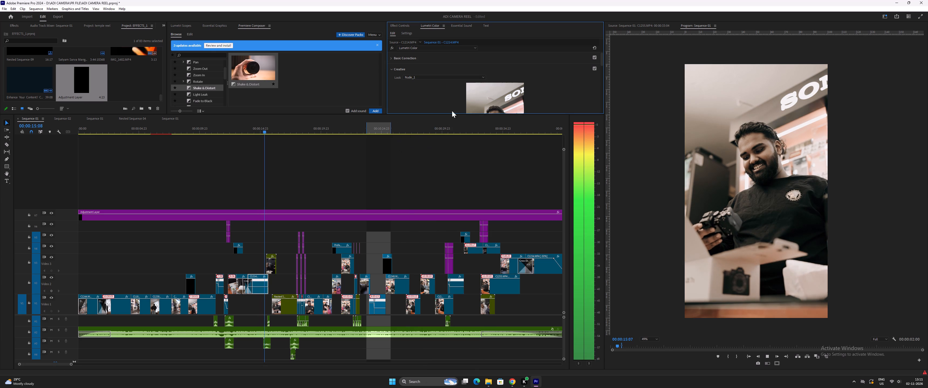
{"action": "key", "text": "space"}
Reduce the Nude_1 look's intensity on the unboxing clip to about half and play into the following shot.
{"action": "scroll", "coordinate": [475, 93], "scroll_direction": "up", "scroll_amount": 1}
{"action": "scroll", "coordinate": [475, 93], "scroll_direction": "down", "scroll_amount": 18}
{"action": "left_click_drag", "start_coordinate": [501, 93], "coordinate": [501, 93]}
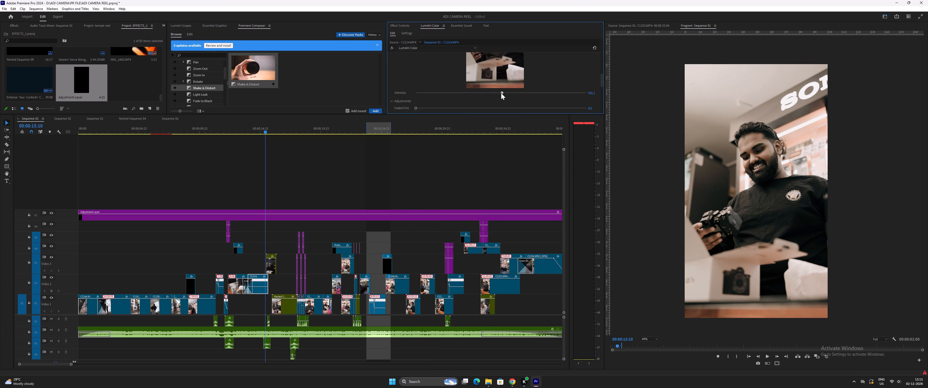
{"action": "left_click_drag", "start_coordinate": [501, 93], "coordinate": [481, 94]}
{"action": "left_click", "coordinate": [459, 92]}
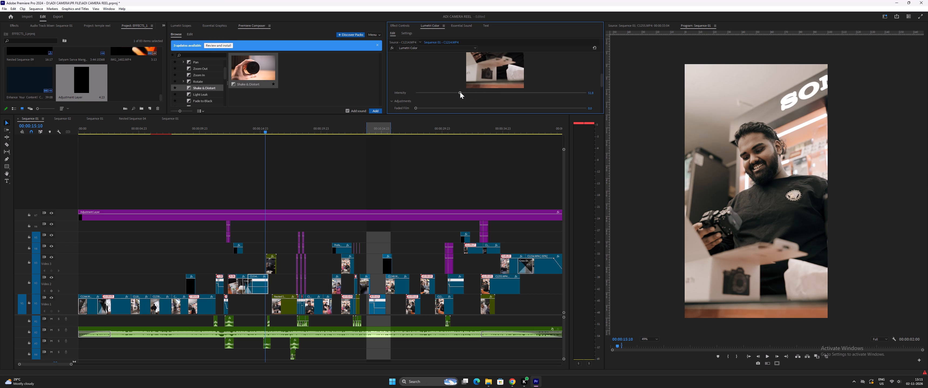
{"action": "key", "text": "space"}
{"action": "key", "text": "space"}
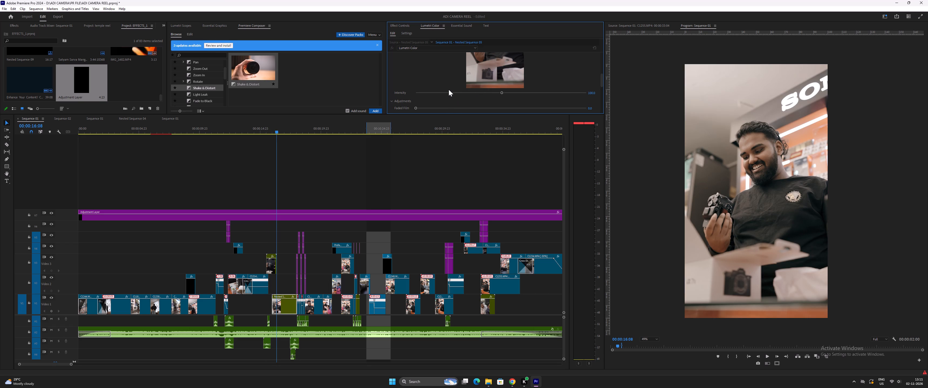
Reduce the creative look's intensity on the adjustment layer to slightly more than half.
{"action": "left_click", "coordinate": [282, 214]}
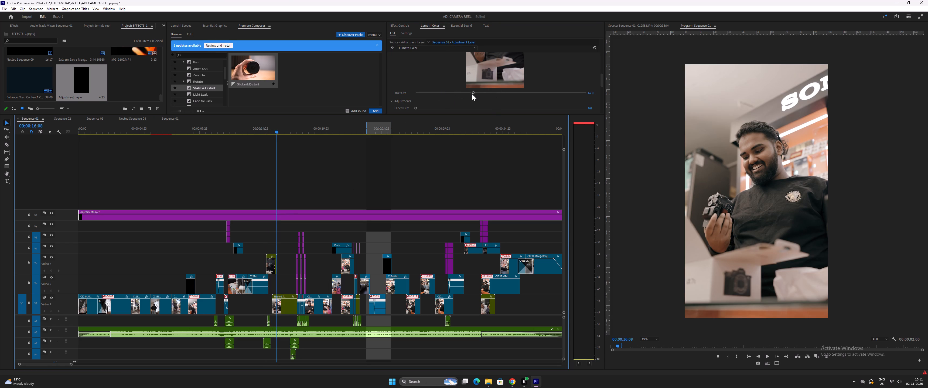
{"action": "left_click_drag", "start_coordinate": [472, 94], "coordinate": [451, 94]}
{"action": "left_click_drag", "start_coordinate": [462, 91], "coordinate": [465, 92]}
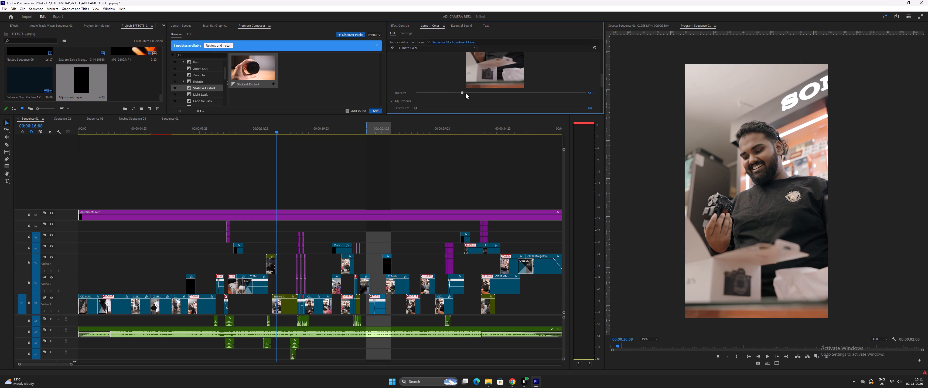
{"action": "left_click_drag", "start_coordinate": [465, 92], "coordinate": [467, 92]}
Shift the adjustment layer's tint in Basic Correction slightly towards green, to about -7.
{"action": "scroll", "coordinate": [503, 76], "scroll_direction": "up", "scroll_amount": 20}
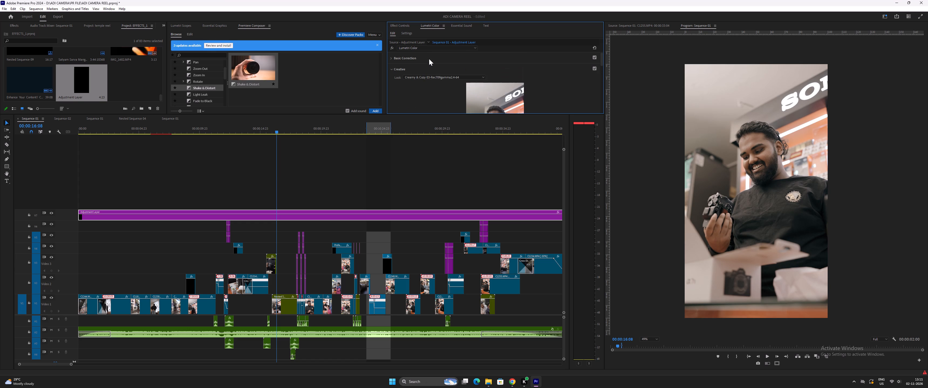
{"action": "scroll", "coordinate": [429, 59], "scroll_direction": "up", "scroll_amount": 10}
{"action": "left_click", "coordinate": [390, 57]}
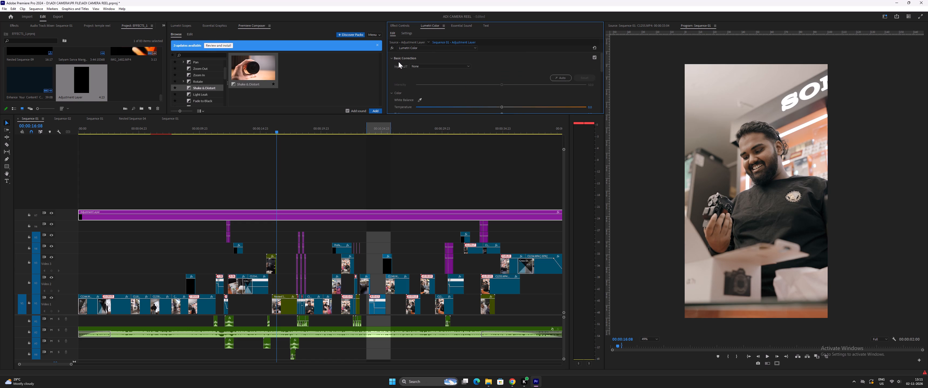
{"action": "scroll", "coordinate": [490, 98], "scroll_direction": "down", "scroll_amount": 6}
{"action": "left_click_drag", "start_coordinate": [500, 82], "coordinate": [494, 82]}
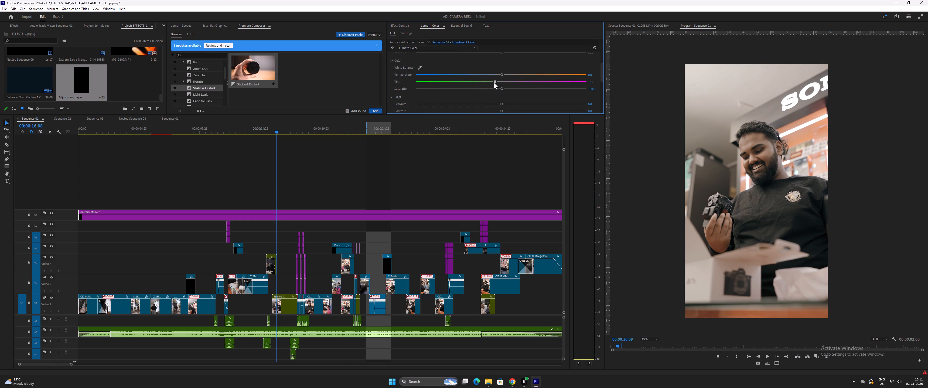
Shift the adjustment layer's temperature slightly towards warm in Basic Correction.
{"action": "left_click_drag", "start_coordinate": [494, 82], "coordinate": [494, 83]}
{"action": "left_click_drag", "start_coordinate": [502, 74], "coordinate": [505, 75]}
Raise the adjustment layer's contrast to about 7, lift exposure, highlights and whites slightly, and lower the shadows slightly.
{"action": "scroll", "coordinate": [502, 94], "scroll_direction": "down", "scroll_amount": 6}
{"action": "left_click_drag", "start_coordinate": [502, 78], "coordinate": [506, 79]}
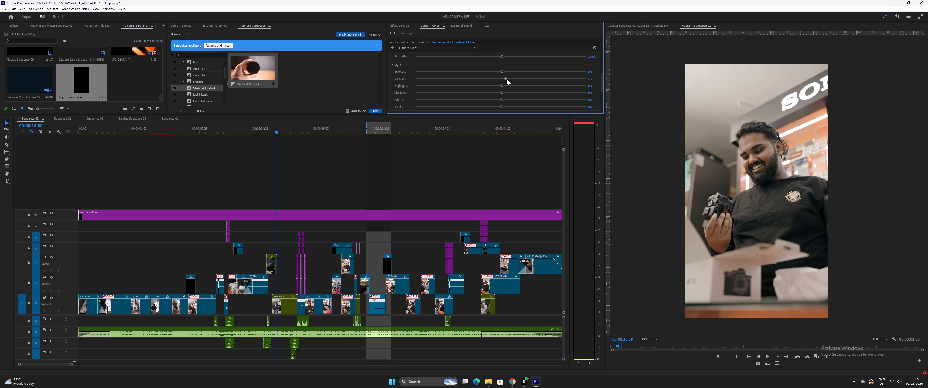
{"action": "left_click_drag", "start_coordinate": [506, 79], "coordinate": [507, 79]}
{"action": "left_click_drag", "start_coordinate": [501, 86], "coordinate": [509, 86]}
{"action": "left_click_drag", "start_coordinate": [507, 86], "coordinate": [504, 86]}
{"action": "left_click_drag", "start_coordinate": [503, 92], "coordinate": [496, 92]}
{"action": "left_click", "coordinate": [503, 71]}
{"action": "scroll", "coordinate": [501, 94], "scroll_direction": "down", "scroll_amount": 4}
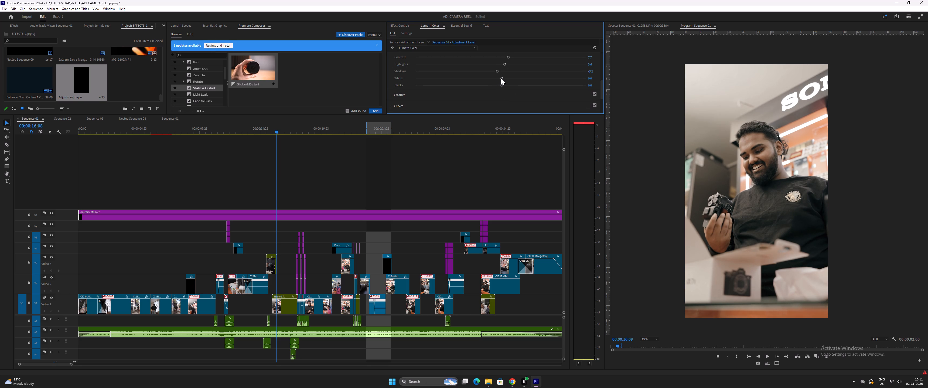
{"action": "left_click_drag", "start_coordinate": [501, 78], "coordinate": [505, 79]}
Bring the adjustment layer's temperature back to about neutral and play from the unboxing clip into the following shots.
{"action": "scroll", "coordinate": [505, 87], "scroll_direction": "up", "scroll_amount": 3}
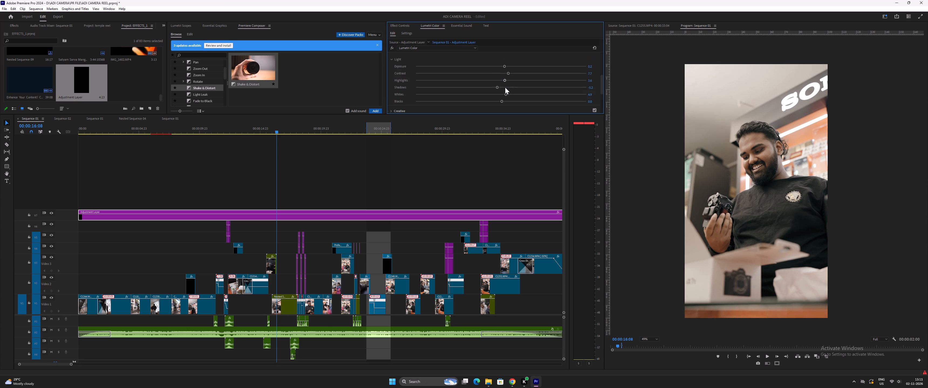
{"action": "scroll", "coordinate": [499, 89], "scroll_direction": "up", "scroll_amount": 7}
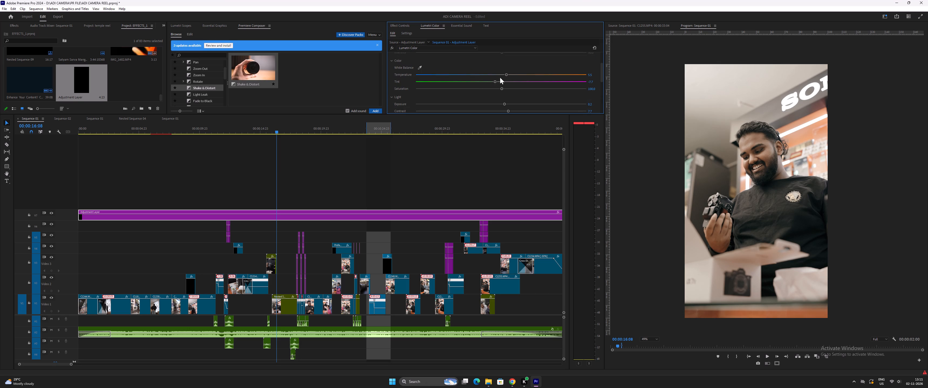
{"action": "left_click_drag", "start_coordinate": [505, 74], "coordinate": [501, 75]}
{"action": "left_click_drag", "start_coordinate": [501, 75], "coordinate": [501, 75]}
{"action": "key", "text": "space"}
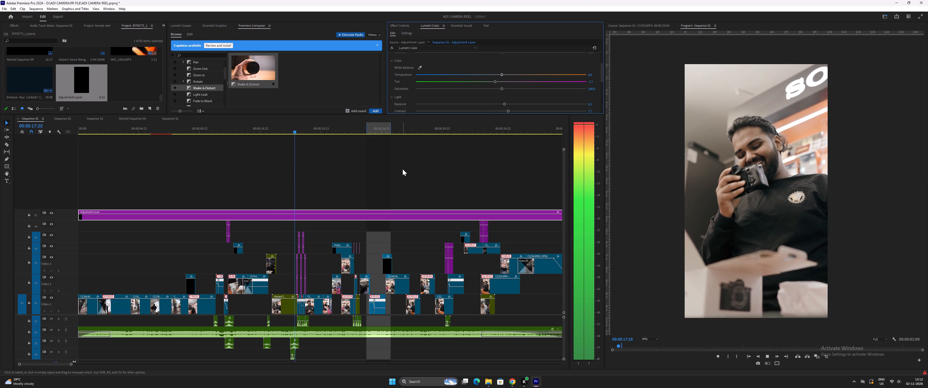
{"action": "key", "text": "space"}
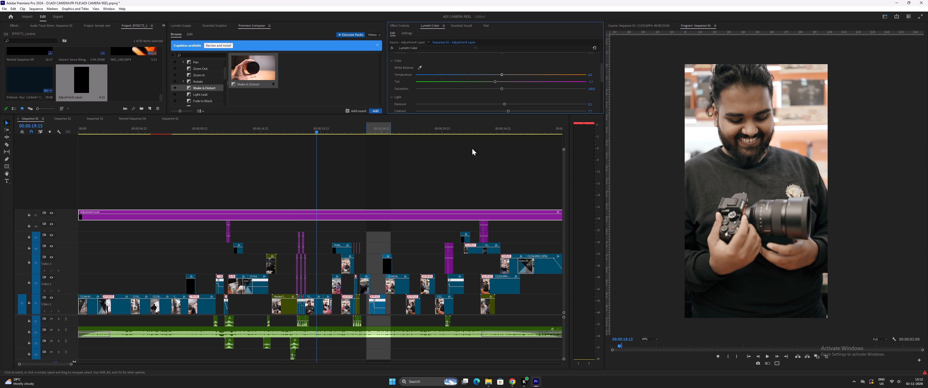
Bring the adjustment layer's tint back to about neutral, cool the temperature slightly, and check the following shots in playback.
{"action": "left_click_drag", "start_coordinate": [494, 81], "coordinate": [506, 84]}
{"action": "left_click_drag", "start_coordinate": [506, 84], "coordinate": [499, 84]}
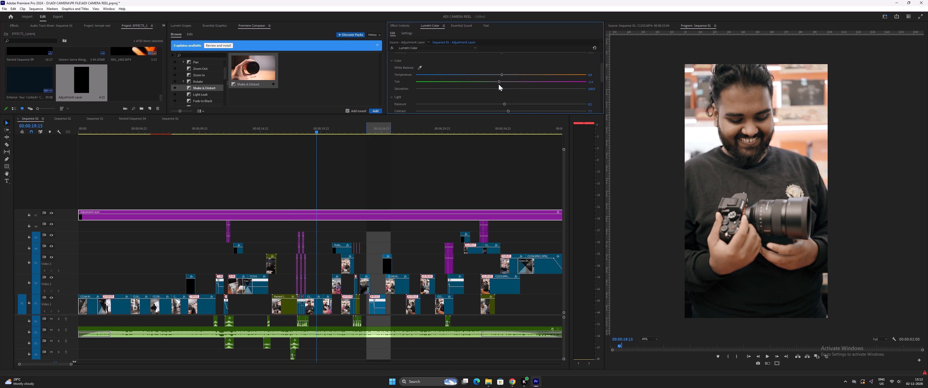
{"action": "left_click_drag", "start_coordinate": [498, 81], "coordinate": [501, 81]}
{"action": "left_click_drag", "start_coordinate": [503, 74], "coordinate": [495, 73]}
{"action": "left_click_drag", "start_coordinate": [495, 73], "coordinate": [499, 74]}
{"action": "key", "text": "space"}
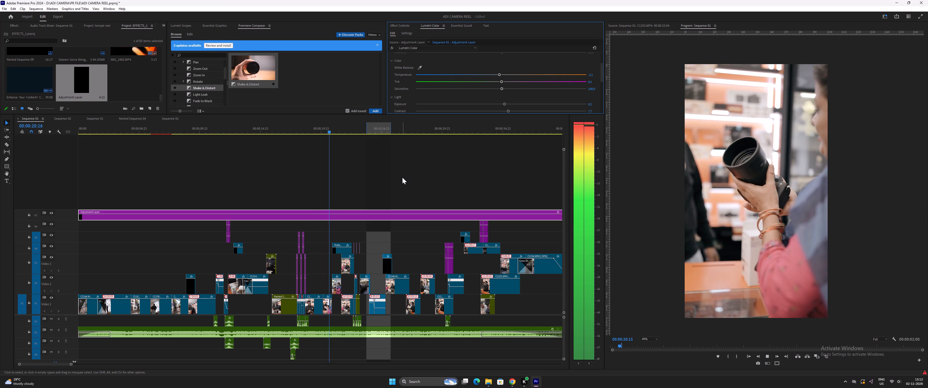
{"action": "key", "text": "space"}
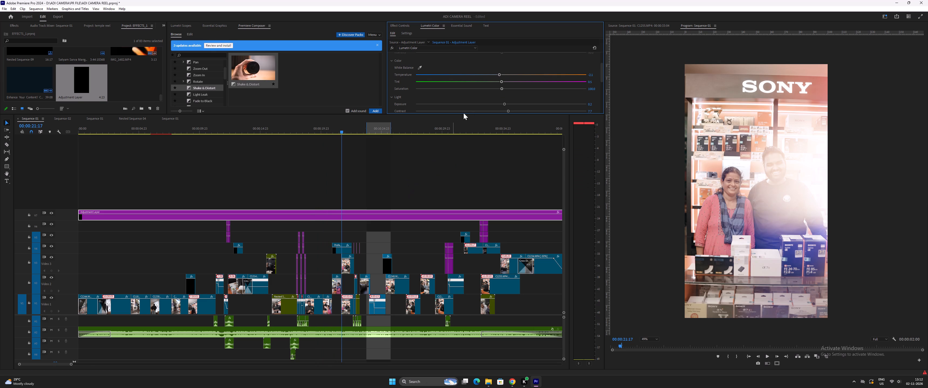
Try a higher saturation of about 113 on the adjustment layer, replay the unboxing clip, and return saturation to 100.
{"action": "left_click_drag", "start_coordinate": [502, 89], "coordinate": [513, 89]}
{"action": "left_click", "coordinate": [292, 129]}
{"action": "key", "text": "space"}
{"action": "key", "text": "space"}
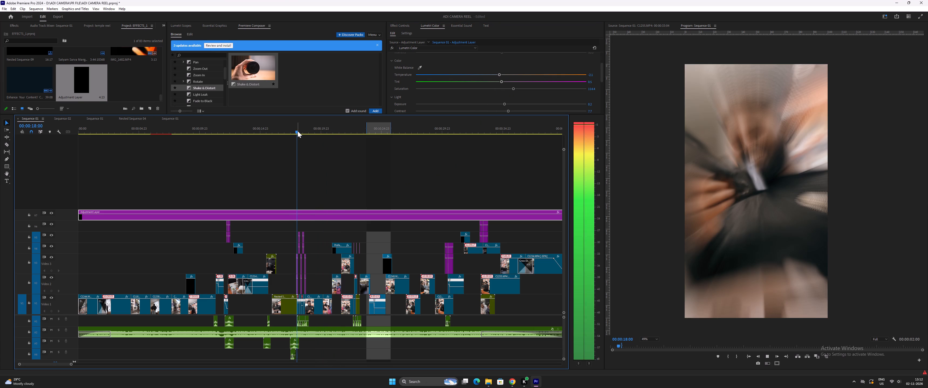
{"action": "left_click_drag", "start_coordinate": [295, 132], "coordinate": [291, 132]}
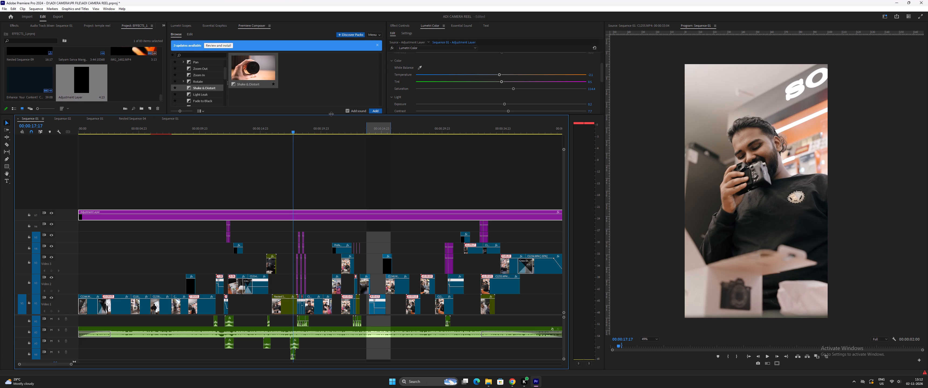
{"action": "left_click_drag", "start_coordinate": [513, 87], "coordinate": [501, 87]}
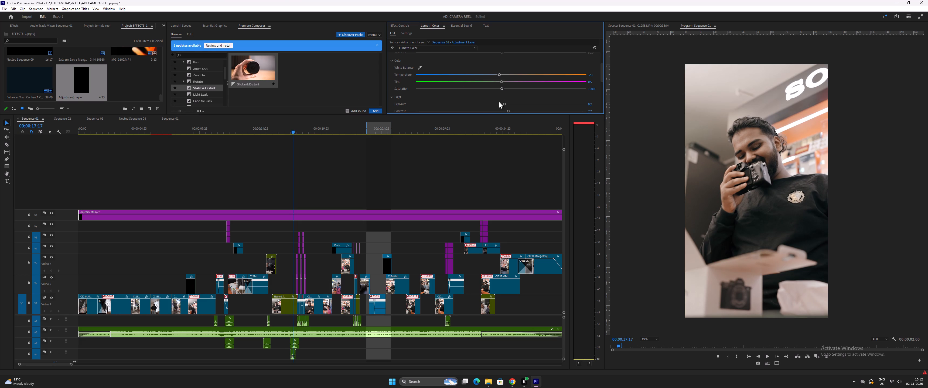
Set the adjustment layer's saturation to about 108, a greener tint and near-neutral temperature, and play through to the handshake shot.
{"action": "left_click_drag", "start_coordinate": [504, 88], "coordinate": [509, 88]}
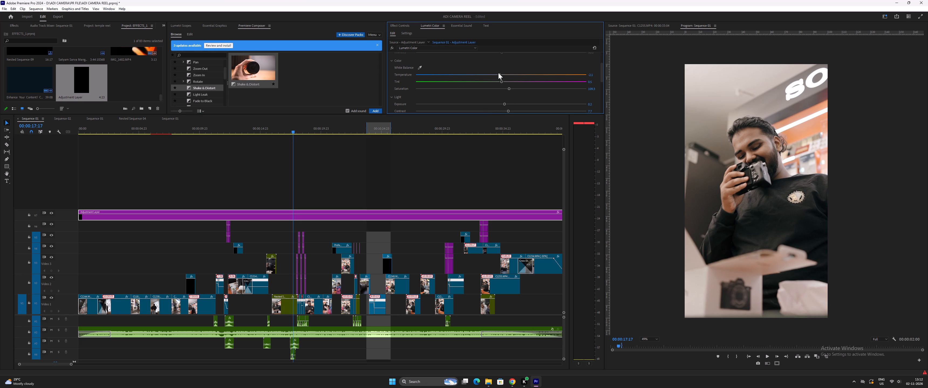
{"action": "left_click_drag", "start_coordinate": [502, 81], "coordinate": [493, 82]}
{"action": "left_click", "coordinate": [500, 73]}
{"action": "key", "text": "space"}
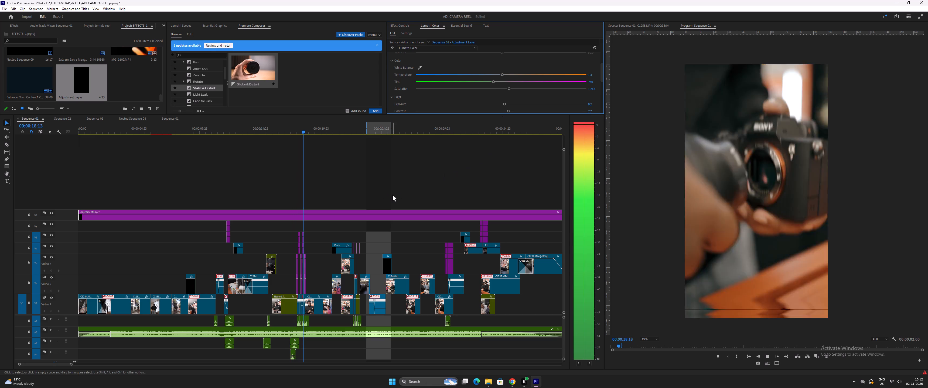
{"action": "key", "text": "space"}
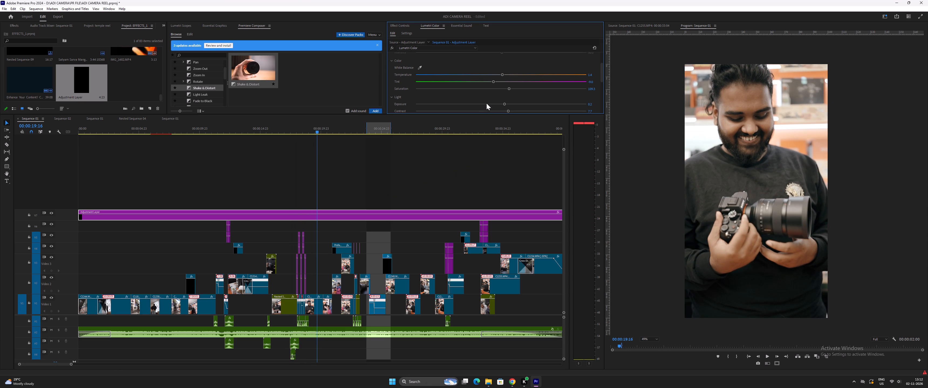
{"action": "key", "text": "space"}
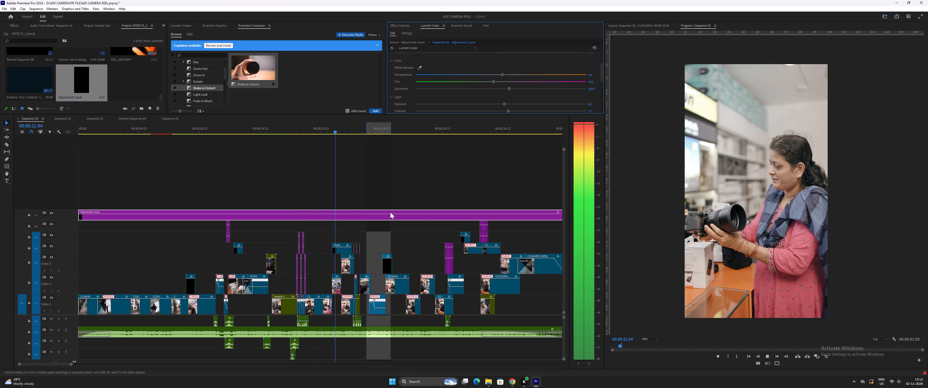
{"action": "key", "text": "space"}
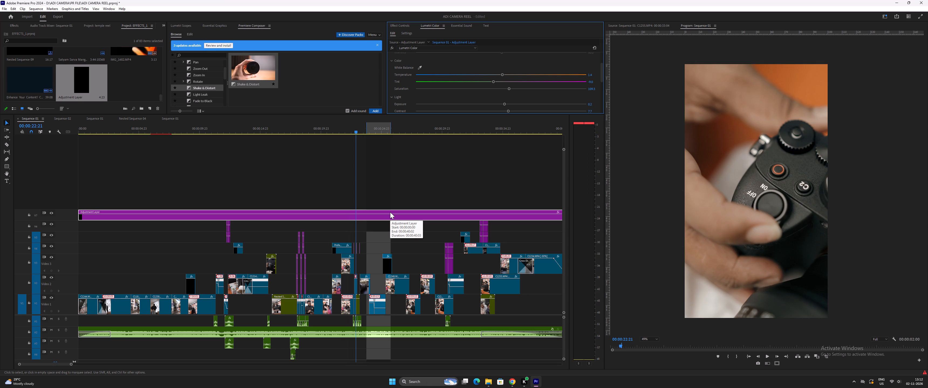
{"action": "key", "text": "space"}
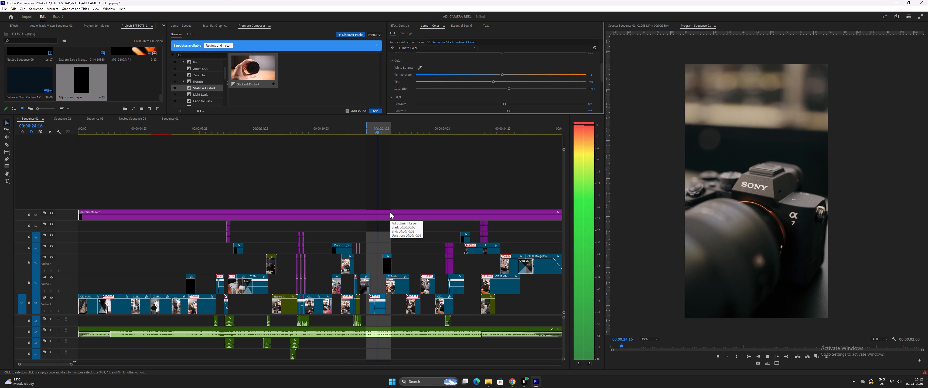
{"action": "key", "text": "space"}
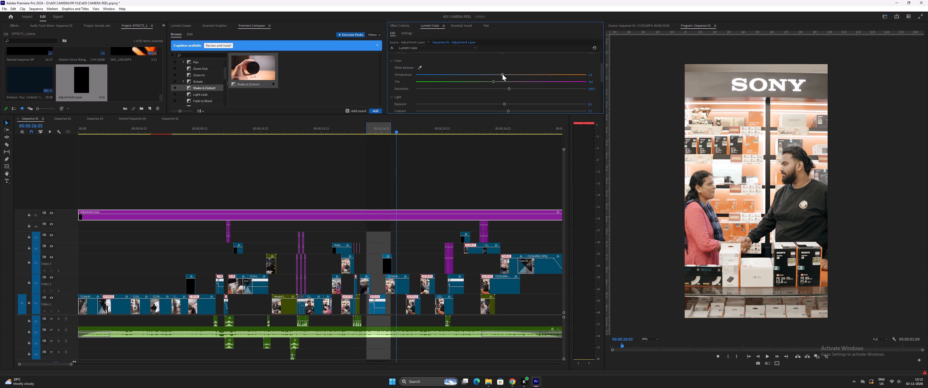
Fine-tune the adjustment layer on the handshake shot with saturation about 105, tint slightly towards green and temperature slightly warm.
{"action": "left_click_drag", "start_coordinate": [502, 74], "coordinate": [491, 78]}
{"action": "left_click_drag", "start_coordinate": [491, 78], "coordinate": [499, 79]}
{"action": "left_click", "coordinate": [508, 88]}
{"action": "left_click_drag", "start_coordinate": [494, 80], "coordinate": [505, 81]}
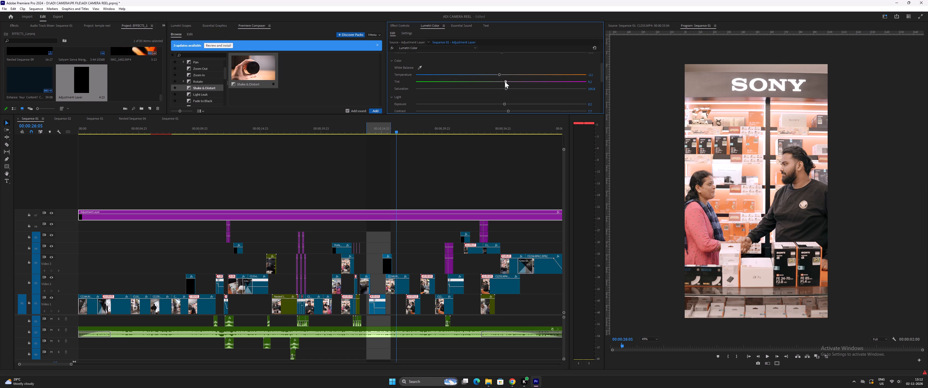
{"action": "left_click_drag", "start_coordinate": [505, 81], "coordinate": [498, 81]}
{"action": "left_click_drag", "start_coordinate": [499, 74], "coordinate": [503, 74]}
{"action": "left_click_drag", "start_coordinate": [503, 74], "coordinate": [505, 74]}
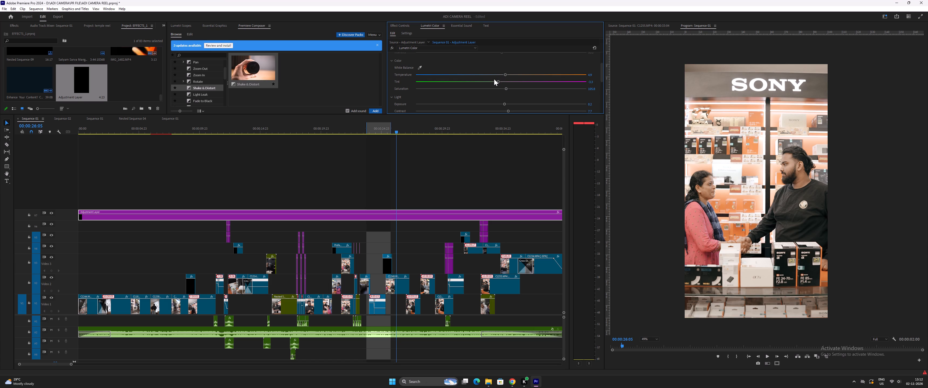
{"action": "left_click", "coordinate": [497, 81]}
{"action": "left_click", "coordinate": [504, 75]}
Set the intensity of the adjustment layer's creative look to about 53, comparing stronger and weaker values on the handshake shot.
{"action": "scroll", "coordinate": [467, 81], "scroll_direction": "down", "scroll_amount": 15}
{"action": "left_click", "coordinate": [391, 68]}
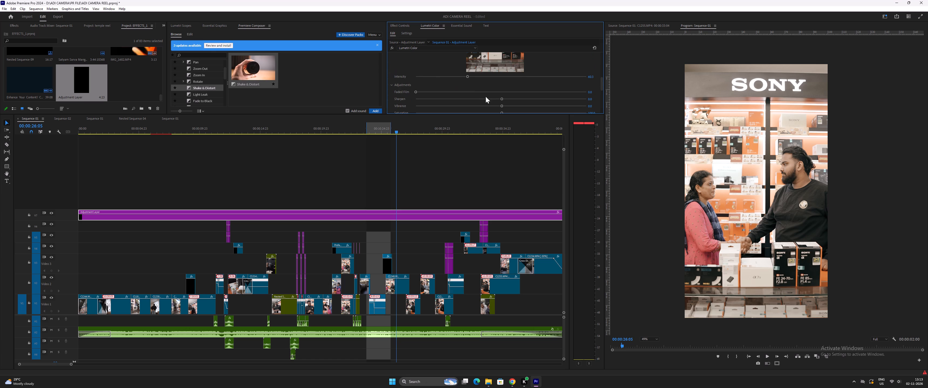
{"action": "left_click", "coordinate": [479, 76]}
{"action": "left_click_drag", "start_coordinate": [487, 76], "coordinate": [497, 78]}
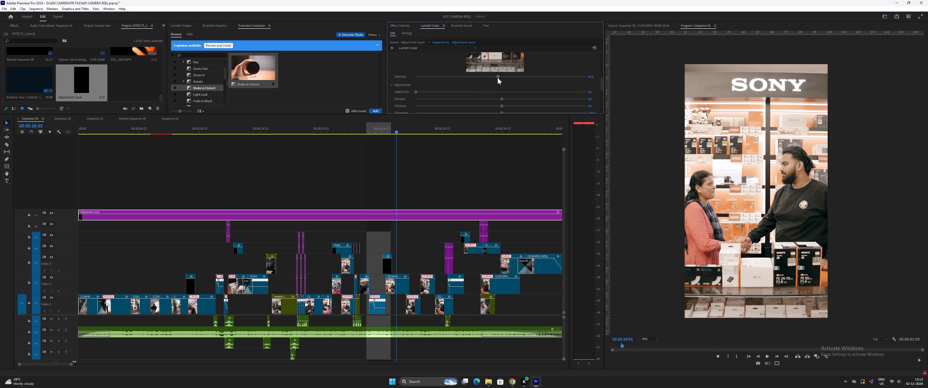
{"action": "left_click_drag", "start_coordinate": [498, 78], "coordinate": [520, 79]}
{"action": "left_click_drag", "start_coordinate": [447, 76], "coordinate": [443, 76]}
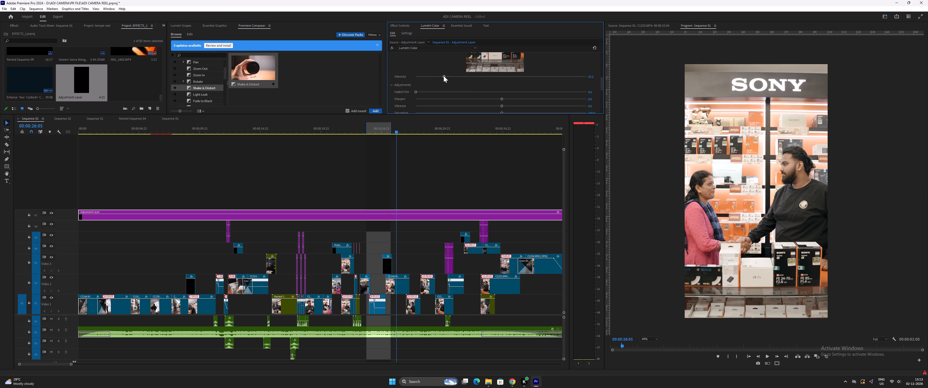
{"action": "left_click_drag", "start_coordinate": [445, 76], "coordinate": [461, 77]}
Play the graded reel from the handshake shot to its end, and return the playhead to the unboxing shot at 00:00:12:13.
{"action": "key", "text": "space"}
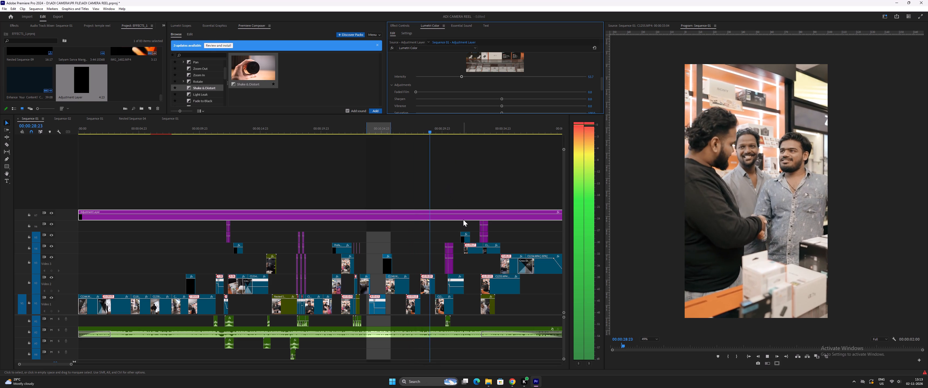
{"action": "key", "text": "space"}
{"action": "key", "text": "space"}
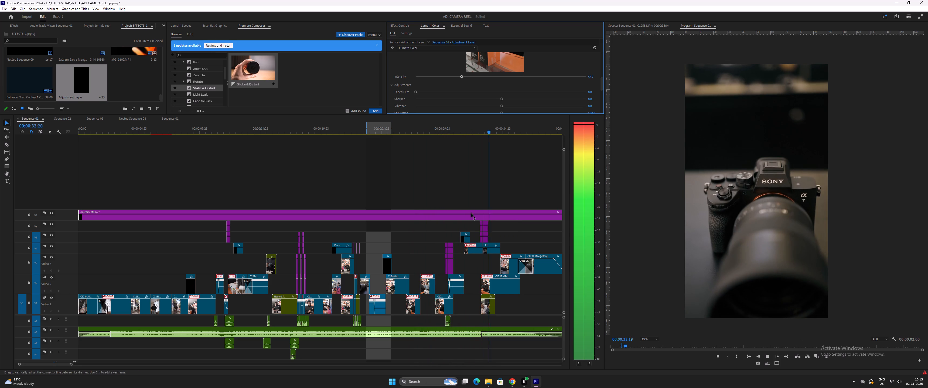
{"action": "scroll", "coordinate": [470, 210], "scroll_direction": "down", "scroll_amount": 1}
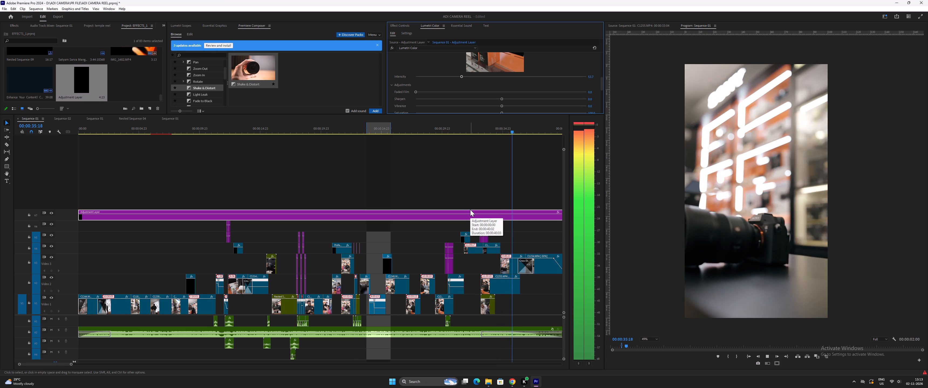
{"action": "scroll", "coordinate": [470, 210], "scroll_direction": "down", "scroll_amount": 5}
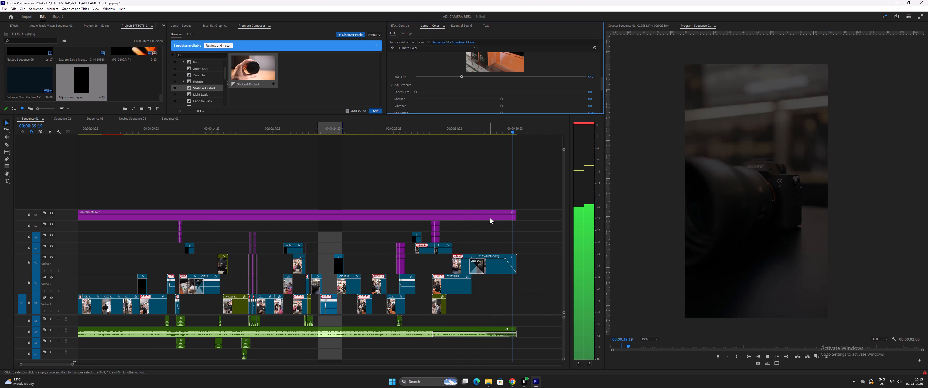
{"action": "key", "text": "space"}
{"action": "key", "text": "minus"}
{"action": "key", "text": "minus"}
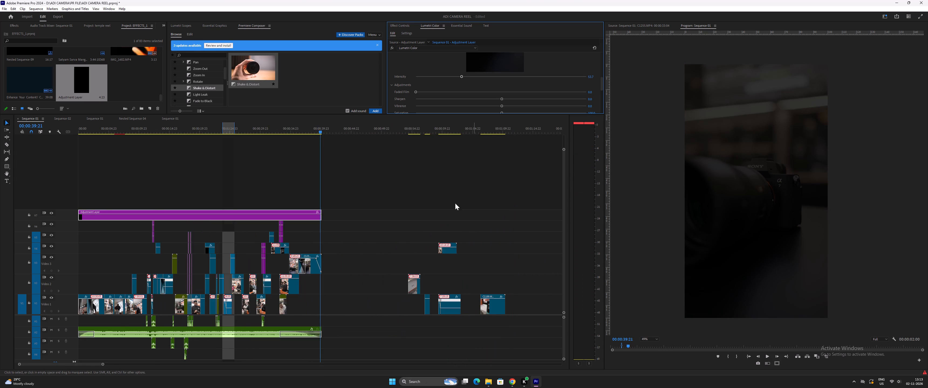
{"action": "left_click", "coordinate": [116, 130]}
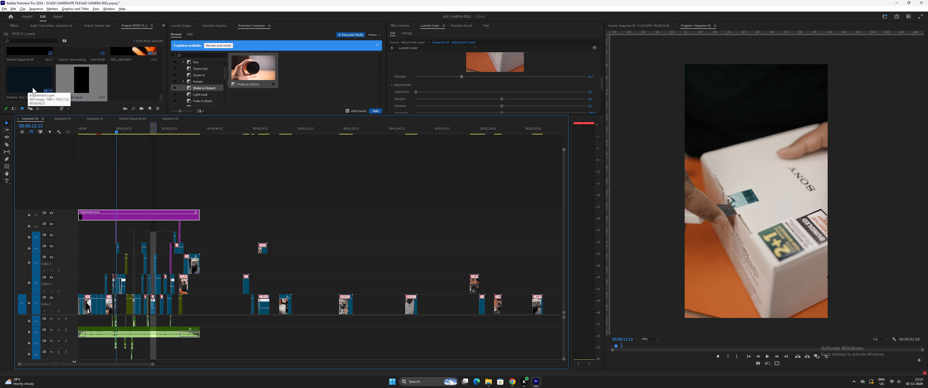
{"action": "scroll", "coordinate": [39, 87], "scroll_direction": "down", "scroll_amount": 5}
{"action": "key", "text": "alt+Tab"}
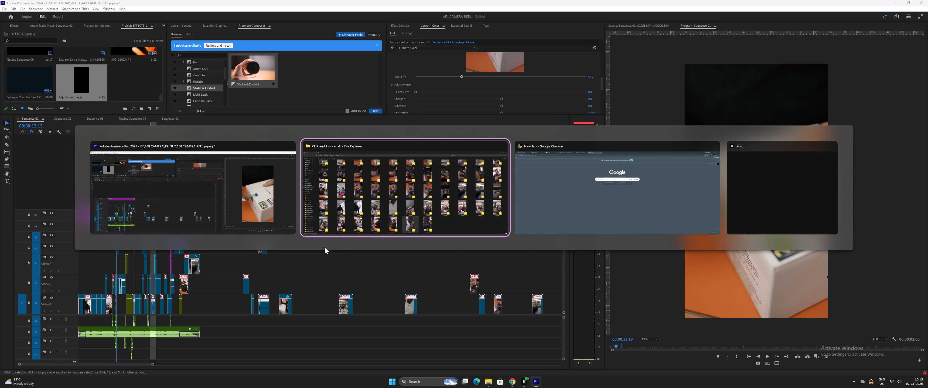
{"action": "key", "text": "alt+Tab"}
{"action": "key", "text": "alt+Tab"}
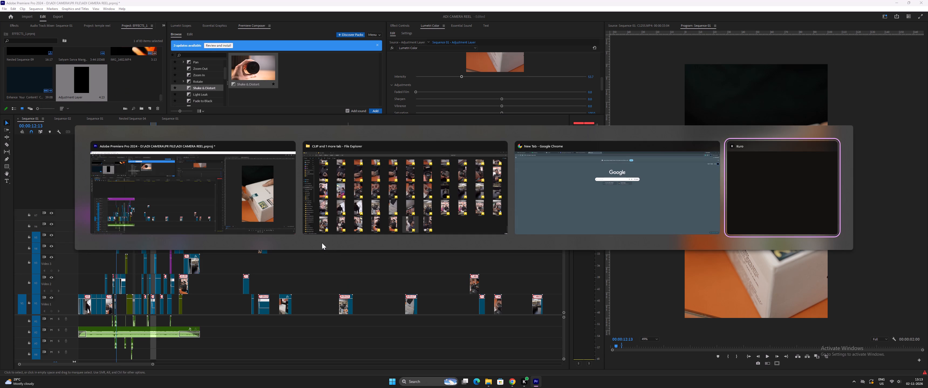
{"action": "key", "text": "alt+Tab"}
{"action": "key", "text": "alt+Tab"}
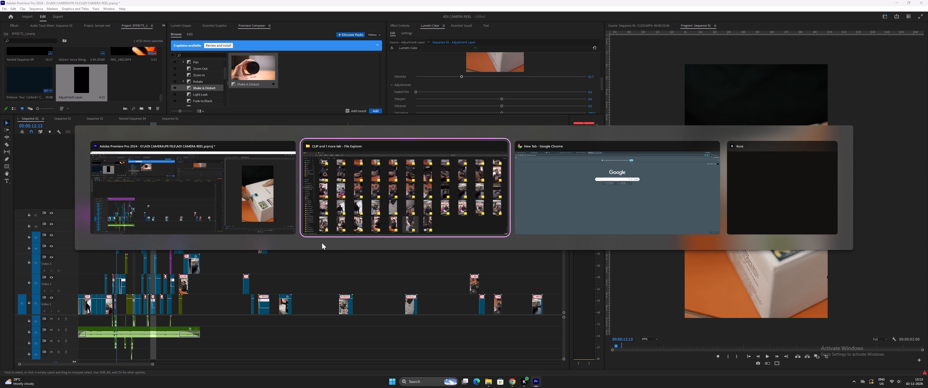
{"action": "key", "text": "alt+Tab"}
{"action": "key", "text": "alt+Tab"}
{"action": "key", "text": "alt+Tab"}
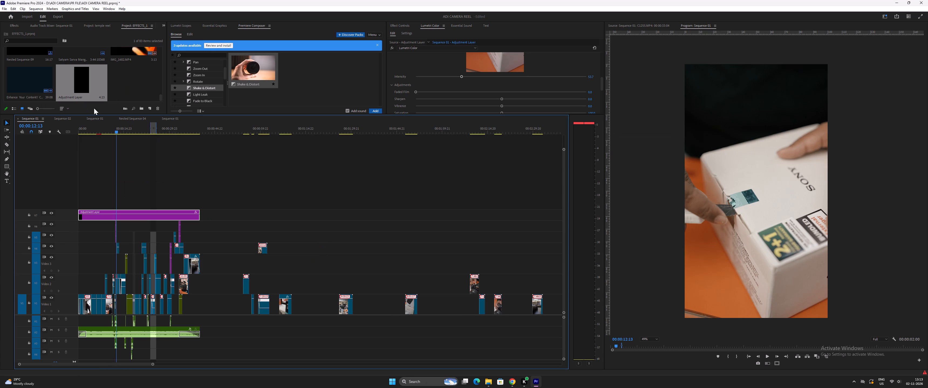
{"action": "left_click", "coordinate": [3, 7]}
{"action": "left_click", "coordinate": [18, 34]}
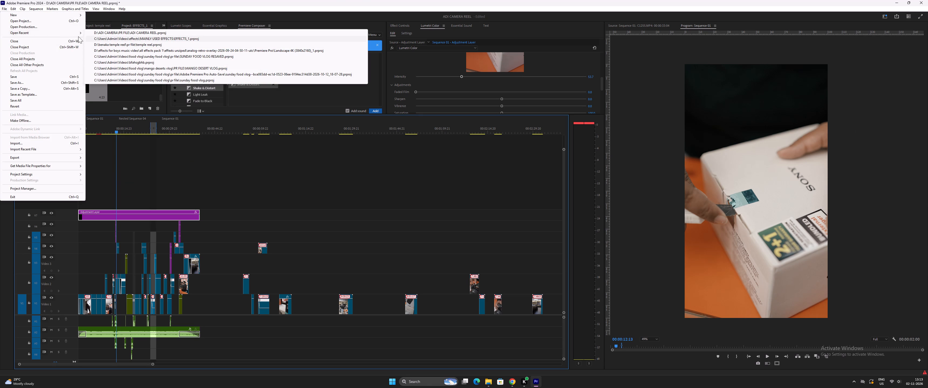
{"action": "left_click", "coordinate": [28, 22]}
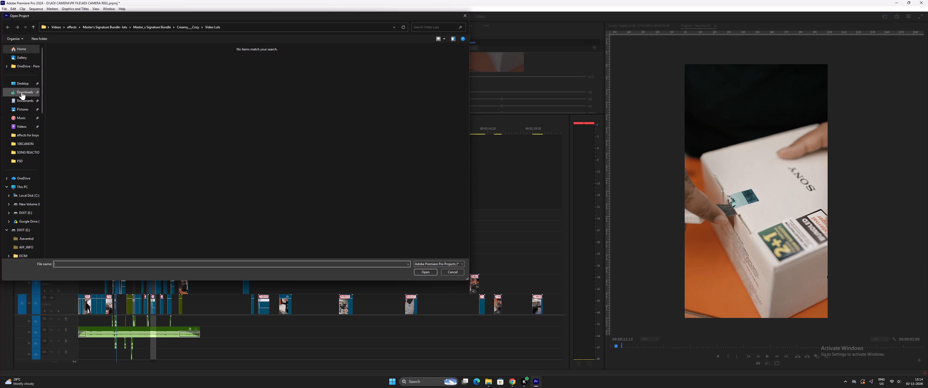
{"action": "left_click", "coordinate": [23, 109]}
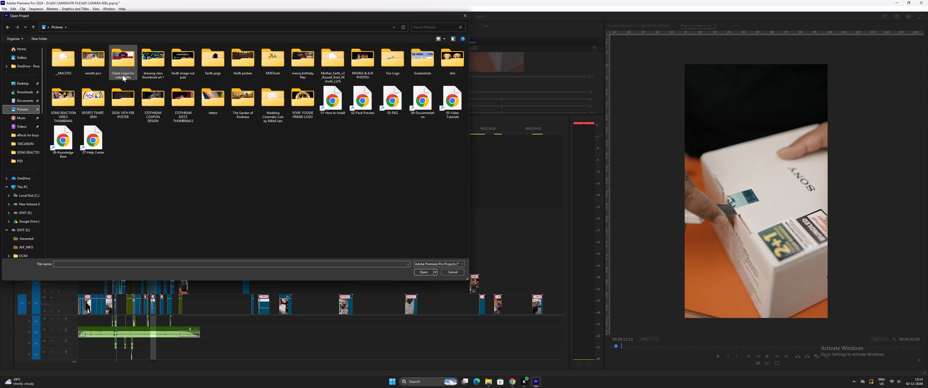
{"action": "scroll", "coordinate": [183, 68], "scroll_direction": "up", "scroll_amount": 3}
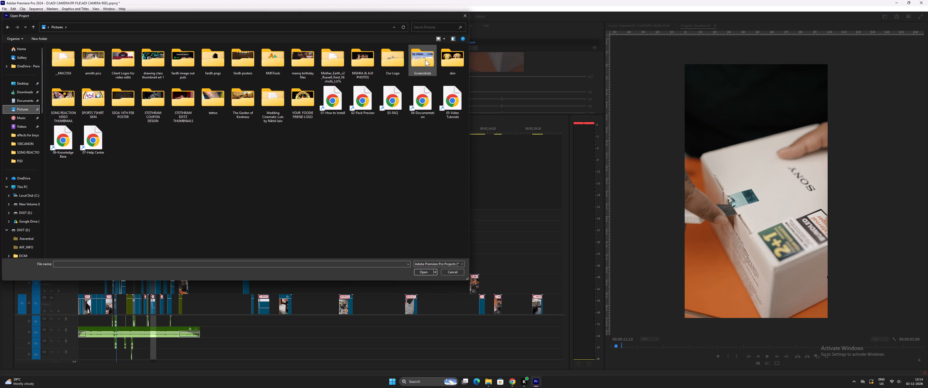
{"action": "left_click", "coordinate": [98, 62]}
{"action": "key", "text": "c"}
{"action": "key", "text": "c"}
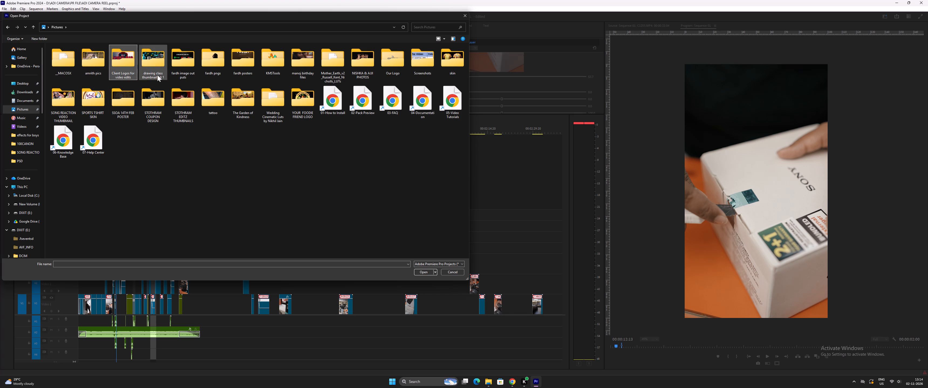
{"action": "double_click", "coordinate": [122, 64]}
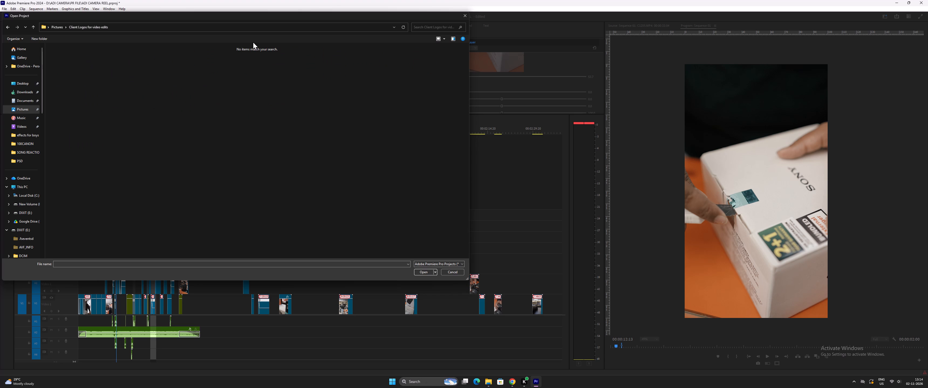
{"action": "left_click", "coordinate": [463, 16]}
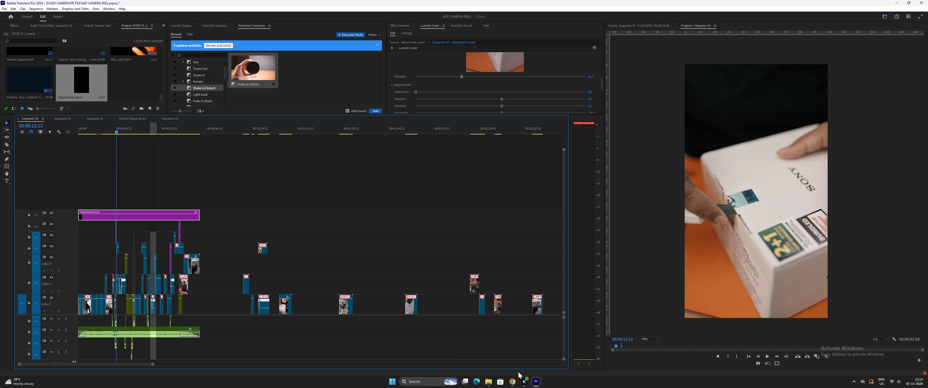
In File Explorer, find cb studio 1.png in Pictures > Client Logos for video edits and place it on a new track above the adjustment layer.
{"action": "left_click", "coordinate": [486, 382]}
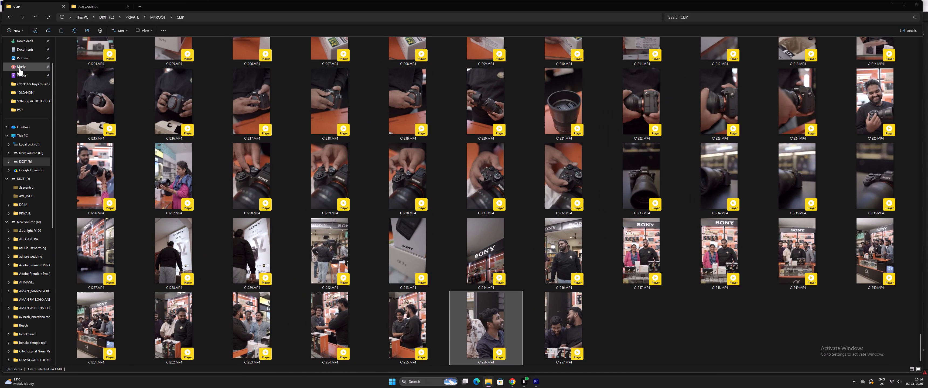
{"action": "scroll", "coordinate": [23, 63], "scroll_direction": "up", "scroll_amount": 1}
{"action": "left_click", "coordinate": [22, 75]}
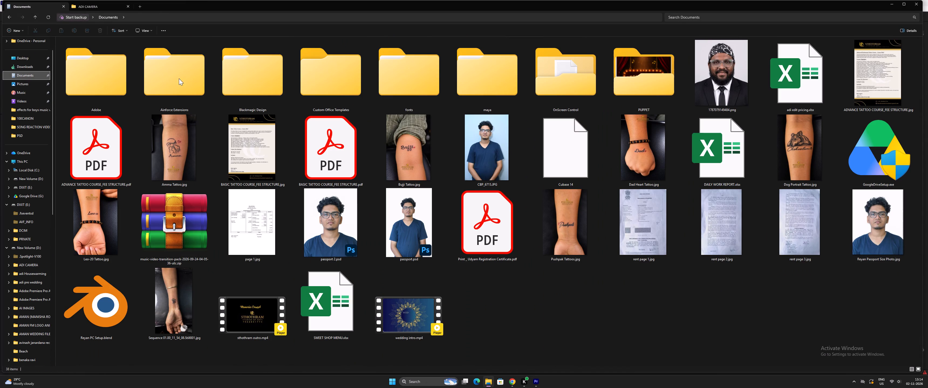
{"action": "left_click", "coordinate": [28, 83]}
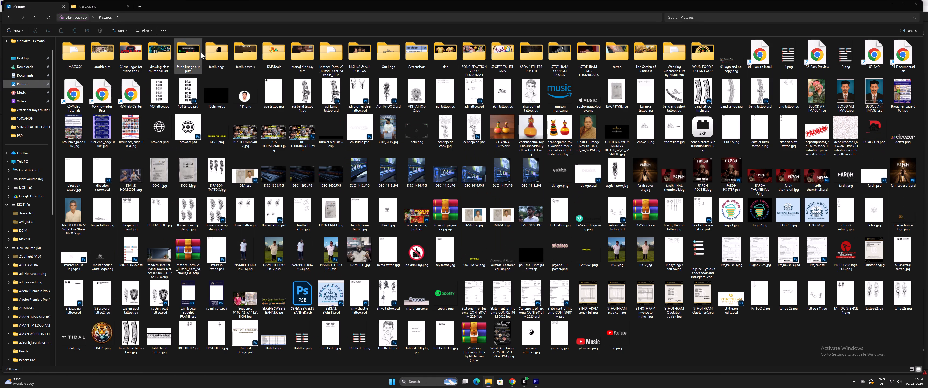
{"action": "double_click", "coordinate": [131, 52]}
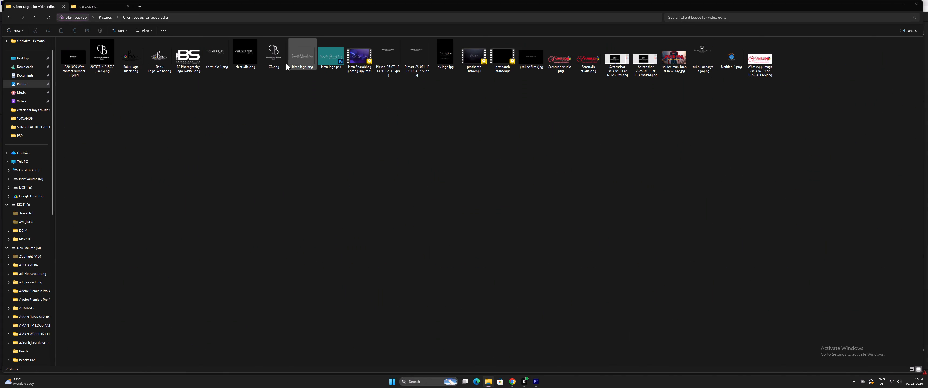
{"action": "left_click_drag", "start_coordinate": [220, 56], "coordinate": [204, 166]}
{"action": "key", "text": "alt+Tab"}
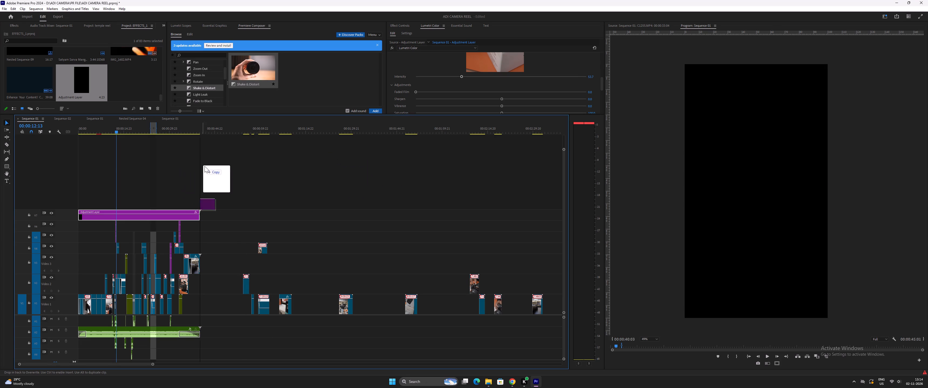
{"action": "left_click_drag", "start_coordinate": [204, 166], "coordinate": [97, 164]}
Extend the cb studio logo clip at both ends to match the full length of the adjustment layer.
{"action": "left_click_drag", "start_coordinate": [115, 204], "coordinate": [194, 203]}
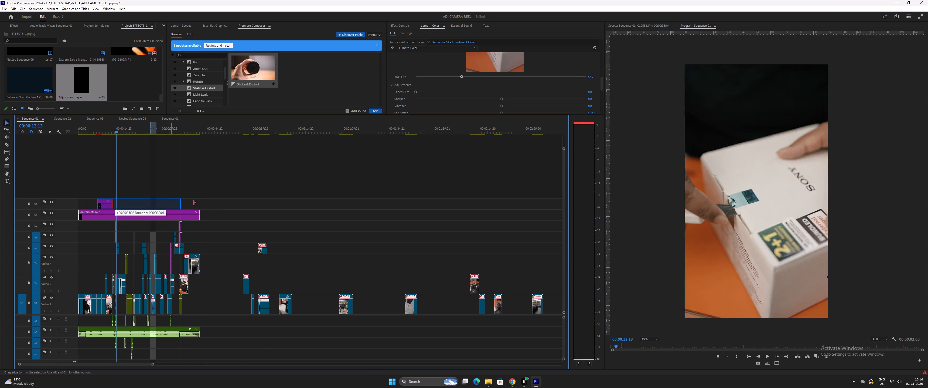
{"action": "left_click_drag", "start_coordinate": [194, 203], "coordinate": [202, 203]}
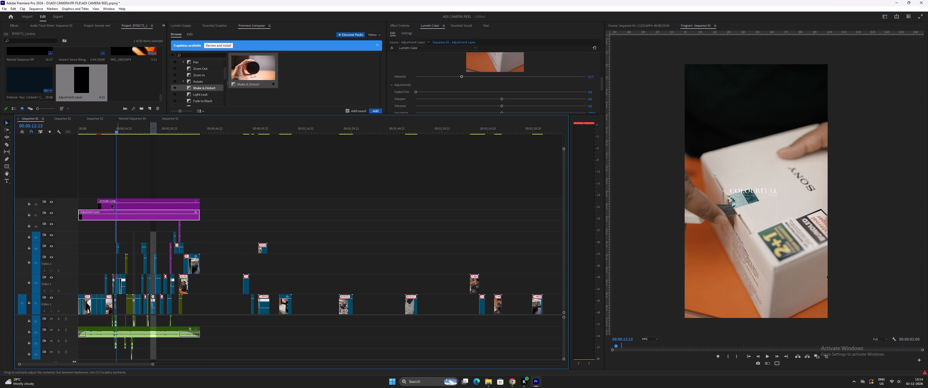
{"action": "left_click_drag", "start_coordinate": [98, 205], "coordinate": [70, 204]}
Move the logo down to the bottom of the frame, with a vertical position of about 1802.
{"action": "left_click", "coordinate": [105, 208]}
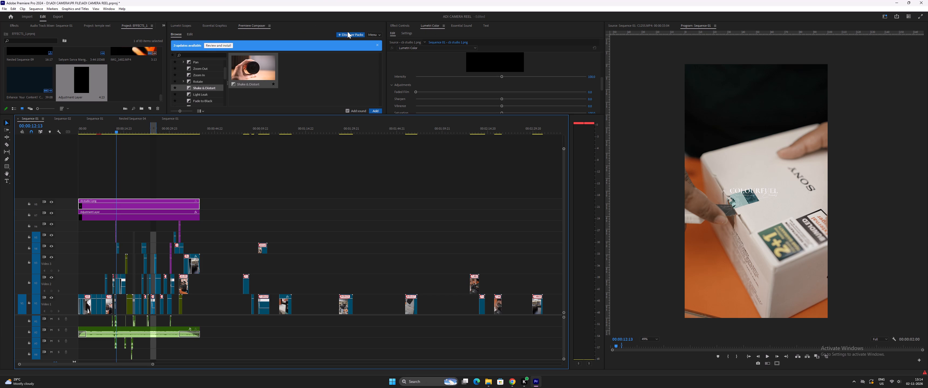
{"action": "left_click", "coordinate": [399, 24]}
{"action": "left_click_drag", "start_coordinate": [477, 53], "coordinate": [552, 67]}
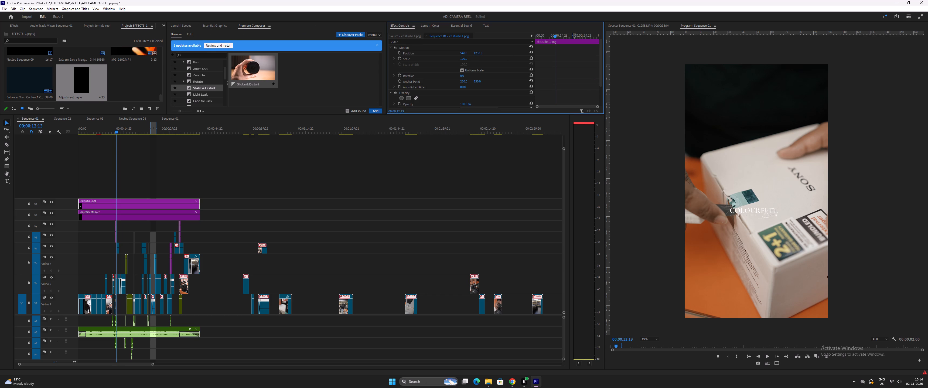
{"action": "left_click_drag", "start_coordinate": [552, 67], "coordinate": [716, 135]}
{"action": "left_click_drag", "start_coordinate": [716, 135], "coordinate": [719, 135]}
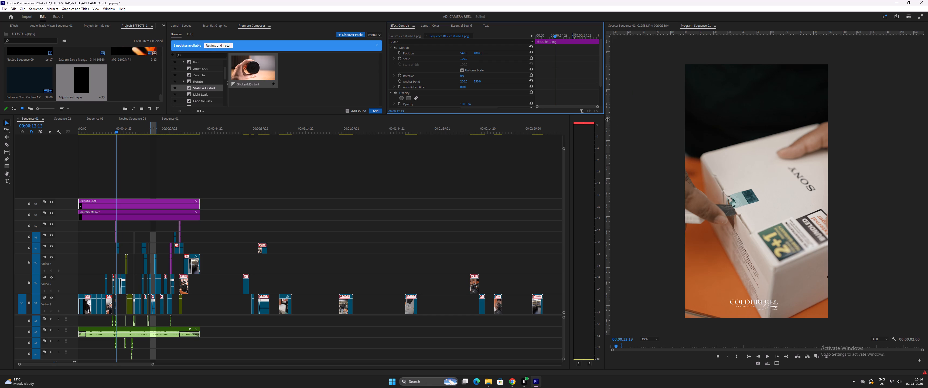
Add a vertical guide at the frame's centre, select the studio logo, nudge it slightly lower and preview it.
{"action": "left_click_drag", "start_coordinate": [607, 119], "coordinate": [756, 118]}
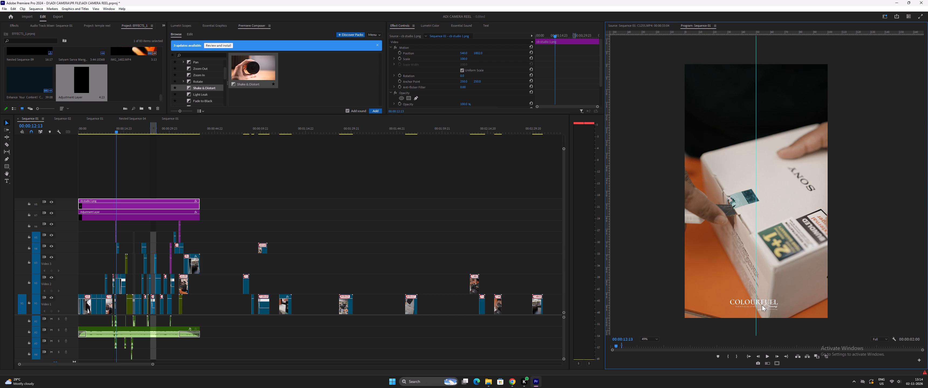
{"action": "left_click", "coordinate": [748, 302]}
{"action": "double_click", "coordinate": [749, 302]}
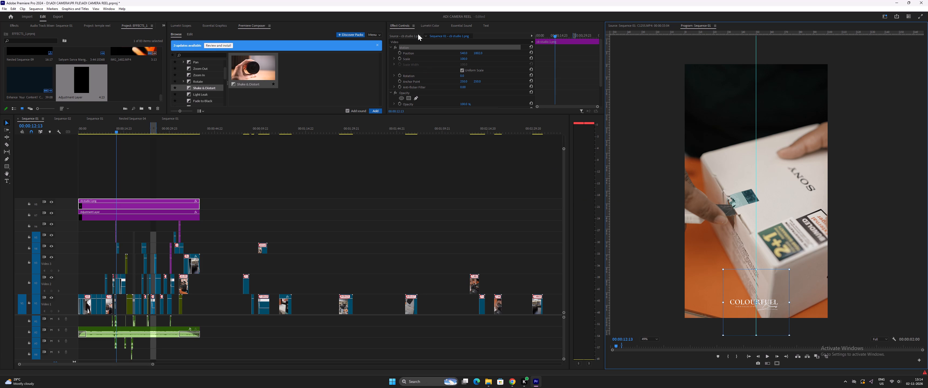
{"action": "left_click", "coordinate": [427, 25]}
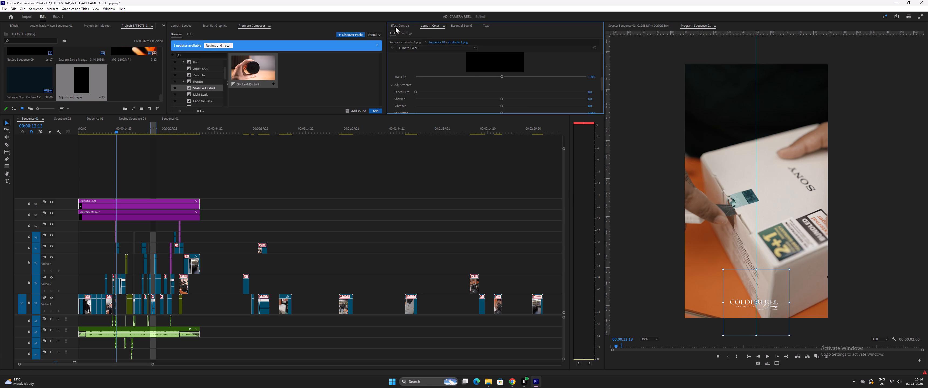
{"action": "left_click", "coordinate": [401, 25]}
{"action": "left_click_drag", "start_coordinate": [478, 53], "coordinate": [483, 54]}
{"action": "key", "text": "space"}
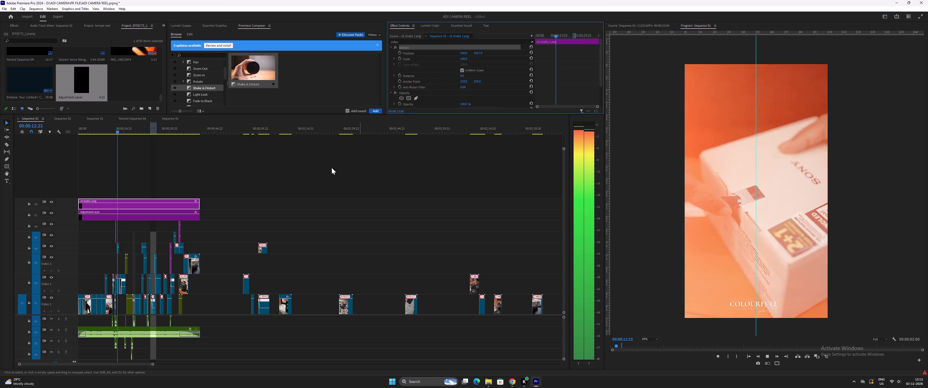
{"action": "key", "text": "space"}
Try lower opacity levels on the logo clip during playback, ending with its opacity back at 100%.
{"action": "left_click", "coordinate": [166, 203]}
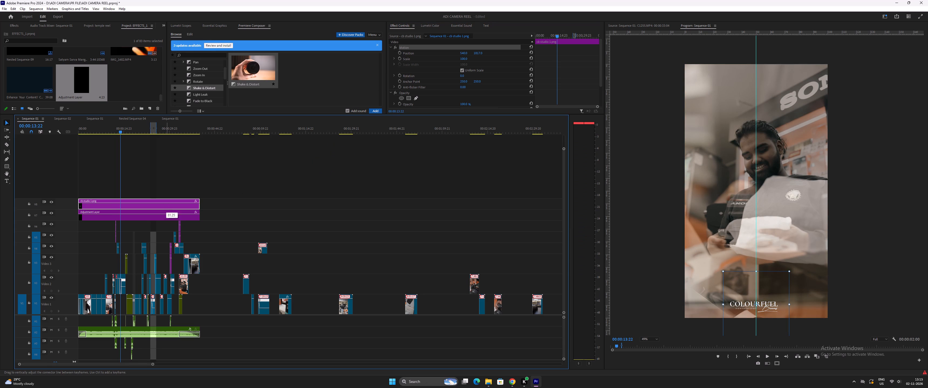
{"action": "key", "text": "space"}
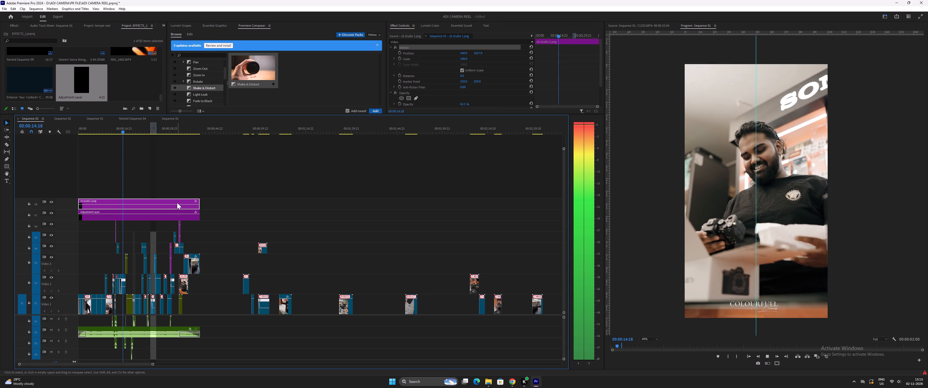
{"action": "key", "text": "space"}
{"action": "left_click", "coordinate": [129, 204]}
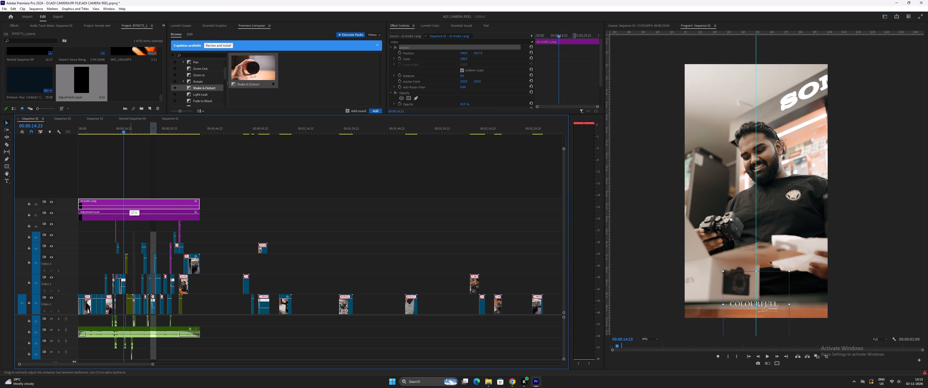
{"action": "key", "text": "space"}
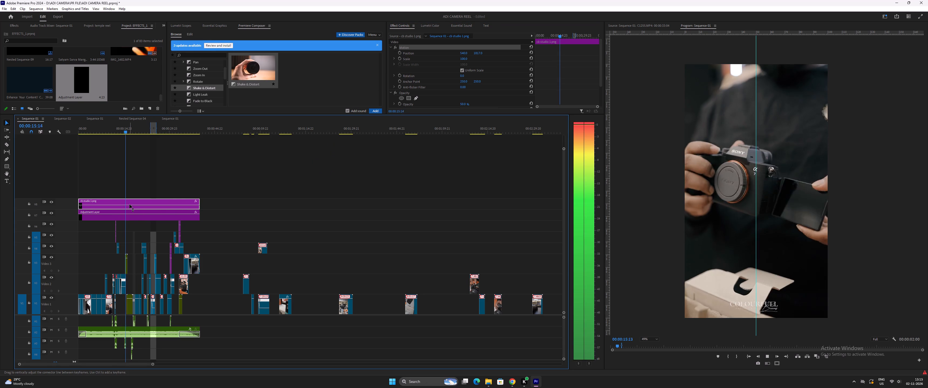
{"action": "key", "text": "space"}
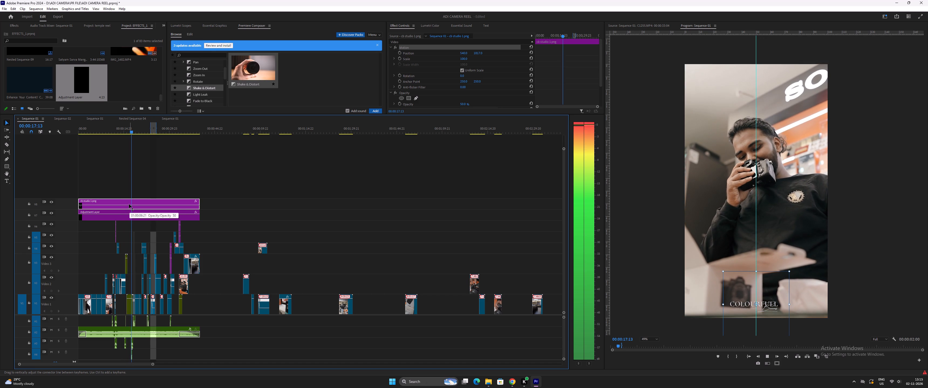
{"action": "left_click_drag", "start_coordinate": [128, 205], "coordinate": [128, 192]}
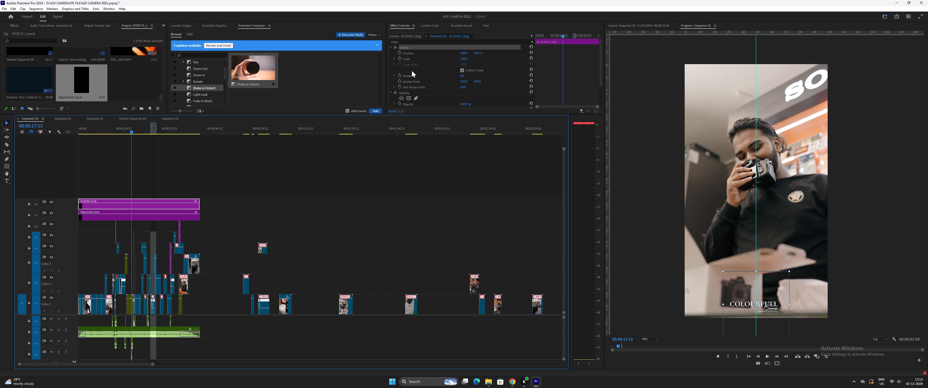
Scale the studio logo down to about 90 and play the reel to check its size.
{"action": "left_click_drag", "start_coordinate": [462, 59], "coordinate": [459, 60]}
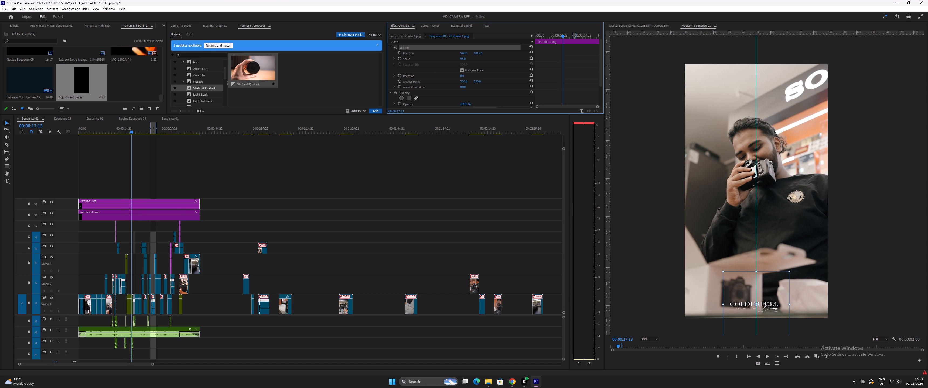
{"action": "left_click_drag", "start_coordinate": [459, 60], "coordinate": [458, 60]}
{"action": "key", "text": "space"}
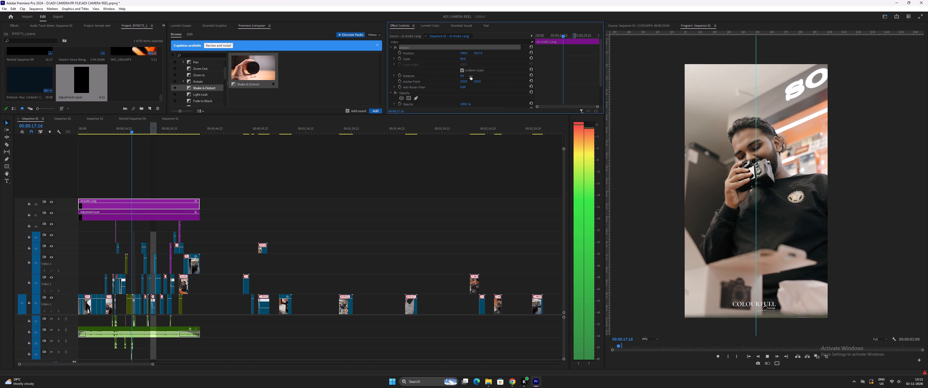
{"action": "key", "text": "space"}
{"action": "key", "text": "space"}
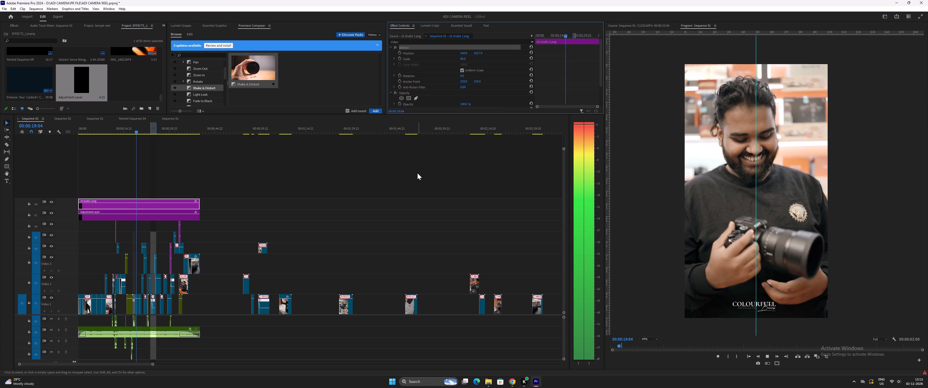
{"action": "key", "text": "space"}
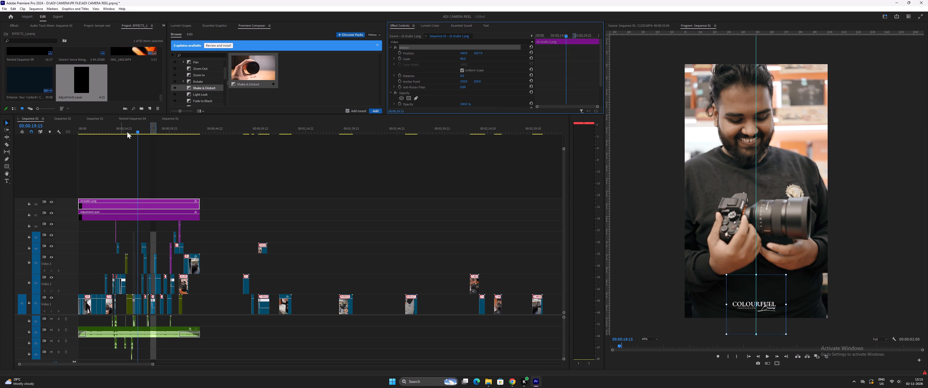
Mark the export range with an In point at 00:00:00:00 and an Out point at the end of the logo clip.
{"action": "left_click_drag", "start_coordinate": [134, 130], "coordinate": [55, 140]}
{"action": "key", "text": "i"}
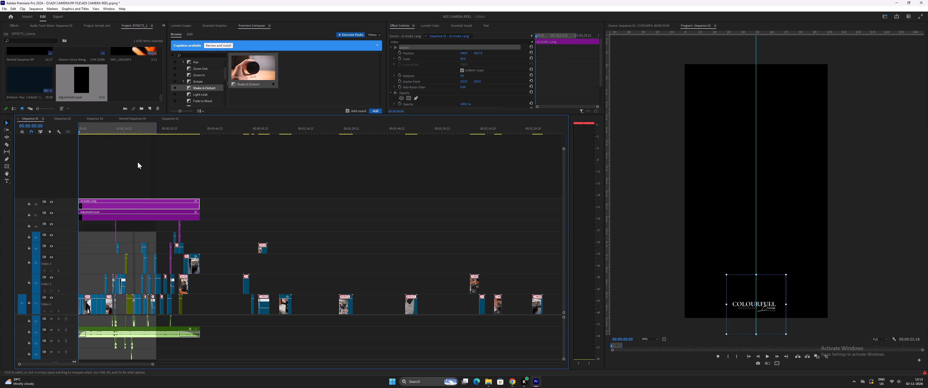
{"action": "left_click", "coordinate": [202, 127]}
{"action": "key", "text": "o"}
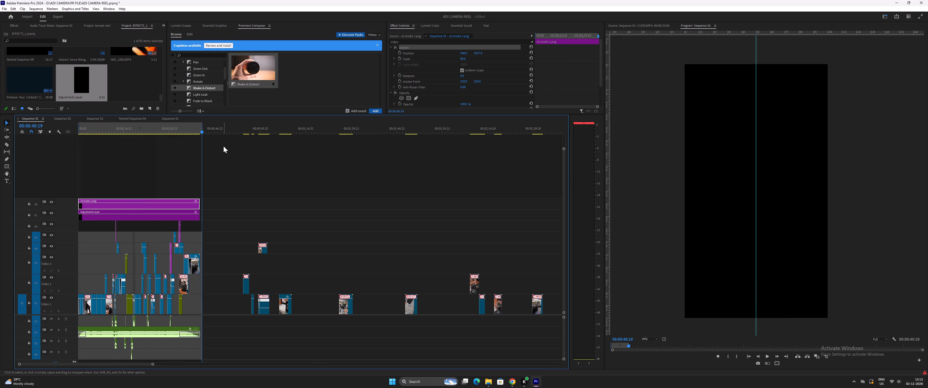
{"action": "key", "text": "equal"}
{"action": "key", "text": "equal"}
{"action": "key", "text": "equal"}
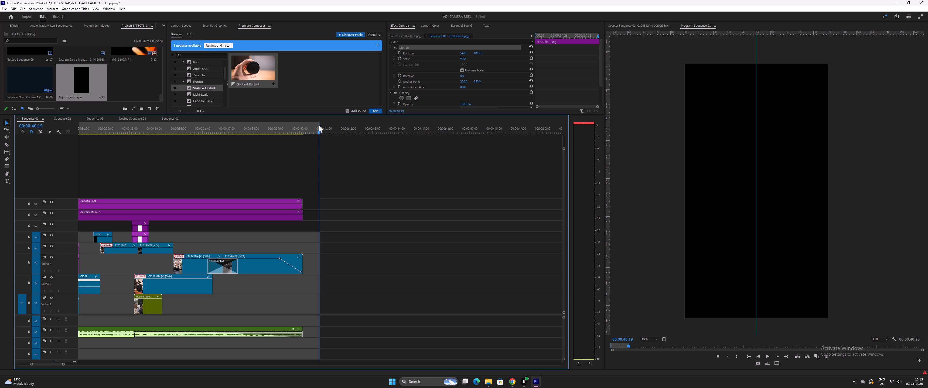
{"action": "left_click_drag", "start_coordinate": [320, 126], "coordinate": [304, 127]}
{"action": "key", "text": "minus"}
{"action": "key", "text": "minus"}
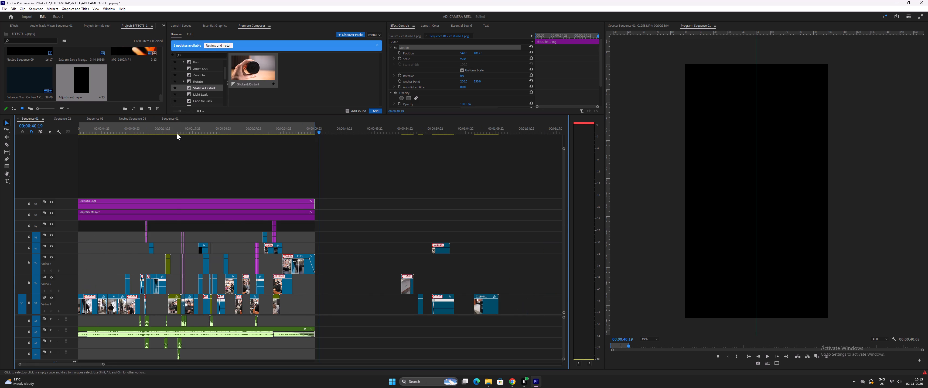
Set up a media export of the sequence with the Match Source - Adaptive High Bitrate preset.
{"action": "left_click", "coordinate": [177, 130]}
{"action": "key", "text": "ctrl+m"}
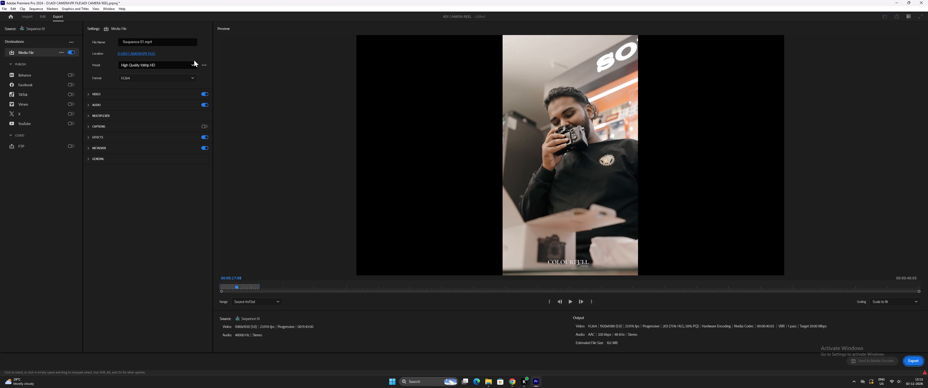
{"action": "left_click", "coordinate": [148, 54]}
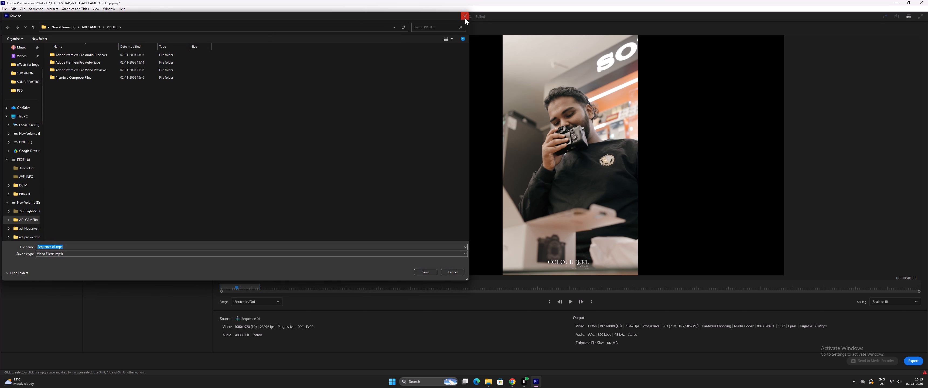
{"action": "left_click", "coordinate": [465, 18]}
{"action": "left_click", "coordinate": [141, 65]}
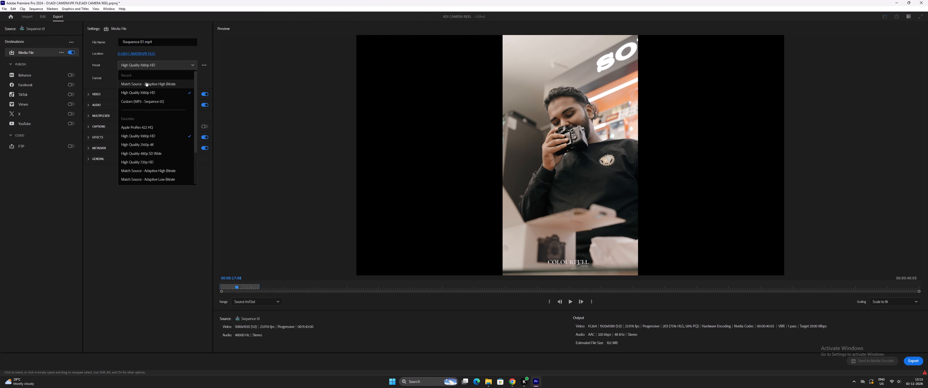
{"action": "left_click", "coordinate": [144, 84]}
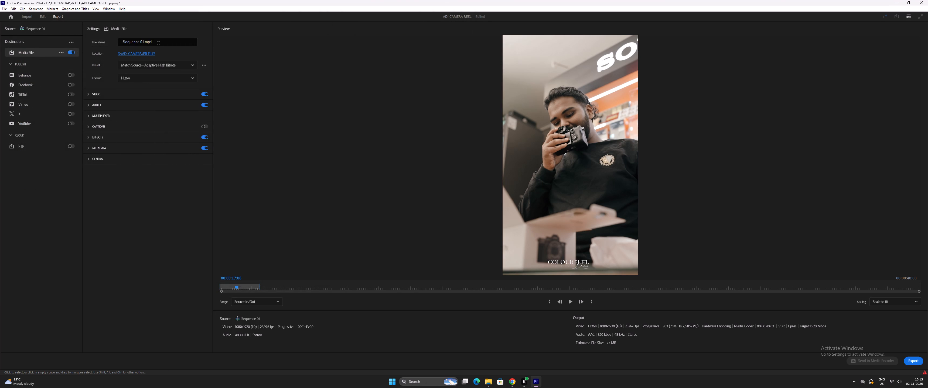
Export the reel to the Documents folder under the file name ADI REEL.
{"action": "left_click_drag", "start_coordinate": [157, 43], "coordinate": [107, 43]}
{"action": "key", "text": "BackSpace"}
{"action": "type", "text": "ADI REEL"}
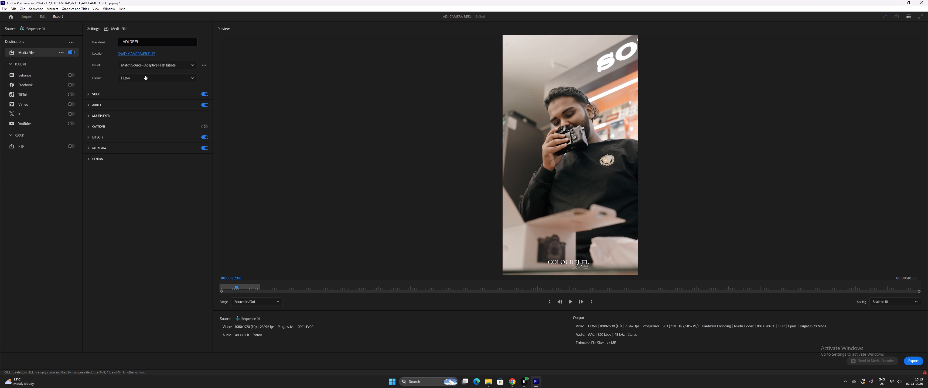
{"action": "left_click", "coordinate": [130, 54]}
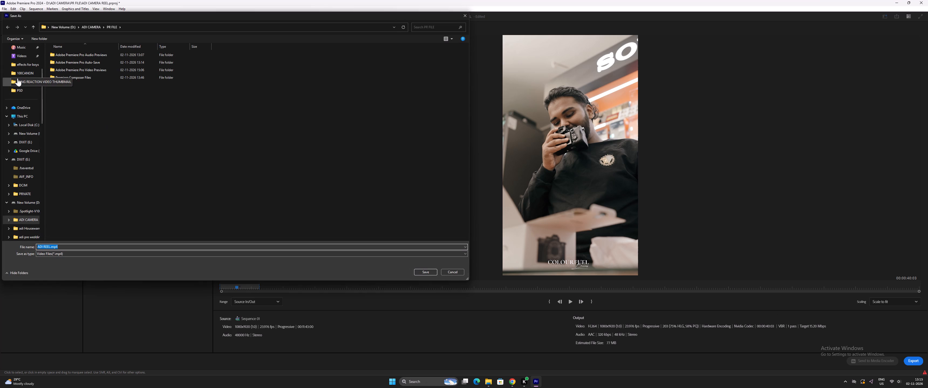
{"action": "scroll", "coordinate": [18, 78], "scroll_direction": "up", "scroll_amount": 3}
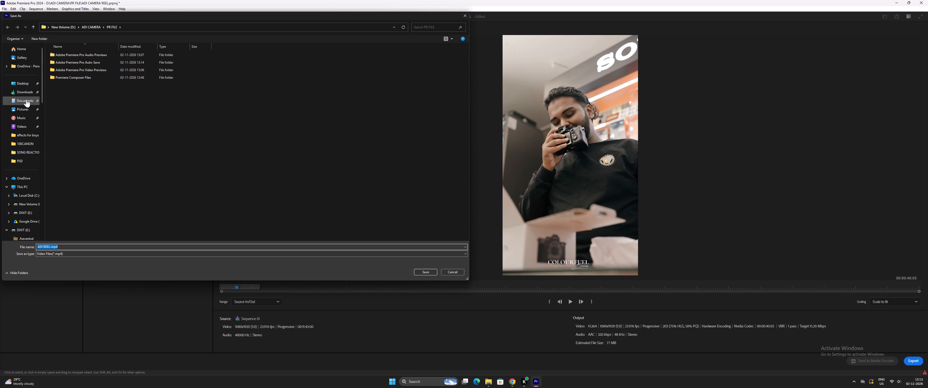
{"action": "left_click", "coordinate": [22, 101]}
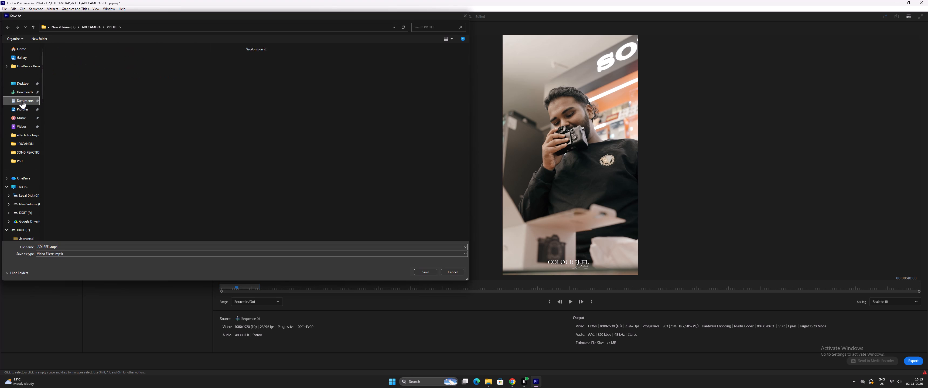
{"action": "left_click", "coordinate": [431, 270]}
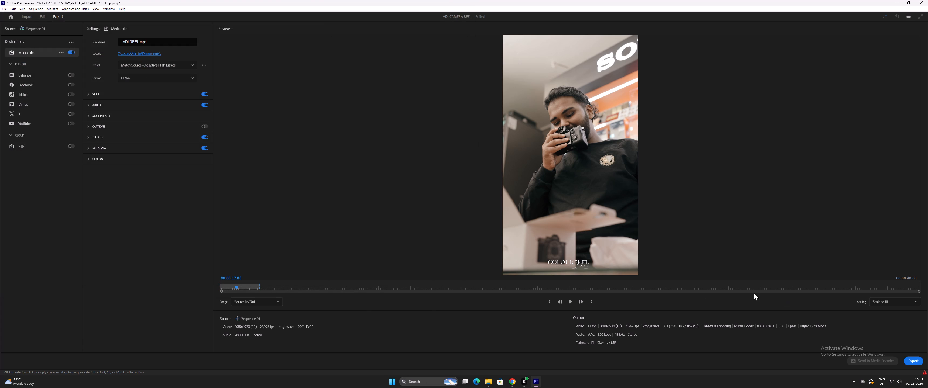
{"action": "left_click", "coordinate": [909, 360]}
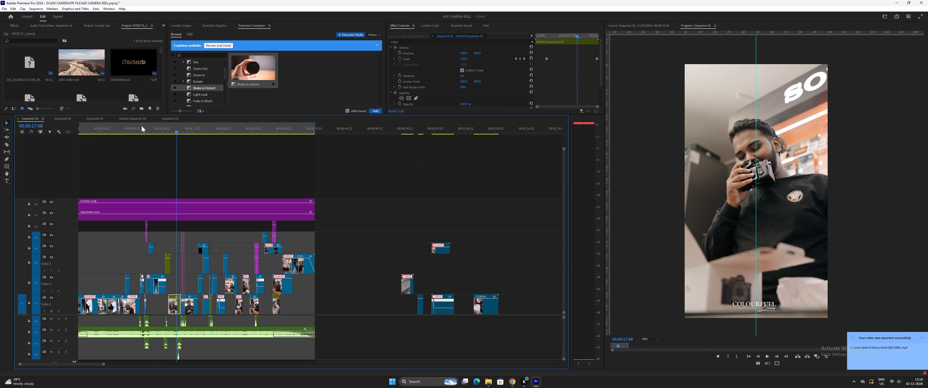
With the Pen tool, keyframe an opacity fade-in of about 18 frames at the start of the logo clip and preview it.
{"action": "left_click_drag", "start_coordinate": [142, 129], "coordinate": [32, 153]}
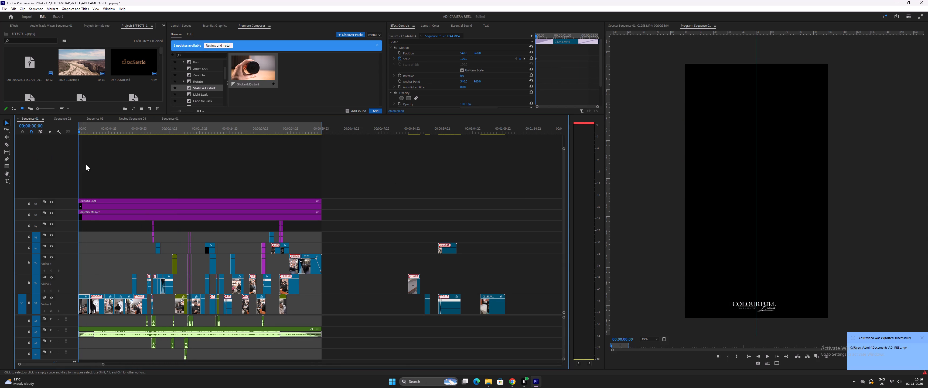
{"action": "type", "text": "=="}
{"action": "key", "text": "equal"}
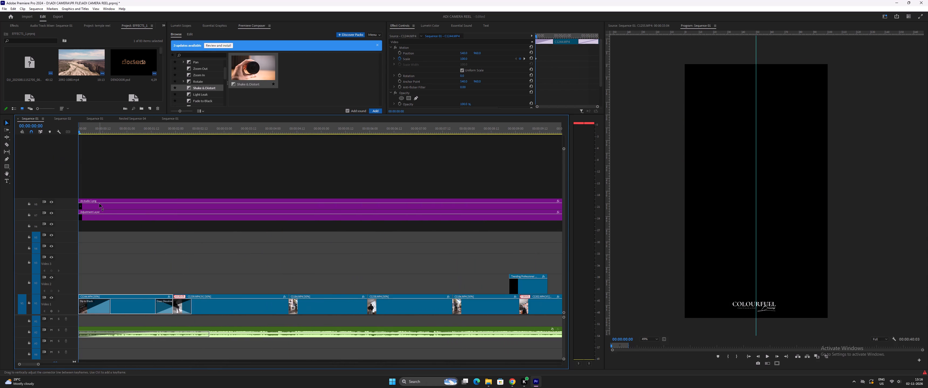
{"action": "key", "text": "p"}
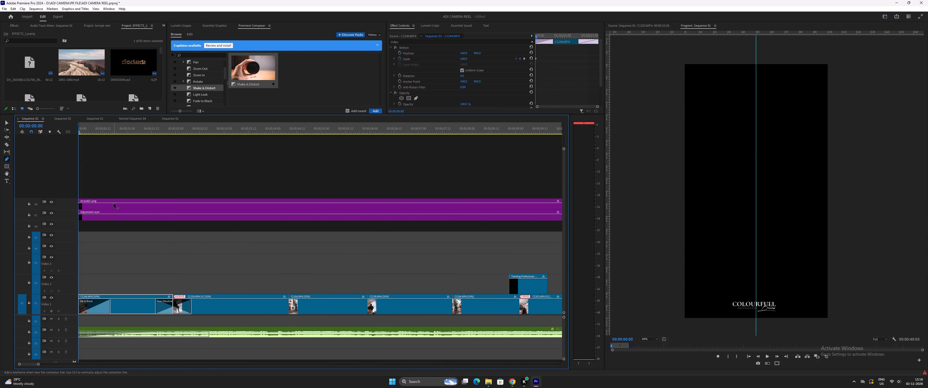
{"action": "left_click", "coordinate": [114, 202]}
{"action": "left_click_drag", "start_coordinate": [83, 202], "coordinate": [76, 212]}
{"action": "key", "text": "space"}
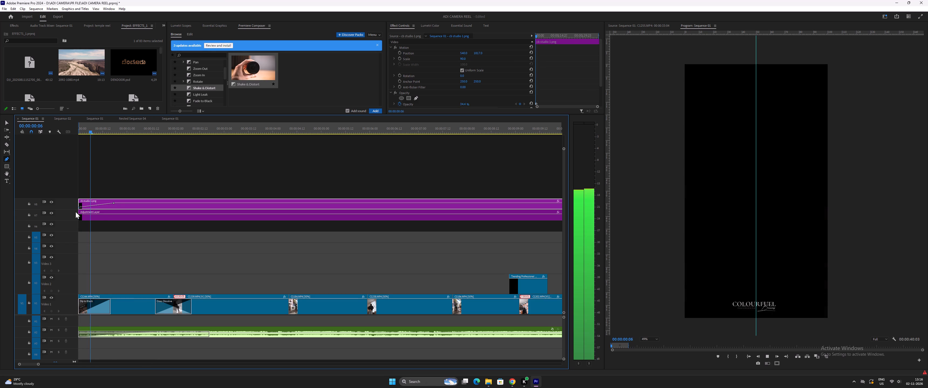
{"action": "key", "text": "space"}
Lengthen the logo's opacity fade-in to about 1.5 seconds and replay the reel from the beginning.
{"action": "left_click_drag", "start_coordinate": [114, 204], "coordinate": [155, 199]}
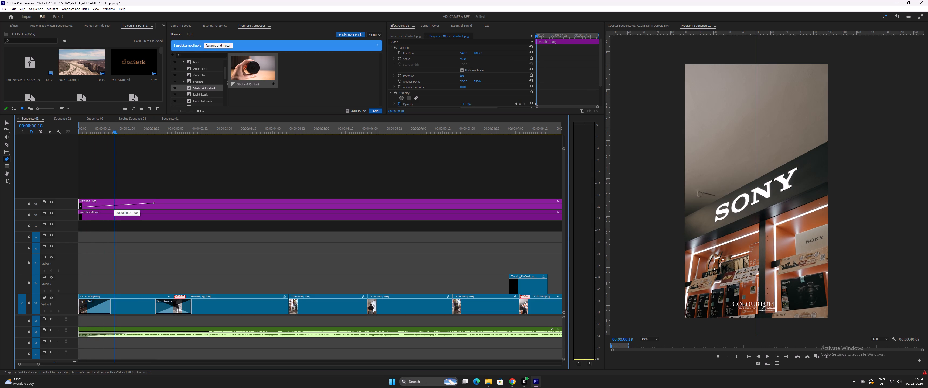
{"action": "left_click_drag", "start_coordinate": [155, 199], "coordinate": [156, 199]}
{"action": "left_click_drag", "start_coordinate": [101, 129], "coordinate": [59, 137]}
{"action": "key", "text": "space"}
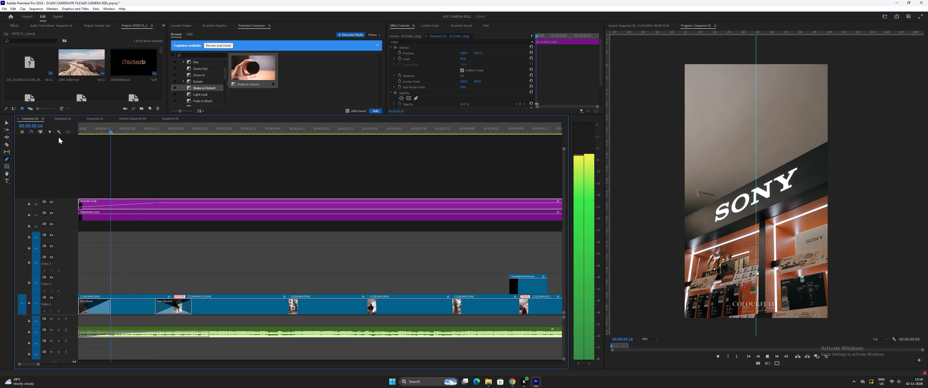
Lengthen the logo clip's opacity fade-in to about 2.2 seconds and replay the reel from the beginning.
{"action": "key", "text": "space"}
{"action": "left_click_drag", "start_coordinate": [156, 203], "coordinate": [188, 197]}
{"action": "left_click_drag", "start_coordinate": [108, 128], "coordinate": [51, 142]}
{"action": "key", "text": "space"}
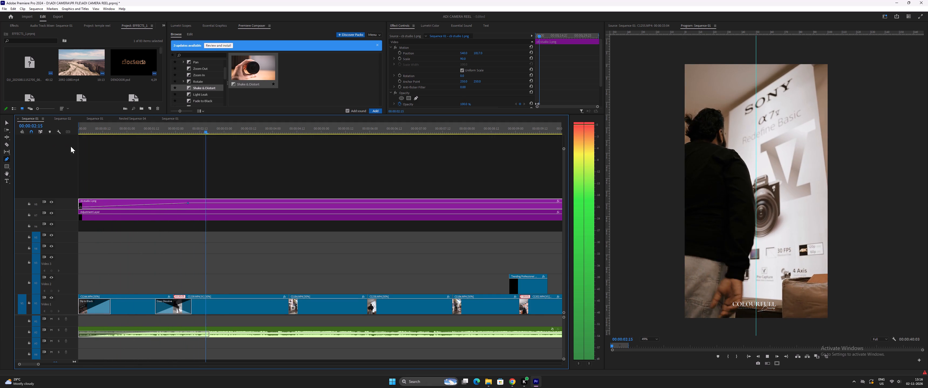
Keyframe an opacity fade-out of about 0.9 seconds at the end of the logo clip and preview it.
{"action": "key", "text": "minus"}
{"action": "key", "text": "minus"}
{"action": "key", "text": "minus"}
{"action": "key", "text": "minus"}
{"action": "key", "text": "space"}
{"action": "left_click", "coordinate": [185, 128]}
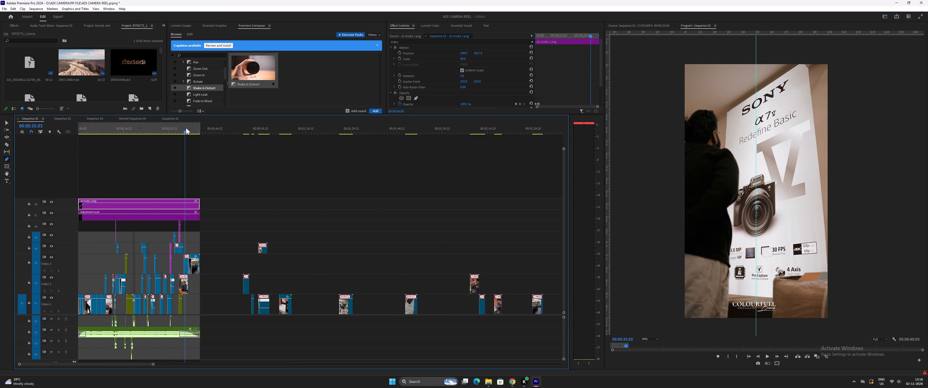
{"action": "key", "text": "equal"}
{"action": "key", "text": "equal"}
{"action": "key", "text": "equal"}
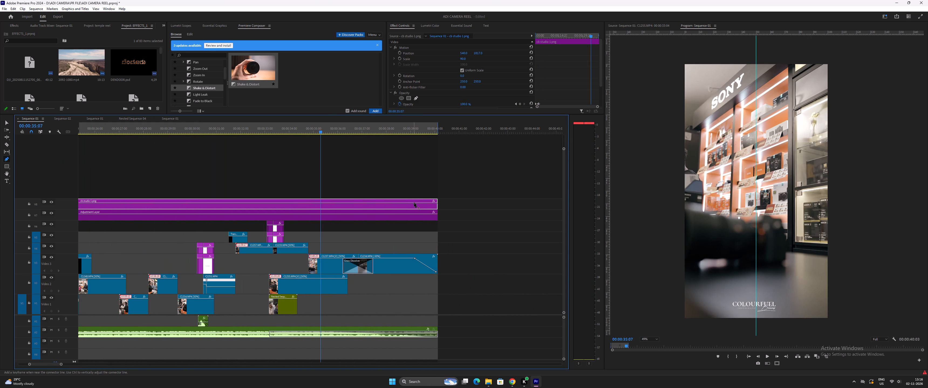
{"action": "left_click", "coordinate": [416, 202]}
{"action": "left_click_drag", "start_coordinate": [429, 202], "coordinate": [436, 210]}
{"action": "key", "text": "space"}
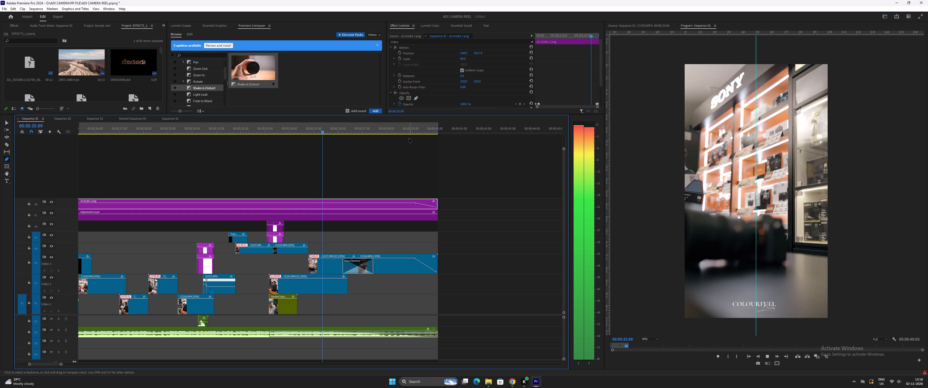
{"action": "key", "text": "equal"}
{"action": "key", "text": "equal"}
{"action": "key", "text": "minus"}
{"action": "key", "text": "minus"}
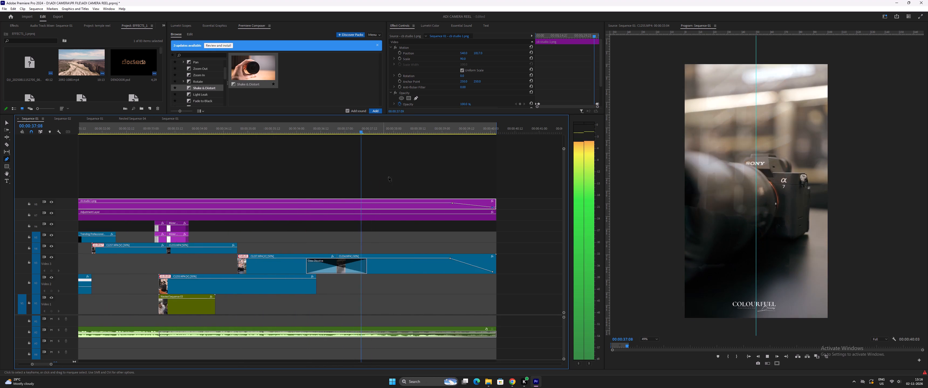
{"action": "key", "text": "equal"}
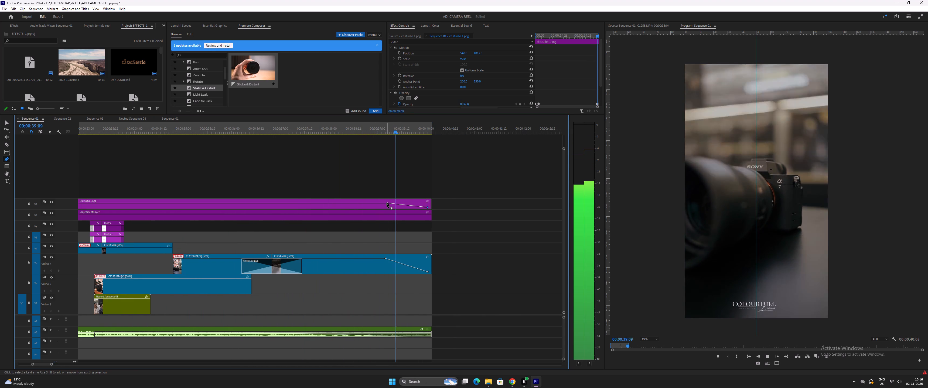
{"action": "key", "text": "minus"}
{"action": "key", "text": "minus"}
{"action": "key", "text": "space"}
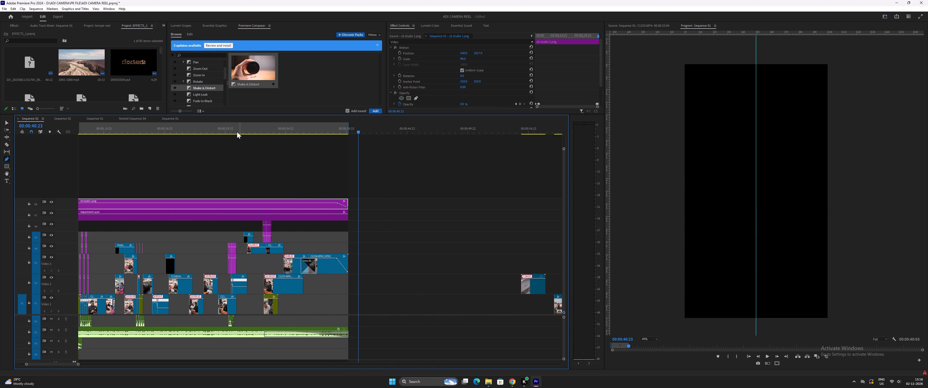
Export the sequence again to the Documents folder as Sequence 01.mp4 with the Match Source - Adaptive High Bitrate preset.
{"action": "left_click", "coordinate": [203, 128]}
{"action": "key", "text": "ctrl+m"}
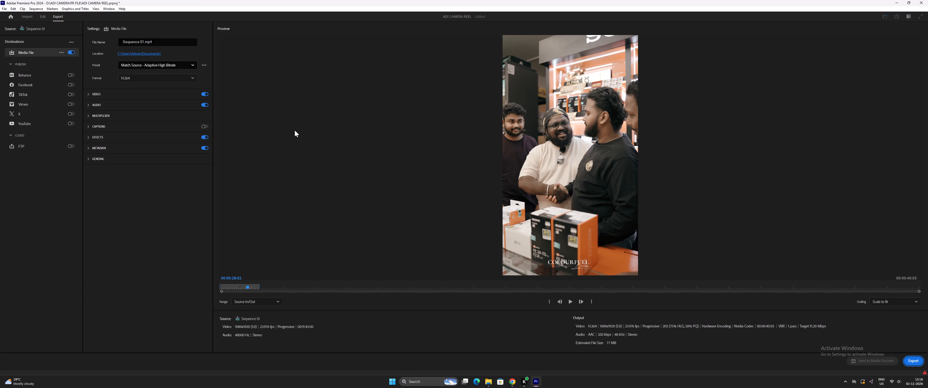
{"action": "left_click", "coordinate": [911, 363]}
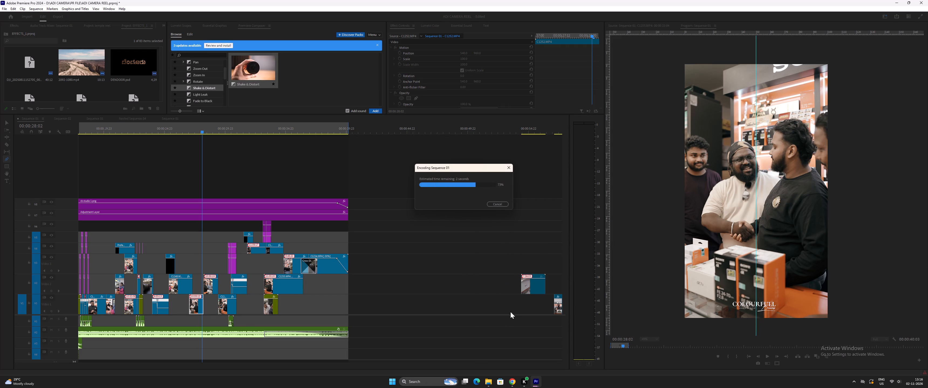
In File Explorer, delete the earlier ADI REEL.mp4 export from the Documents folder.
{"action": "left_click", "coordinate": [488, 382]}
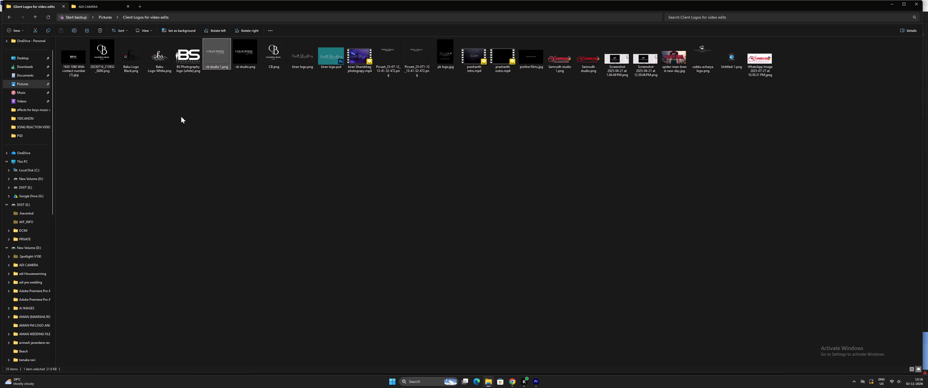
{"action": "left_click", "coordinate": [25, 77]}
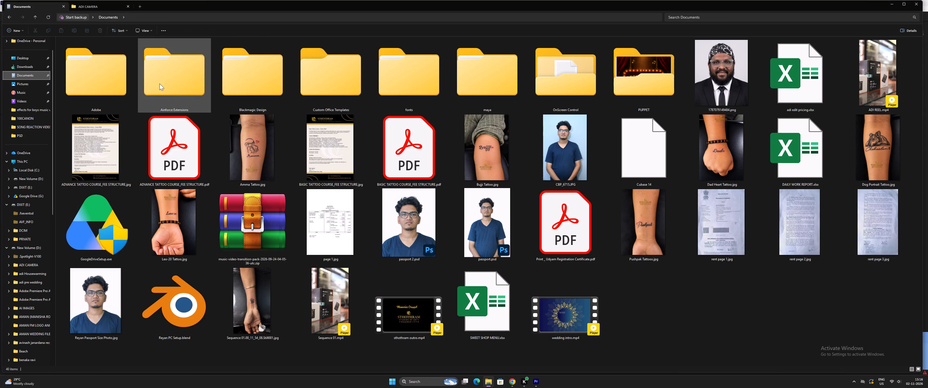
{"action": "left_click", "coordinate": [332, 307]}
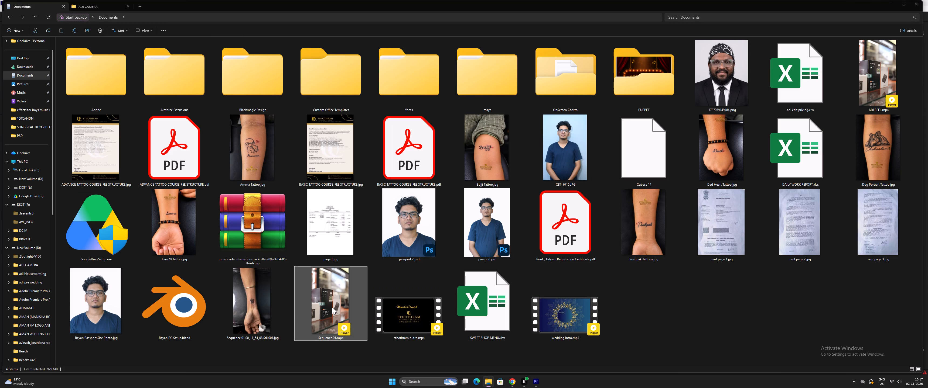
{"action": "left_click", "coordinate": [879, 82]}
{"action": "key", "text": "Delete"}
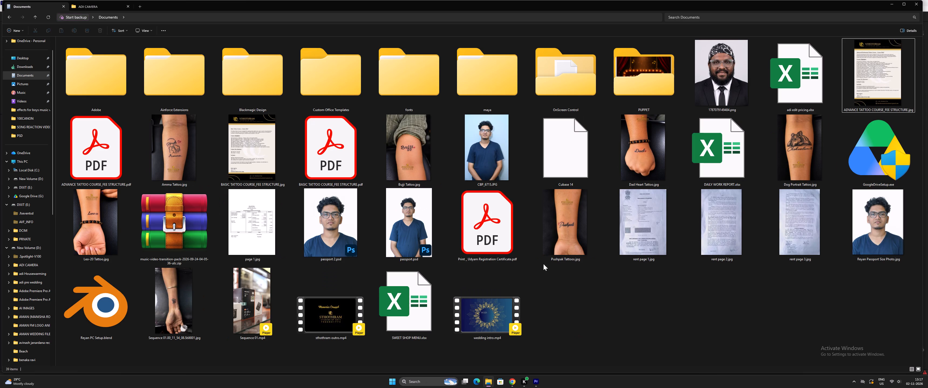
Rename the newly exported Sequence 01.mp4 as ADI REEL.
{"action": "right_click", "coordinate": [256, 309]}
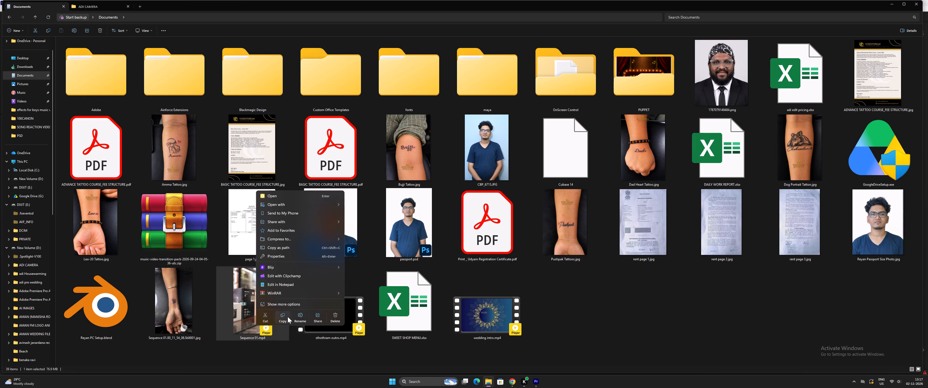
{"action": "left_click", "coordinate": [299, 314]}
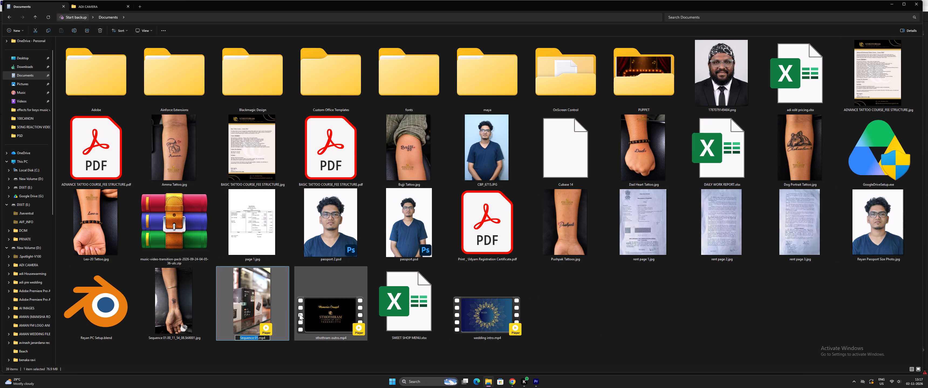
{"action": "type", "text": "ADI REEL"}
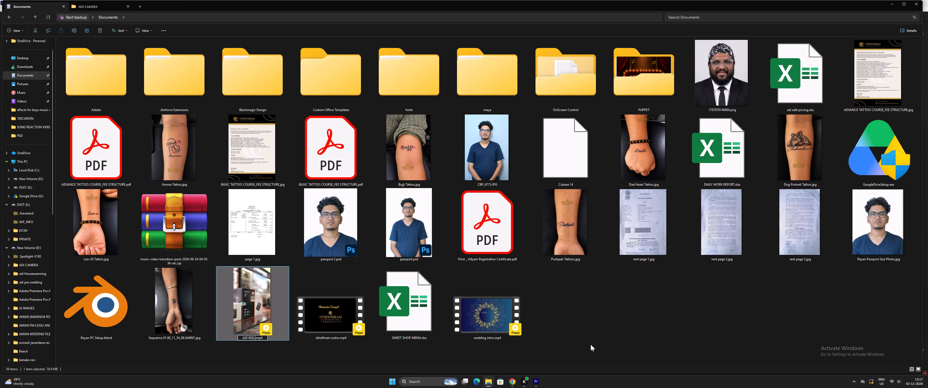
{"action": "left_click", "coordinate": [559, 313]}
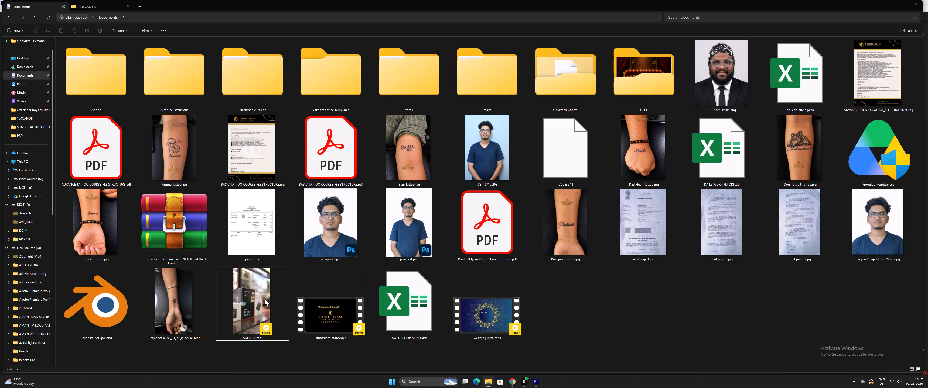
{"action": "left_click", "coordinate": [511, 383]}
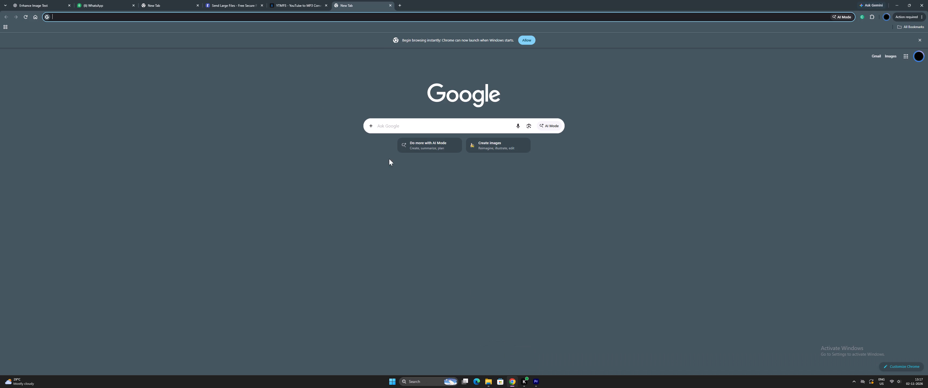
{"action": "left_click", "coordinate": [397, 125]}
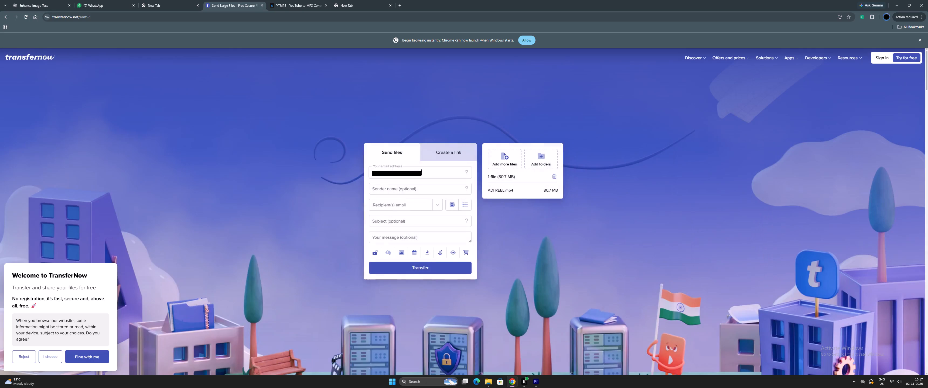
{"action": "left_click", "coordinate": [446, 154]}
{"action": "left_click", "coordinate": [438, 251]}
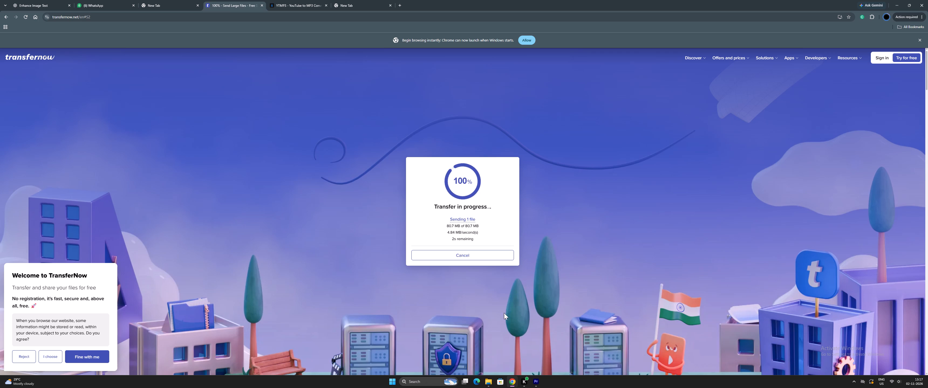
Play ADI REEL.mp4 from the Documents folder in PotPlayer to check the exported logo watermark, and close the player.
{"action": "left_click", "coordinate": [488, 380]}
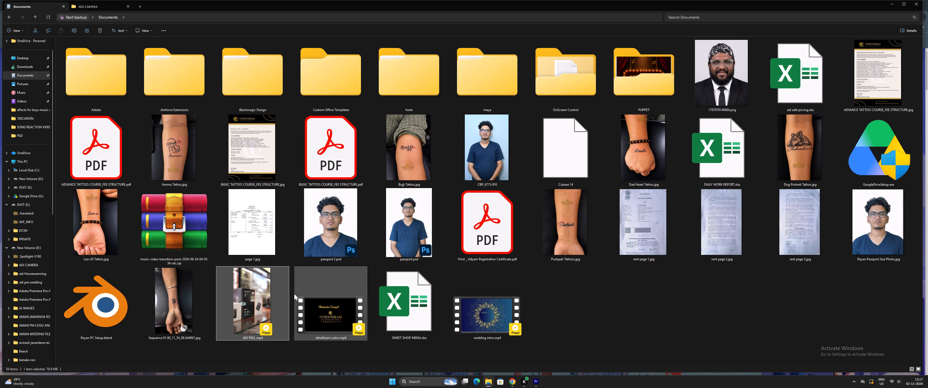
{"action": "double_click", "coordinate": [255, 304]}
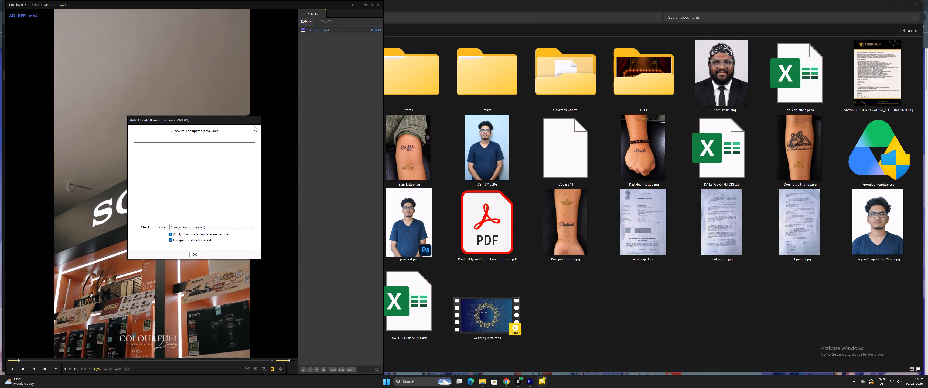
{"action": "left_click", "coordinate": [256, 120]}
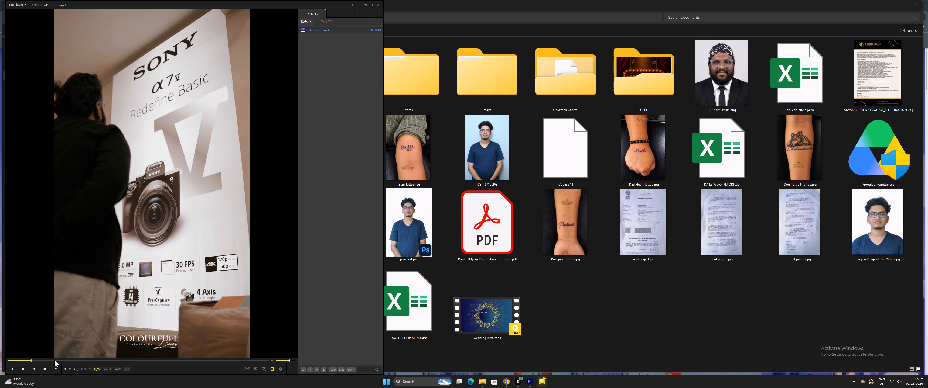
{"action": "left_click", "coordinate": [54, 360]}
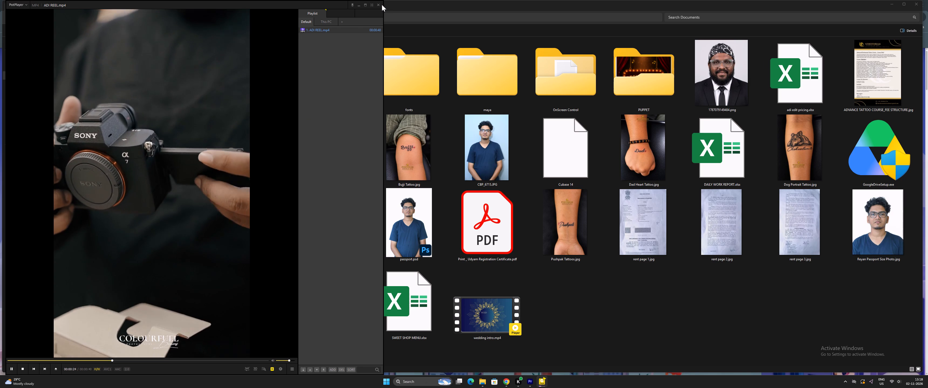
{"action": "left_click", "coordinate": [379, 5]}
Return to TransferNow in Chrome and copy the download link of the ADI REEL transfer.
{"action": "key", "text": "alt+Tab"}
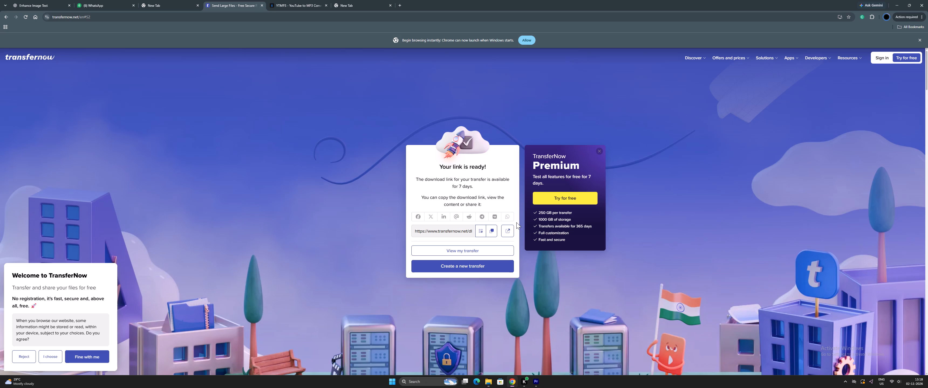
{"action": "left_click", "coordinate": [495, 230]}
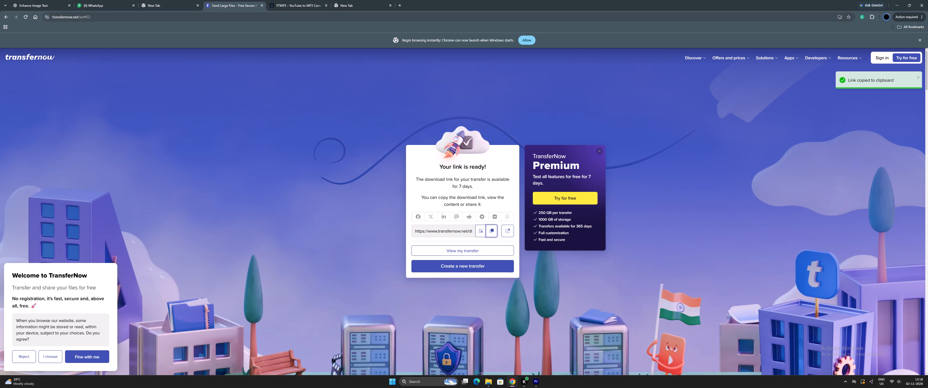